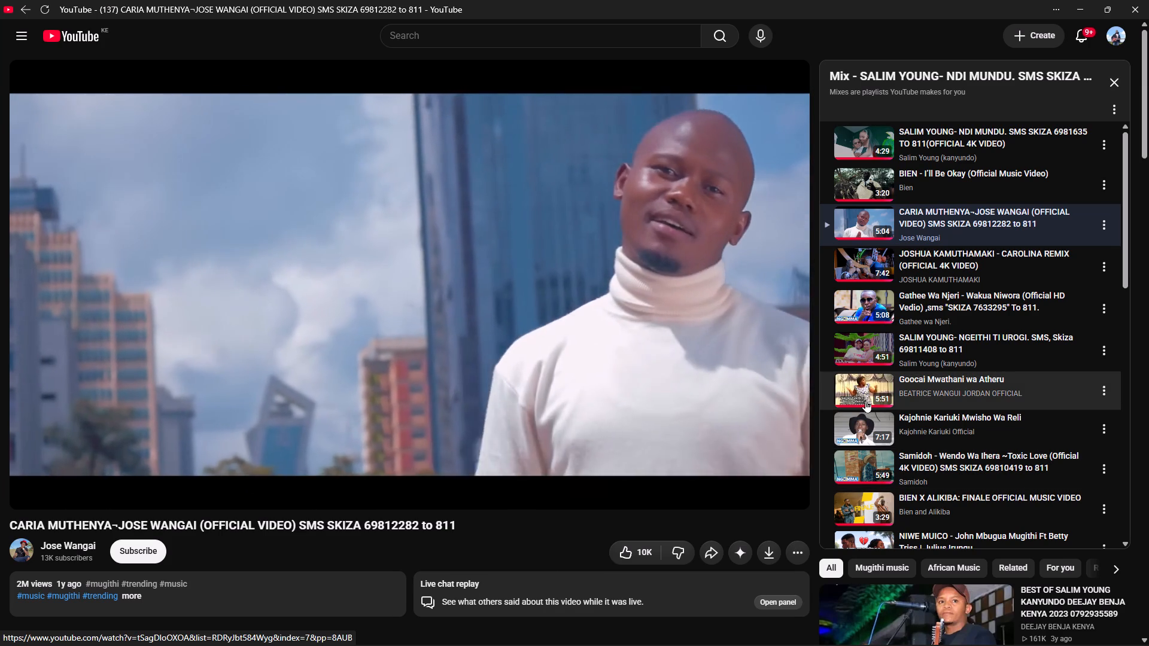
Play "Kajohnie Kariuki Mwisho Wa Reli" from the mix playlist and minimize the YouTube window.
{"action": "double_click", "coordinate": [870, 417]}
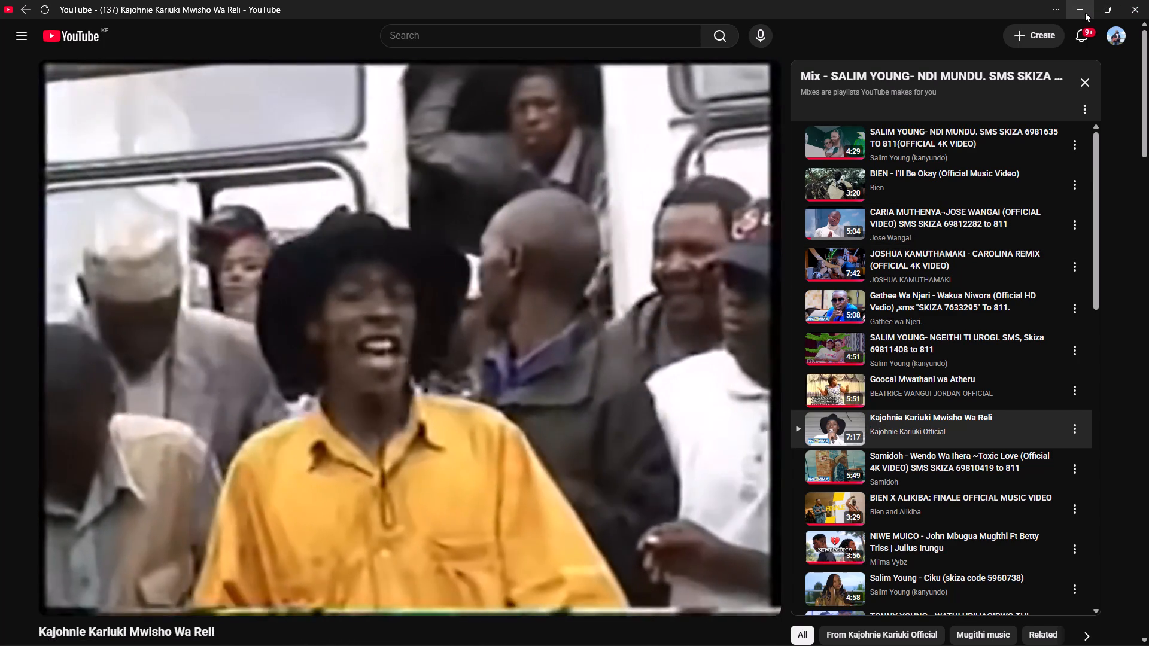
{"action": "left_click", "coordinate": [1085, 11]}
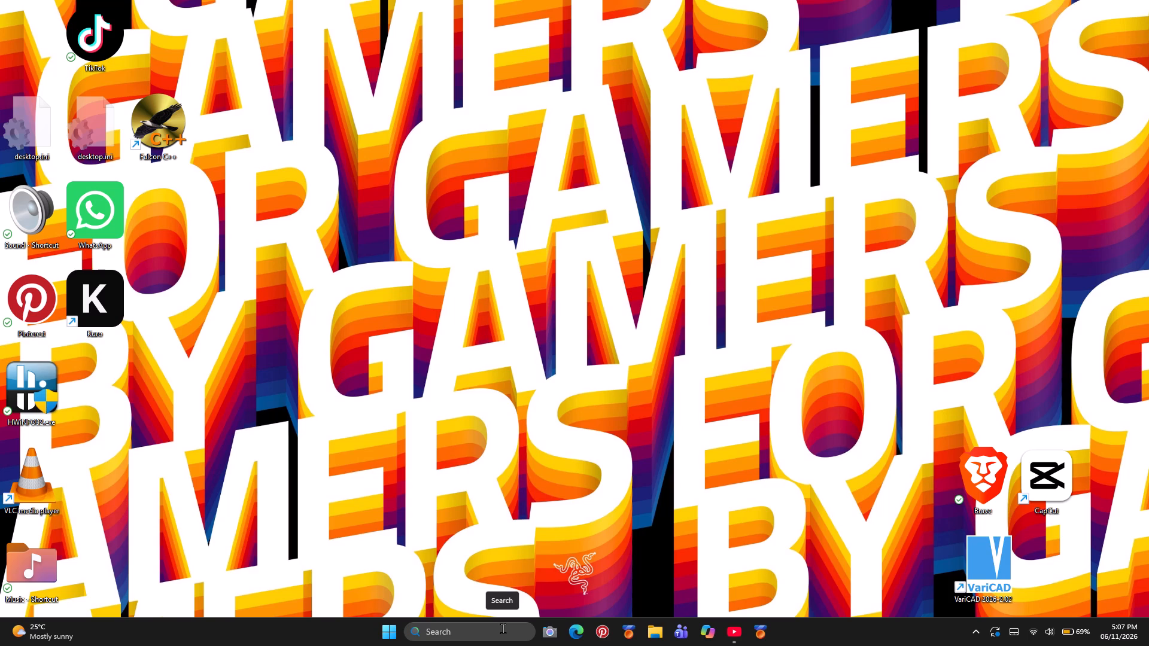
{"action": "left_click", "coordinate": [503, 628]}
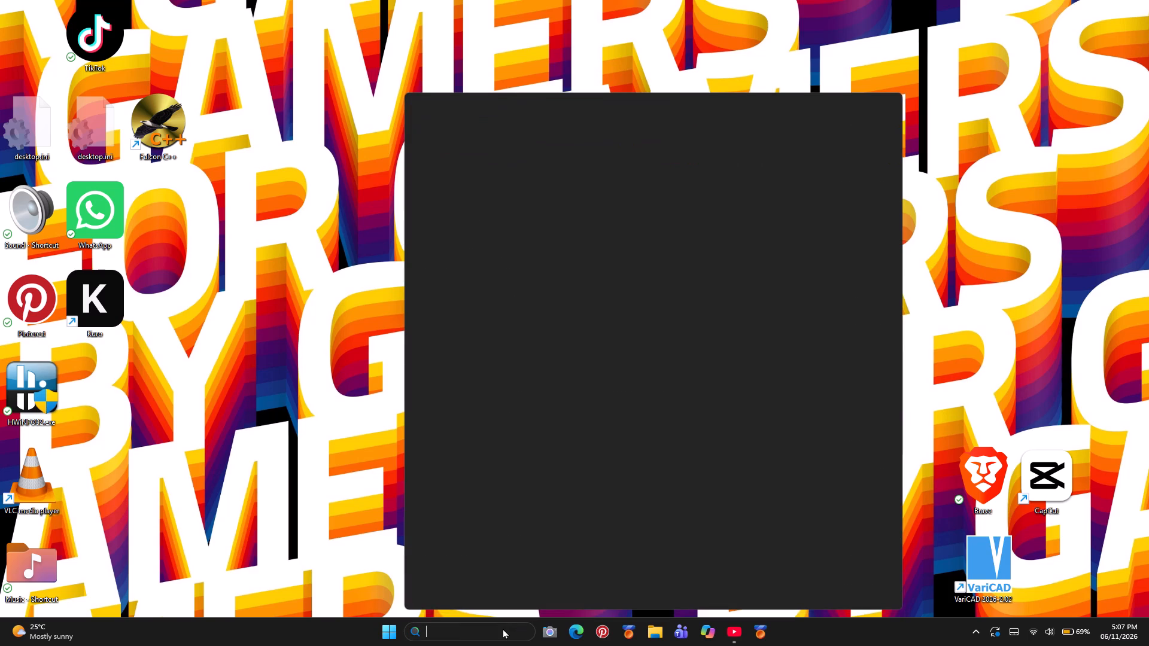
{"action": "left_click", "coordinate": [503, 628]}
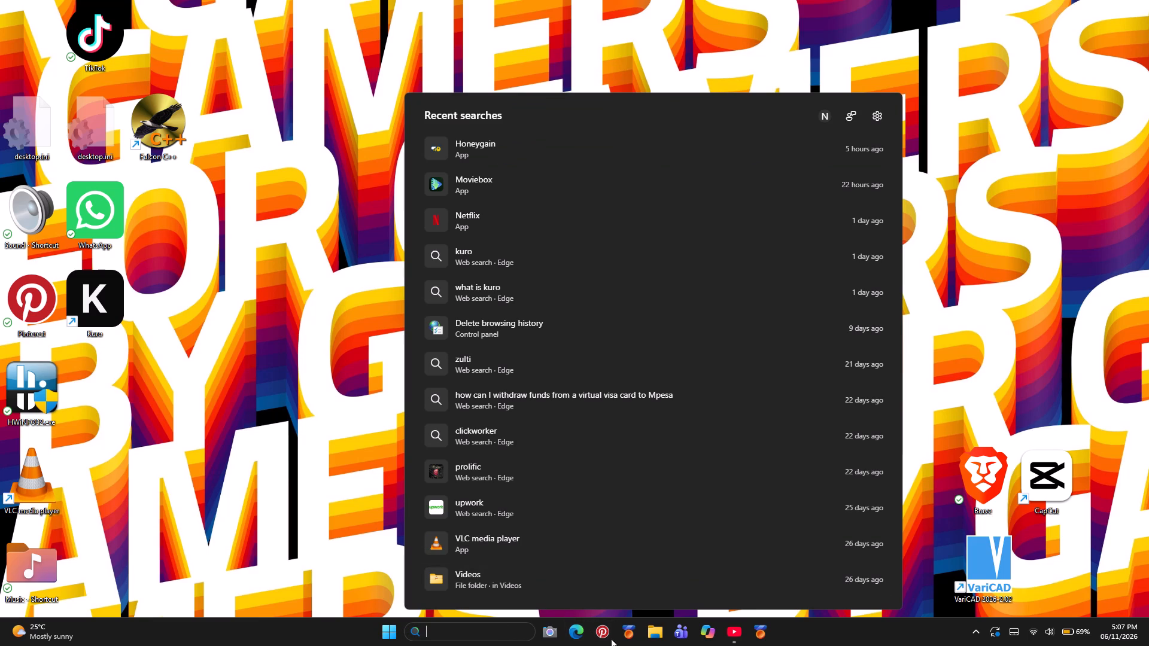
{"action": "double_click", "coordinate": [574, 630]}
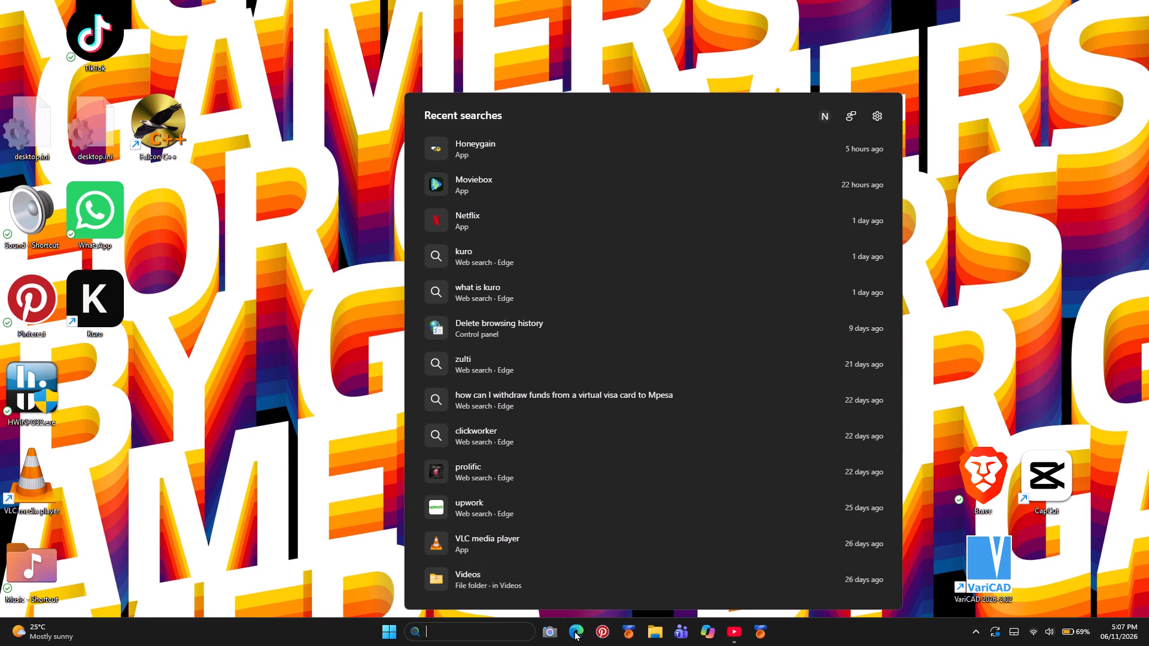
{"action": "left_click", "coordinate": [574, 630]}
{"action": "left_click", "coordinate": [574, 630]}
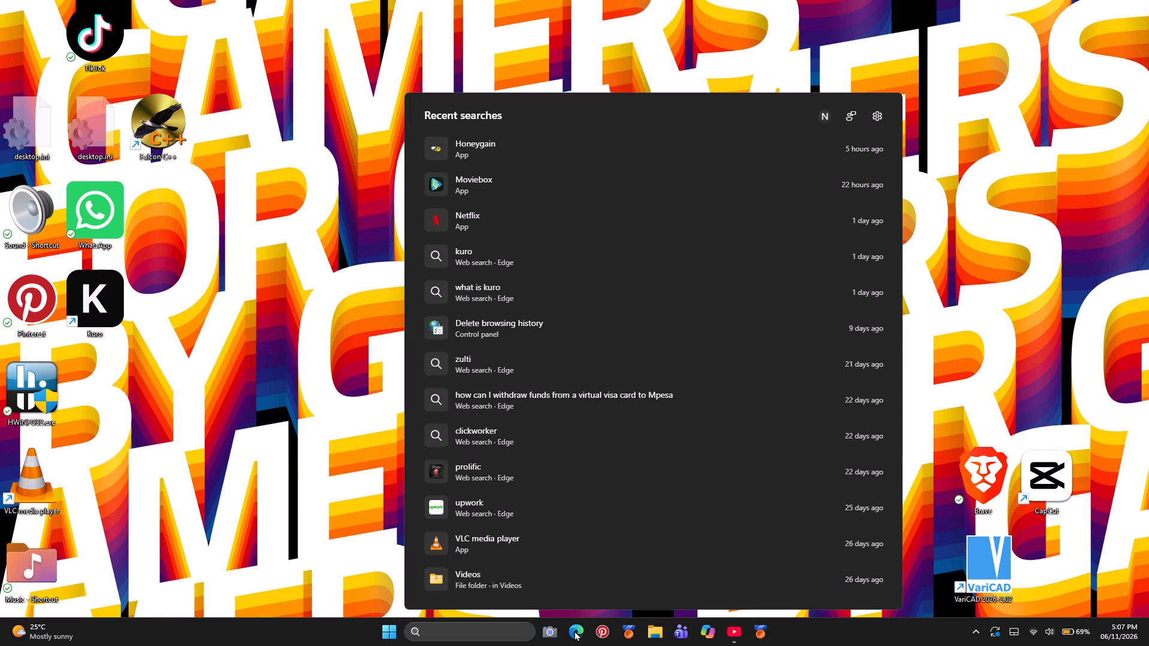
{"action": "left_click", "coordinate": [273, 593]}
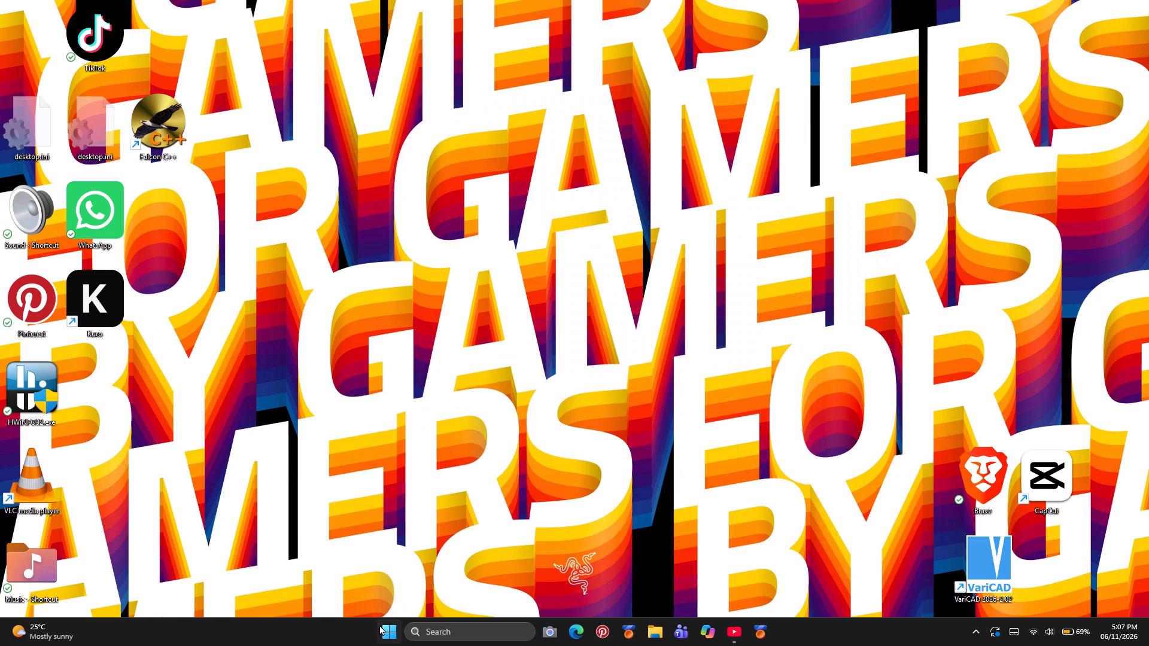
Search the web for "ms excel" from the Windows search.
{"action": "left_click", "coordinate": [380, 625]}
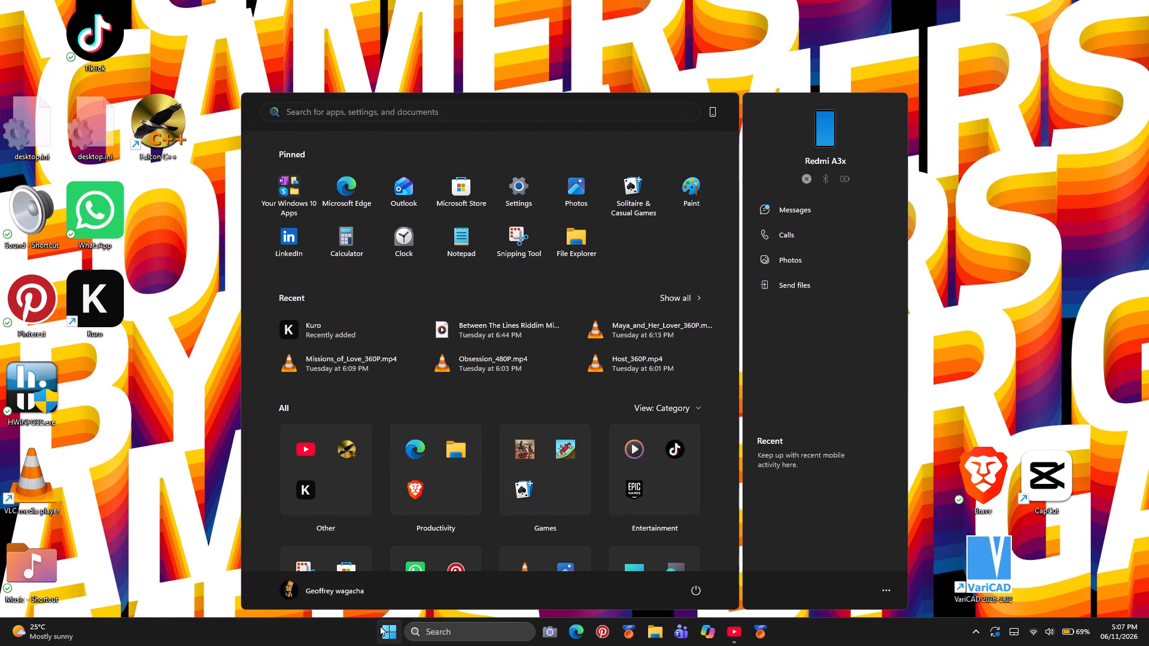
{"action": "type", "text": "ms"}
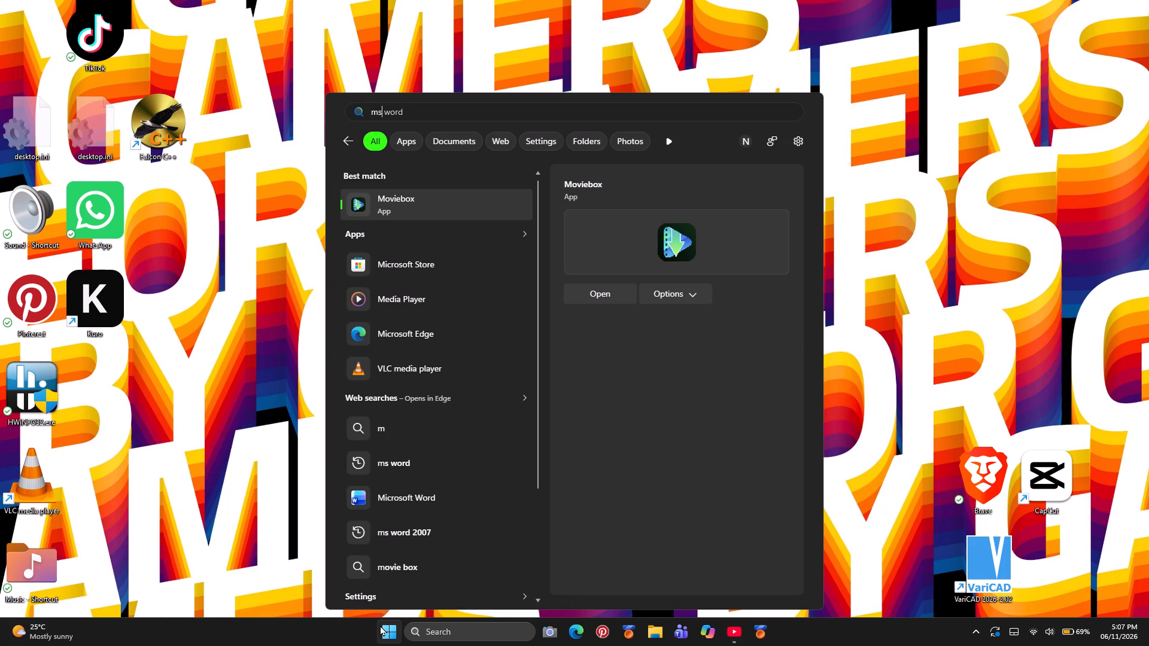
{"action": "key", "text": "space"}
{"action": "type", "text": "ec"}
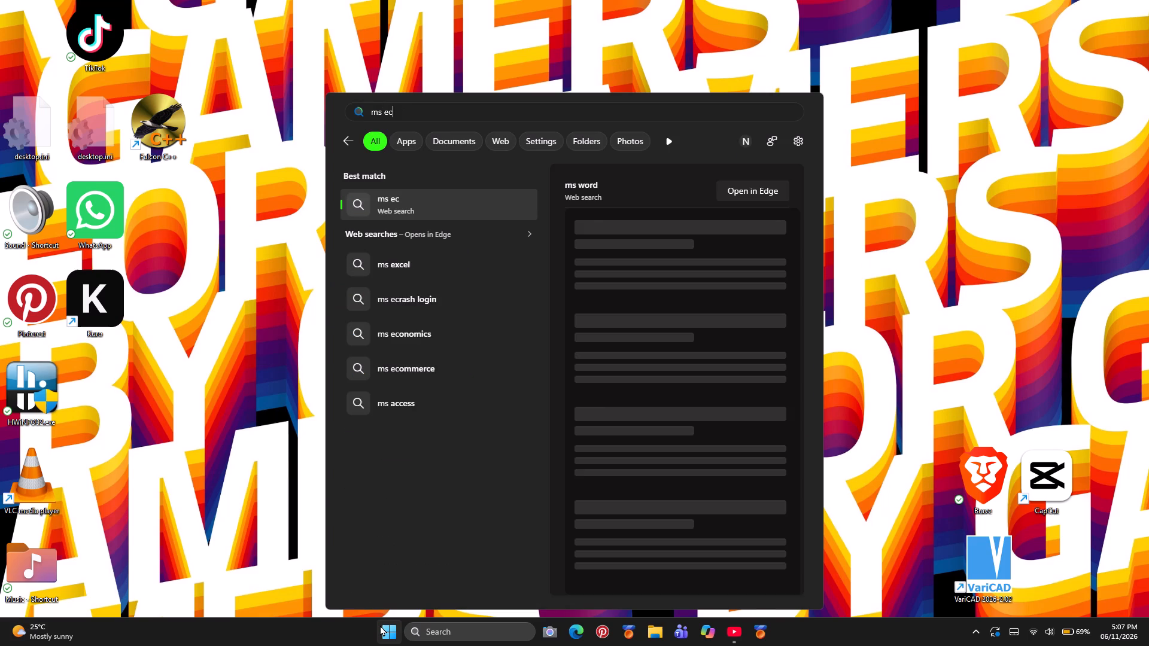
{"action": "key", "text": "BackSpace"}
{"action": "type", "text": "xc"}
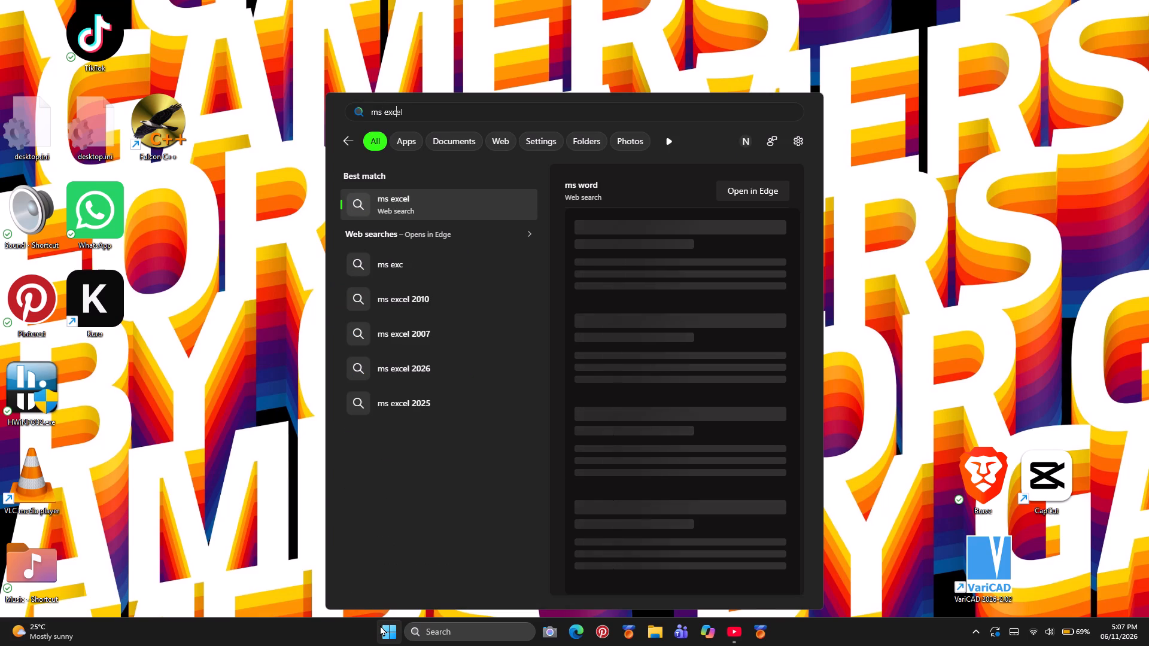
{"action": "key", "text": "BackSpace"}
{"action": "key", "text": "e"}
{"action": "key", "text": "l"}
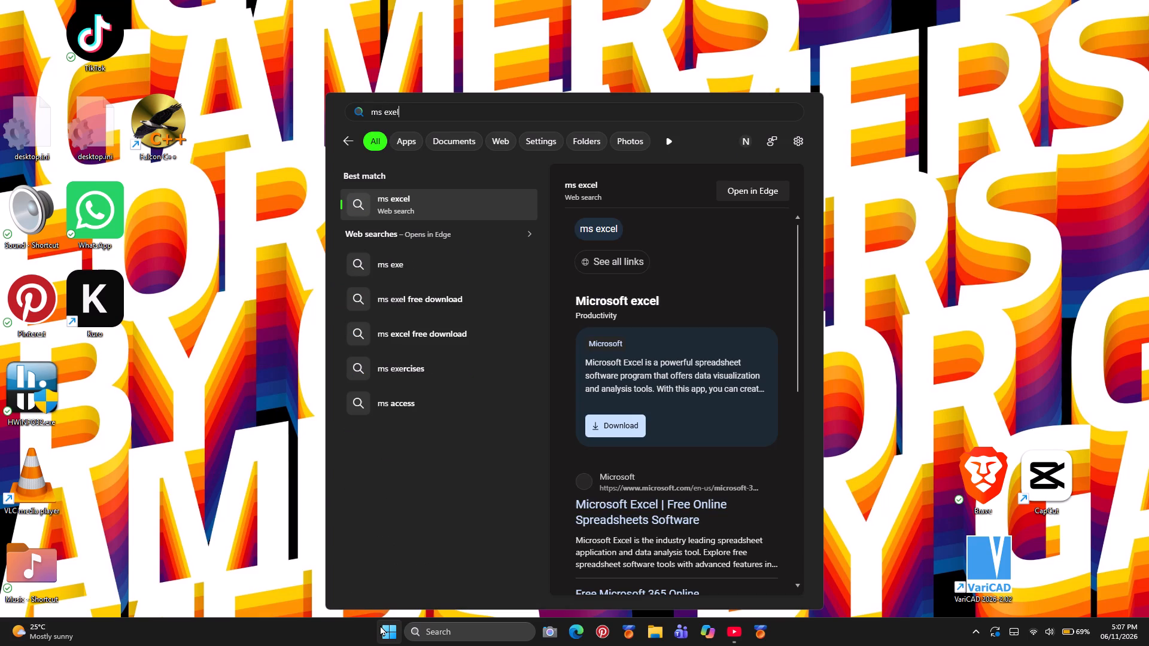
{"action": "key", "text": "Return"}
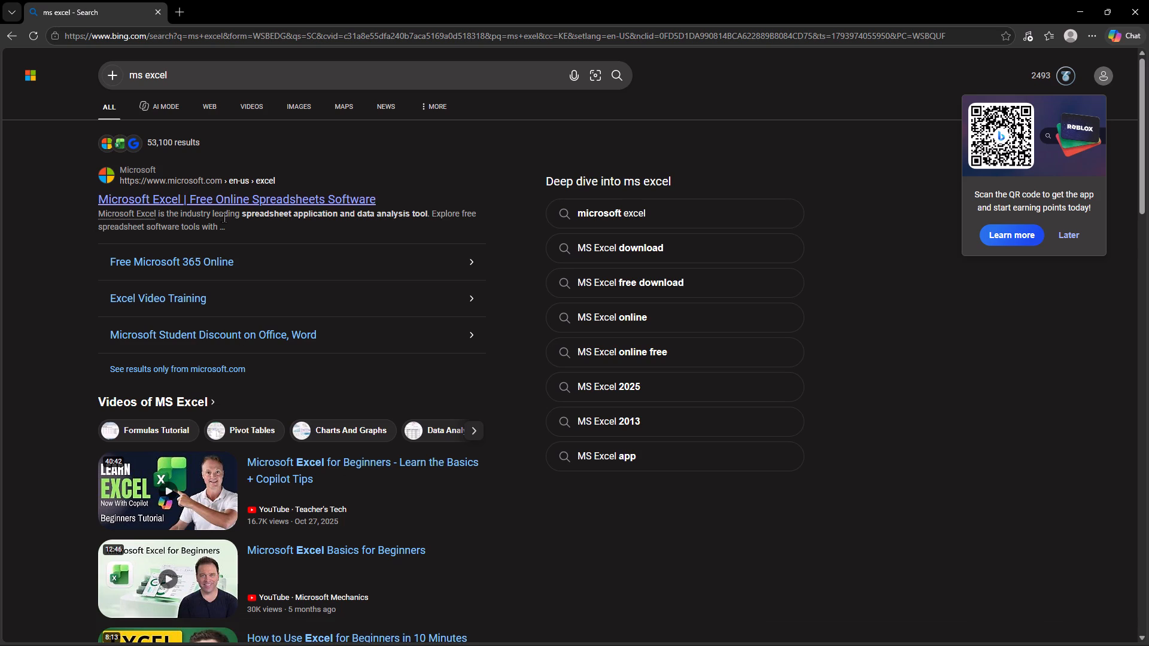
Open Microsoft's official Excel page from the search results and launch Excel for the web.
{"action": "double_click", "coordinate": [186, 178]}
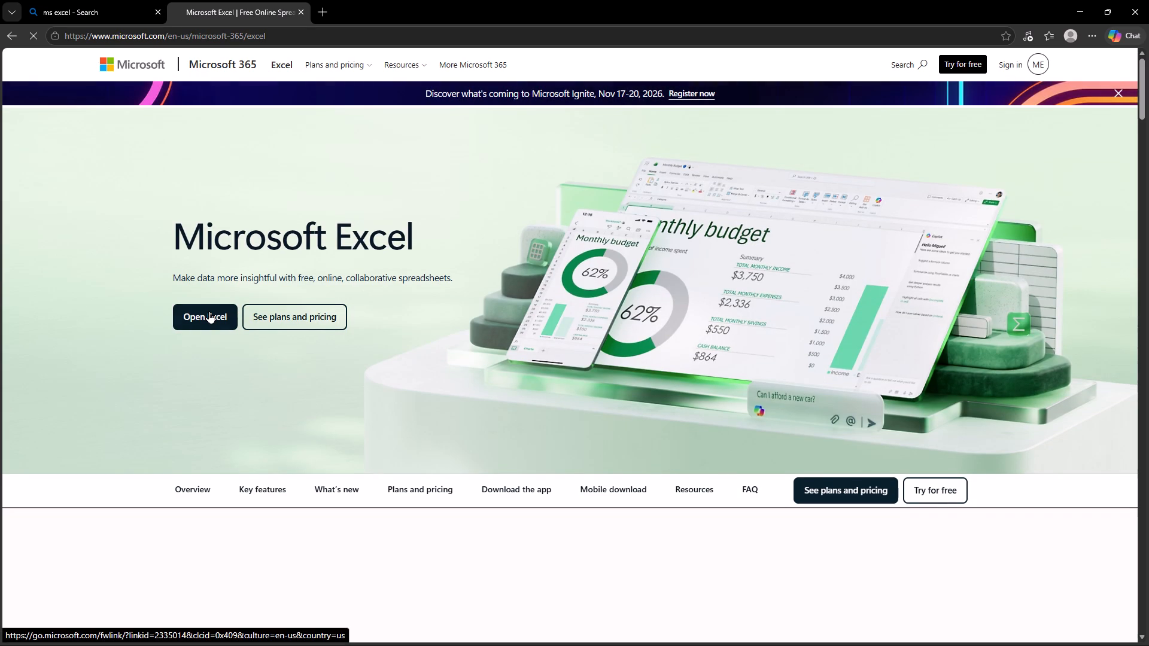
{"action": "left_click", "coordinate": [209, 311]}
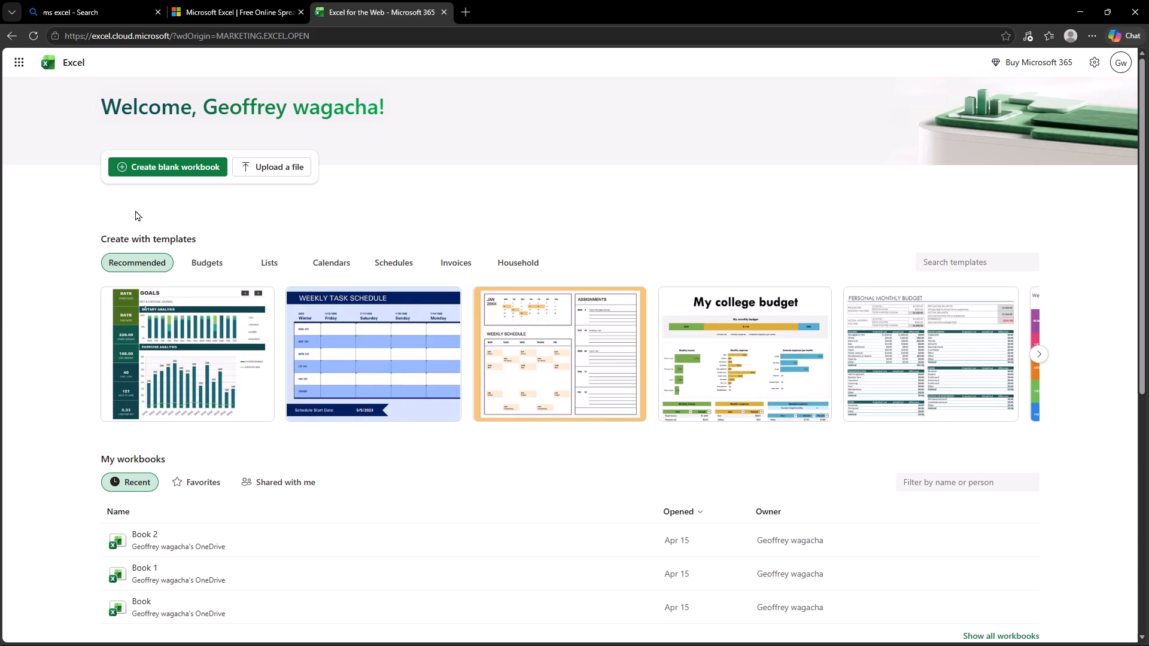
Create a blank workbook, open cell L4 for editing and save the workbook.
{"action": "left_click", "coordinate": [168, 171]}
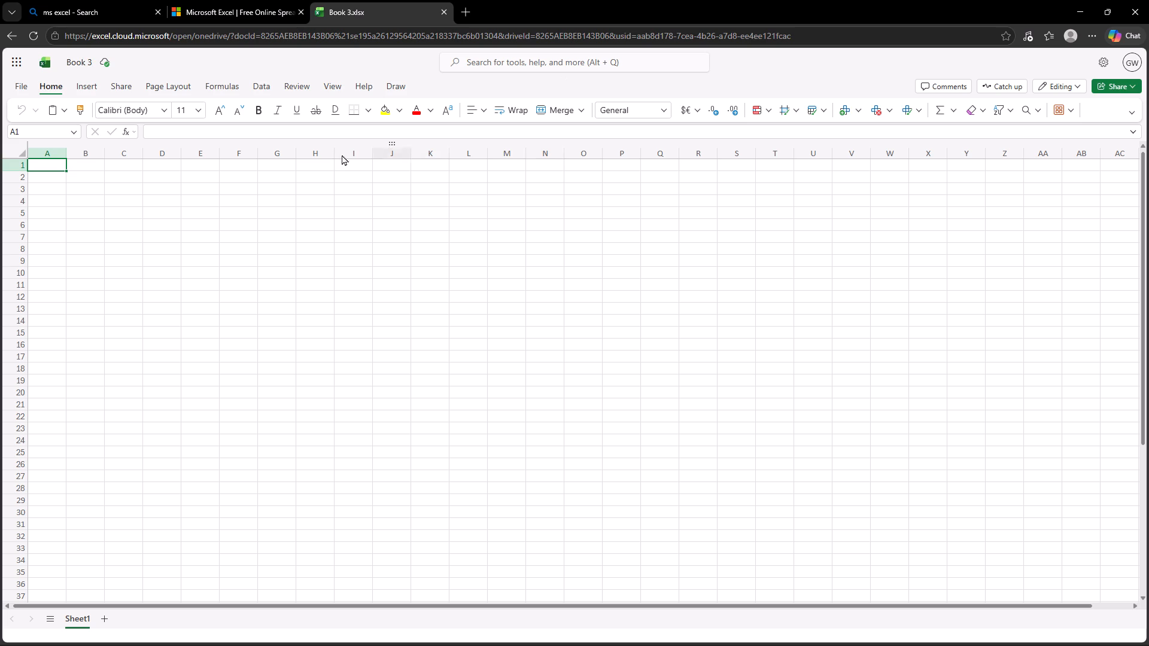
{"action": "double_click", "coordinate": [482, 203]}
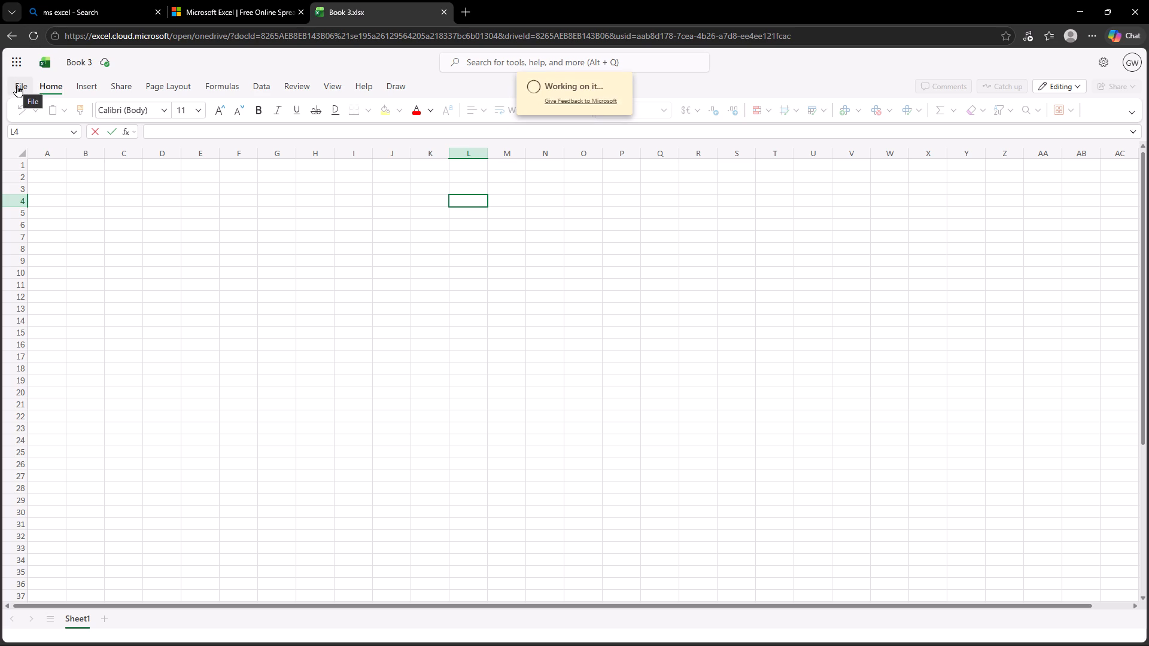
{"action": "key", "text": "ctrl+s"}
{"action": "key", "text": "ctrl+s"}
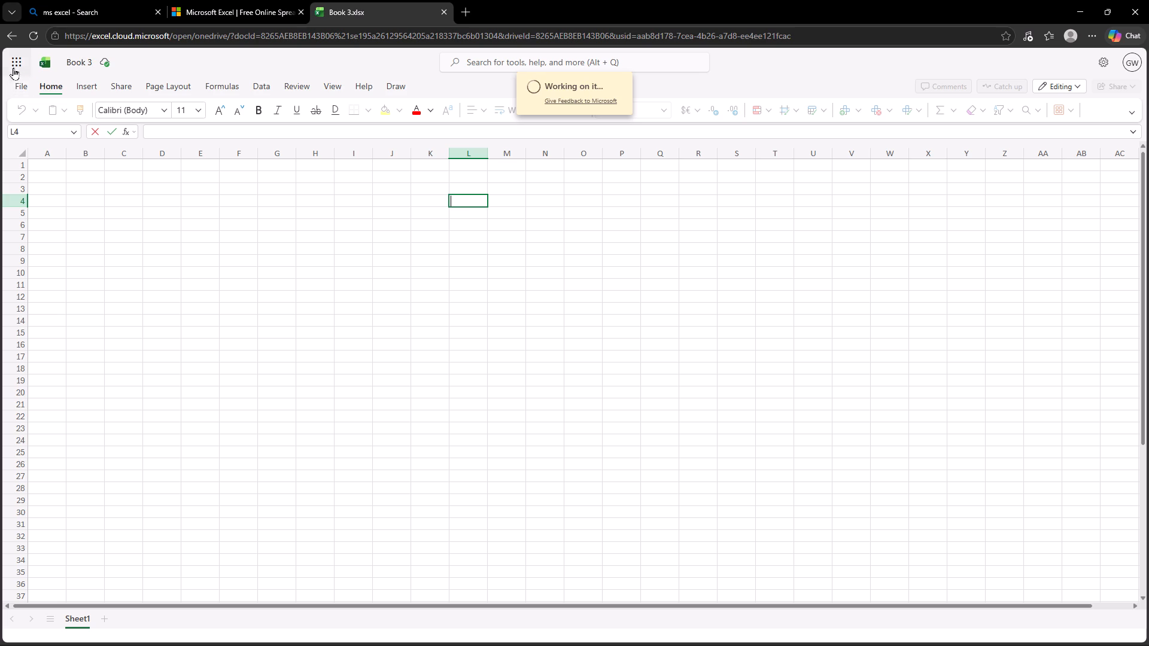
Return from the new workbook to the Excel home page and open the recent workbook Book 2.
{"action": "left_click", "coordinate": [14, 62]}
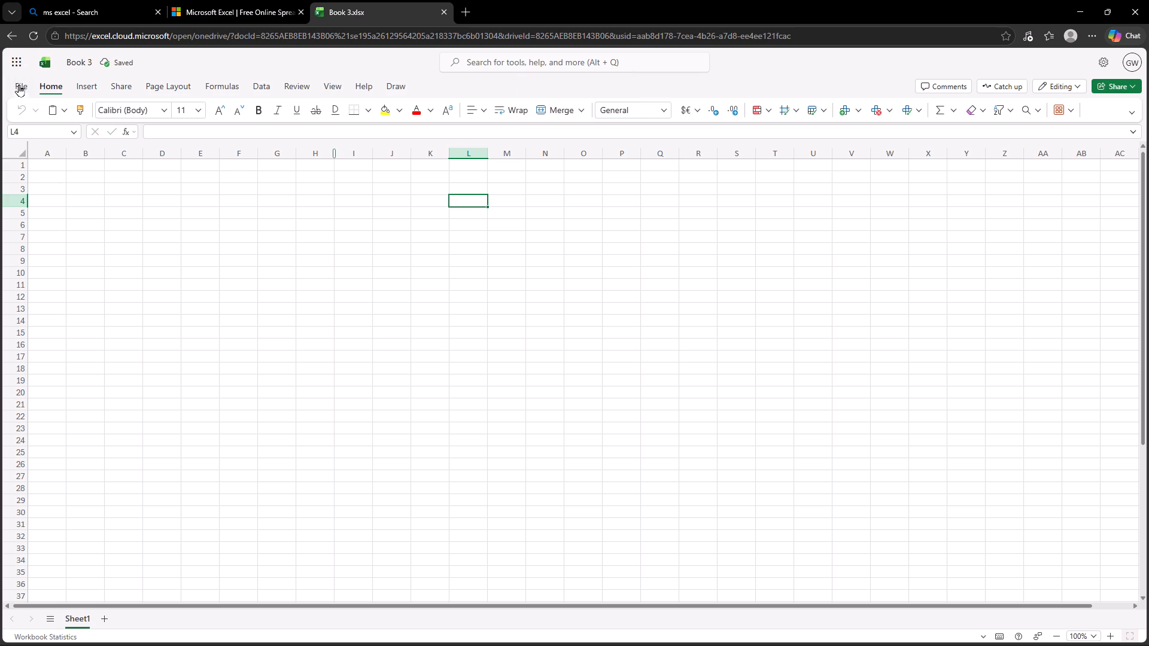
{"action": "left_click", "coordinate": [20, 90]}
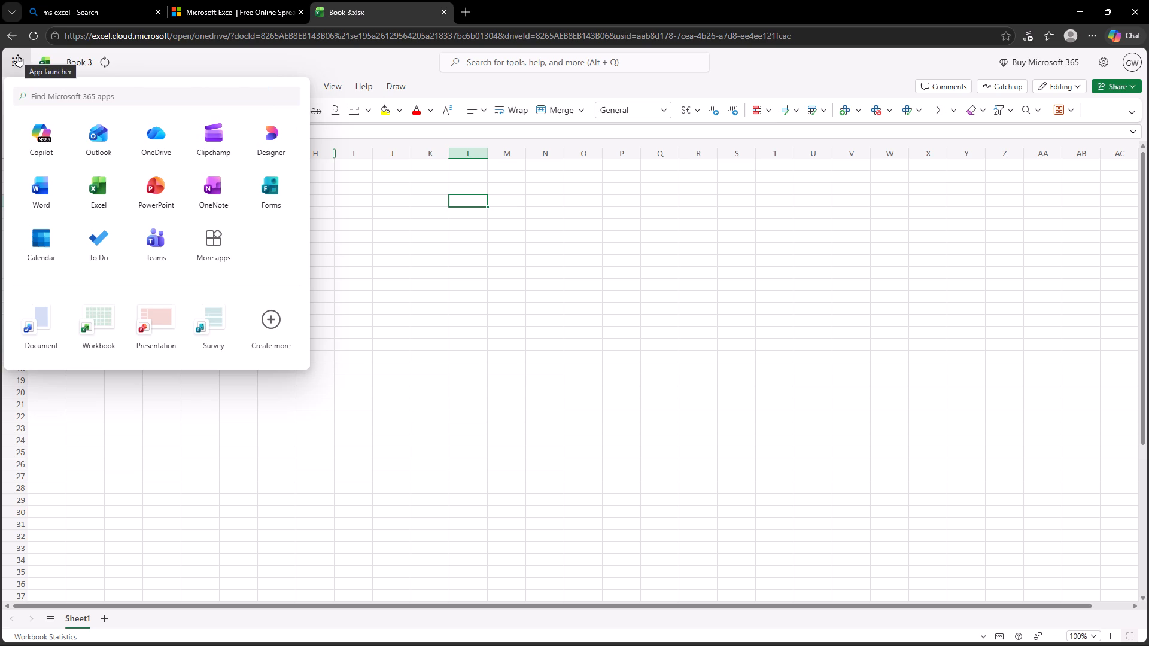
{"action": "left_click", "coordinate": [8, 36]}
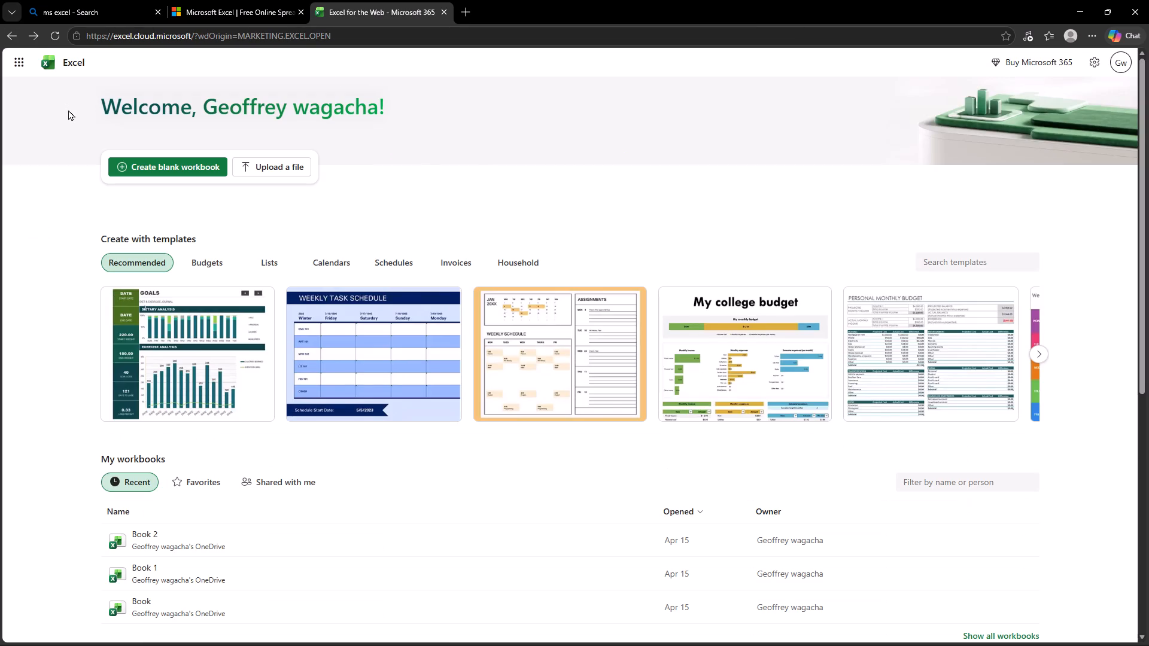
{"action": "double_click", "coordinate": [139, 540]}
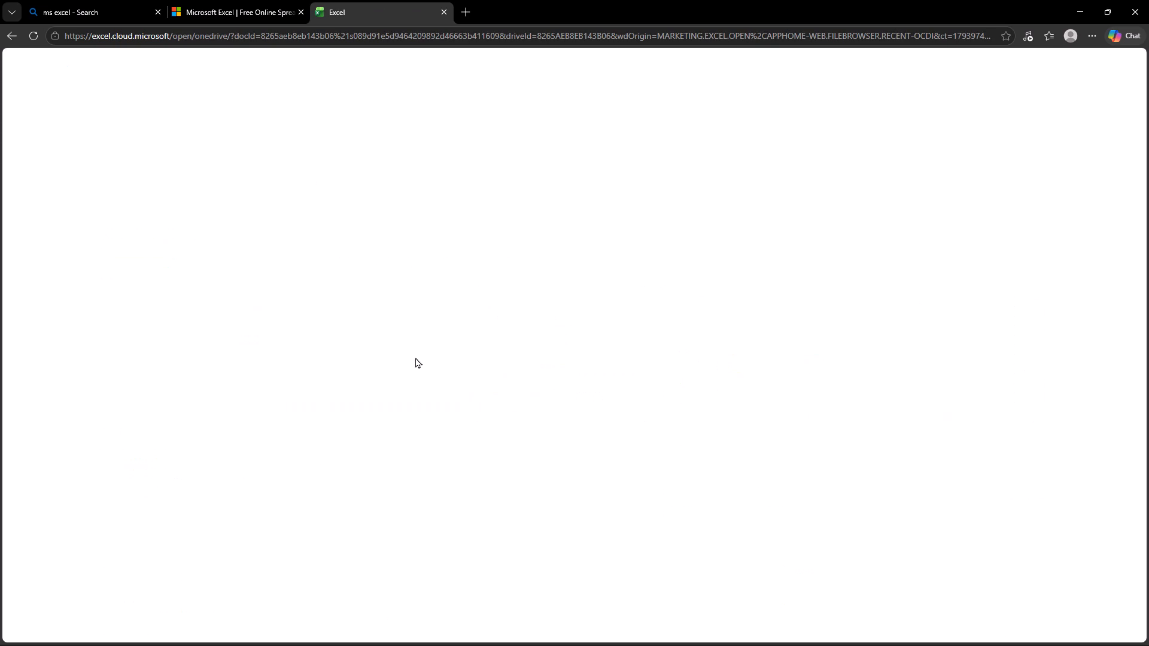
Close the workbook's browser tab and launch Excel for the web again from the Microsoft Excel page.
{"action": "left_click", "coordinate": [447, 15]}
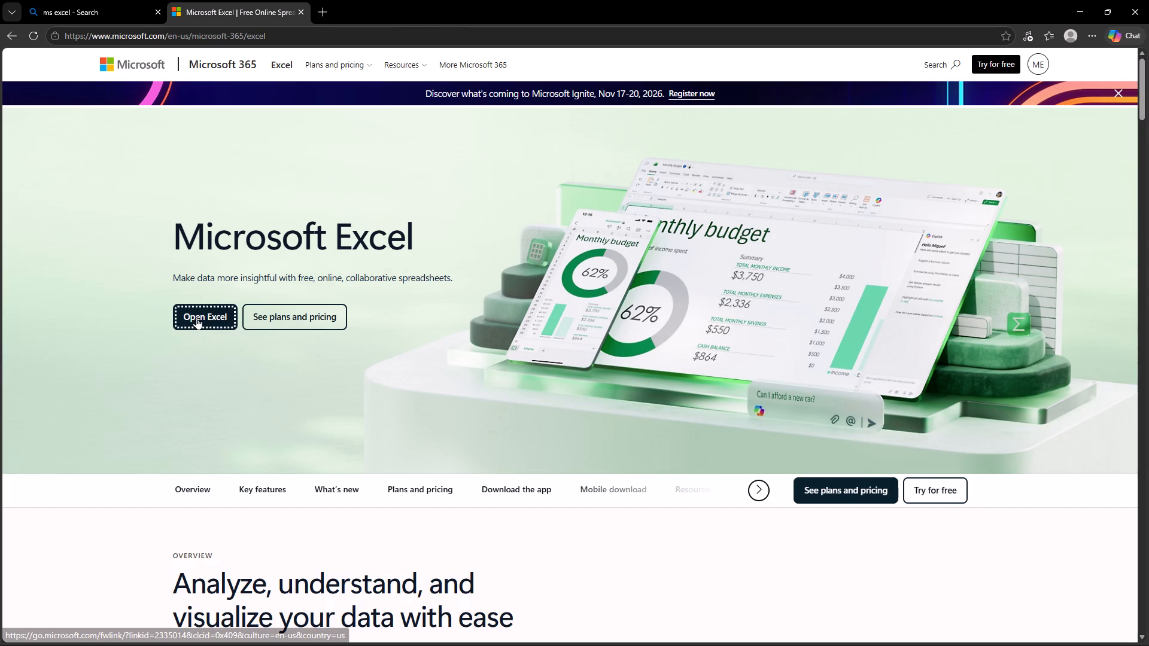
{"action": "left_click", "coordinate": [196, 317]}
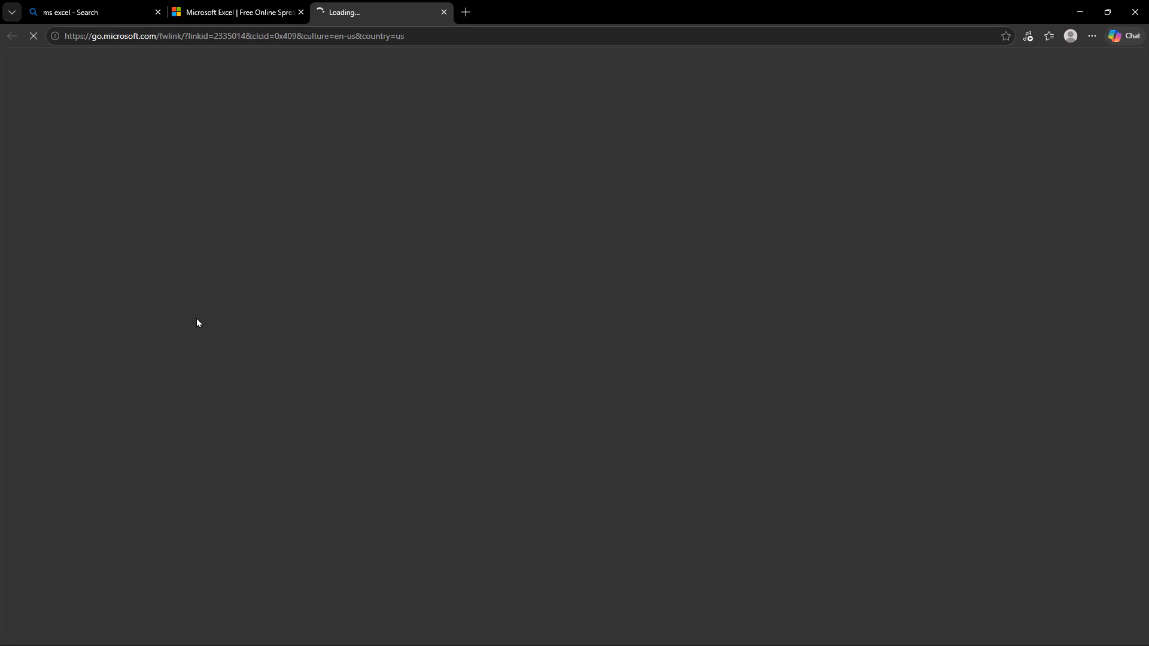
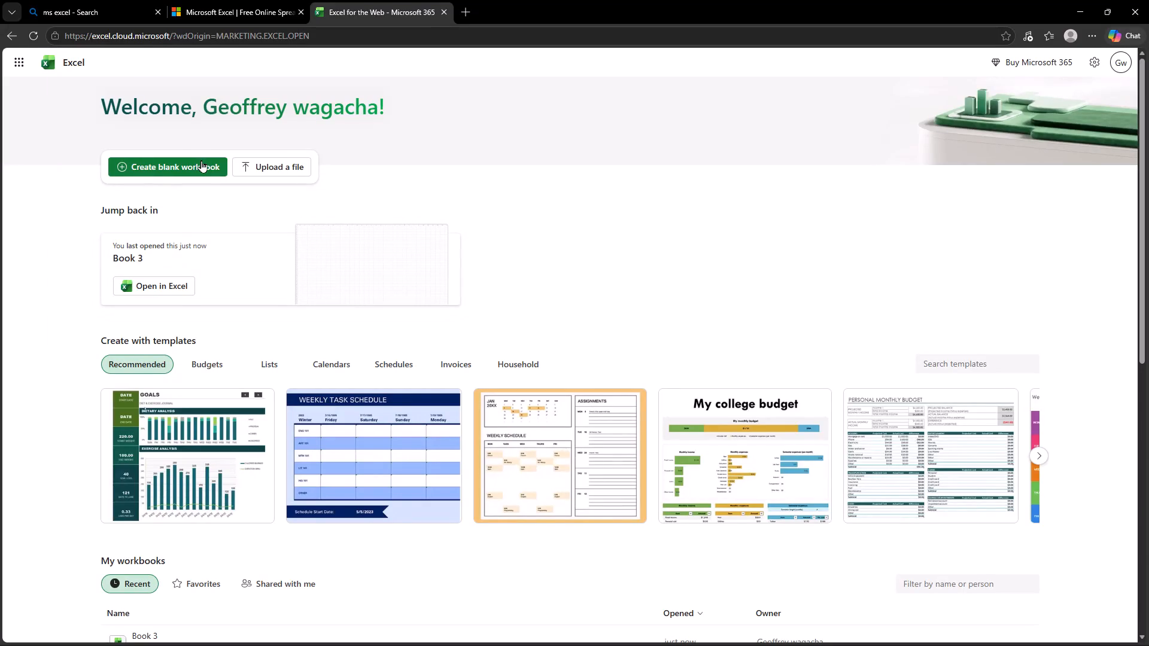
Create a new blank workbook from the Excel home page.
{"action": "left_click", "coordinate": [201, 160]}
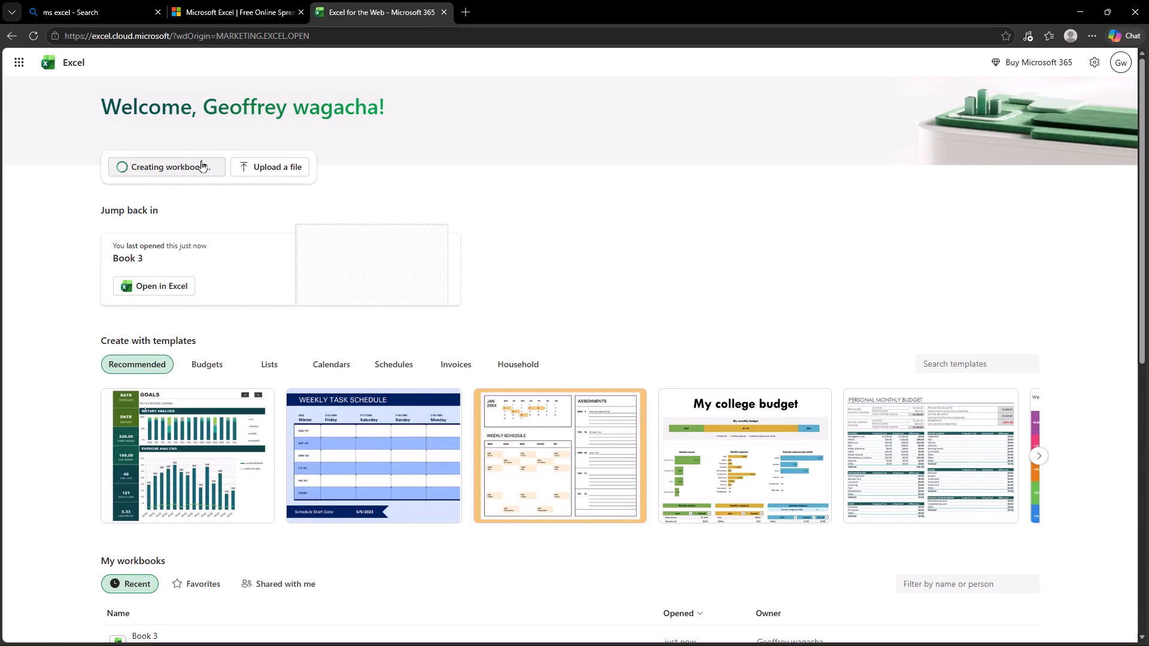
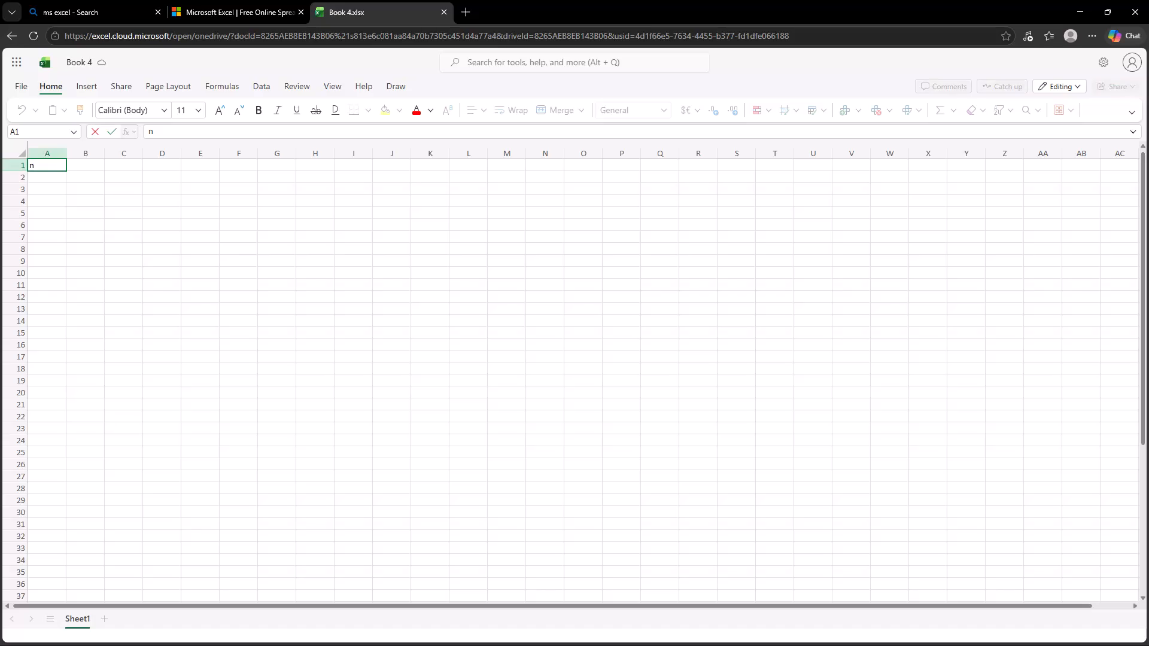
Enter the column heading NAME in cell A1.
{"action": "key", "text": "BackSpace"}
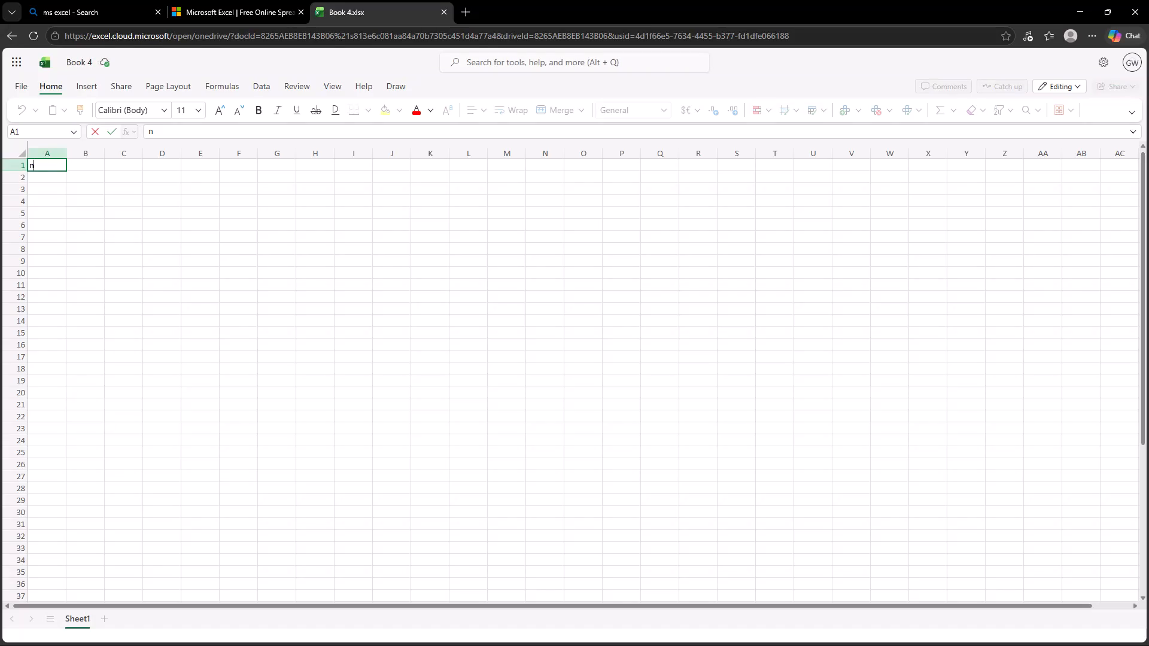
{"action": "type", "text": "NAME"}
{"action": "left_click_drag", "start_coordinate": [200, 164], "coordinate": [200, 176]}
{"action": "left_click_drag", "start_coordinate": [200, 176], "coordinate": [94, 167]}
{"action": "left_click", "coordinate": [44, 167]}
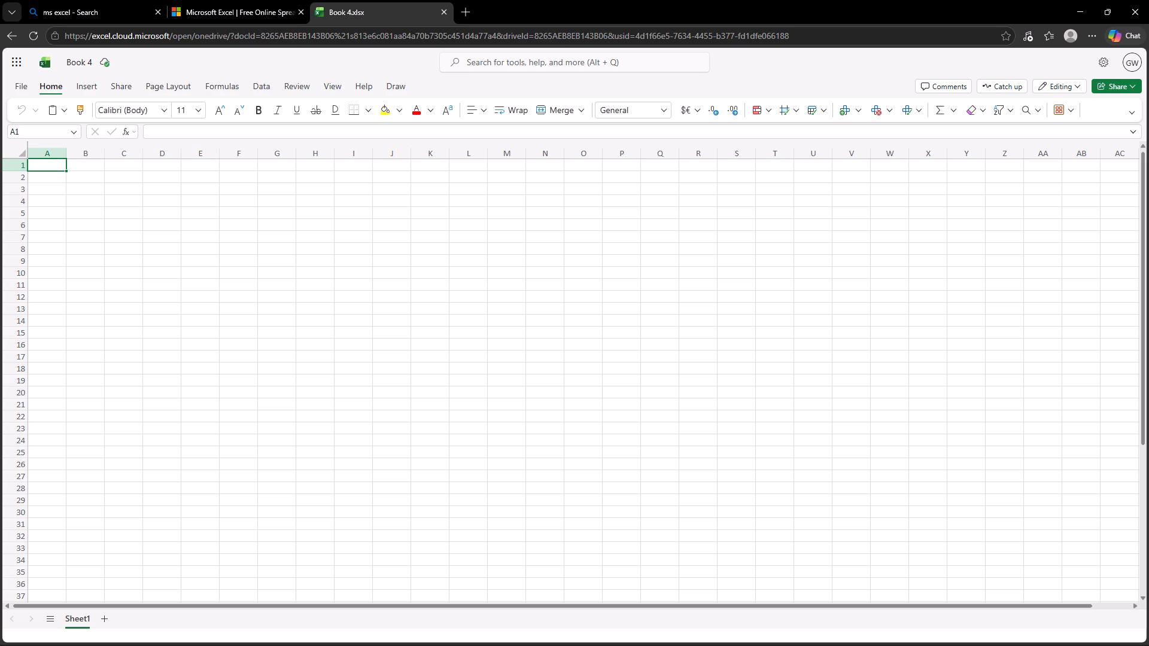
{"action": "type", "text": "NAM"}
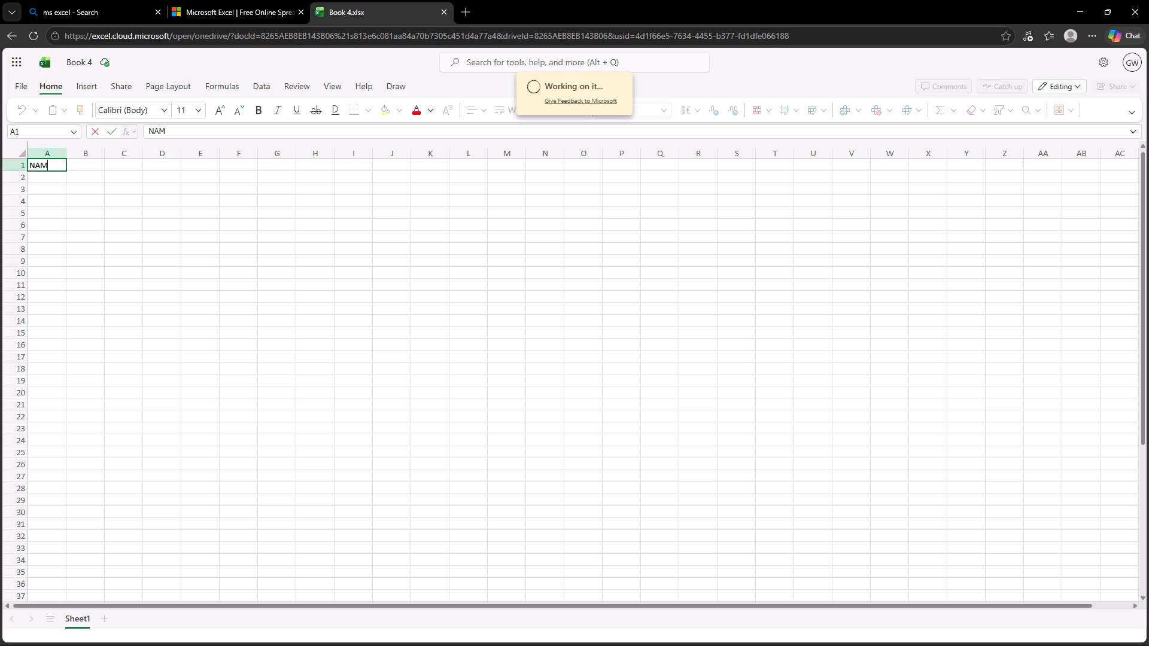
{"action": "key", "text": "e"}
{"action": "left_click", "coordinate": [69, 165]}
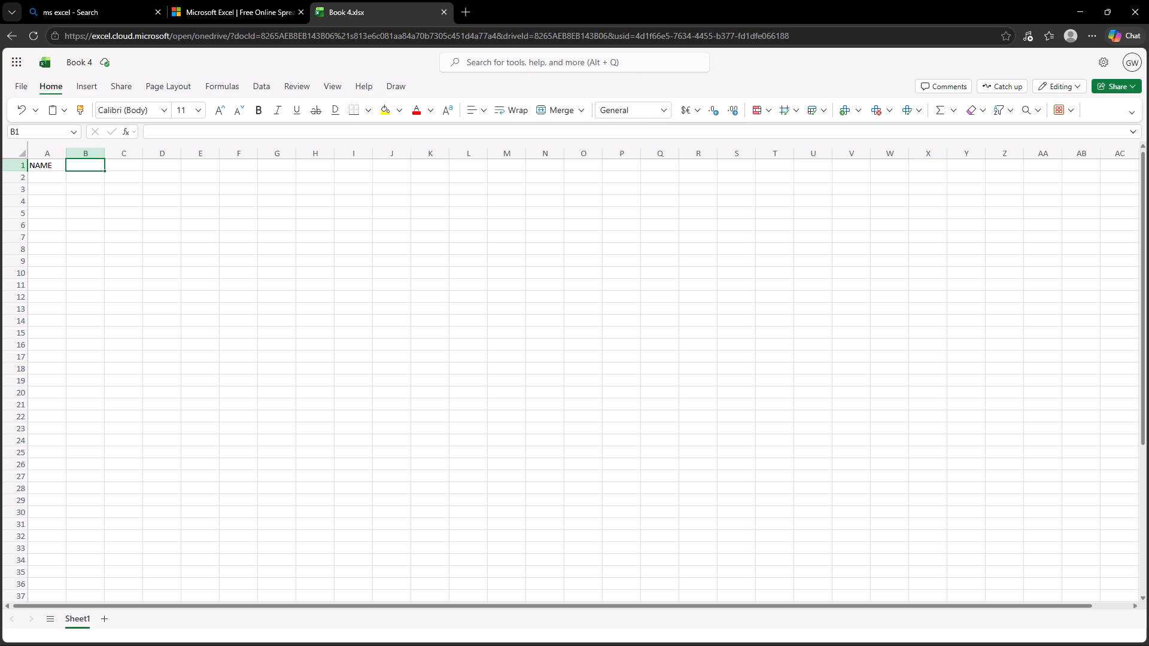
{"action": "left_click", "coordinate": [57, 167]}
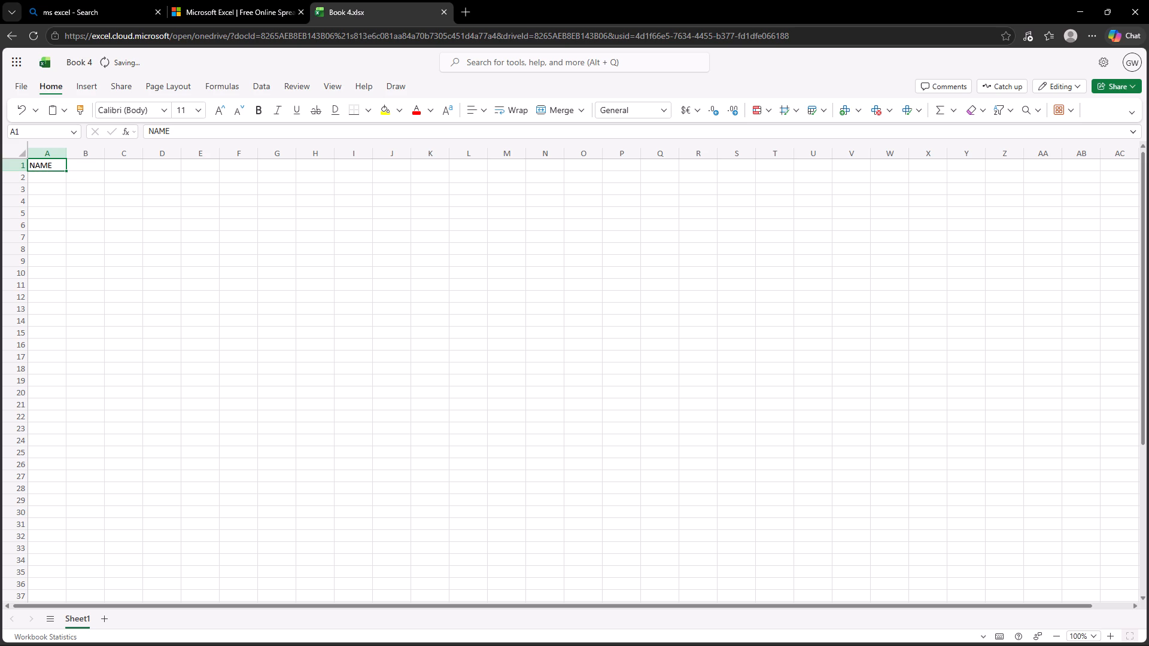
Enter the column headings ADMNO in cell B1 and SUBJECTS in cell C1.
{"action": "left_click", "coordinate": [78, 167]}
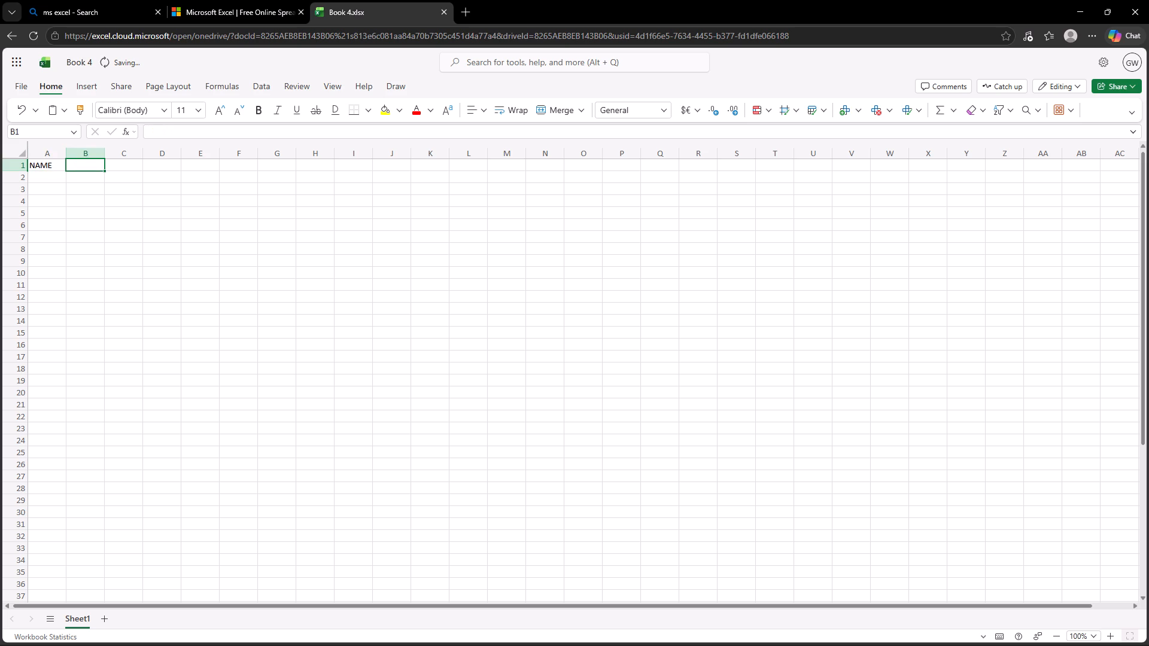
{"action": "type", "text": "ADM"}
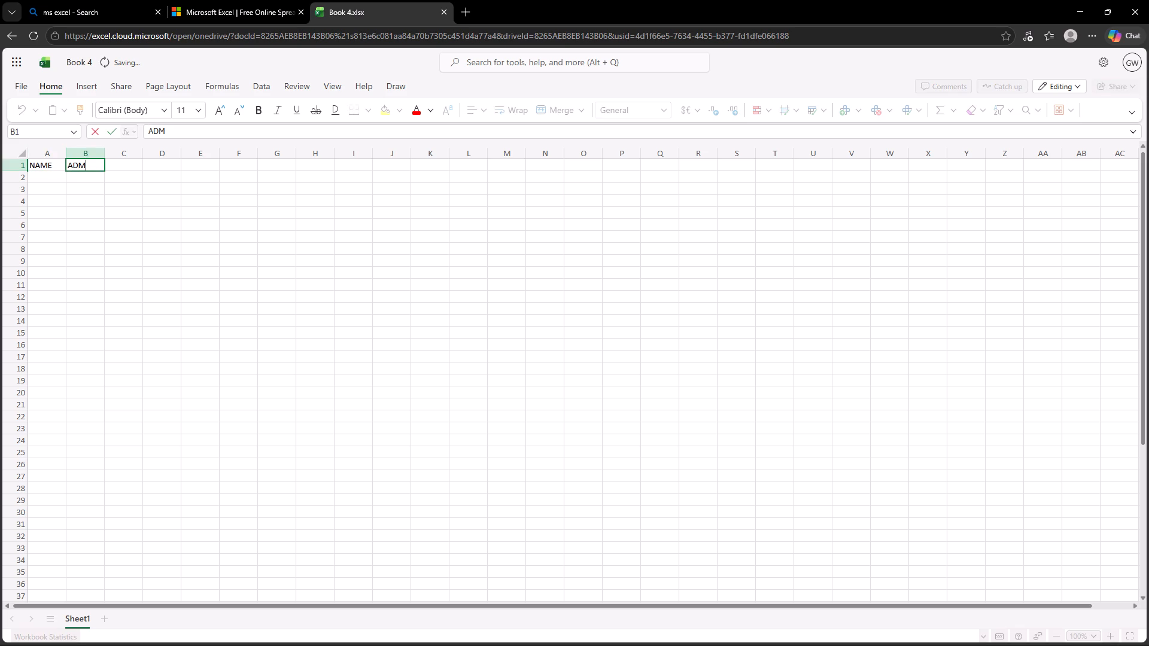
{"action": "type", "text": "NO"}
{"action": "left_click", "coordinate": [119, 164]}
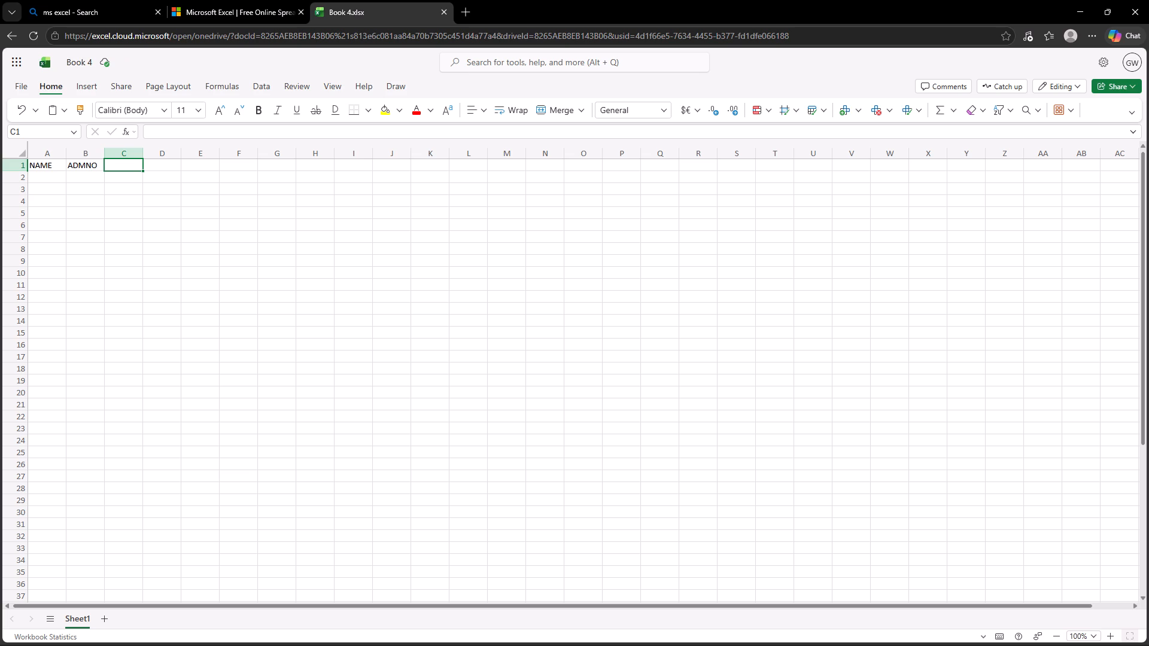
{"action": "key", "text": "s"}
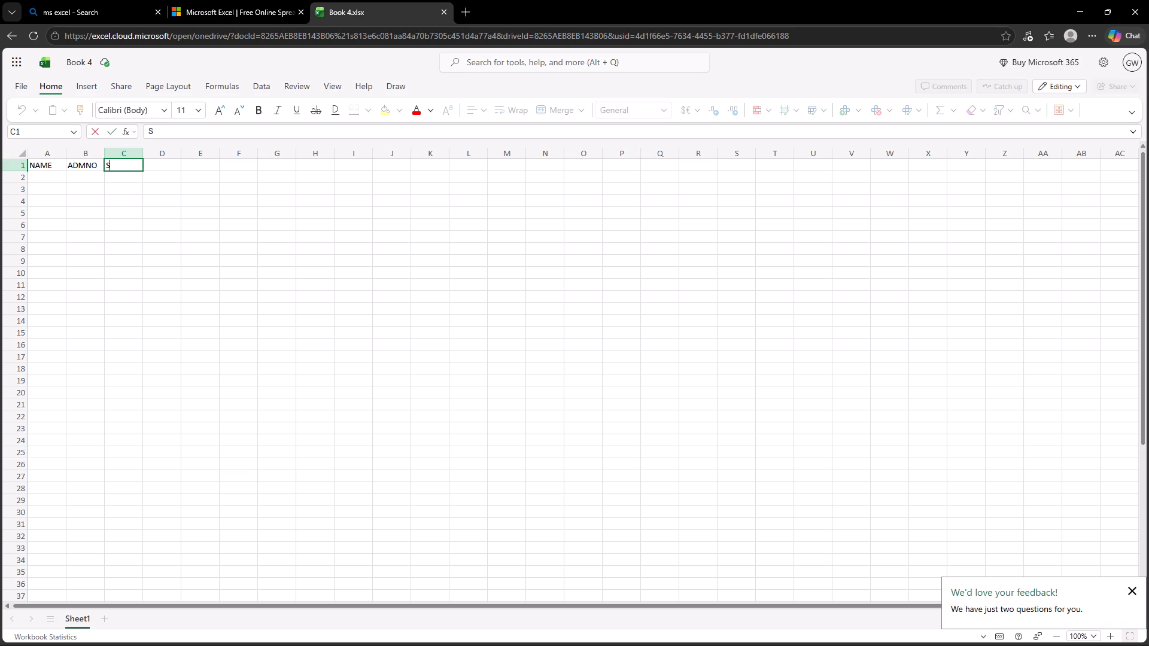
{"action": "type", "text": "UBJECT"}
{"action": "key", "text": "s"}
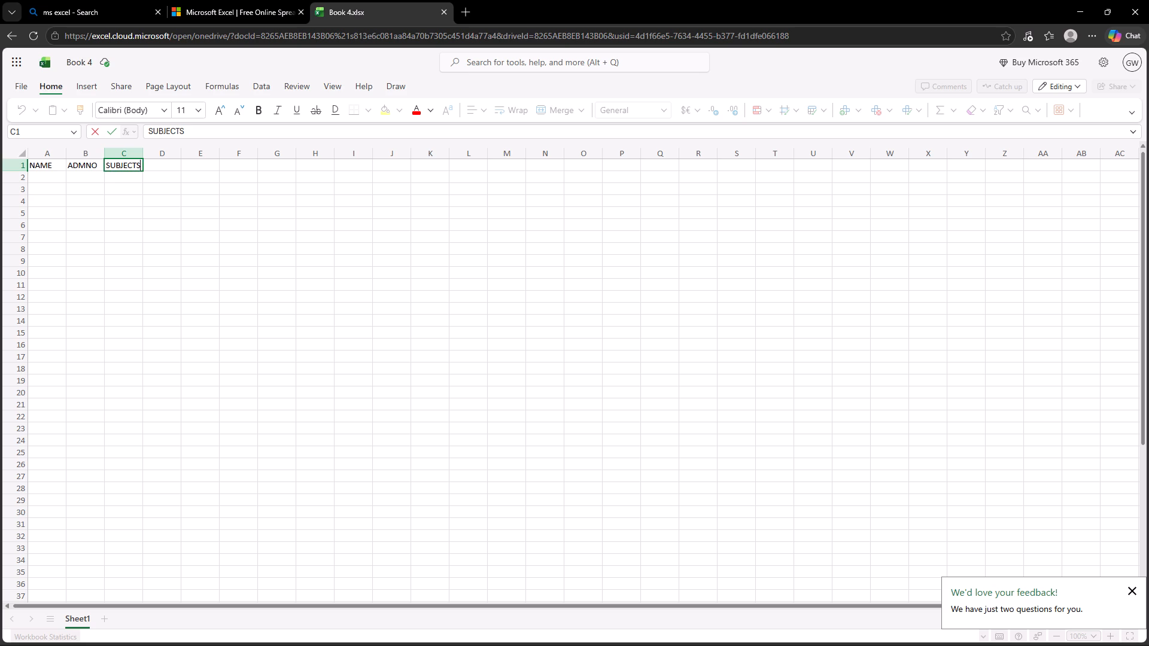
{"action": "left_click", "coordinate": [117, 179]}
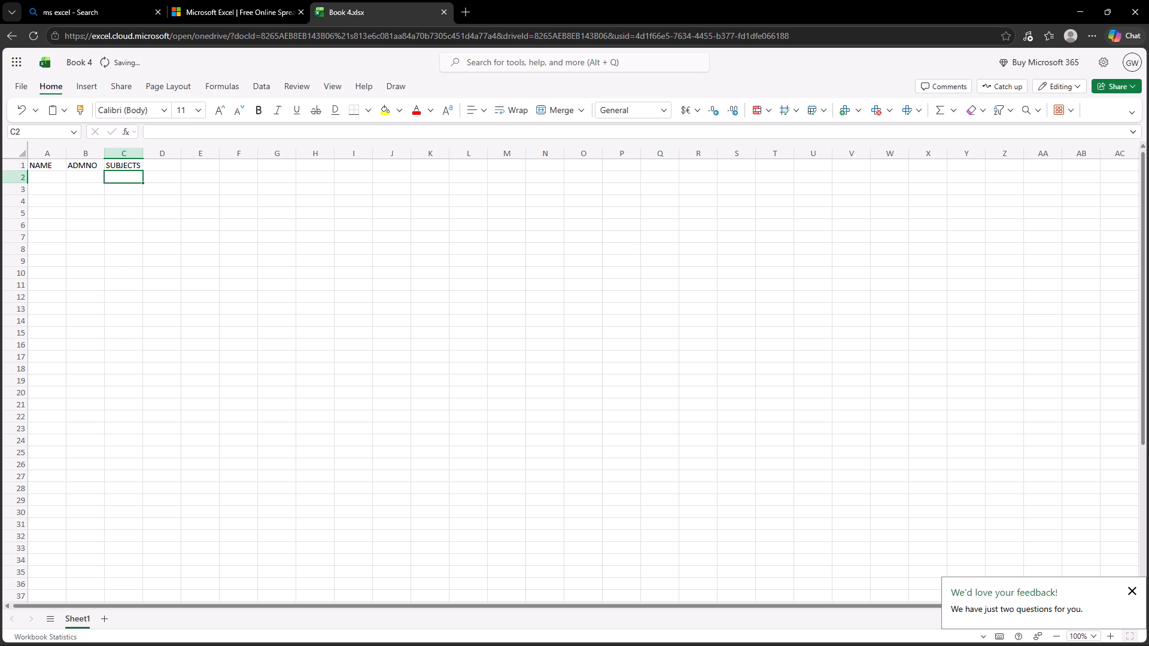
Merge cells A1 and A2 holding the NAME heading, using Merge Cells without centering.
{"action": "left_click_drag", "start_coordinate": [30, 164], "coordinate": [52, 175]}
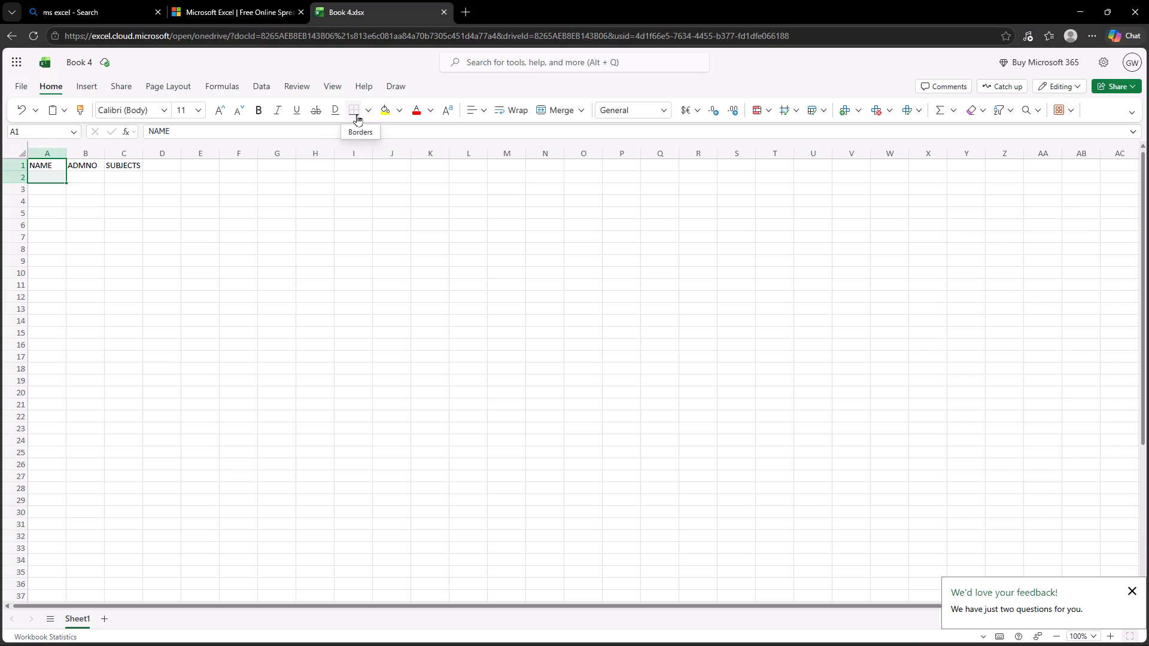
{"action": "left_click", "coordinate": [585, 113]}
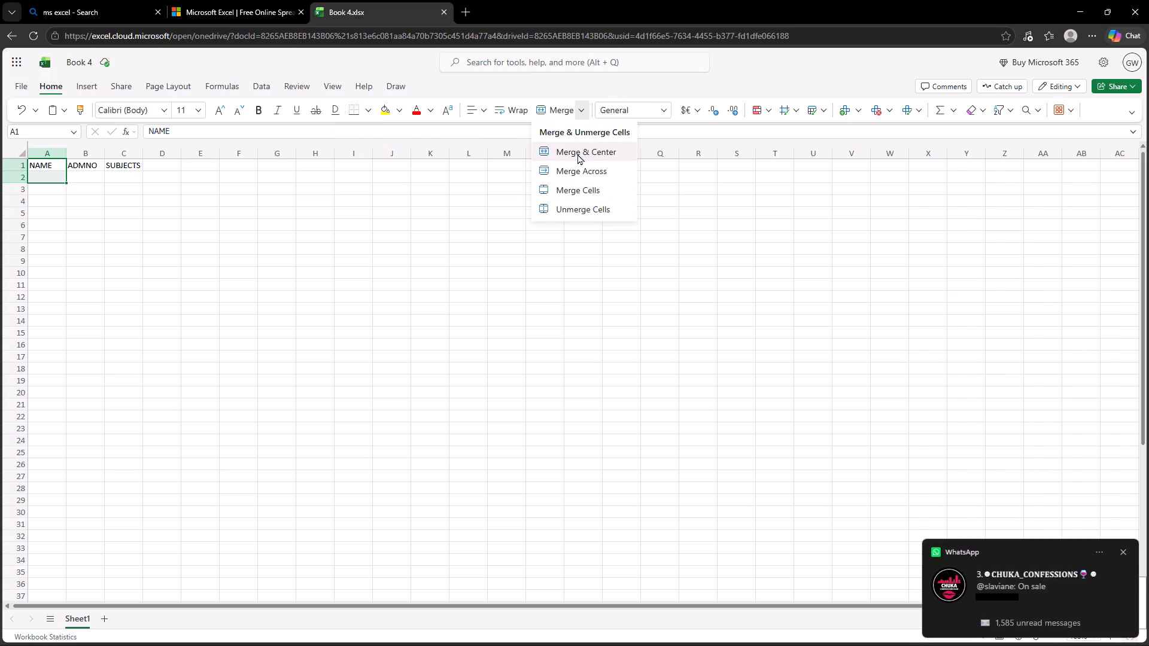
{"action": "left_click", "coordinate": [574, 185]}
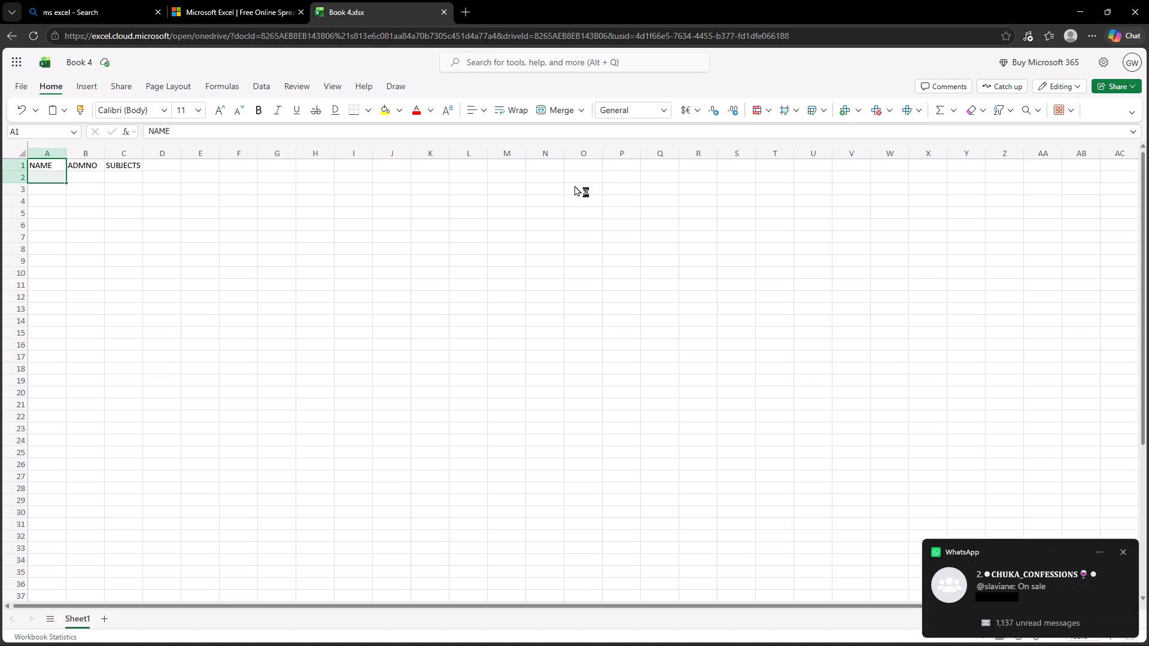
Merge and center cells B1 and B2 holding the ADMNO heading.
{"action": "left_click", "coordinate": [86, 164]}
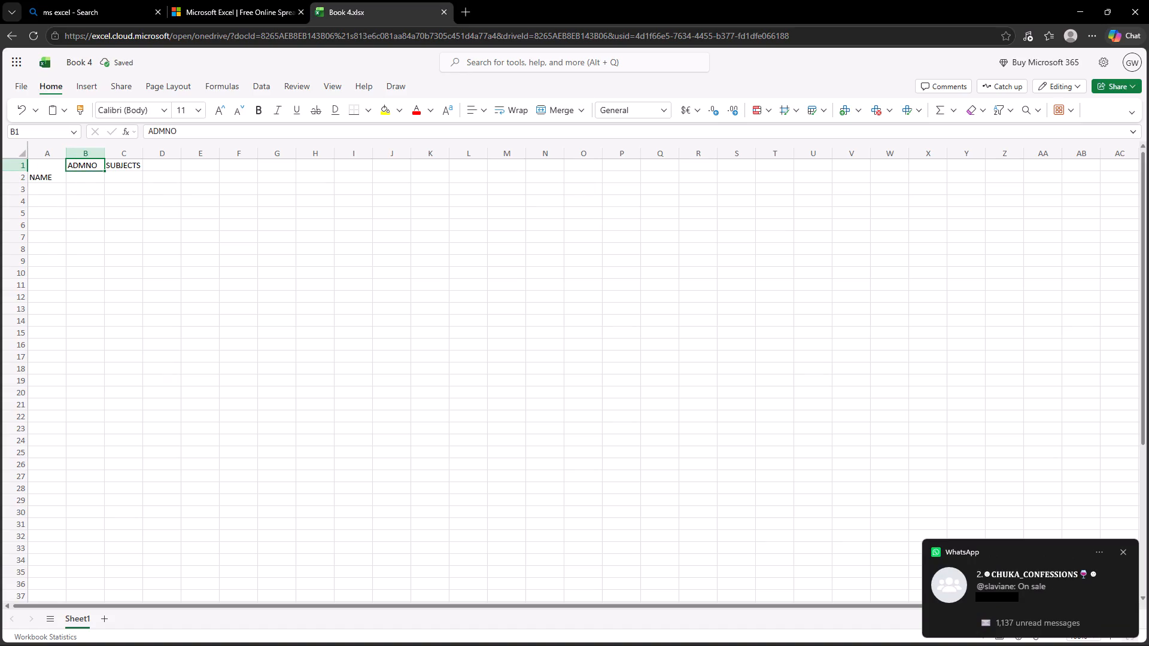
{"action": "left_click_drag", "start_coordinate": [89, 167], "coordinate": [92, 175]}
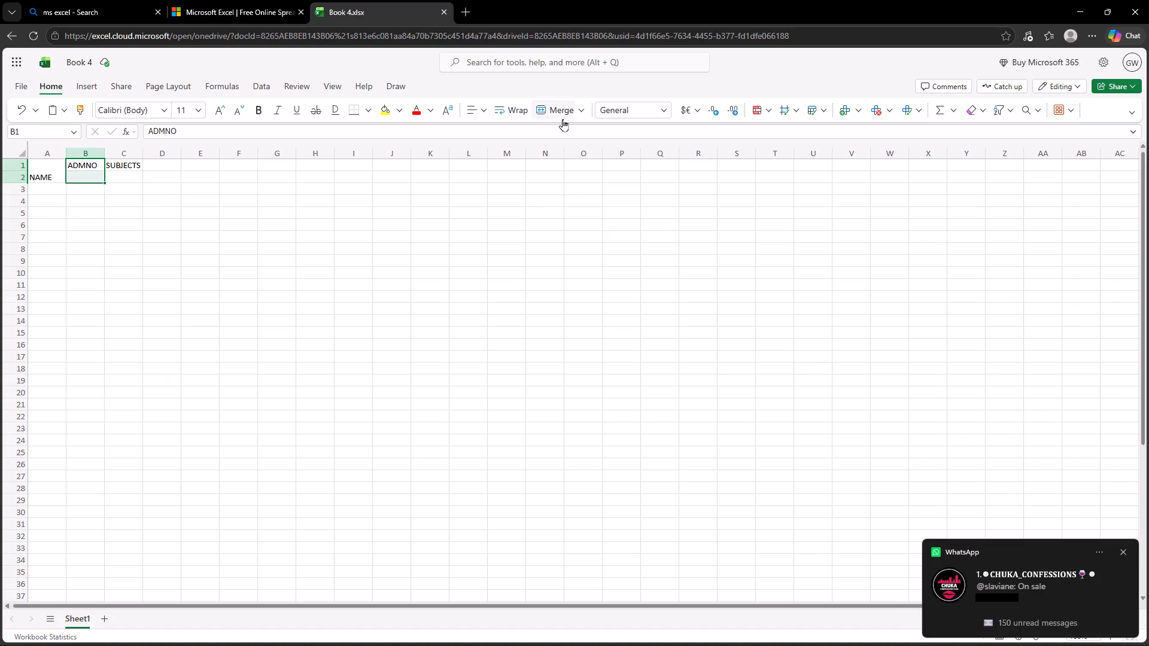
{"action": "left_click", "coordinate": [581, 111]}
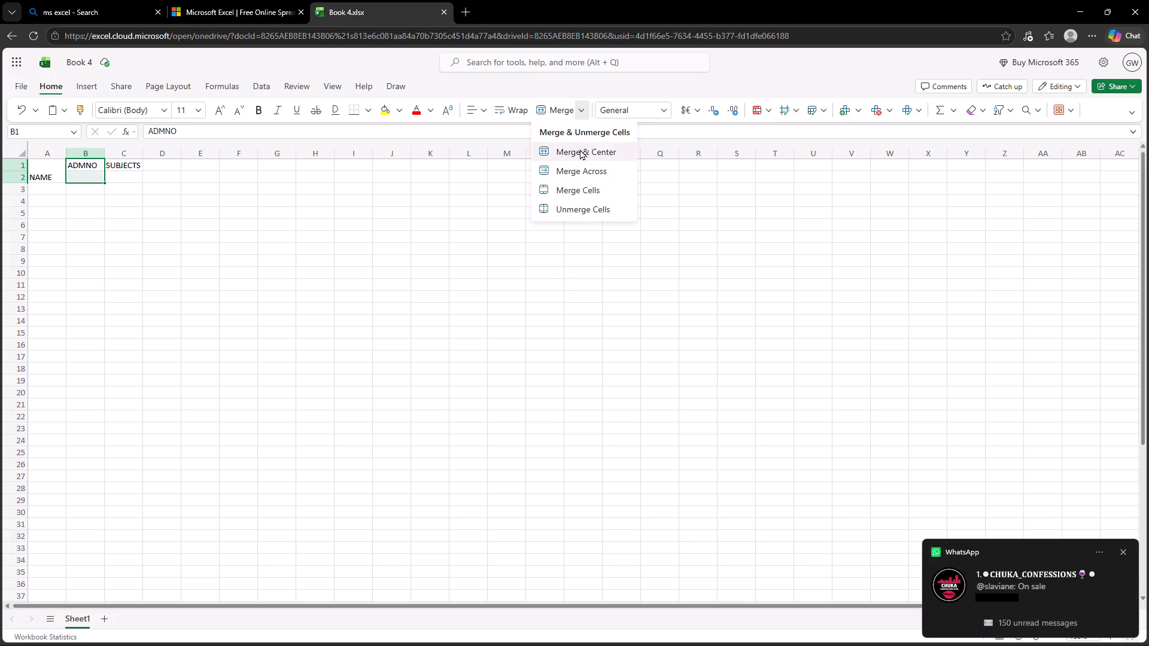
{"action": "left_click", "coordinate": [580, 149]}
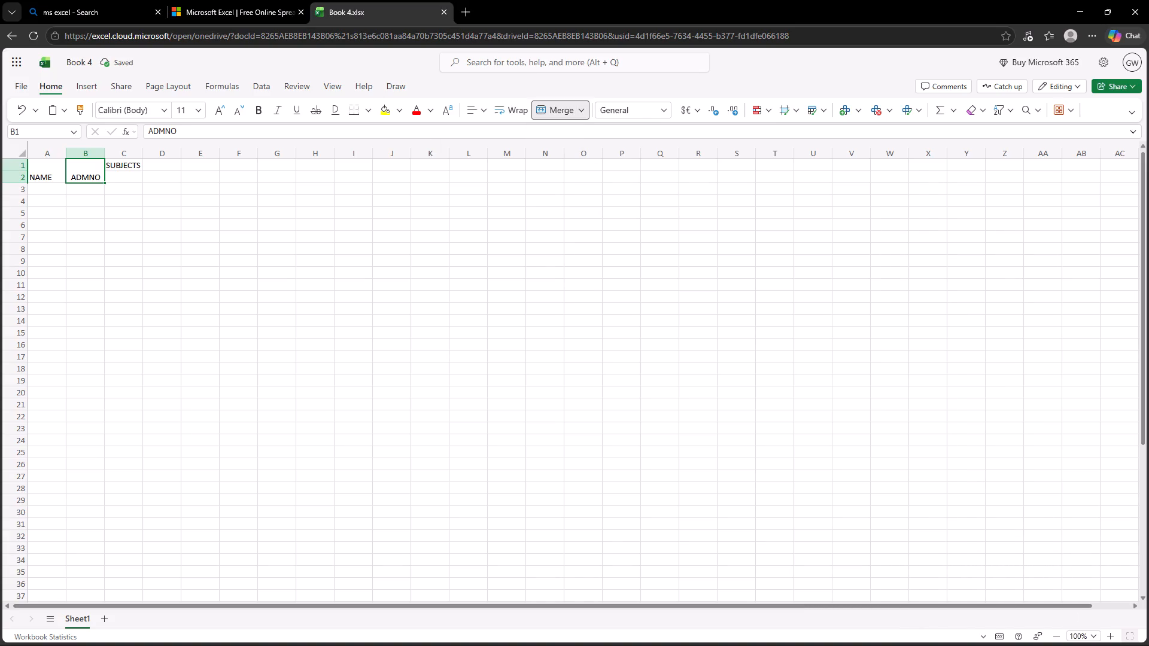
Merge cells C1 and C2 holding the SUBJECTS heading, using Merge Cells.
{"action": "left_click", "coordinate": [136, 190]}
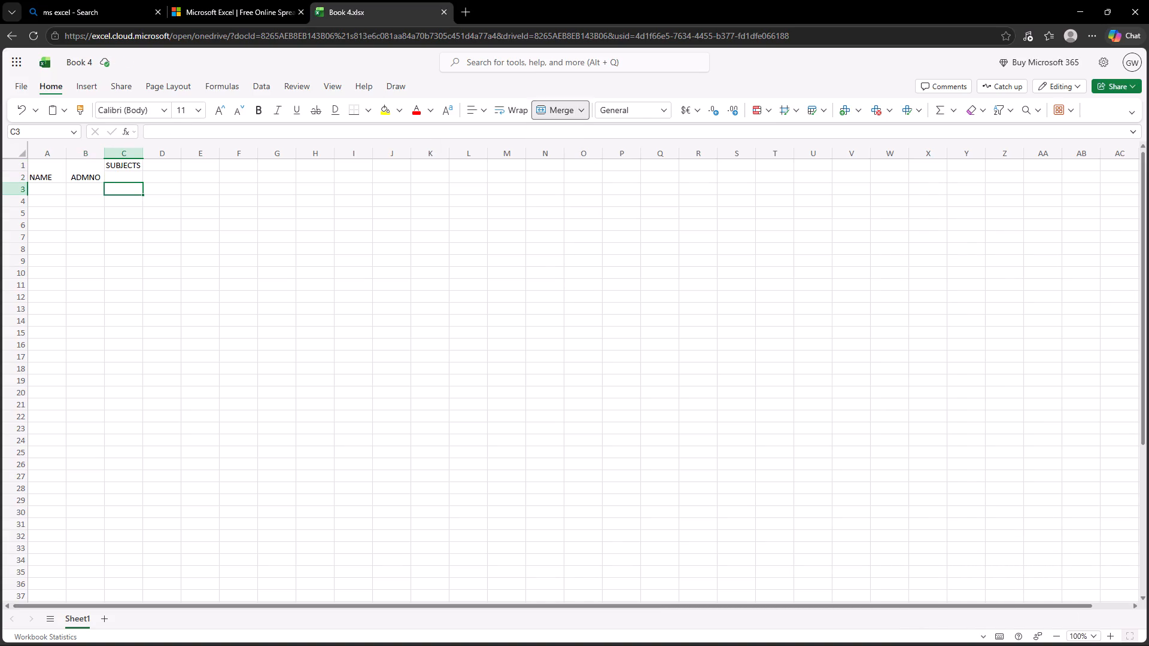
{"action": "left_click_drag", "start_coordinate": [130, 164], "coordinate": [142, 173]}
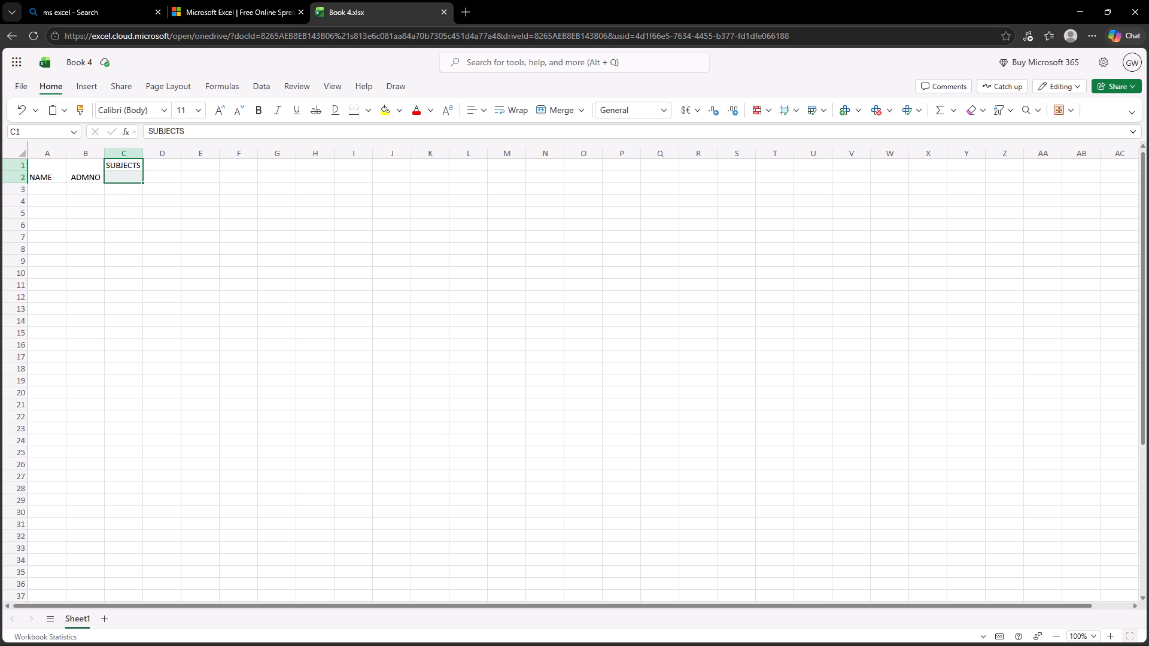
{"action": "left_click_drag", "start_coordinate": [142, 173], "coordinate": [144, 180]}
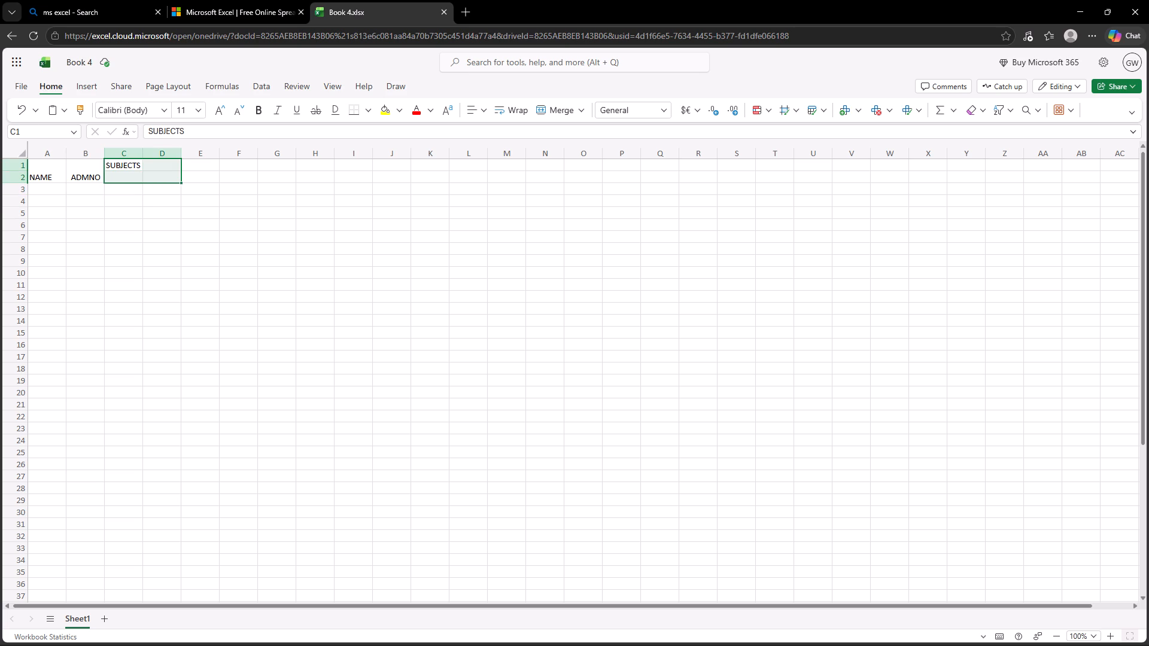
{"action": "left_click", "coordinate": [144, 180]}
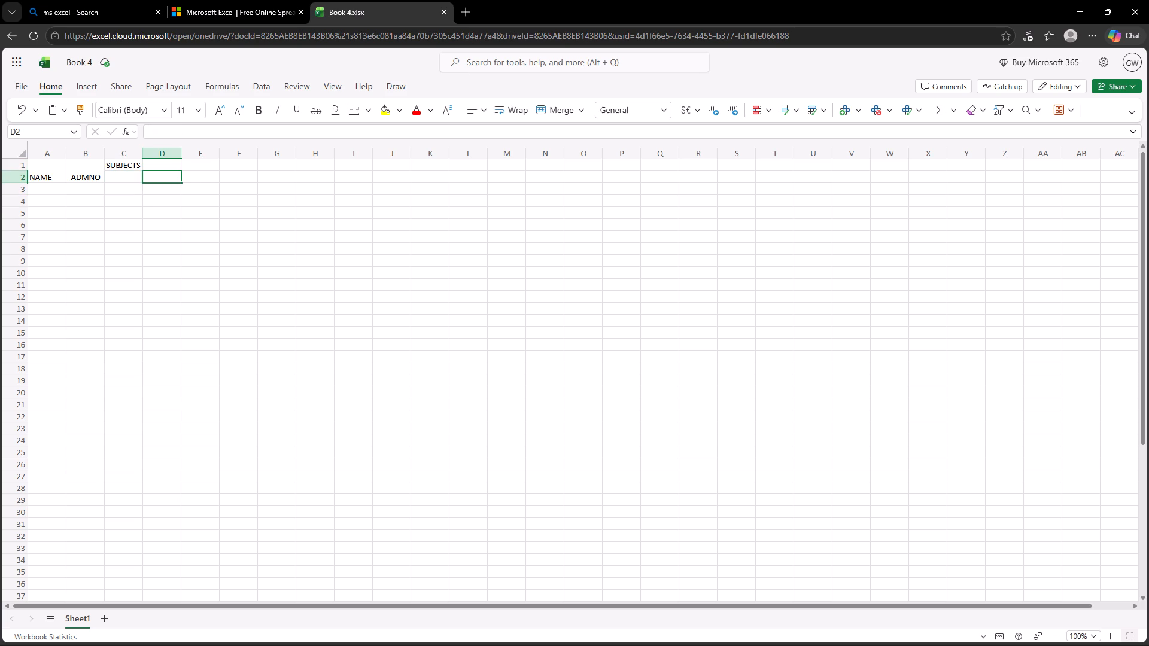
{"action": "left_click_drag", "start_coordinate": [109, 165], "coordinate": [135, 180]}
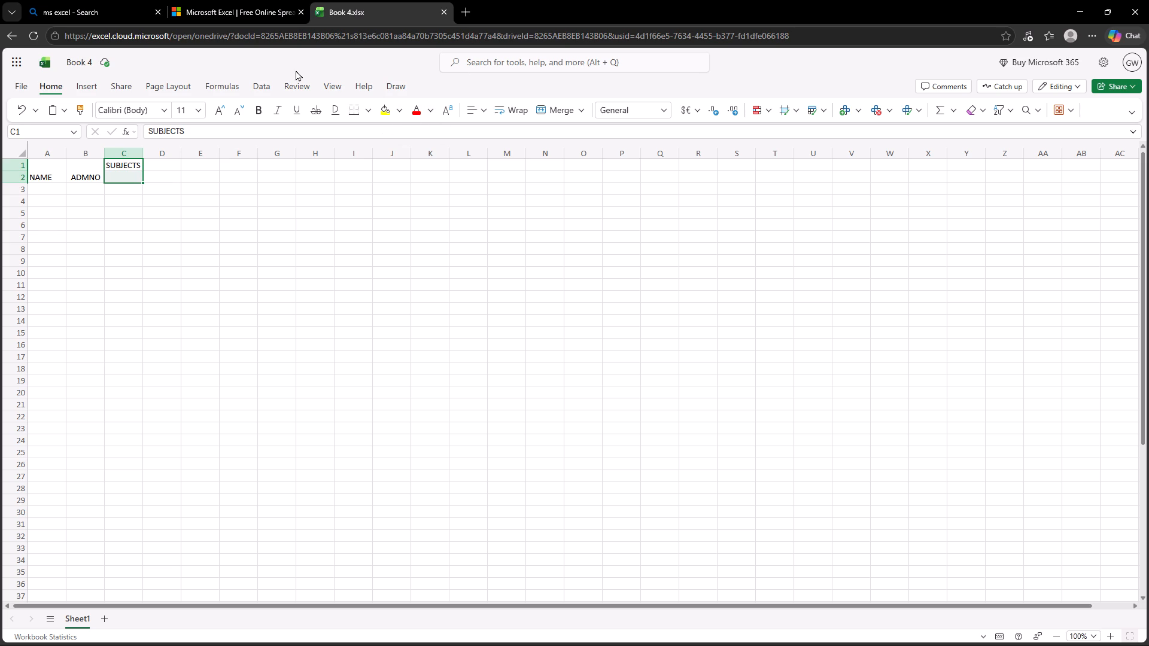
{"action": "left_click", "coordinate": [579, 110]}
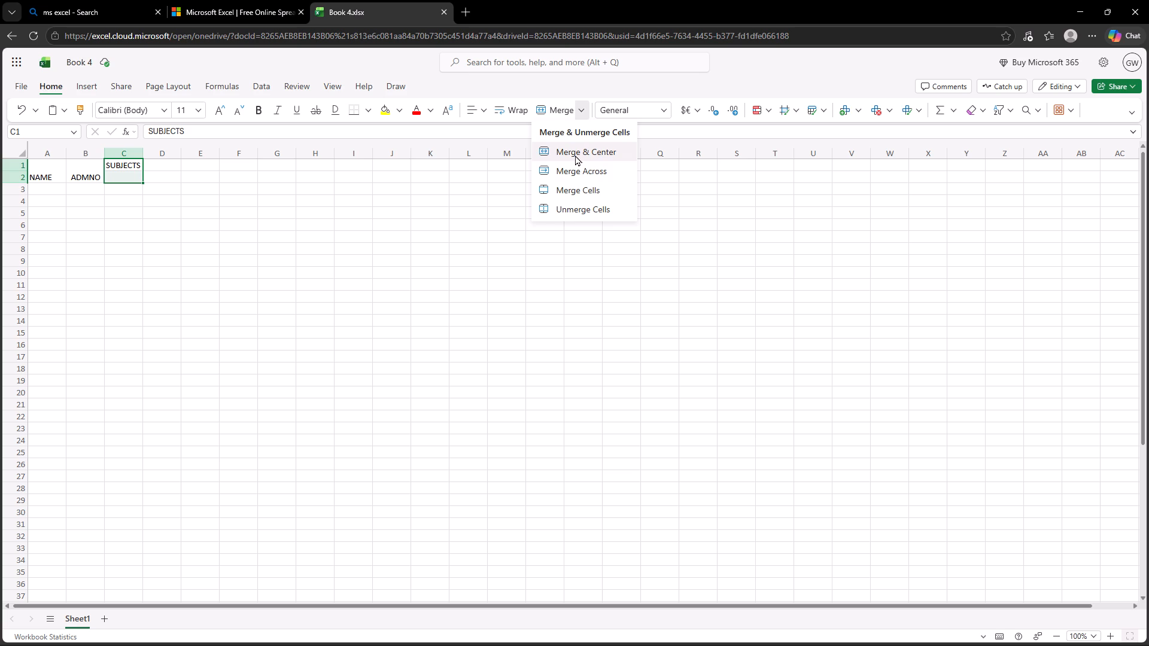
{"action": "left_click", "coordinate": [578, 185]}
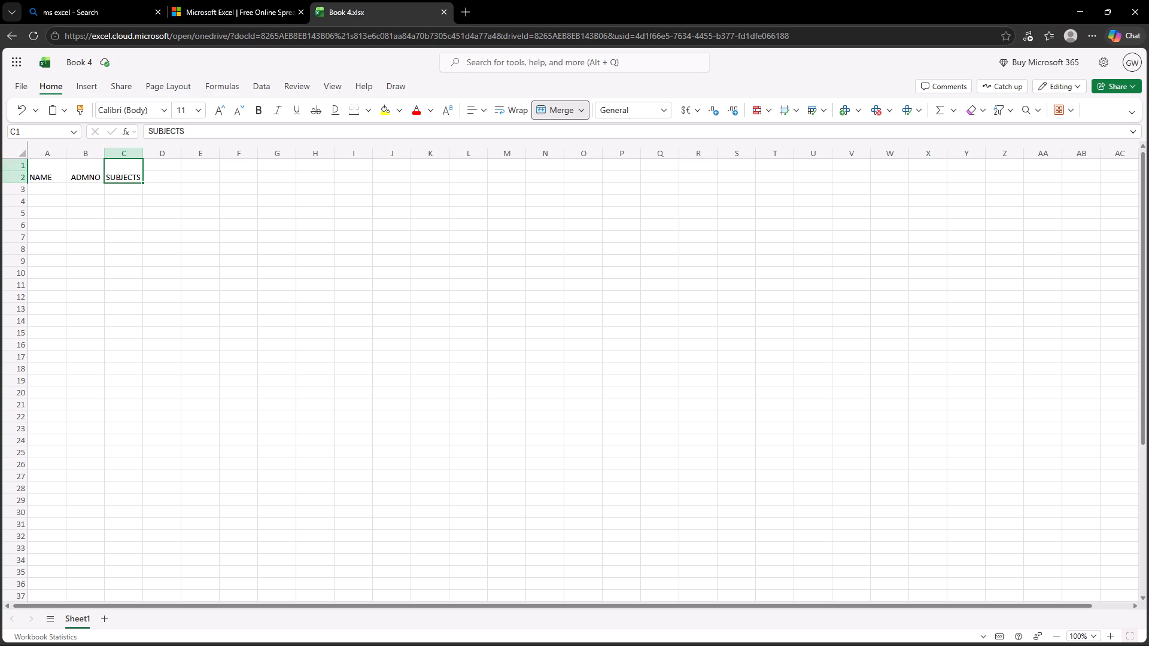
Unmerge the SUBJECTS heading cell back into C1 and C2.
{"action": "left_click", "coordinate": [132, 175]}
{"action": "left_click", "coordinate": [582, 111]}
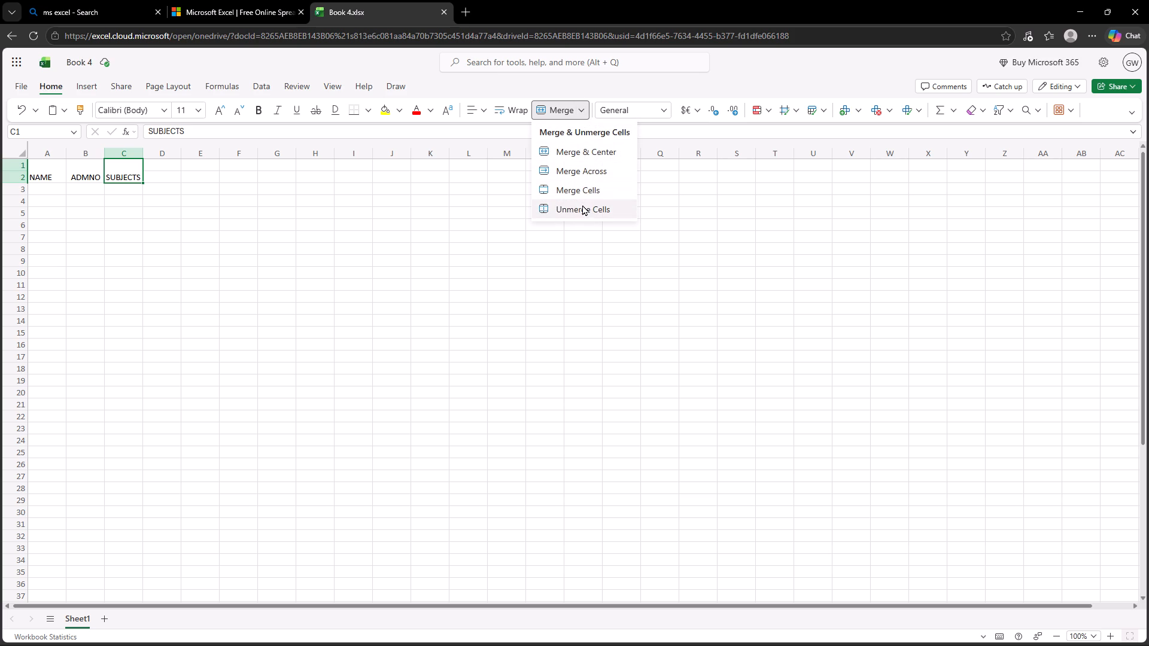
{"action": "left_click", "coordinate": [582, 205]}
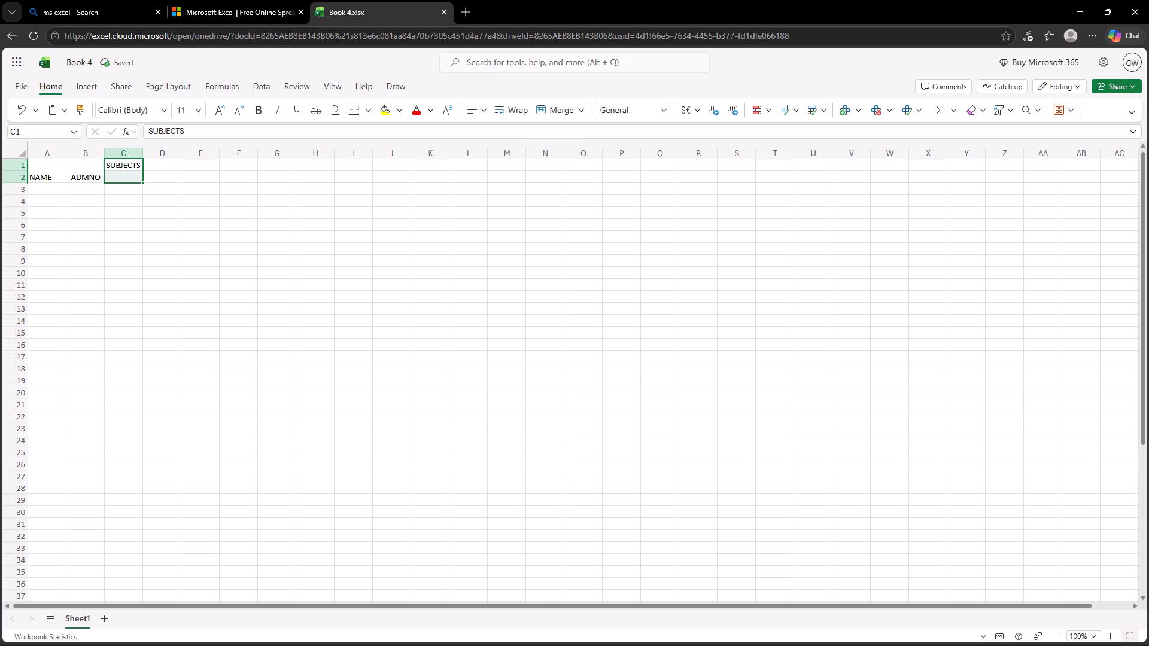
Enter the subject name ENGLISH in cell C2, below the SUBJECTS heading.
{"action": "left_click_drag", "start_coordinate": [137, 166], "coordinate": [305, 164]}
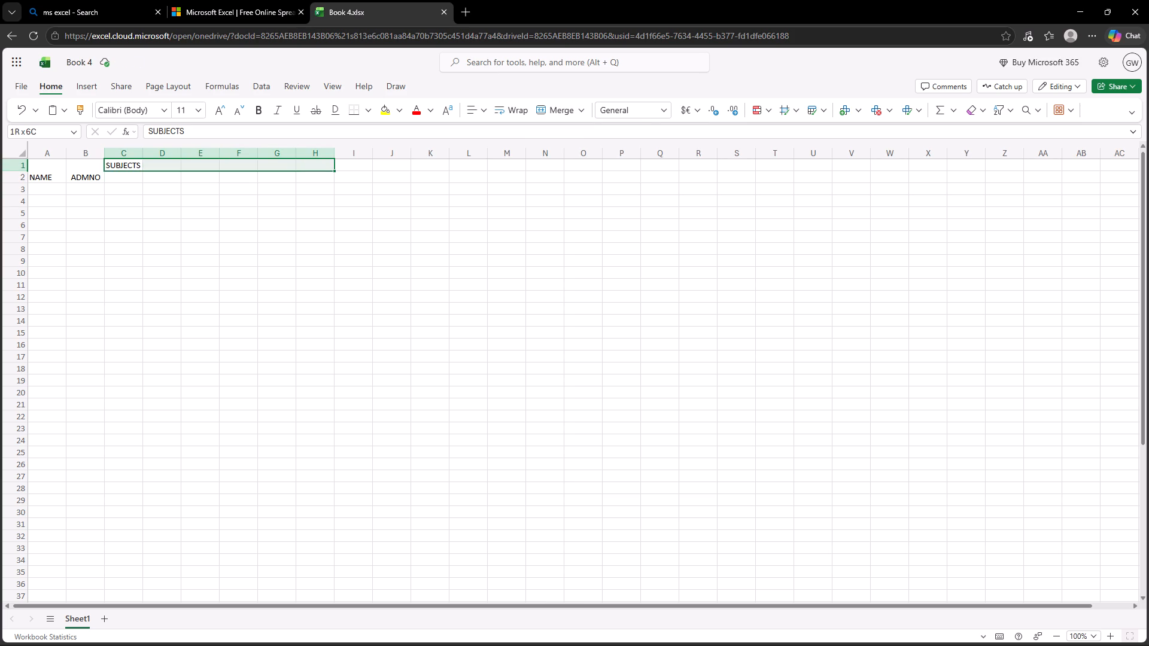
{"action": "left_click_drag", "start_coordinate": [305, 164], "coordinate": [337, 163]}
{"action": "left_click", "coordinate": [120, 178]}
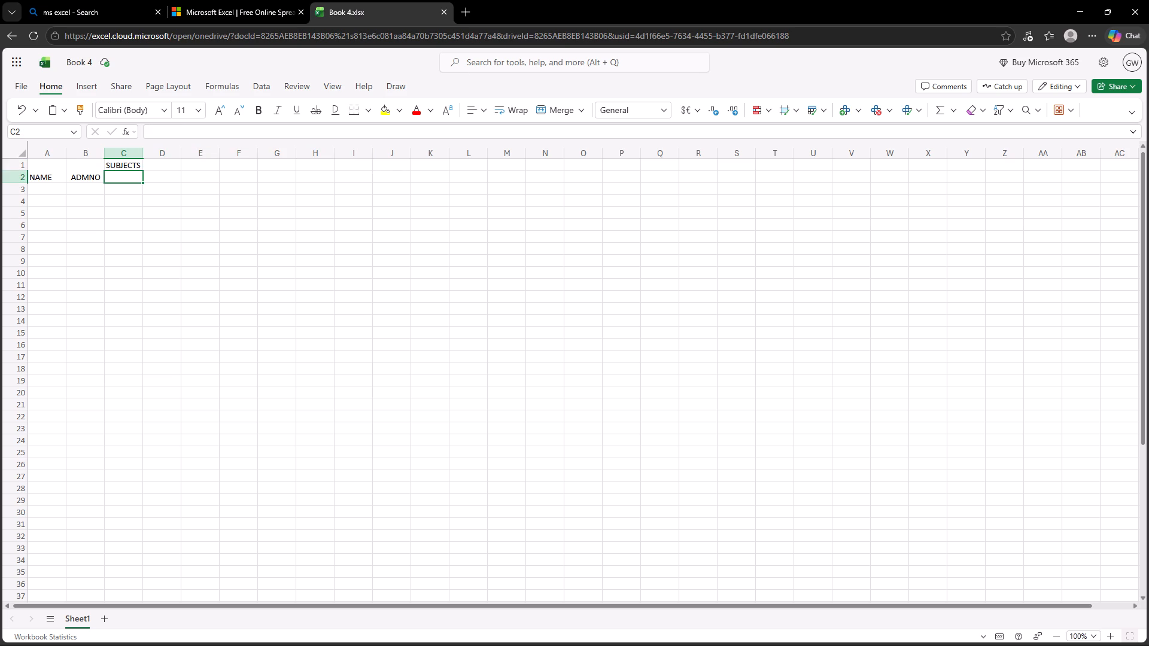
{"action": "type", "text": "EN"}
{"action": "key", "text": "g"}
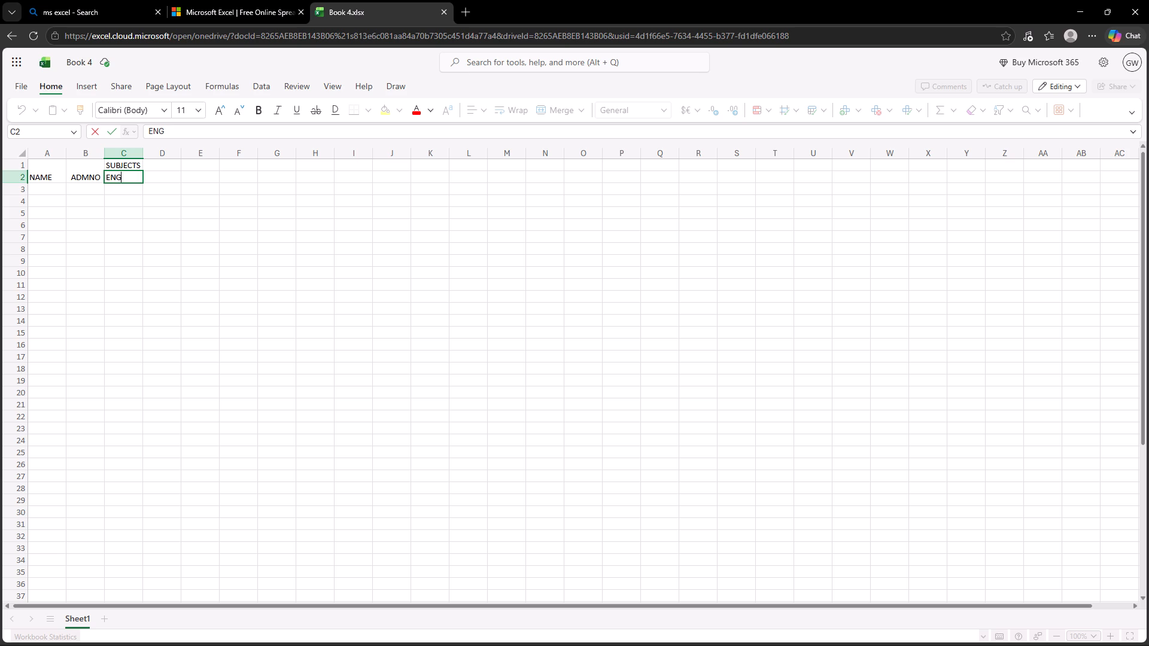
{"action": "type", "text": "LI"}
{"action": "type", "text": "SH"}
{"action": "key", "text": "Right"}
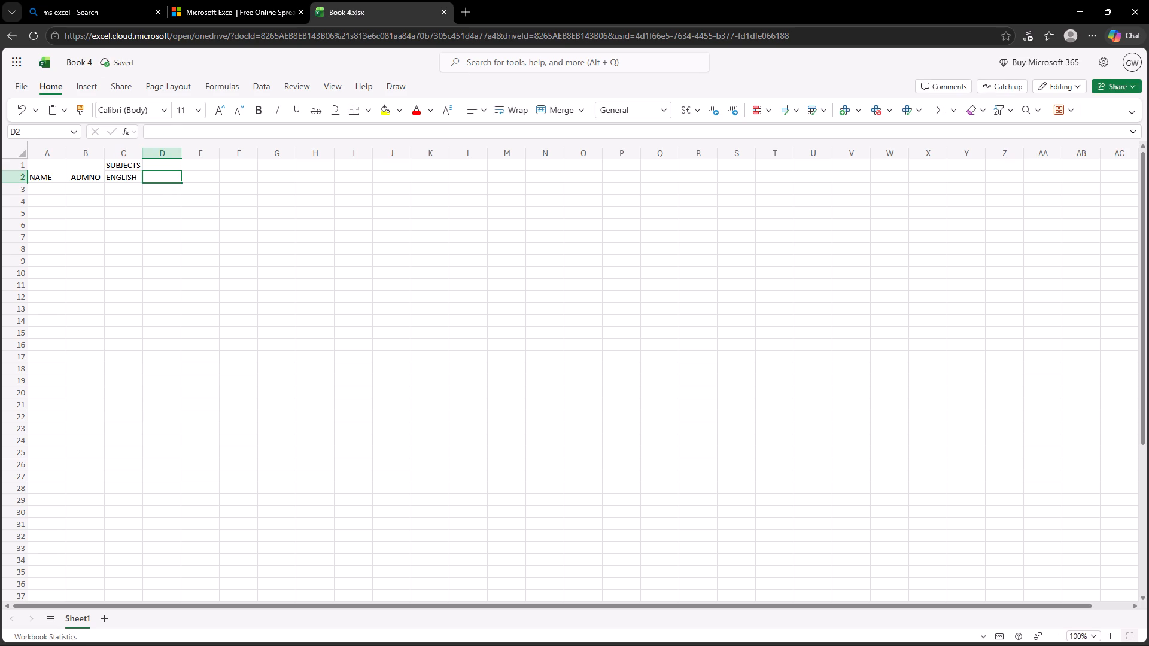
{"action": "type", "text": "KISWA"}
{"action": "key", "text": "h"}
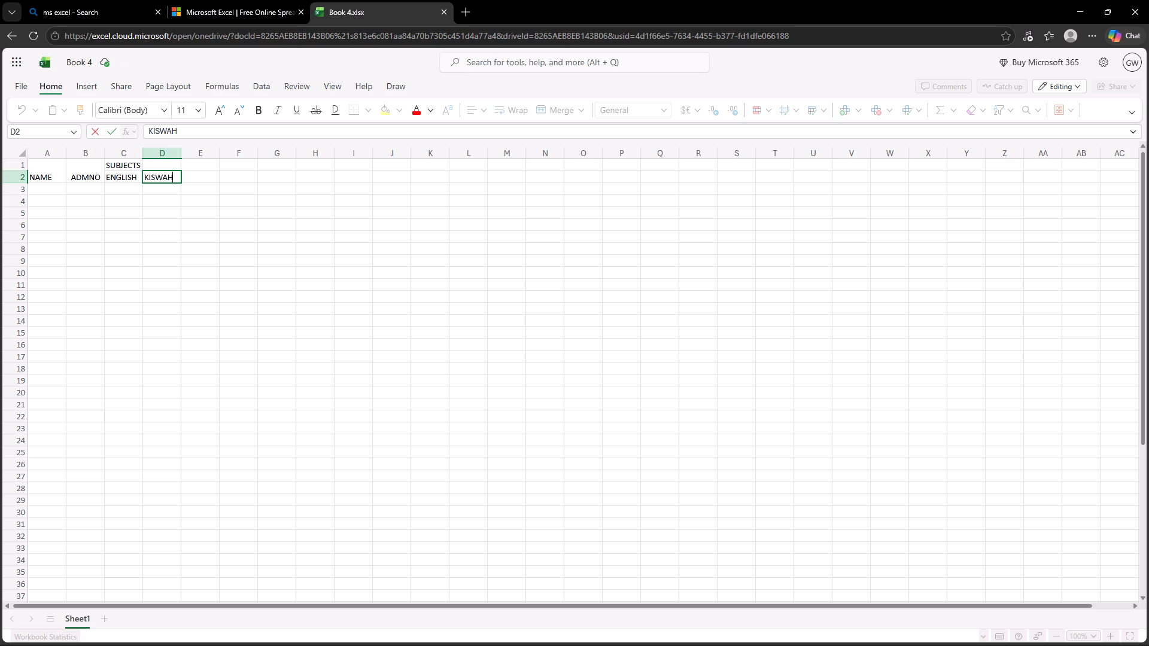
{"action": "key", "text": "i"}
{"action": "key", "text": "l"}
{"action": "key", "text": "i"}
{"action": "key", "text": "Right"}
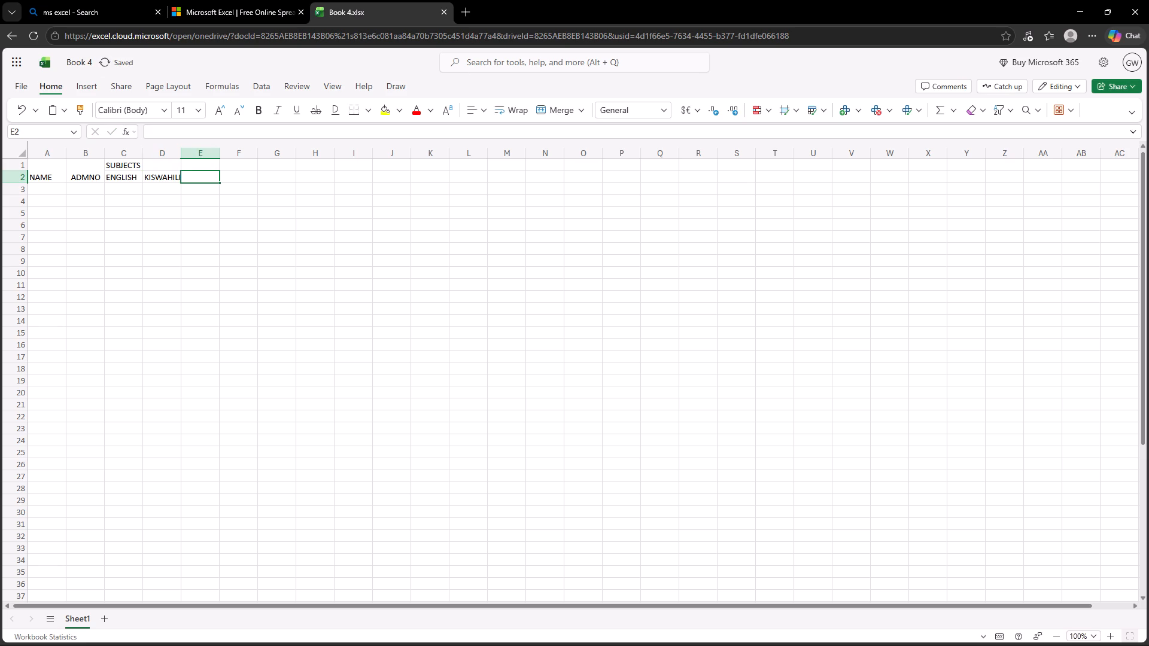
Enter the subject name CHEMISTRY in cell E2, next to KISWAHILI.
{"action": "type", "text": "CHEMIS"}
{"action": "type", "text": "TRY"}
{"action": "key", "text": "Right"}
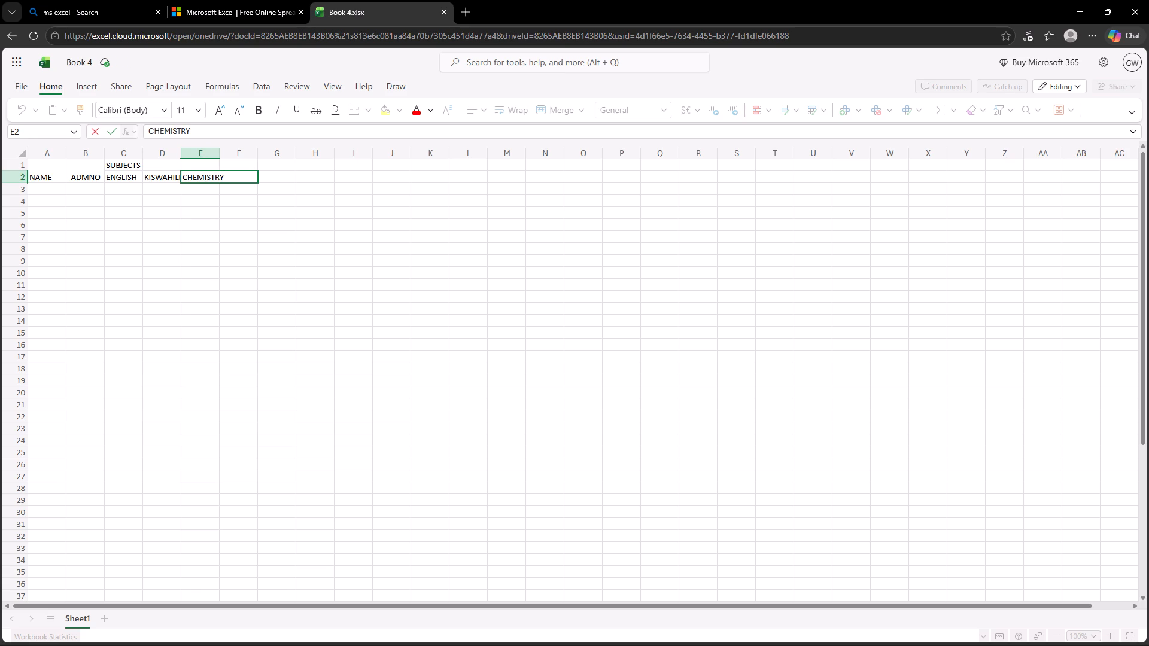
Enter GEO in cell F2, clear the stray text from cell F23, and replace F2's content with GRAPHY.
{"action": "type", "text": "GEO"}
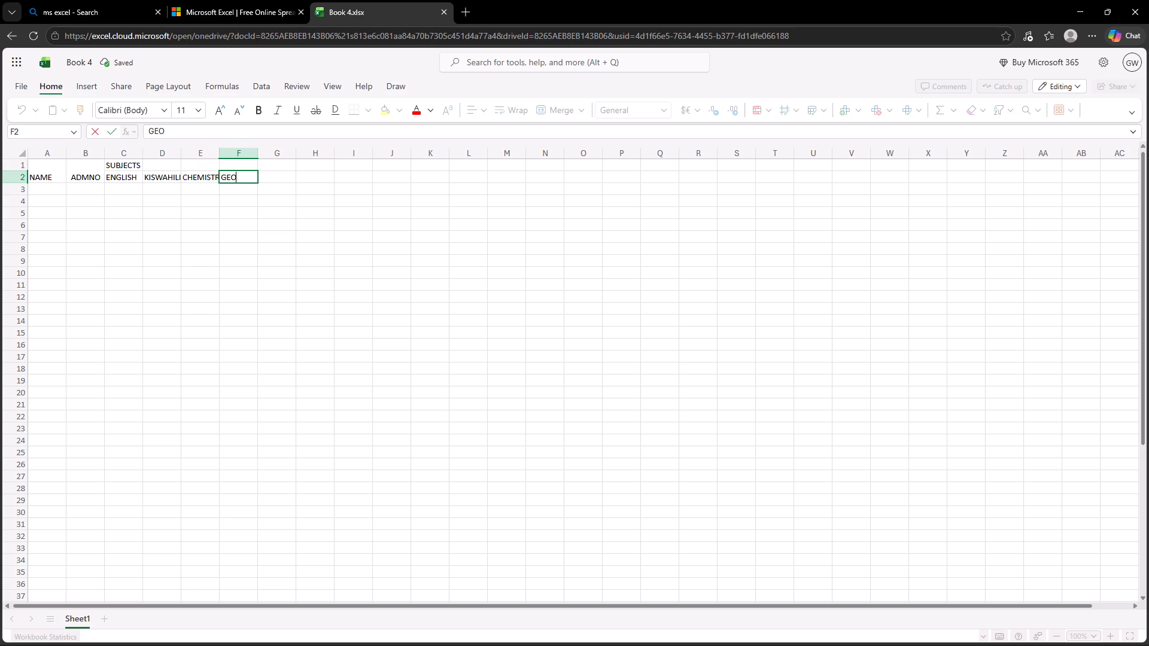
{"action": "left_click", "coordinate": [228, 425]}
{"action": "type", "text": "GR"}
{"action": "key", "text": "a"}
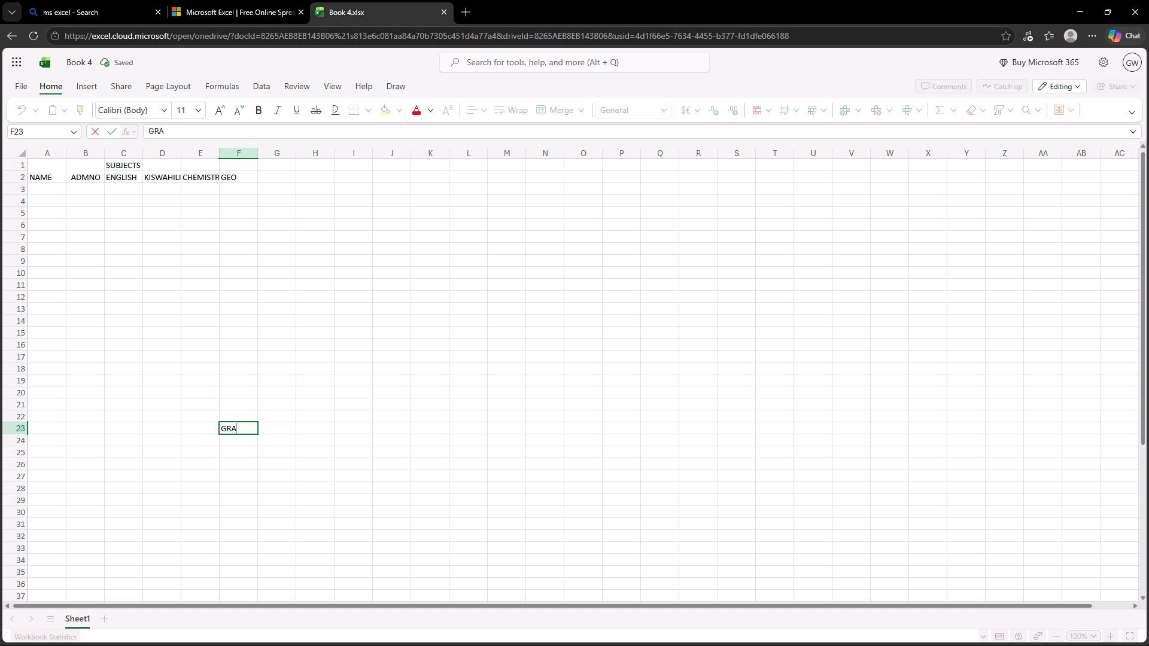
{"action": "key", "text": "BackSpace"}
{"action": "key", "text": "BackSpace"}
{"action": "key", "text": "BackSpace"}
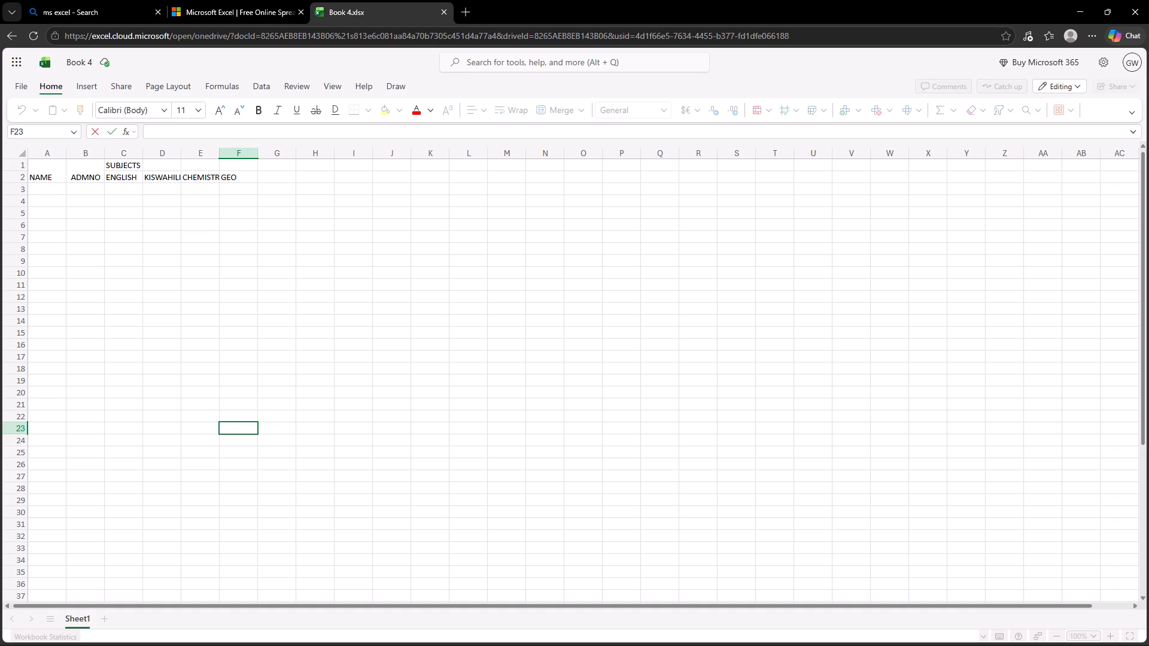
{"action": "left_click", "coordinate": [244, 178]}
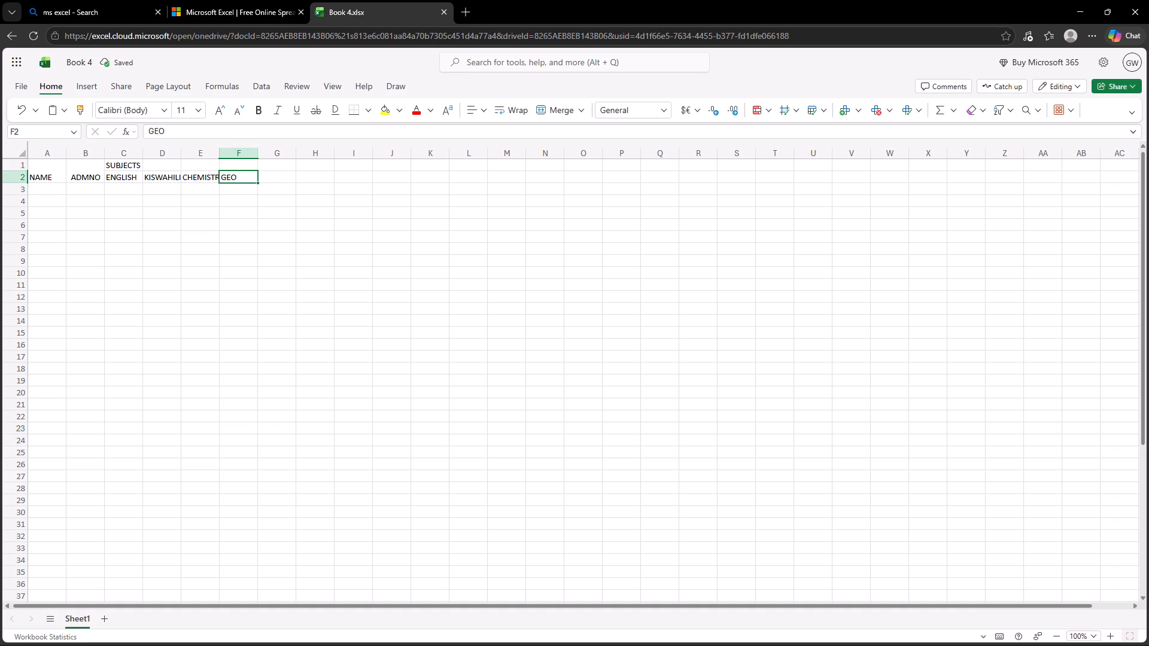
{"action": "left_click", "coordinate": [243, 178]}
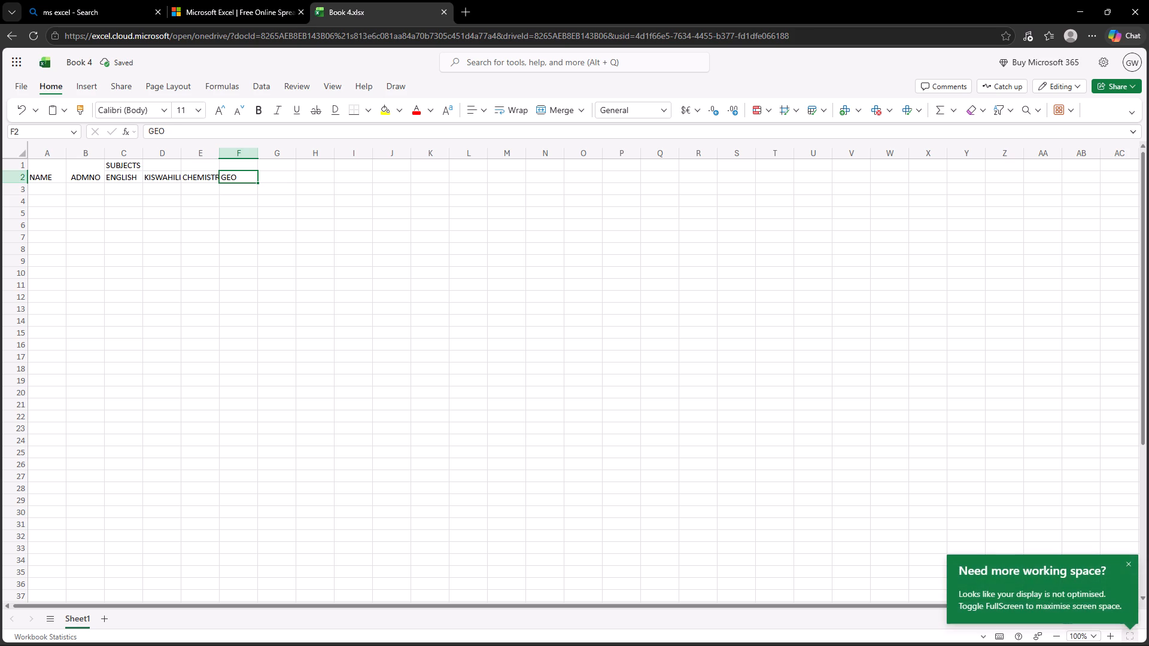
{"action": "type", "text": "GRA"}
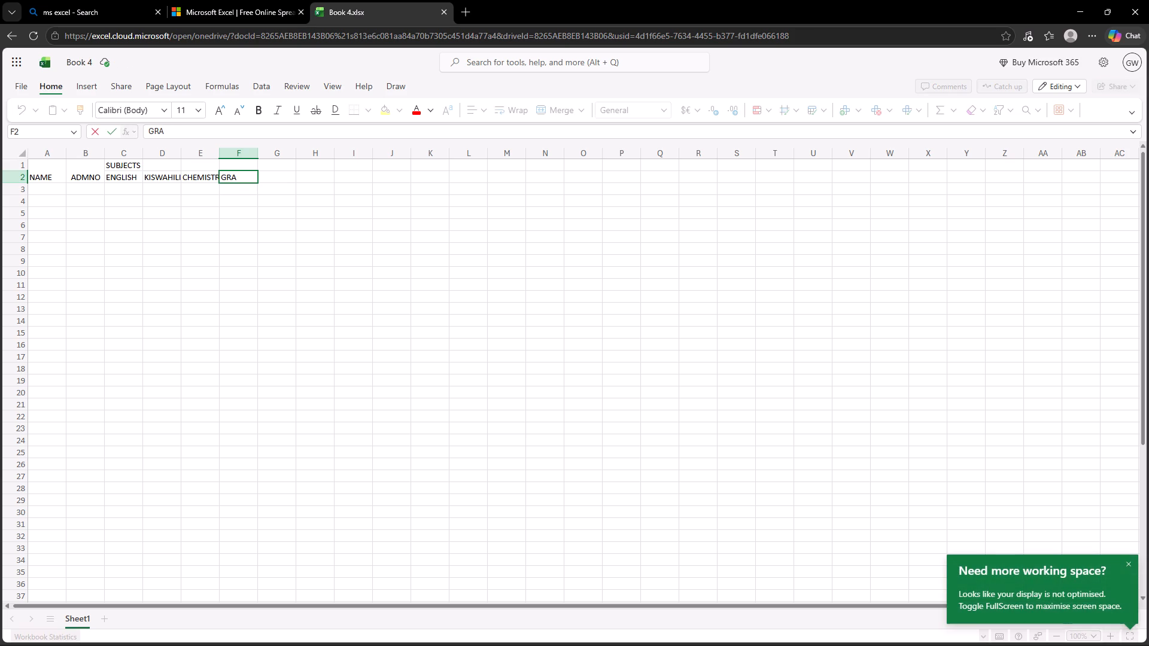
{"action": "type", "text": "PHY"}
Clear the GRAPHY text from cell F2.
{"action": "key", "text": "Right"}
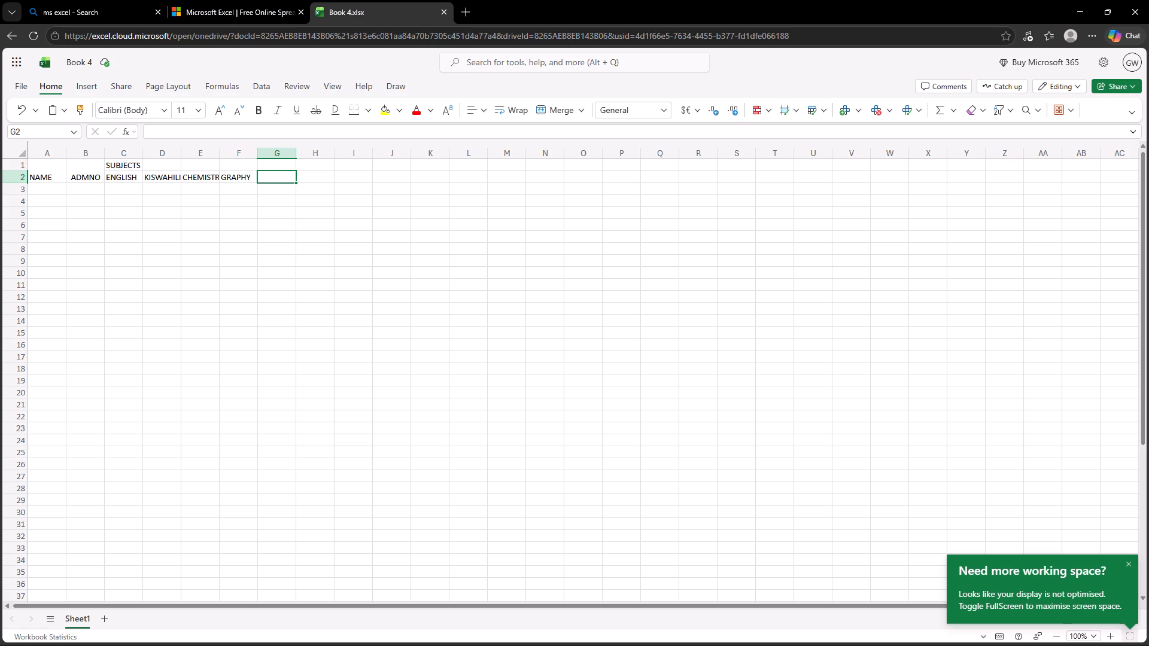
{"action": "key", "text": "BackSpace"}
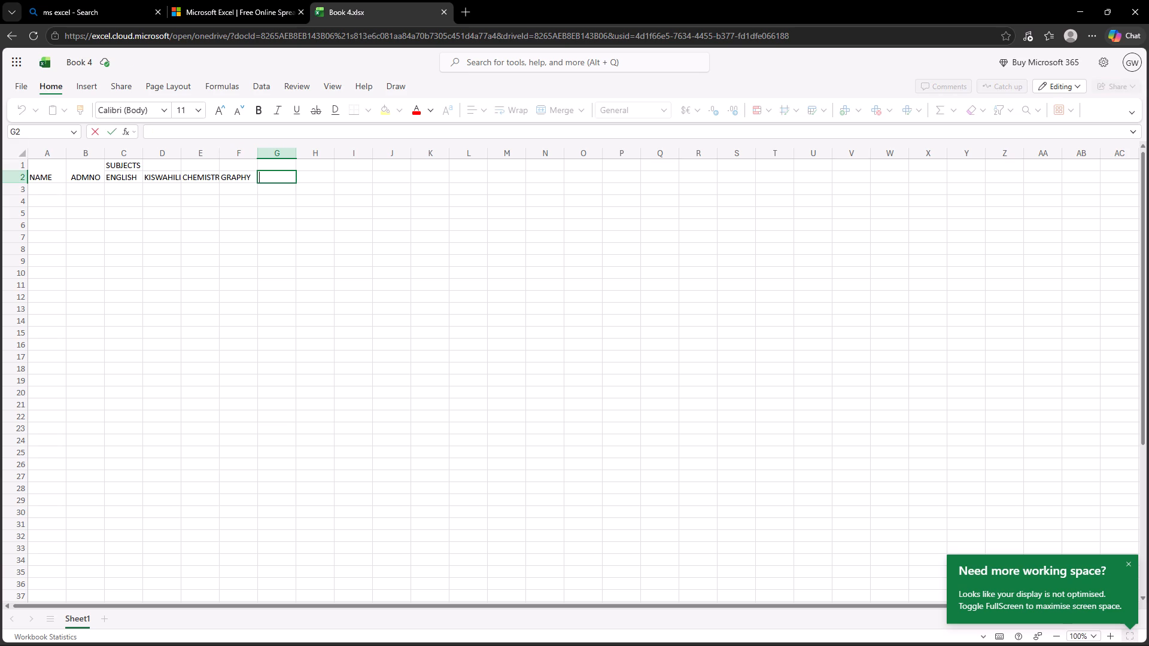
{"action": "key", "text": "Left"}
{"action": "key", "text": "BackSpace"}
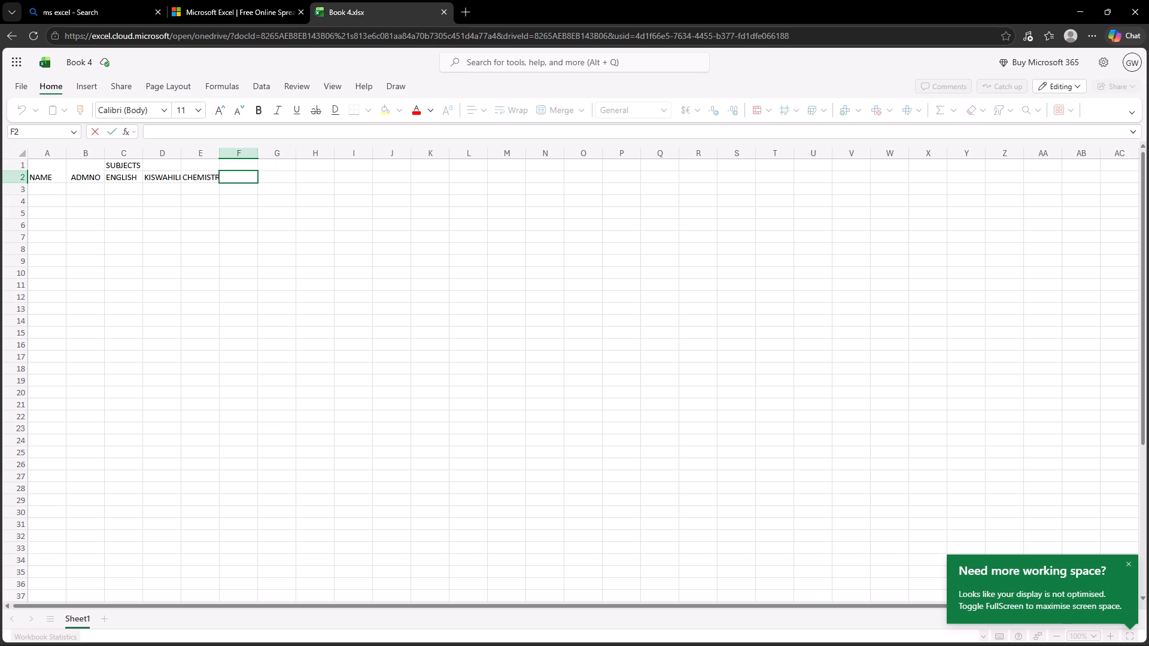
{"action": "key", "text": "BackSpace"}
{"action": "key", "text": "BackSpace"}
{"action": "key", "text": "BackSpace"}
Replace the CHEMISTRY heading in cell E2 with MATHEMATICS.
{"action": "key", "text": "Left"}
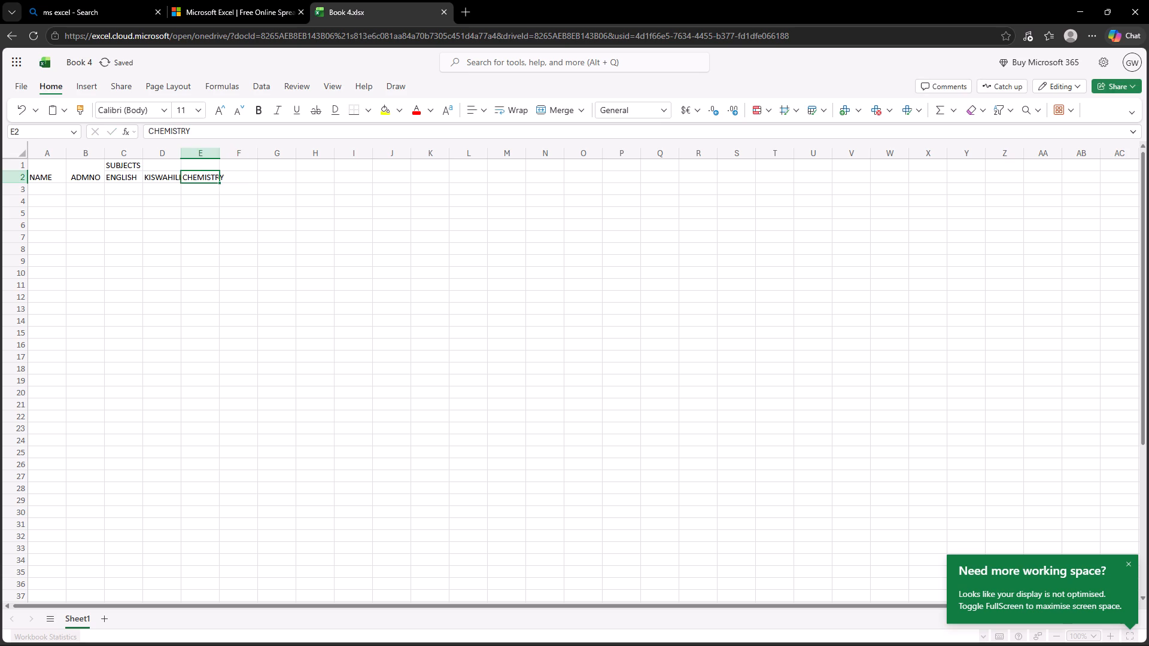
{"action": "key", "text": "BackSpace"}
{"action": "key", "text": "BackSpace"}
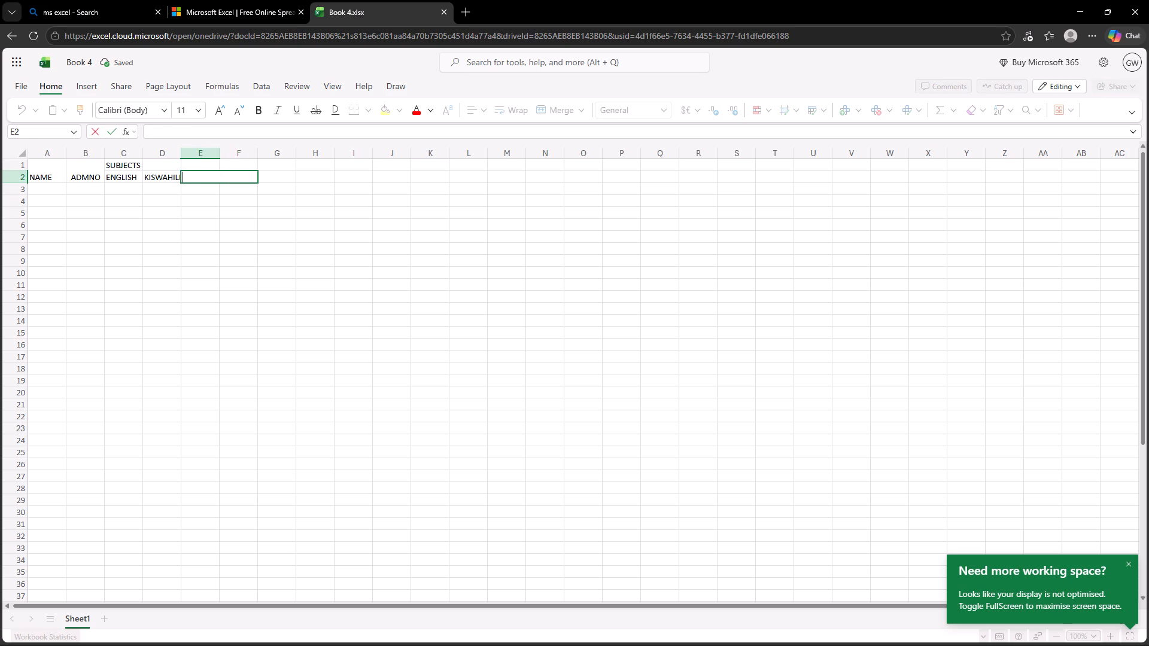
{"action": "type", "text": "MATHEMATICS"}
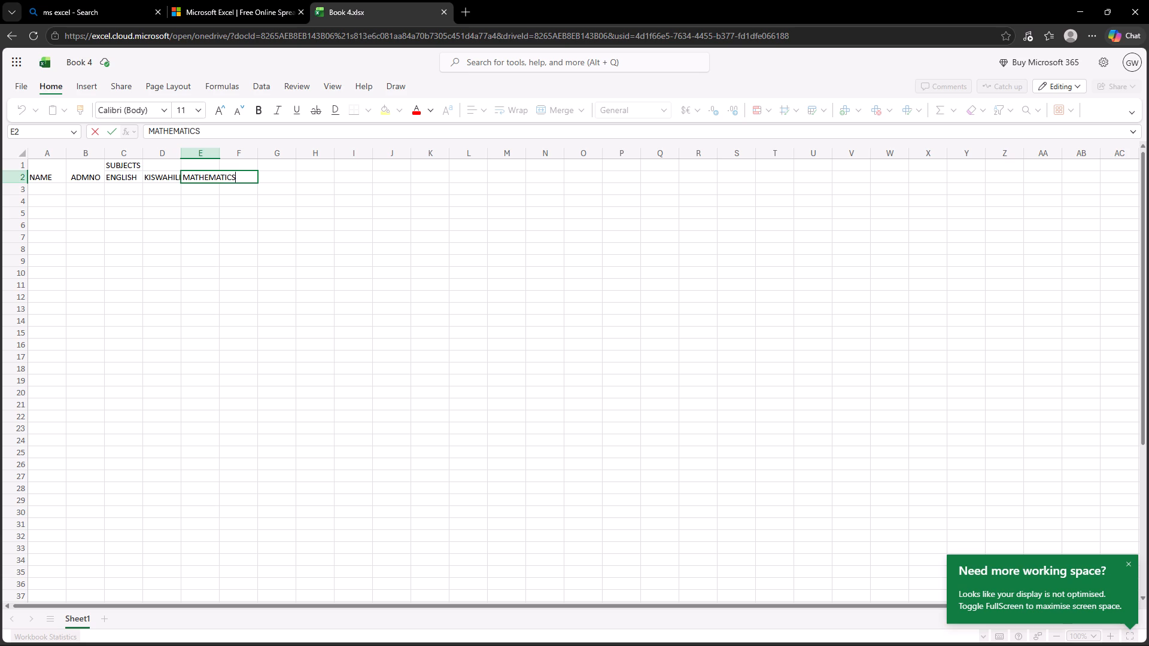
{"action": "key", "text": "Right"}
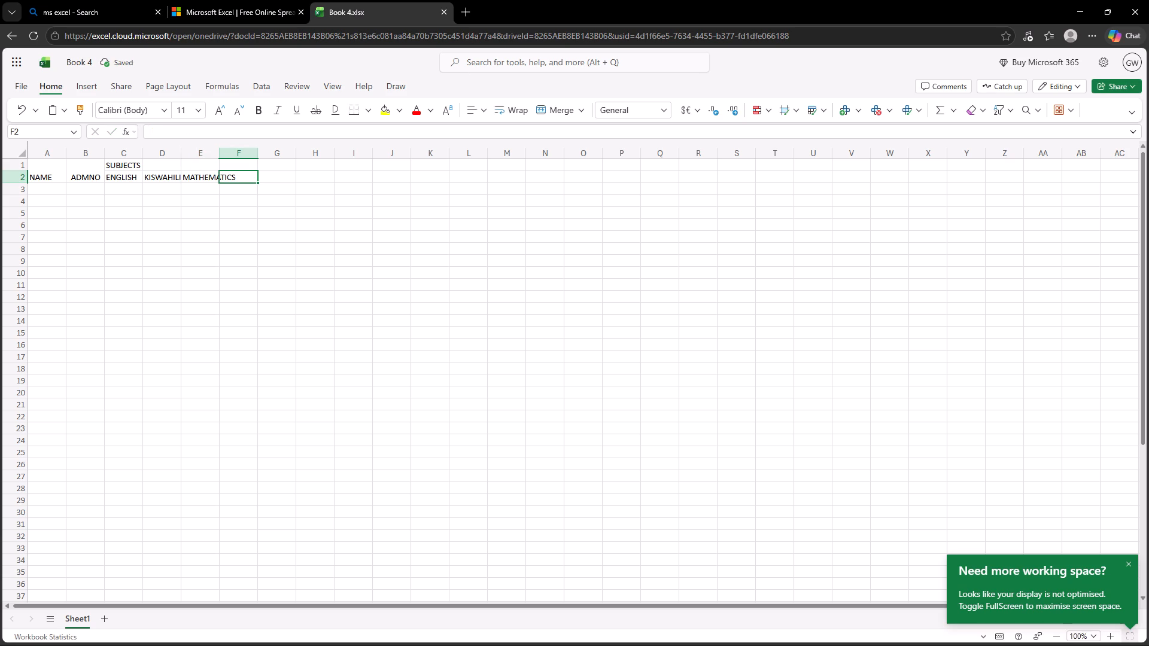
Enter the subject headings CHEMISTRY, PHYSICS and BIOLOGY in cells F2, G2 and H2.
{"action": "type", "text": "CHEMISTRY"}
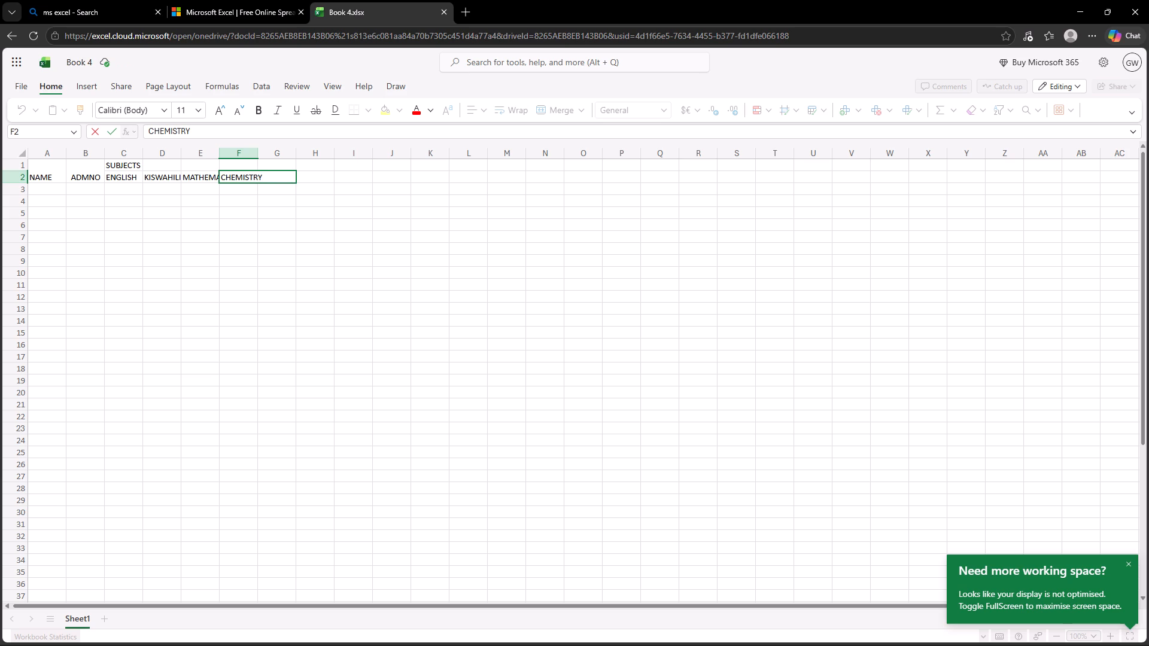
{"action": "key", "text": "Right"}
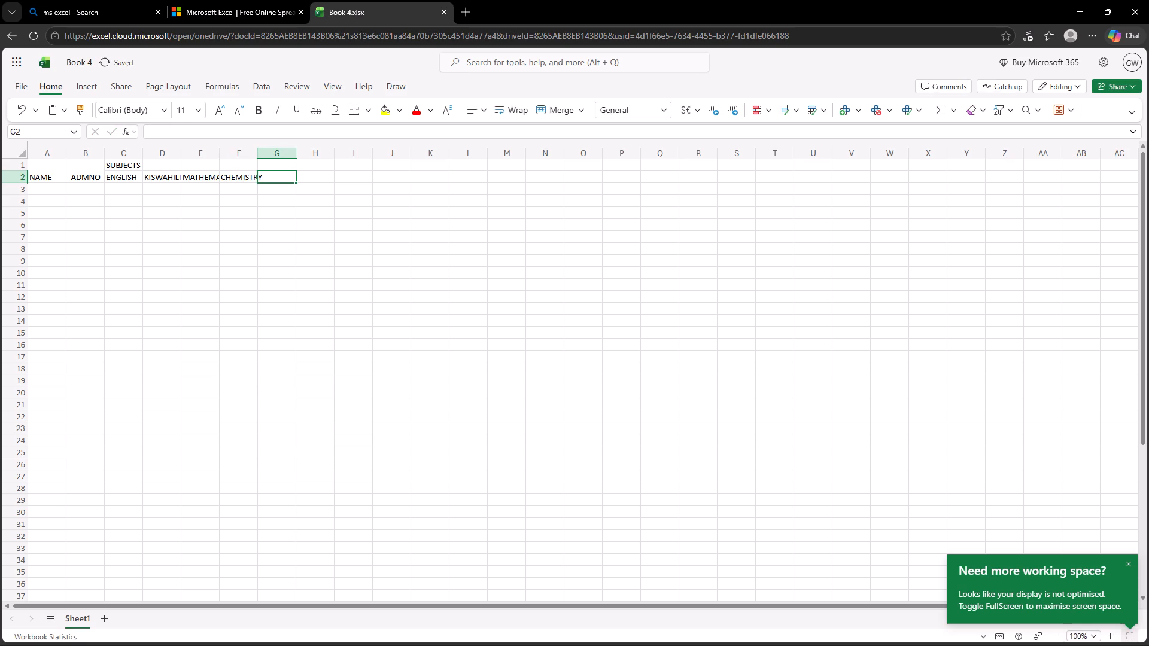
{"action": "type", "text": "PHYS"}
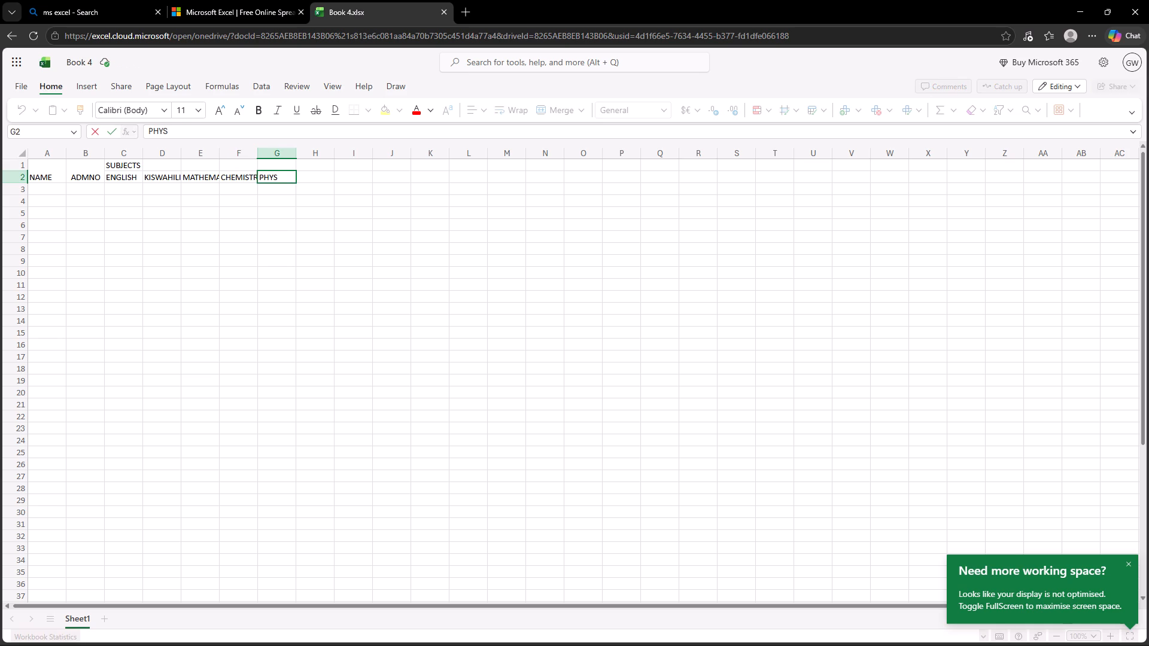
{"action": "type", "text": "ICS"}
{"action": "key", "text": "Right"}
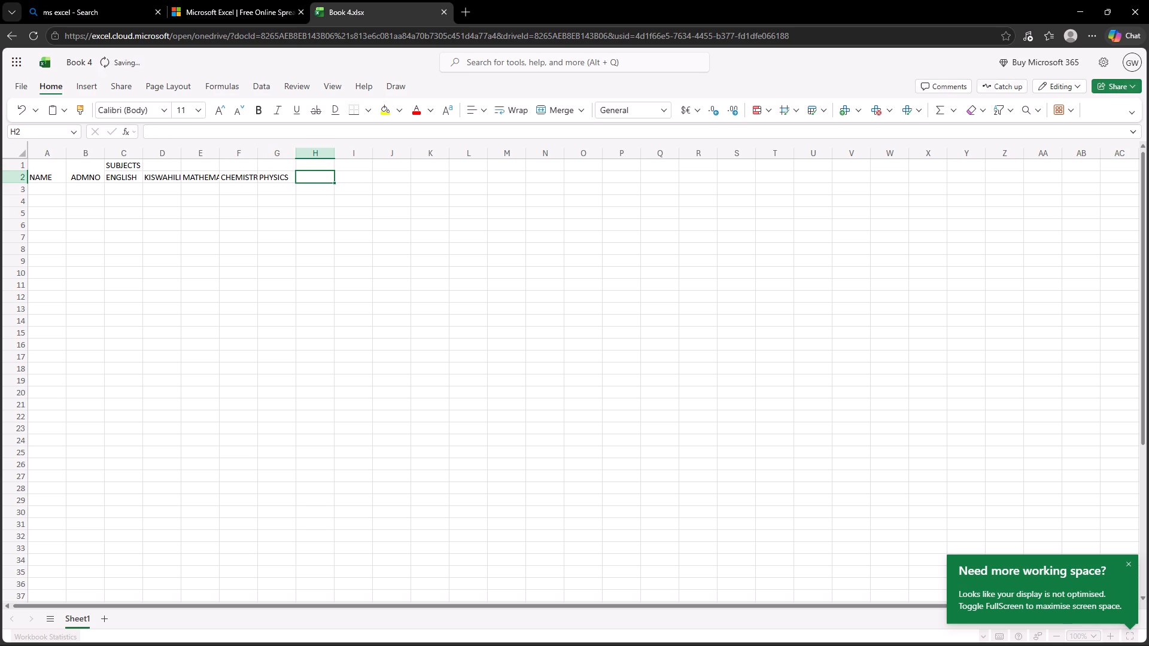
{"action": "type", "text": "BIOLO"}
{"action": "type", "text": "GY"}
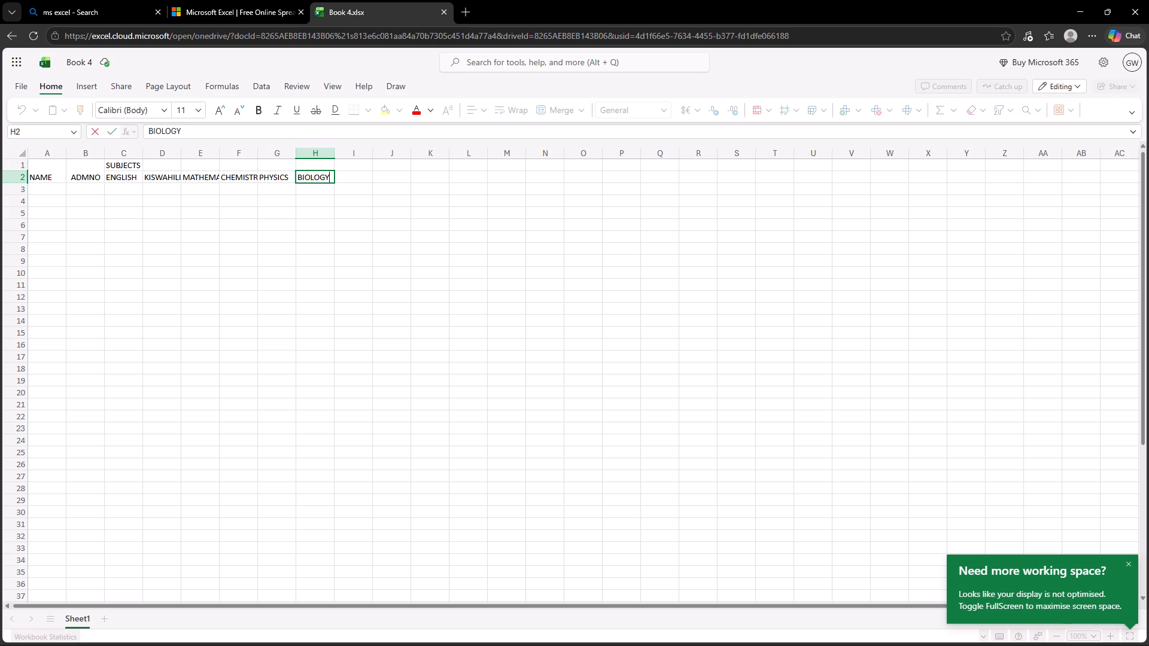
{"action": "key", "text": "Right"}
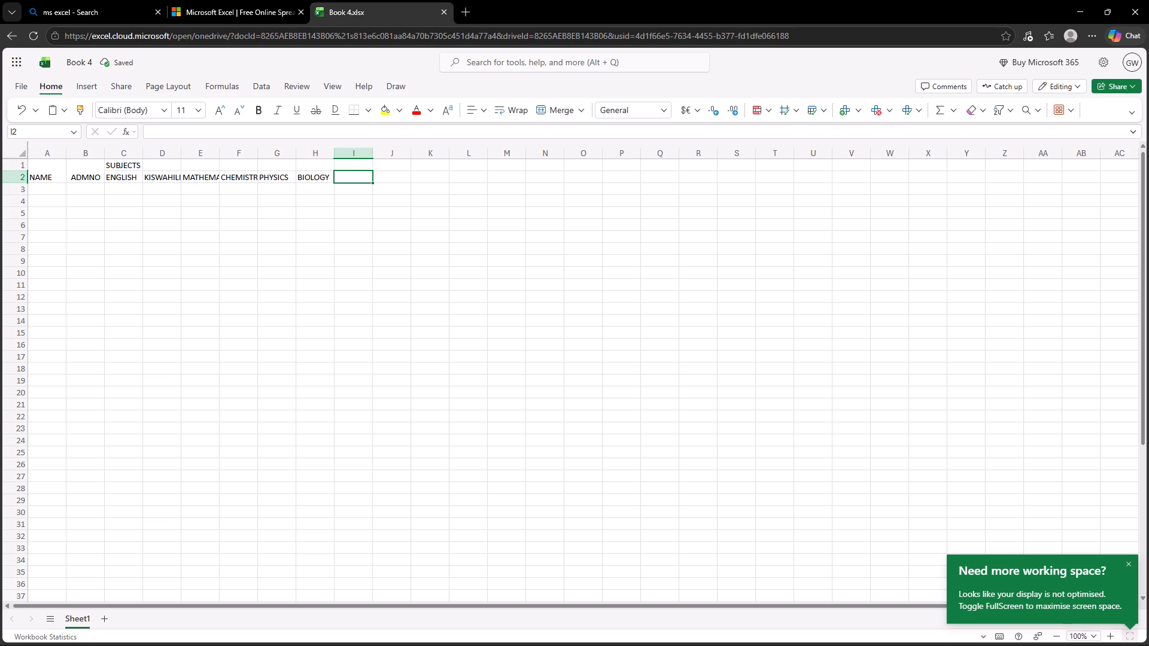
Enter the subject headings AGRICULTURE, BUSINESS and COMPUTER in cells I2, J2 and K2, and save the workbook.
{"action": "type", "text": "AGRI"}
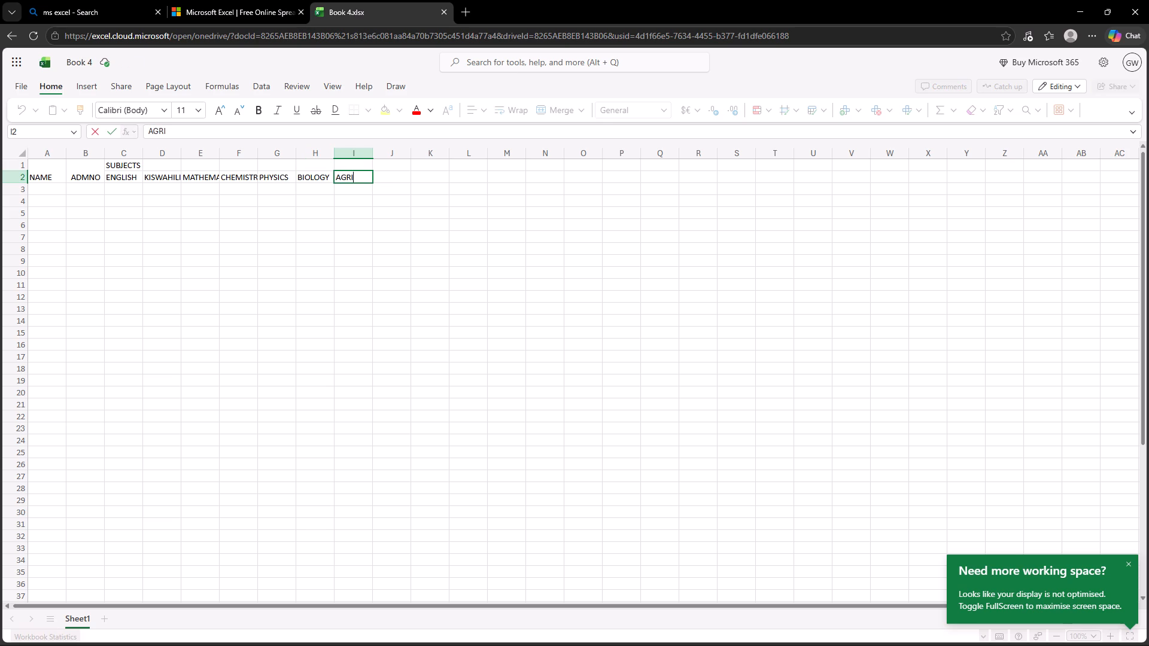
{"action": "type", "text": "CULTUL"}
{"action": "key", "text": "BackSpace"}
{"action": "type", "text": "RE"}
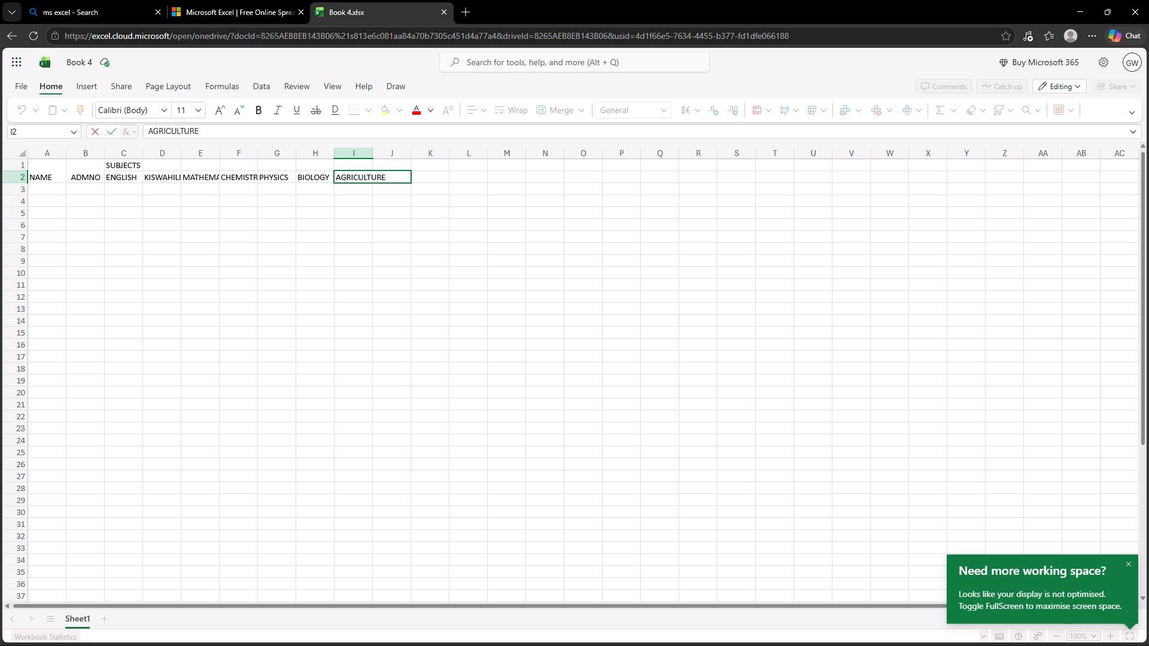
{"action": "key", "text": "Right"}
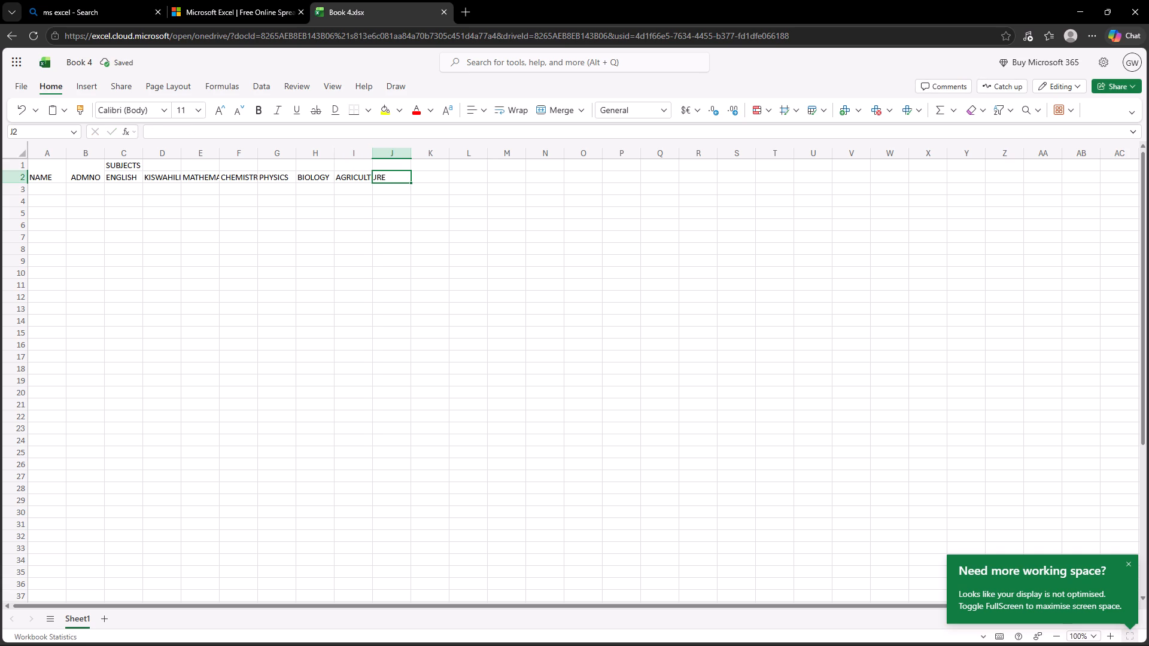
{"action": "type", "text": "BUSI"}
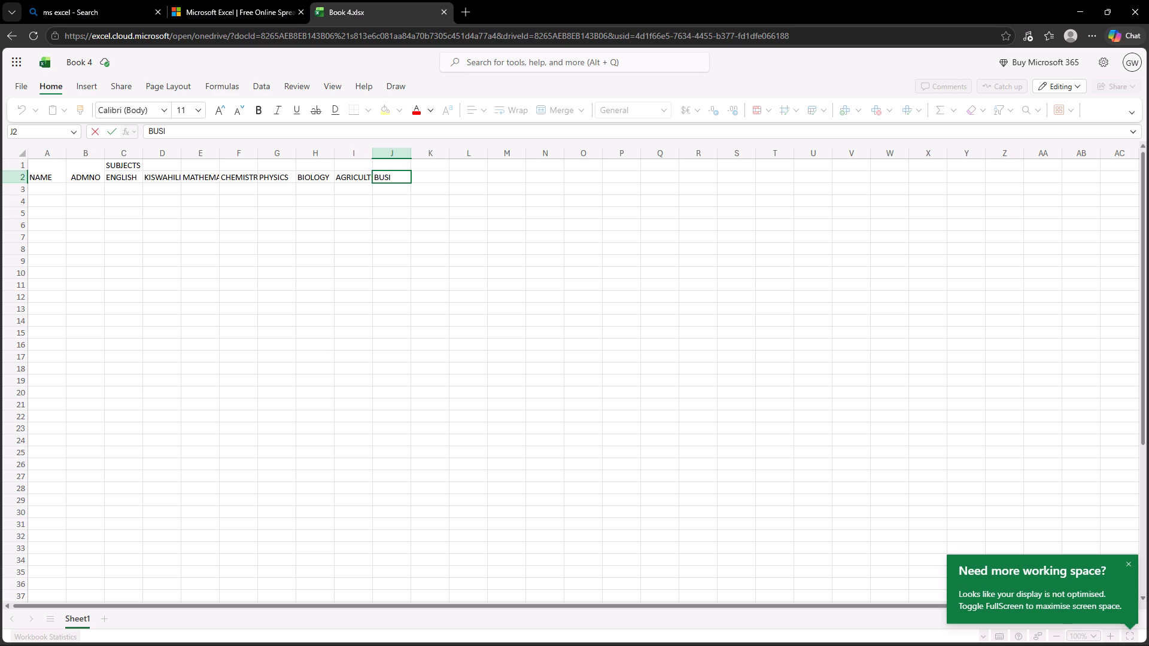
{"action": "type", "text": "NESS"}
{"action": "key", "text": "Right"}
{"action": "type", "text": "COMPUTER"}
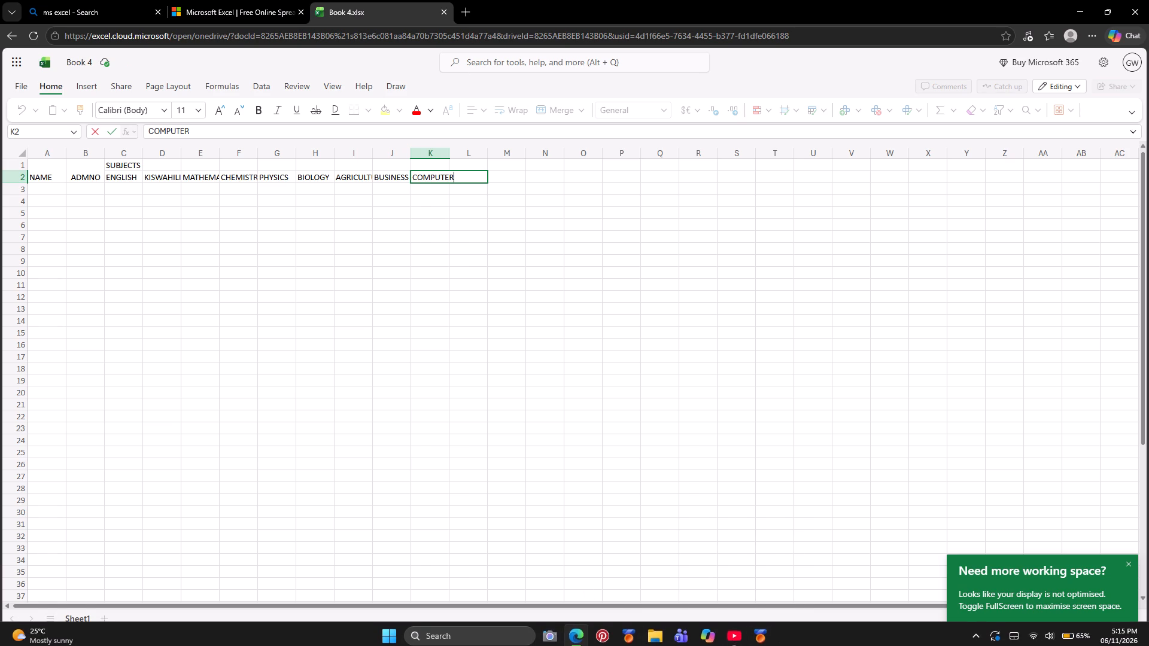
{"action": "key", "text": "ctrl+s"}
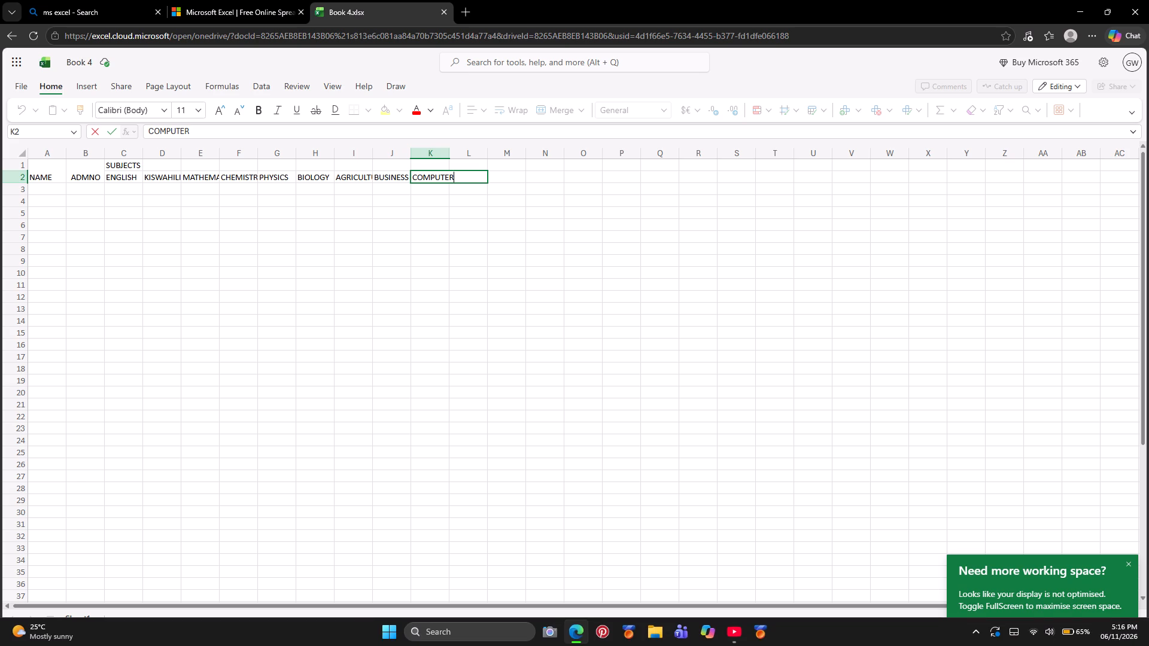
Minimise the browser window and launch Kuro from the desktop.
{"action": "left_click", "coordinate": [1085, 13]}
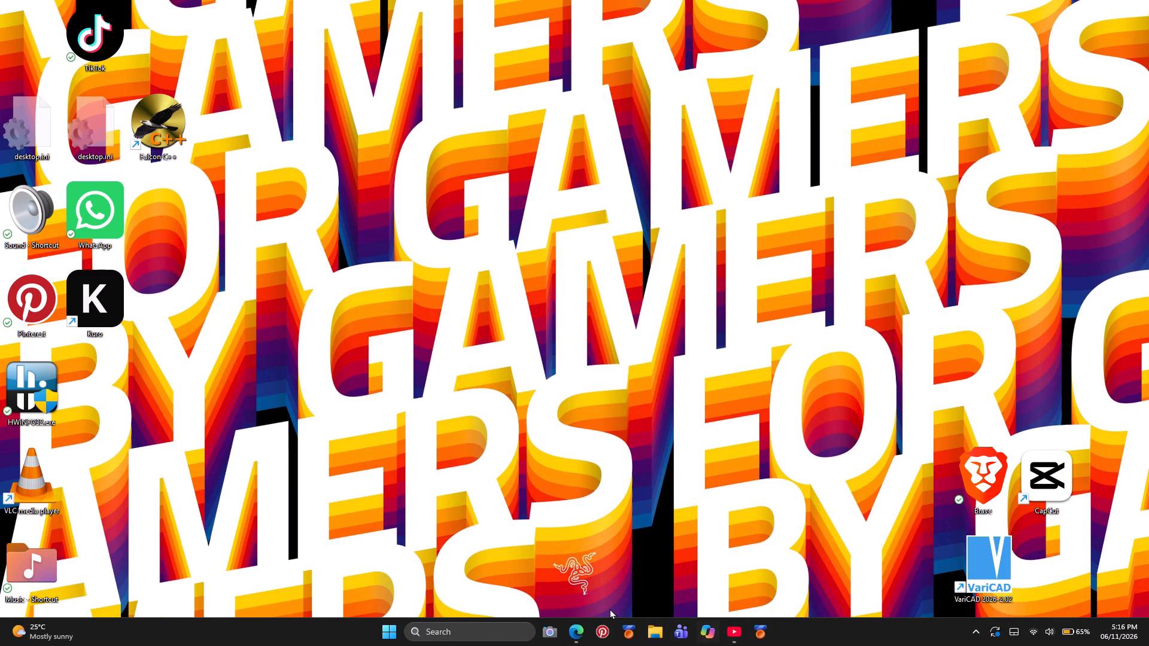
{"action": "double_click", "coordinate": [93, 324]}
{"action": "left_click_drag", "start_coordinate": [93, 324], "coordinate": [89, 302]}
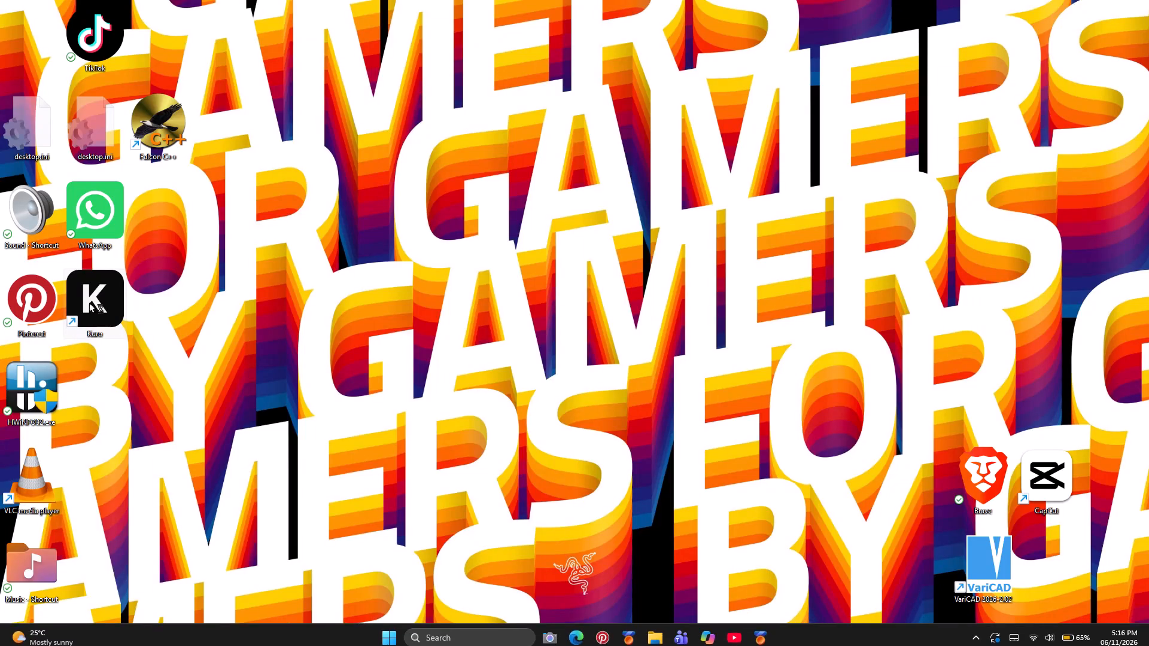
{"action": "left_click_drag", "start_coordinate": [89, 302], "coordinate": [98, 306]}
{"action": "double_click", "coordinate": [98, 306]}
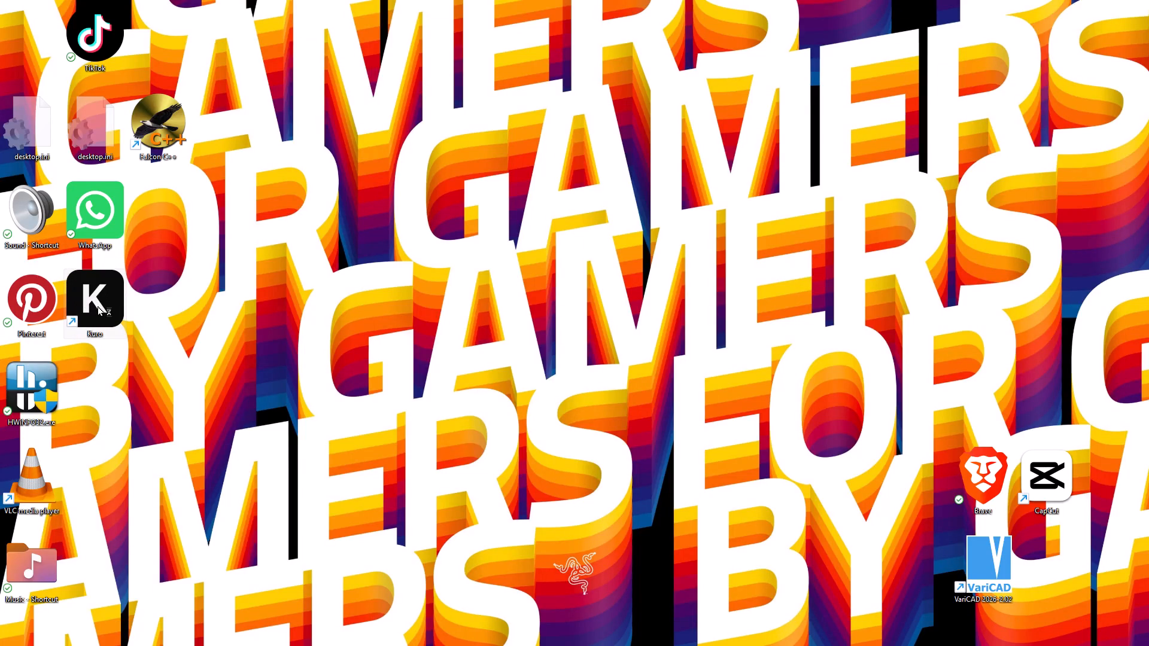
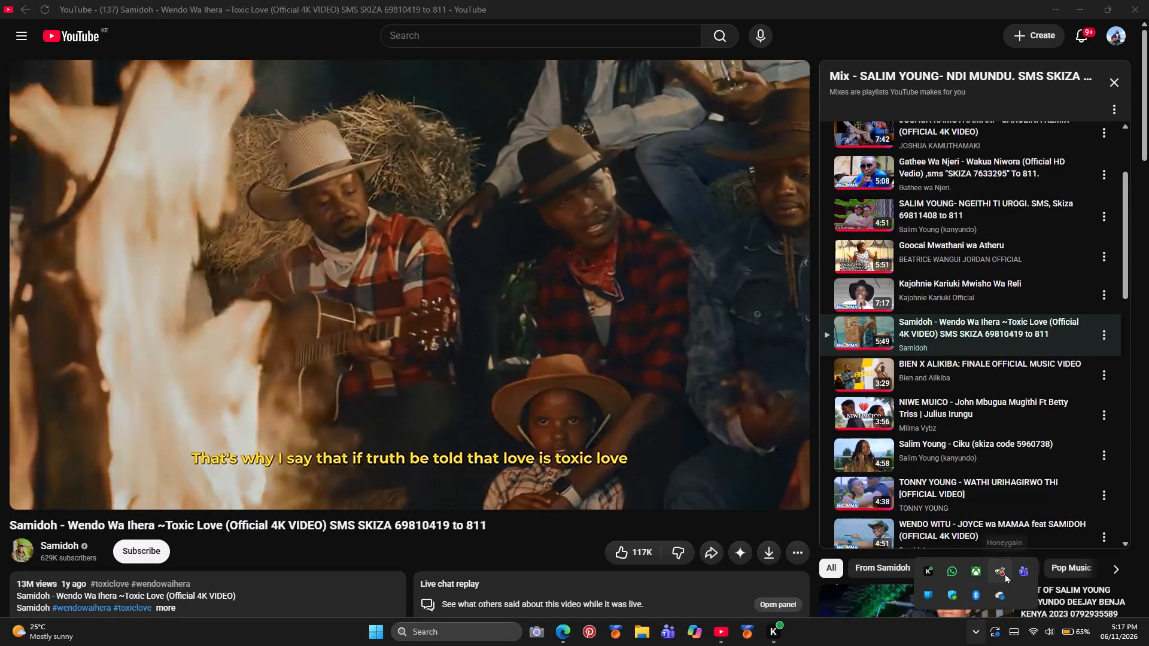
Open Honeygain, turn off Allow sharing in its account settings, and close its window.
{"action": "left_click", "coordinate": [1005, 573]}
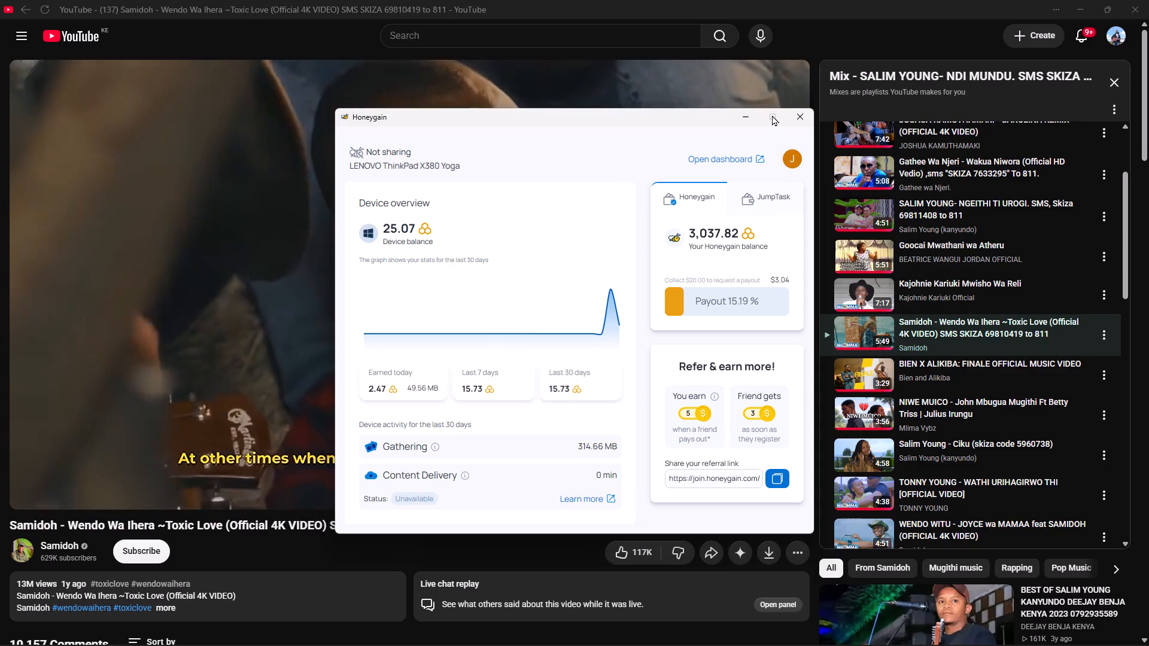
{"action": "left_click", "coordinate": [772, 115]}
{"action": "left_click", "coordinate": [794, 159]}
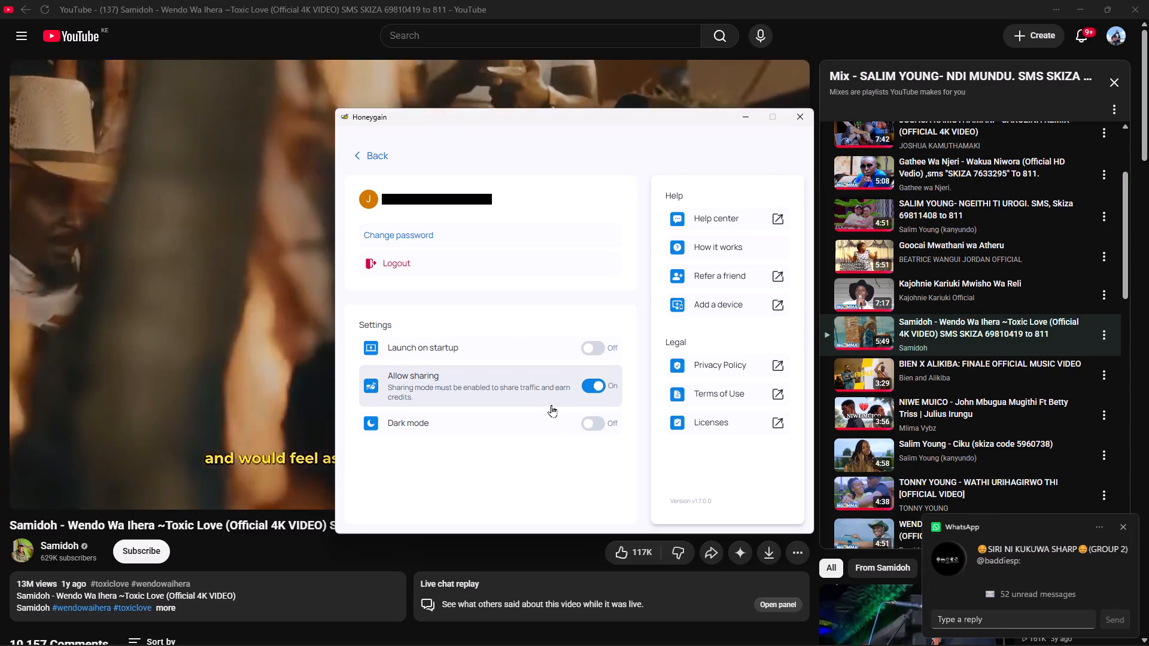
{"action": "left_click", "coordinate": [585, 384]}
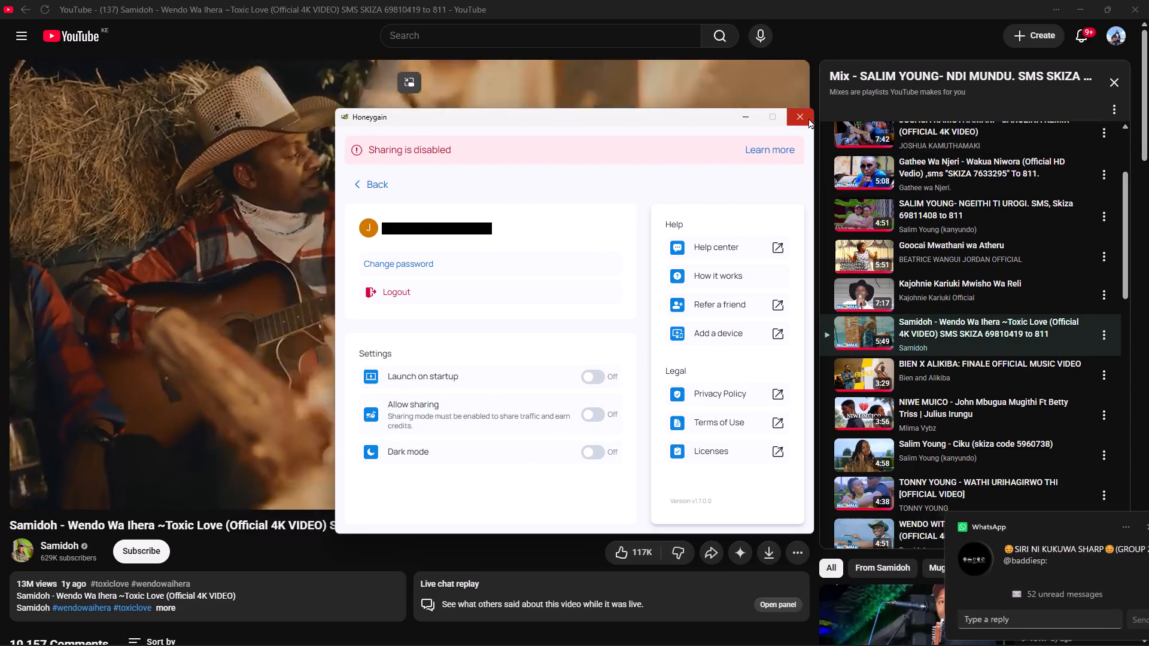
{"action": "left_click", "coordinate": [795, 117]}
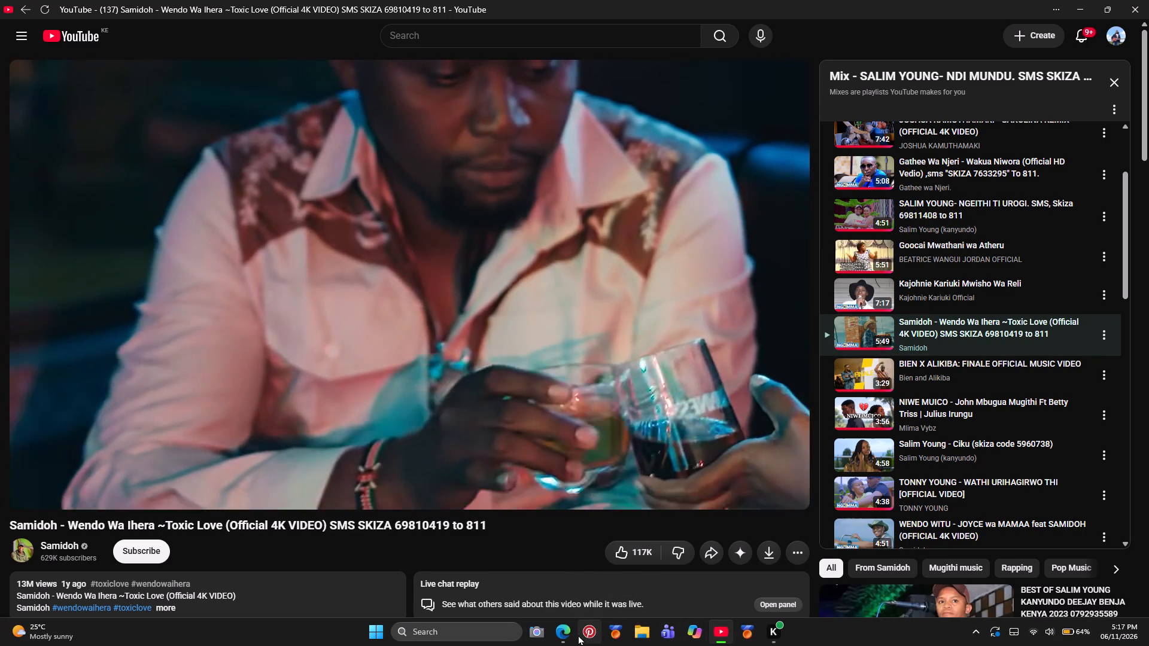
Return to the Book 4 workbook in Edge and widen columns K, J, I and H to give their subject headings more room.
{"action": "left_click", "coordinate": [553, 572]}
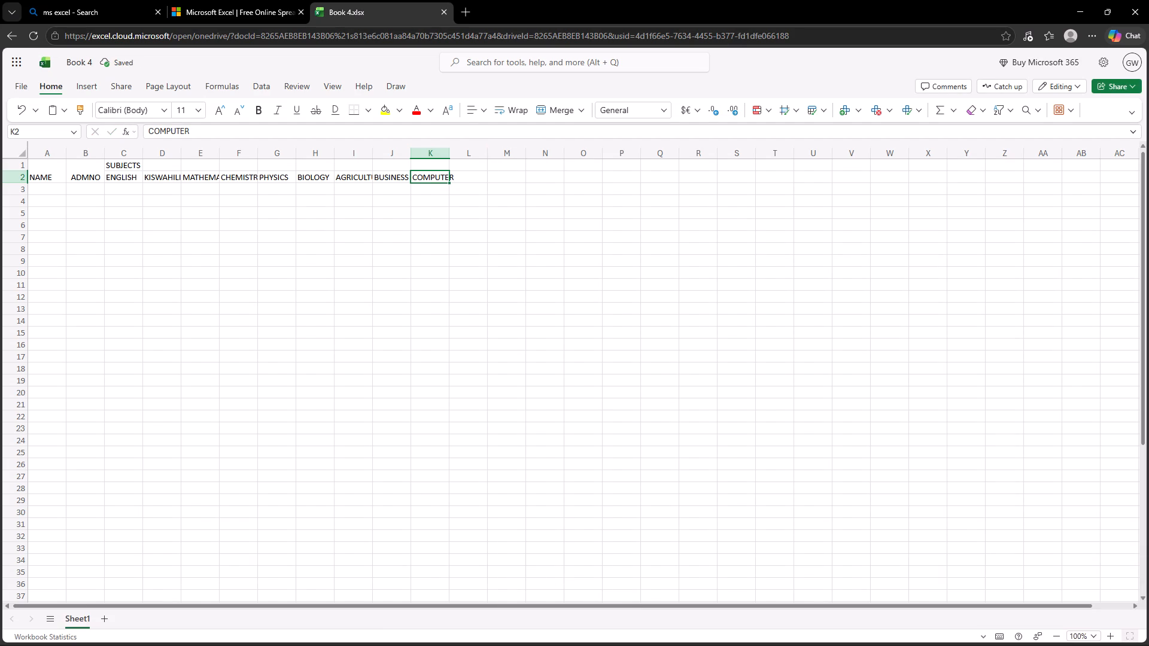
{"action": "left_click", "coordinate": [472, 179]}
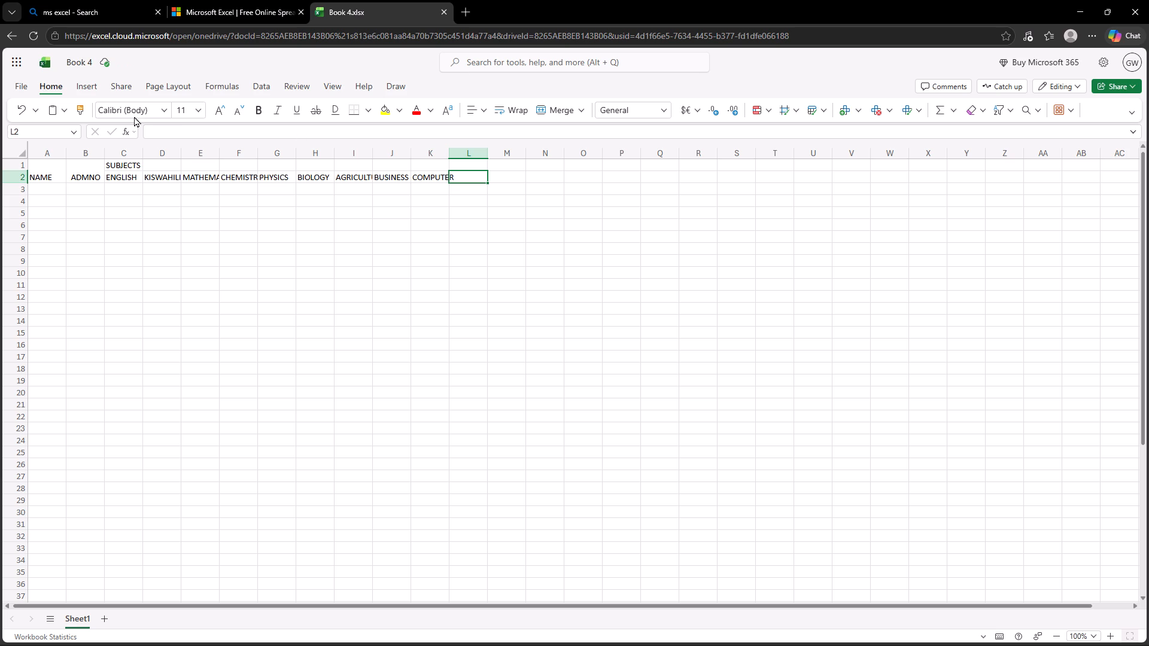
{"action": "left_click_drag", "start_coordinate": [133, 115], "coordinate": [120, 179]}
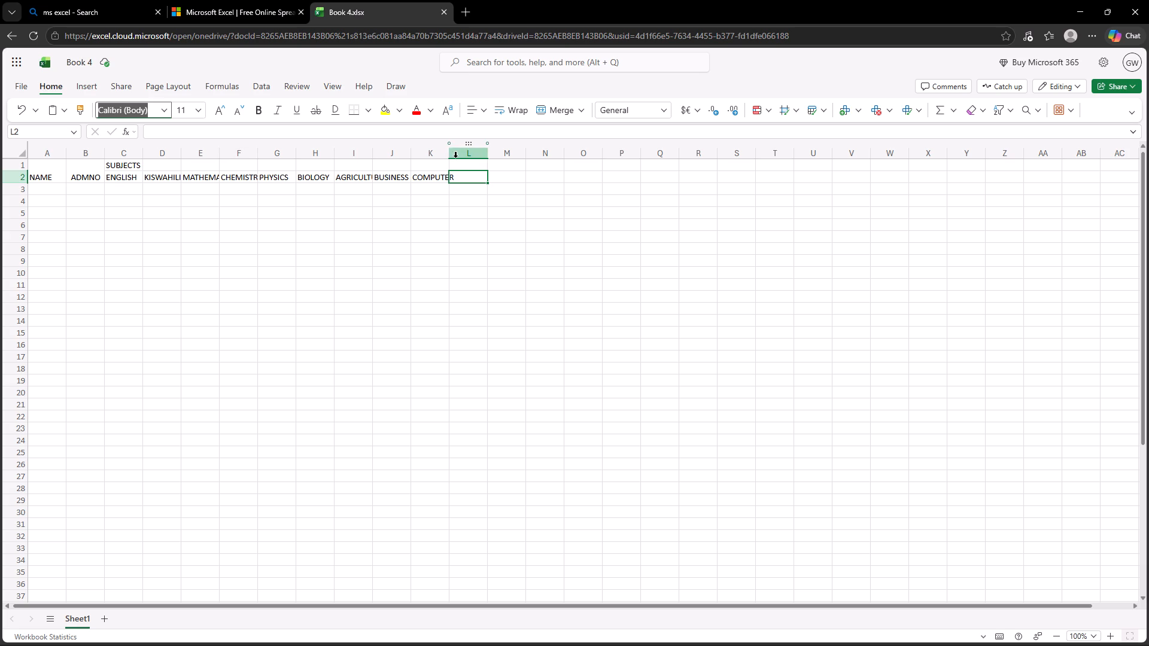
{"action": "left_click_drag", "start_coordinate": [449, 154], "coordinate": [496, 150]}
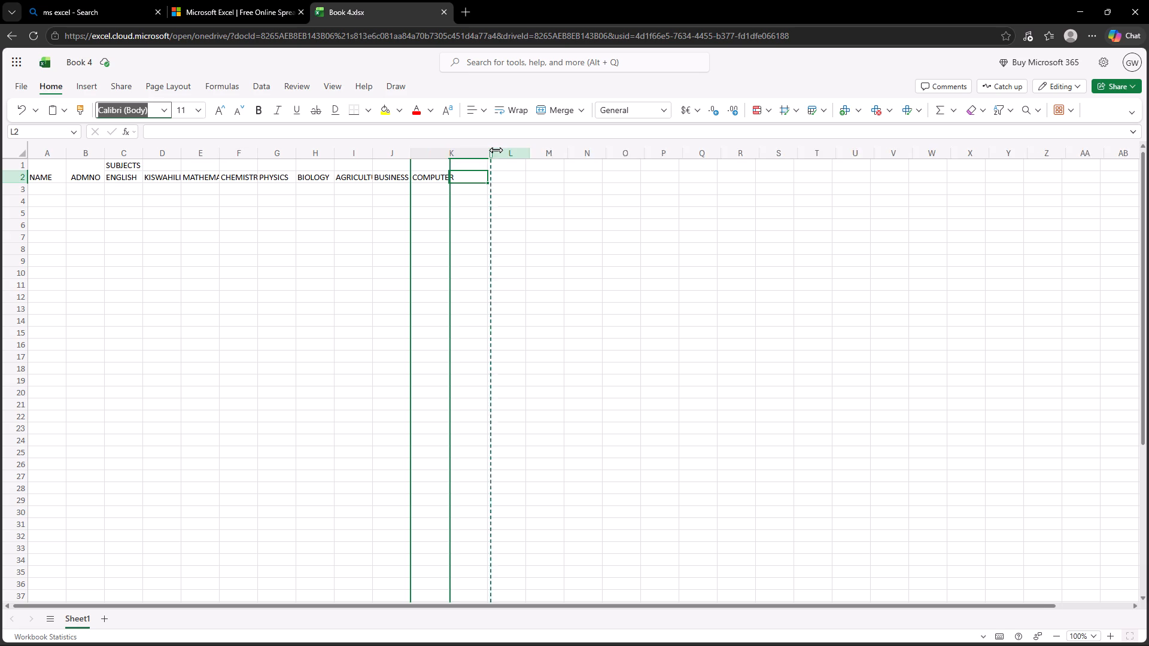
{"action": "left_click_drag", "start_coordinate": [496, 150], "coordinate": [502, 148]}
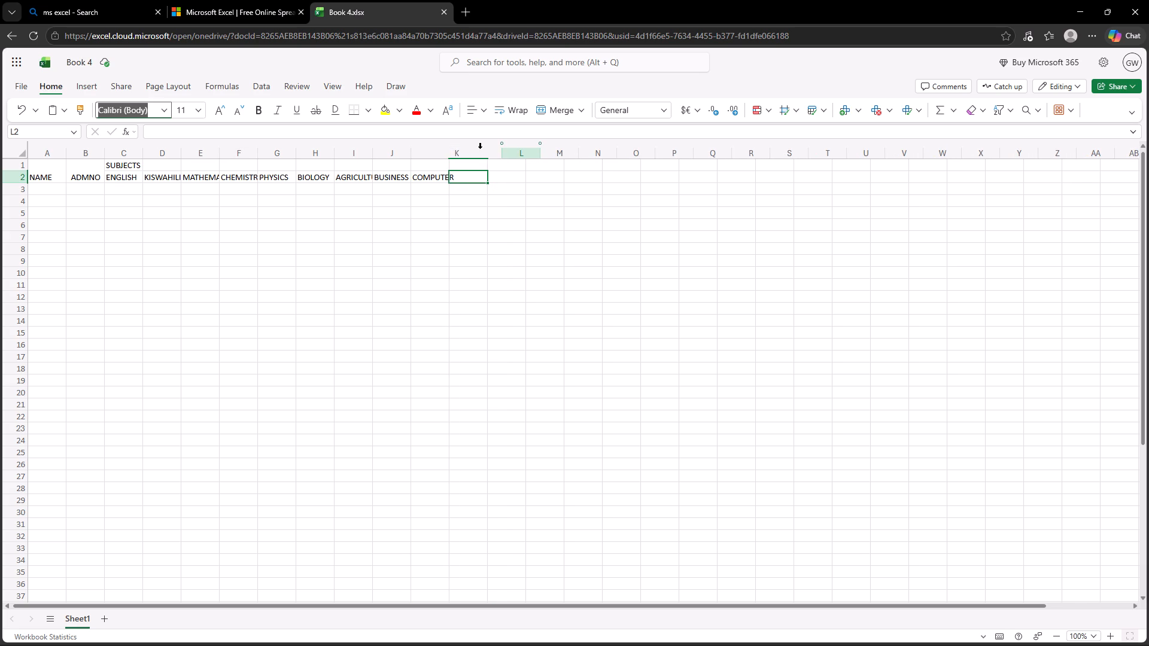
{"action": "left_click_drag", "start_coordinate": [411, 157], "coordinate": [420, 156]}
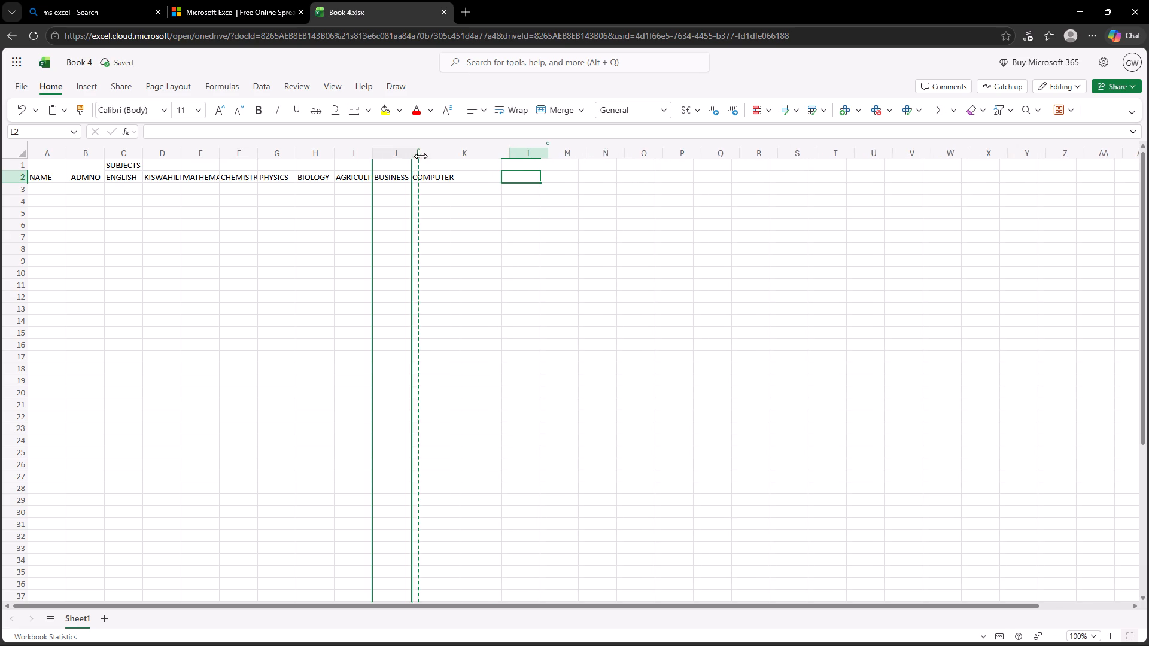
{"action": "left_click_drag", "start_coordinate": [420, 156], "coordinate": [437, 156]}
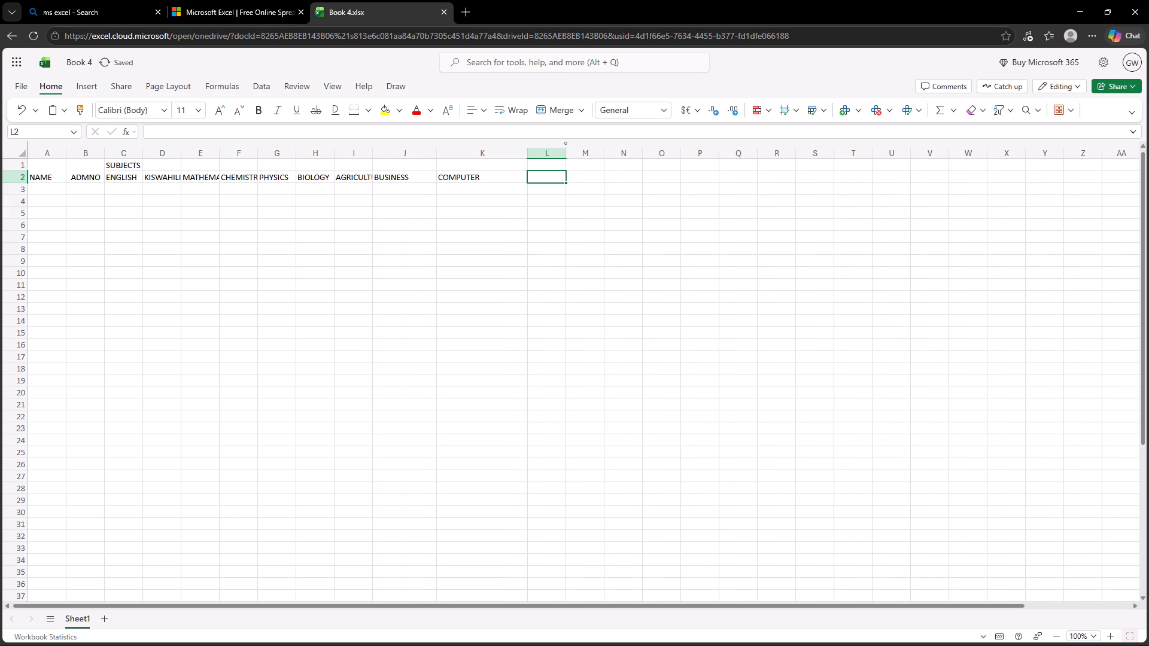
{"action": "left_click_drag", "start_coordinate": [375, 158], "coordinate": [406, 154]}
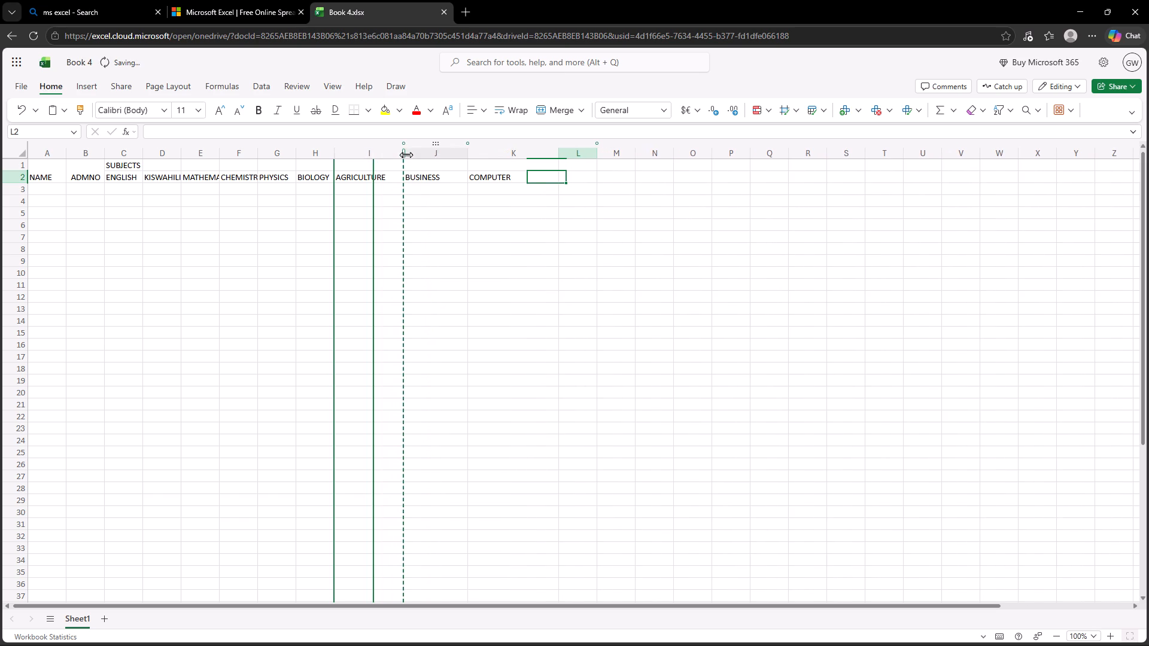
{"action": "left_click_drag", "start_coordinate": [333, 157], "coordinate": [347, 153]}
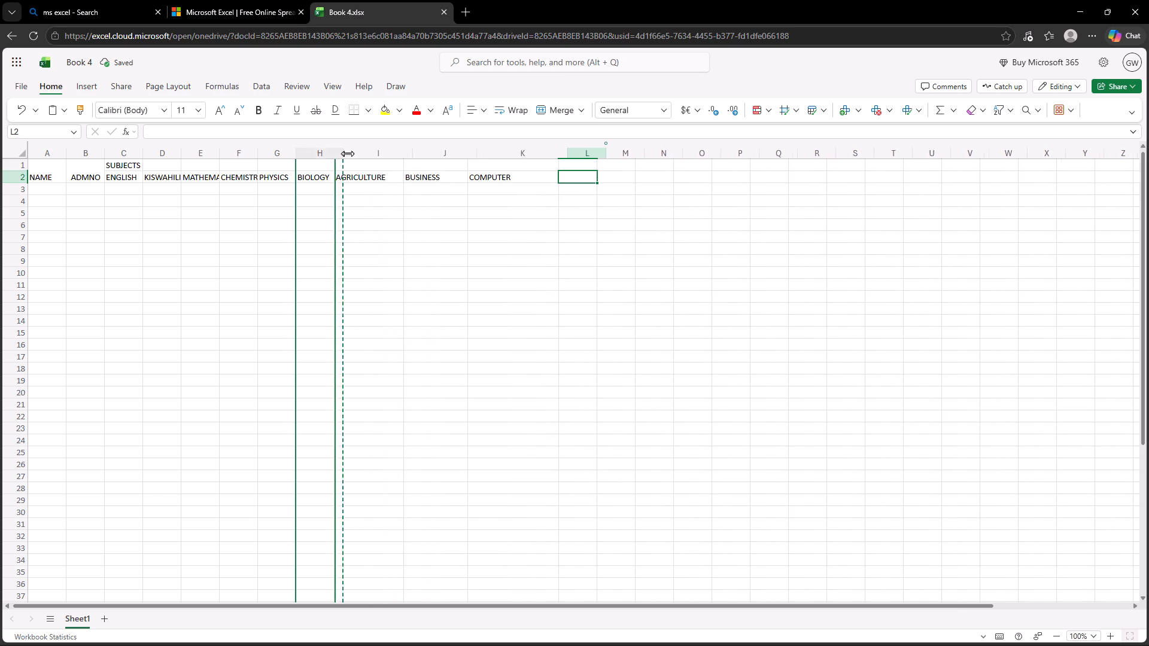
{"action": "left_click_drag", "start_coordinate": [347, 153], "coordinate": [369, 153]}
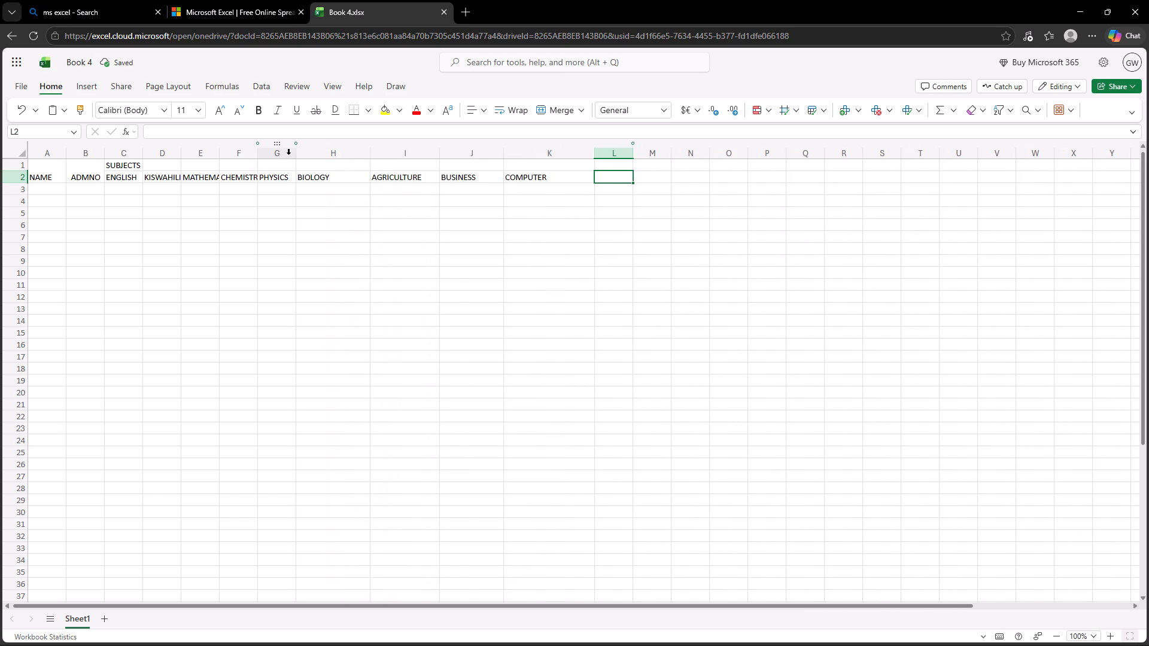
Widen columns G, F, E, D and C so the headings from PHYSICS back to ENGLISH fit fully.
{"action": "left_click_drag", "start_coordinate": [295, 157], "coordinate": [310, 157]}
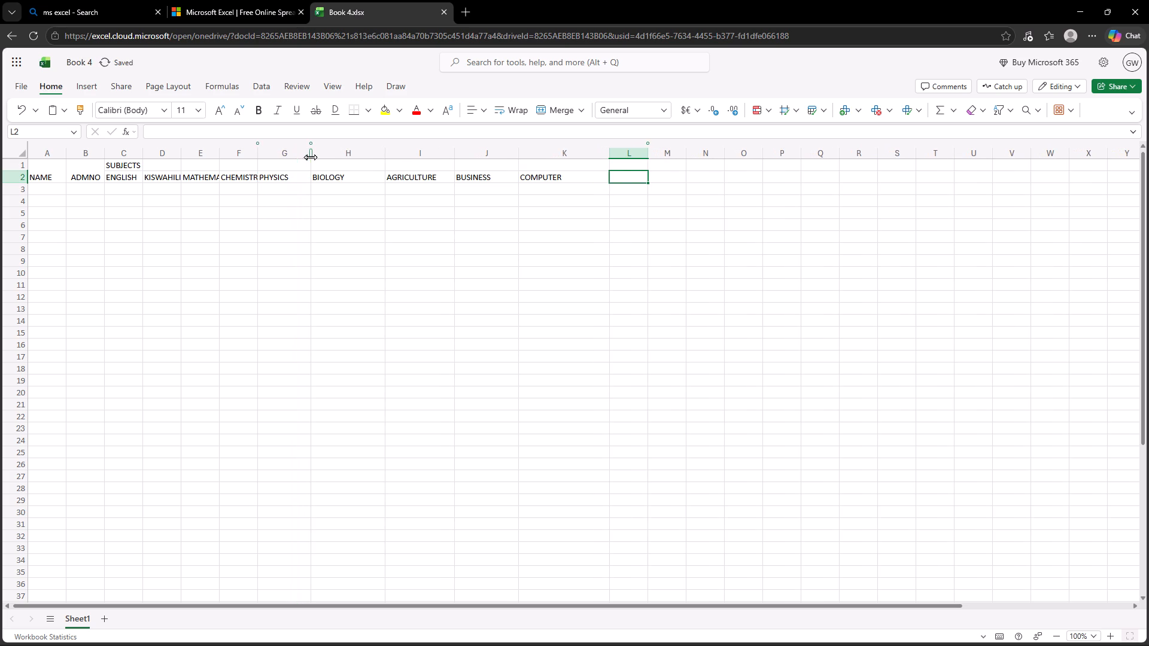
{"action": "left_click_drag", "start_coordinate": [260, 156], "coordinate": [275, 156]}
{"action": "left_click_drag", "start_coordinate": [217, 157], "coordinate": [228, 156]}
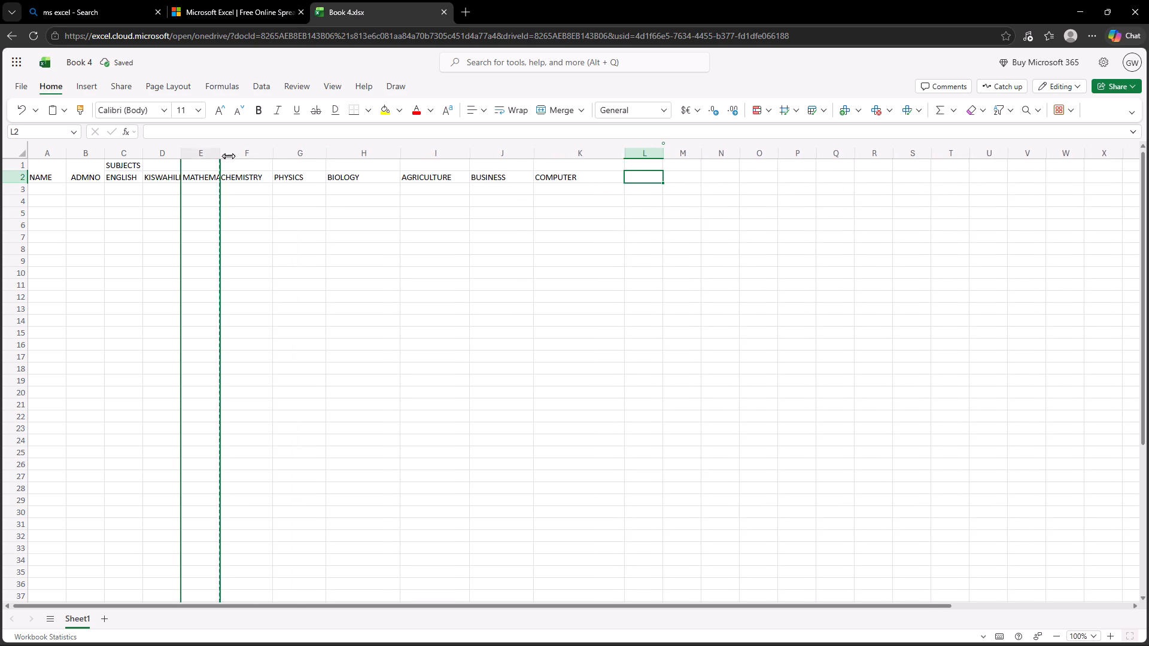
{"action": "left_click_drag", "start_coordinate": [228, 156], "coordinate": [242, 156]}
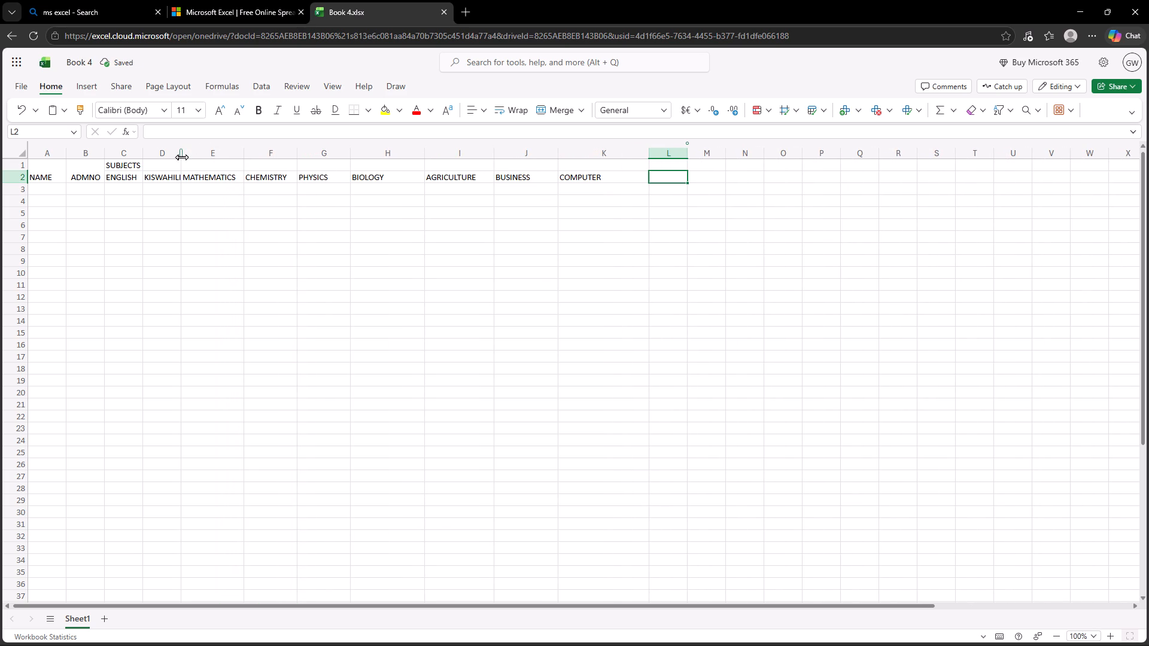
{"action": "left_click_drag", "start_coordinate": [181, 157], "coordinate": [199, 154]}
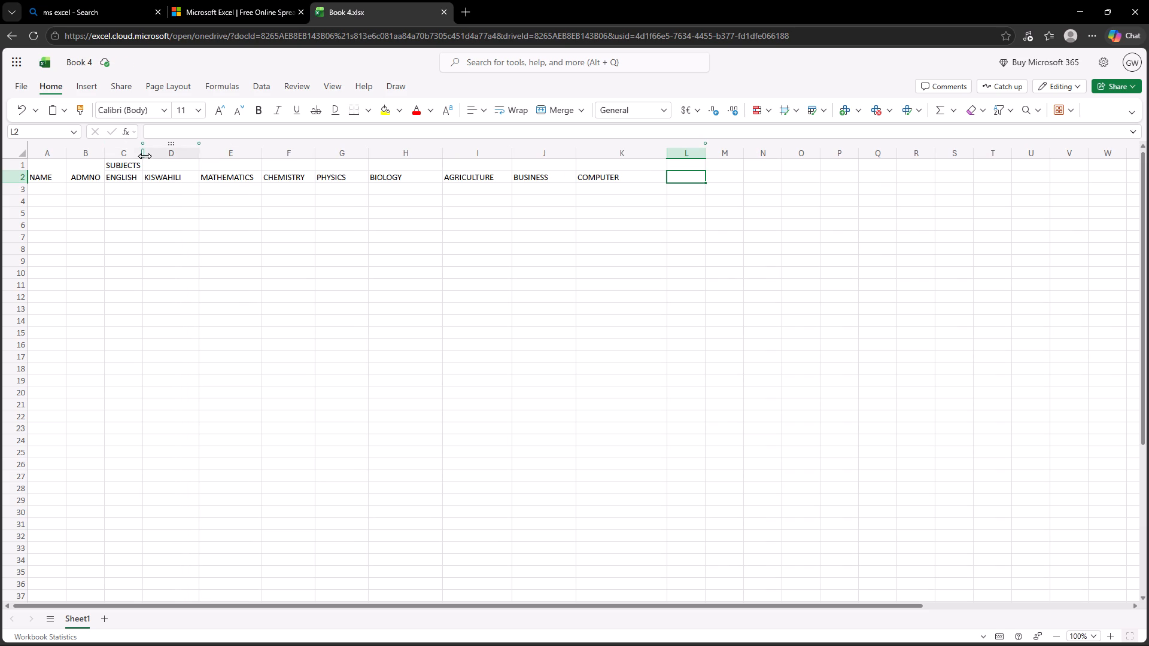
{"action": "left_click_drag", "start_coordinate": [144, 156], "coordinate": [152, 155]}
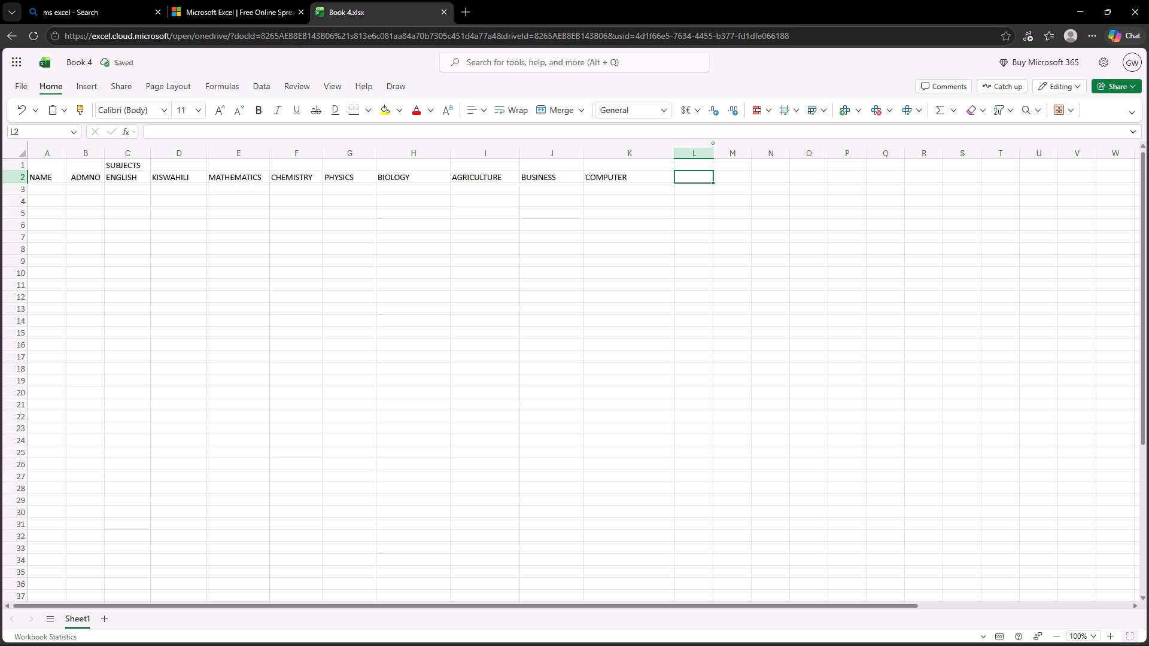
Merge and center the SUBJECTS heading across cells C1 to K1, above all the subject columns.
{"action": "left_click_drag", "start_coordinate": [135, 167], "coordinate": [354, 167]}
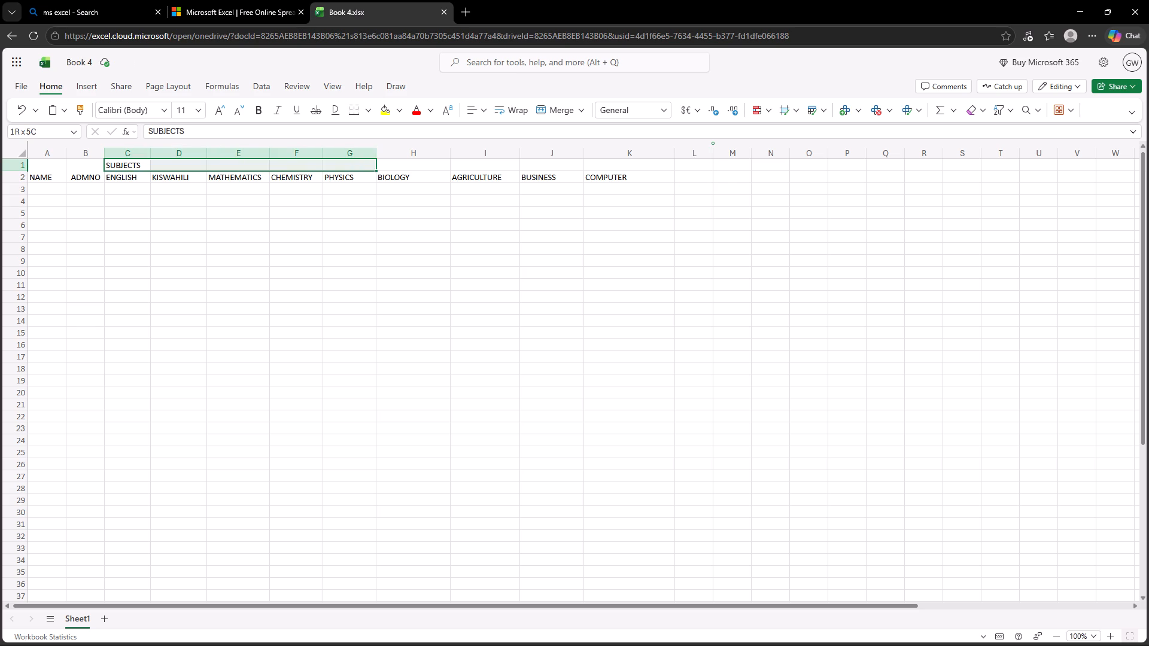
{"action": "left_click_drag", "start_coordinate": [354, 167], "coordinate": [588, 159]}
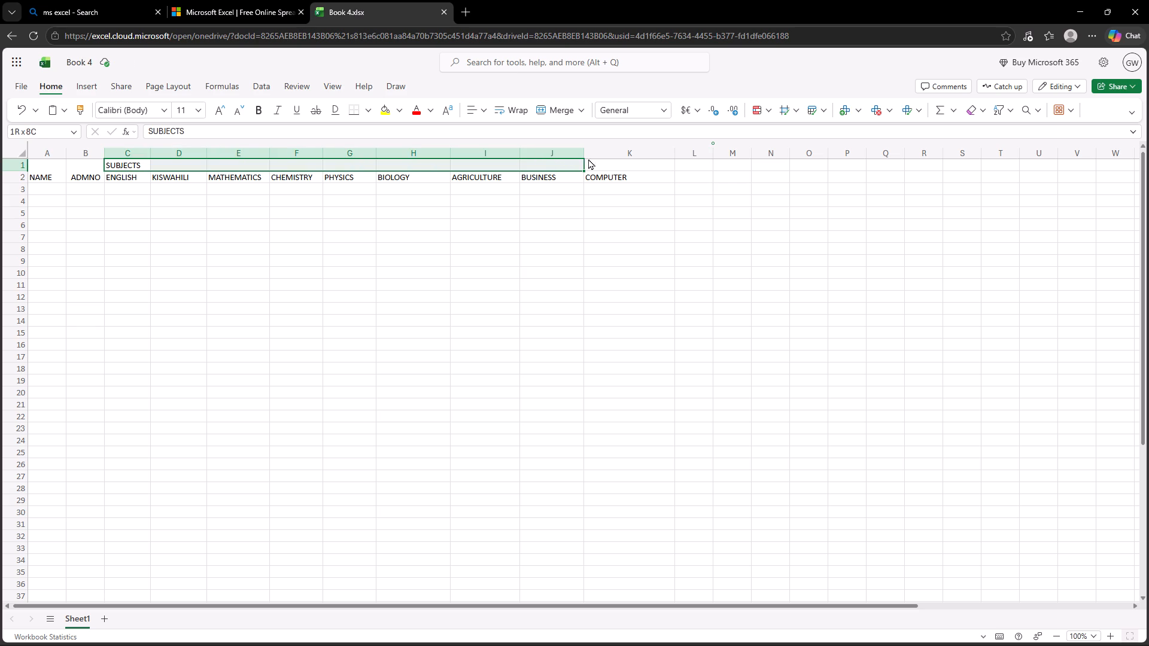
{"action": "left_click_drag", "start_coordinate": [588, 159], "coordinate": [589, 159]}
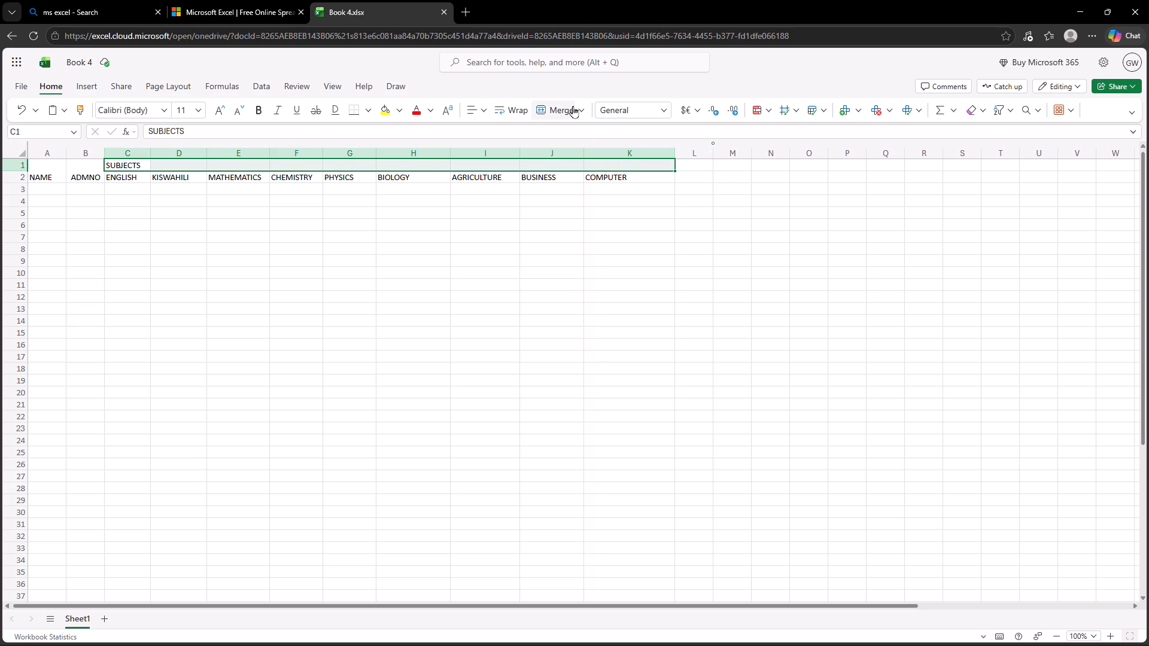
{"action": "left_click", "coordinate": [580, 111]}
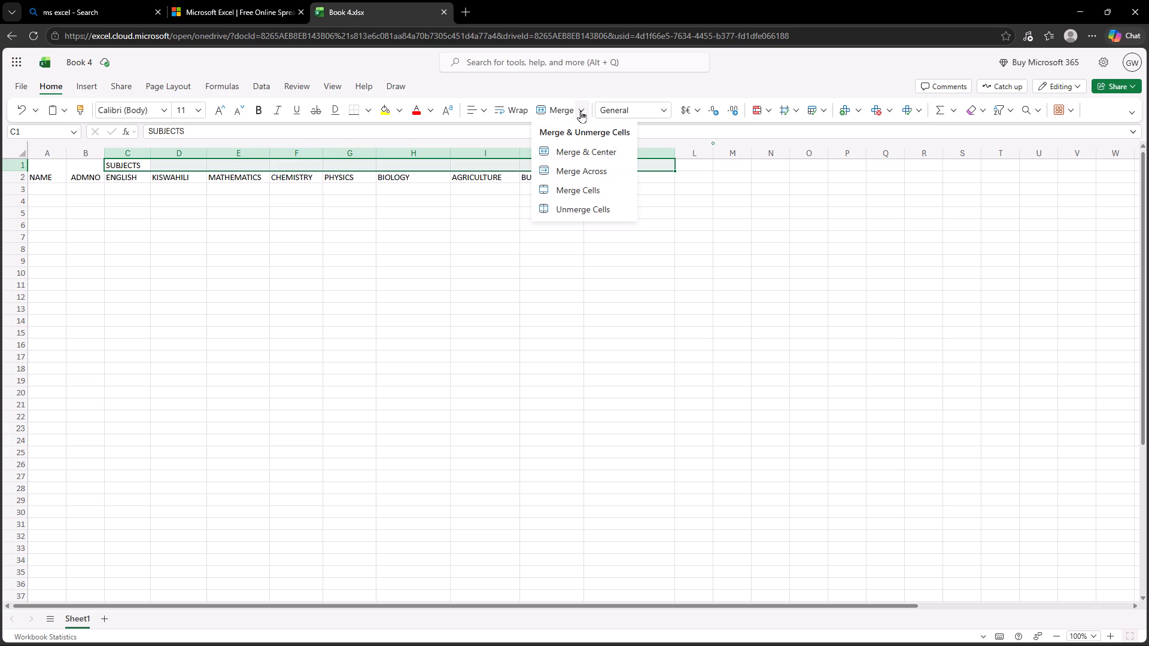
{"action": "left_click", "coordinate": [588, 152]}
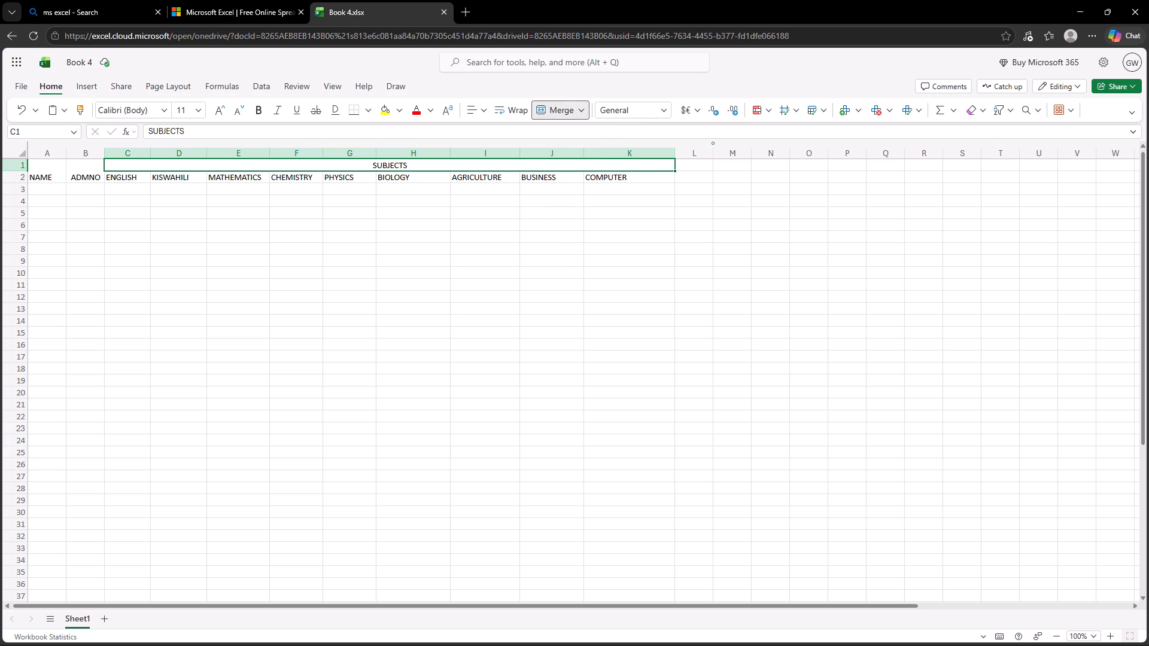
Make all headings in rows 1 and 2, from column A to column K, bold.
{"action": "left_click_drag", "start_coordinate": [41, 170], "coordinate": [328, 184]}
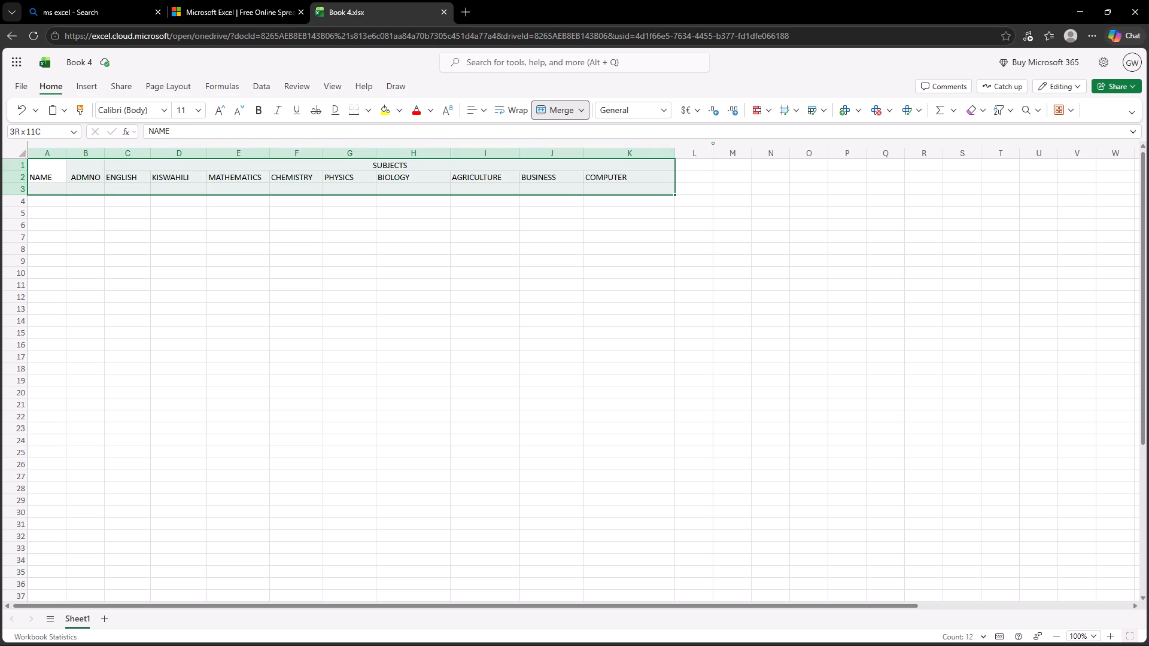
{"action": "left_click_drag", "start_coordinate": [328, 184], "coordinate": [346, 172]}
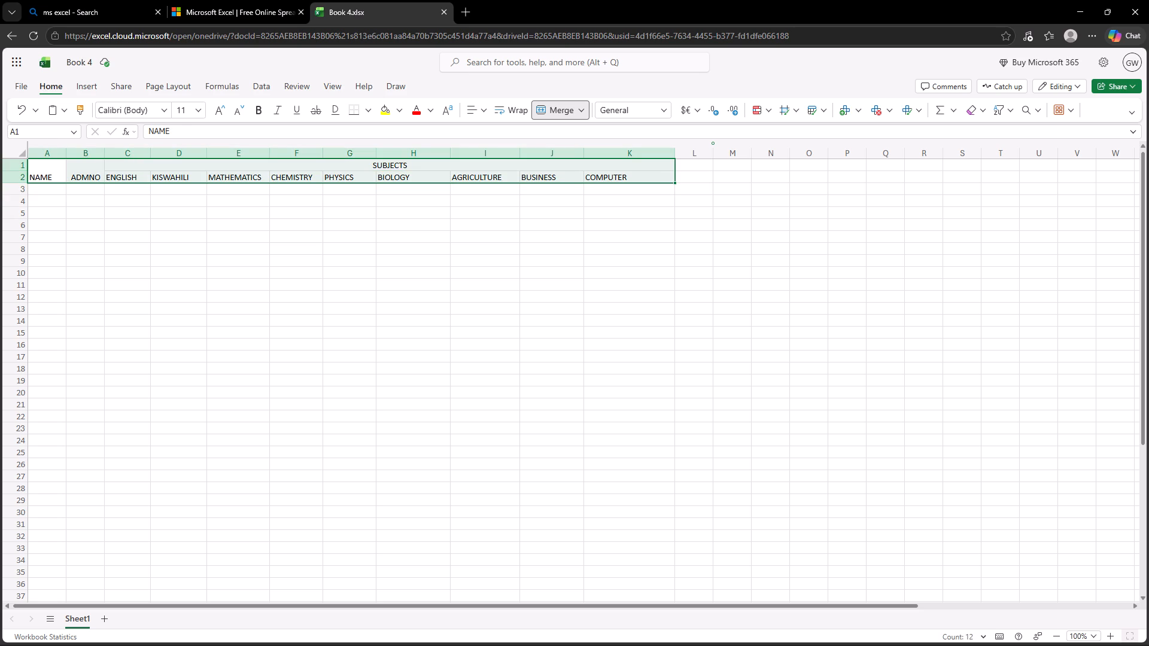
{"action": "key", "text": "ctrl+b"}
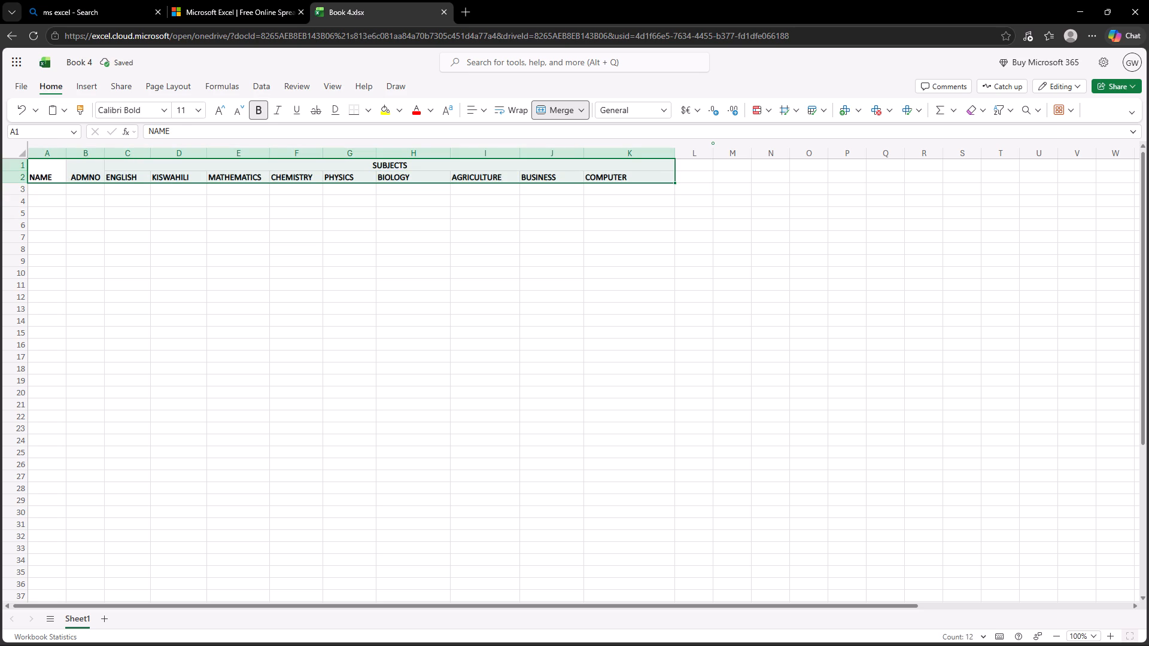
{"action": "left_click", "coordinate": [417, 195]}
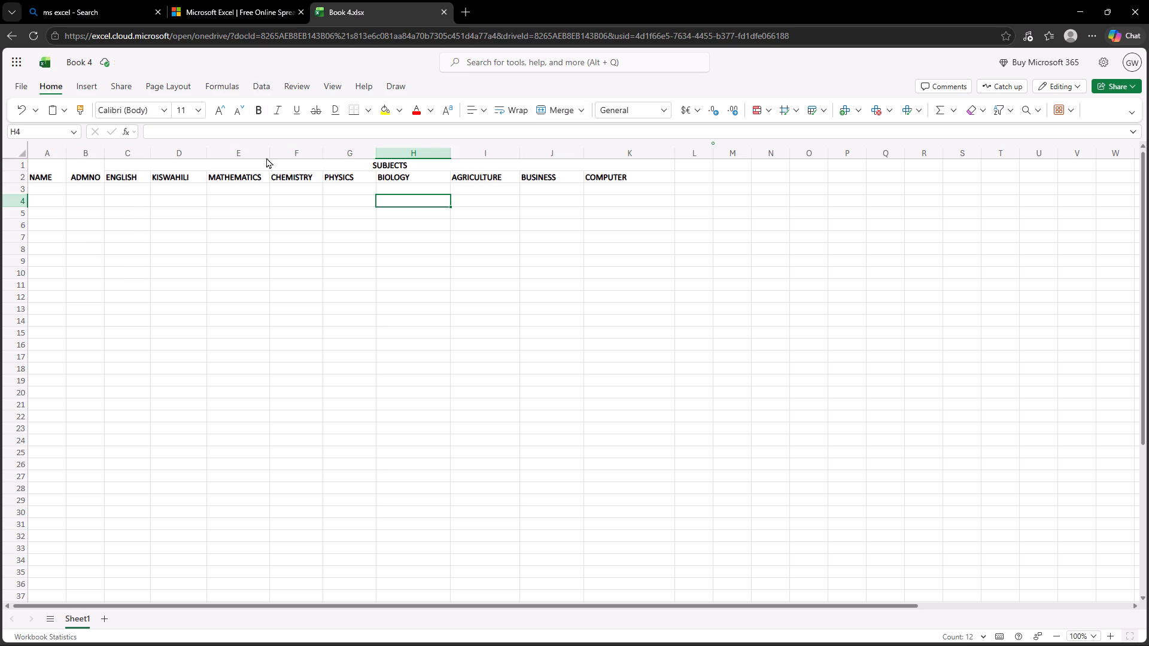
Insert one blank row above row 1, the row holding the SUBJECTS heading.
{"action": "left_click", "coordinate": [14, 167]}
{"action": "left_click", "coordinate": [14, 167]}
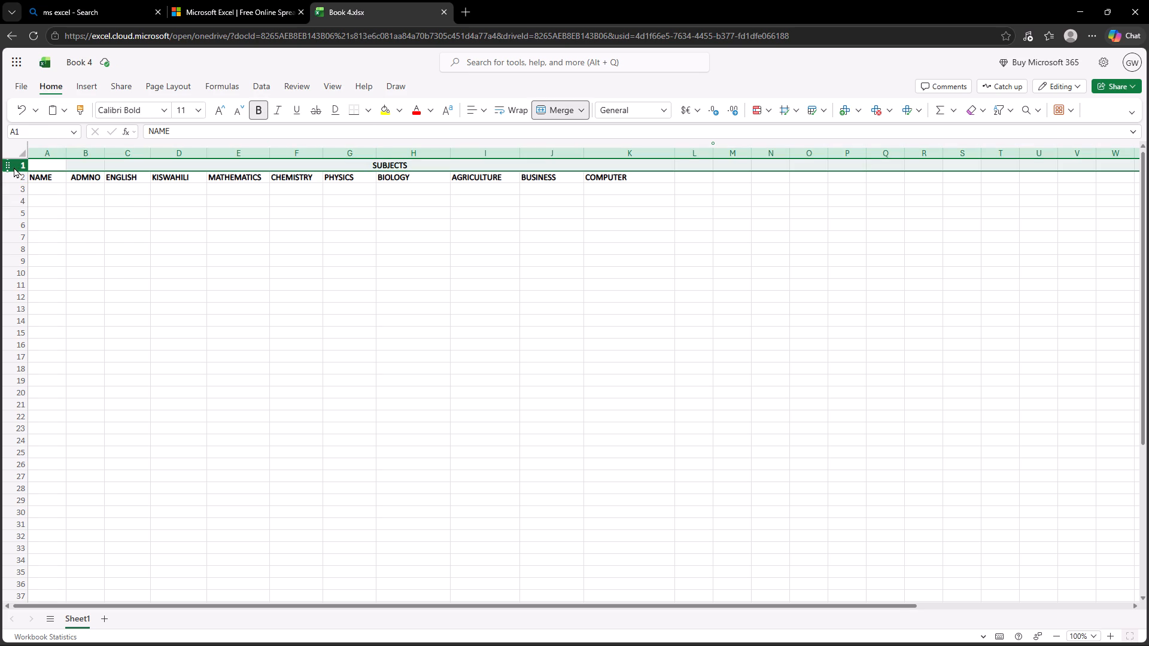
{"action": "right_click", "coordinate": [14, 166]}
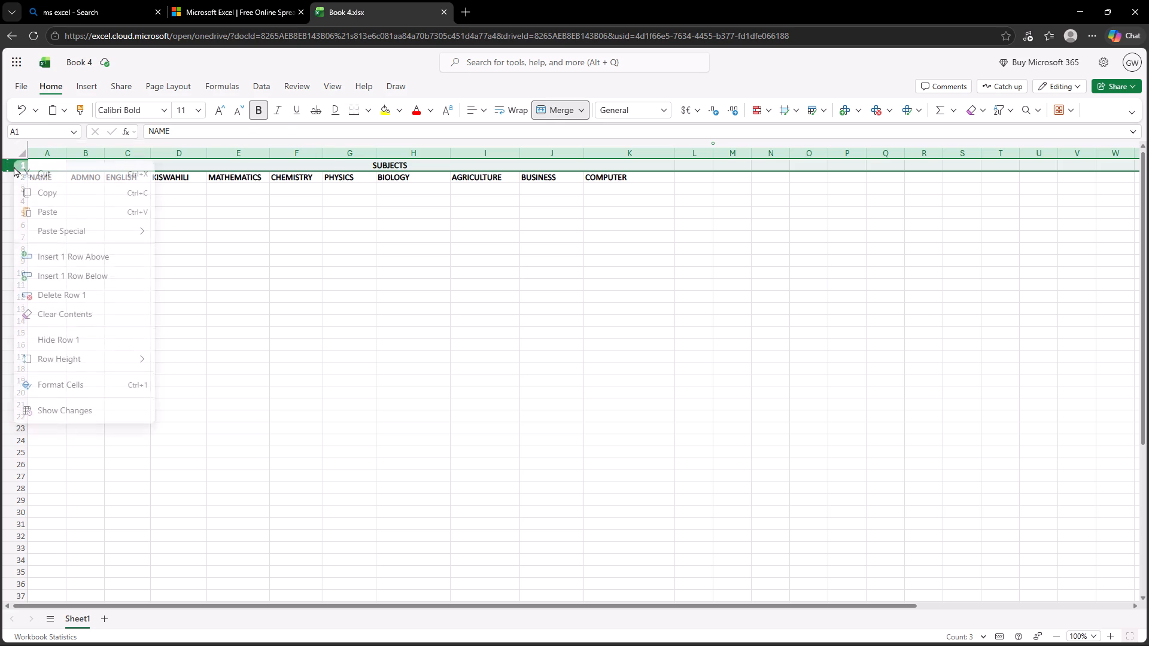
{"action": "right_click", "coordinate": [14, 166]}
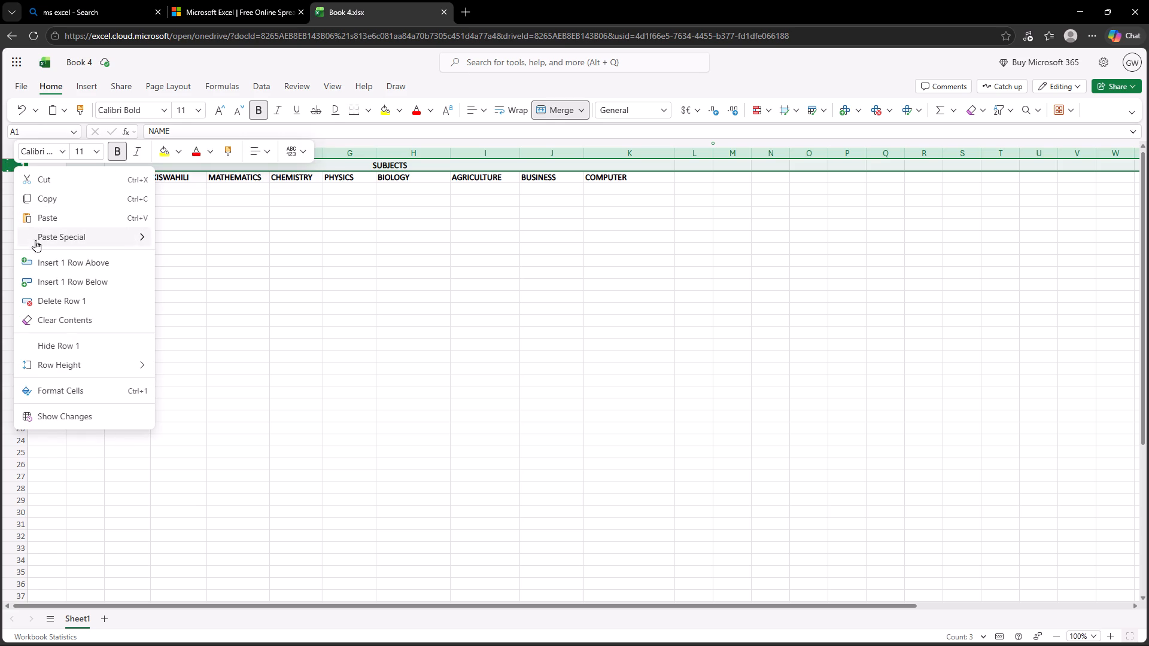
{"action": "left_click", "coordinate": [43, 258]}
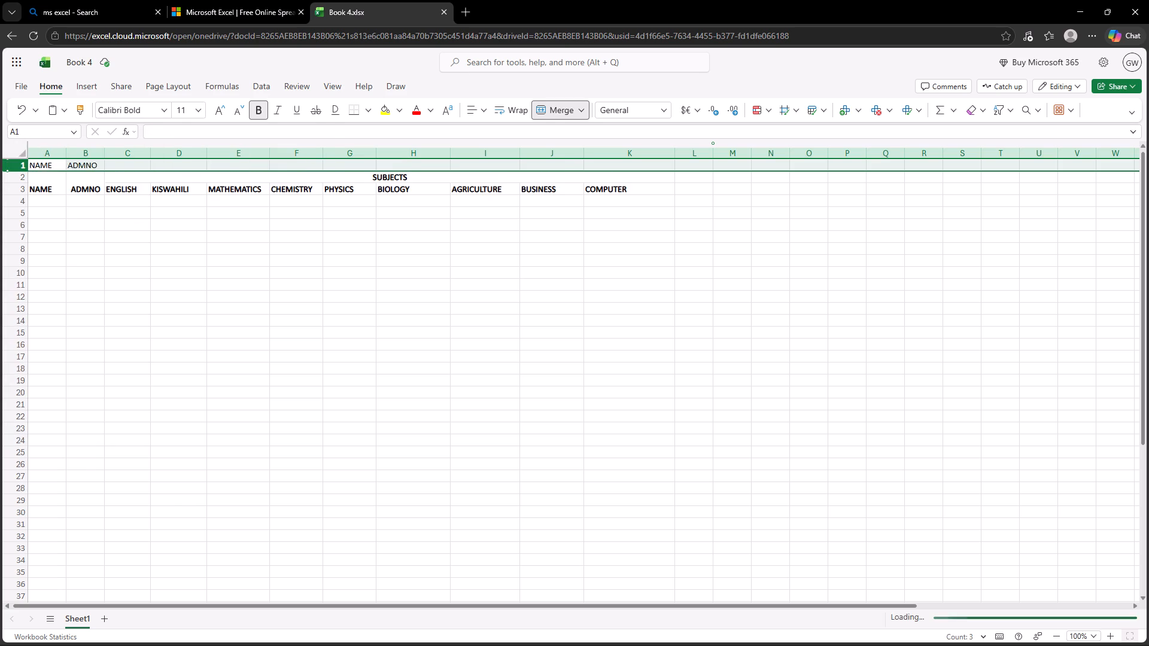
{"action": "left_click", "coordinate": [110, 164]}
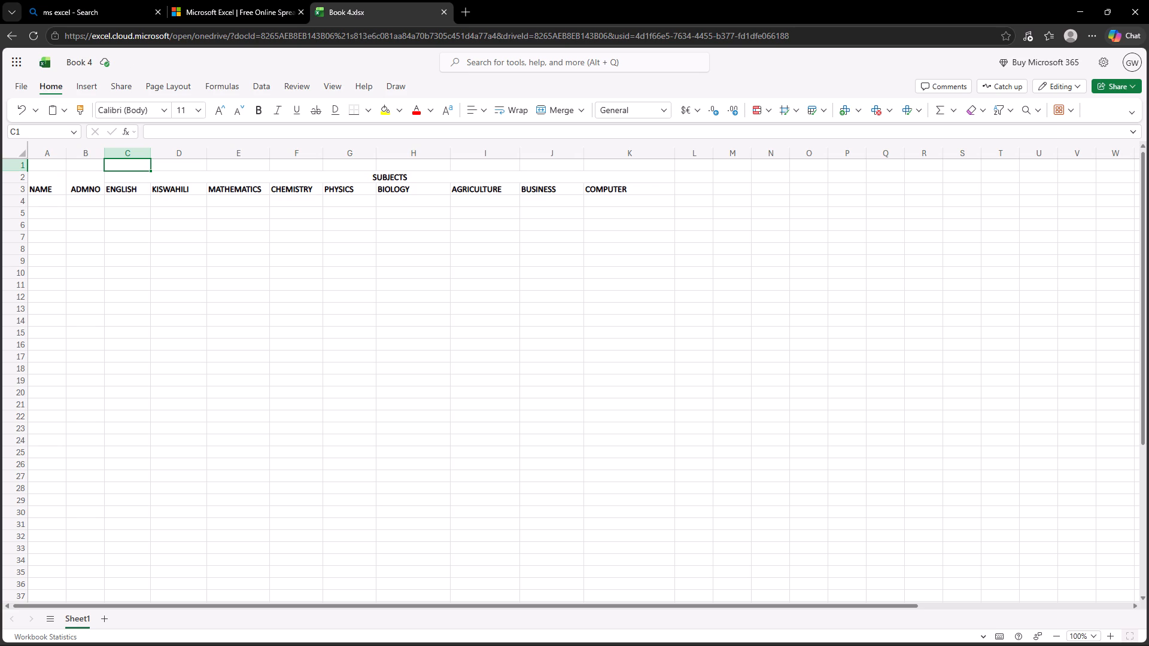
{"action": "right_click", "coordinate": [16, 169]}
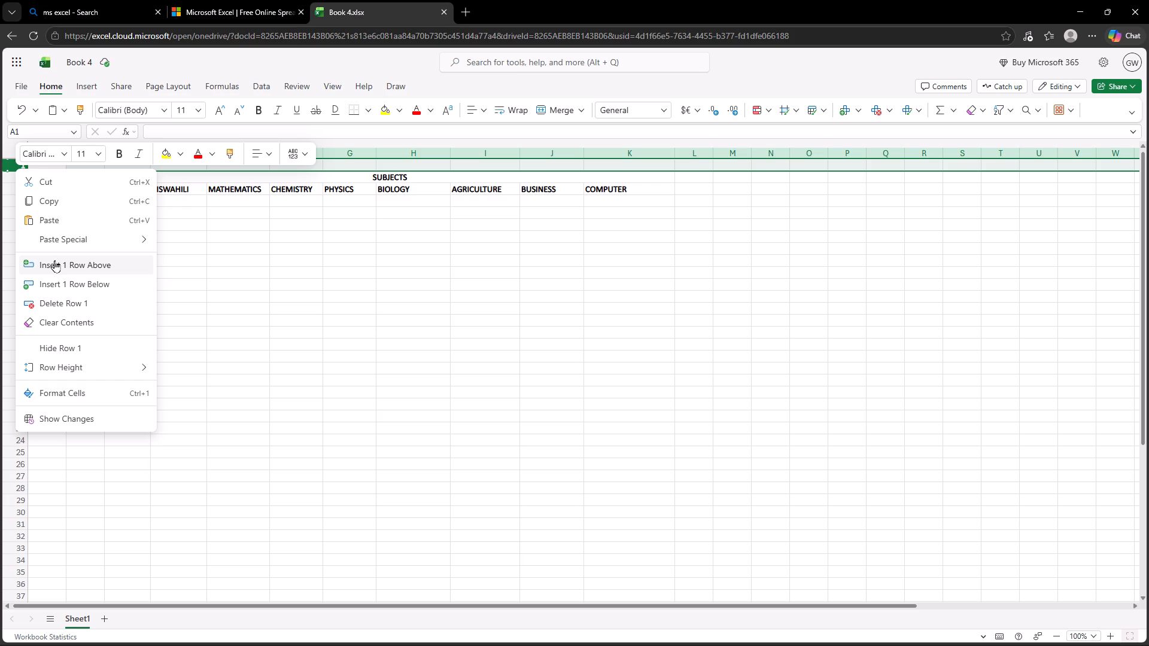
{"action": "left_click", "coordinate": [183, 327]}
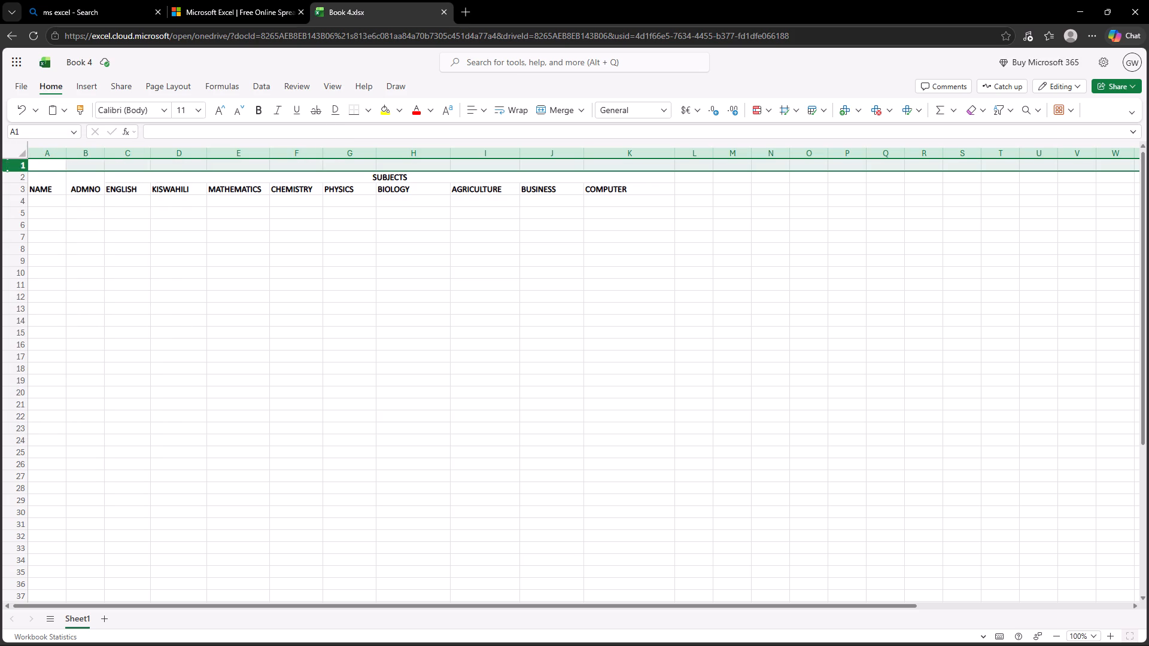
Merge cells A1 to K1 in the blank row above SUBJECTS, using the Merge Across option.
{"action": "left_click_drag", "start_coordinate": [34, 170], "coordinate": [210, 170]}
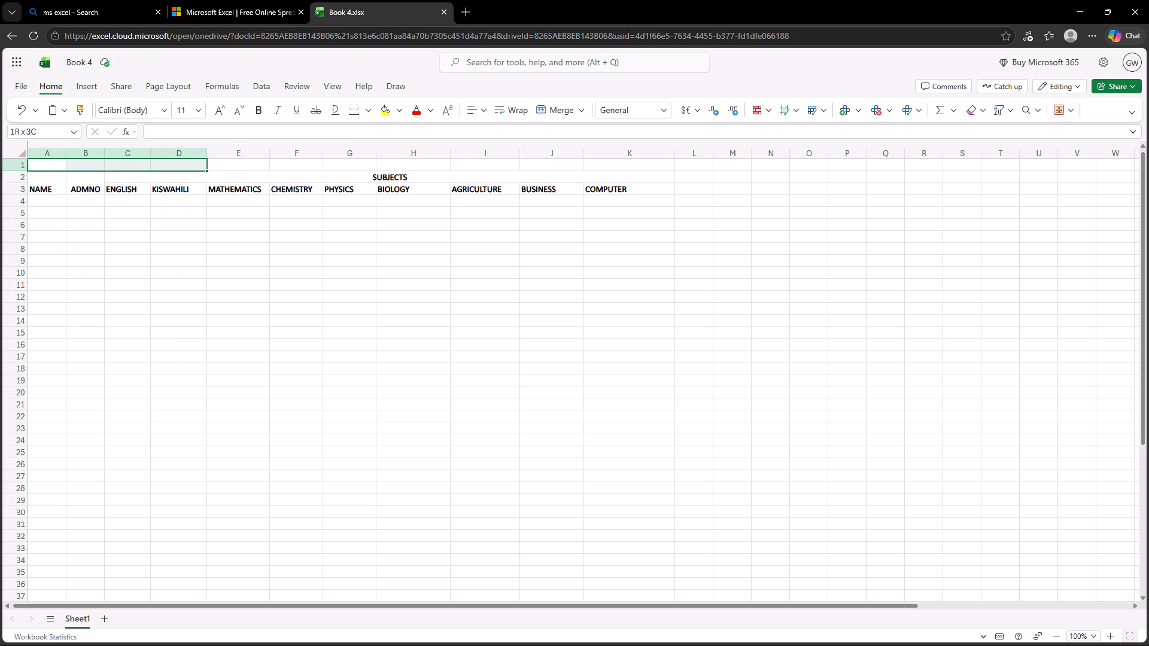
{"action": "left_click_drag", "start_coordinate": [210, 170], "coordinate": [560, 160]}
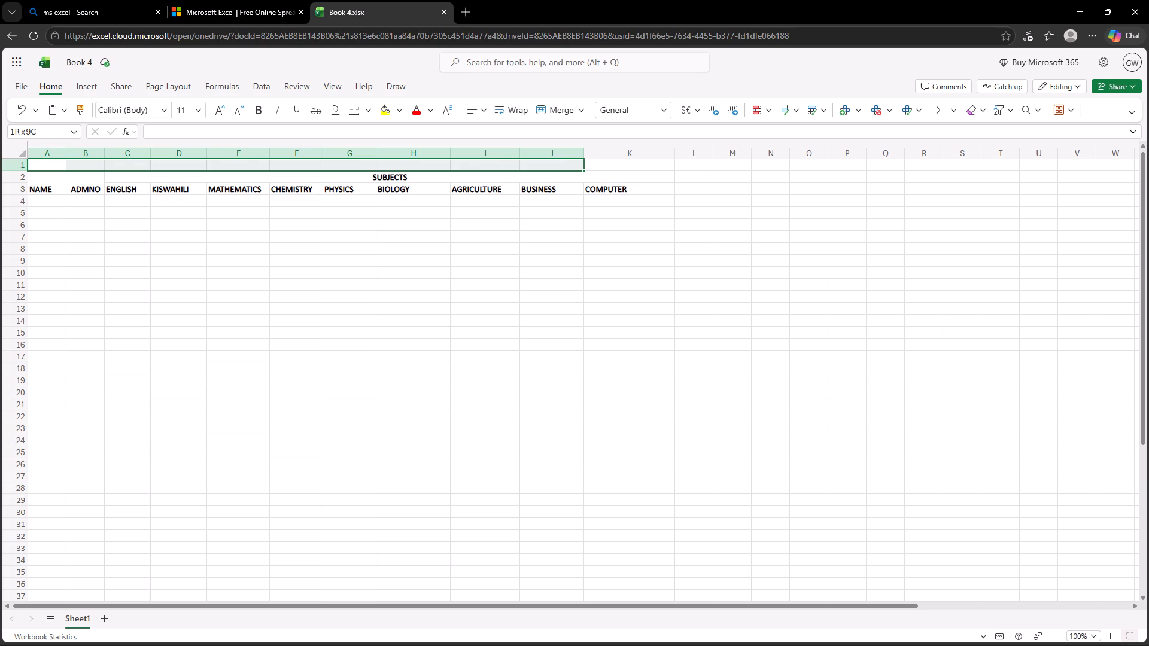
{"action": "left_click_drag", "start_coordinate": [560, 160], "coordinate": [623, 167]}
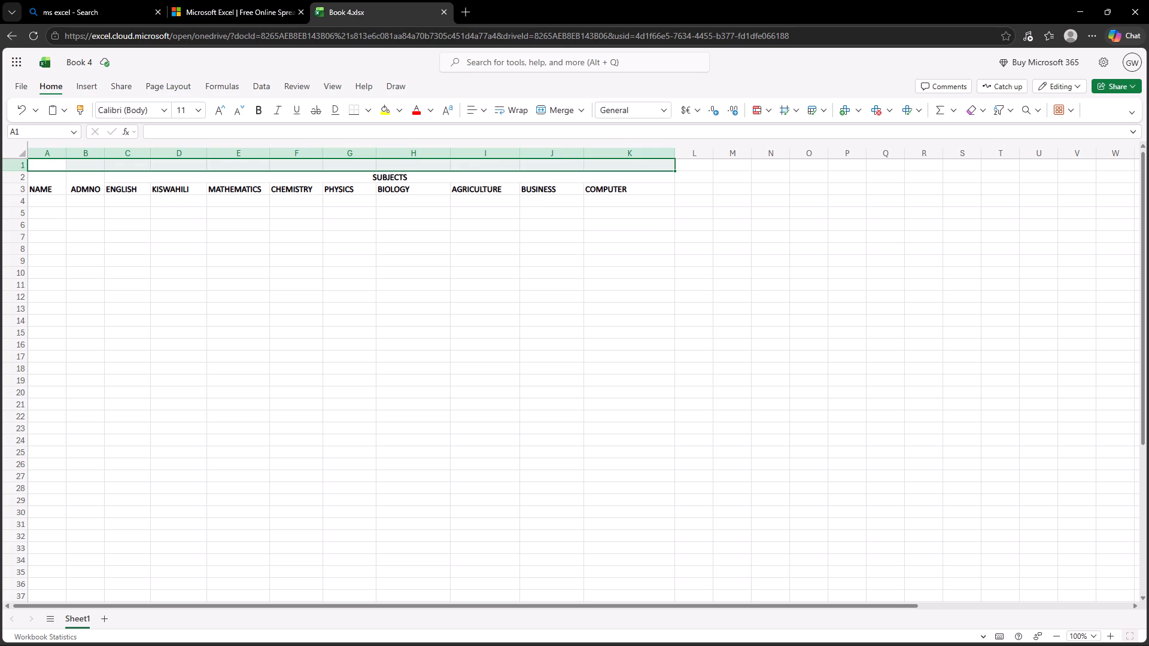
{"action": "left_click", "coordinate": [581, 109]}
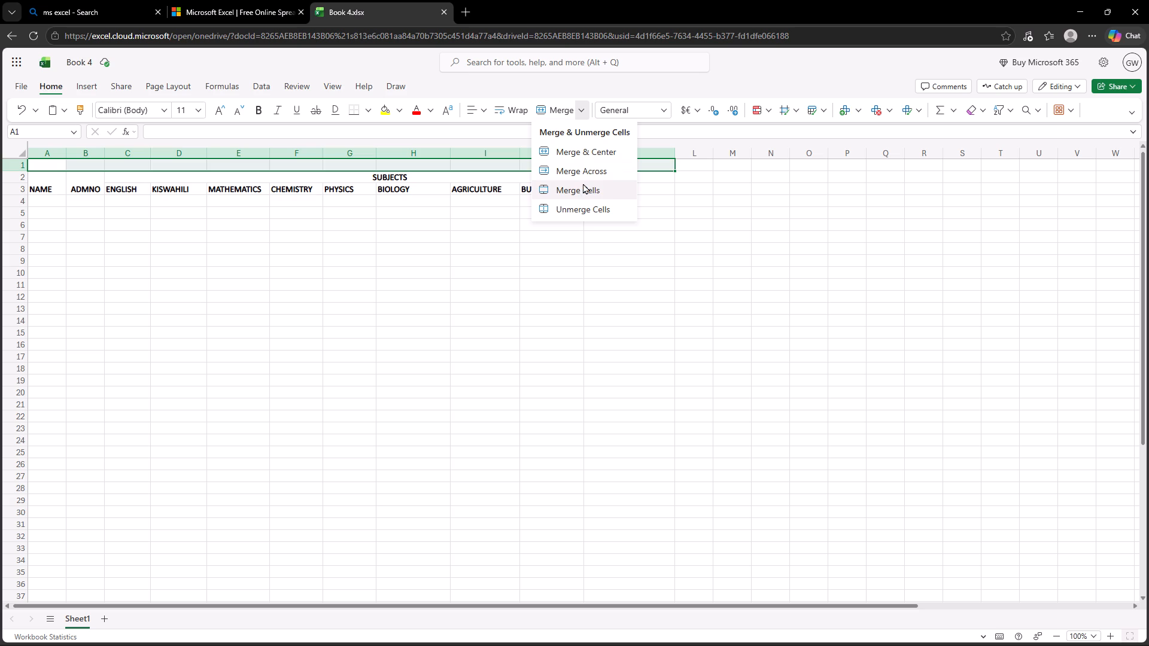
{"action": "left_click", "coordinate": [588, 176]}
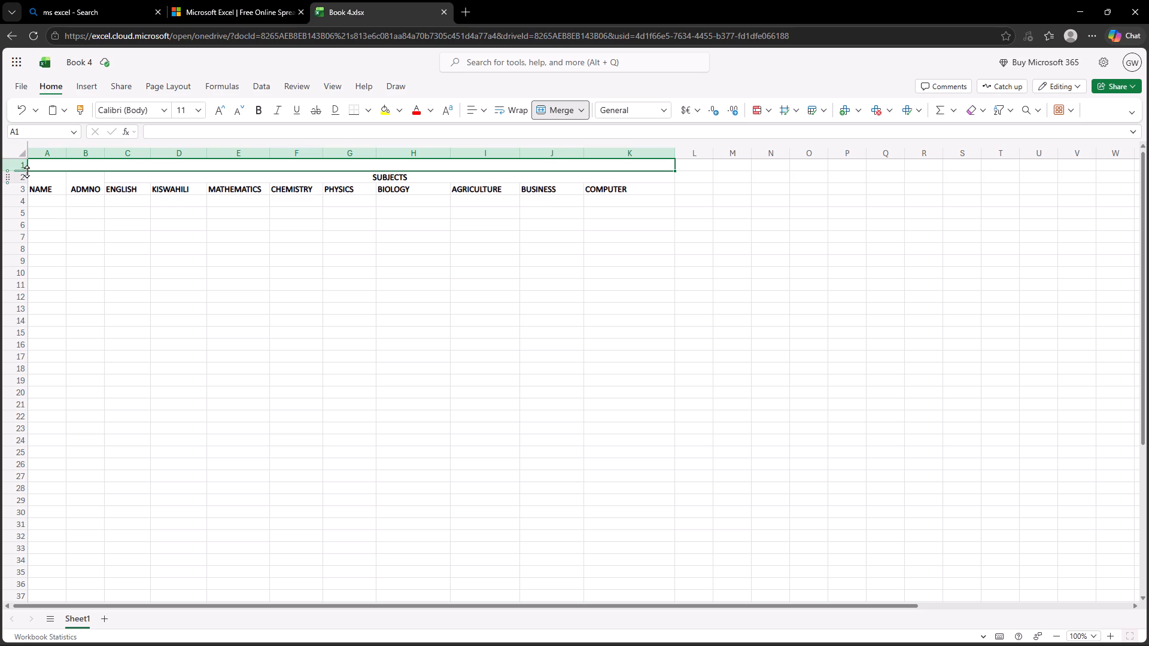
Increase the height of row 1 to nearly twice that of the other rows.
{"action": "left_click_drag", "start_coordinate": [27, 171], "coordinate": [27, 180]}
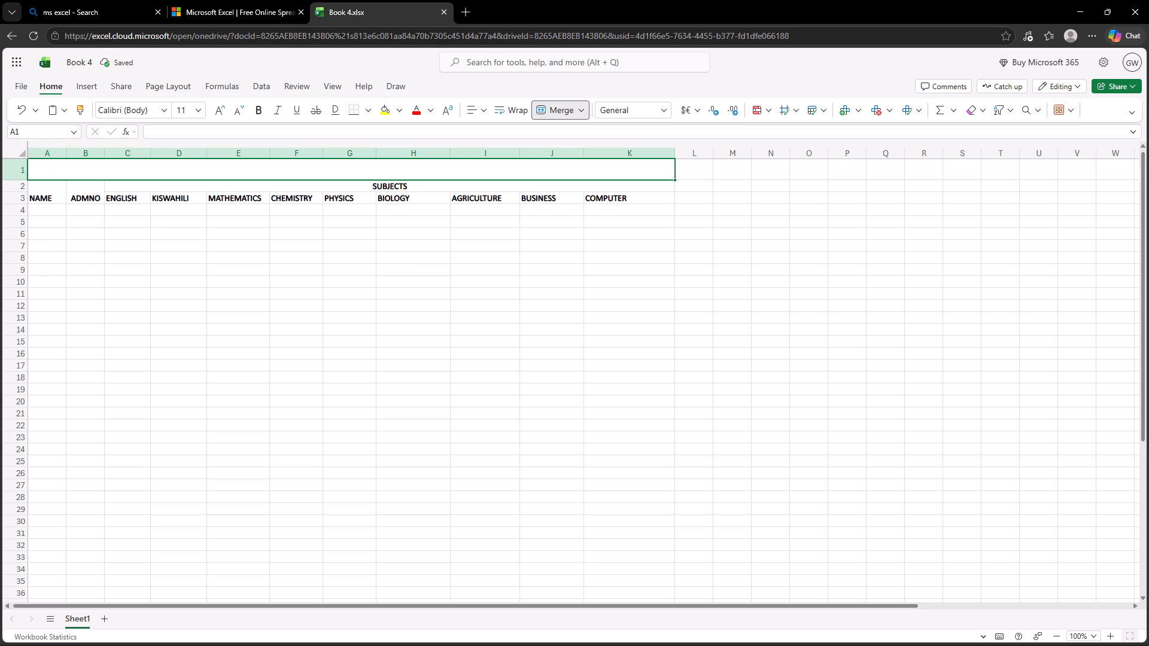
Enter the school name ST. AUGASTINE NGENIA BOYS HIGH SCHOOL in the merged cell in row 1.
{"action": "left_click", "coordinate": [135, 170]}
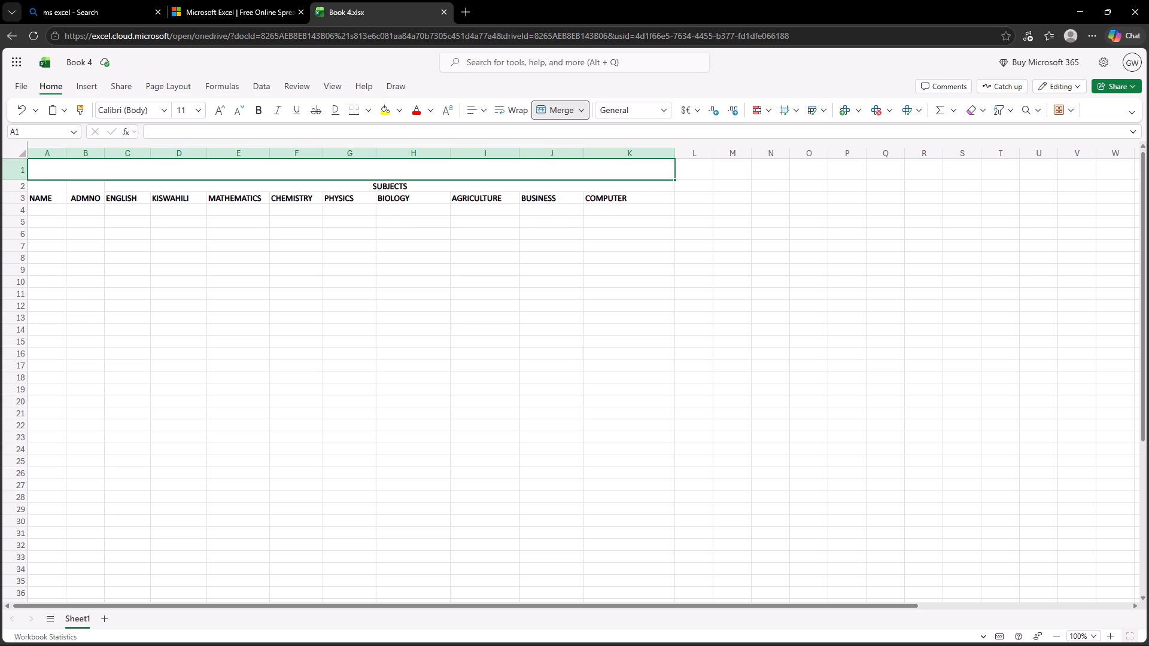
{"action": "double_click", "coordinate": [99, 171]}
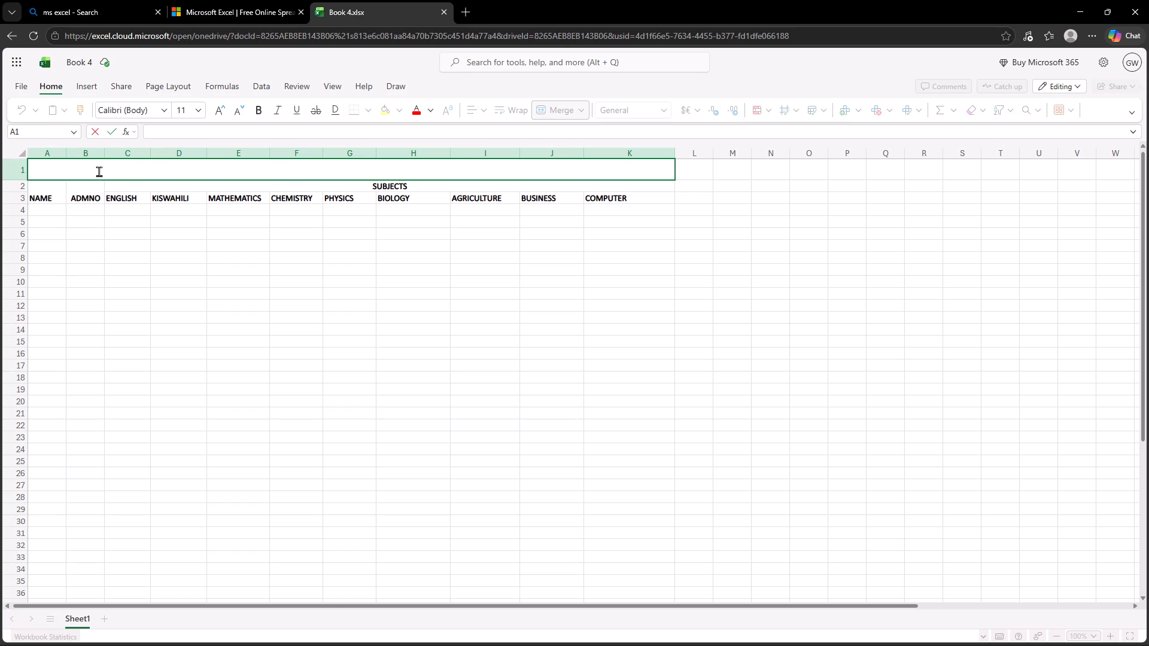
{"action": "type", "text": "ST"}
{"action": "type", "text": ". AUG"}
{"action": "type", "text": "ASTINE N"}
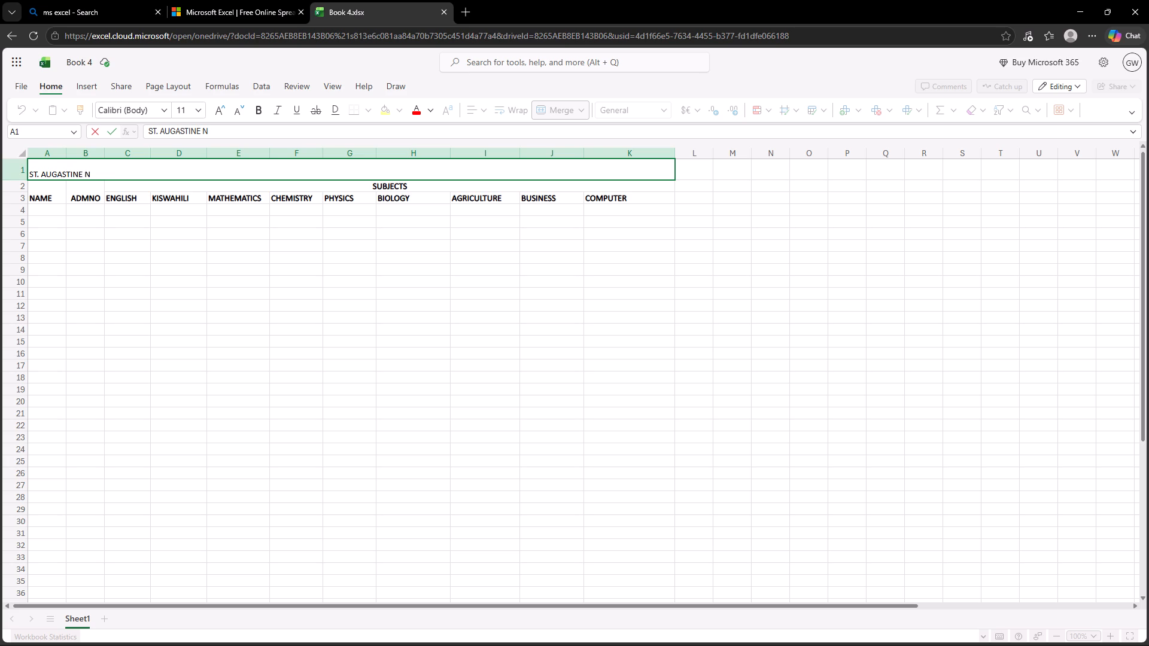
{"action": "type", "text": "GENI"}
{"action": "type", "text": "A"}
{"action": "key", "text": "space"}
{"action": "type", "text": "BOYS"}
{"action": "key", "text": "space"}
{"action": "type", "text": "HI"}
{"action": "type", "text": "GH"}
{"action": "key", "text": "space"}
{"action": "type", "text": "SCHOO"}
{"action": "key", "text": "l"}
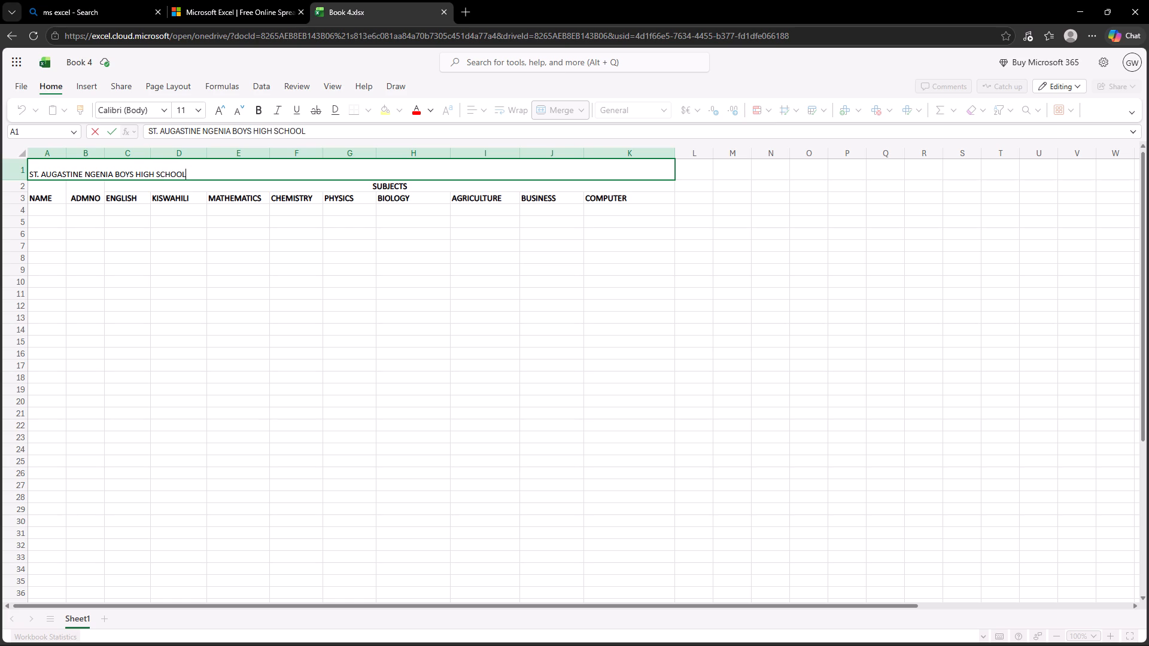
{"action": "left_click", "coordinate": [99, 172]}
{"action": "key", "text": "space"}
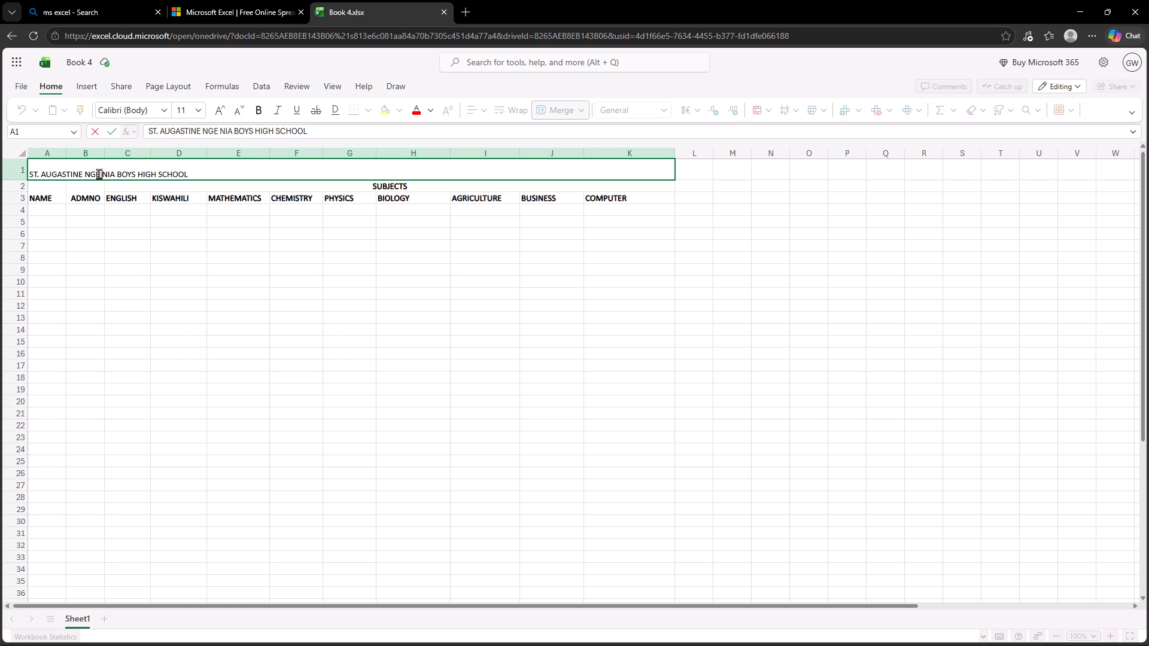
{"action": "key", "text": "BackSpace"}
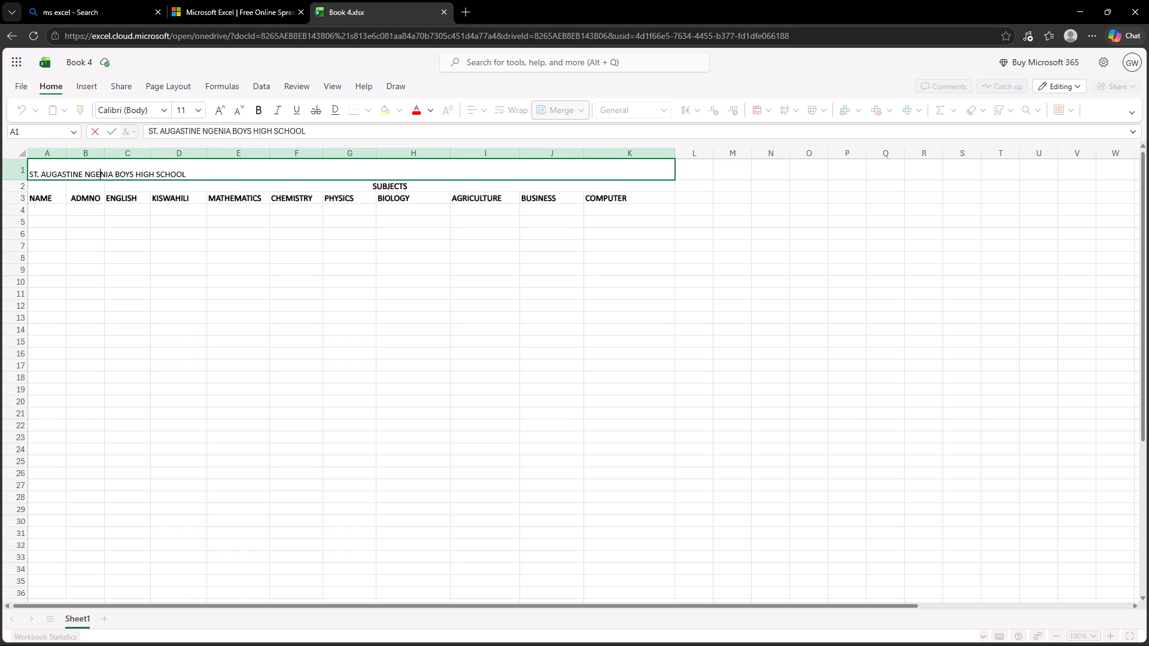
Append FORM FOUR NORTH MOCK EXAM BROADSHEET after the school name in the row 1 title.
{"action": "left_click", "coordinate": [197, 172]}
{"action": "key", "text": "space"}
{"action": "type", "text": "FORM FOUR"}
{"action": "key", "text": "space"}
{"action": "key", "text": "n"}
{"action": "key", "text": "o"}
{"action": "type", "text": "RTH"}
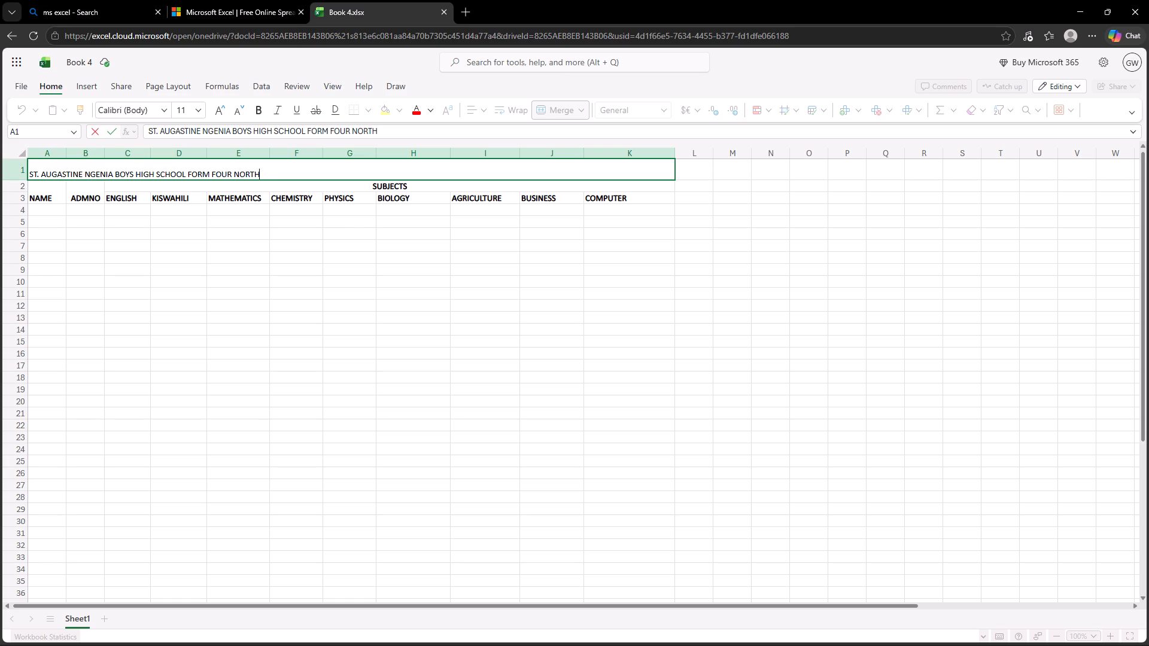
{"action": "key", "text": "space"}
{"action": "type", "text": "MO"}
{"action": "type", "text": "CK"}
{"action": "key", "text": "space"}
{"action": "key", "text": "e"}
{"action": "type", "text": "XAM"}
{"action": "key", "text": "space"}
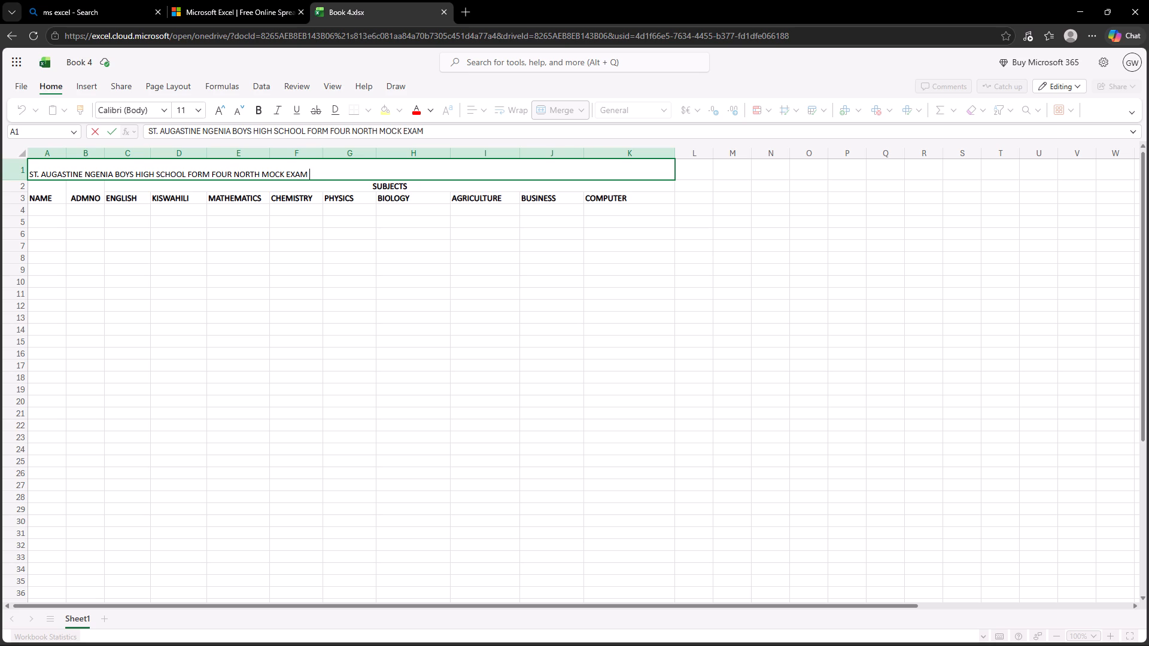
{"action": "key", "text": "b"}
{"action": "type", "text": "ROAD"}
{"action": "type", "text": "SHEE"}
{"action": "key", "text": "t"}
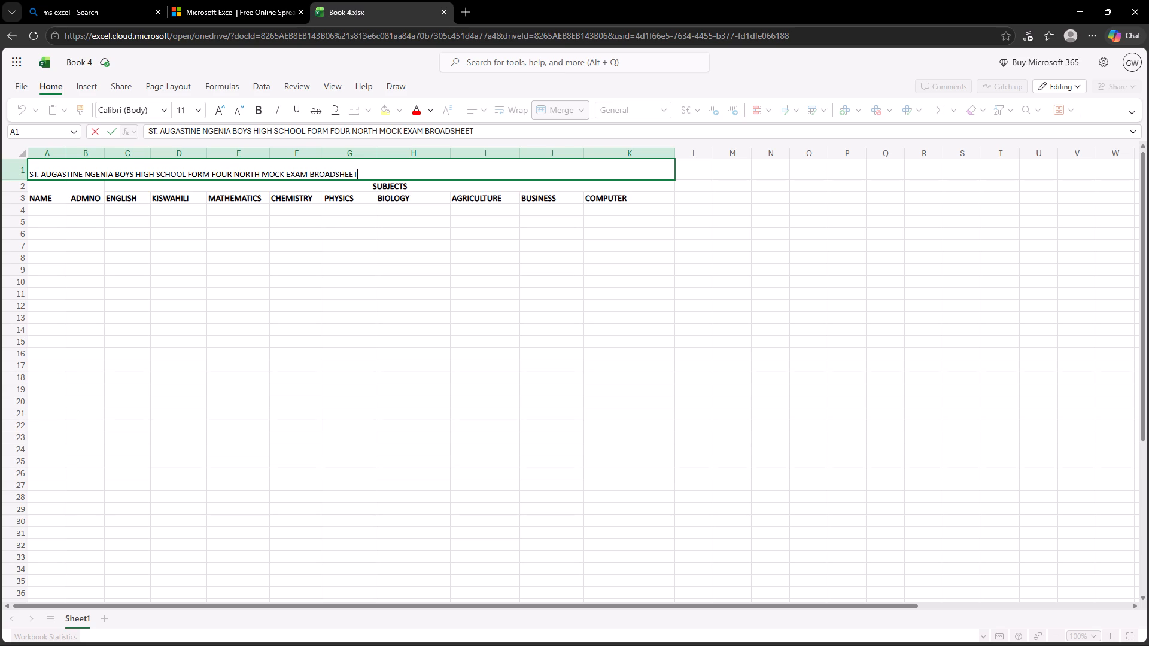
{"action": "left_click", "coordinate": [54, 209]}
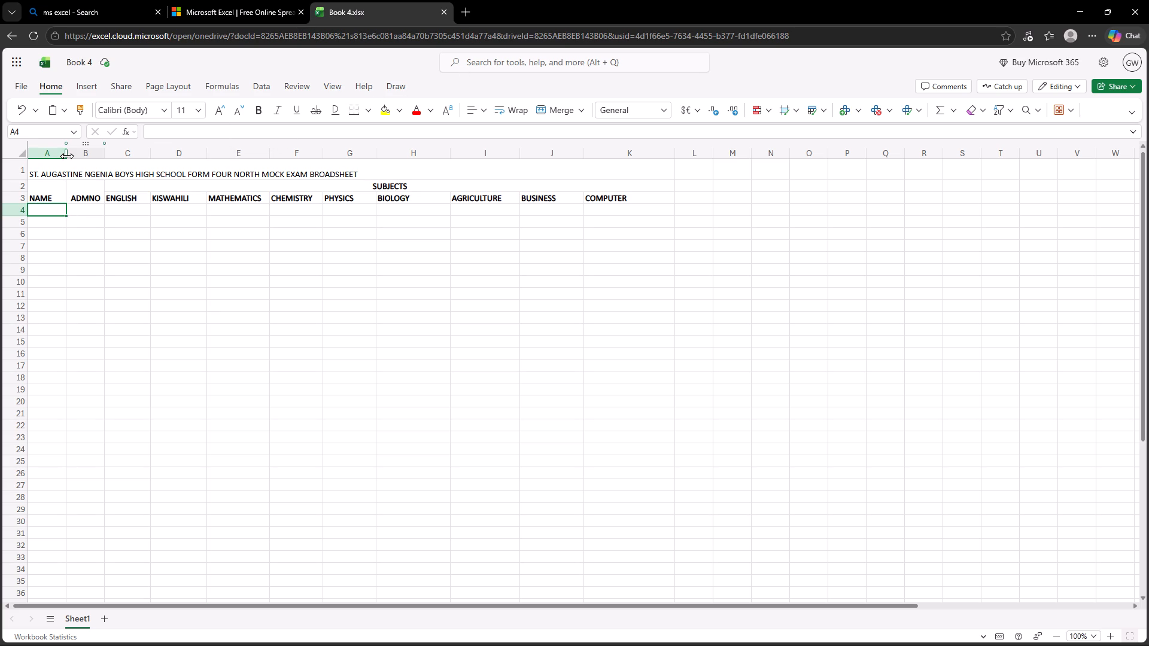
Widen column A to about six times its width so it has room for full student names.
{"action": "left_click_drag", "start_coordinate": [66, 155], "coordinate": [113, 156]}
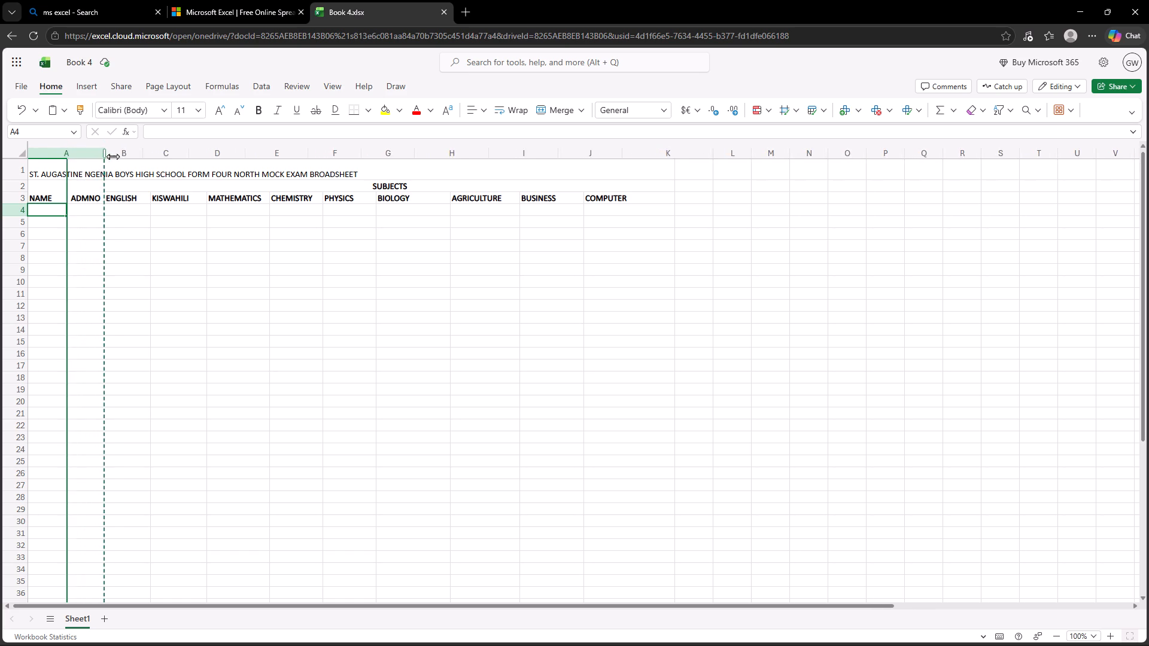
{"action": "left_click_drag", "start_coordinate": [113, 156], "coordinate": [258, 175]}
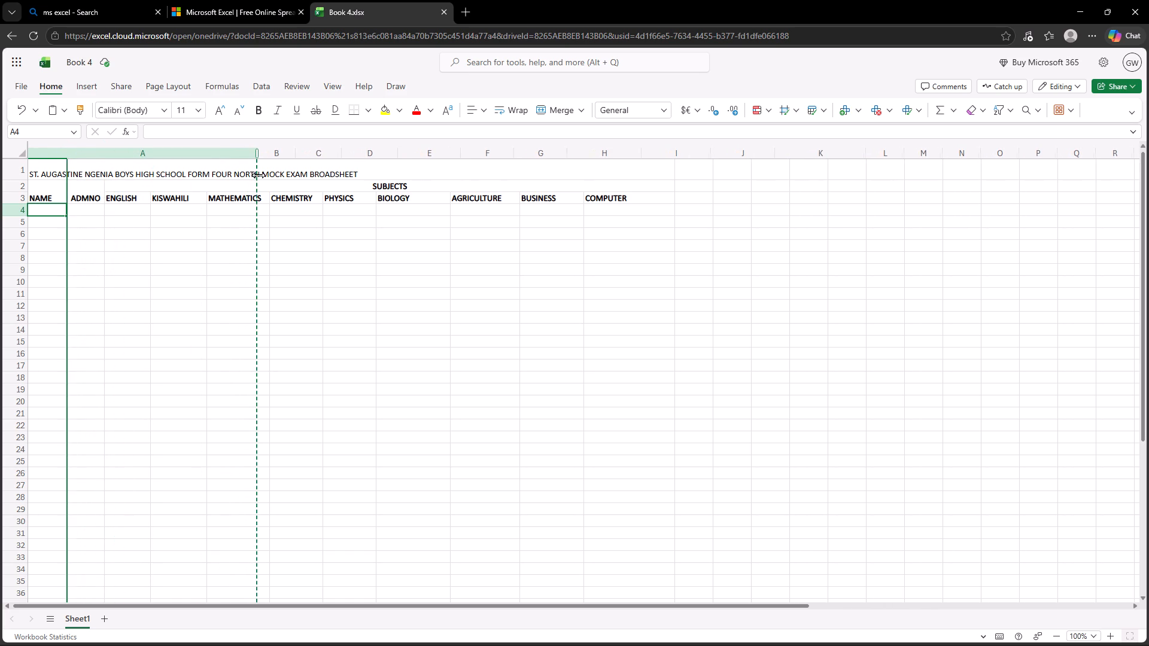
{"action": "left_click_drag", "start_coordinate": [258, 175], "coordinate": [263, 175]}
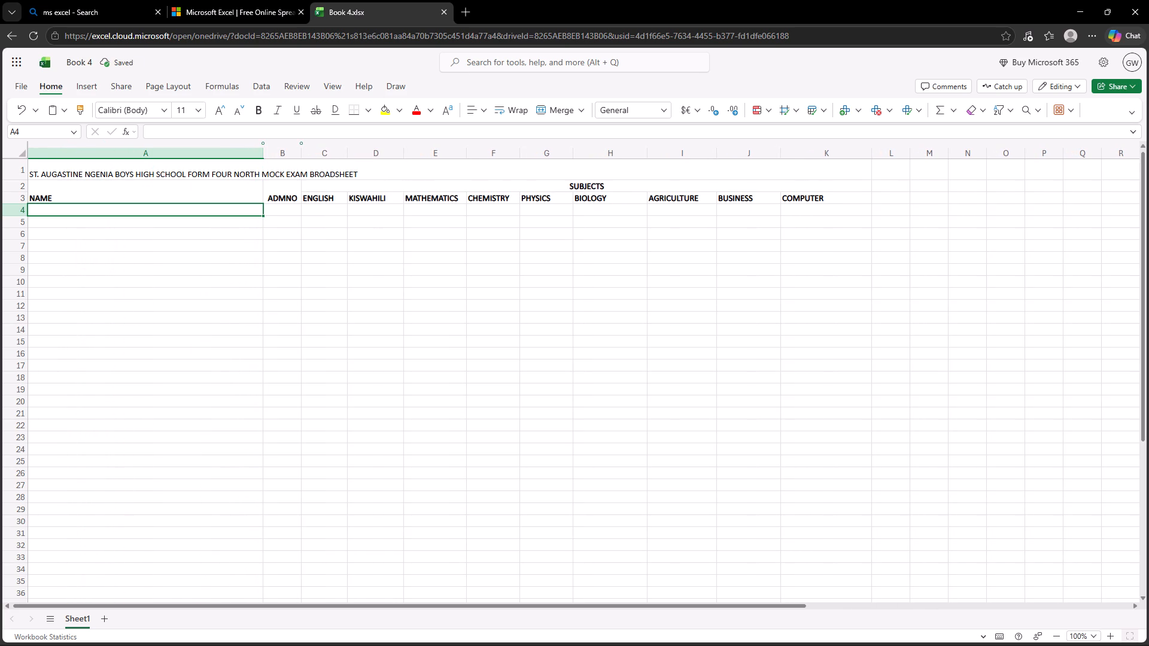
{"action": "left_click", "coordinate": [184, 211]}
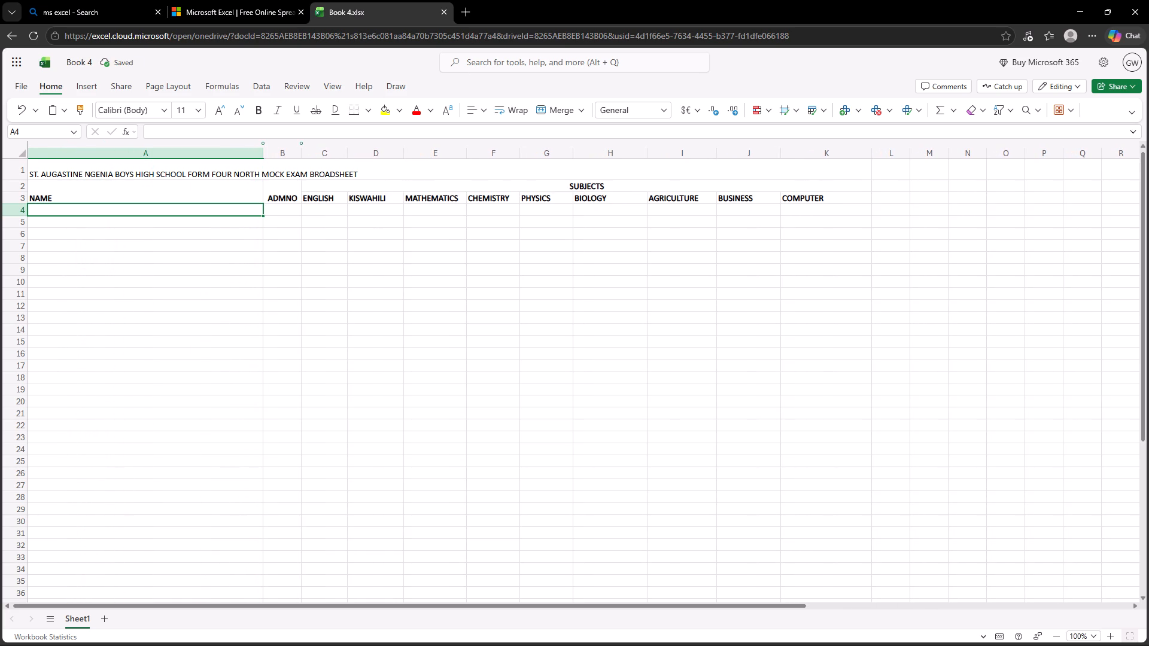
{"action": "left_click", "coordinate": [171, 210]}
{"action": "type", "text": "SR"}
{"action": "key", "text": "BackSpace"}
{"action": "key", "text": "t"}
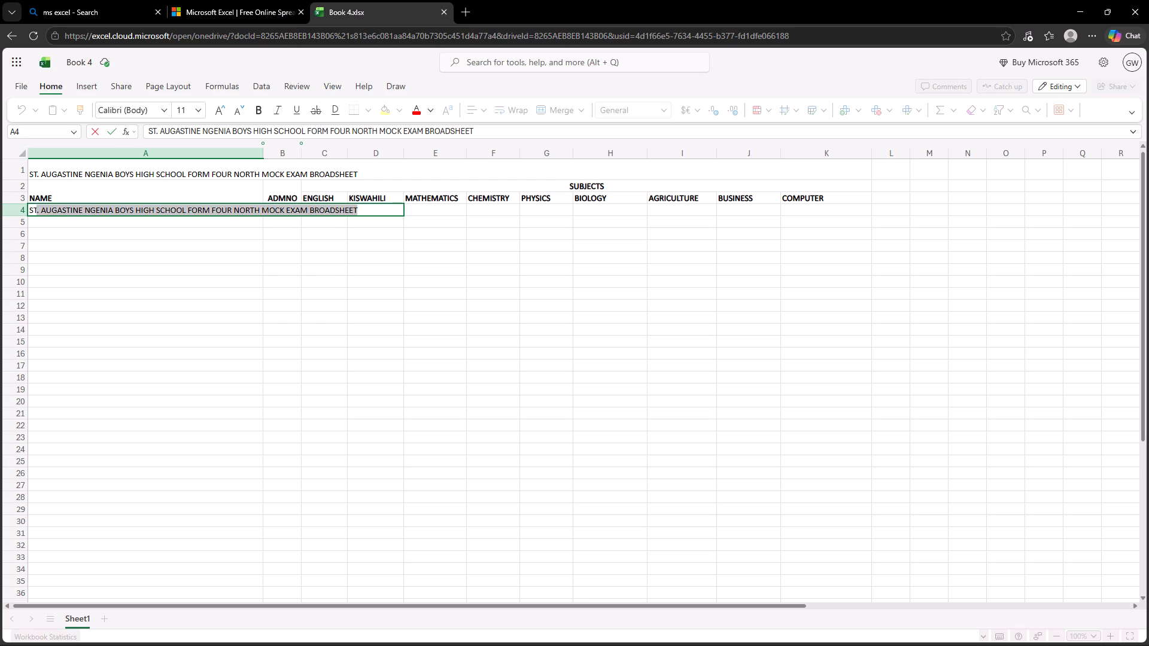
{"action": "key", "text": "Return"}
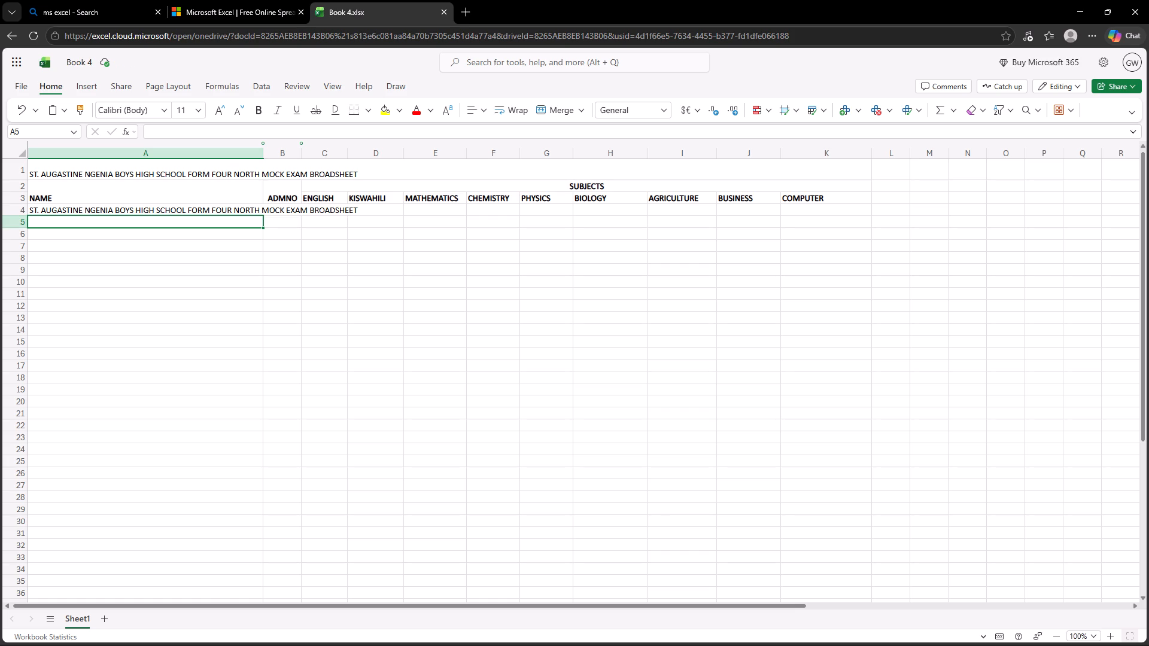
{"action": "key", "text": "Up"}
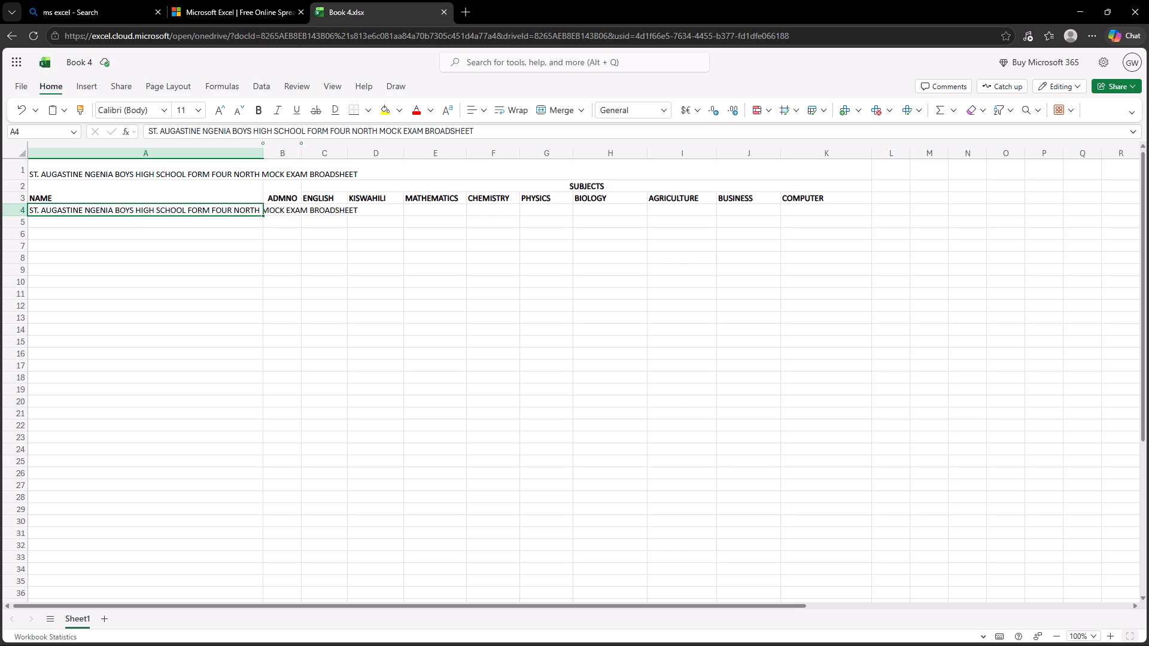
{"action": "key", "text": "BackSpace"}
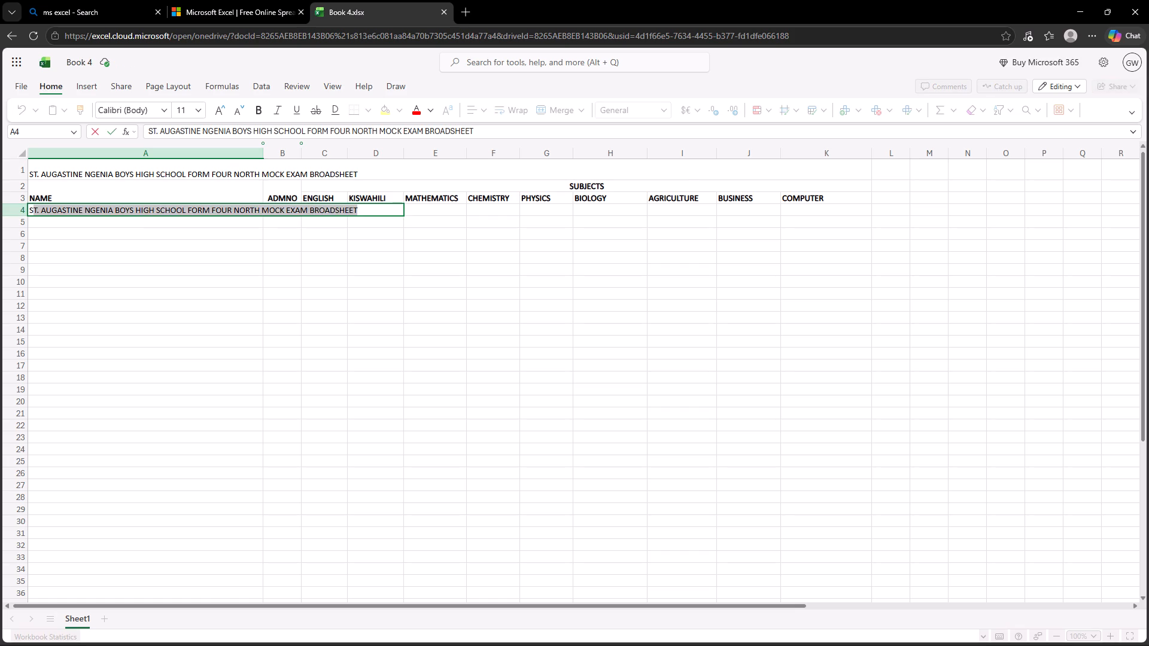
Enter the first student's three-part name in cell A4 under the NAME heading.
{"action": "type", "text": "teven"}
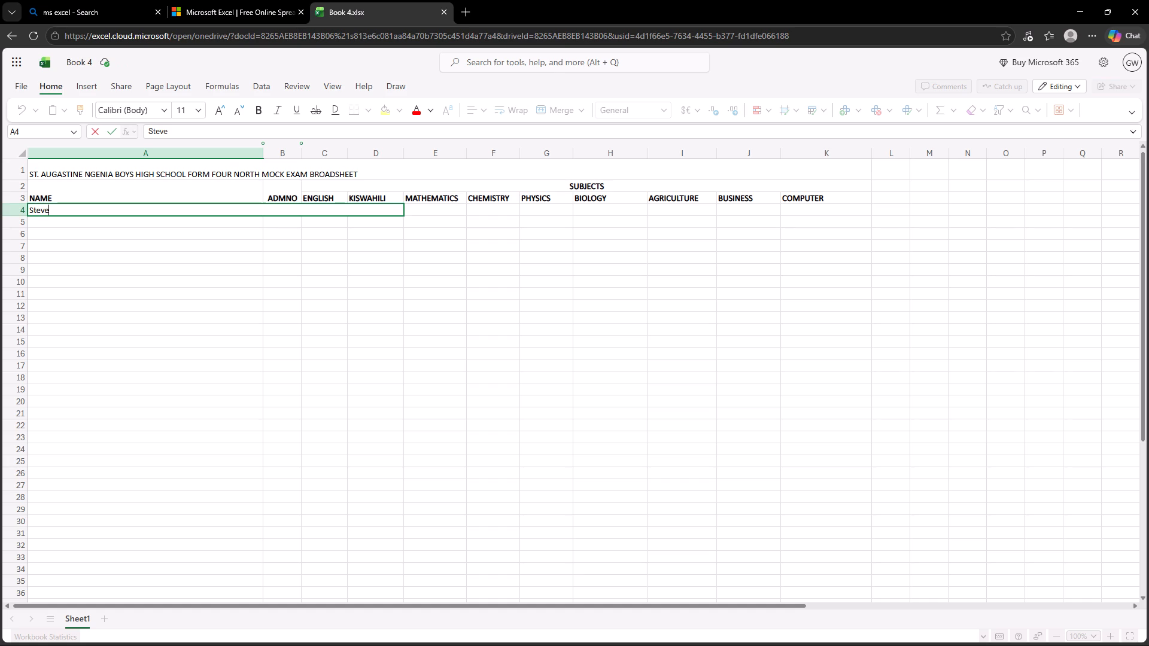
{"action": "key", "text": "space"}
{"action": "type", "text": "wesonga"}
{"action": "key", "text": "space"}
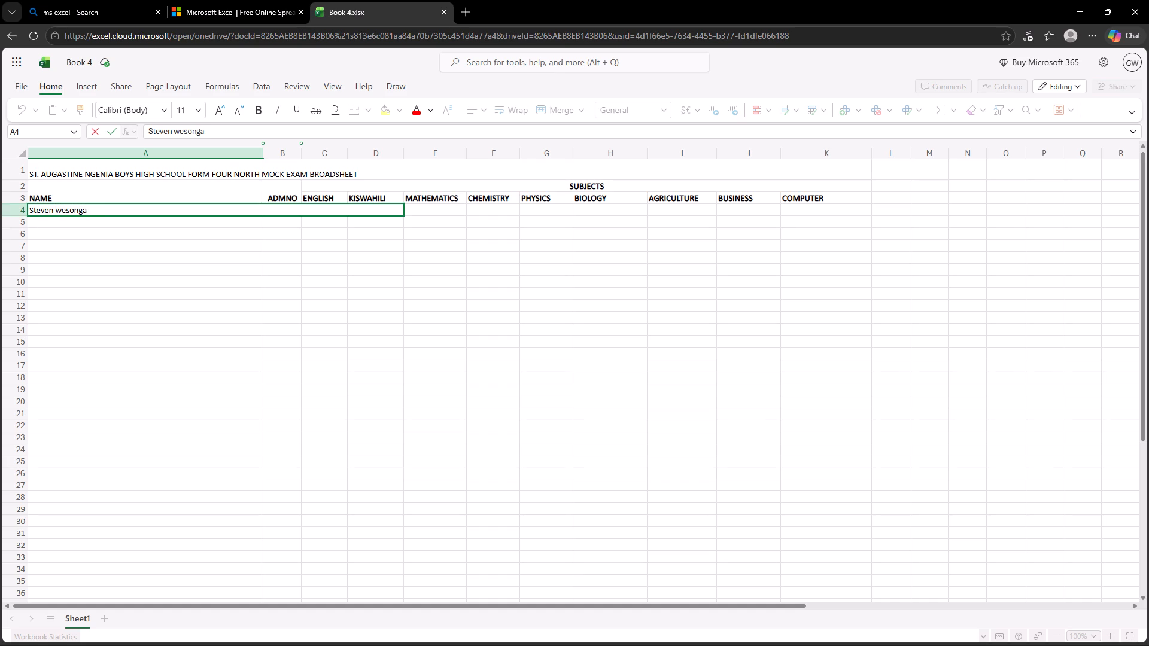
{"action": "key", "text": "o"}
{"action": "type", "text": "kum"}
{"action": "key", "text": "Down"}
Enter the second student's two-part name in cell A5 of the NAME column.
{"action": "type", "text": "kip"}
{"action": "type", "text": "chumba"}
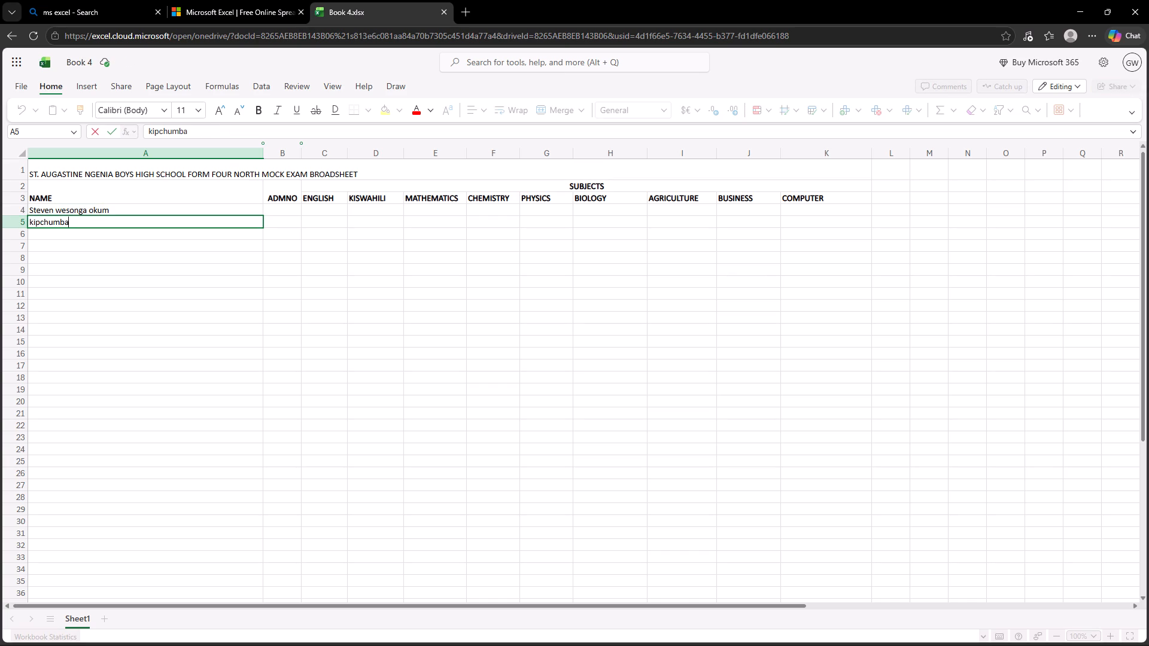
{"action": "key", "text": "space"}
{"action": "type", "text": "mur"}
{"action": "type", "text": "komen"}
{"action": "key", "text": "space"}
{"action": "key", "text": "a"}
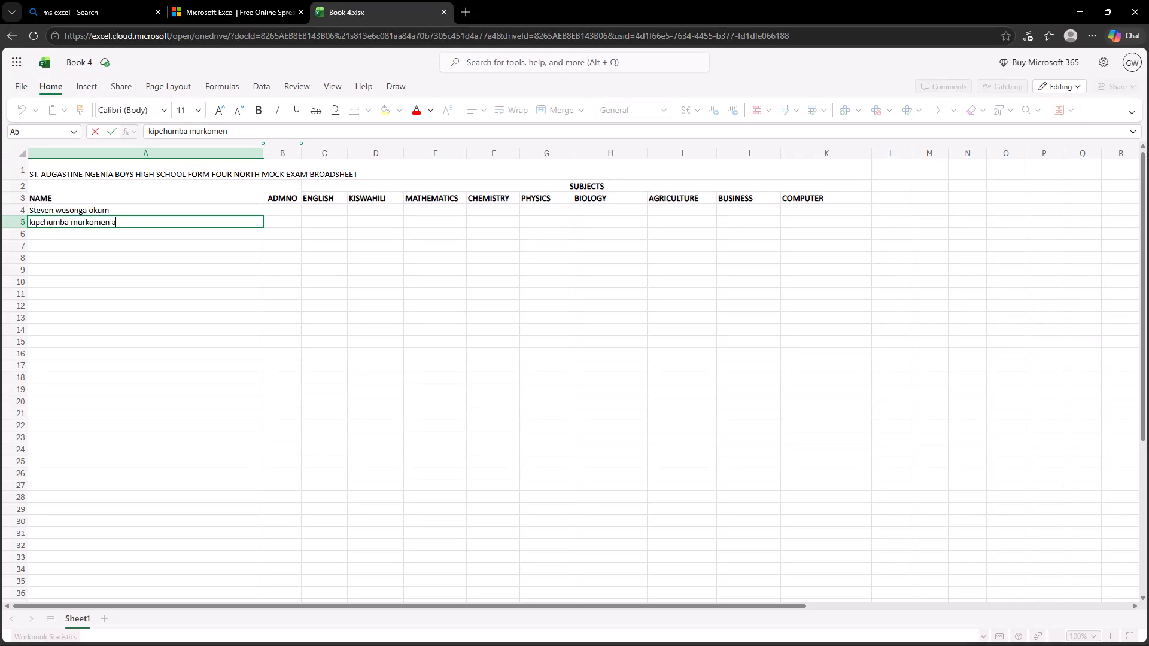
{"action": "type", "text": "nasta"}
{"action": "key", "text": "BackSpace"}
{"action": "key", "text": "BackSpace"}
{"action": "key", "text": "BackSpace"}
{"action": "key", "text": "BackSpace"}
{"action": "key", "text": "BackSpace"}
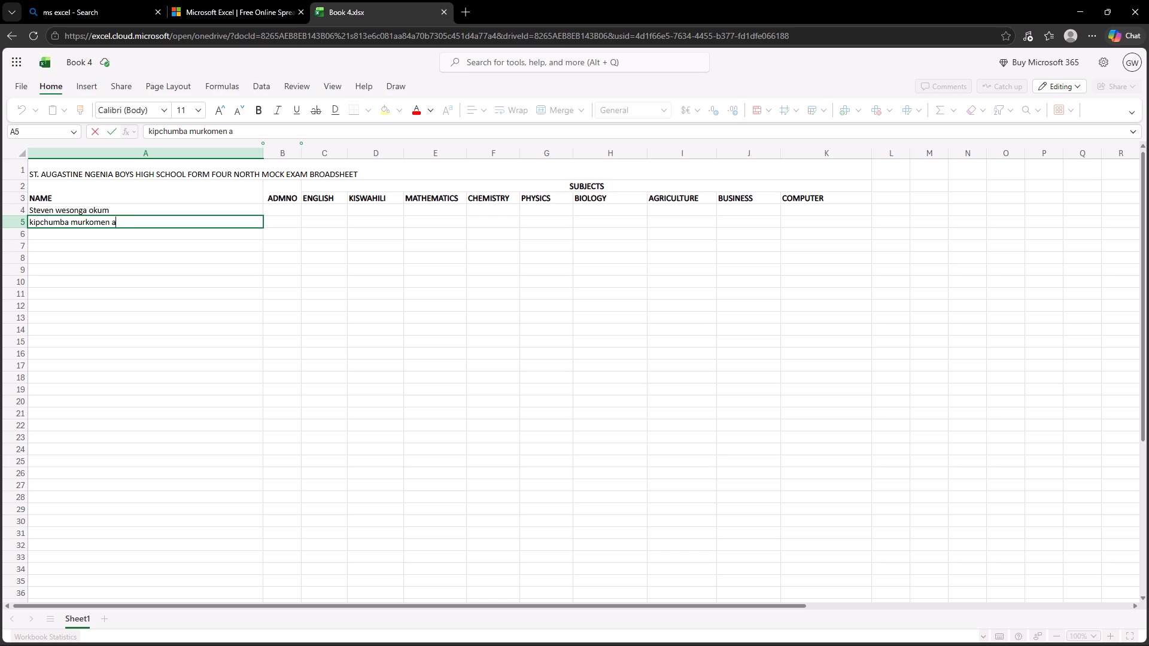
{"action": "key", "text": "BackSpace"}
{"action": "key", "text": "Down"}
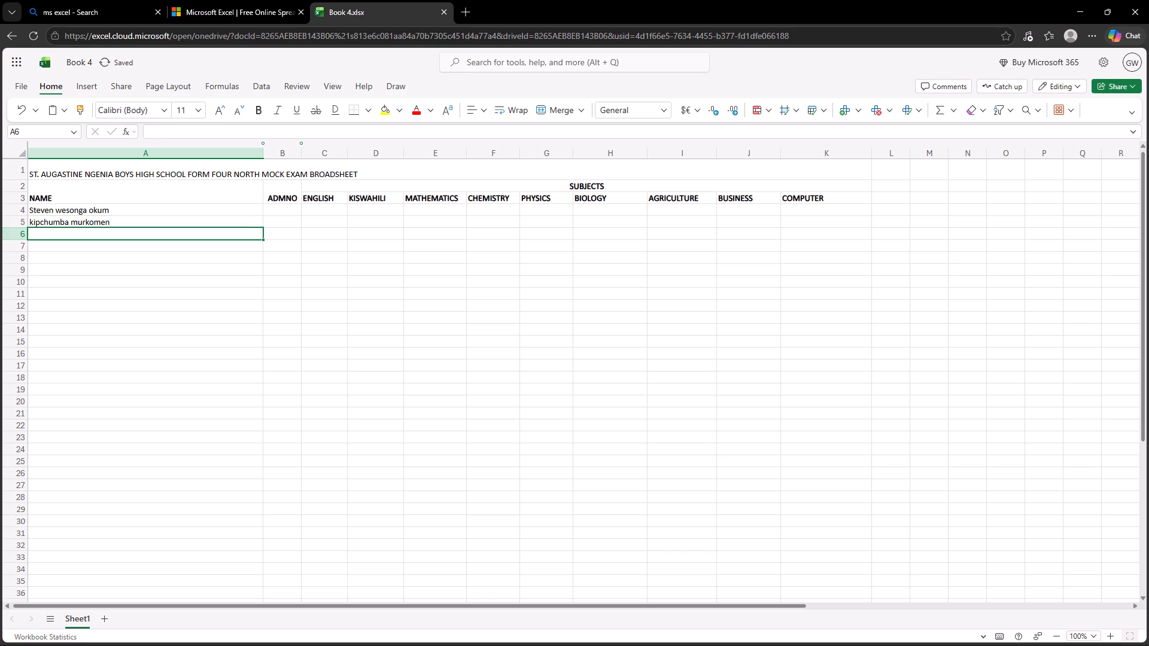
Enter the next four students' first names and surnames in cells A6 to A9, one student per row.
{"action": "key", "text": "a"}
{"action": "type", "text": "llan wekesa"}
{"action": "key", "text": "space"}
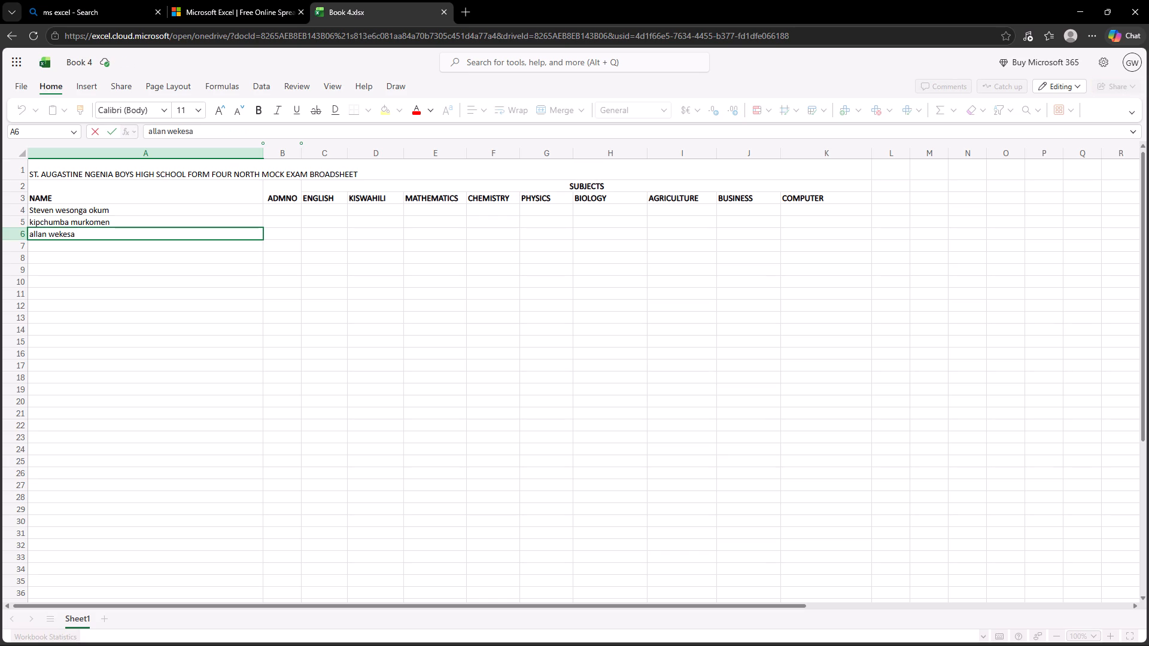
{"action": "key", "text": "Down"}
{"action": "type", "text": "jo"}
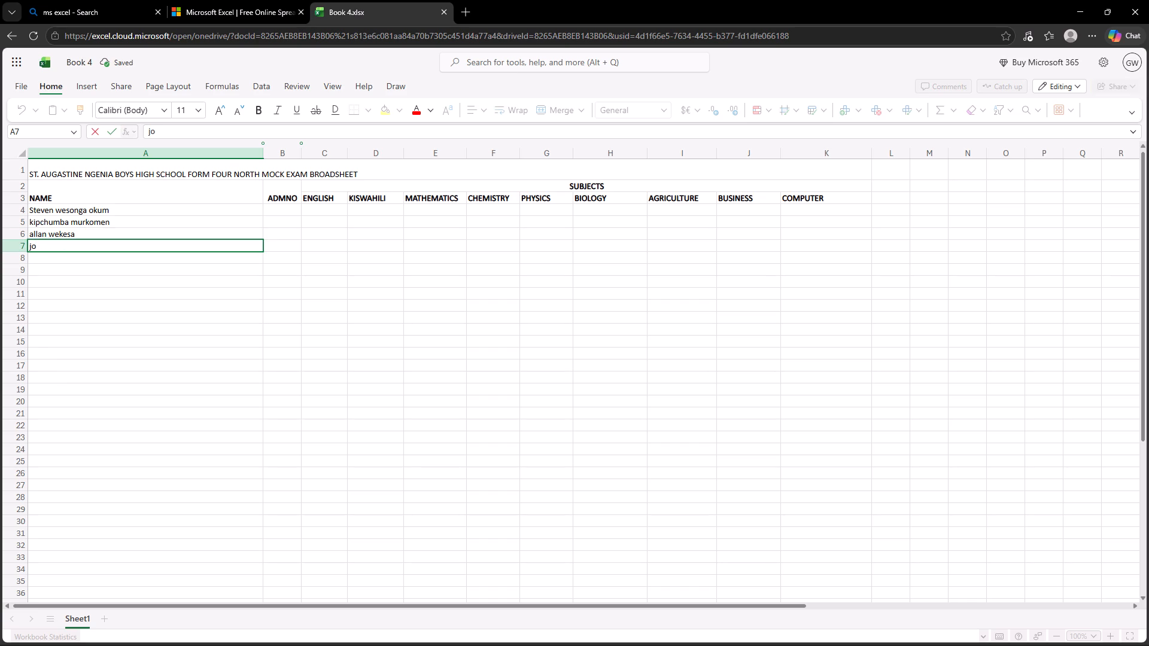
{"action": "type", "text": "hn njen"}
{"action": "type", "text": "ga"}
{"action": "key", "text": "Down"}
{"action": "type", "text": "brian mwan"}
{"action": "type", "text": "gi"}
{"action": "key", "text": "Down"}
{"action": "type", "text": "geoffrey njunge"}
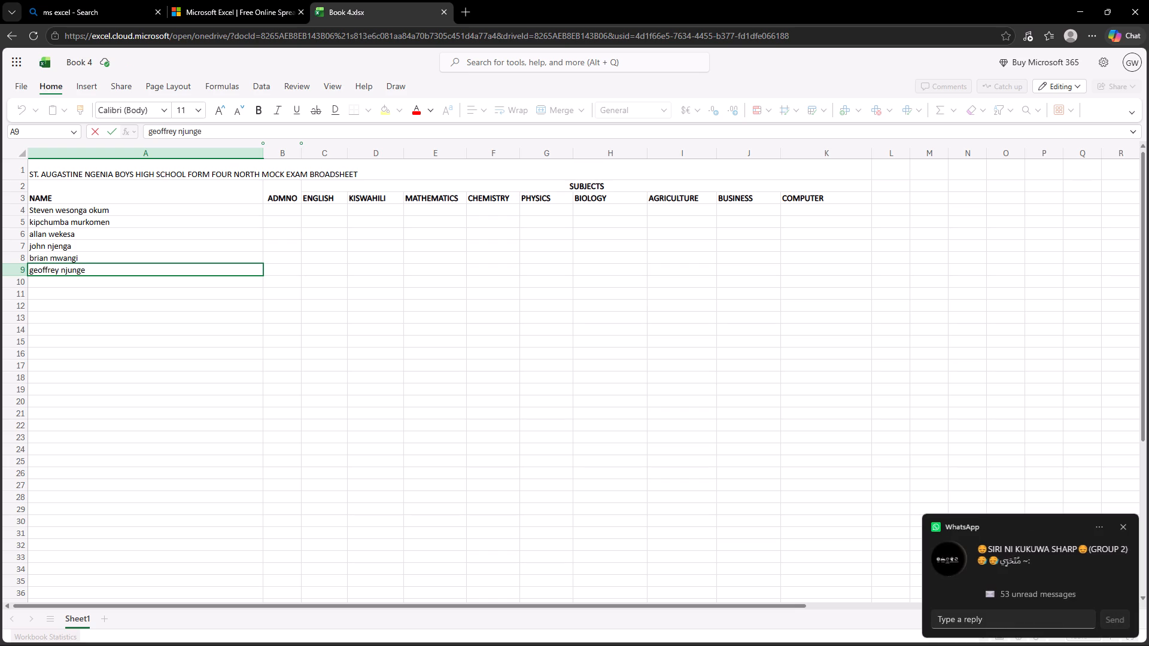
Correct the ending of the student's surname in cell A9 by adding an apostrophe before the final letter e.
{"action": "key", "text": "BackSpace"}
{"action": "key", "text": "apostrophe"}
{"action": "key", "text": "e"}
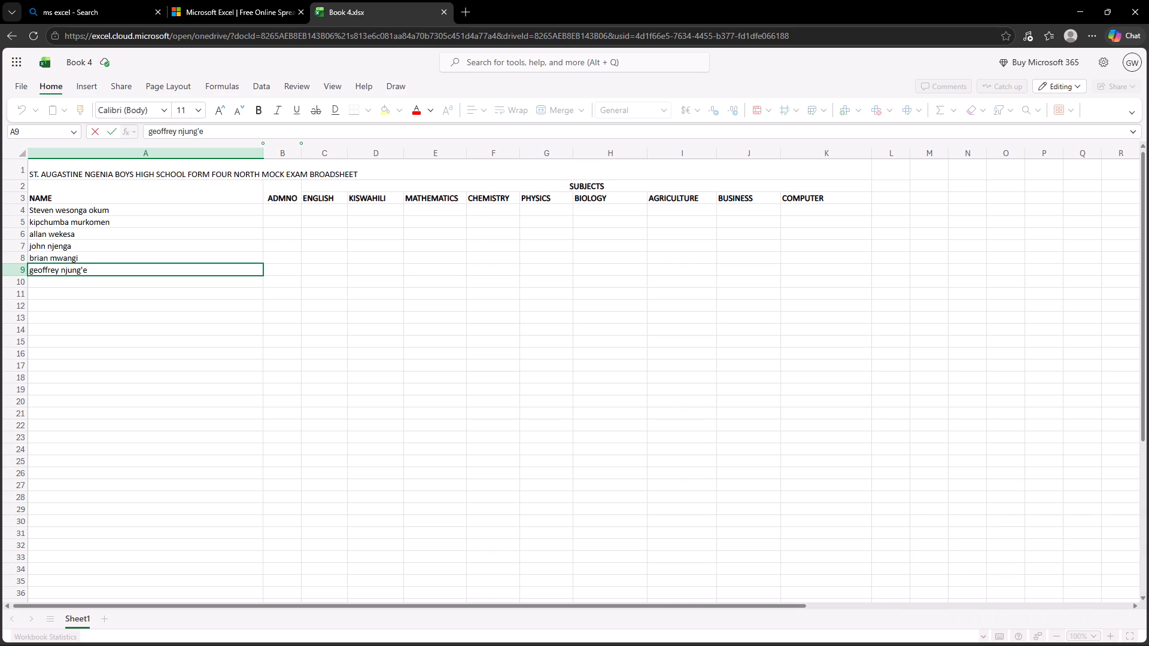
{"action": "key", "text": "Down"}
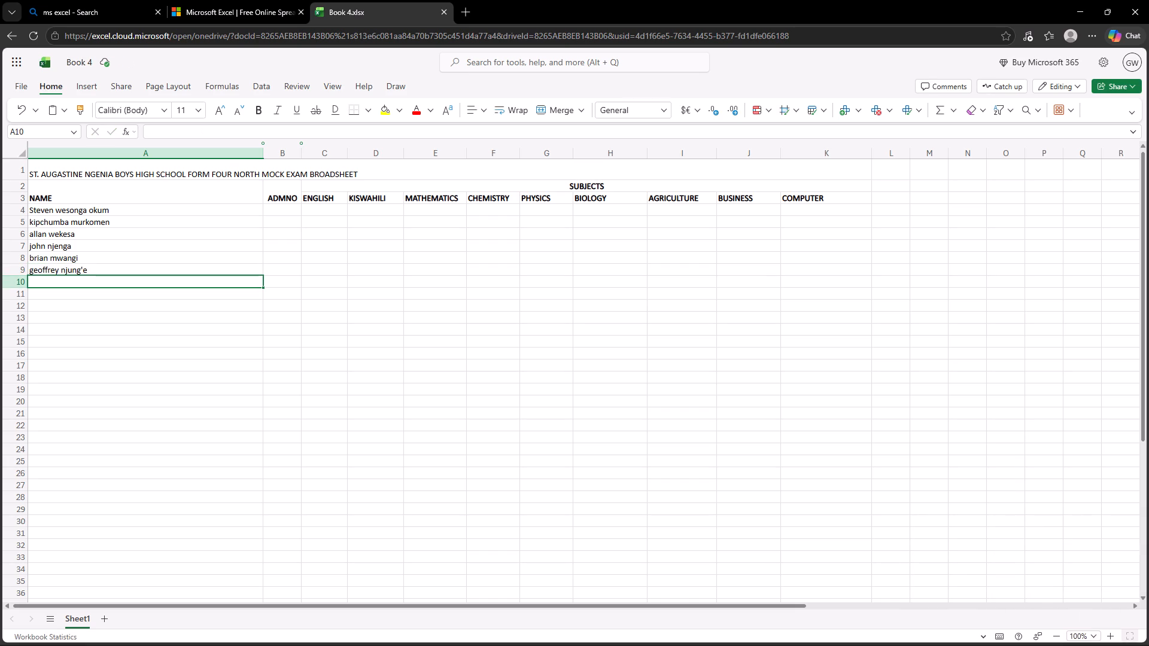
Enter the next student's name in cell A10 of the NAME column, beginning with the first name.
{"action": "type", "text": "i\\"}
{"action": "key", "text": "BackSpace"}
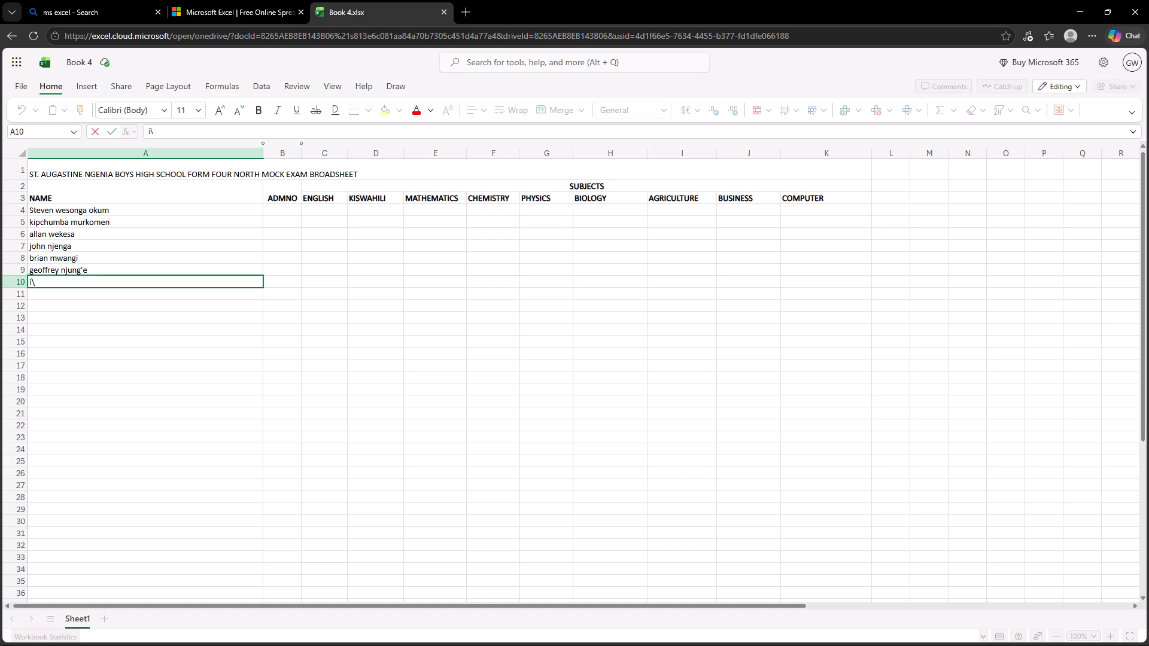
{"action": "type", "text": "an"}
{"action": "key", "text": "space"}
Enter the seventh student's first name and surname in cell A10, without a third name.
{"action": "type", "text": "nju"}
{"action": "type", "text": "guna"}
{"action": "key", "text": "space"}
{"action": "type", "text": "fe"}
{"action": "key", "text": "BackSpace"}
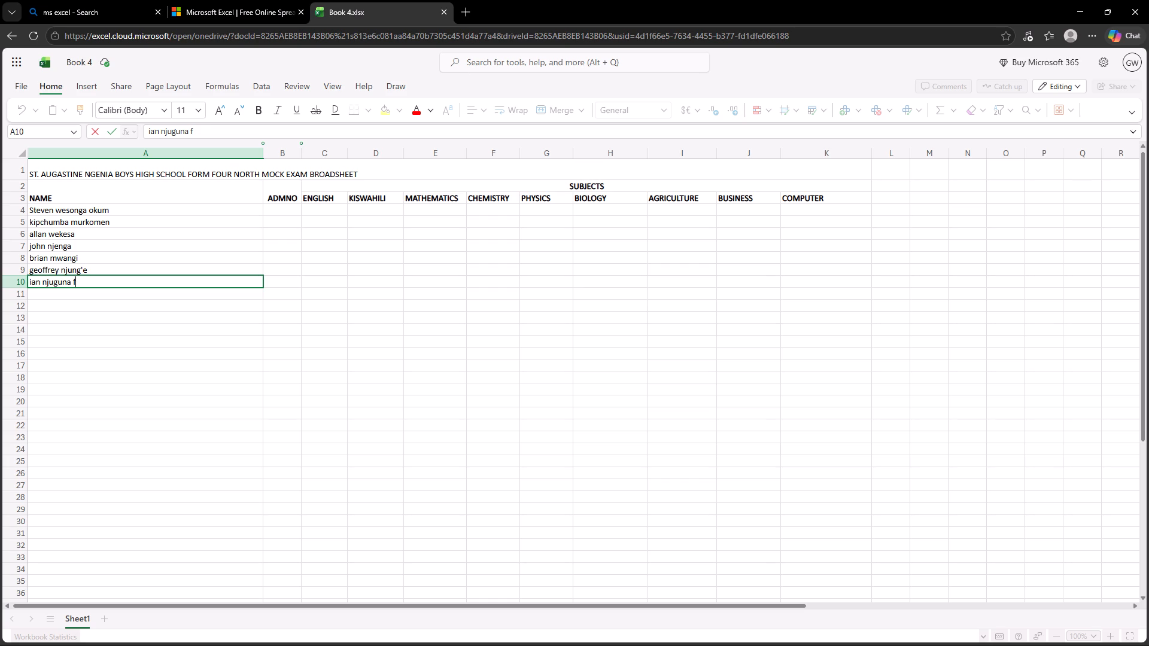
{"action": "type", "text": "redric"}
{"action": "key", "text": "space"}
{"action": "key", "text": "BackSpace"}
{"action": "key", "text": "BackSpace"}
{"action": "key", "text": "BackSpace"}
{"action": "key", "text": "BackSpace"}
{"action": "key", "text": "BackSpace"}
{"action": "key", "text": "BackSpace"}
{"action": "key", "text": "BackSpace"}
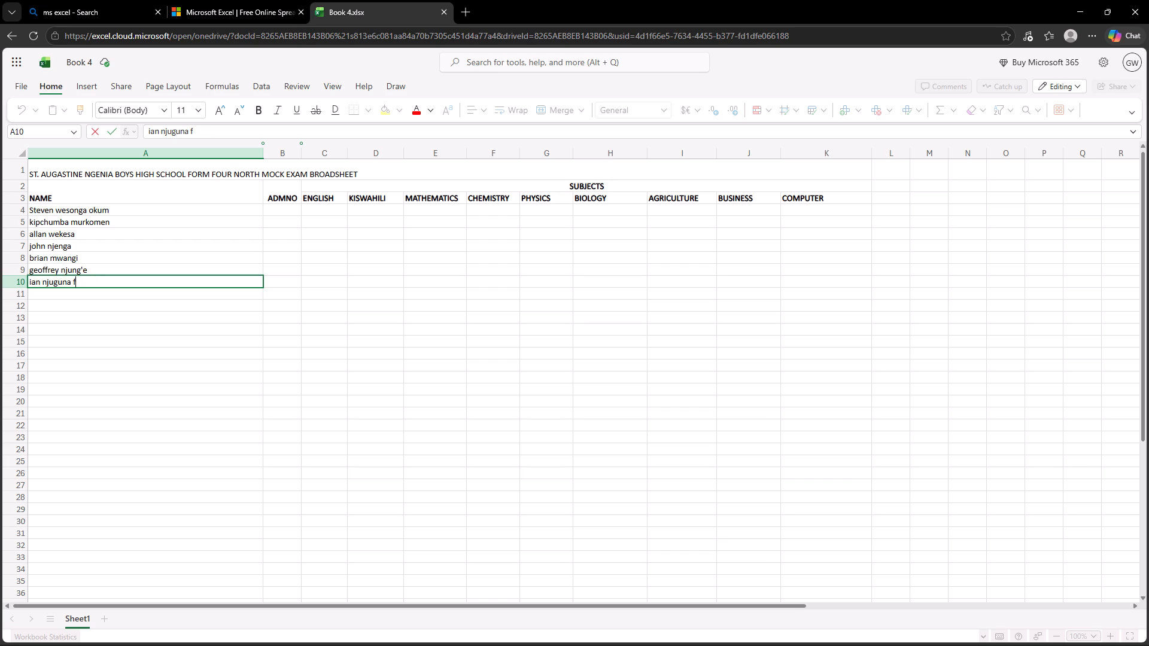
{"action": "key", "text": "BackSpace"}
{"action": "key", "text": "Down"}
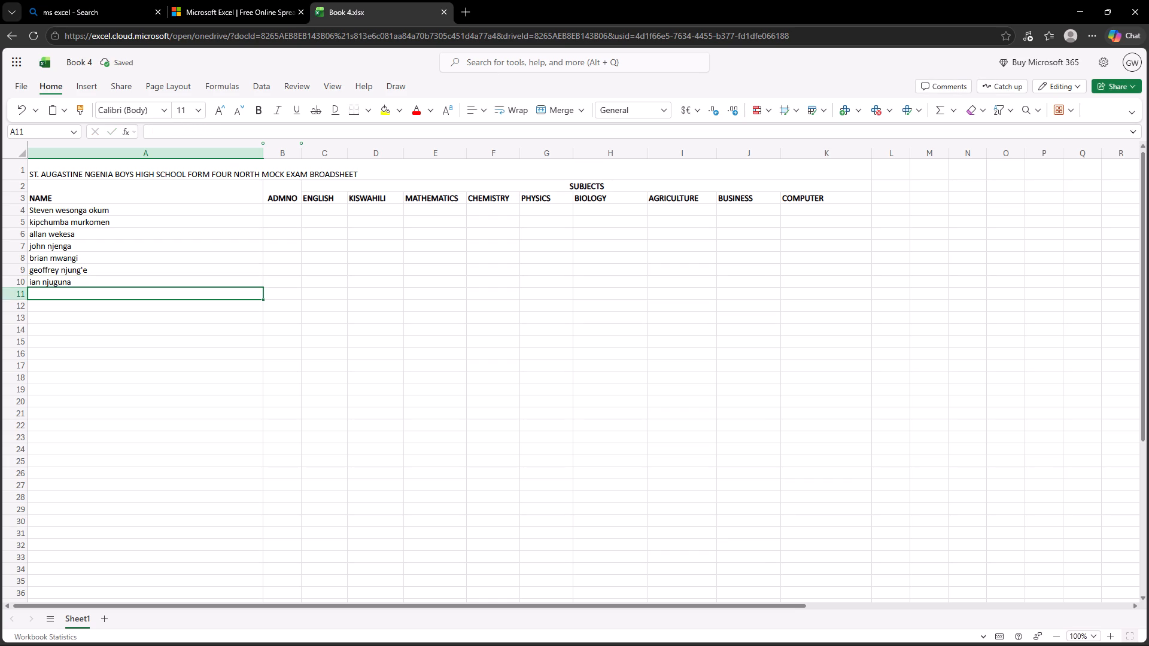
Enter the eighth and ninth students' first names and surnames in cells A11 and A12.
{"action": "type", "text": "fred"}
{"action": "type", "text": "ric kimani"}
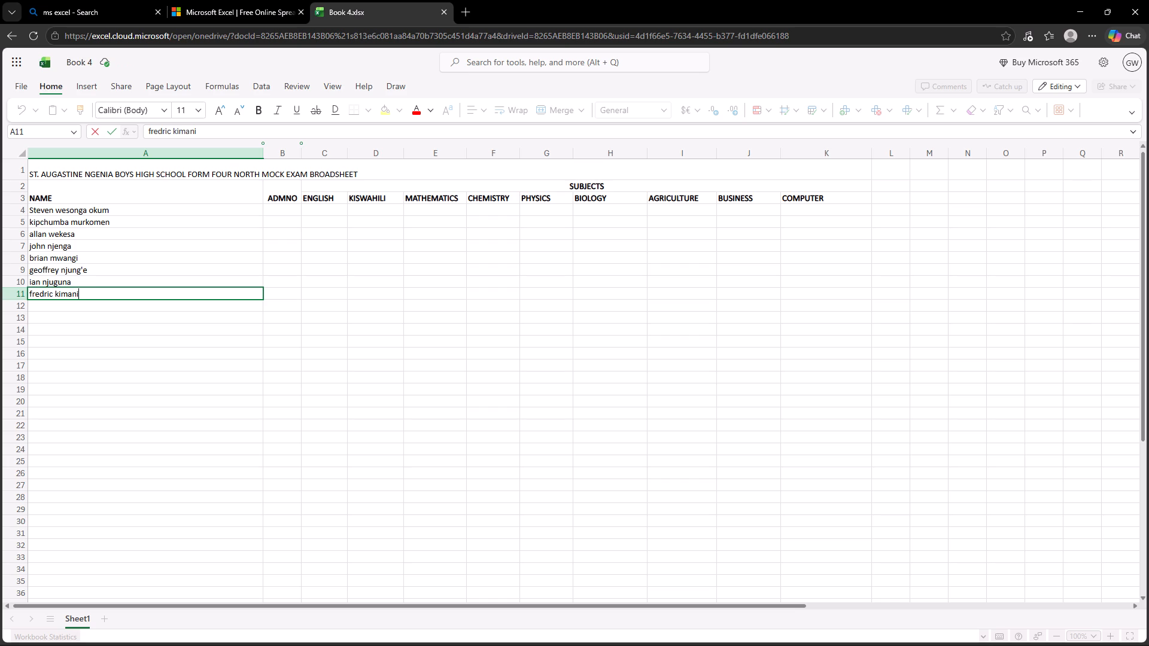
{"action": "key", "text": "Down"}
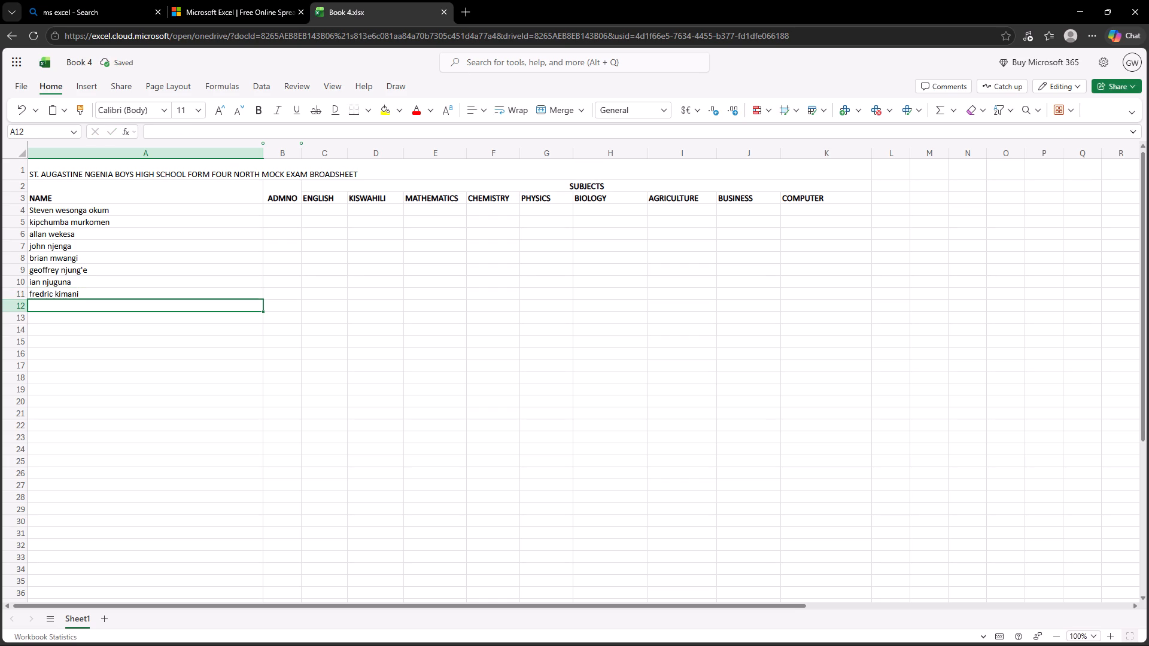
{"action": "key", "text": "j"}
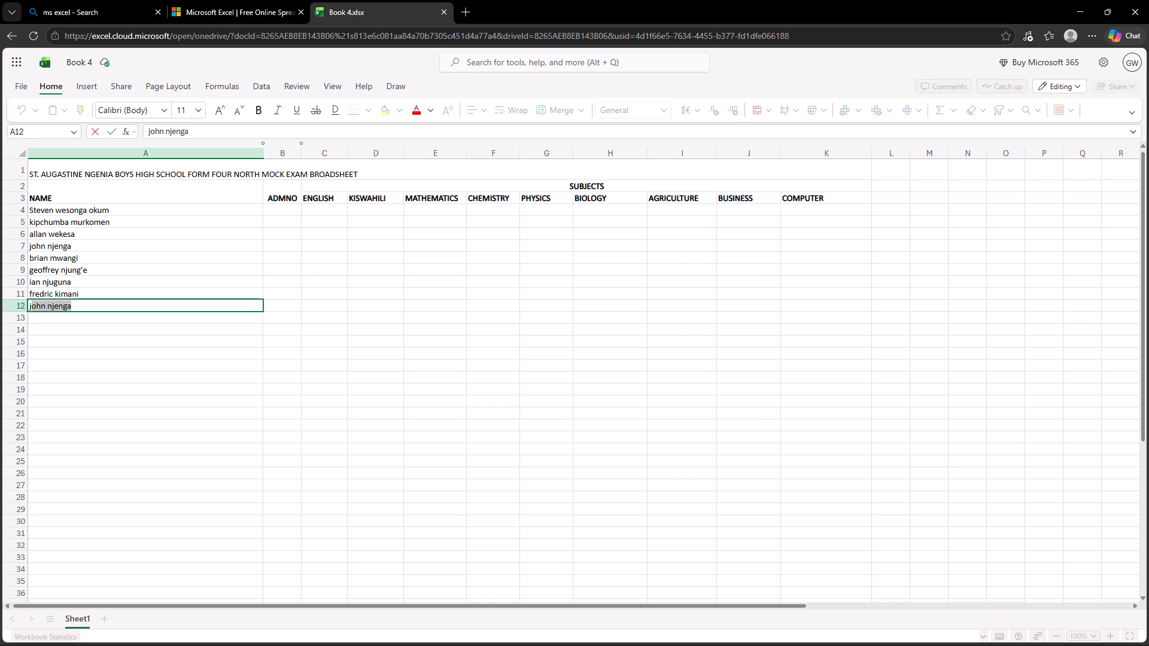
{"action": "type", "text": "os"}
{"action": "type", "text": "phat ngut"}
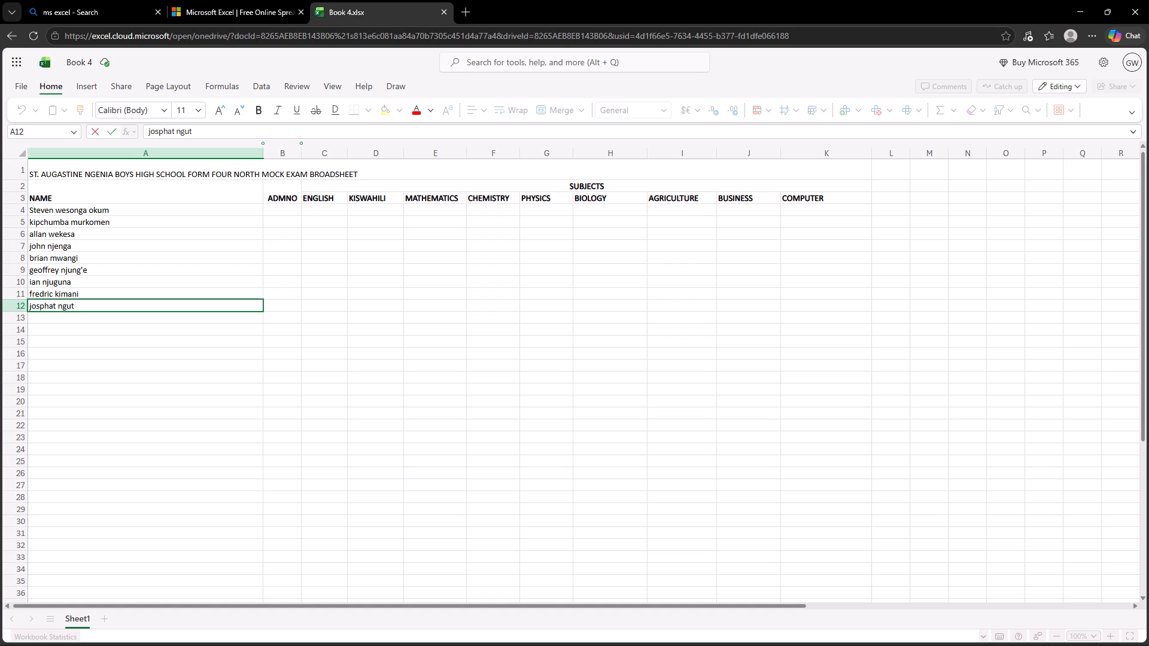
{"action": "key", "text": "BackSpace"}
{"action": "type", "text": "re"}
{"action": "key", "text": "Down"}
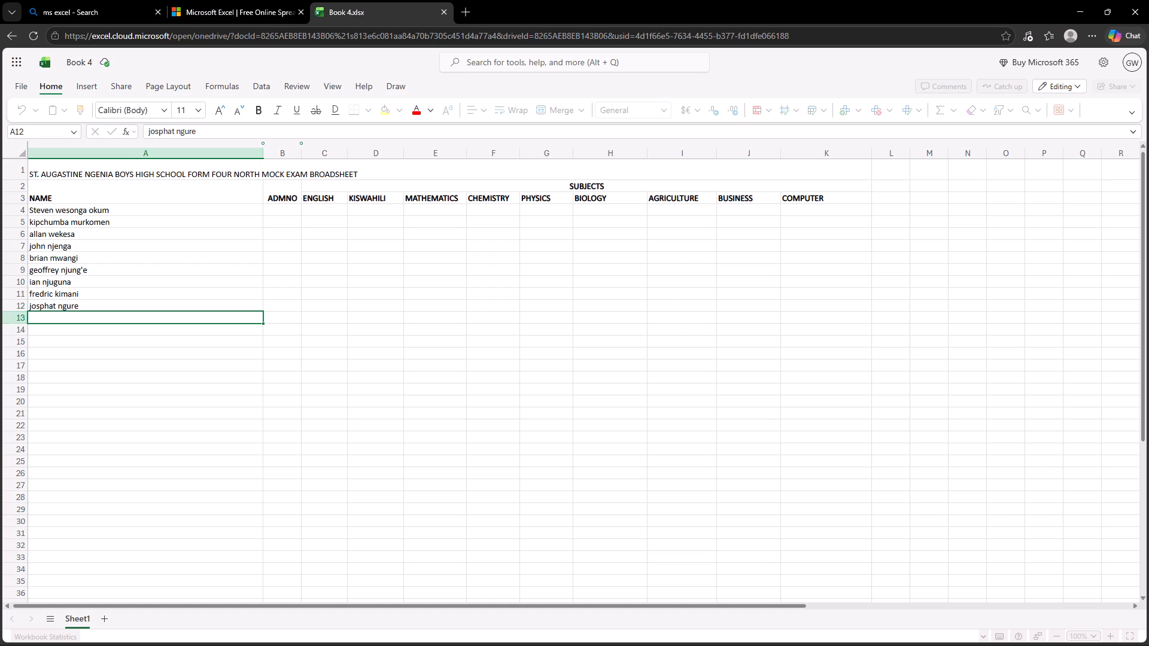
Enter the tenth and eleventh students' first names and surnames in cells A13 and A14 of the NAME column.
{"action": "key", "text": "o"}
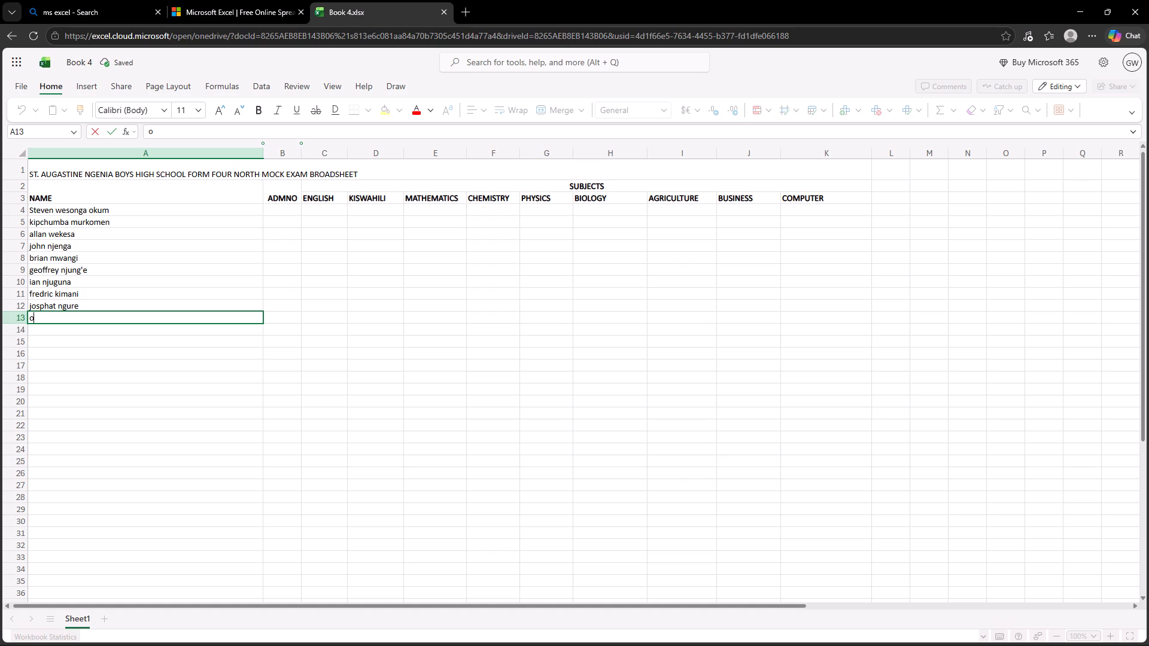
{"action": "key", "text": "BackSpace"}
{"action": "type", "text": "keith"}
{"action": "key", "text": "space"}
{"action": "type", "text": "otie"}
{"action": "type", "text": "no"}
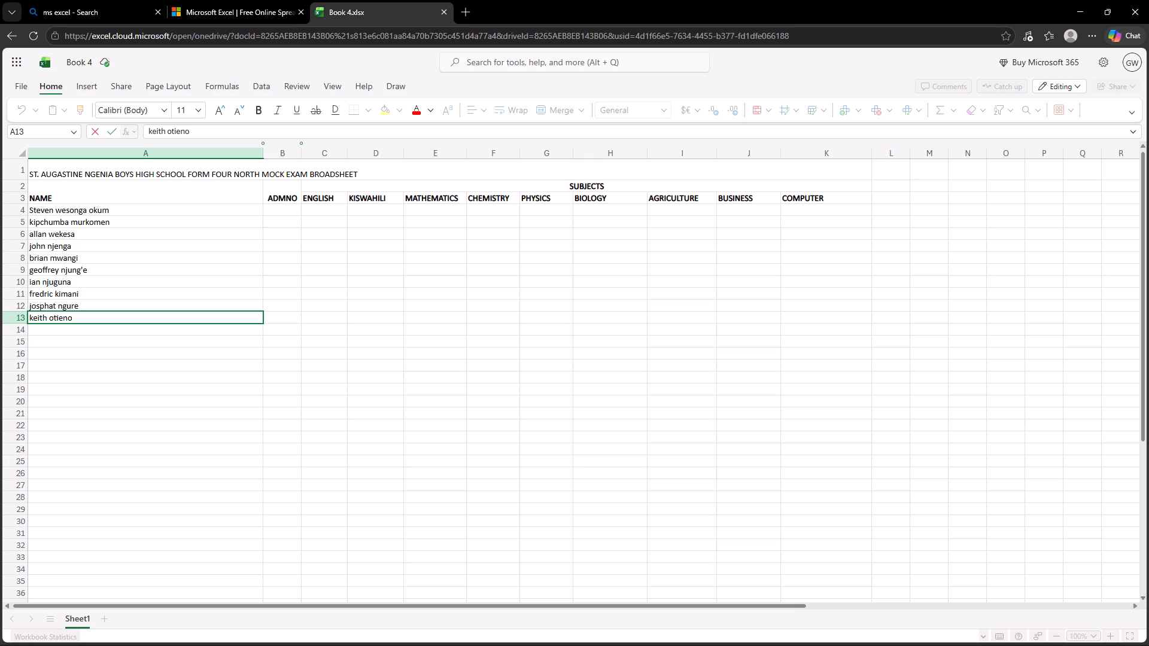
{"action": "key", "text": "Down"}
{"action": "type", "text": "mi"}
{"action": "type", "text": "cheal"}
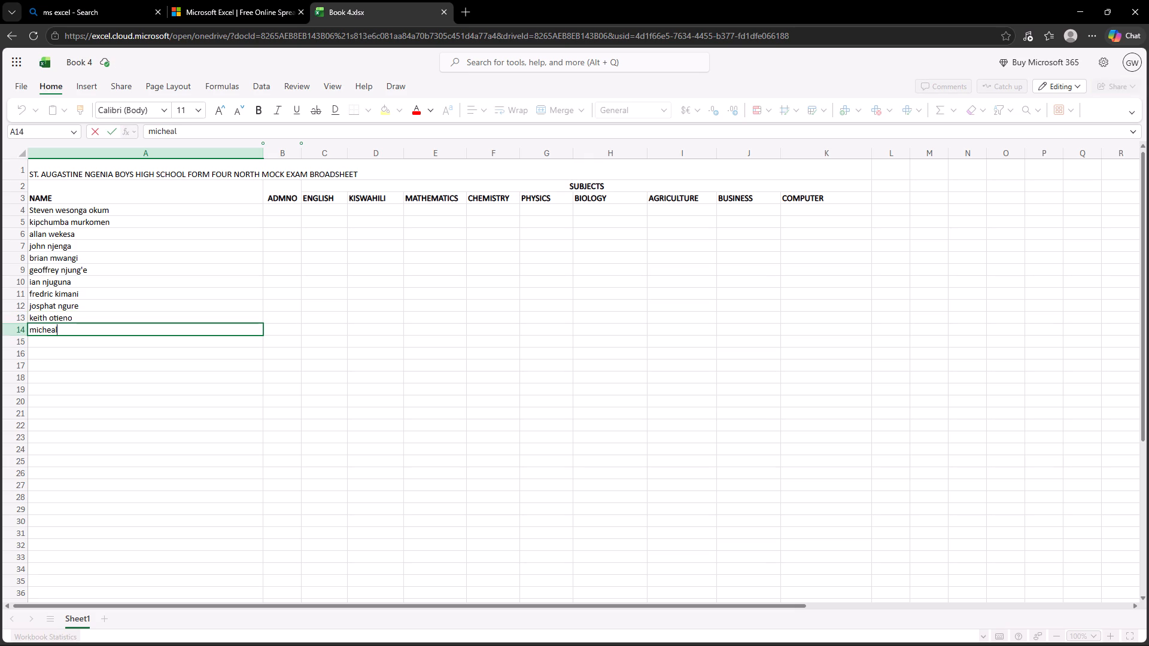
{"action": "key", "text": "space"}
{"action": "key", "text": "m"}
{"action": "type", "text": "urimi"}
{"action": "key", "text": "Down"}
Enter the twelfth, thirteenth and fourteenth students' two-part names in cells A15 to A17, one student per row.
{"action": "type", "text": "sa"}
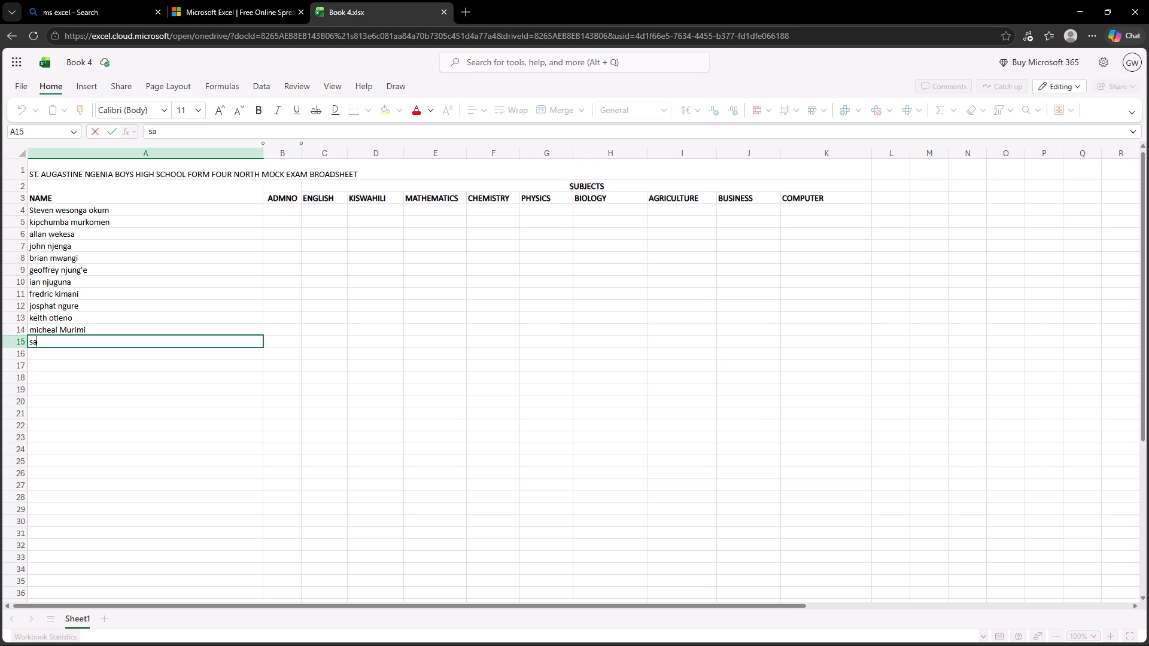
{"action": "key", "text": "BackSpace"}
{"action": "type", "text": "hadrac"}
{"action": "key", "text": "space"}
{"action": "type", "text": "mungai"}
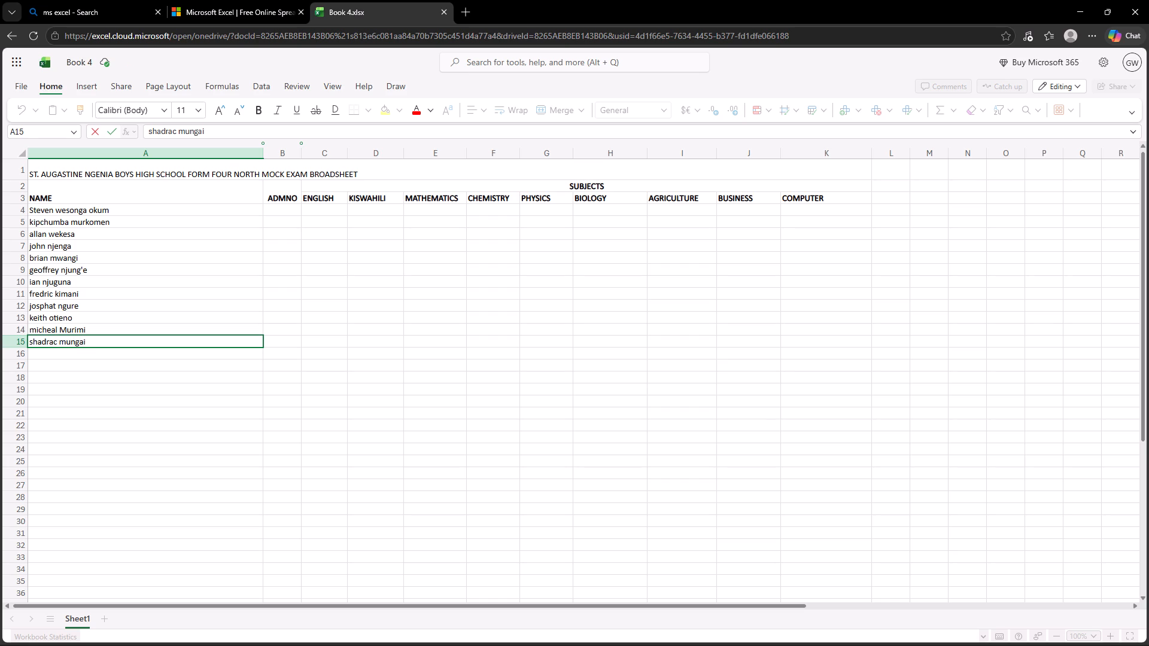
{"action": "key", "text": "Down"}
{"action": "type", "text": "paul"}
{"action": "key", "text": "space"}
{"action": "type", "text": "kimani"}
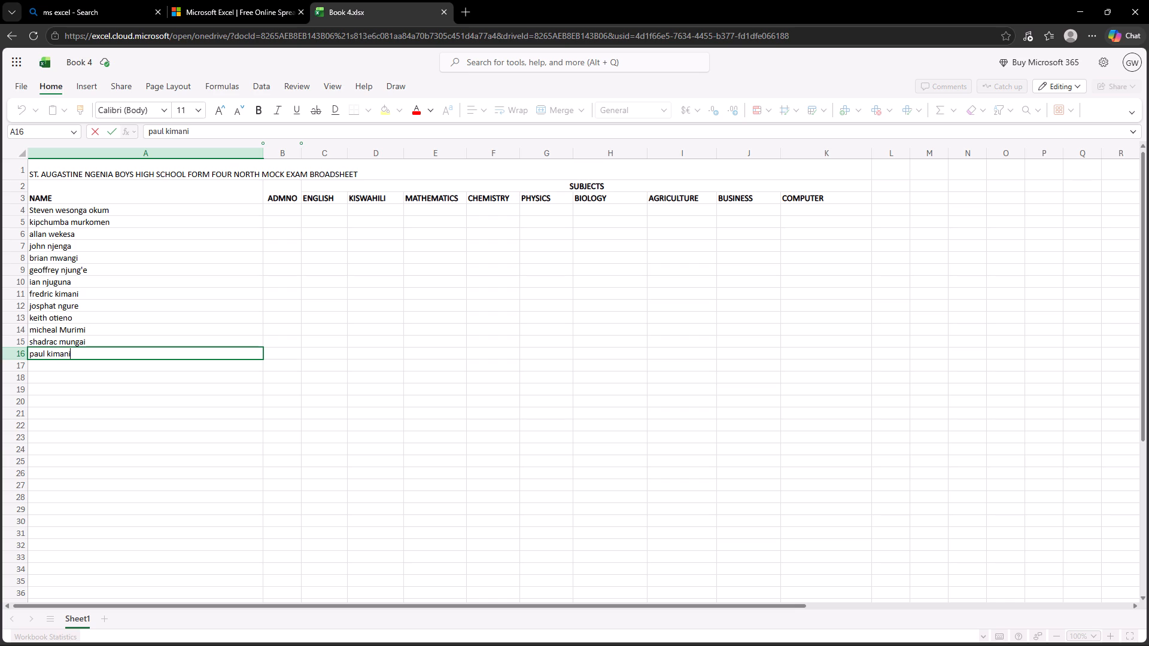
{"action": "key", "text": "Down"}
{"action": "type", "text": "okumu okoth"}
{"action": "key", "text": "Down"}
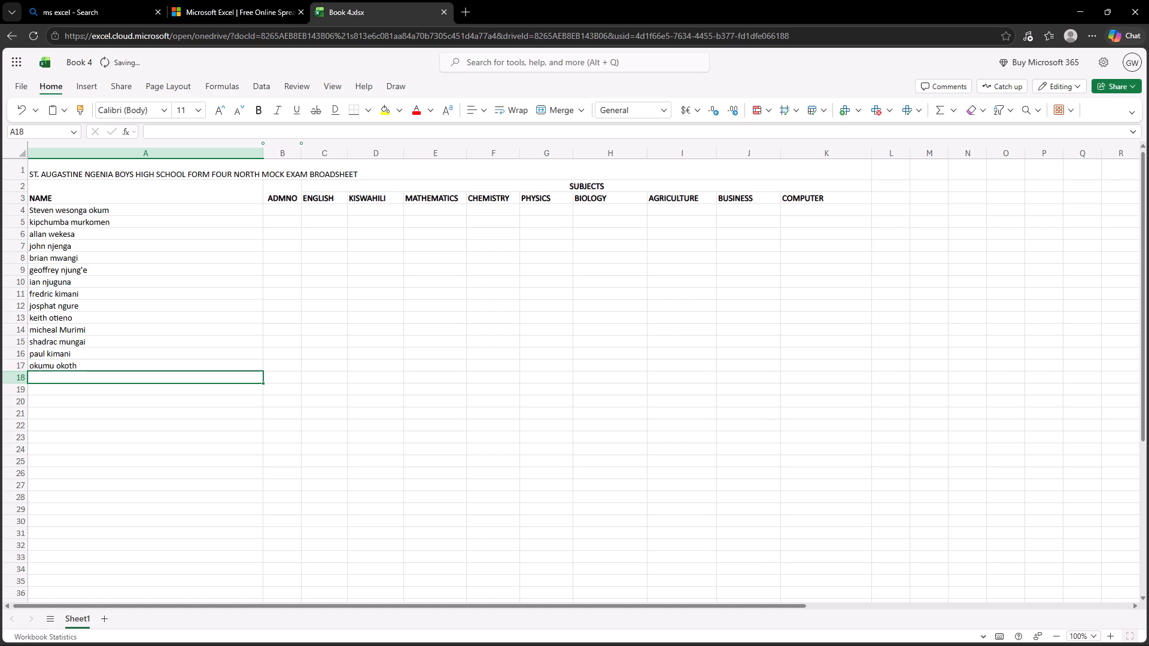
Enter the fifteenth student's first name and surname in cell A18.
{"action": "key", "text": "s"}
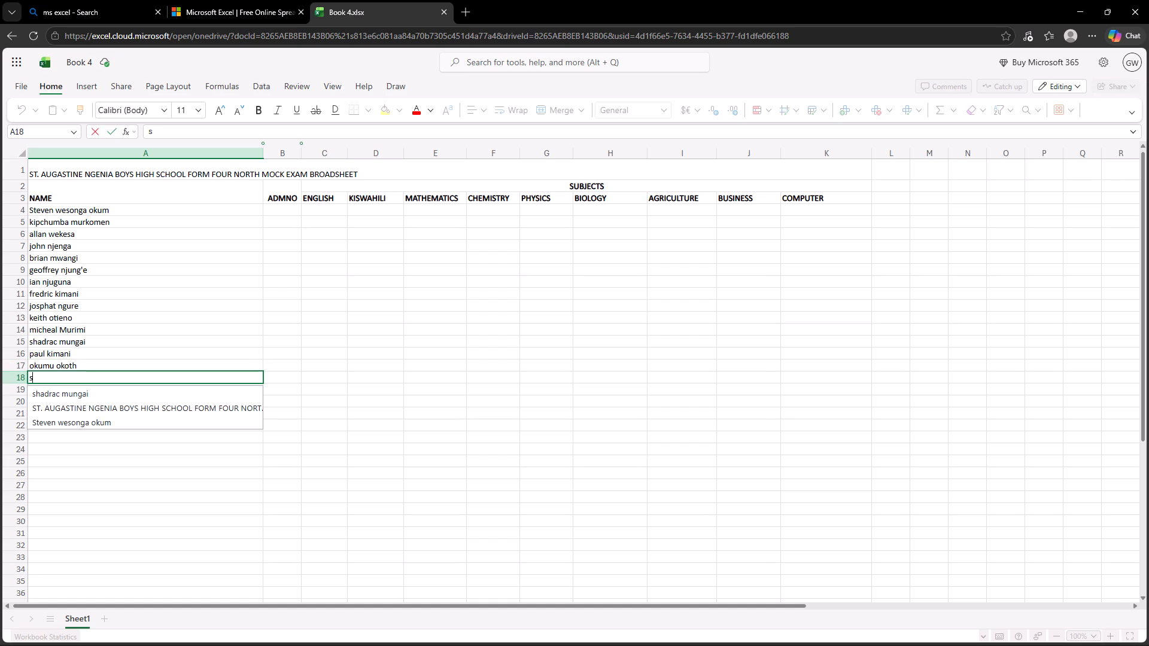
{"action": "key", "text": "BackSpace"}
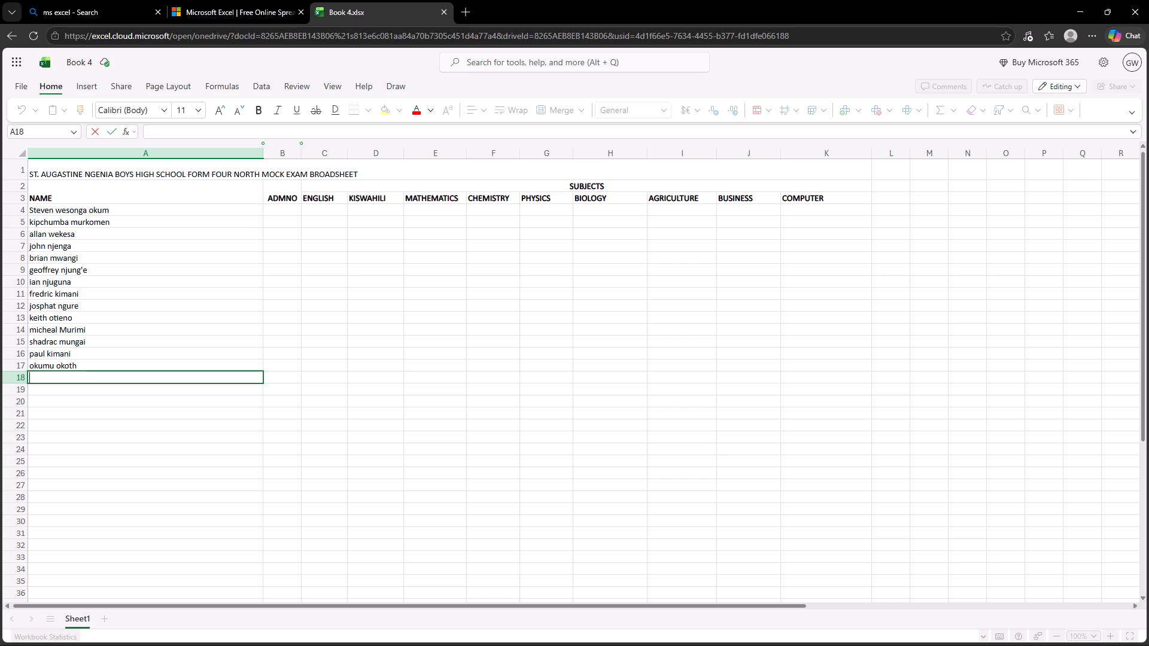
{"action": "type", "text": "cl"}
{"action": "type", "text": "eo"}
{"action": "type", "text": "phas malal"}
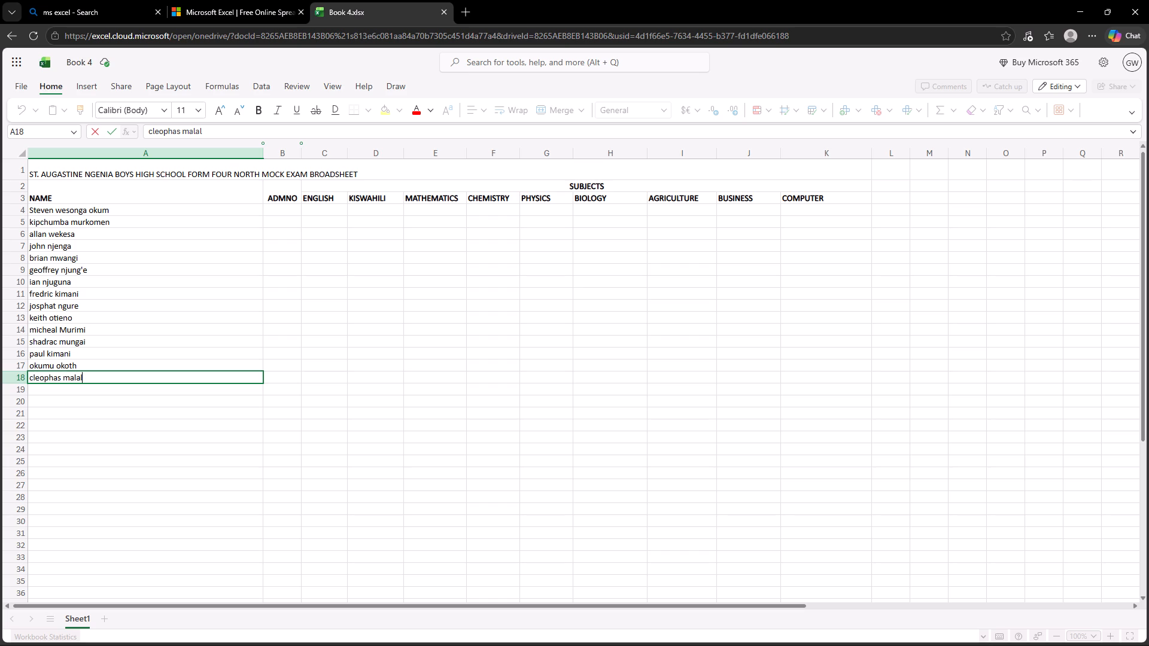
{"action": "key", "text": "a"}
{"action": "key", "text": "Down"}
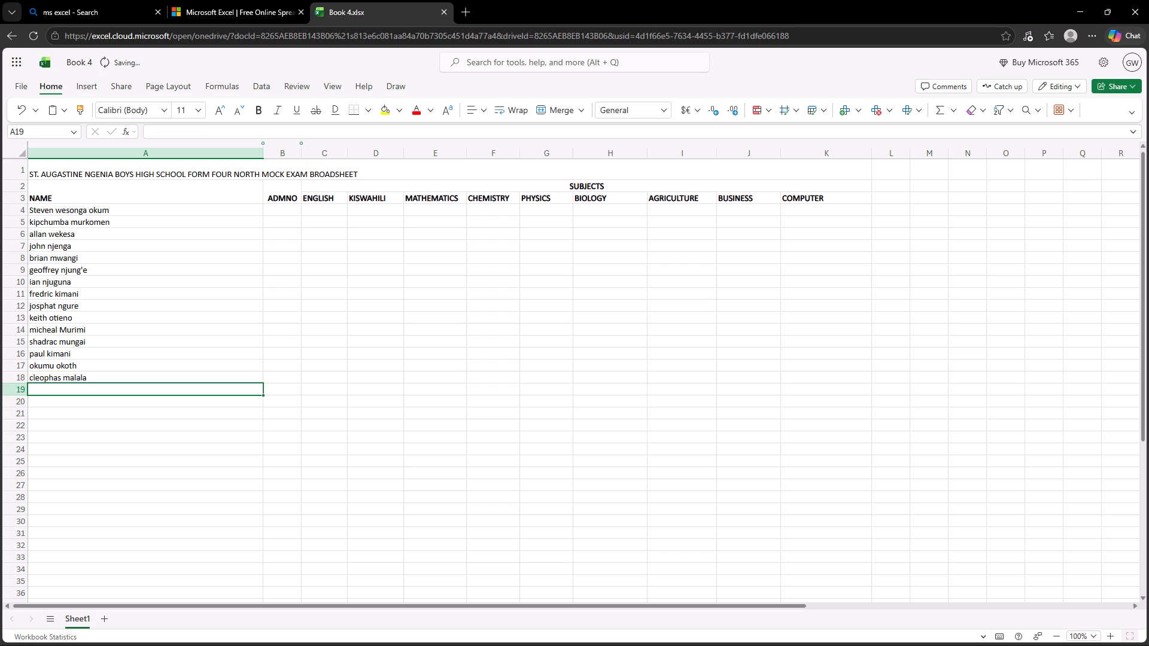
Enter the sixteenth student's four-part name in cell A19 of the NAME column.
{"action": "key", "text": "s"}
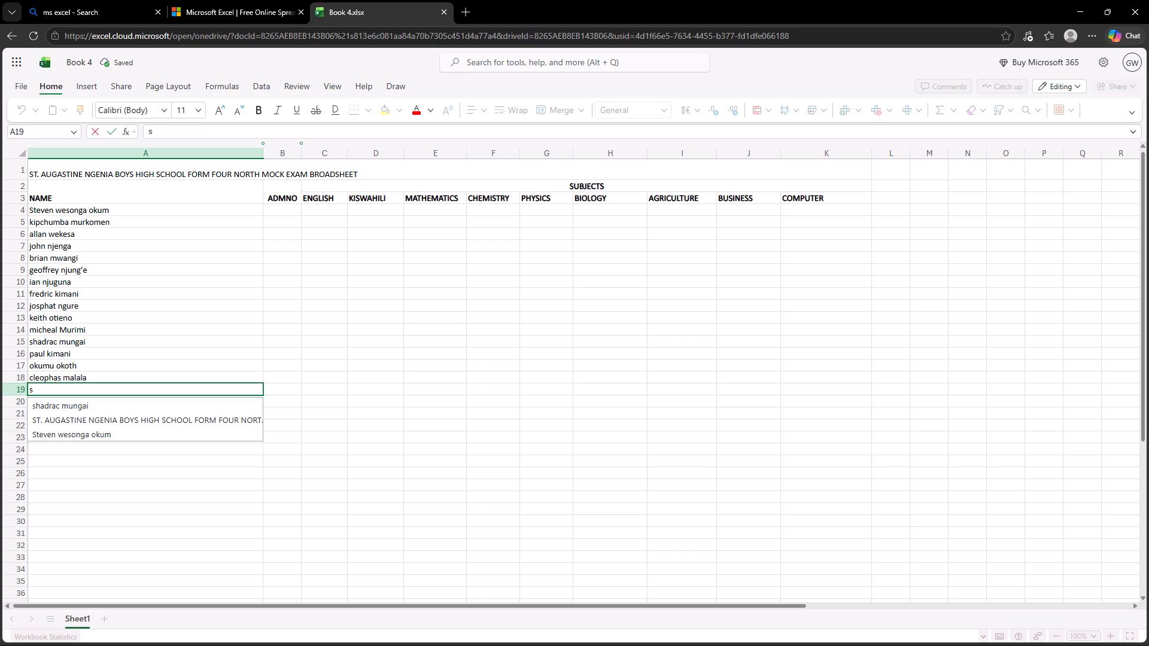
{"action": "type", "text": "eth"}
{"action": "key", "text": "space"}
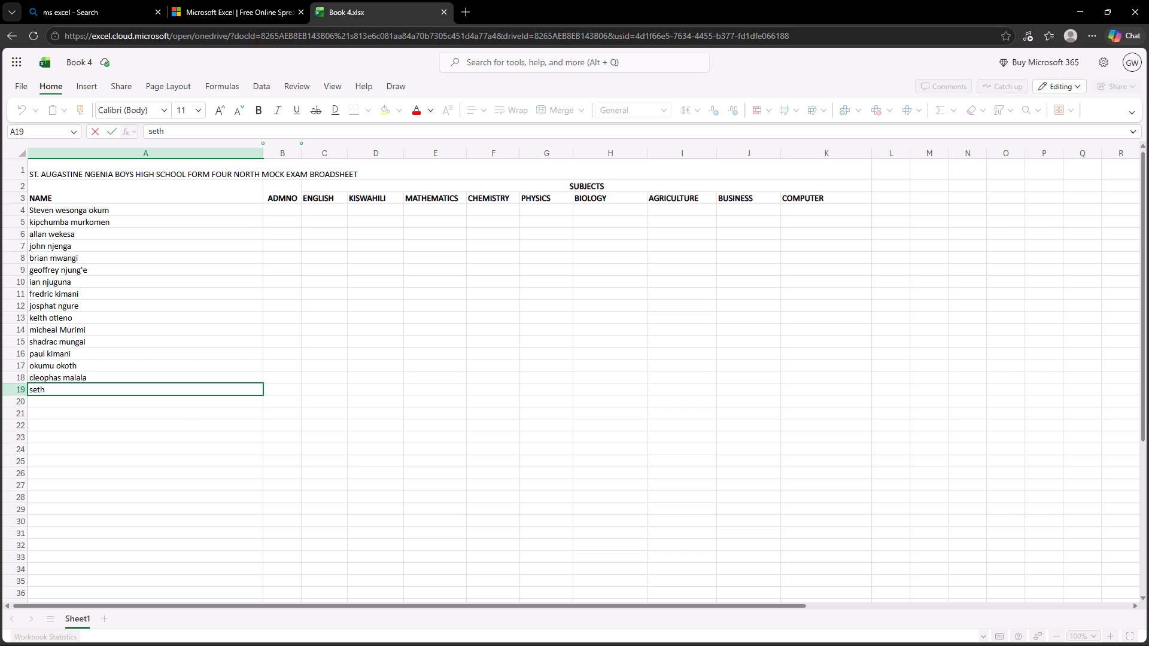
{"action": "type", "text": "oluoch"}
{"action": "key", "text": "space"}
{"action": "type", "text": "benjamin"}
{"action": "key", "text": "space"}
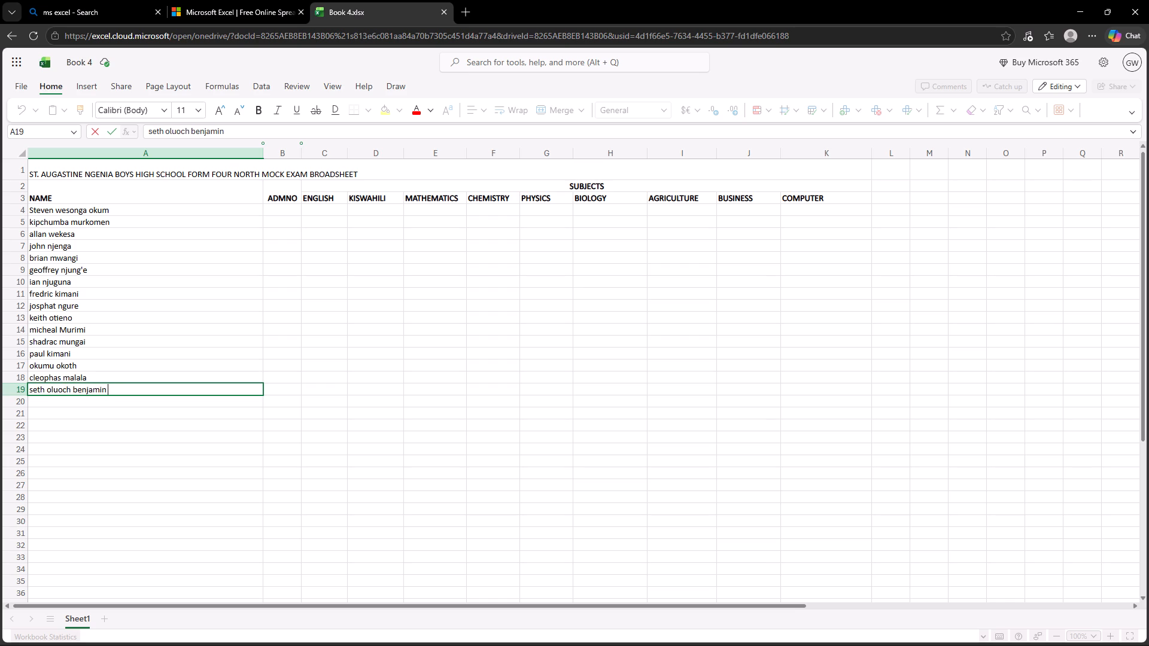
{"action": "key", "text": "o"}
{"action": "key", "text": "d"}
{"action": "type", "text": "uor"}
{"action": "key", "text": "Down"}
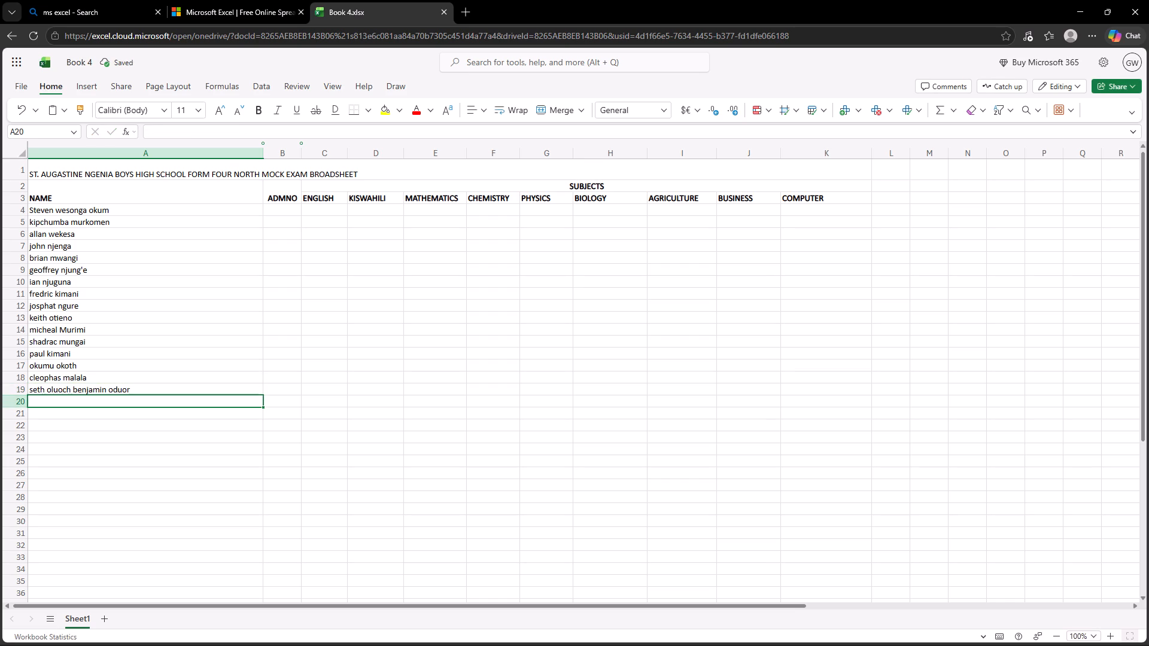
Enter the seventeenth and eighteenth students' first names and surnames in cells A20 and A21.
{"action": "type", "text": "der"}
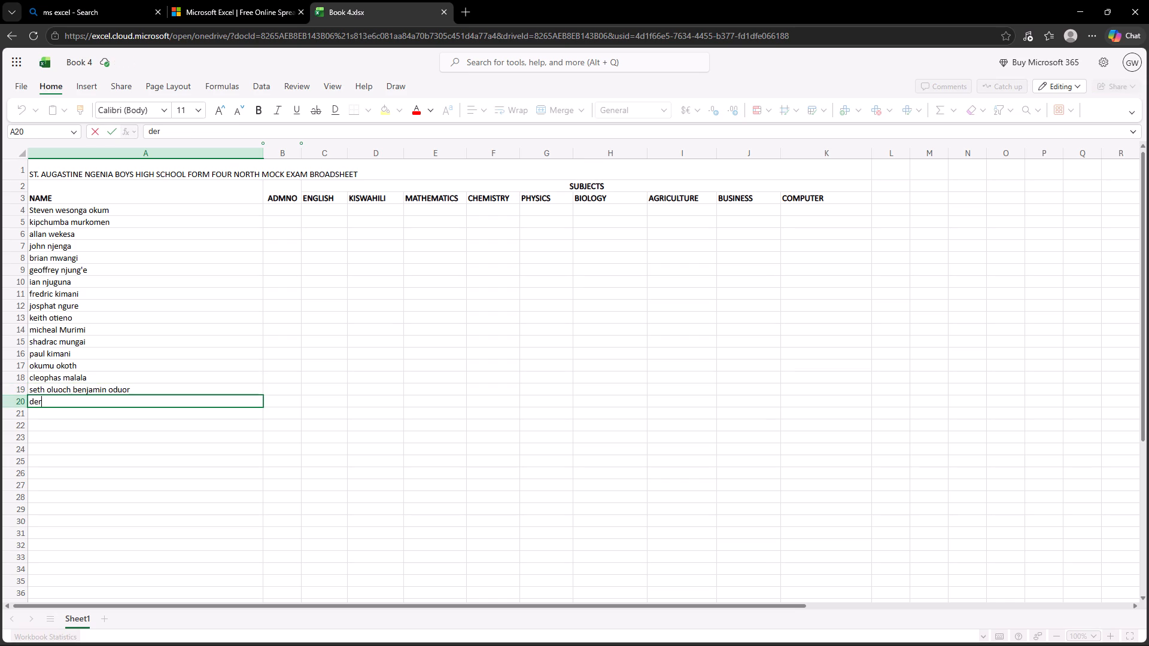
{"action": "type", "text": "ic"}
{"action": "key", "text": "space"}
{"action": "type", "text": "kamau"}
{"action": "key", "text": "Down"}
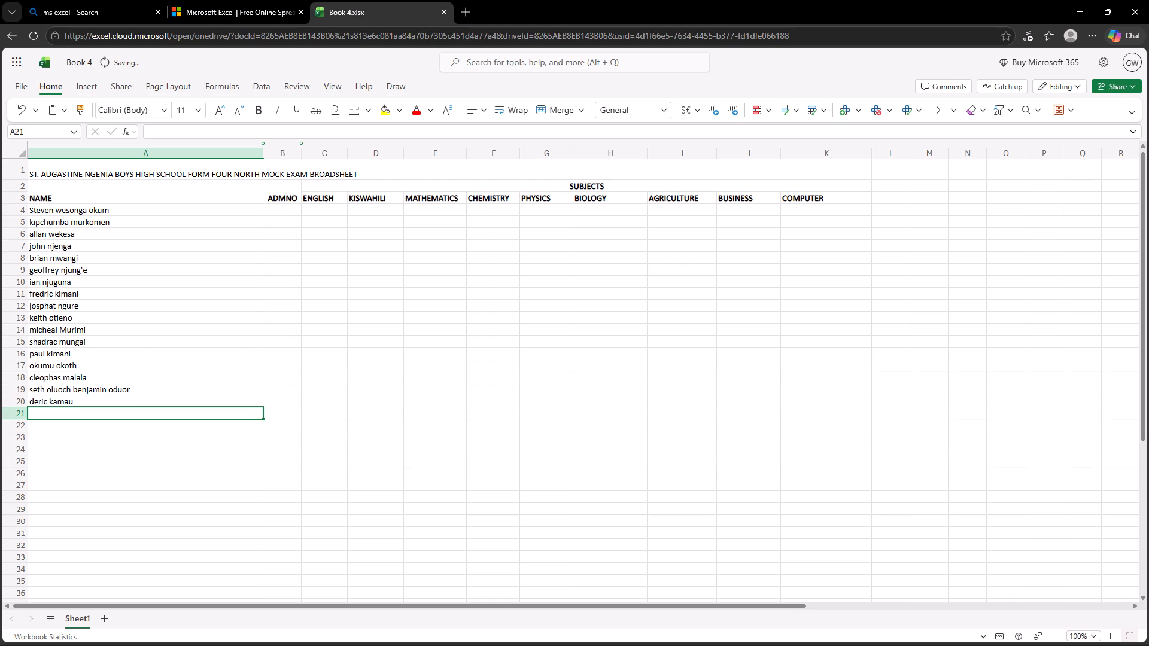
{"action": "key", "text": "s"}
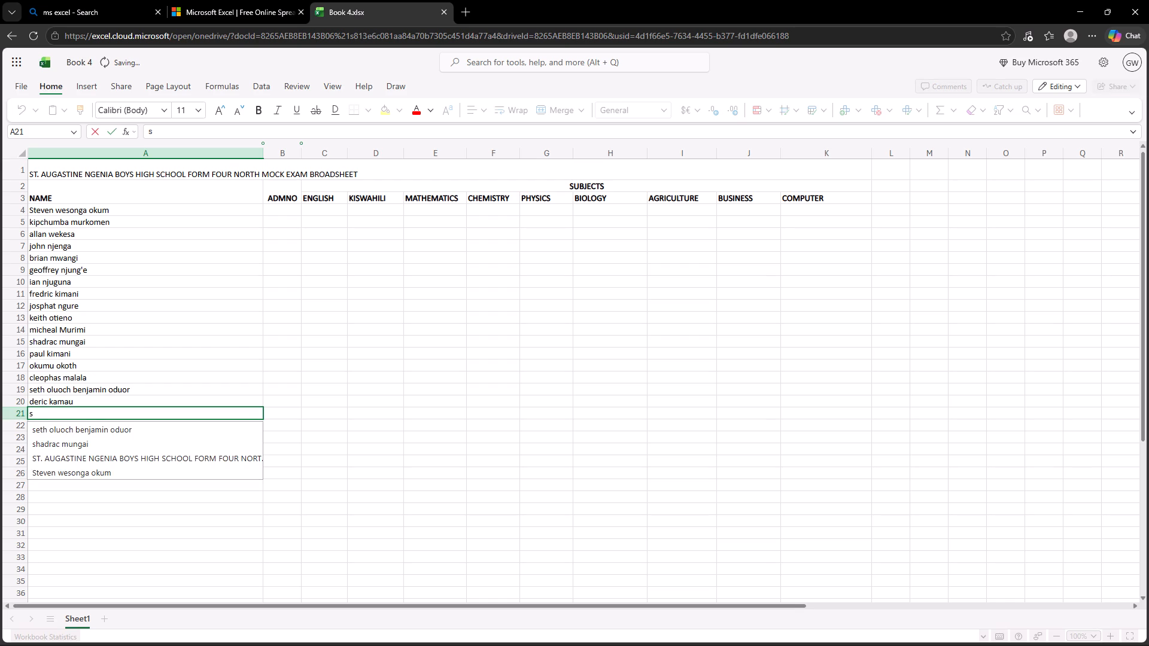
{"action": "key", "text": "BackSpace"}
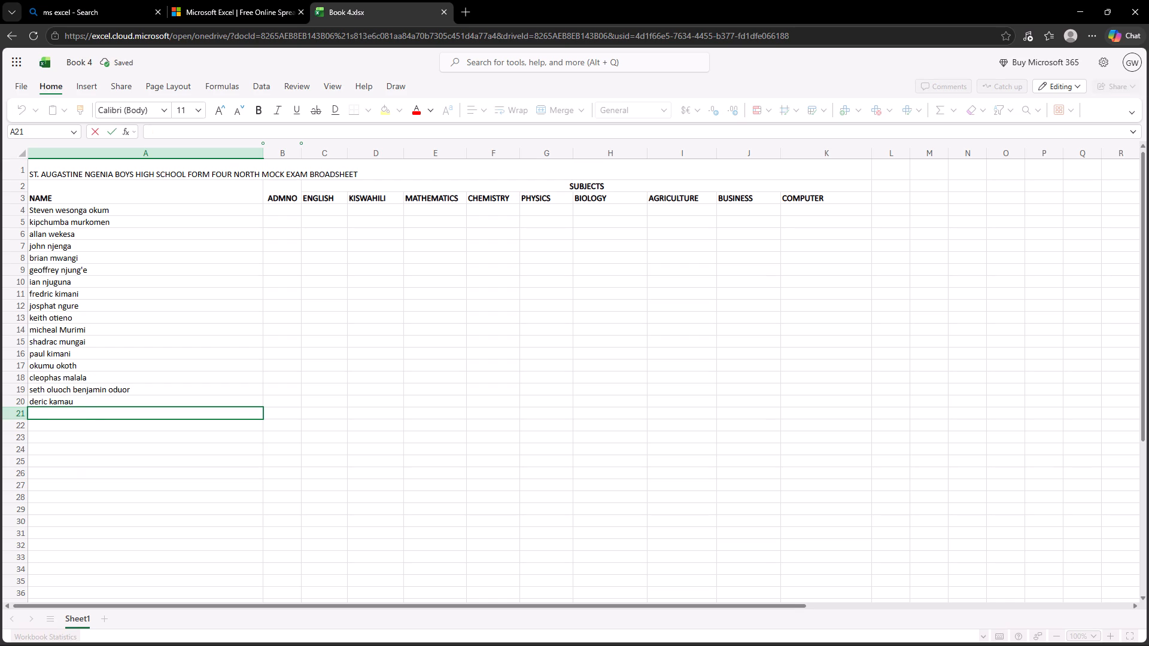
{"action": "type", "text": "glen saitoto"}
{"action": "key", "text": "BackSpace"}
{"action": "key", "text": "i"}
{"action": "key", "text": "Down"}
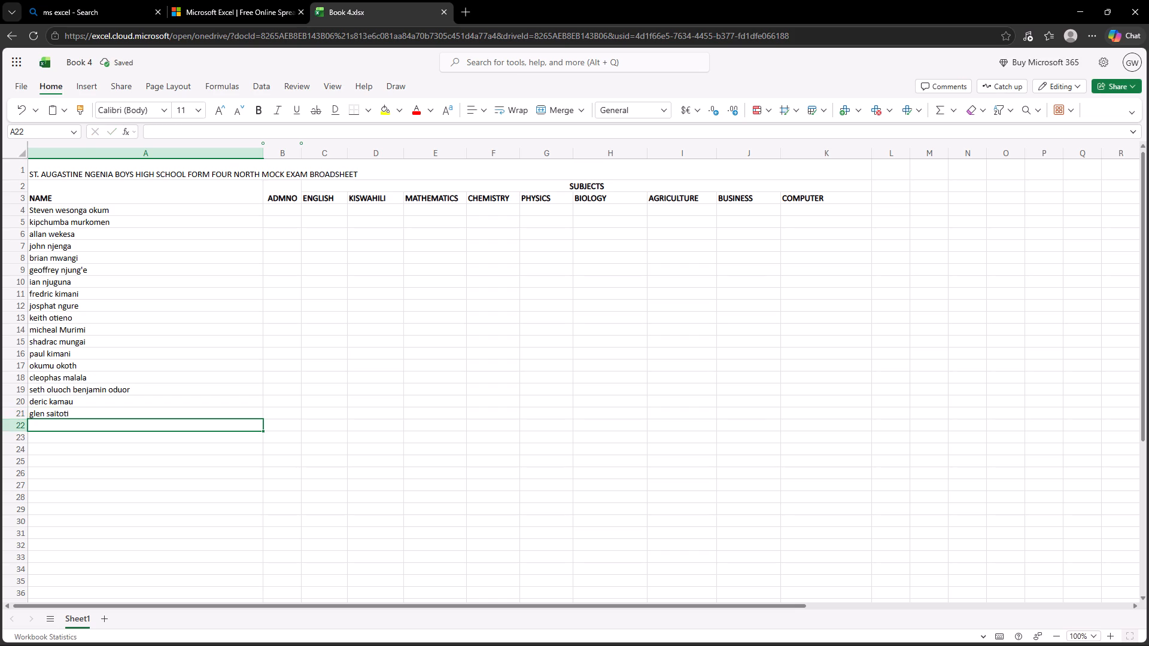
Enter the nineteenth and twentieth students' first names and surnames in cells A22 and A23.
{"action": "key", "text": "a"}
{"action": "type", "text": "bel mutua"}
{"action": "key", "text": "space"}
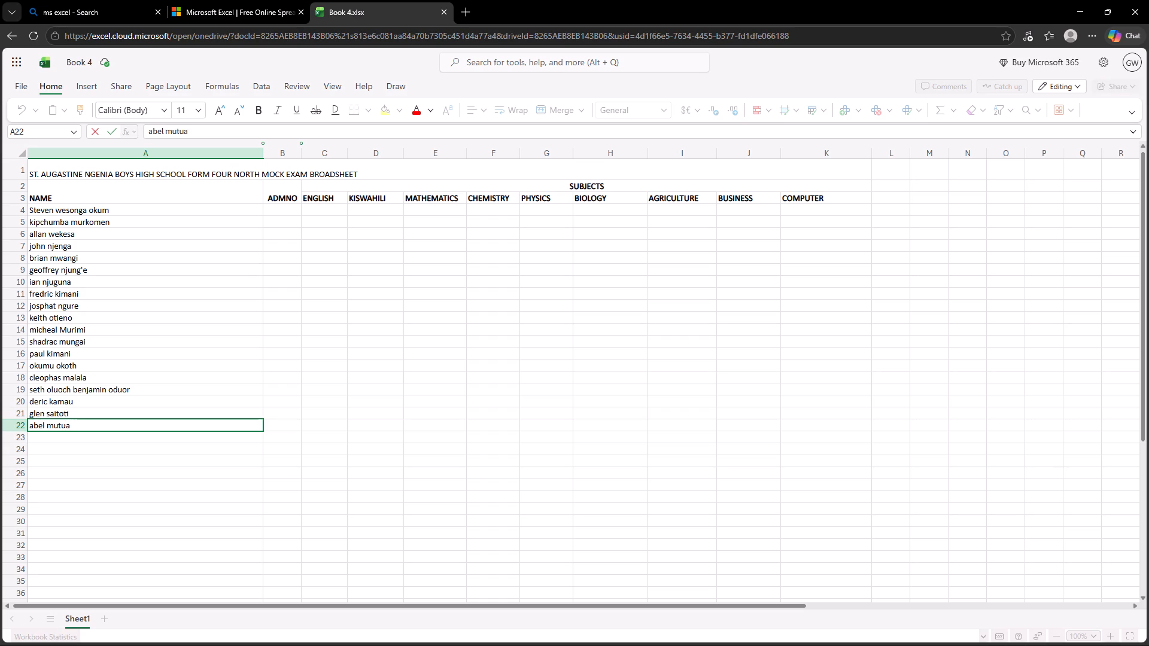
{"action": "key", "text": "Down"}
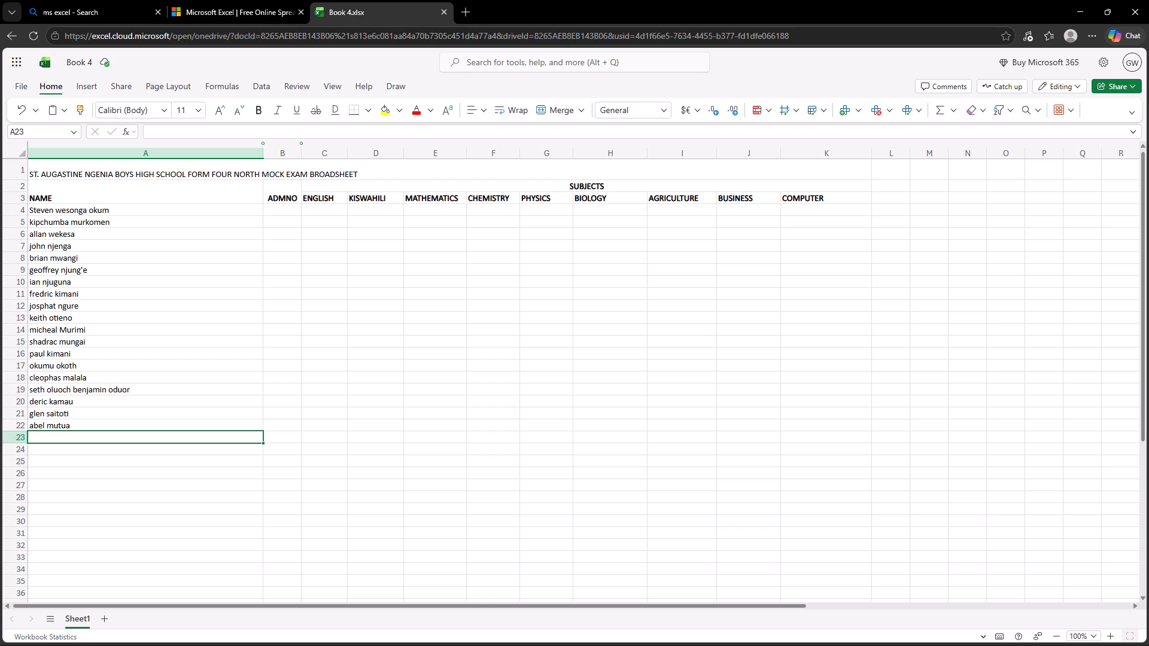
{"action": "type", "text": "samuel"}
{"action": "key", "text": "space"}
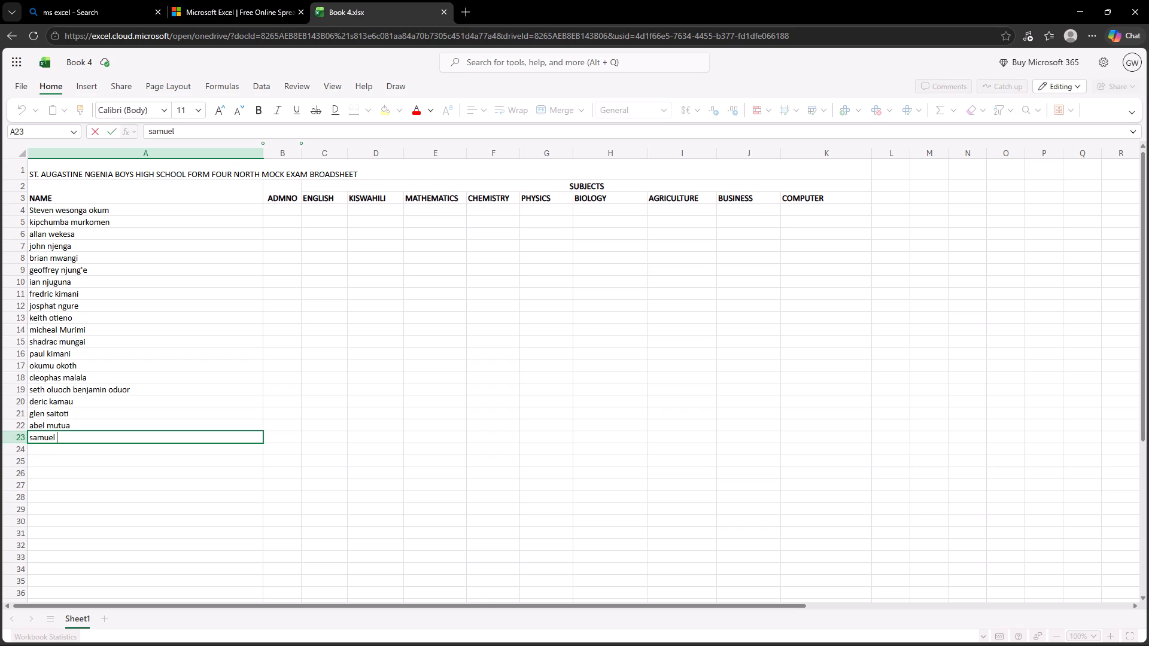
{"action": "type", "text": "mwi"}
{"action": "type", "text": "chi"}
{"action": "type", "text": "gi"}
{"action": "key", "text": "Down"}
Enter the twenty-first and twenty-second students' first names and surnames in cells A24 and A25.
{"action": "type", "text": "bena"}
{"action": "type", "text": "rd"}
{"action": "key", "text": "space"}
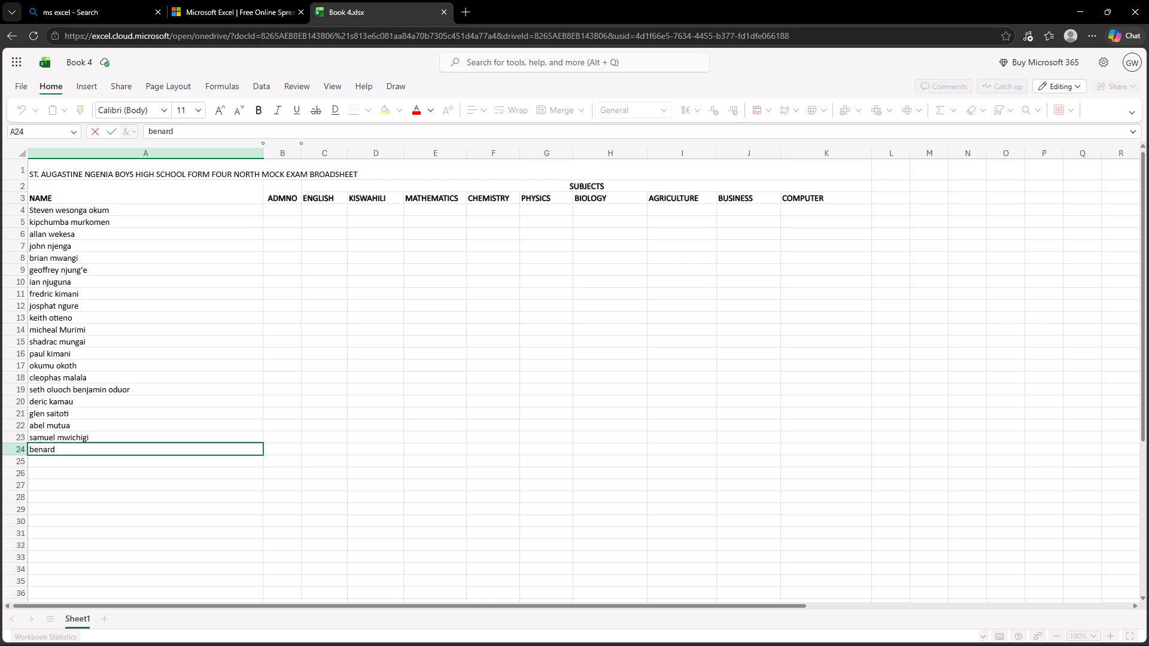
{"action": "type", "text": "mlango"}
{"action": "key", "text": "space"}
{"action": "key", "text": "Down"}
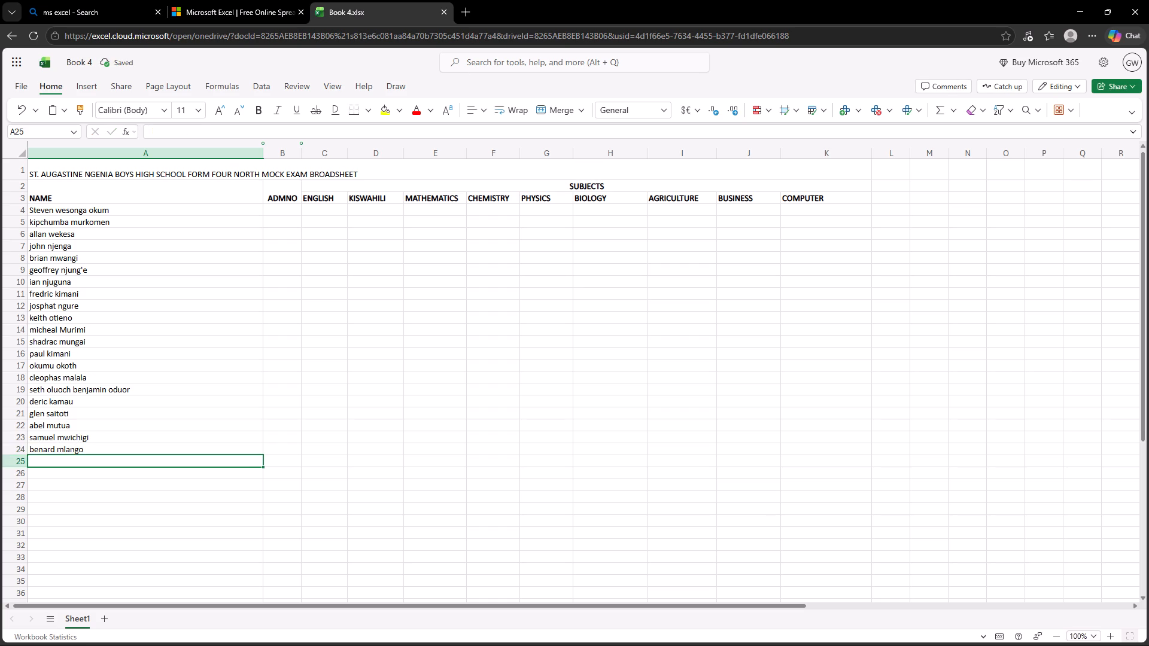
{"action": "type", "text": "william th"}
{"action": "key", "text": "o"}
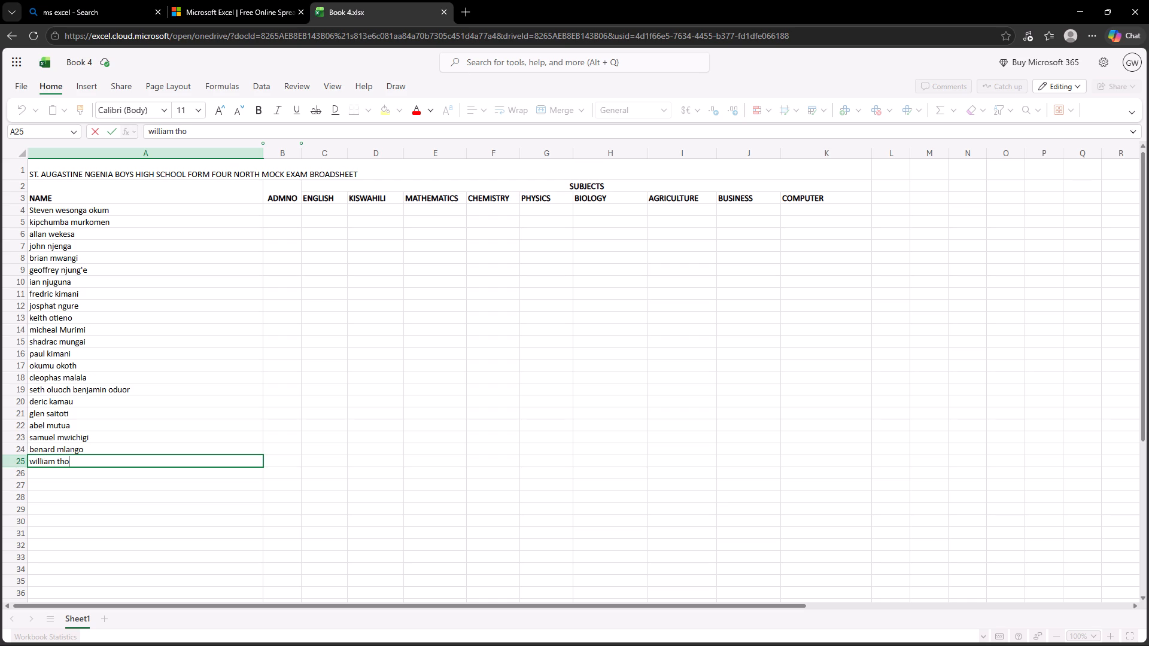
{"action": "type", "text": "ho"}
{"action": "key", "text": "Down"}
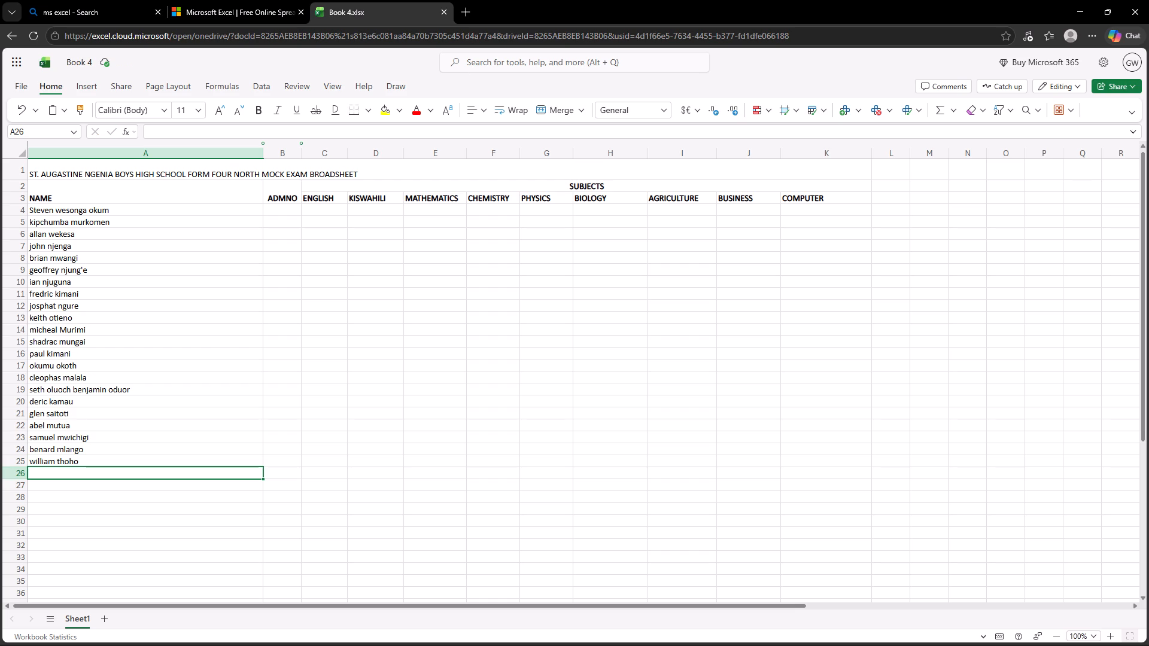
Enter the twenty-third student's first name and surname in cell A26 of the NAME column.
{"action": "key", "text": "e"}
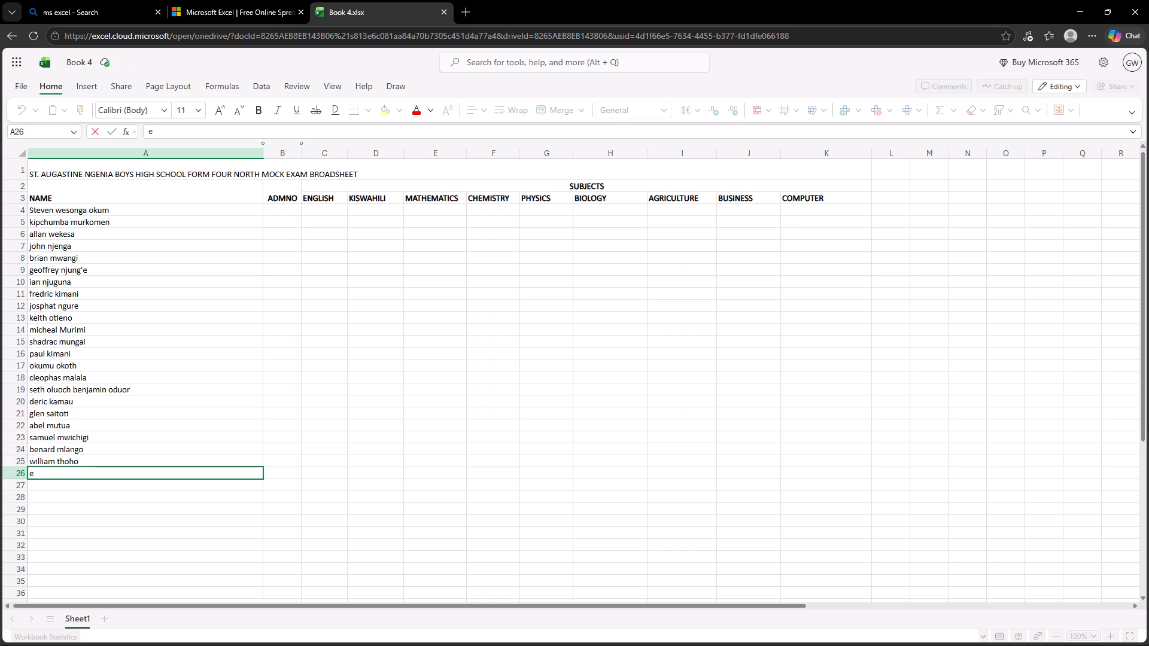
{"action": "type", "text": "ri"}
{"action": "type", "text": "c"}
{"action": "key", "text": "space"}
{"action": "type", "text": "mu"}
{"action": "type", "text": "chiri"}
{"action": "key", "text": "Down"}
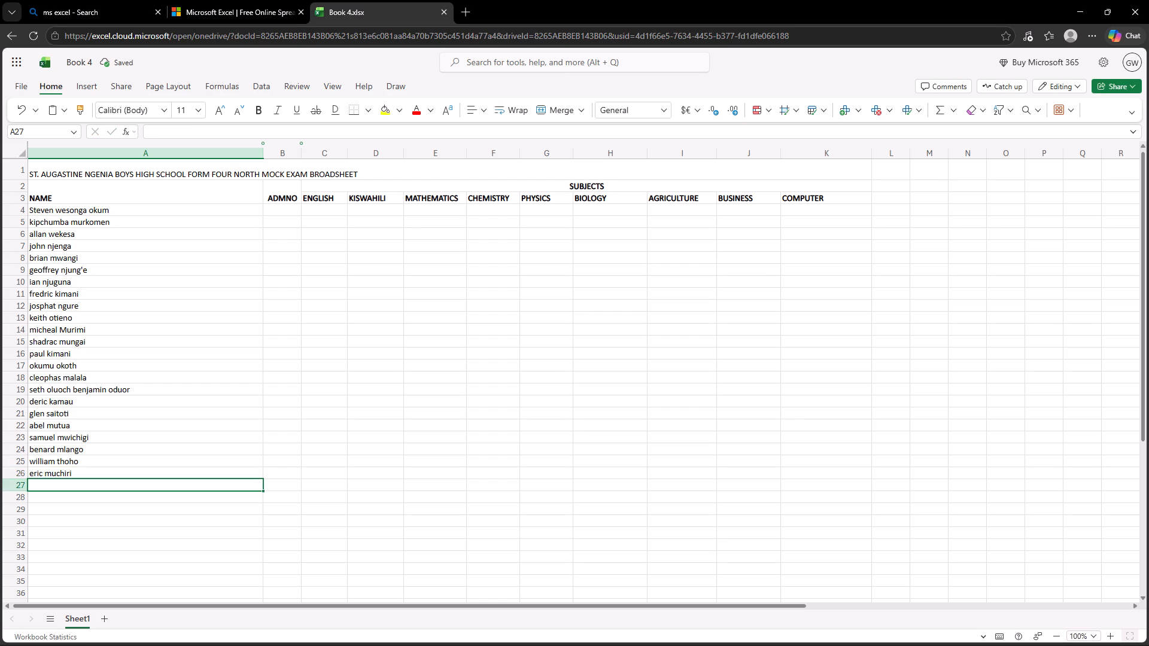
Clear the first student's name from cell A4 and try to undo the change.
{"action": "left_click", "coordinate": [168, 209]}
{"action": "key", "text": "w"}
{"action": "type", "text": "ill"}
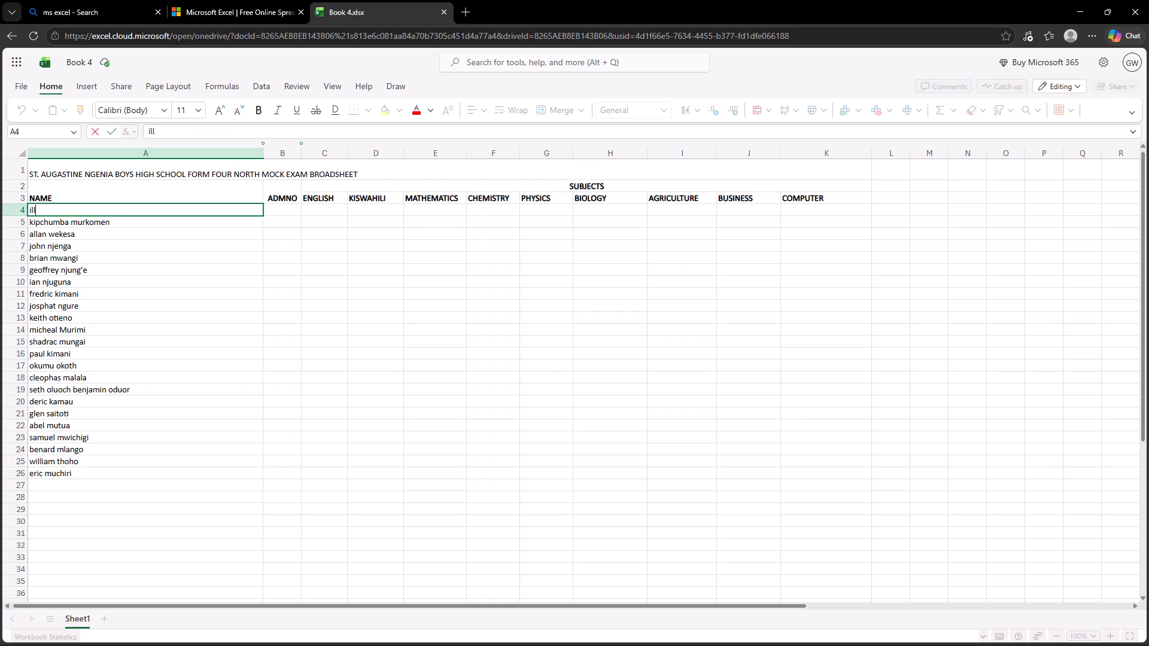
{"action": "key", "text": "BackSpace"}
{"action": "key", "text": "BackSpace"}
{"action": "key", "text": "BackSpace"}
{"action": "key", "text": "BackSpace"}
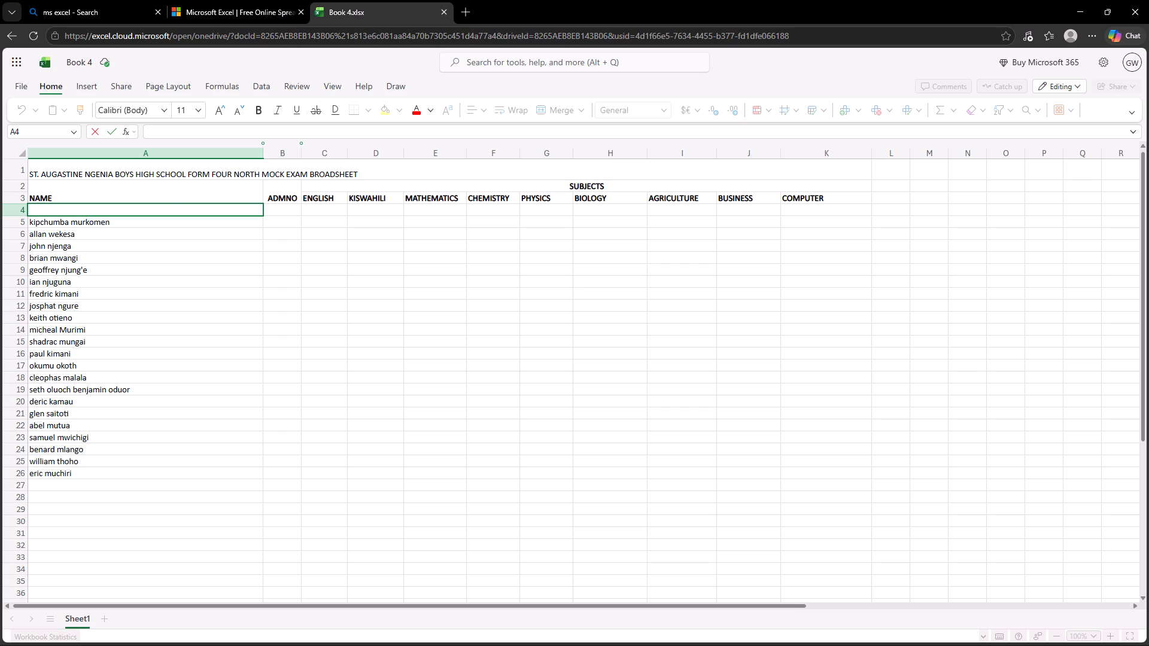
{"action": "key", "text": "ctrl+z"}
{"action": "left_click", "coordinate": [167, 209], "text": "ctrl"}
{"action": "key", "text": "ctrl+z"}
{"action": "key", "text": "ctrl+z"}
{"action": "key", "text": "ctrl+z"}
{"action": "key", "text": "ctrl+z"}
{"action": "key", "text": "ctrl+z"}
{"action": "key", "text": "ctrl+z"}
Enter the twenty-fourth student's first name and surname in cell A27, replacing the suggested completion.
{"action": "left_click", "coordinate": [105, 487]}
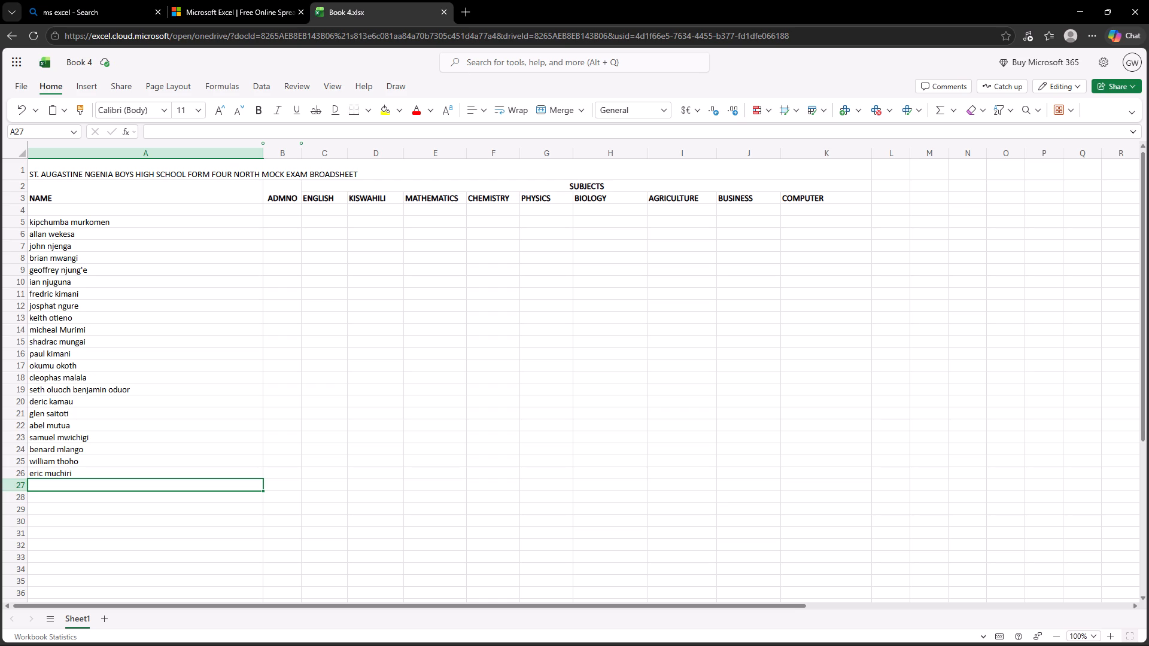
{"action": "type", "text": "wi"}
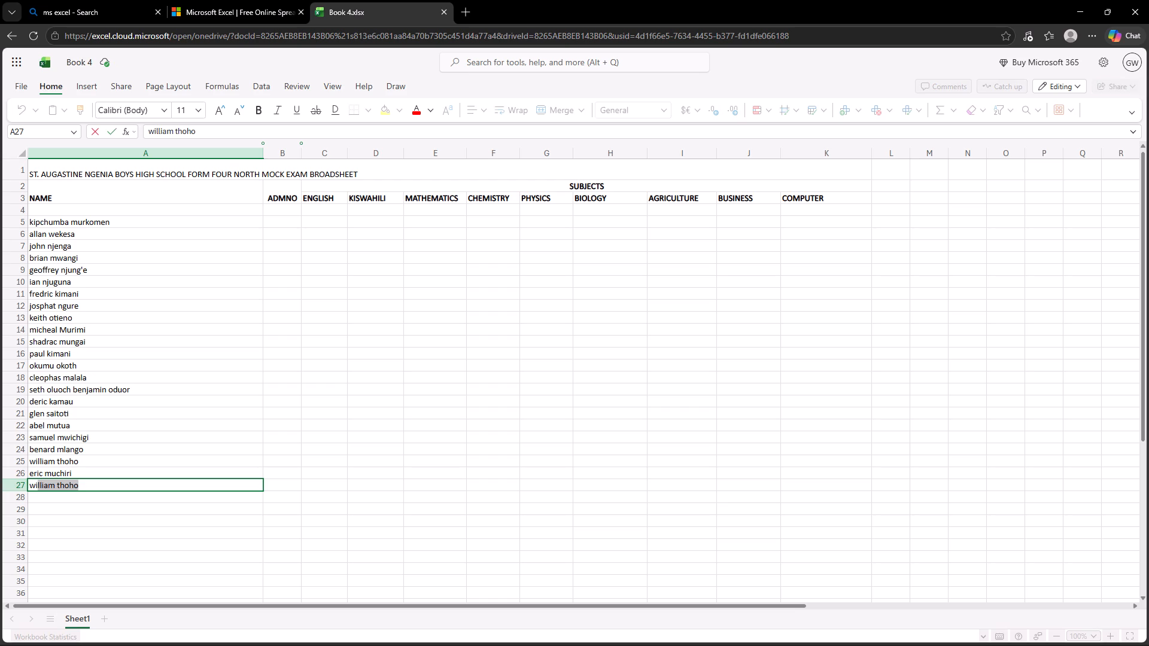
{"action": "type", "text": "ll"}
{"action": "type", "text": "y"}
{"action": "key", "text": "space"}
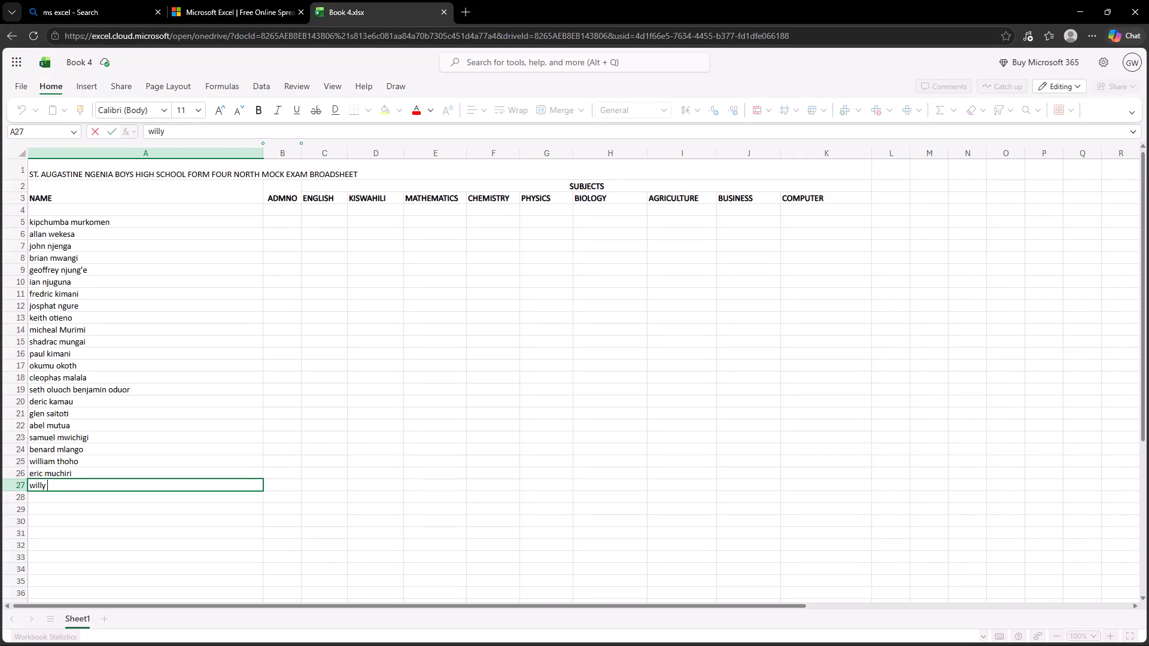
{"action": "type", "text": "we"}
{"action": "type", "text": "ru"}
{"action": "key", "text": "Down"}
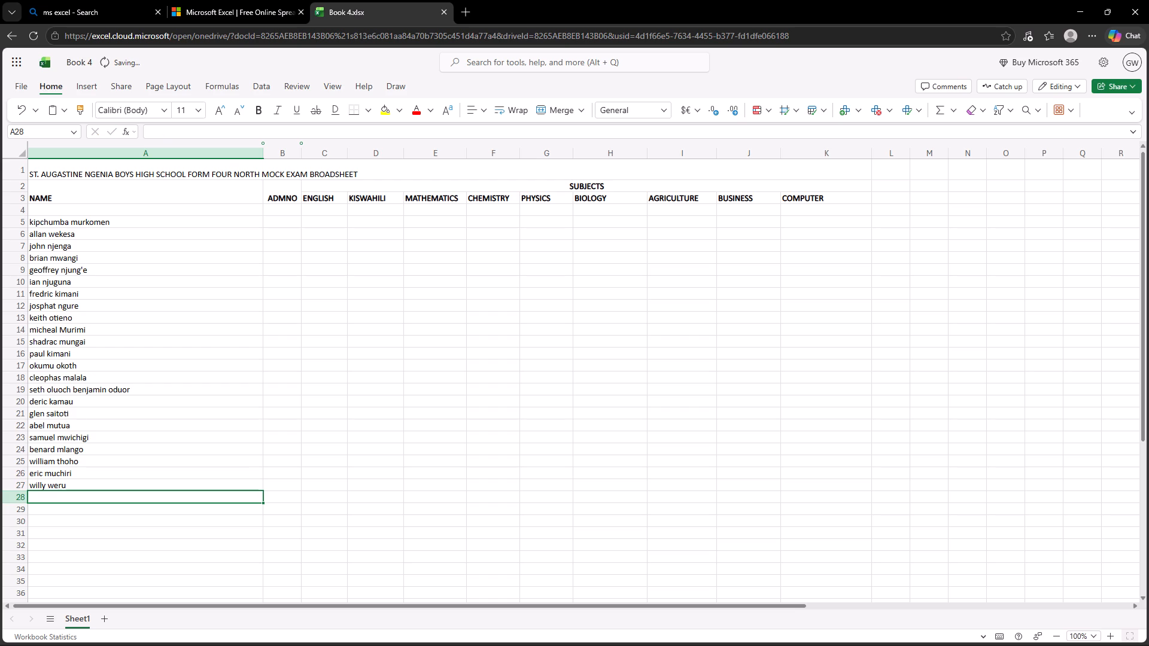
Enter the twenty-fifth student's three-part name in cell A28 of the NAME column.
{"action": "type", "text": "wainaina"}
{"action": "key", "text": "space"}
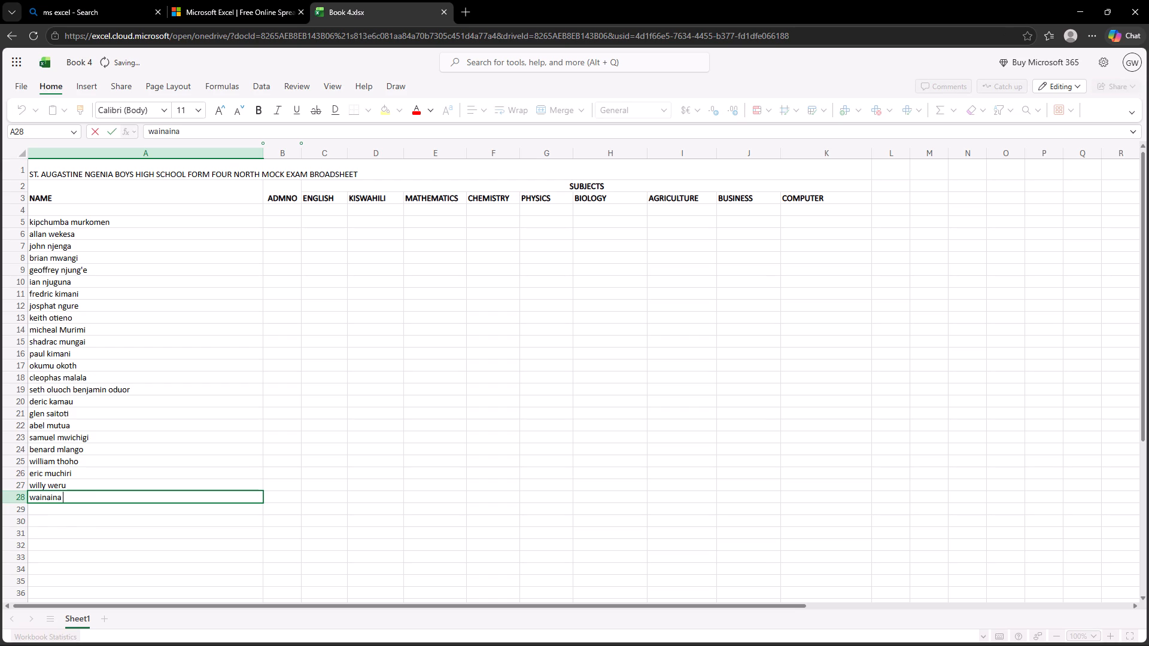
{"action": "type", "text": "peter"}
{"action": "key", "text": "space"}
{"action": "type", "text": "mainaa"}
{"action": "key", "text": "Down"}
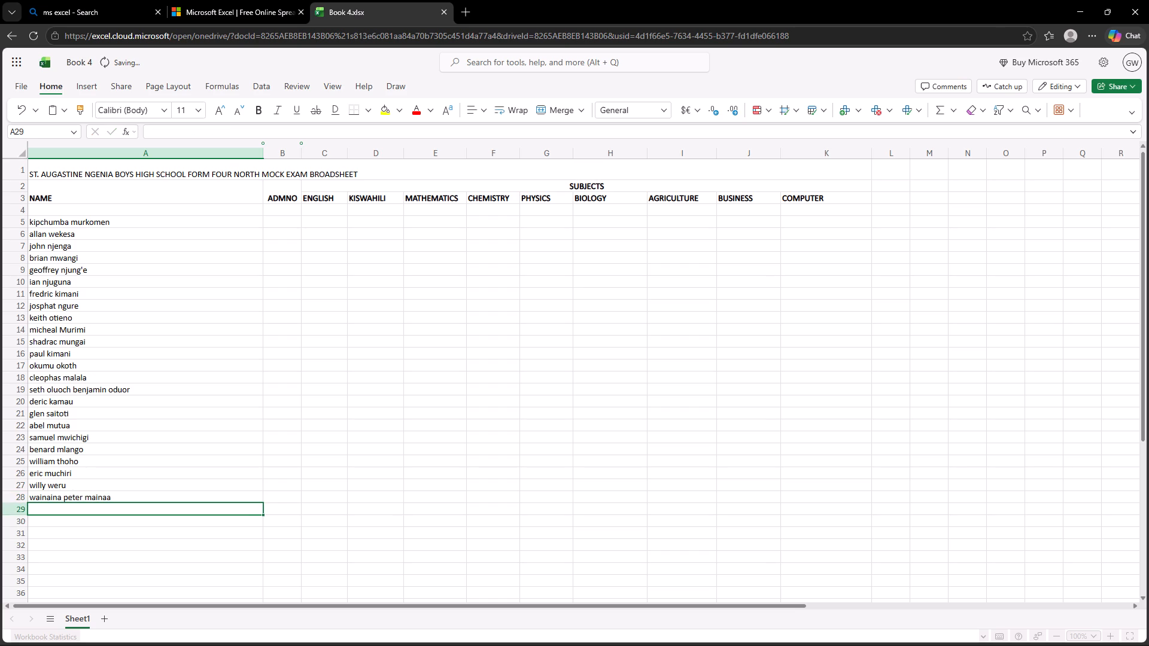
Enter the twenty-sixth student's first name and the initial of the second name in cell A29.
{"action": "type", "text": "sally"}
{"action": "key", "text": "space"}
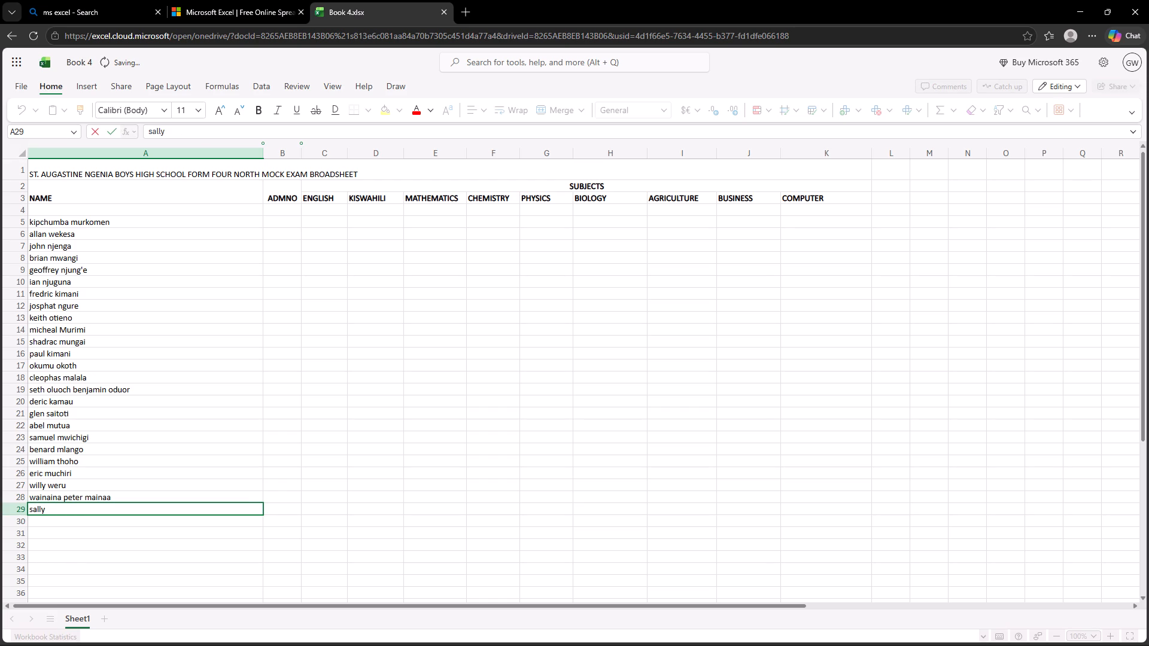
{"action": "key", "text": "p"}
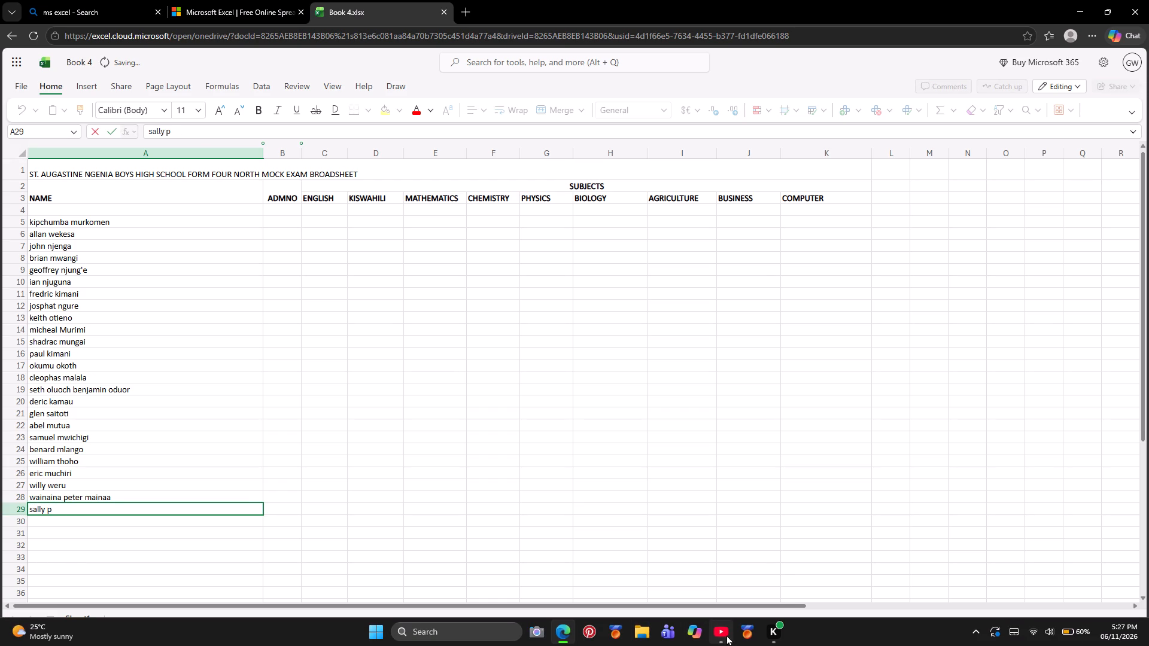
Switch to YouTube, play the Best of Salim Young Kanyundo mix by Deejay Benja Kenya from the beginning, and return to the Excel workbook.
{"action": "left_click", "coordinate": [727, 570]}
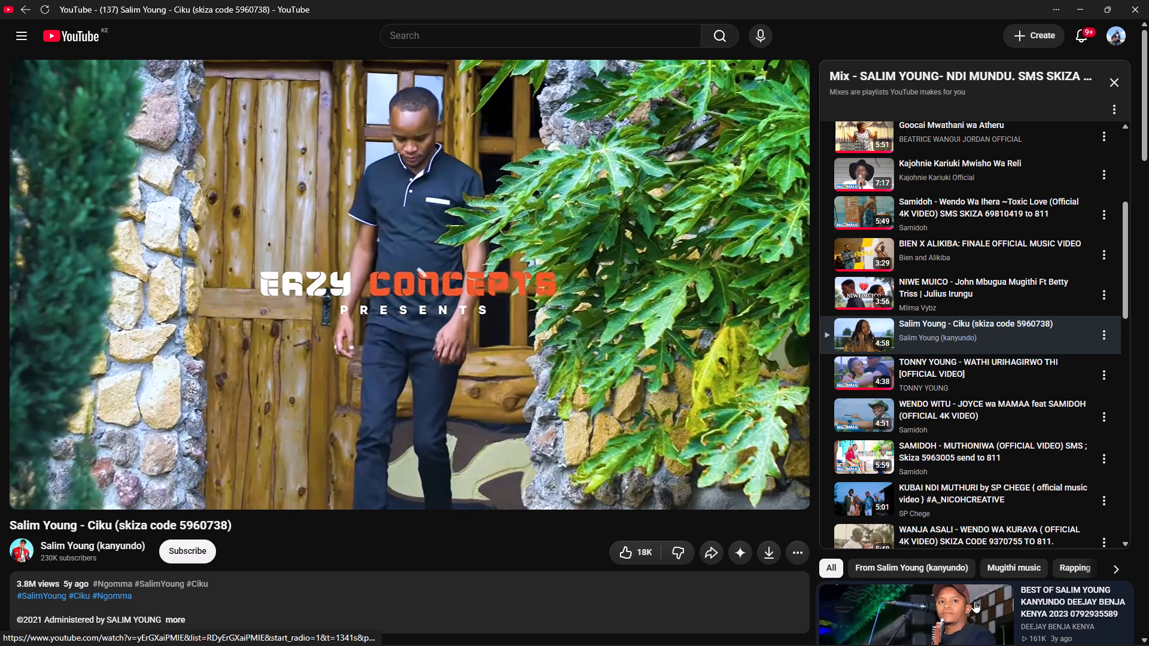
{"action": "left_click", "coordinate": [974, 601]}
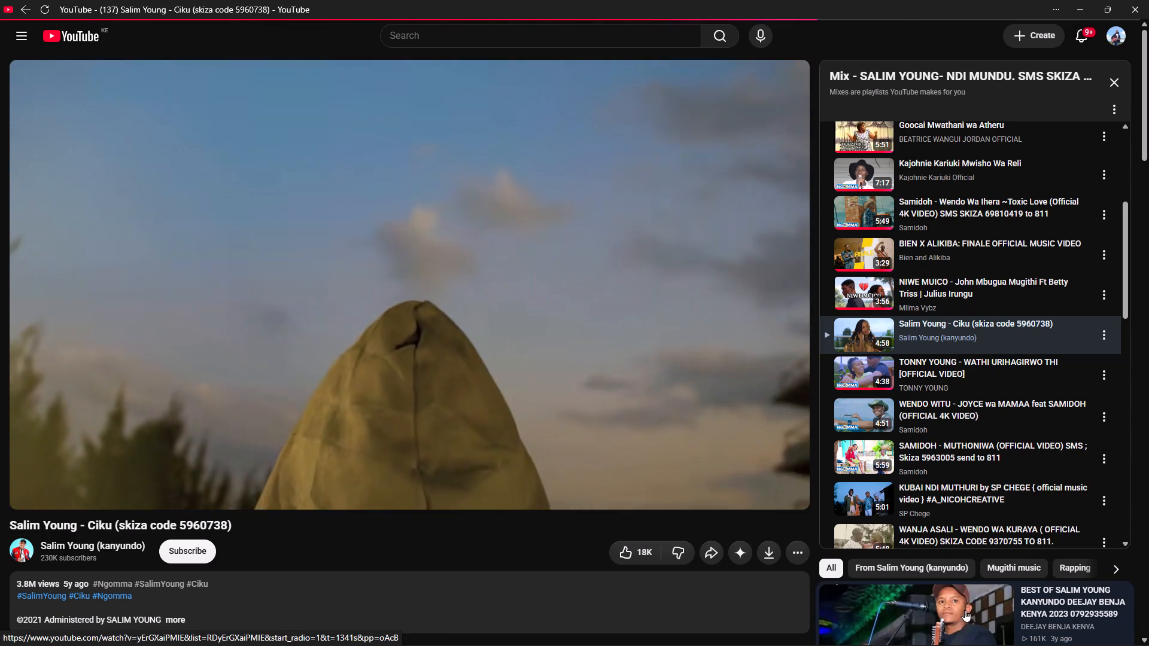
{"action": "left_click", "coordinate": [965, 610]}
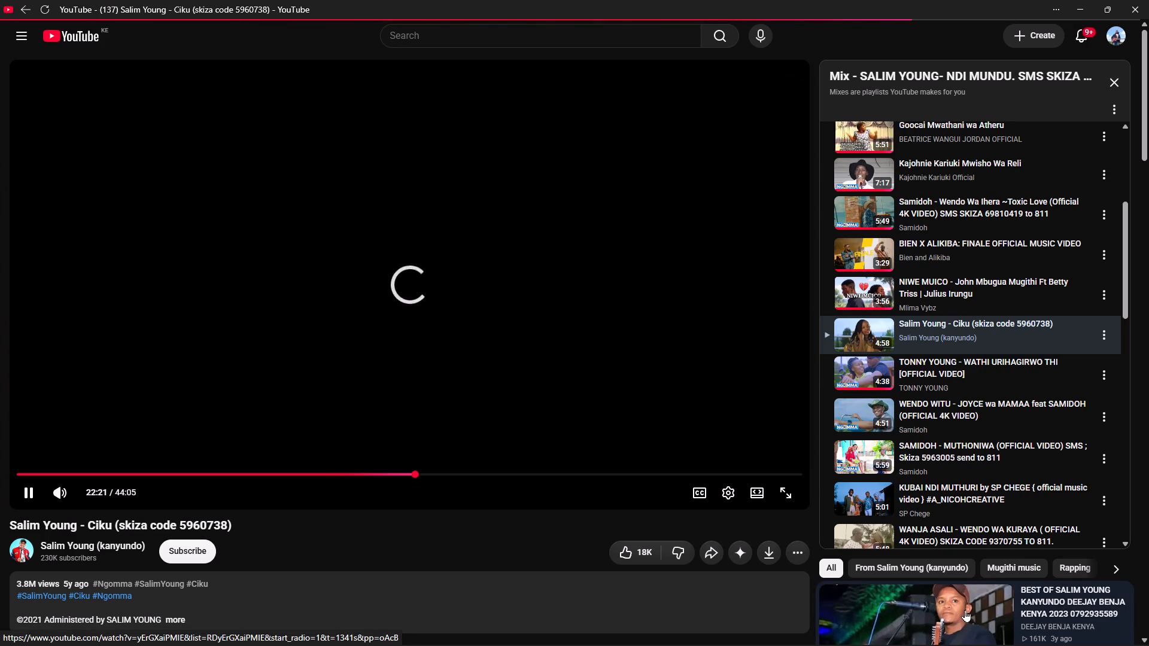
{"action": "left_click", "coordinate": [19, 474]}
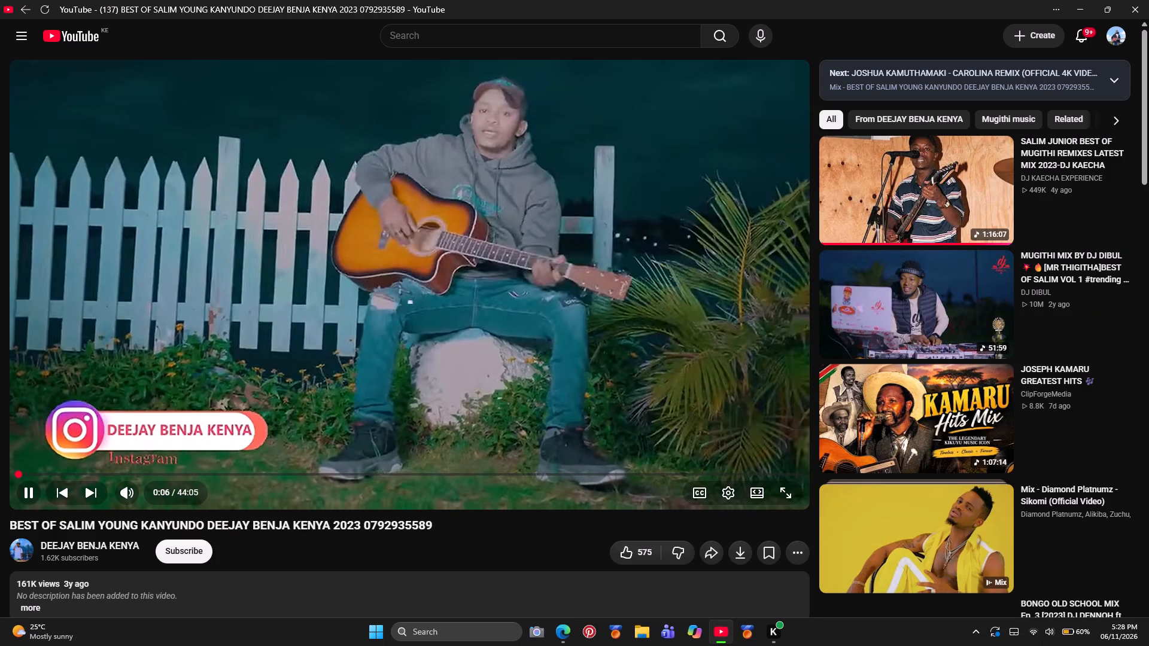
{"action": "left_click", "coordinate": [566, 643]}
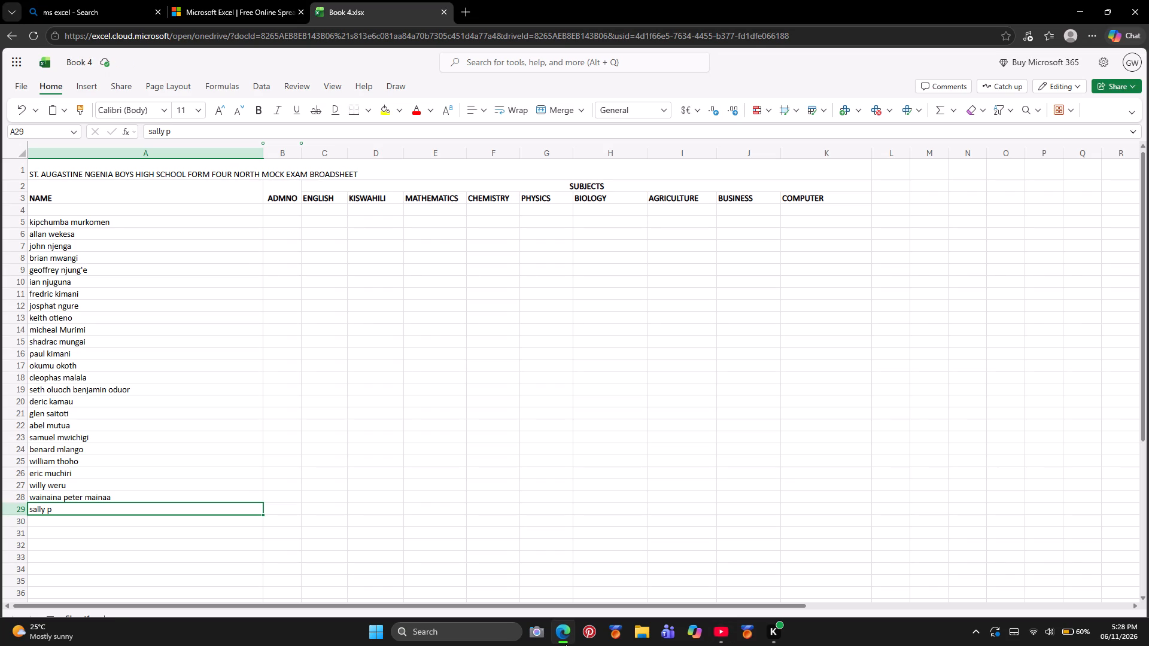
Replace the entry in cell A29 with a different twenty-sixth student's lowercase first name and surname.
{"action": "key", "text": "BackSpace"}
{"action": "key", "text": "BackSpace"}
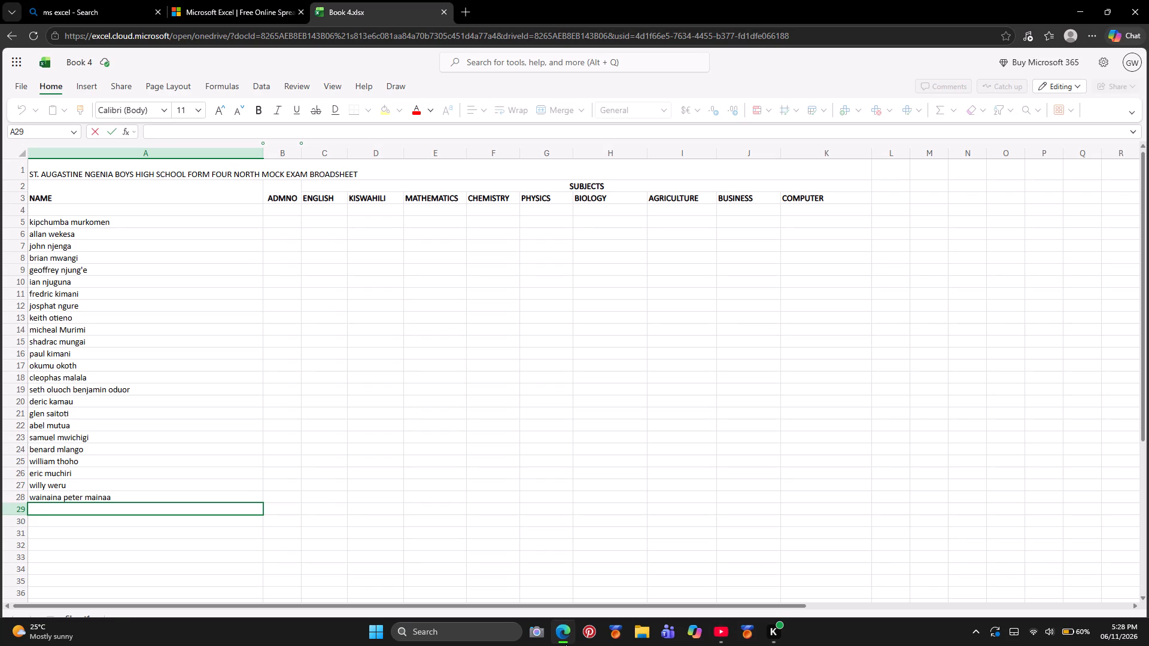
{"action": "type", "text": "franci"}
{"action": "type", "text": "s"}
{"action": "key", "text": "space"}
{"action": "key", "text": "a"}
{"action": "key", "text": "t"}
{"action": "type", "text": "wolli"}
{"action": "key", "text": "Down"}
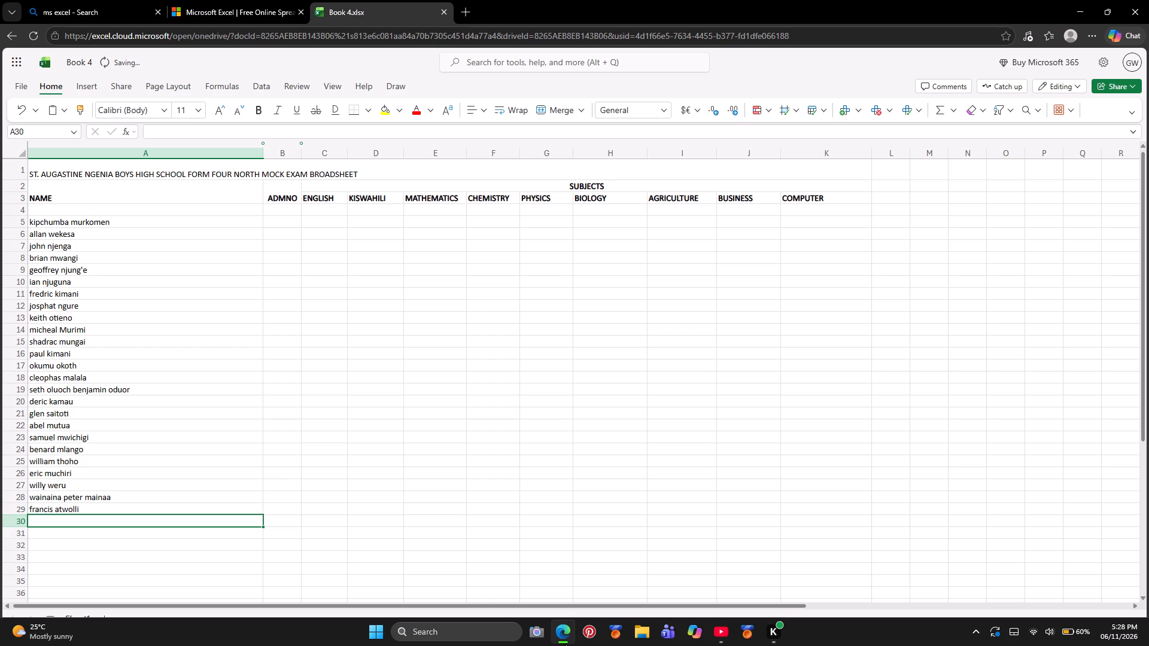
Enter the twenty-seventh student's first name and surname in lowercase in cell A30 of the NAME column.
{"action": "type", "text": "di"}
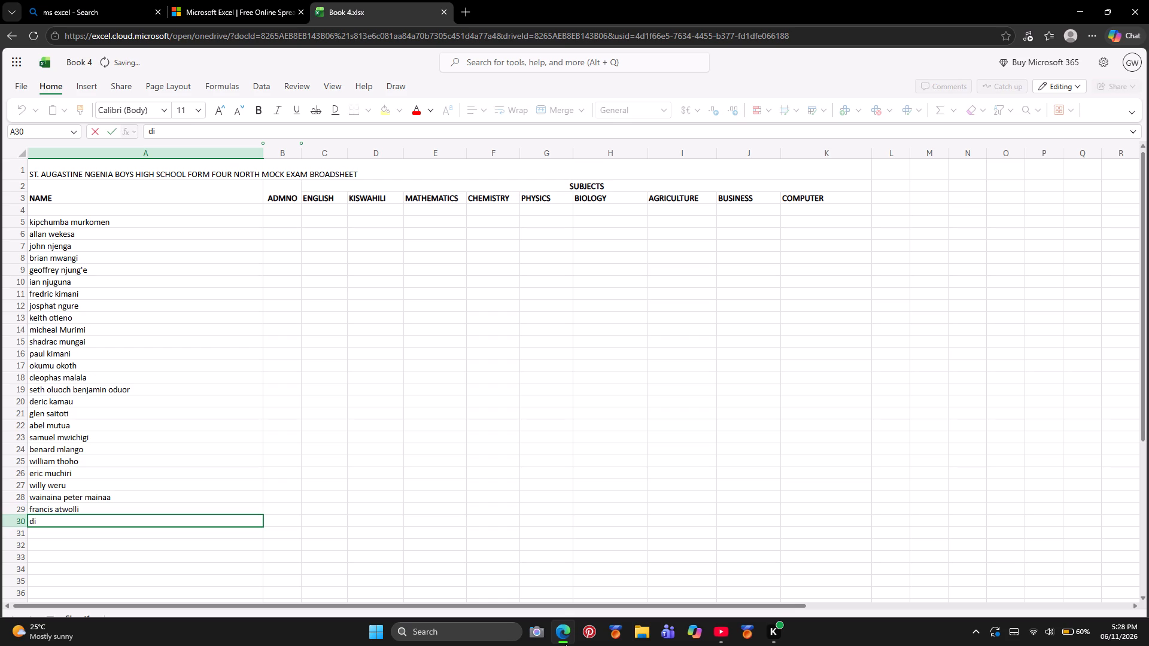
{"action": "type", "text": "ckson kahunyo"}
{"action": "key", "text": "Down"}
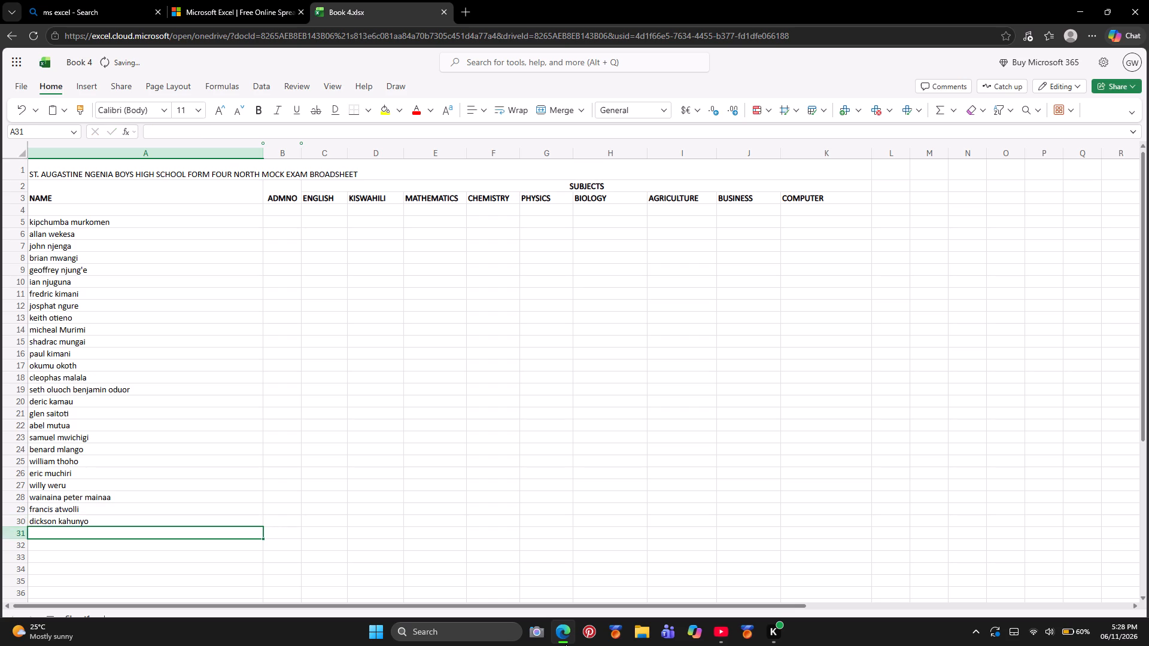
Enter the twenty-eighth student's first name and surname in lowercase in cell A31.
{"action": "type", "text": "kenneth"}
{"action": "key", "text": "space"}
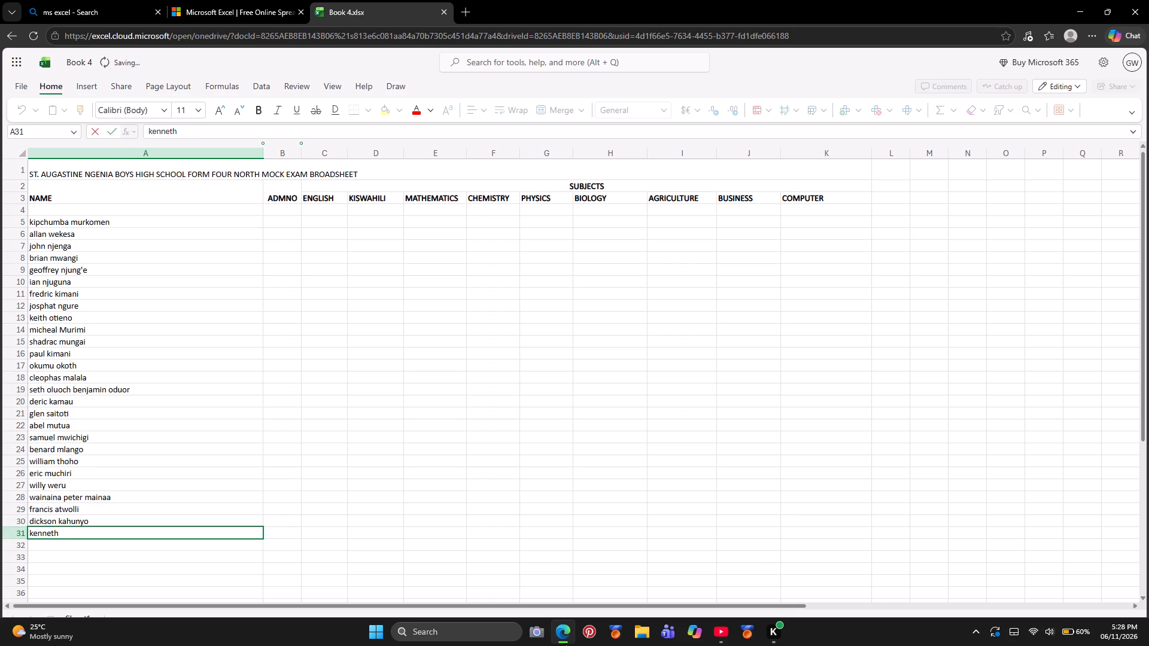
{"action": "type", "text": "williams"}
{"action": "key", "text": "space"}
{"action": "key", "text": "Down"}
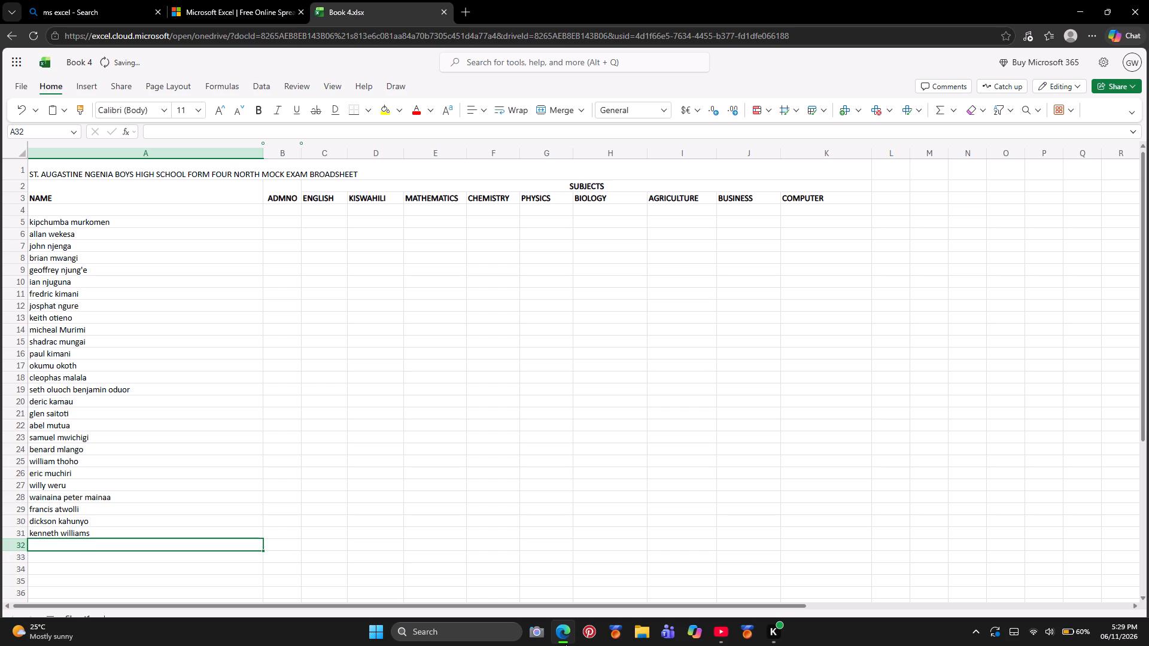
Enter the twenty-ninth student's first name and surname in lowercase in cell A32.
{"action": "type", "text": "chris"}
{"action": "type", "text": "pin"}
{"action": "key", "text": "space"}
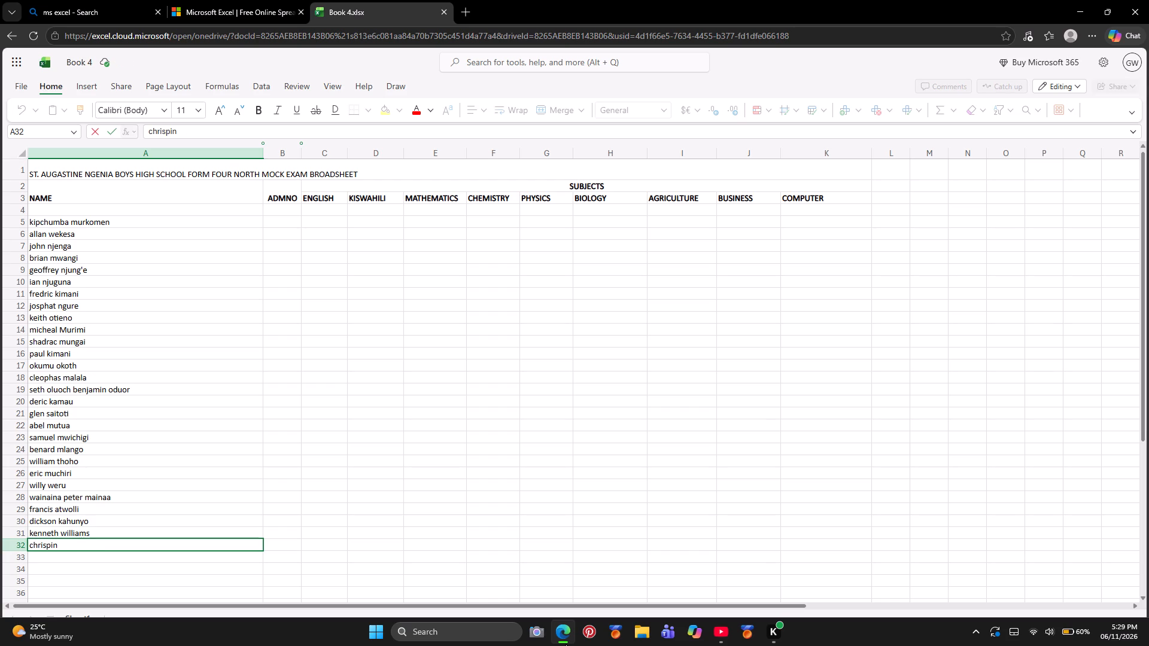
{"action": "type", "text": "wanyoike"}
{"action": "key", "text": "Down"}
Enter the thirtieth student's lowercase first name and capitalised surname in cell A33, correcting the spelling of the first name.
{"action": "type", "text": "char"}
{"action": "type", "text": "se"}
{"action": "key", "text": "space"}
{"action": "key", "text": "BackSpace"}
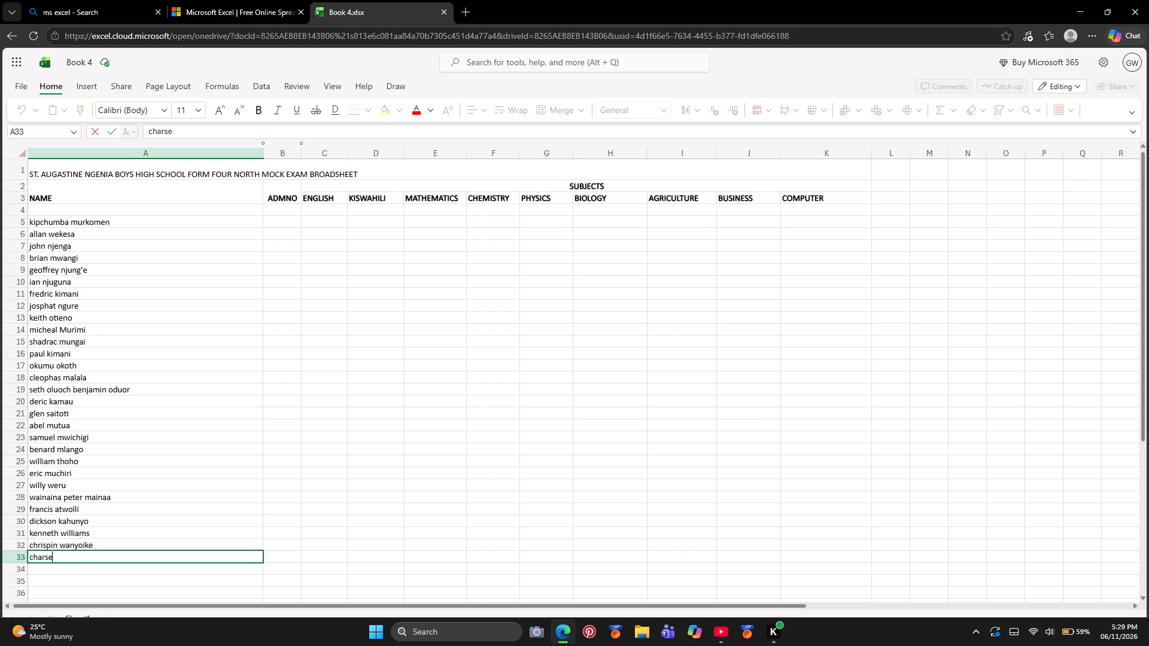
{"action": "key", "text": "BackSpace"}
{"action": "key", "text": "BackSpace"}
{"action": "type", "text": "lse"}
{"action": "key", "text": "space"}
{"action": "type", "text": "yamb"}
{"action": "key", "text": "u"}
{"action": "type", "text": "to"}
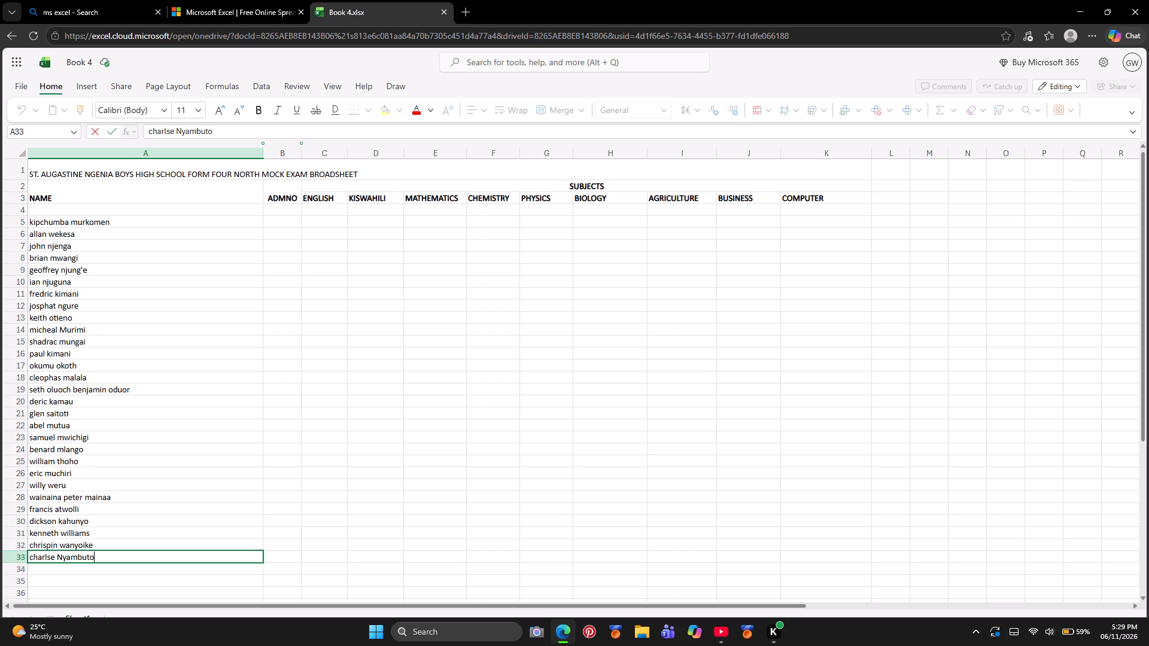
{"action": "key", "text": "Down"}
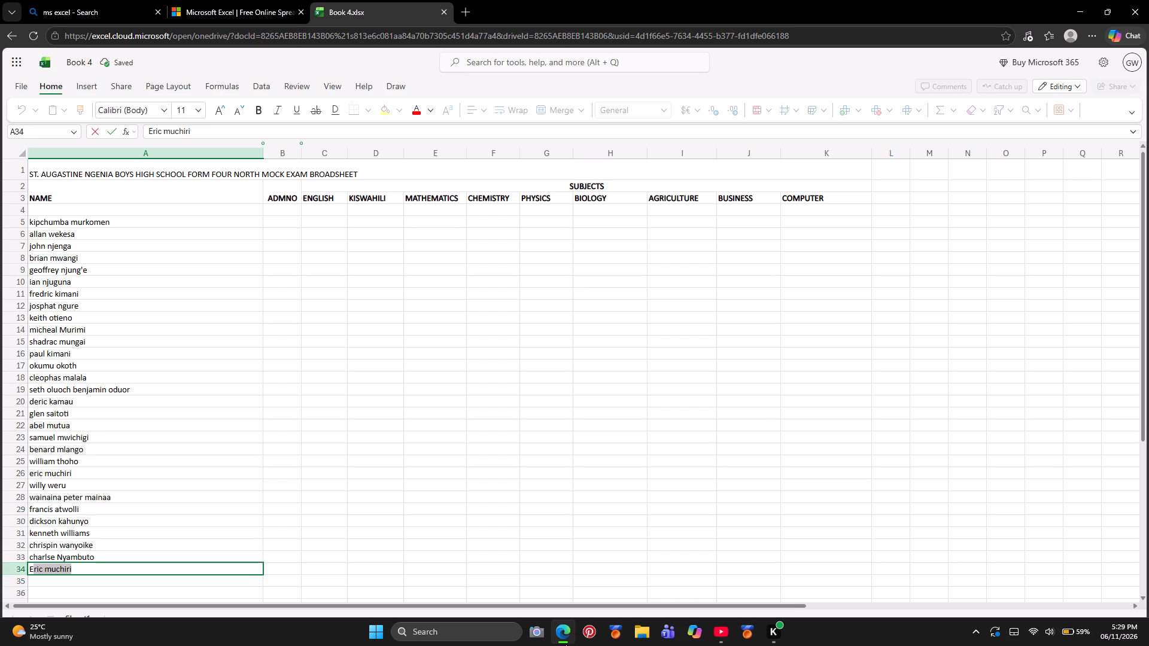
Enter the thirty-first student's capitalised first name and lowercase surname in cell A34, replacing the suggested completion.
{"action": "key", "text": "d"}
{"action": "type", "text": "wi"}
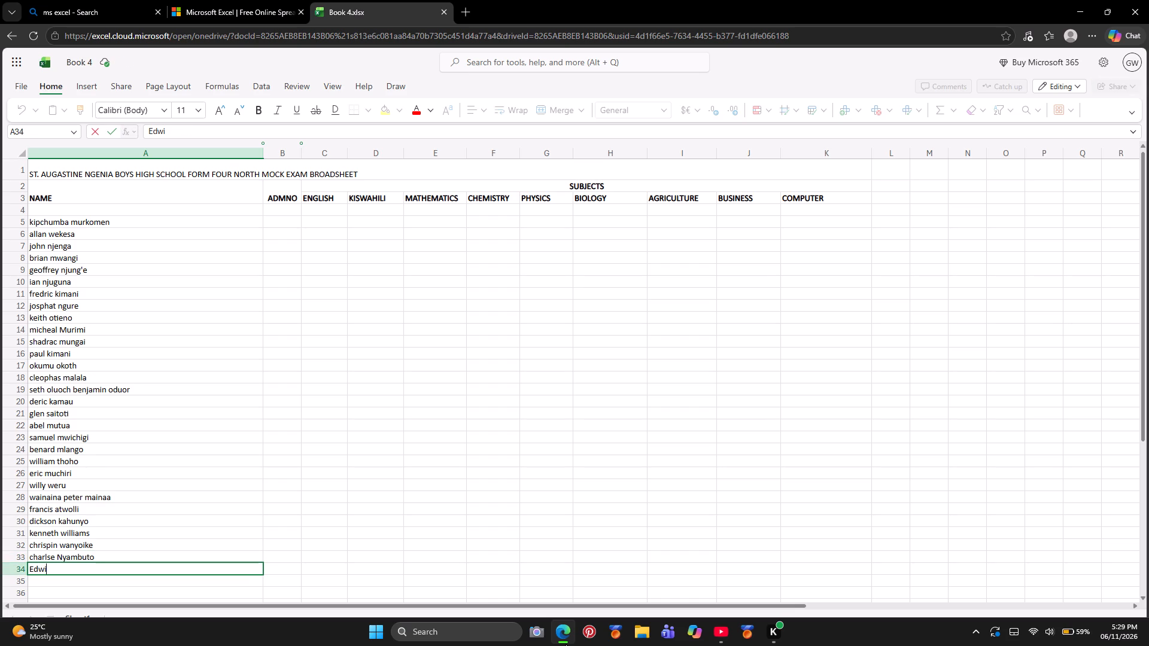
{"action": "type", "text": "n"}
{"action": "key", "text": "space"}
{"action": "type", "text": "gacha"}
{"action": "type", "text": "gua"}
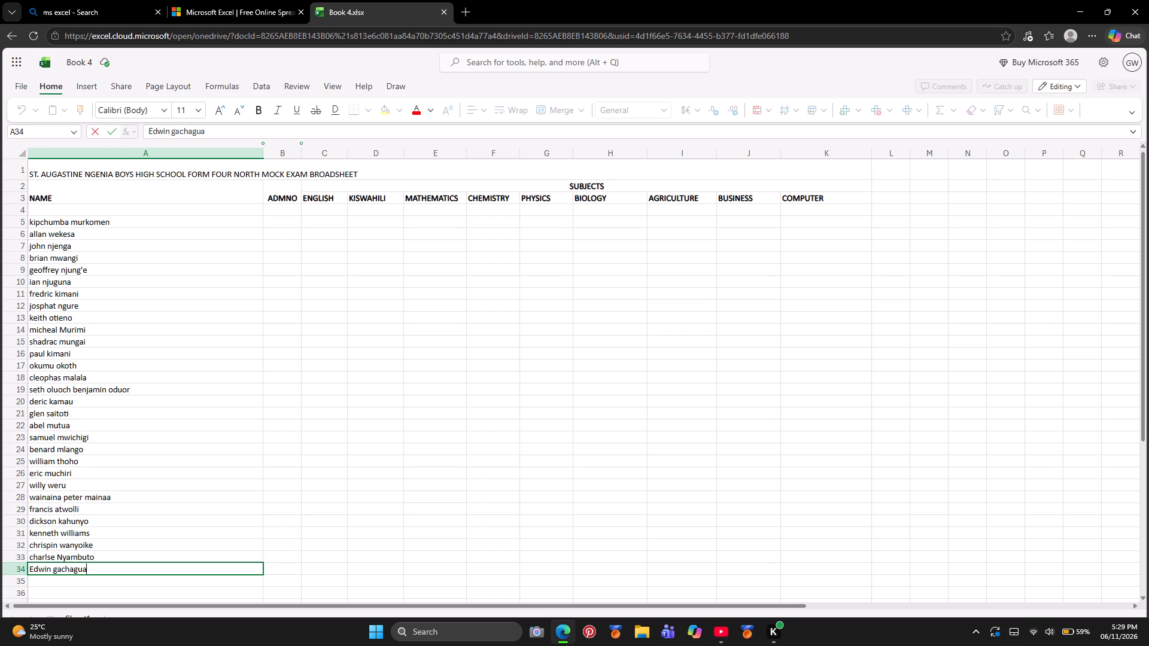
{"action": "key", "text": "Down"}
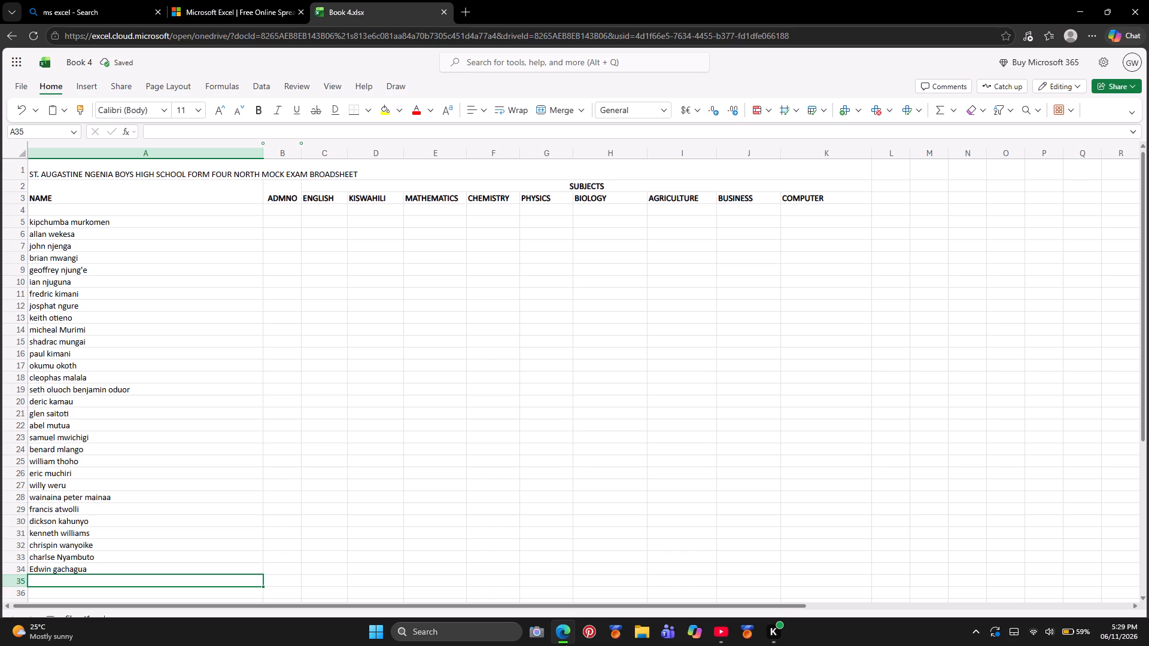
Enter the thirty-second student's lowercase first name and surname in cell A35, and return to the empty cell A4.
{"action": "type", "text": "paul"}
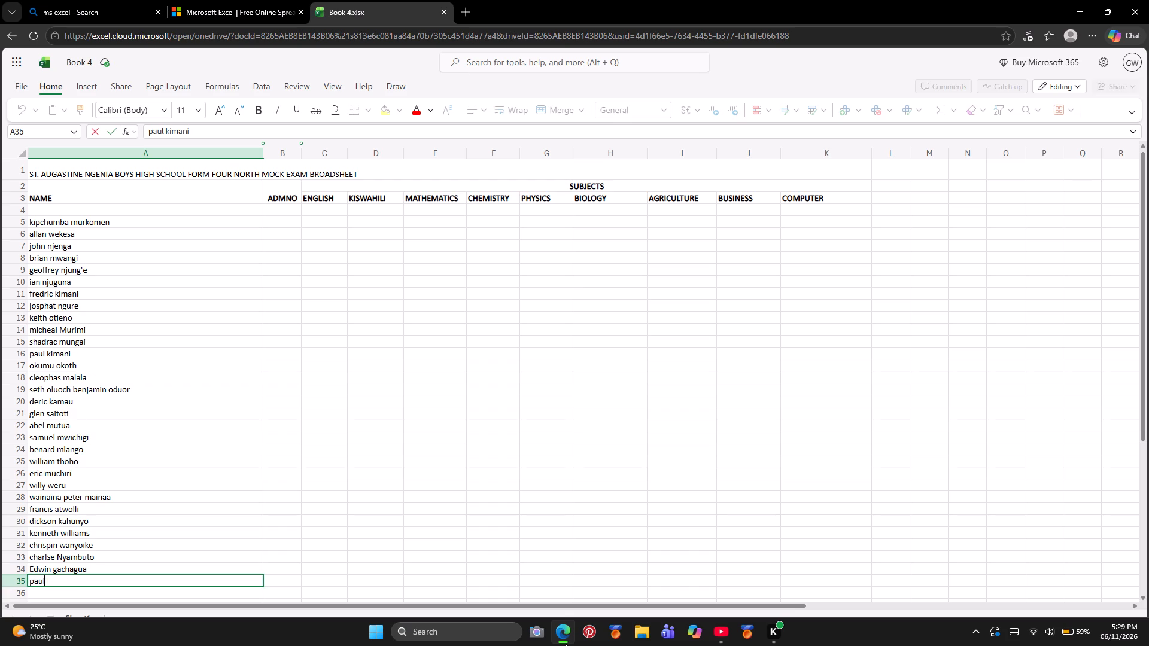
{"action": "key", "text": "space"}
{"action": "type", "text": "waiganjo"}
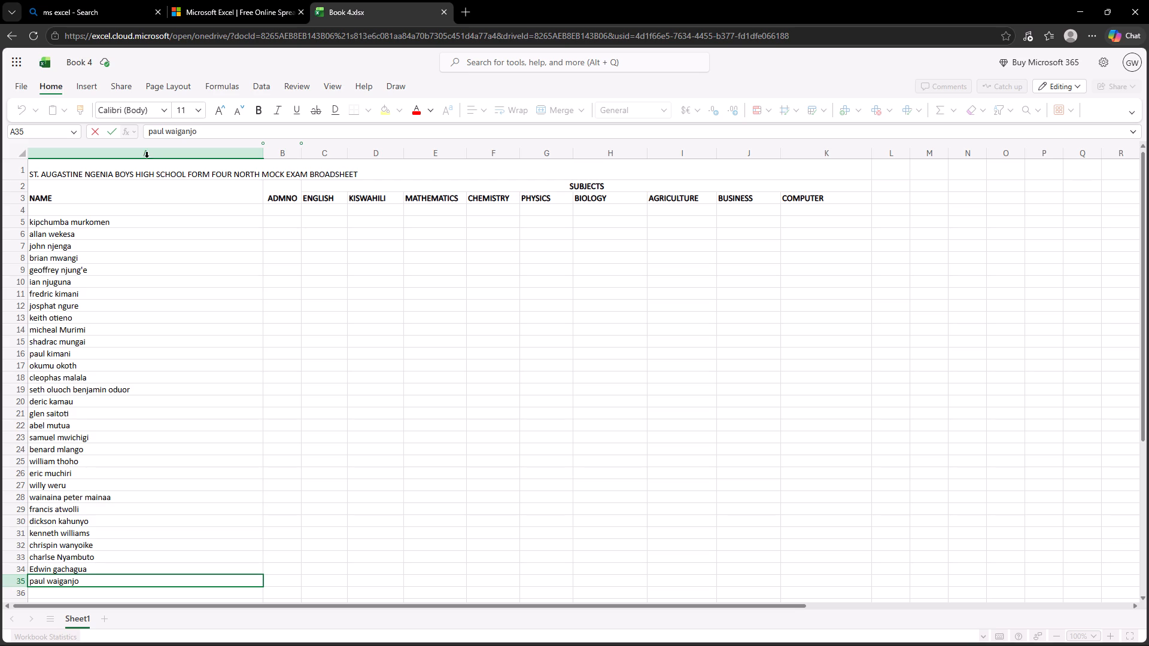
{"action": "left_click", "coordinate": [136, 211]}
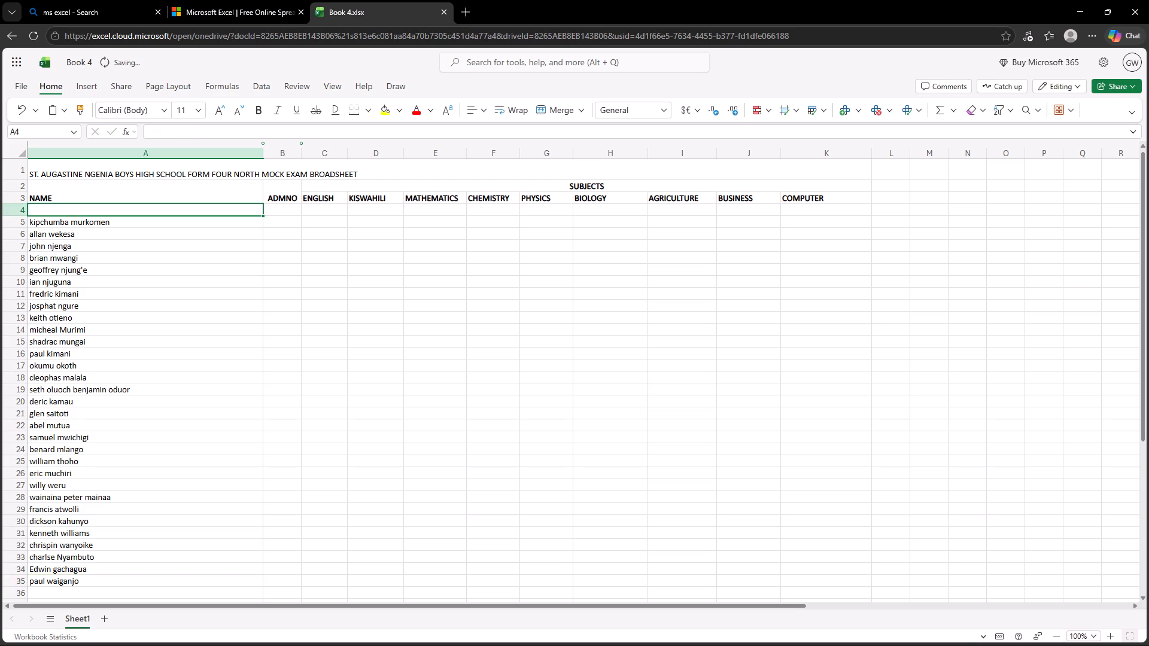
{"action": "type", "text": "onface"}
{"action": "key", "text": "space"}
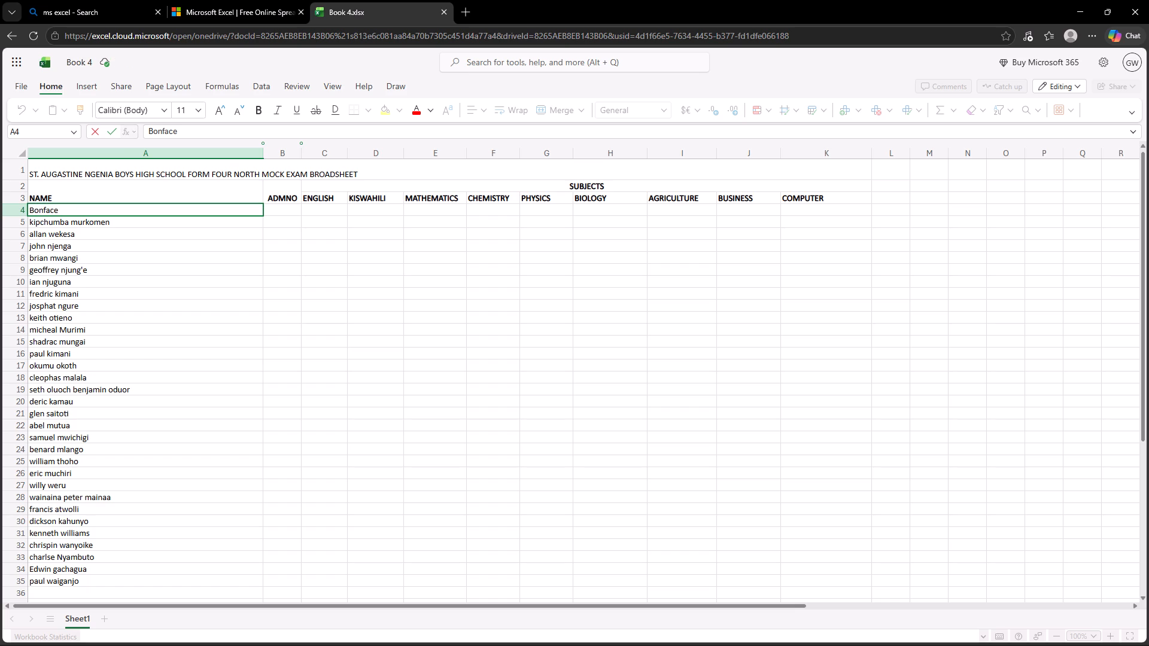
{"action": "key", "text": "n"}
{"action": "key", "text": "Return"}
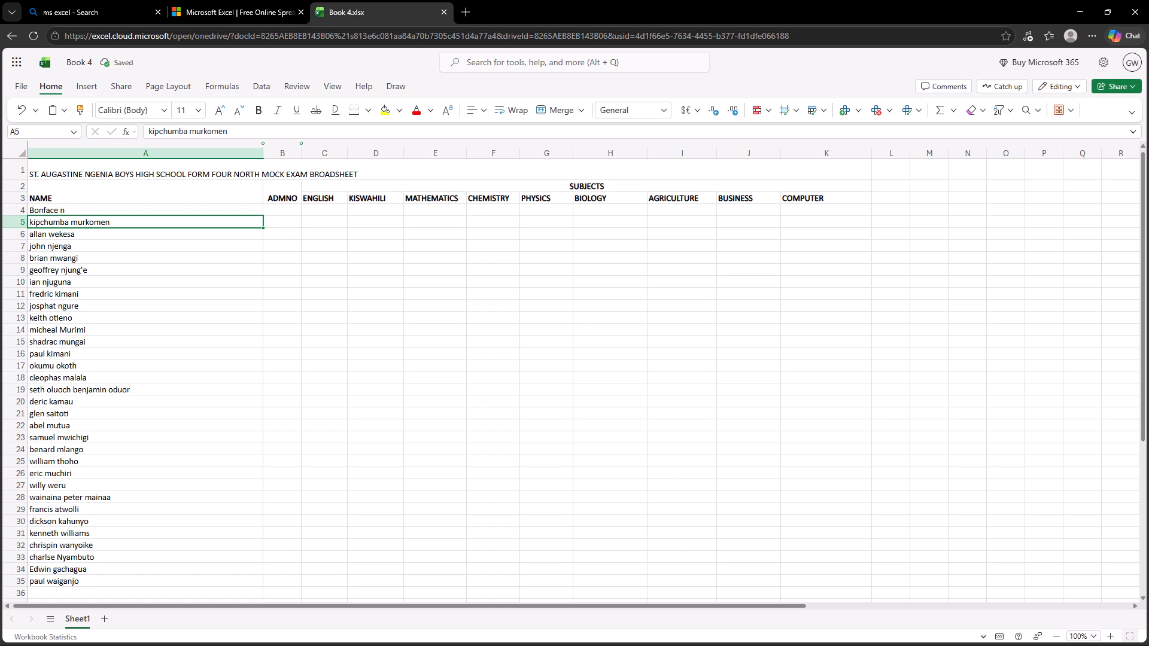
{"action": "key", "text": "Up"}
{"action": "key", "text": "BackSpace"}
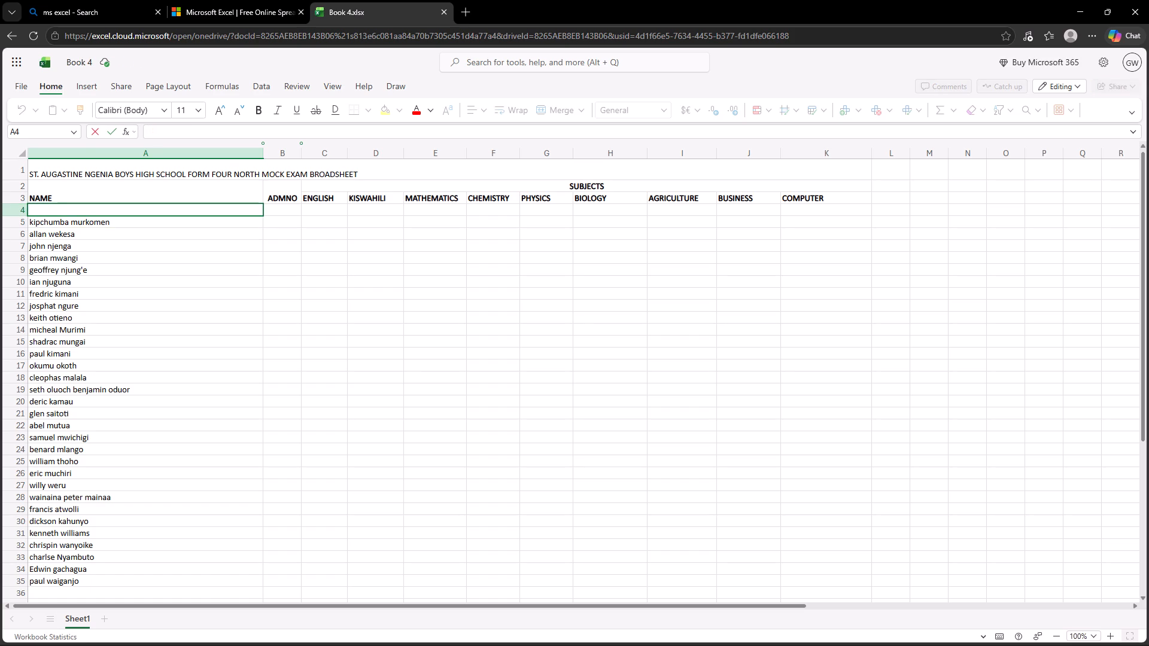
Enter the first student's first name and surname in cell A4, each starting with a capital letter.
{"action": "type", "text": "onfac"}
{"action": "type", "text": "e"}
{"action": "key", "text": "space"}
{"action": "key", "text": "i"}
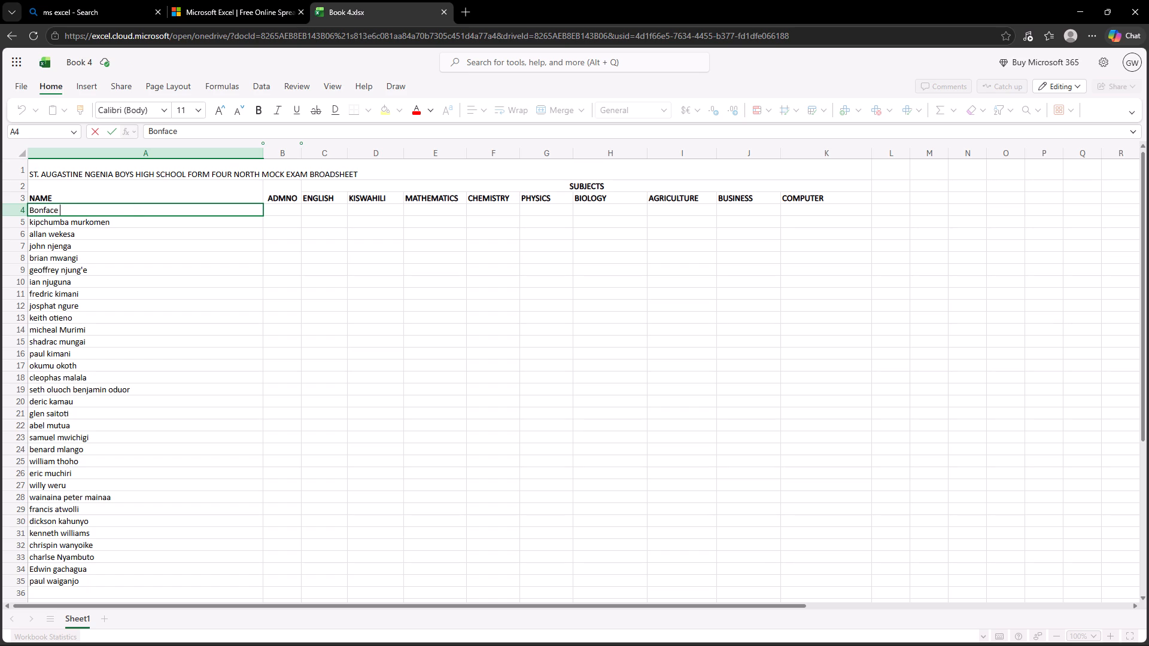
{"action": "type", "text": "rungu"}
Change the first letter of the student's first name in cell A5 to a capital K.
{"action": "left_click", "coordinate": [35, 226]}
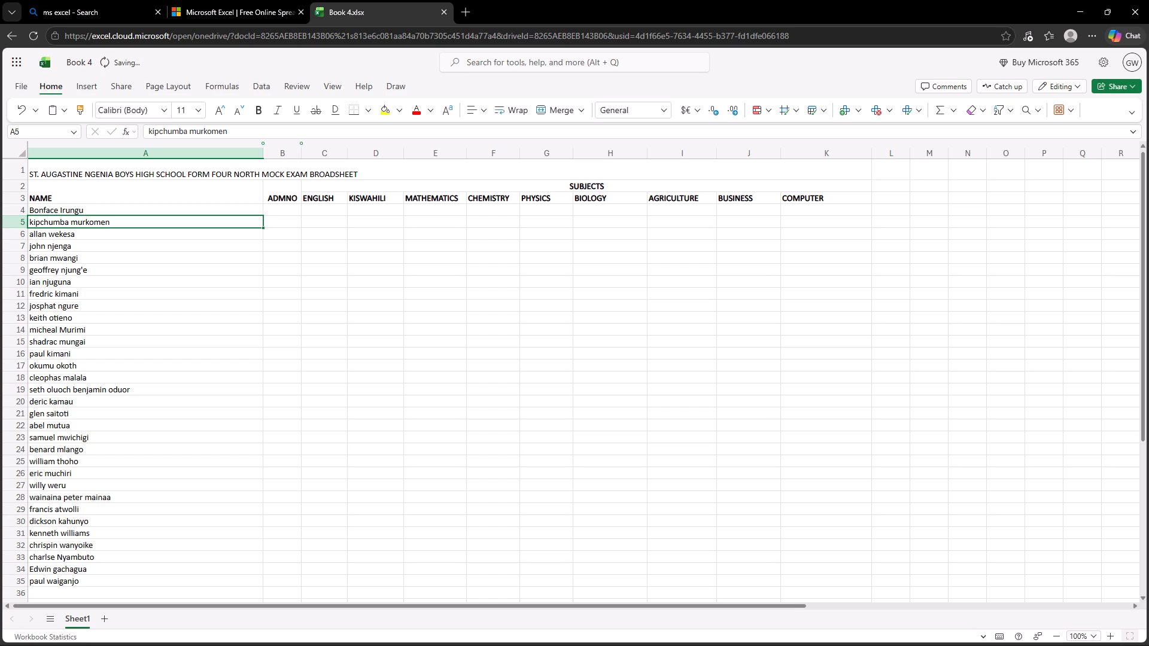
{"action": "left_click", "coordinate": [118, 221]}
{"action": "key", "text": "Left"}
{"action": "key", "text": "Left"}
{"action": "key", "text": "Left"}
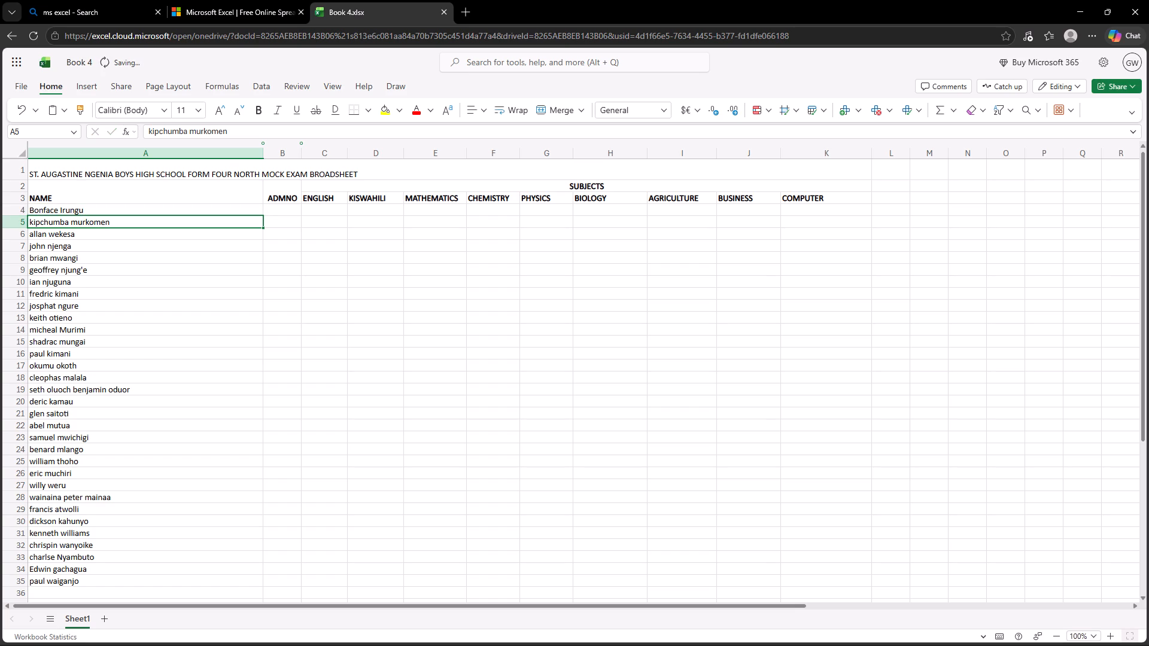
{"action": "key", "text": "Left"}
{"action": "key", "text": "Left"}
{"action": "key", "text": "Left"}
{"action": "double_click", "coordinate": [118, 221]}
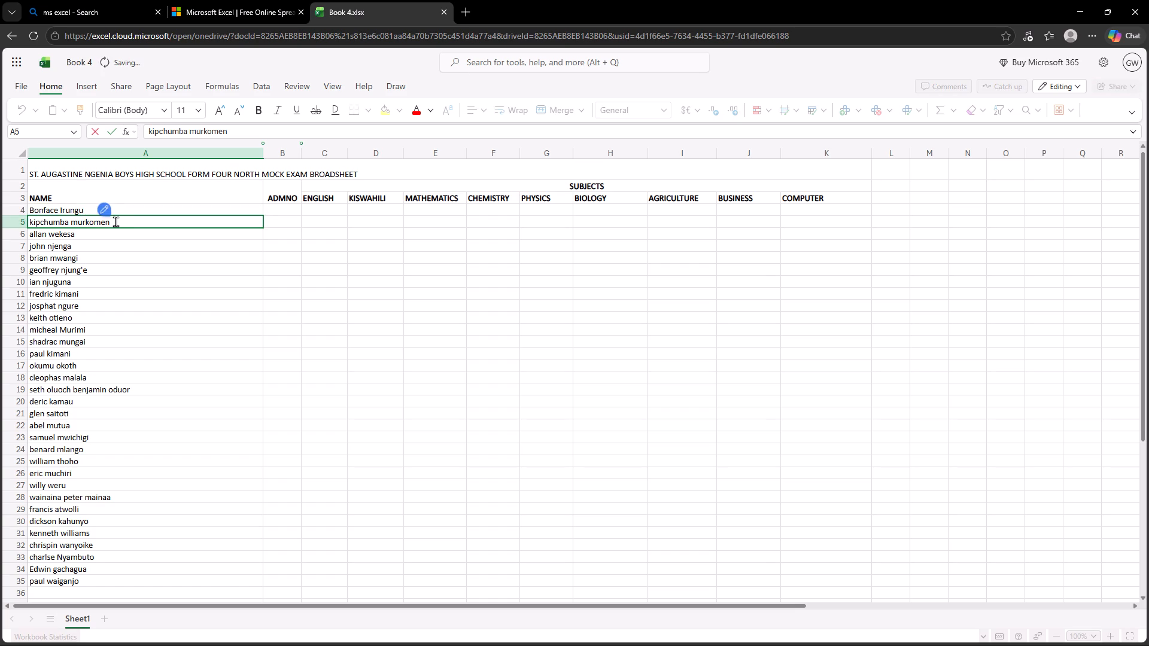
{"action": "key", "text": "Left"}
{"action": "key", "text": "Left"}
{"action": "key", "text": "Left"}
{"action": "key", "text": "Left"}
{"action": "key", "text": "Left"}
{"action": "key", "text": "Left"}
{"action": "key", "text": "Left"}
{"action": "key", "text": "Left"}
{"action": "key", "text": "Left"}
{"action": "key", "text": "Left"}
{"action": "key", "text": "Left"}
{"action": "key", "text": "Left"}
{"action": "key", "text": "Left"}
{"action": "key", "text": "Left"}
{"action": "key", "text": "Left"}
{"action": "key", "text": "Left"}
{"action": "key", "text": "Left"}
{"action": "key", "text": "Left"}
{"action": "key", "text": "BackSpace"}
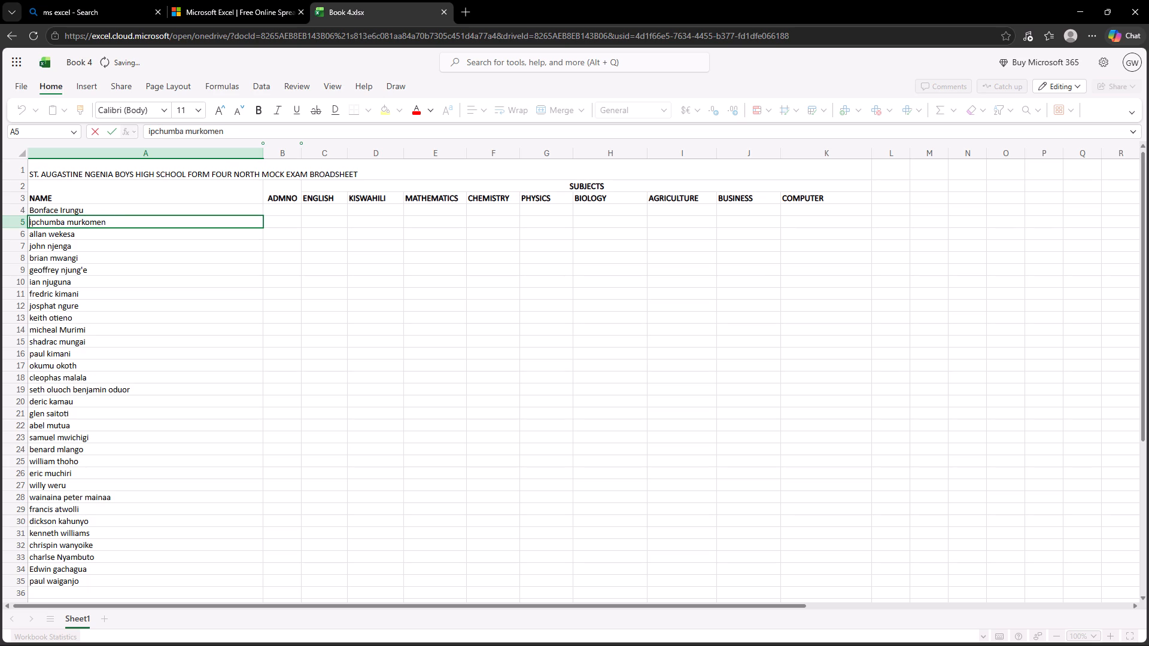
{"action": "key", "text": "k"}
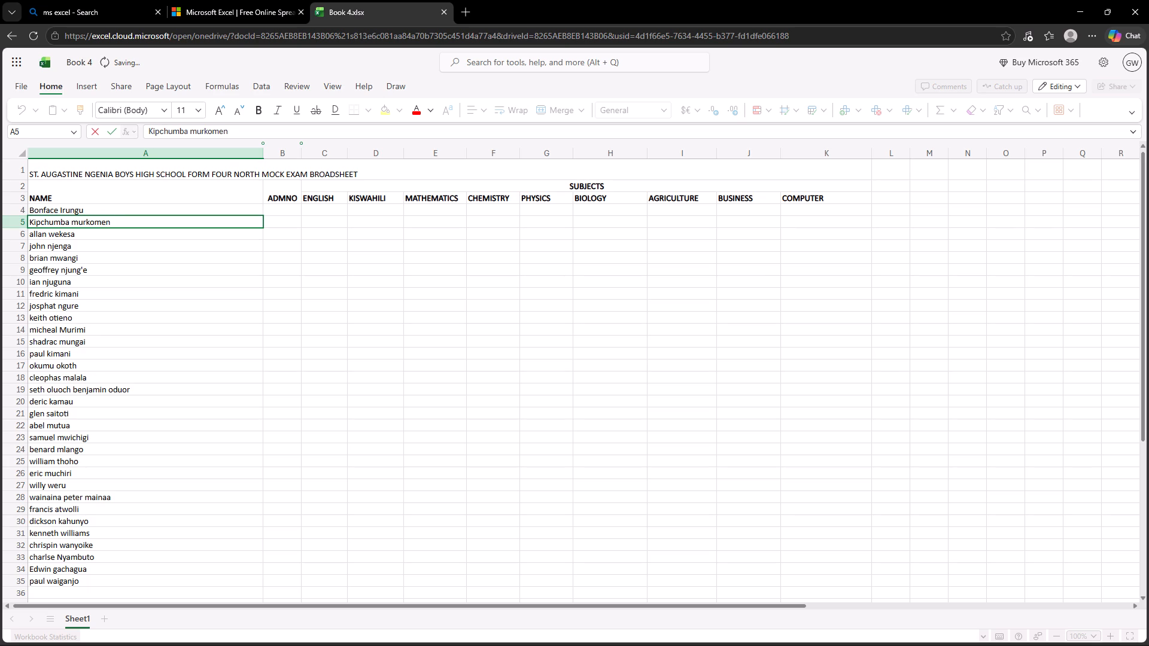
Change the first letter of the student's surname in cell A5 to a capital M.
{"action": "left_click", "coordinate": [79, 223]}
{"action": "key", "text": "BackSpace"}
{"action": "left_click", "coordinate": [34, 237]}
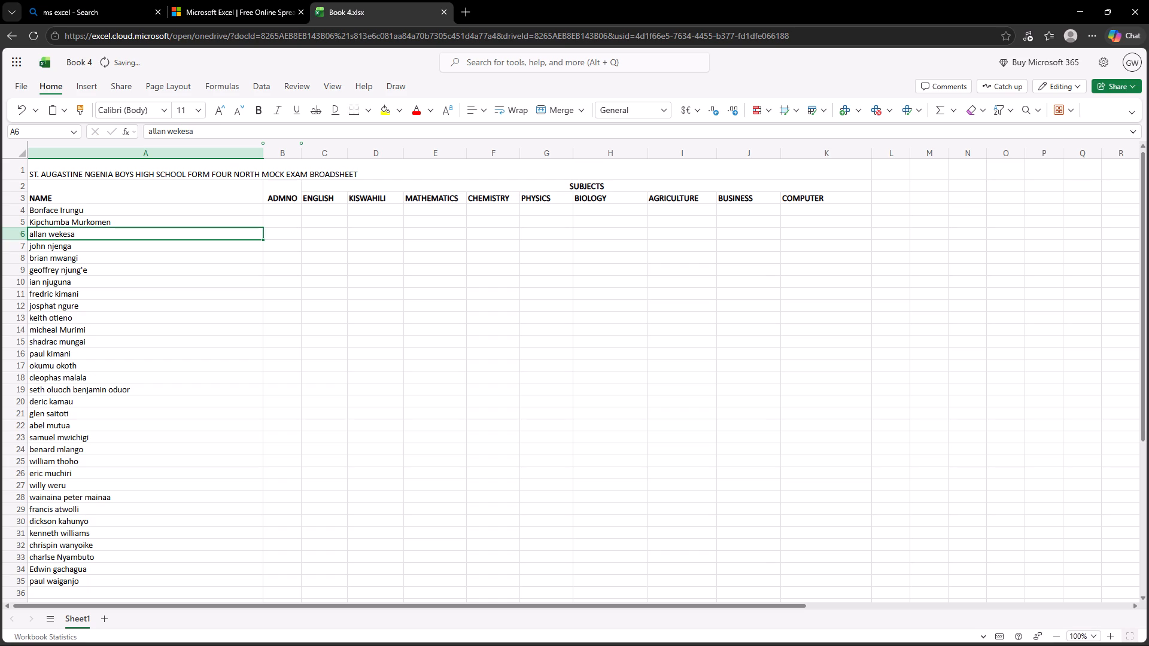
Select the student names in A6:A35 and open the additional font style options, dismissing the data replacement prompt.
{"action": "left_click_drag", "start_coordinate": [29, 236], "coordinate": [76, 292]}
{"action": "left_click", "coordinate": [62, 231]}
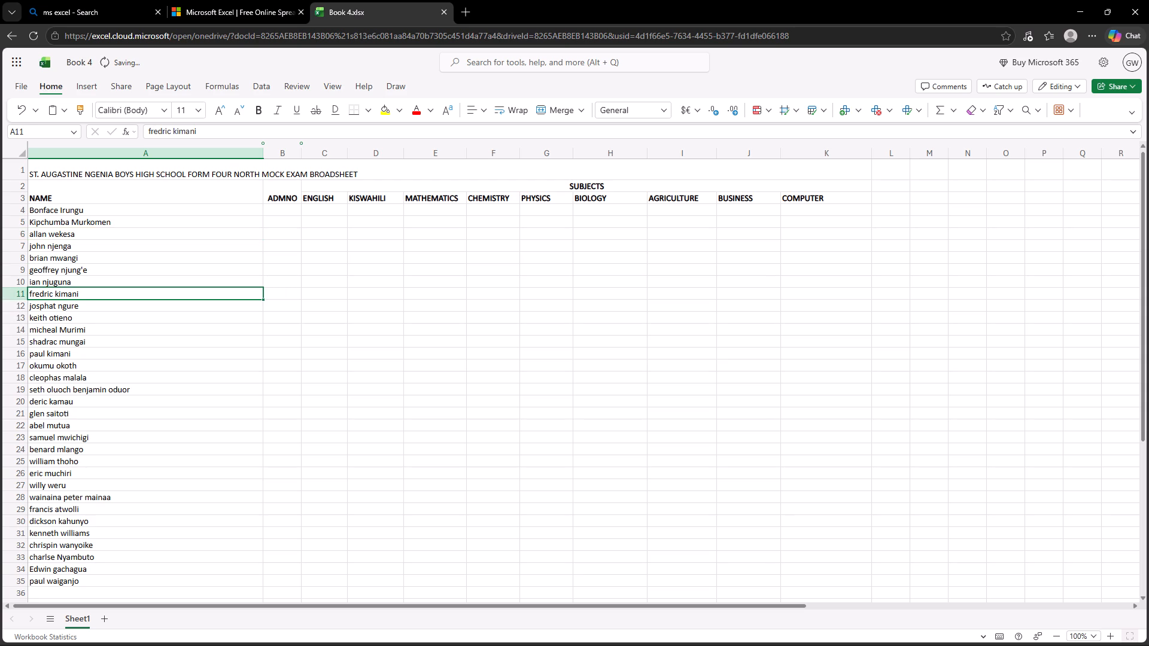
{"action": "left_click_drag", "start_coordinate": [65, 233], "coordinate": [76, 291]}
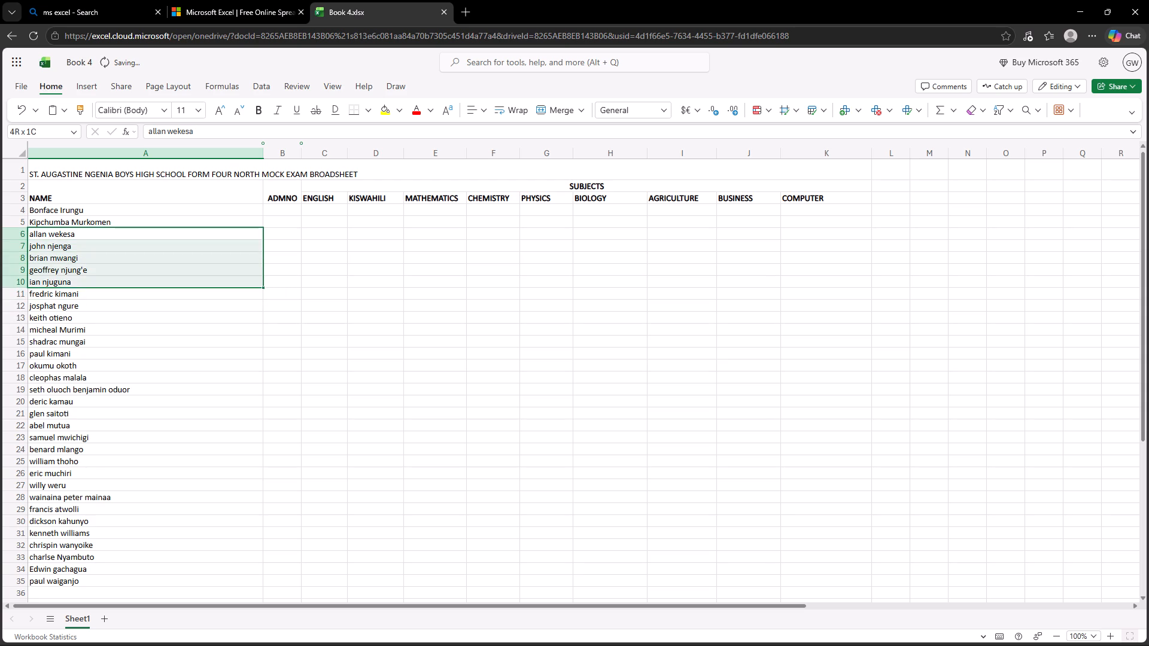
{"action": "left_click_drag", "start_coordinate": [76, 291], "coordinate": [101, 564]}
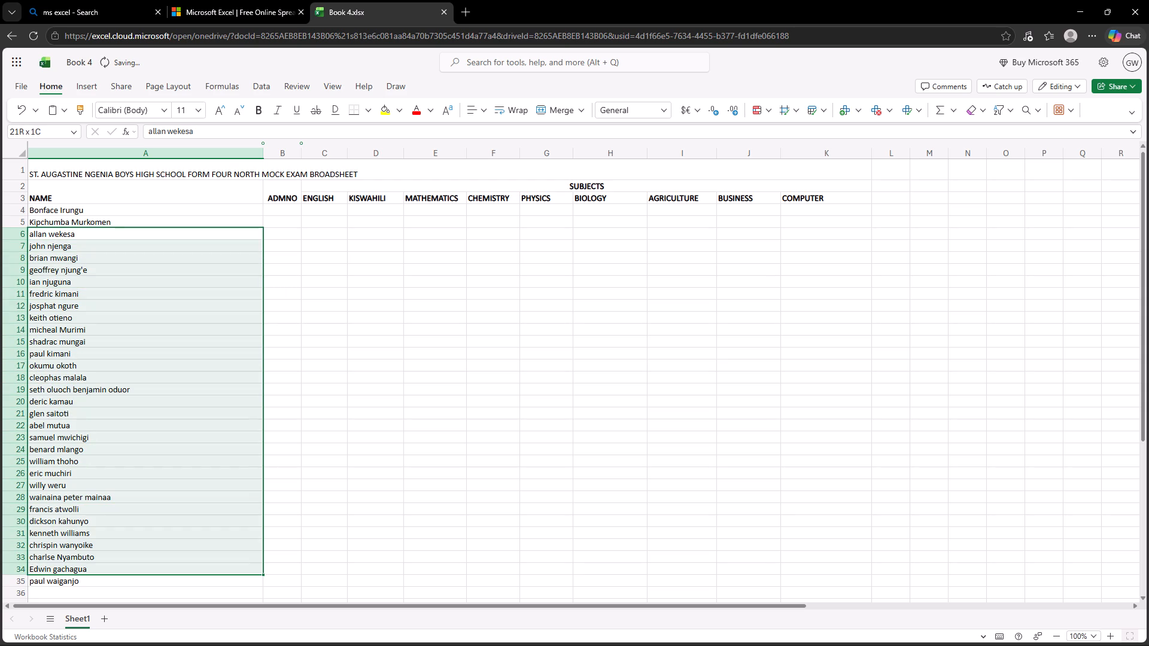
{"action": "left_click_drag", "start_coordinate": [101, 564], "coordinate": [101, 576]}
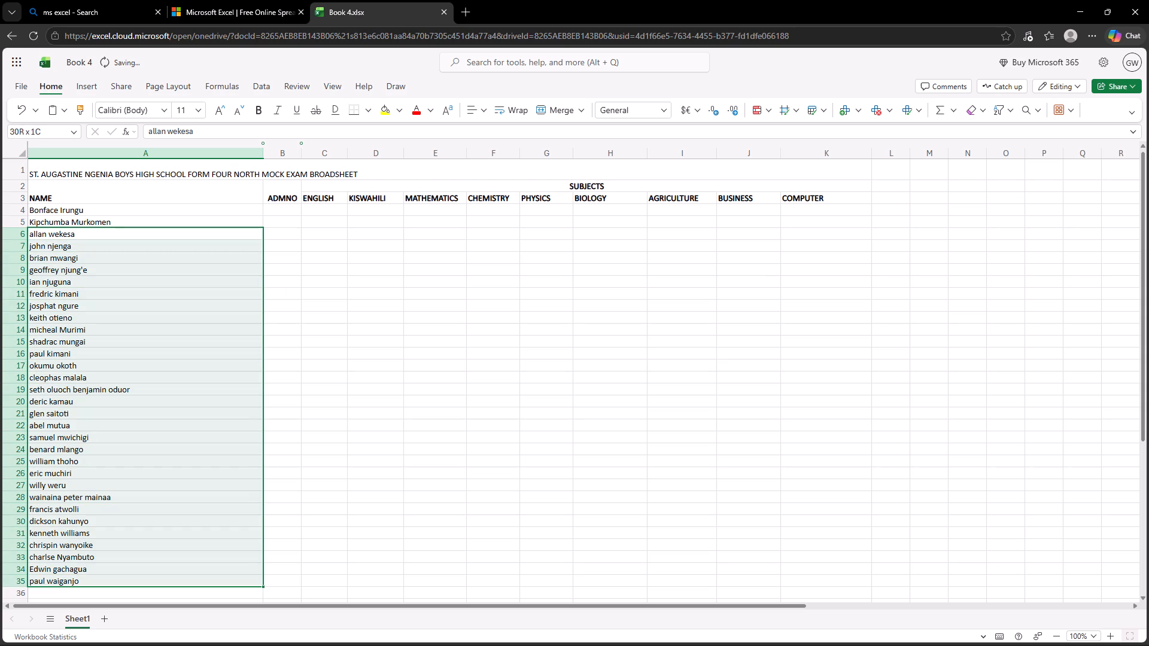
{"action": "left_click_drag", "start_coordinate": [101, 576], "coordinate": [100, 576]}
{"action": "left_click", "coordinate": [445, 113]}
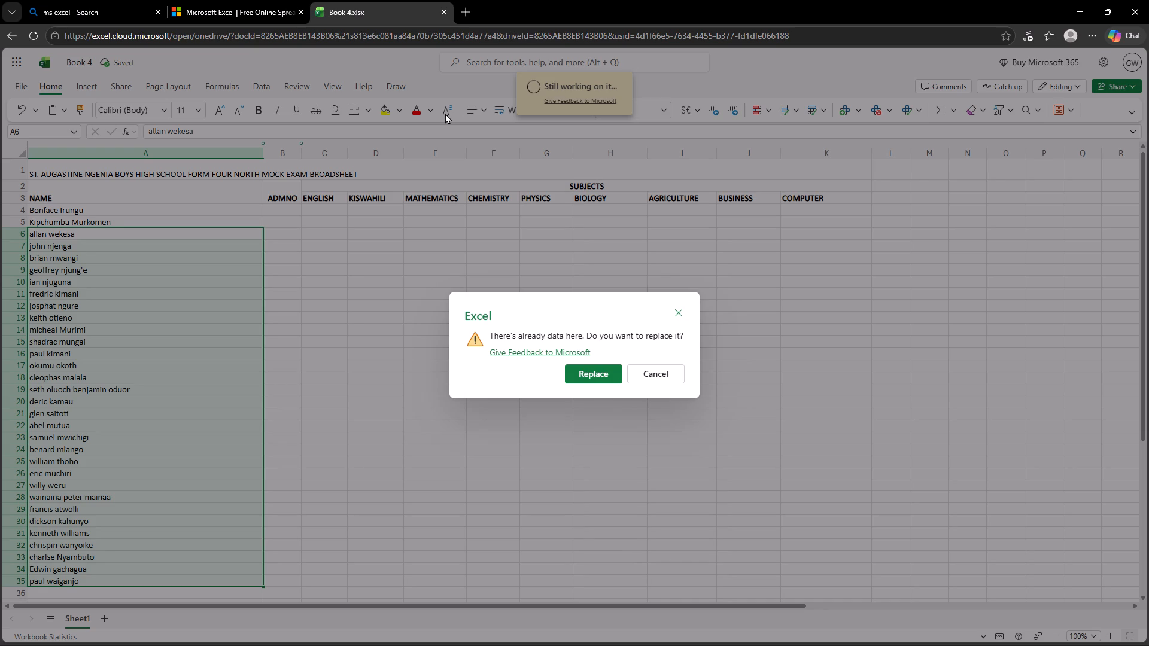
{"action": "left_click", "coordinate": [674, 307]}
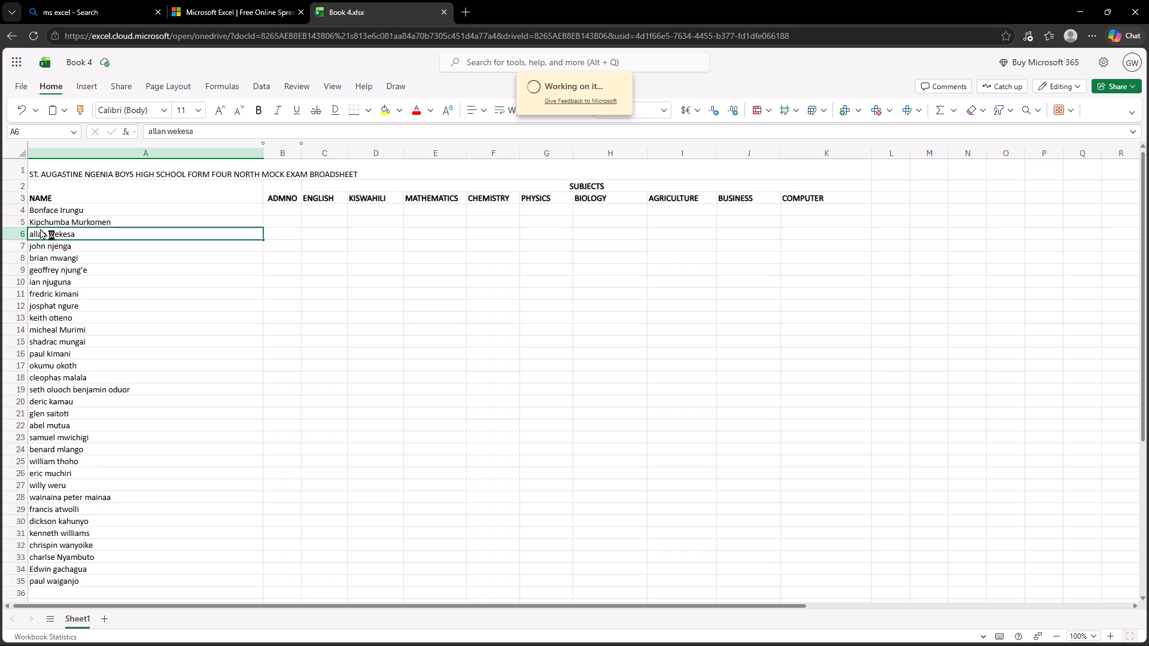
Reselect the student names in A6:A35 and view the font colour choices without applying any.
{"action": "left_click_drag", "start_coordinate": [40, 228], "coordinate": [58, 251]}
{"action": "left_click_drag", "start_coordinate": [79, 230], "coordinate": [90, 276]}
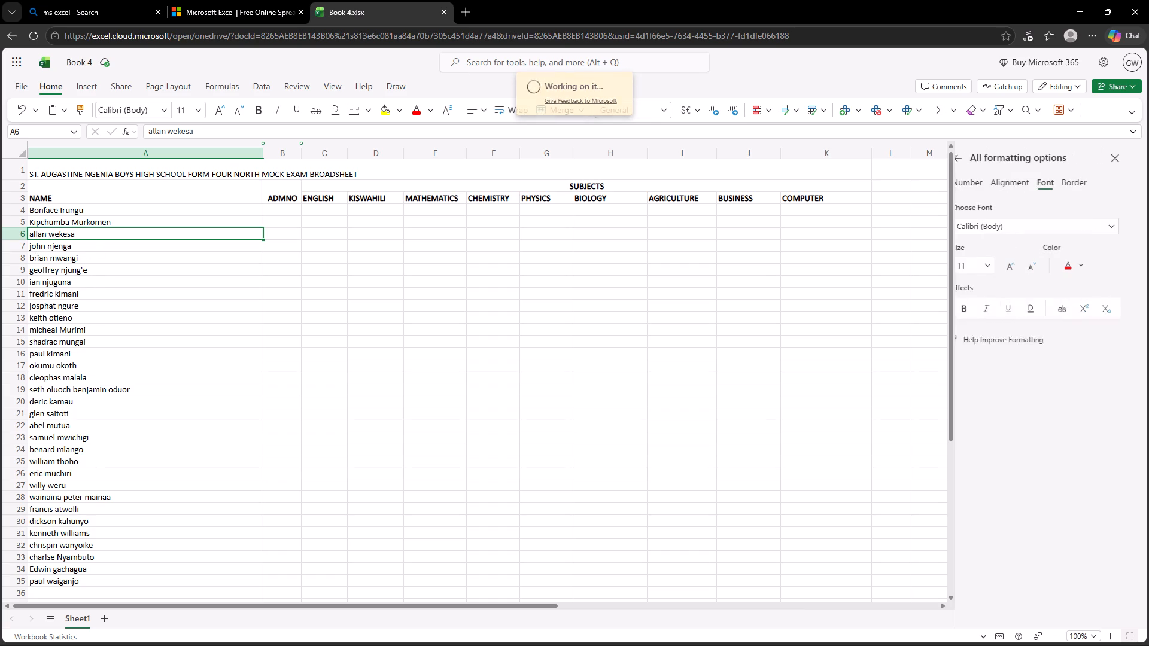
{"action": "left_click_drag", "start_coordinate": [39, 237], "coordinate": [46, 242]}
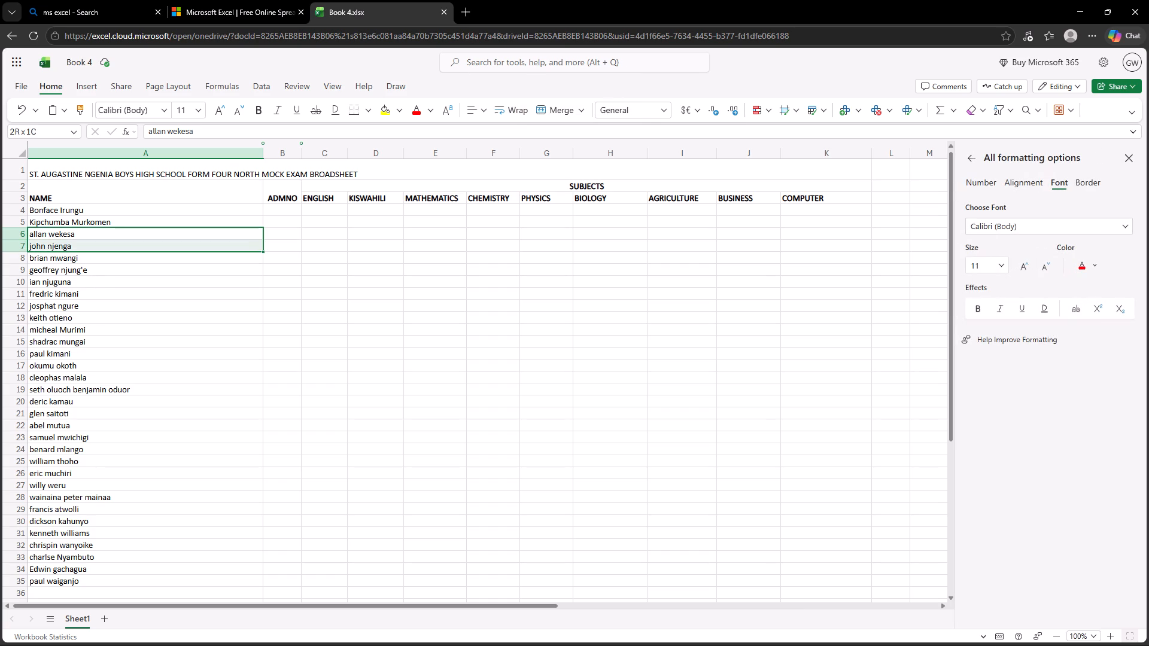
{"action": "left_click_drag", "start_coordinate": [46, 242], "coordinate": [81, 387]}
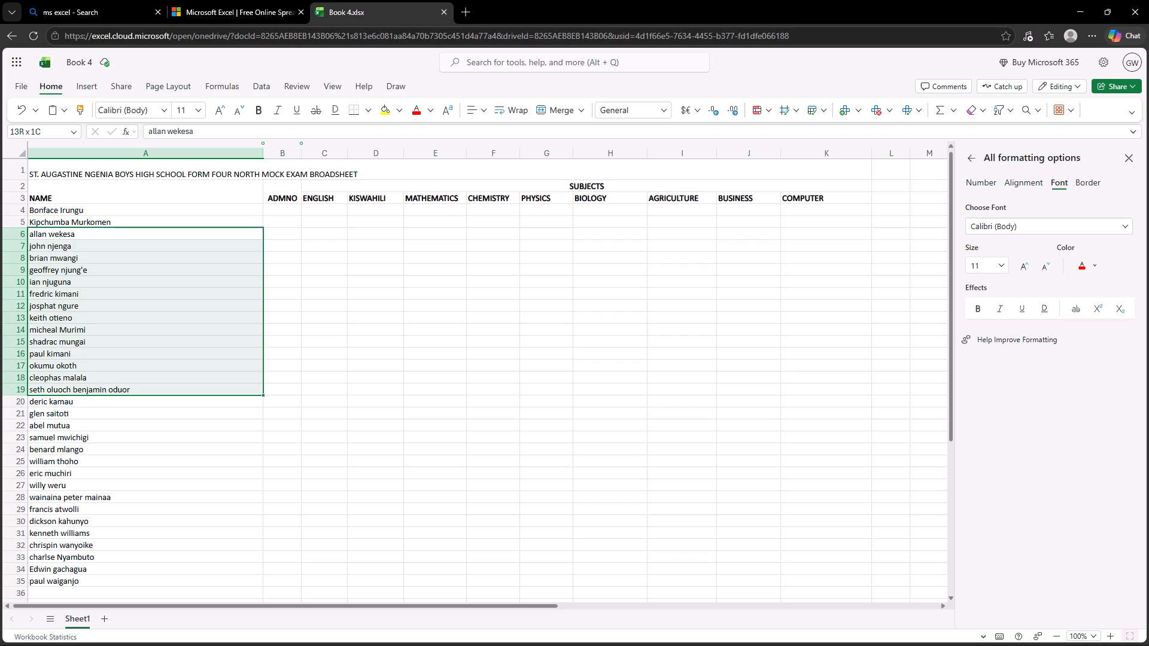
{"action": "left_click_drag", "start_coordinate": [81, 387], "coordinate": [99, 584]}
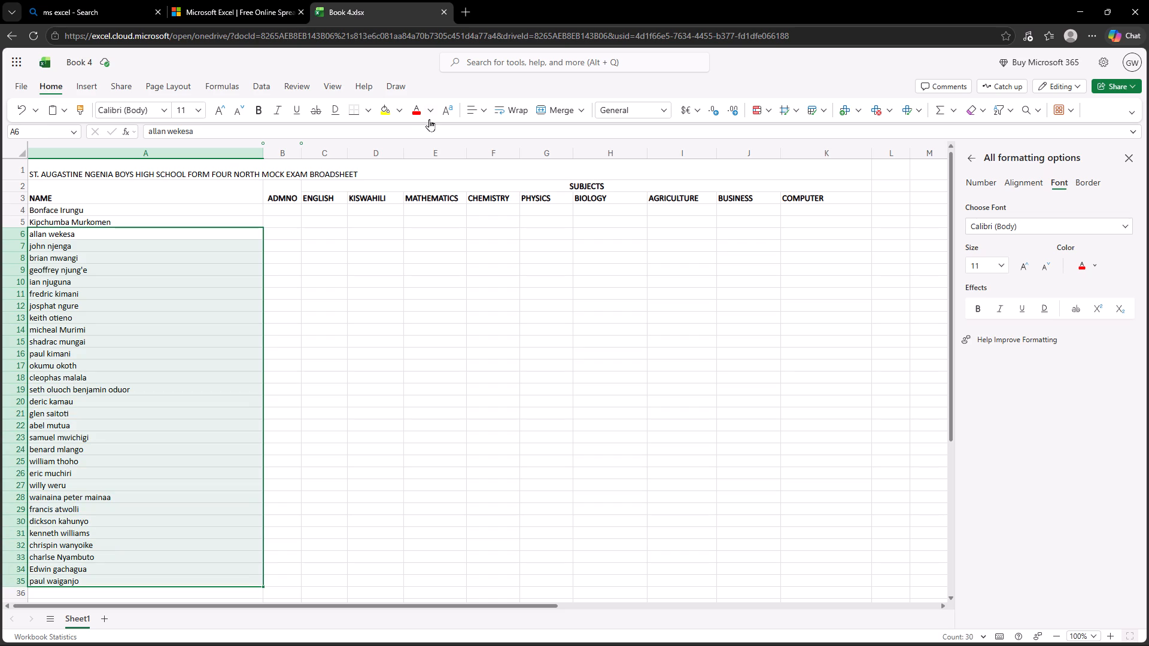
{"action": "left_click", "coordinate": [431, 115]}
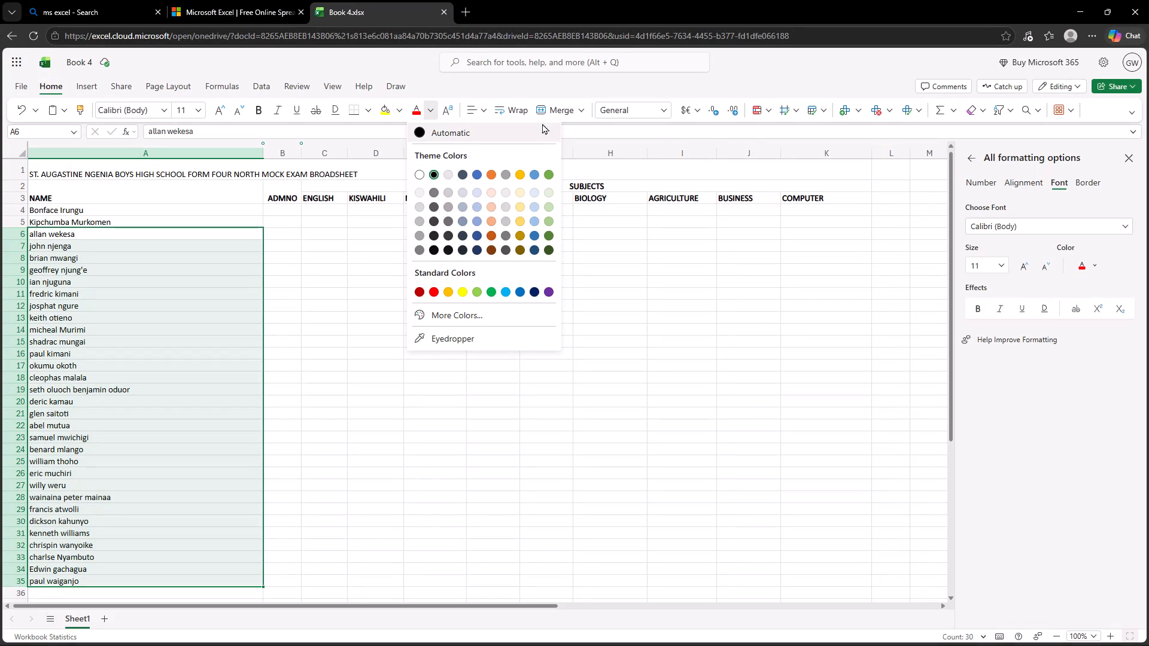
{"action": "left_click", "coordinate": [558, 78]}
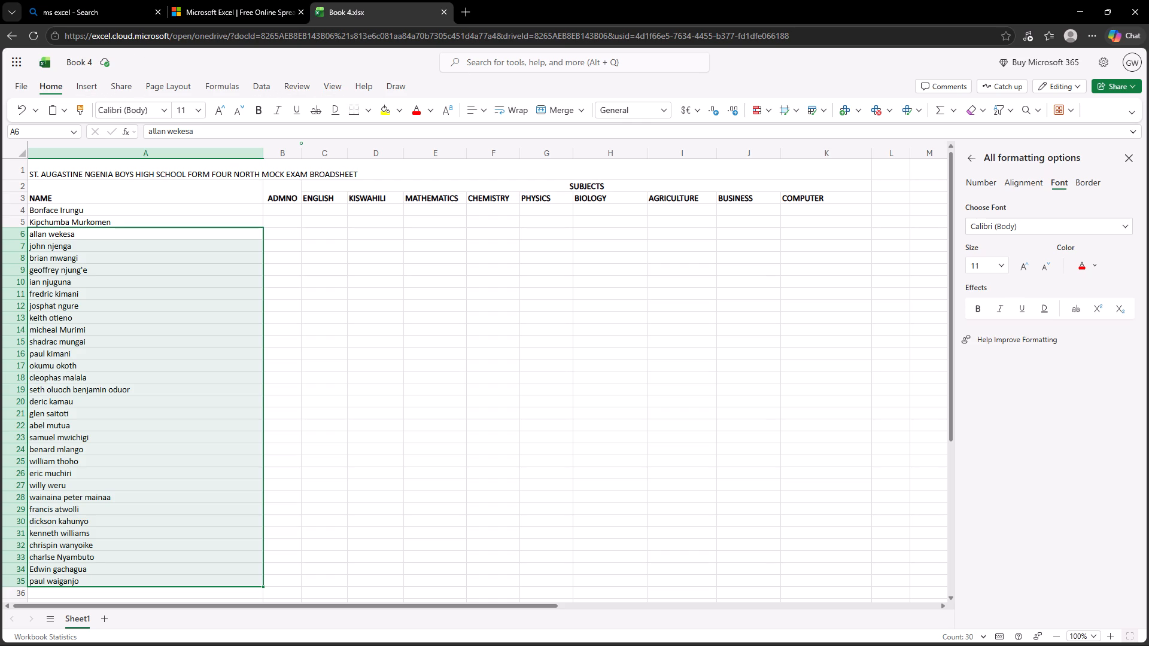
Capitalise the first letters of the student's first name and surname in cell A6, using A and W.
{"action": "left_click", "coordinate": [118, 236]}
{"action": "double_click", "coordinate": [118, 236]}
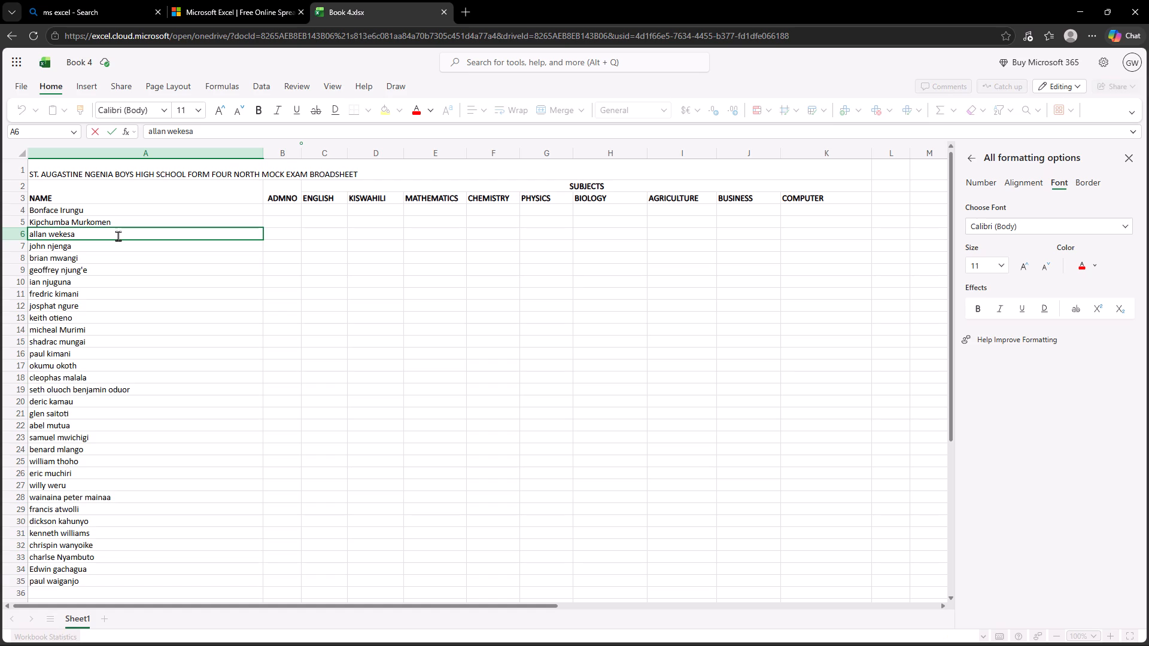
{"action": "key", "text": "Left"}
{"action": "key", "text": "Left"}
{"action": "key", "text": "Left"}
{"action": "key", "text": "Left"}
{"action": "key", "text": "Left"}
{"action": "key", "text": "Left"}
{"action": "key", "text": "Left"}
{"action": "key", "text": "Left"}
{"action": "key", "text": "Left"}
{"action": "key", "text": "Left"}
{"action": "key", "text": "Left"}
{"action": "key", "text": "Left"}
{"action": "key", "text": "BackSpace"}
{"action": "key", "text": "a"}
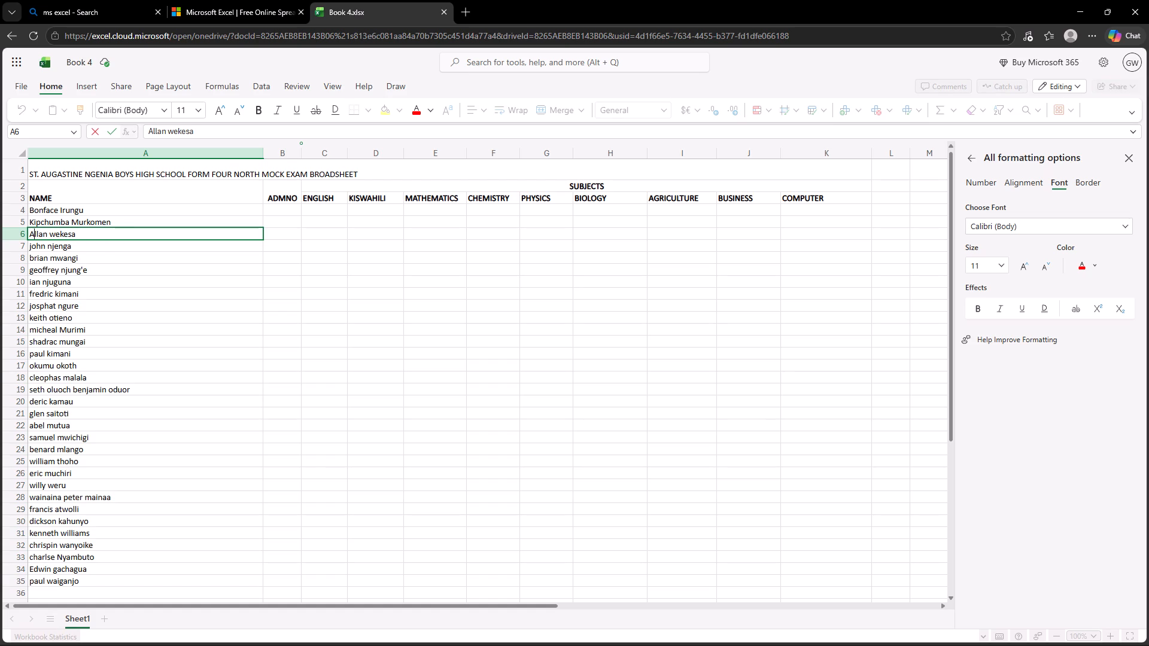
{"action": "key", "text": "Right"}
{"action": "key", "text": "Right"}
{"action": "key", "text": "Right"}
{"action": "key", "text": "Right"}
{"action": "key", "text": "Right"}
{"action": "key", "text": "Right"}
{"action": "key", "text": "BackSpace"}
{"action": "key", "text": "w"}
{"action": "key", "text": "Down"}
{"action": "key", "text": "Down"}
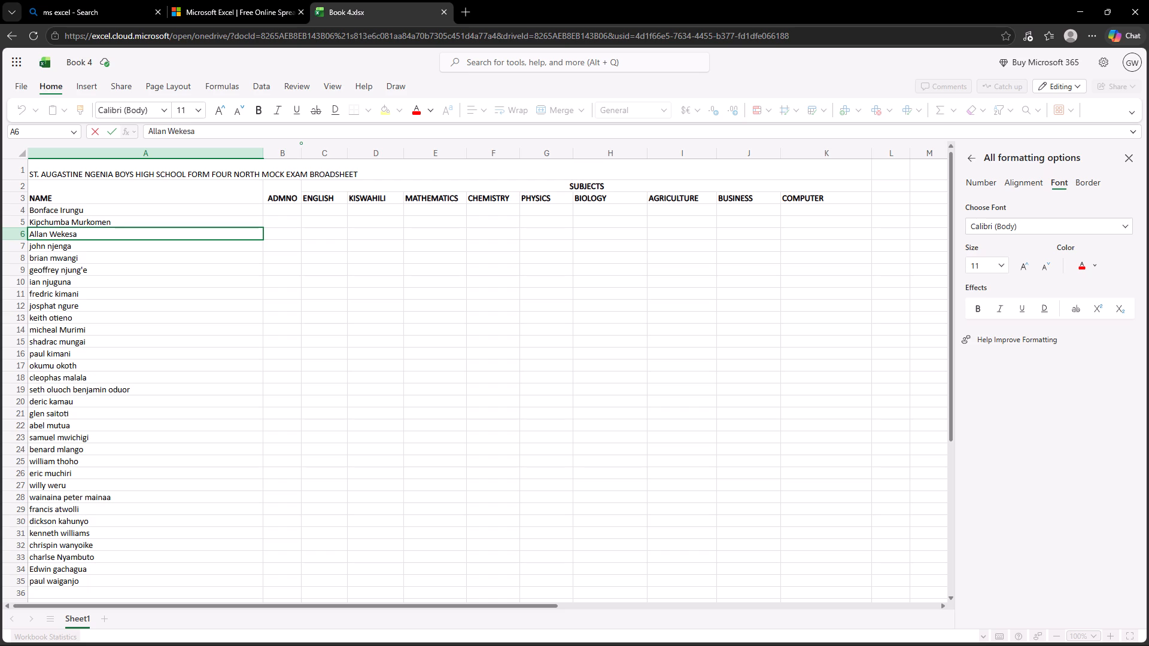
{"action": "key", "text": "Down"}
{"action": "key", "text": "Down"}
Capitalise the first letters of the student's first name and surname in cell A7, using J and N.
{"action": "double_click", "coordinate": [111, 246]}
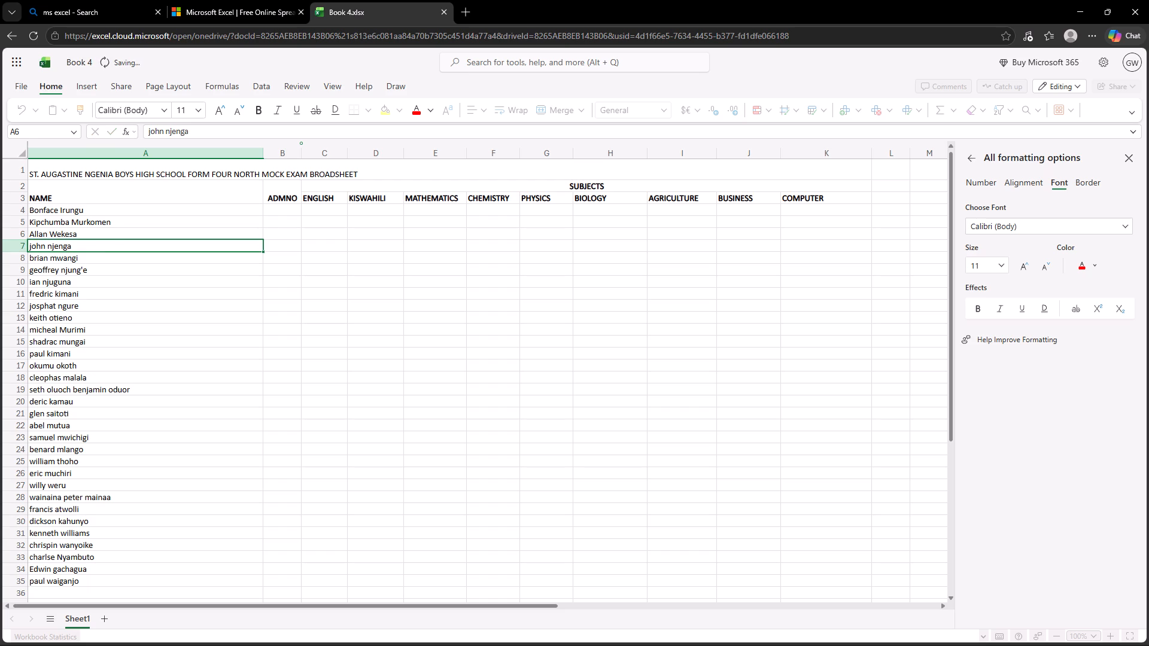
{"action": "key", "text": "Left"}
{"action": "key", "text": "Left"}
{"action": "key", "text": "Left"}
{"action": "key", "text": "Left"}
{"action": "key", "text": "Left"}
{"action": "key", "text": "Left"}
{"action": "key", "text": "Left"}
{"action": "key", "text": "Left"}
{"action": "key", "text": "Left"}
{"action": "key", "text": "Left"}
{"action": "key", "text": "BackSpace"}
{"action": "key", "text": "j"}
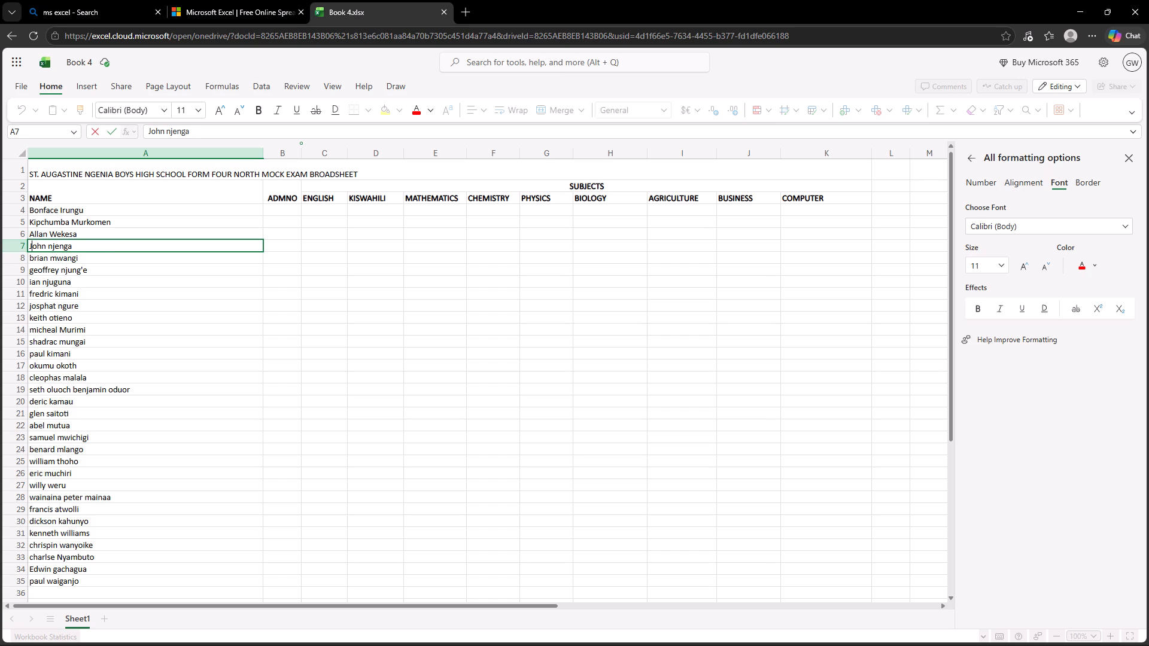
{"action": "key", "text": "Right"}
{"action": "key", "text": "Right"}
{"action": "key", "text": "Right"}
{"action": "key", "text": "Right"}
{"action": "key", "text": "Right"}
{"action": "key", "text": "BackSpace"}
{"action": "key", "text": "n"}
{"action": "key", "text": "Down"}
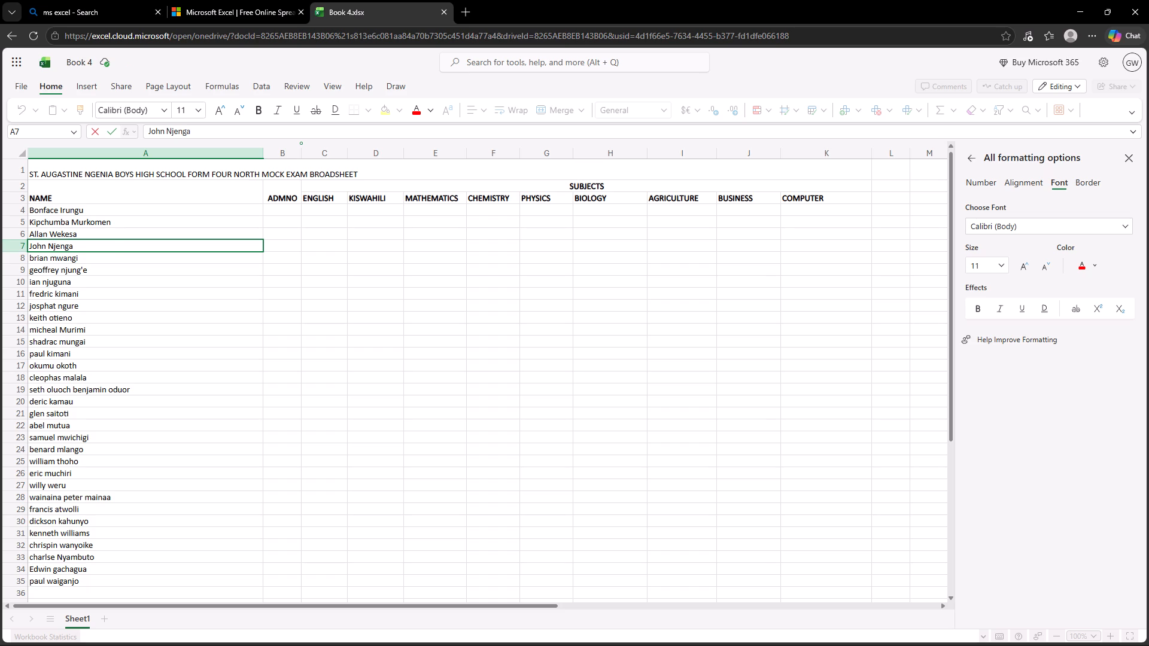
Capitalise the first letters of the student's first name and surname in cell A8, using B and M.
{"action": "left_click", "coordinate": [120, 261]}
{"action": "key", "text": "Left"}
{"action": "key", "text": "Left"}
{"action": "key", "text": "Left"}
{"action": "key", "text": "Left"}
{"action": "key", "text": "Left"}
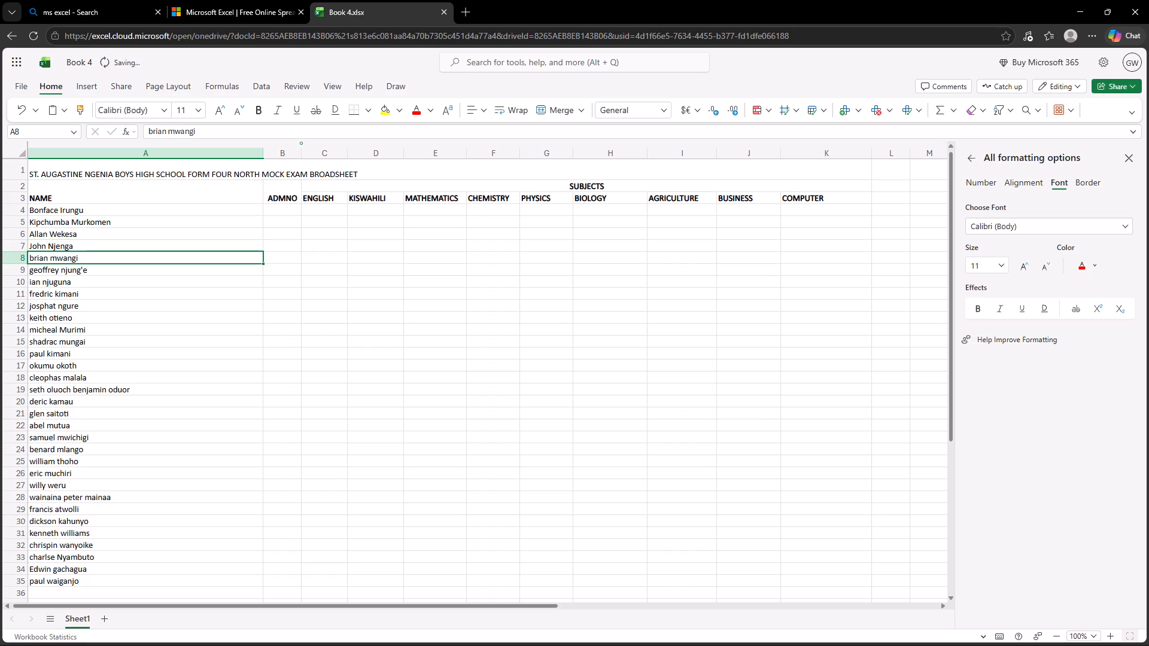
{"action": "double_click", "coordinate": [120, 261]}
{"action": "key", "text": "Left"}
{"action": "key", "text": "Left"}
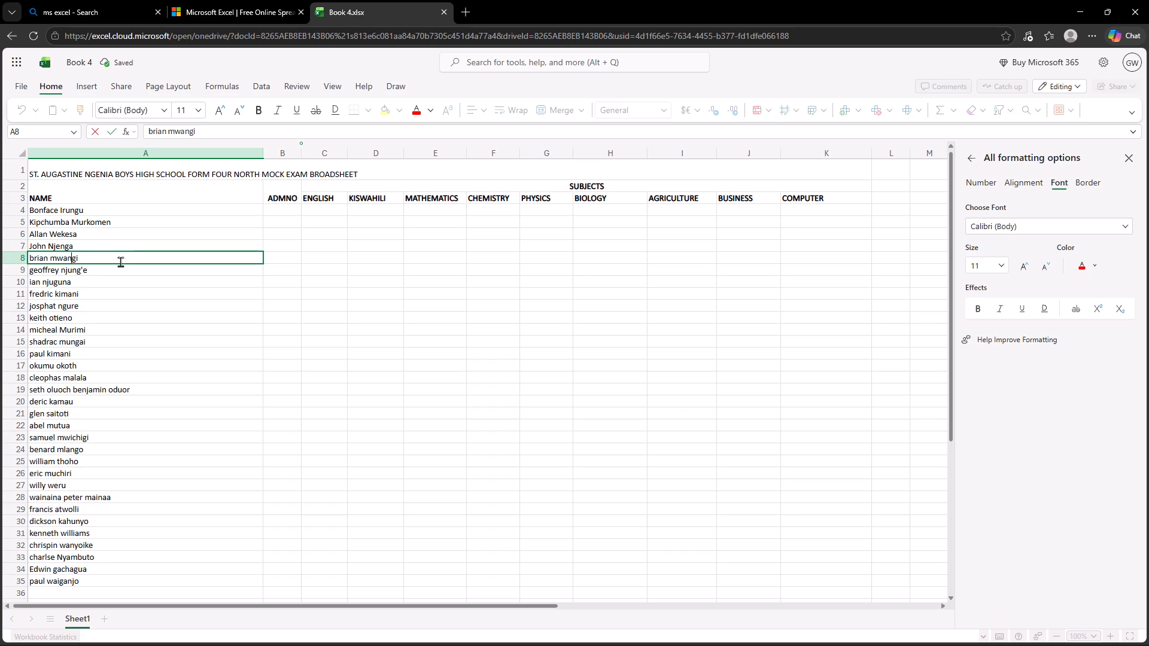
{"action": "key", "text": "Left"}
{"action": "key", "text": "Left"}
{"action": "key", "text": "Left"}
{"action": "key", "text": "Left"}
{"action": "key", "text": "Left"}
{"action": "key", "text": "Left"}
{"action": "key", "text": "Left"}
{"action": "key", "text": "Left"}
{"action": "key", "text": "Left"}
{"action": "key", "text": "BackSpace"}
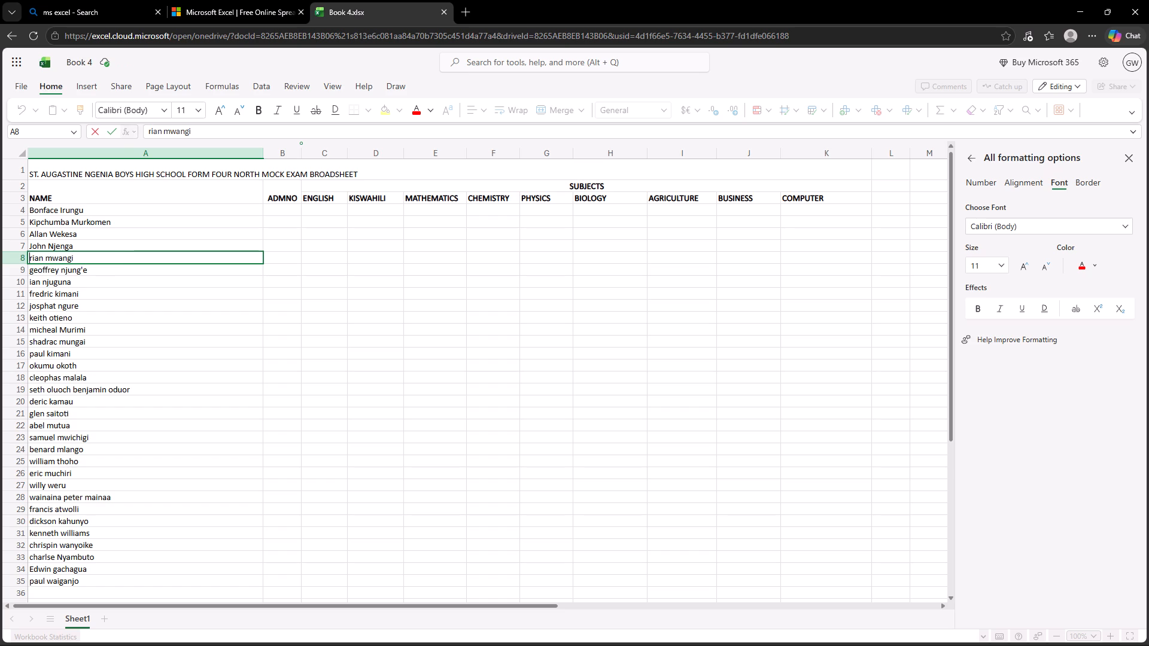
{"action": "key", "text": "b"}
{"action": "key", "text": "Right"}
{"action": "key", "text": "Right"}
{"action": "key", "text": "Right"}
{"action": "key", "text": "Right"}
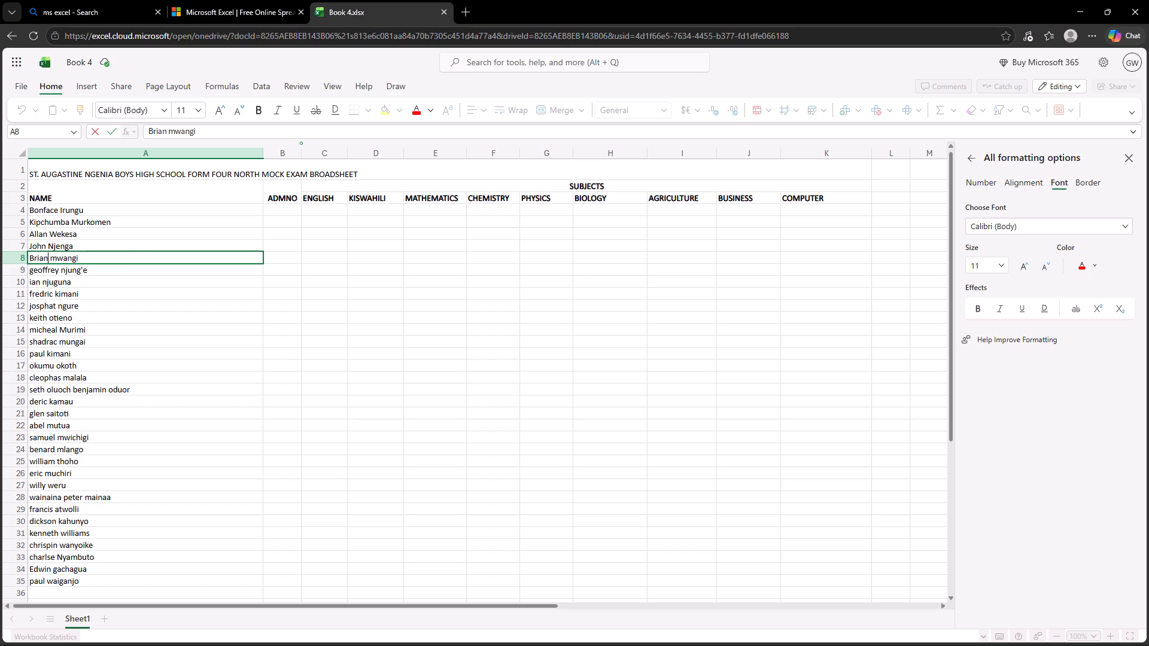
{"action": "key", "text": "Right"}
{"action": "key", "text": "Right"}
{"action": "key", "text": "BackSpace"}
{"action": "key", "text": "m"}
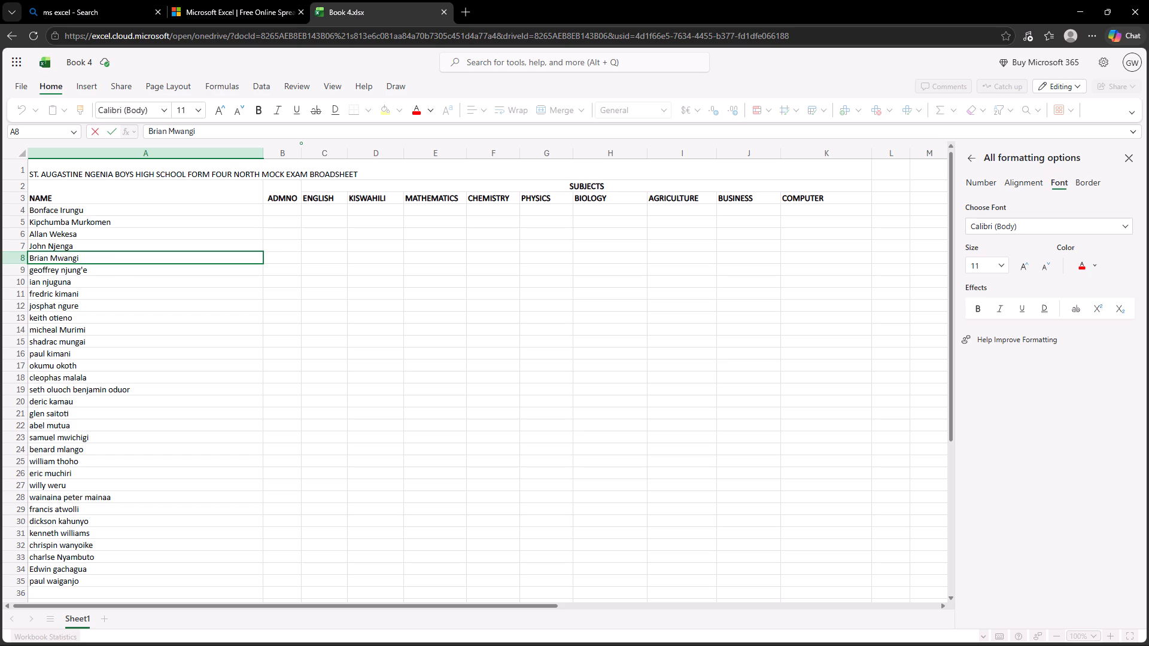
Capitalise the first letters of the student's first name and surname in cell A9, using G and N.
{"action": "double_click", "coordinate": [135, 273]}
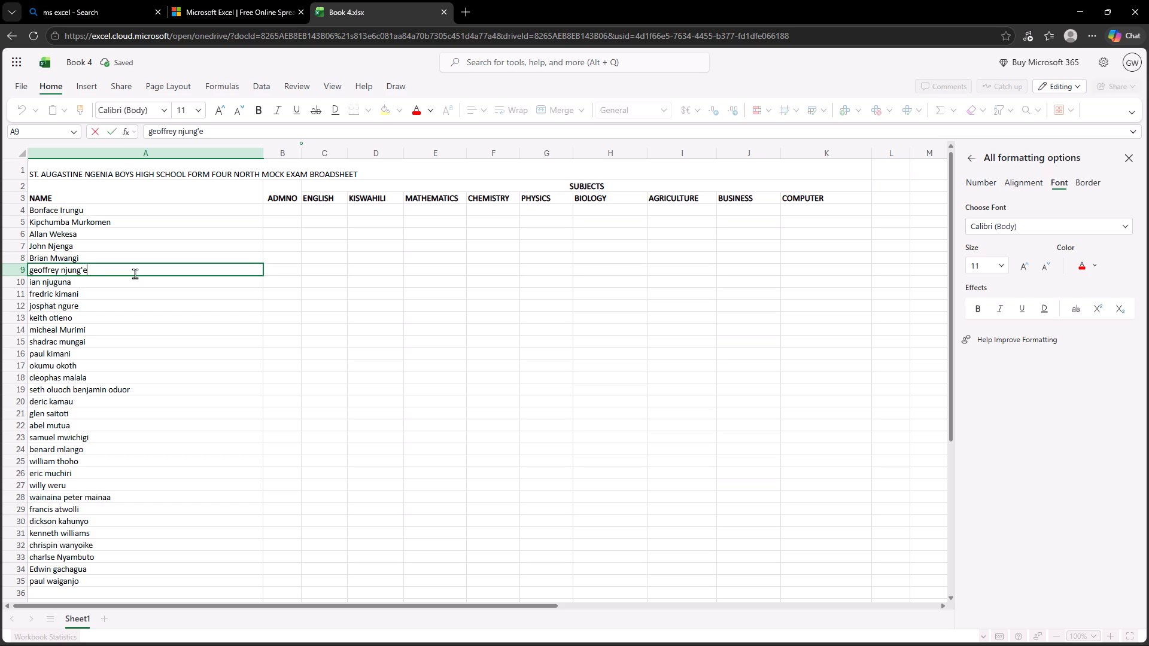
{"action": "key", "text": "Left"}
{"action": "key", "text": "Left"}
{"action": "key", "text": "Left"}
{"action": "key", "text": "Left"}
{"action": "key", "text": "Left"}
{"action": "key", "text": "Left"}
{"action": "key", "text": "Left"}
{"action": "key", "text": "Left"}
{"action": "key", "text": "Left"}
{"action": "key", "text": "Left"}
{"action": "key", "text": "Left"}
{"action": "key", "text": "Left"}
{"action": "key", "text": "Left"}
{"action": "key", "text": "Left"}
{"action": "key", "text": "Left"}
{"action": "key", "text": "BackSpace"}
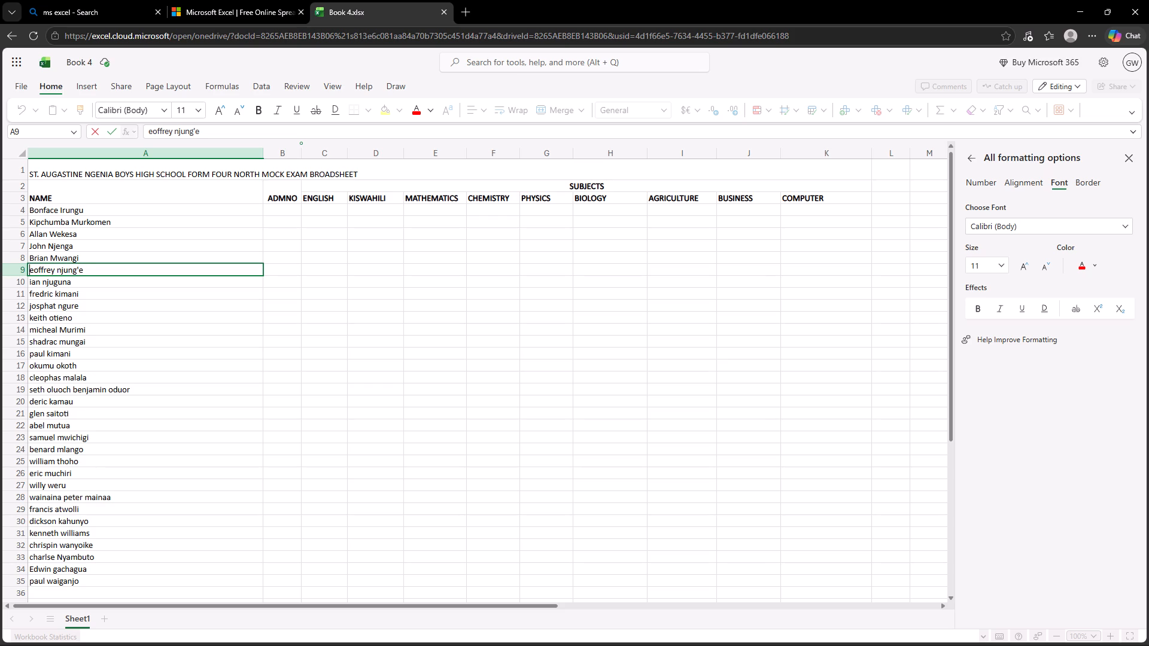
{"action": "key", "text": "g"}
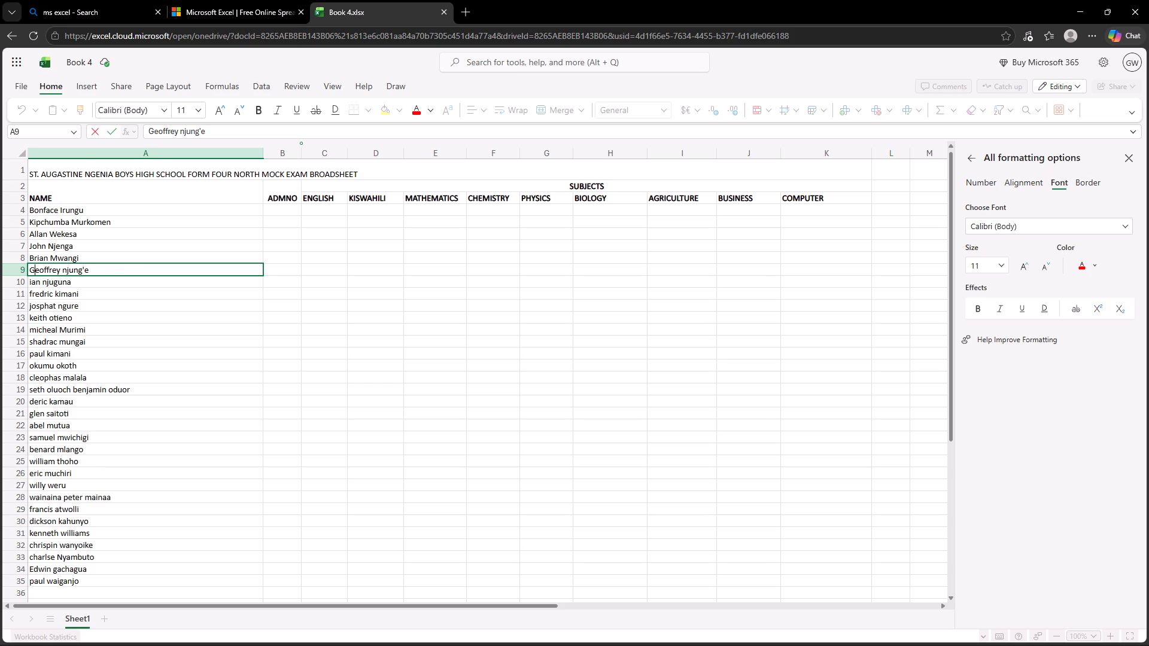
{"action": "key", "text": "Right"}
{"action": "key", "text": "Right"}
{"action": "key", "text": "Right"}
{"action": "key", "text": "Right"}
{"action": "key", "text": "Right"}
{"action": "key", "text": "Right"}
{"action": "key", "text": "Right"}
{"action": "key", "text": "Right"}
{"action": "key", "text": "Right"}
{"action": "key", "text": "BackSpace"}
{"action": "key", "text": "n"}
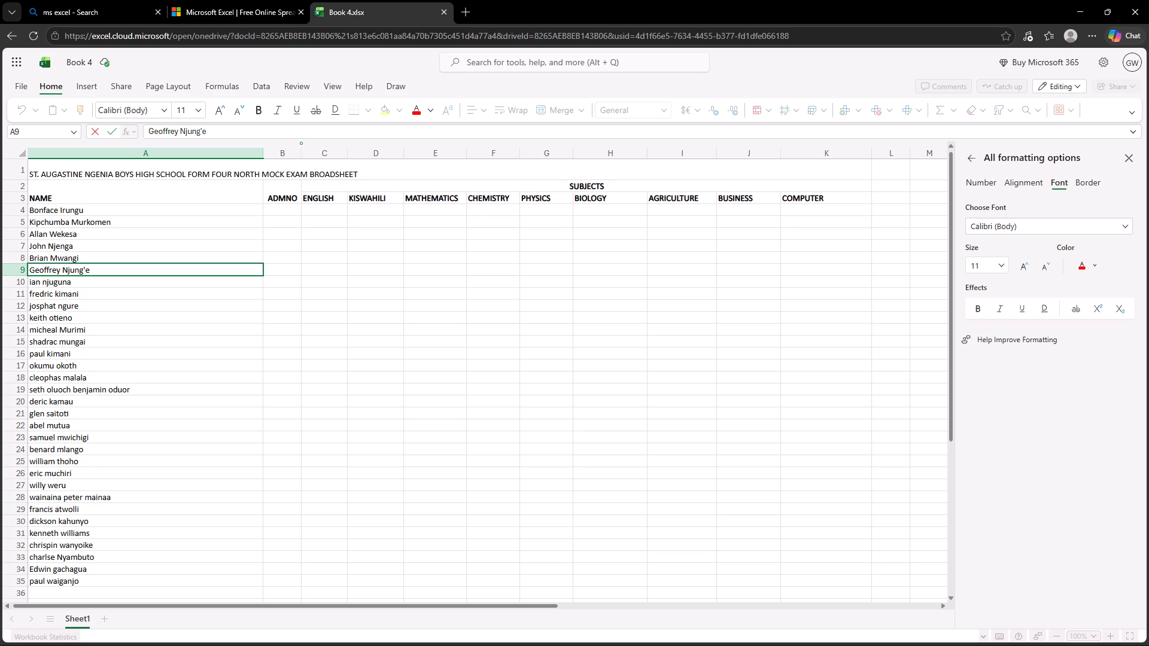
{"action": "key", "text": "Down"}
Capitalise the first letters of the student's first name and surname in cell A10, using I and N.
{"action": "left_click", "coordinate": [137, 280]}
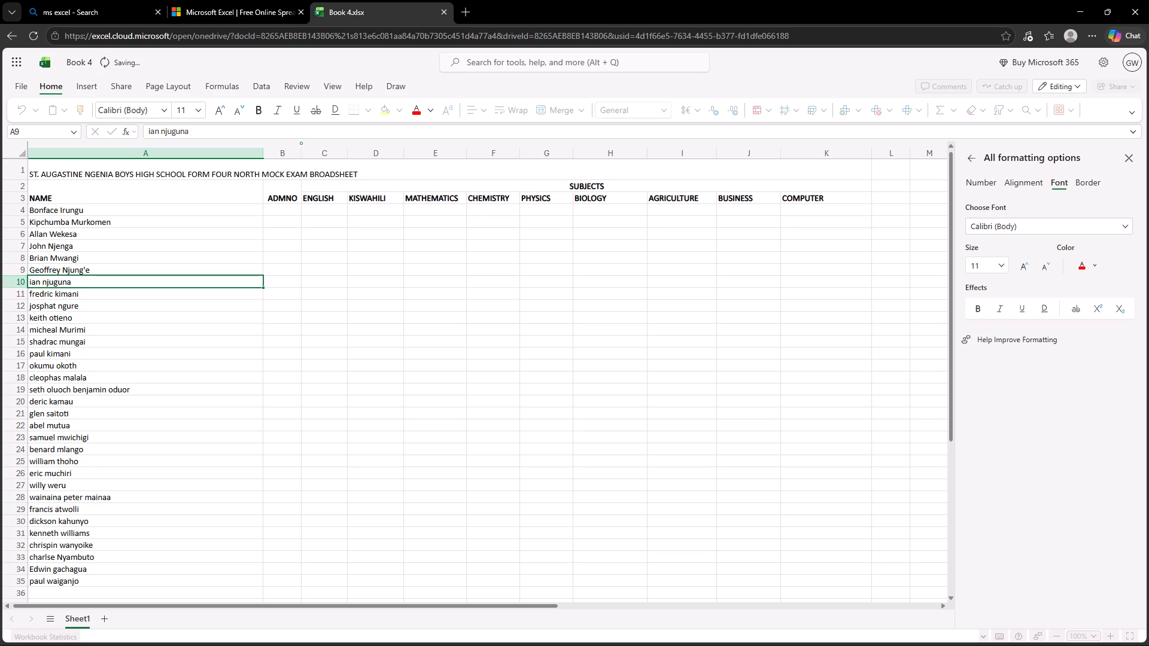
{"action": "double_click", "coordinate": [137, 280]}
{"action": "key", "text": "Left"}
{"action": "key", "text": "Left"}
{"action": "key", "text": "Left"}
{"action": "key", "text": "Left"}
{"action": "key", "text": "Left"}
{"action": "key", "text": "Left"}
{"action": "key", "text": "Left"}
{"action": "key", "text": "BackSpace"}
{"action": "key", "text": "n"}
{"action": "key", "text": "Left"}
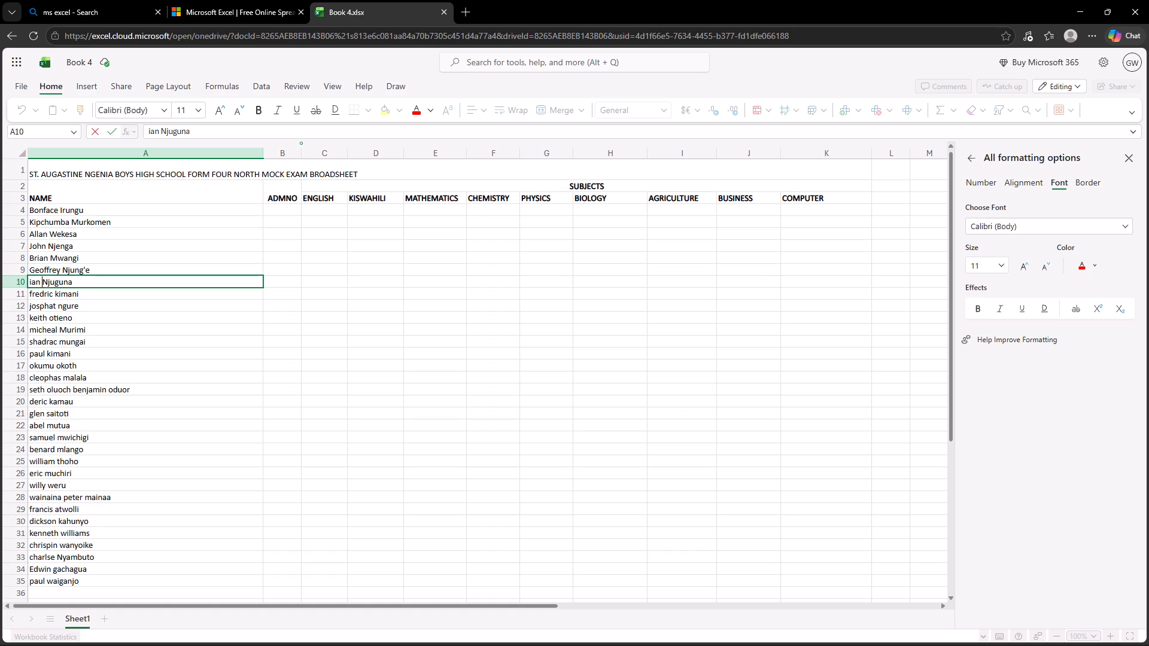
{"action": "key", "text": "Left"}
{"action": "key", "text": "Left"}
{"action": "key", "text": "Left"}
{"action": "key", "text": "BackSpace"}
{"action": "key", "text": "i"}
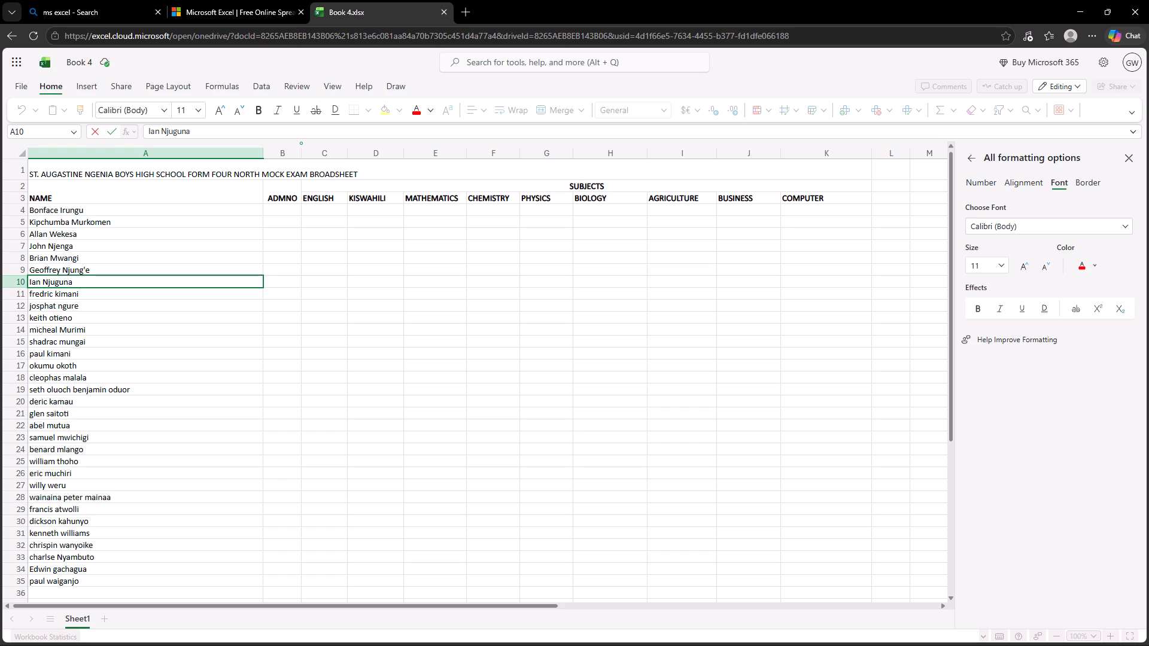
Capitalise the first letters of the student's first name and surname in cell A11, using F and K.
{"action": "double_click", "coordinate": [141, 297]}
{"action": "key", "text": "Left"}
{"action": "key", "text": "Left"}
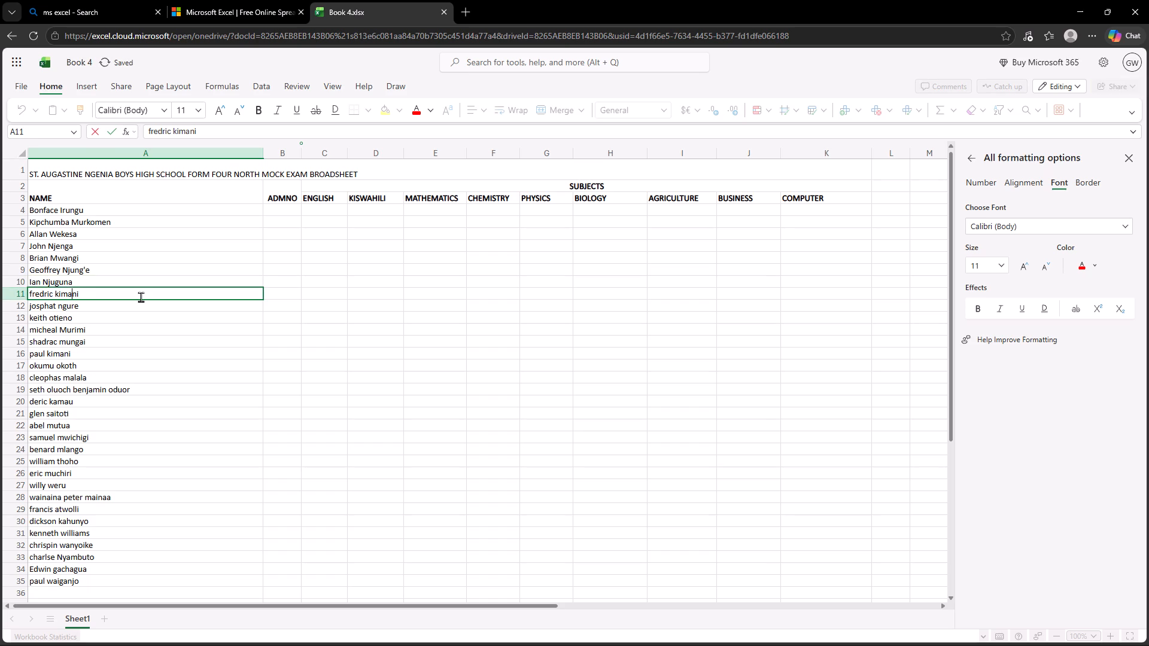
{"action": "key", "text": "Left"}
{"action": "key", "text": "Left"}
{"action": "key", "text": "Left"}
{"action": "key", "text": "BackSpace"}
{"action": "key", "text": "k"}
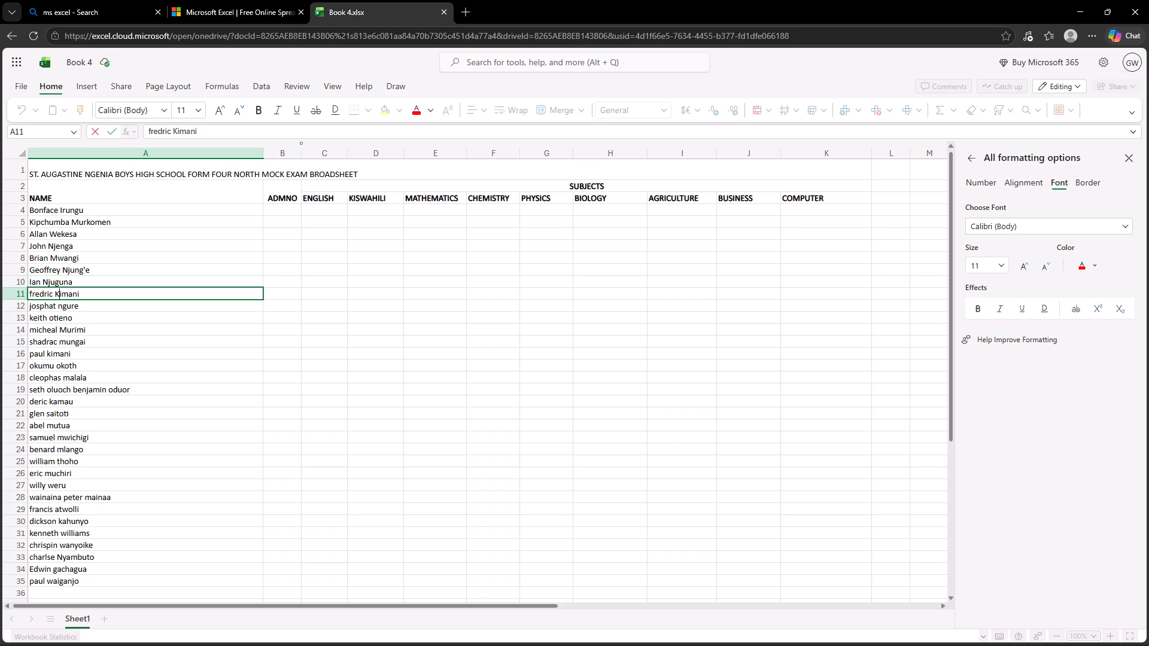
{"action": "key", "text": "Left"}
{"action": "key", "text": "Left"}
{"action": "key", "text": "Left"}
{"action": "key", "text": "Left"}
{"action": "key", "text": "Left"}
{"action": "key", "text": "Left"}
{"action": "key", "text": "Left"}
{"action": "key", "text": "Left"}
{"action": "key", "text": "BackSpace"}
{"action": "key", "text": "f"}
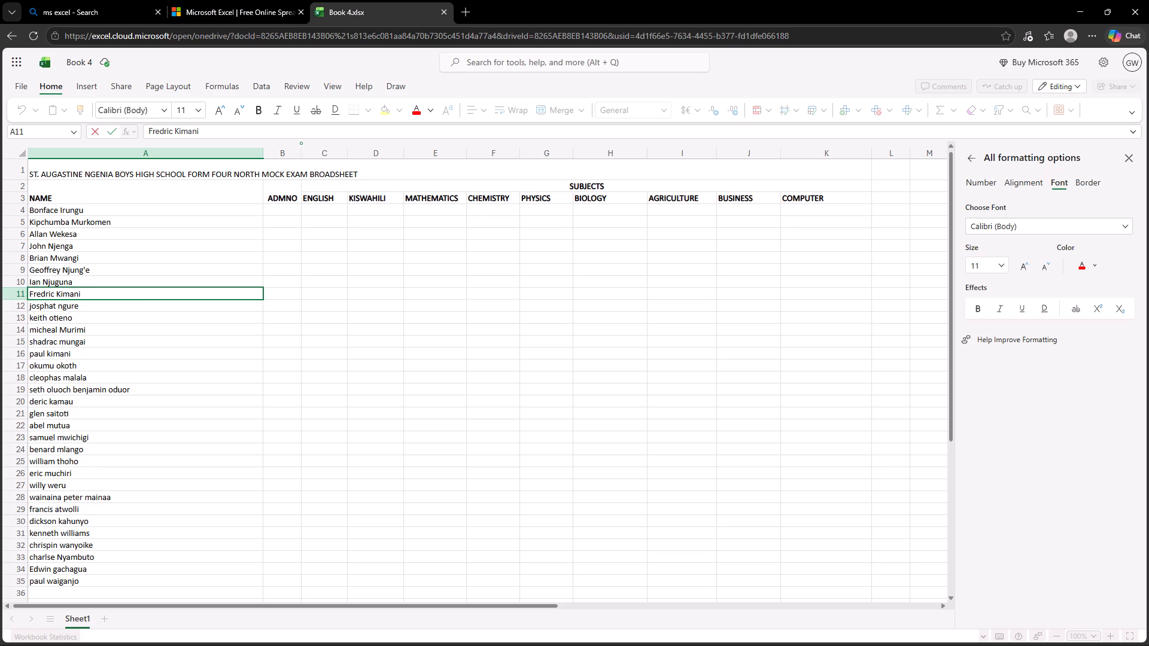
{"action": "key", "text": "Down"}
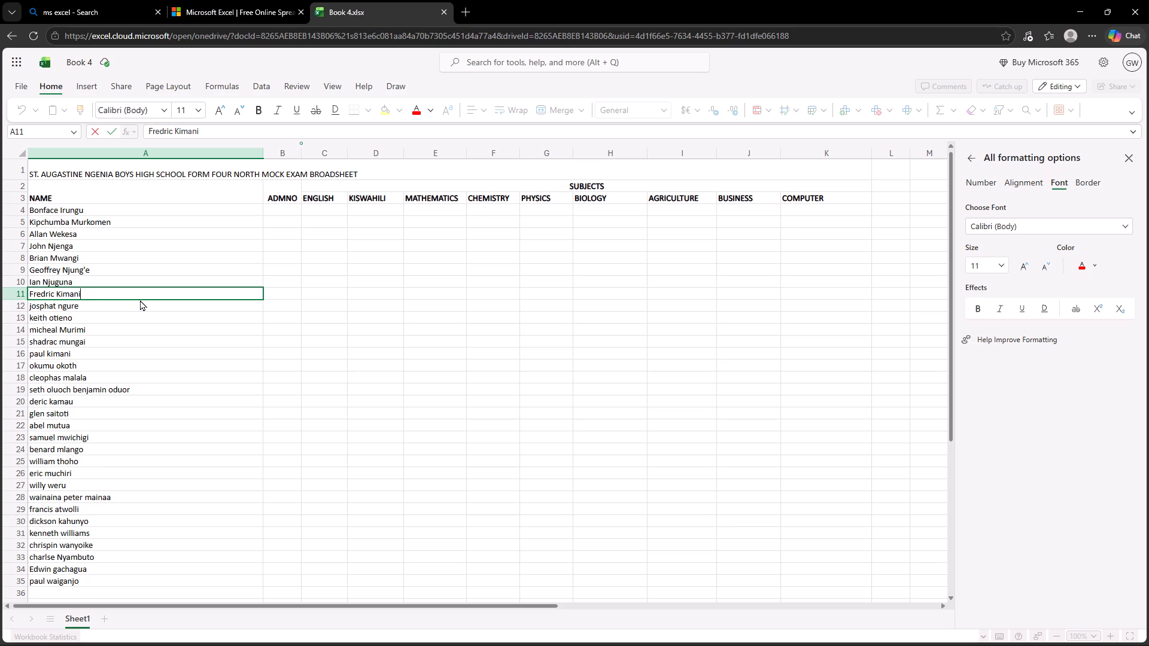
Capitalise the first letters of the student's first name and surname in cell A12, using J and N.
{"action": "left_click", "coordinate": [139, 307]}
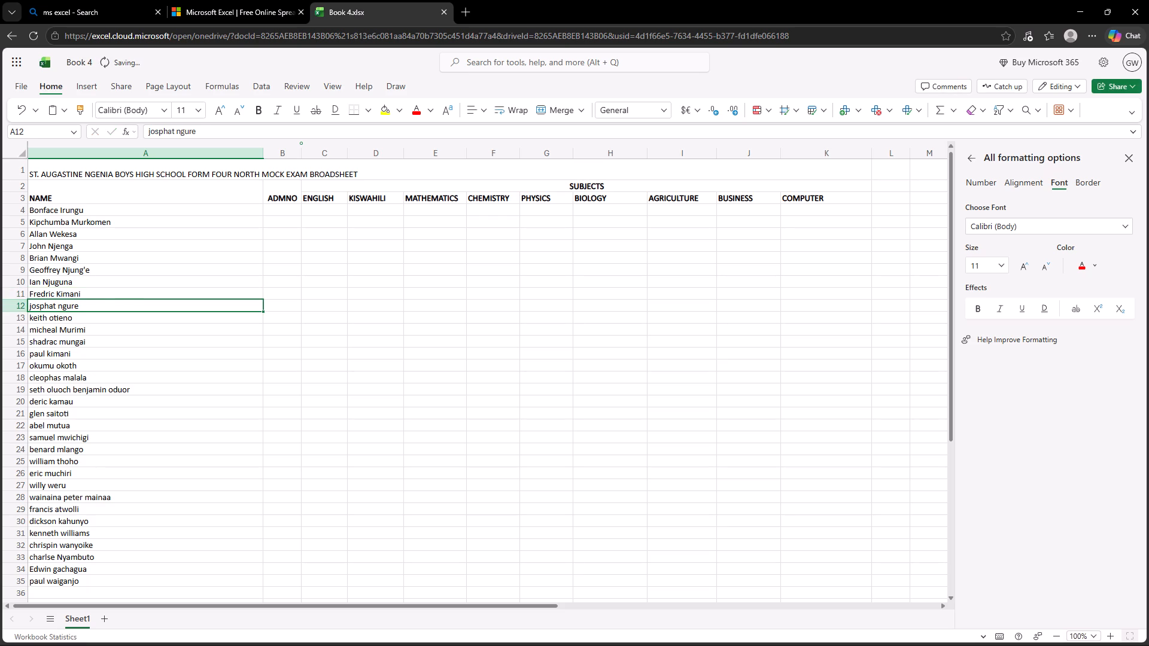
{"action": "key", "text": "Left"}
{"action": "key", "text": "Left"}
{"action": "key", "text": "Left"}
{"action": "key", "text": "Left"}
{"action": "key", "text": "Left"}
{"action": "key", "text": "Left"}
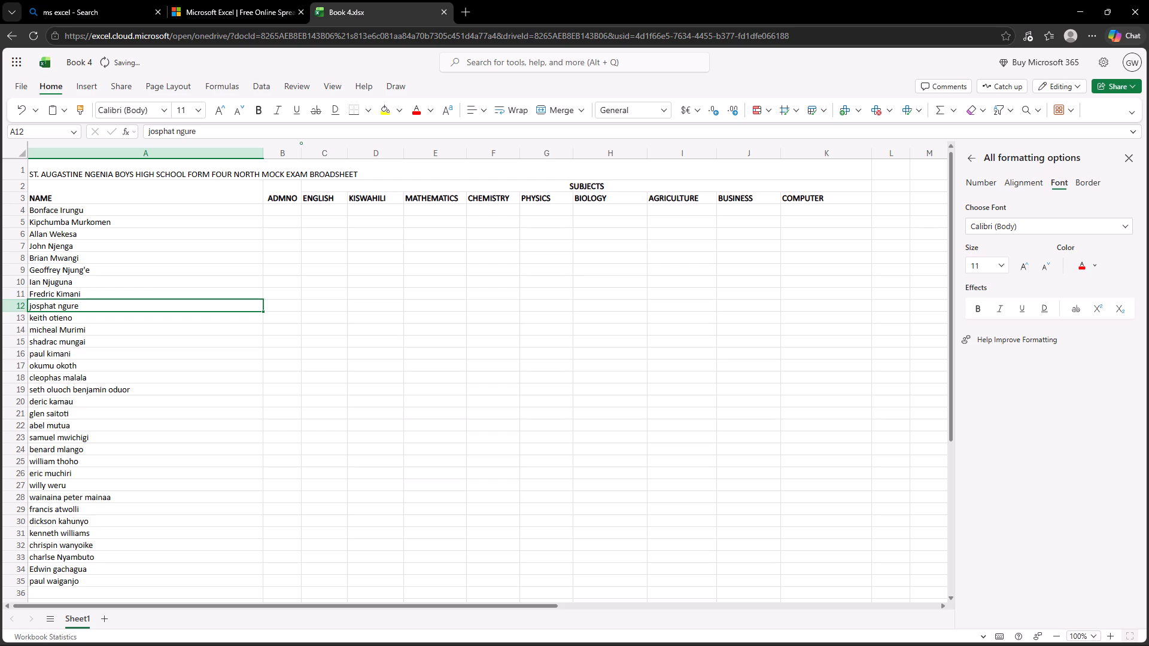
{"action": "double_click", "coordinate": [139, 307]}
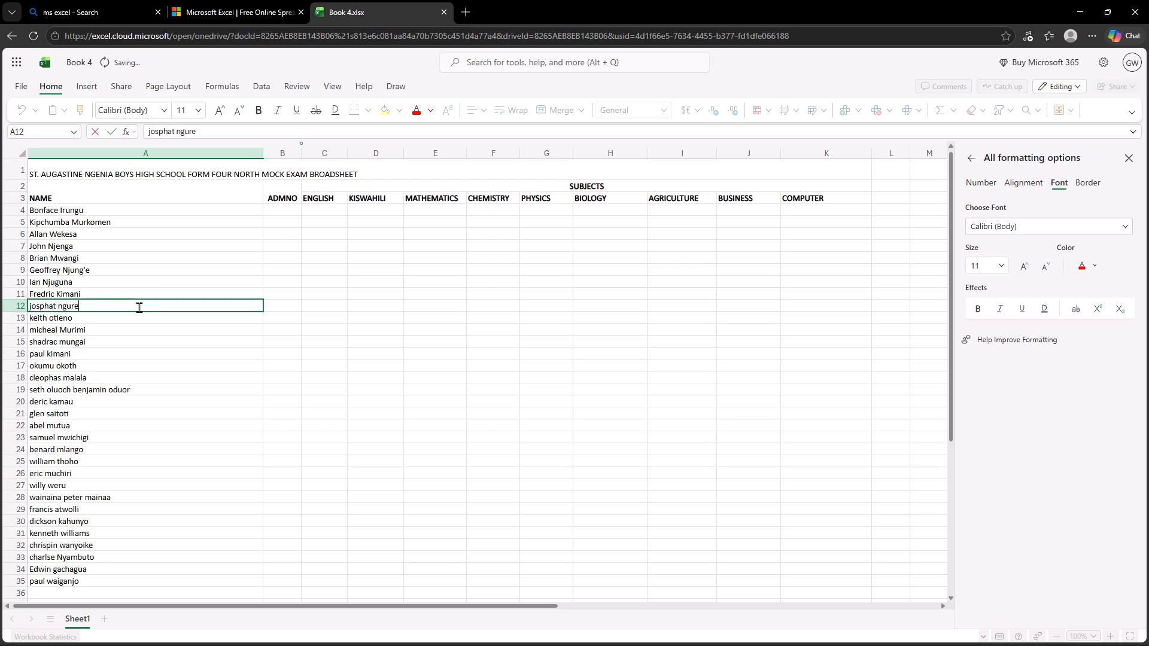
{"action": "key", "text": "Left"}
{"action": "key", "text": "Left"}
{"action": "key", "text": "Left"}
{"action": "key", "text": "Left"}
{"action": "key", "text": "Left"}
{"action": "key", "text": "Left"}
{"action": "key", "text": "Left"}
{"action": "key", "text": "Left"}
{"action": "key", "text": "Left"}
{"action": "key", "text": "Left"}
{"action": "key", "text": "Left"}
{"action": "key", "text": "Left"}
{"action": "key", "text": "Left"}
{"action": "key", "text": "Right"}
{"action": "key", "text": "BackSpace"}
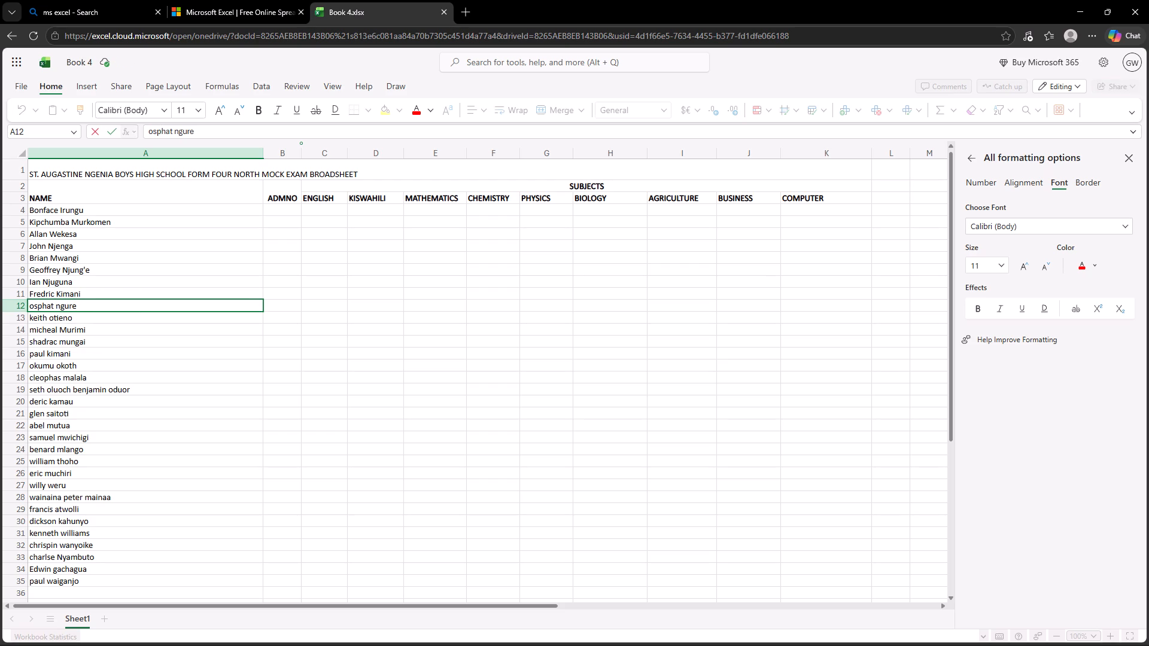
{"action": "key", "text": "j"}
{"action": "key", "text": "Right"}
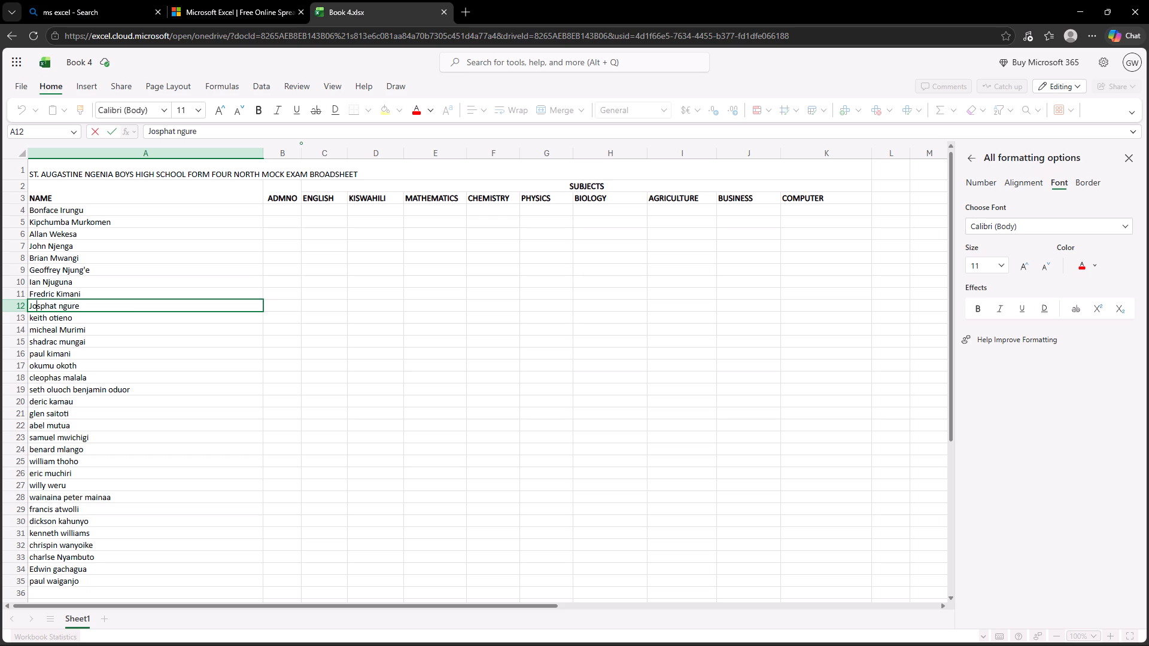
{"action": "key", "text": "Right"}
{"action": "key", "text": "Right"}
{"action": "key", "text": "Right"}
{"action": "key", "text": "Right"}
{"action": "key", "text": "Right"}
{"action": "key", "text": "Right"}
{"action": "key", "text": "Right"}
{"action": "key", "text": "BackSpace"}
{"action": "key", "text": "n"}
{"action": "key", "text": "Return"}
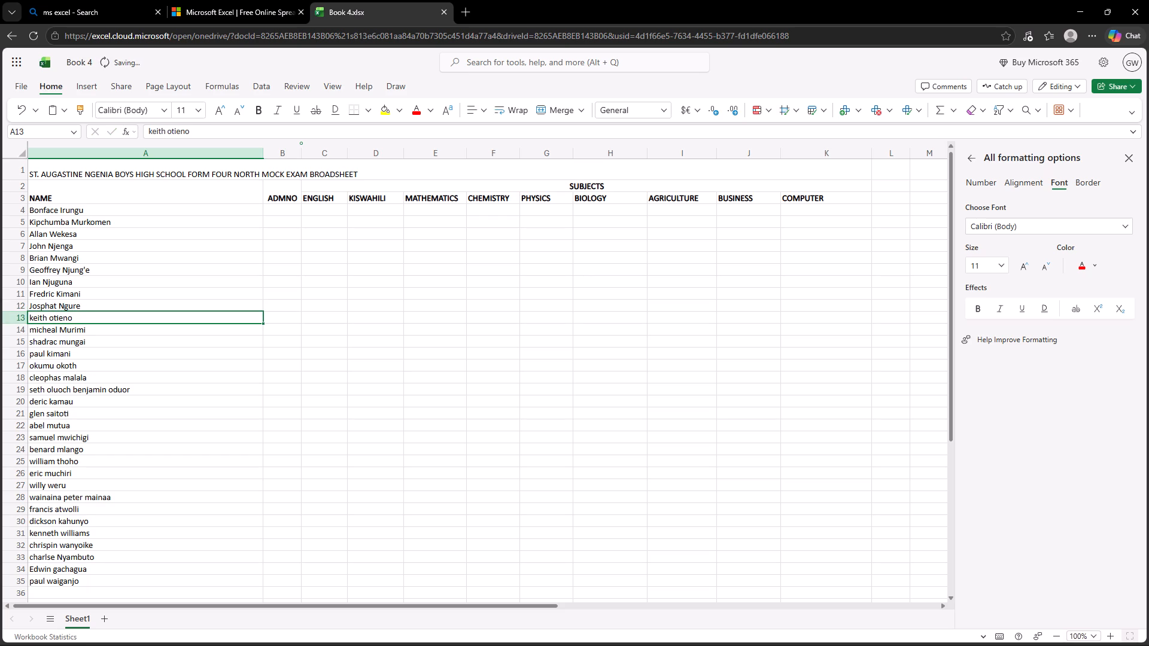
{"action": "double_click", "coordinate": [139, 307]}
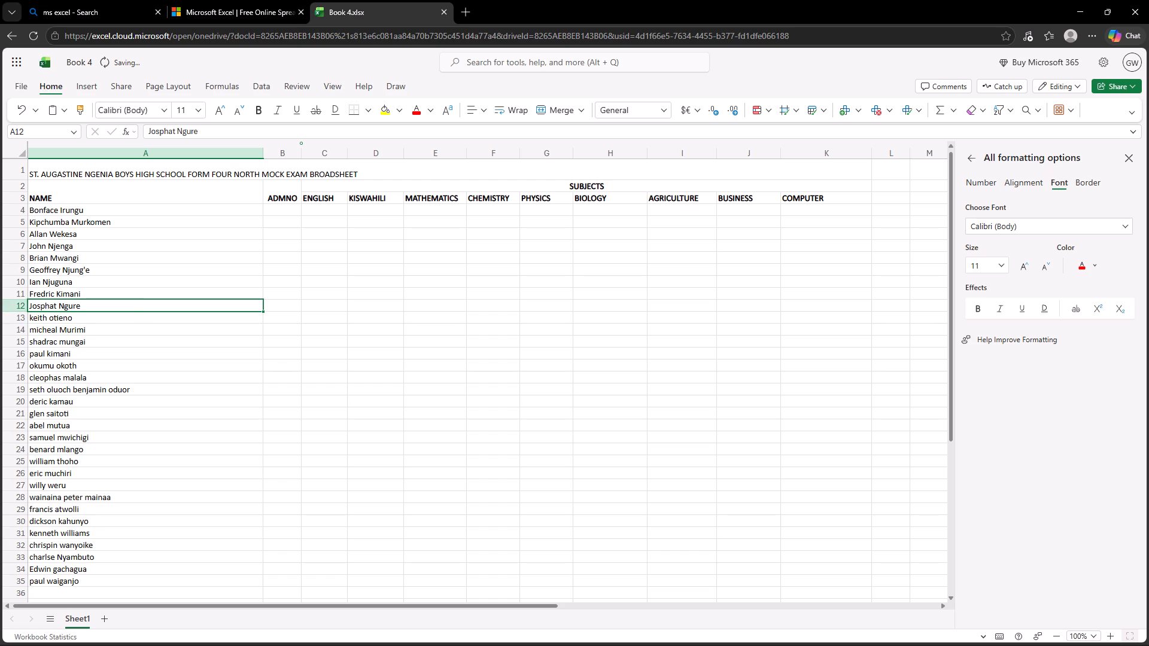
Capitalise the first letters of the student's surname and first name in cell A13, using O and K.
{"action": "double_click", "coordinate": [135, 316]}
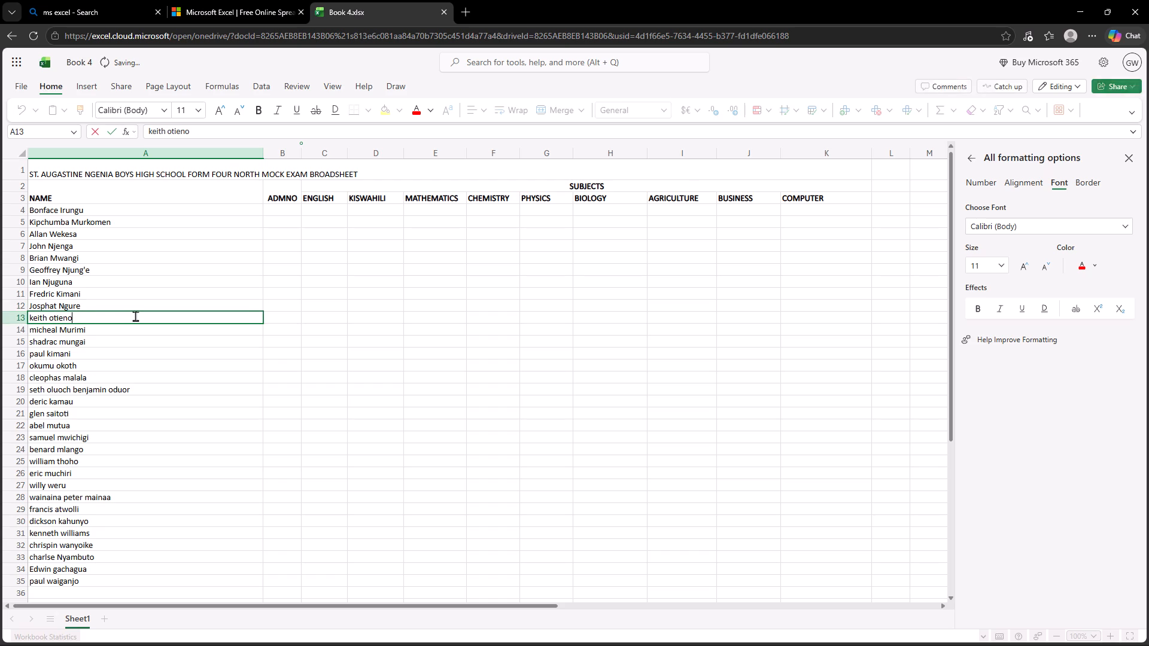
{"action": "key", "text": "Left"}
{"action": "key", "text": "Left"}
{"action": "key", "text": "Left"}
{"action": "key", "text": "Left"}
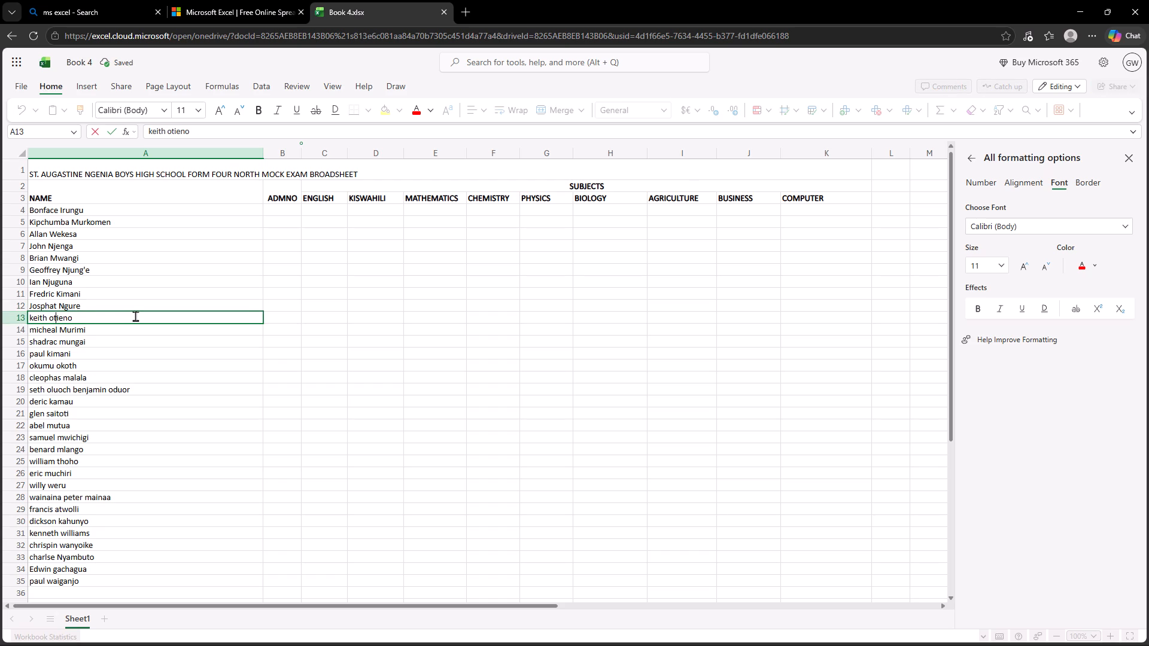
{"action": "key", "text": "Left"}
{"action": "key", "text": "BackSpace"}
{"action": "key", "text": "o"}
{"action": "key", "text": "Left"}
{"action": "key", "text": "Left"}
{"action": "key", "text": "Left"}
{"action": "key", "text": "Left"}
{"action": "key", "text": "Left"}
{"action": "key", "text": "Left"}
{"action": "key", "text": "BackSpace"}
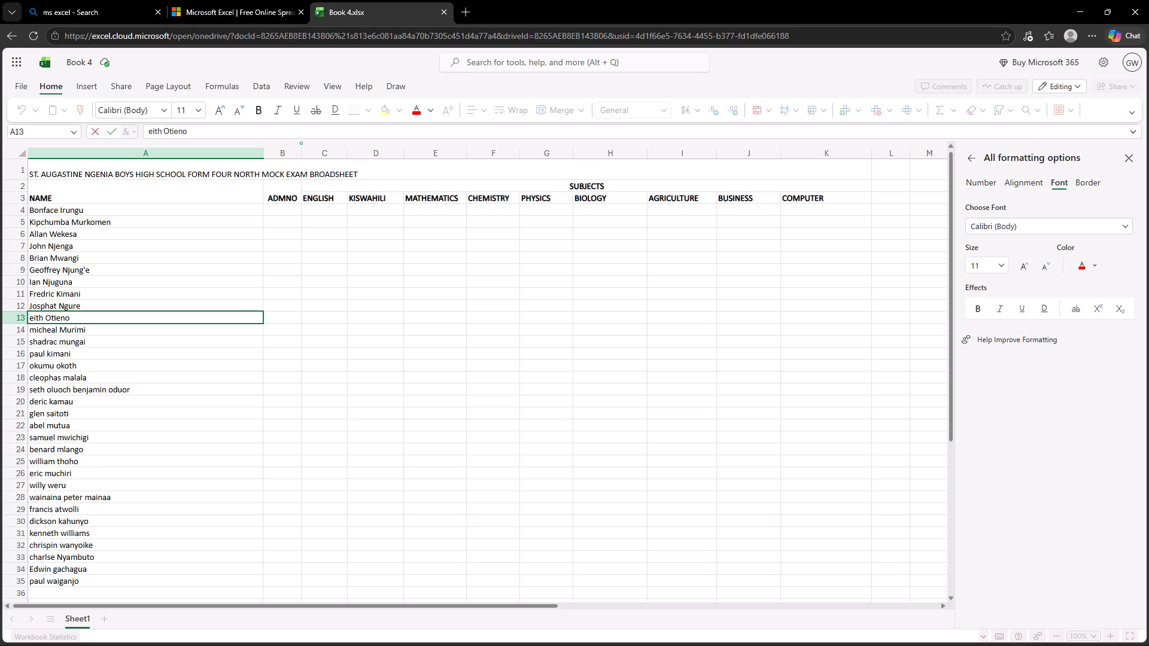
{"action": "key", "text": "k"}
{"action": "key", "text": "Return"}
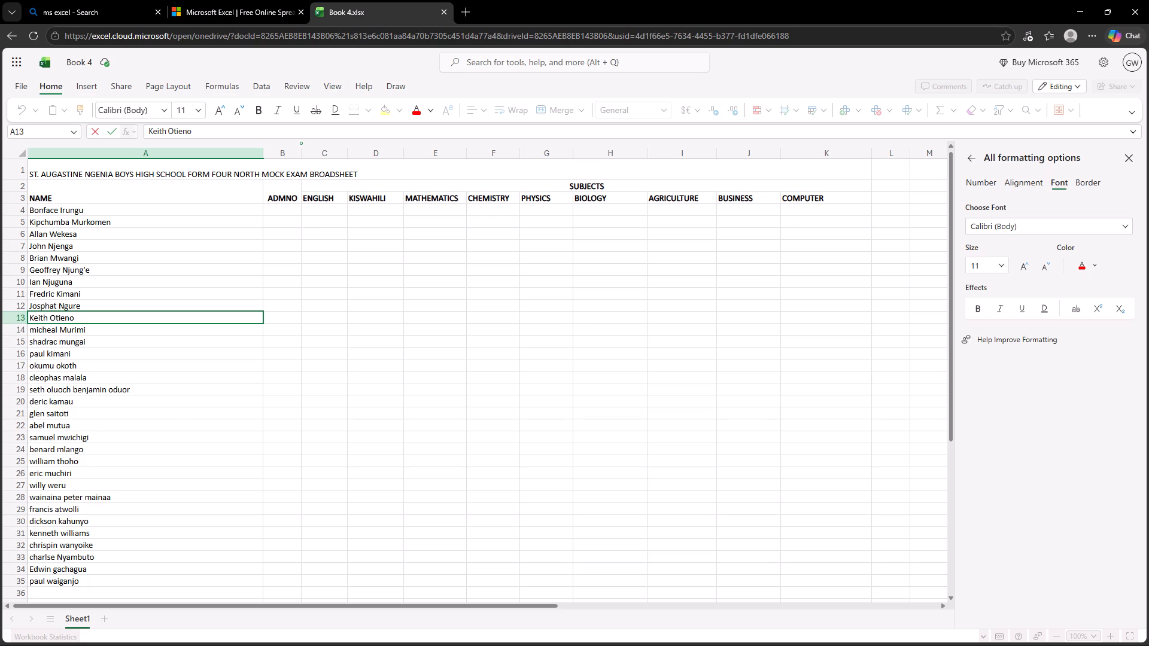
{"action": "double_click", "coordinate": [135, 316]}
{"action": "left_click_drag", "start_coordinate": [135, 316], "coordinate": [135, 324]}
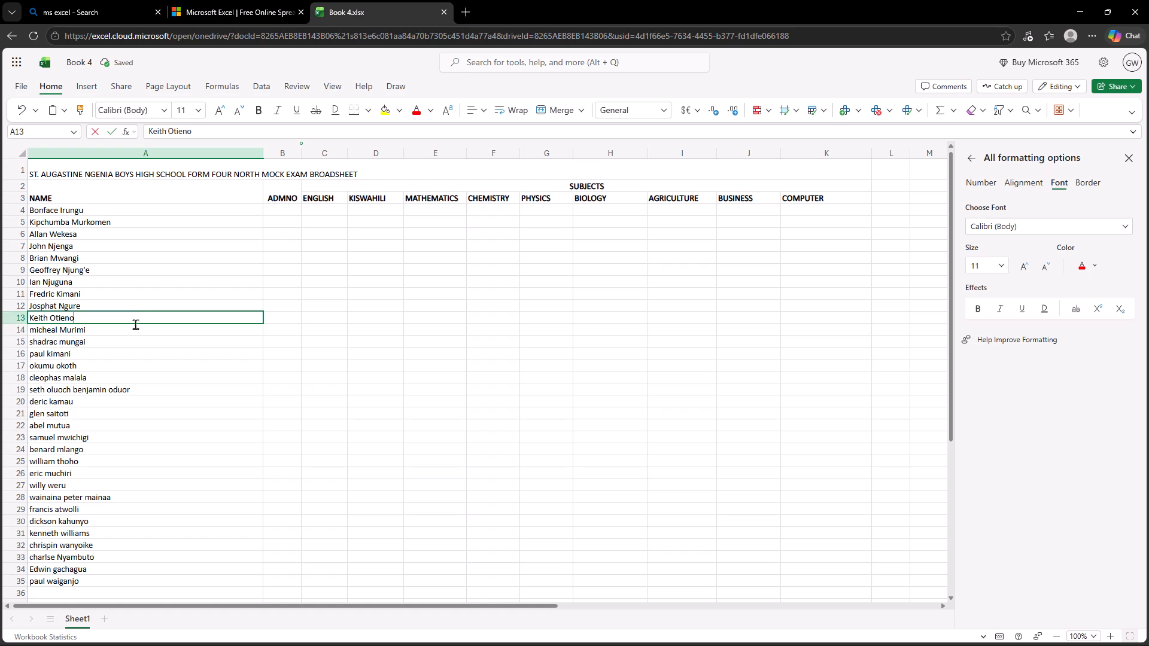
Capitalise the first letter of the student's first name in cell A14, using M.
{"action": "left_click_drag", "start_coordinate": [135, 324], "coordinate": [135, 332]}
{"action": "double_click", "coordinate": [135, 332]}
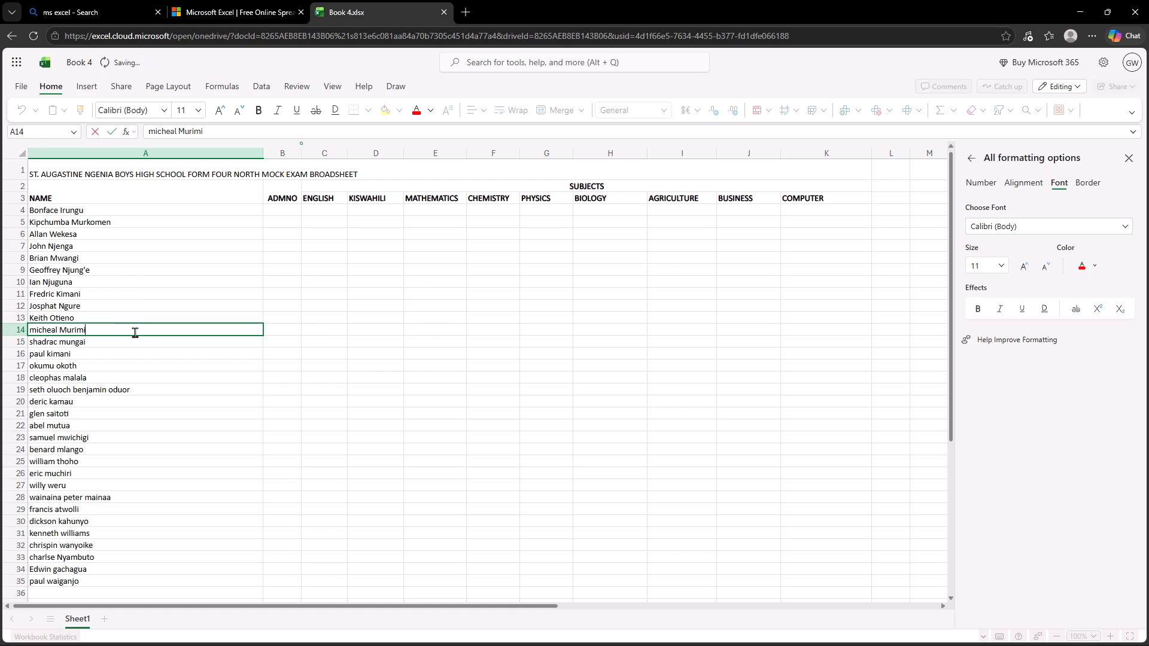
{"action": "key", "text": "Left"}
{"action": "key", "text": "Left"}
{"action": "key", "text": "Left"}
{"action": "key", "text": "Left"}
{"action": "key", "text": "Left"}
{"action": "key", "text": "Left"}
{"action": "key", "text": "Left"}
{"action": "key", "text": "Left"}
{"action": "key", "text": "Left"}
{"action": "key", "text": "Left"}
{"action": "key", "text": "Left"}
{"action": "key", "text": "Left"}
{"action": "key", "text": "Left"}
{"action": "key", "text": "BackSpace"}
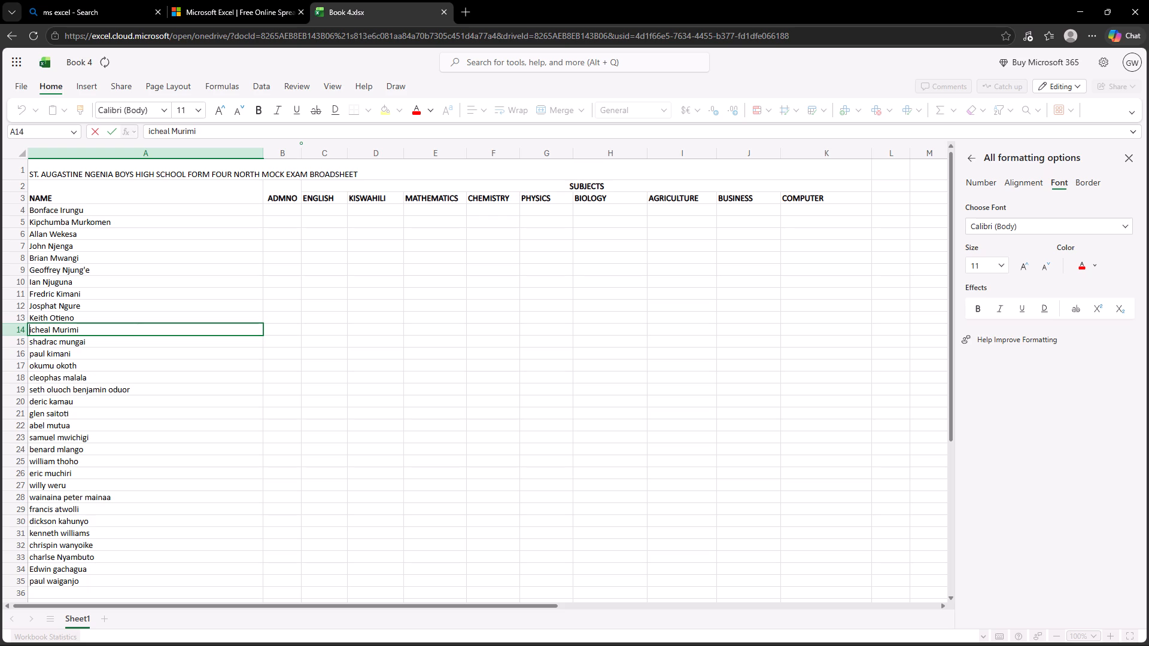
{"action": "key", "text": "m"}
{"action": "key", "text": "Return"}
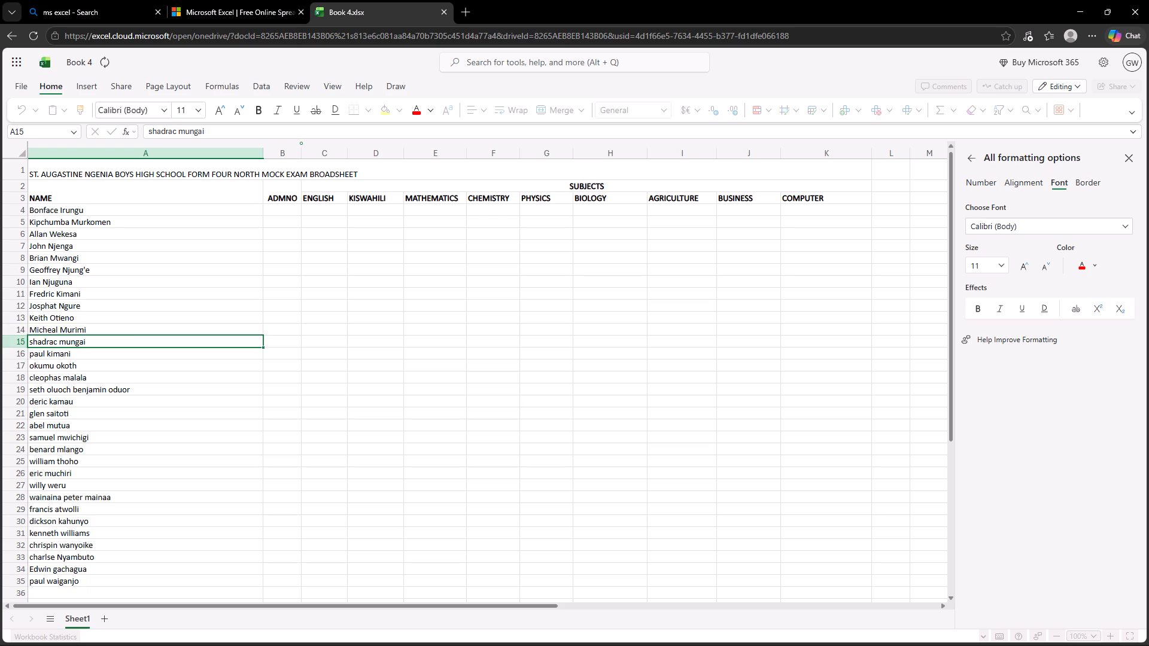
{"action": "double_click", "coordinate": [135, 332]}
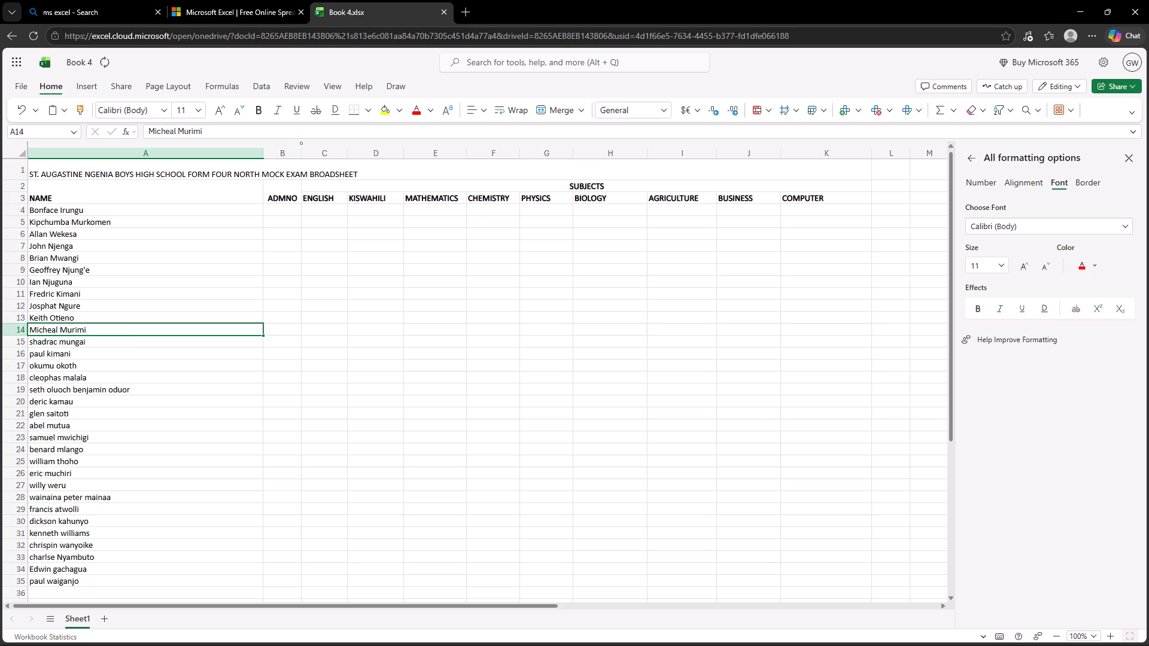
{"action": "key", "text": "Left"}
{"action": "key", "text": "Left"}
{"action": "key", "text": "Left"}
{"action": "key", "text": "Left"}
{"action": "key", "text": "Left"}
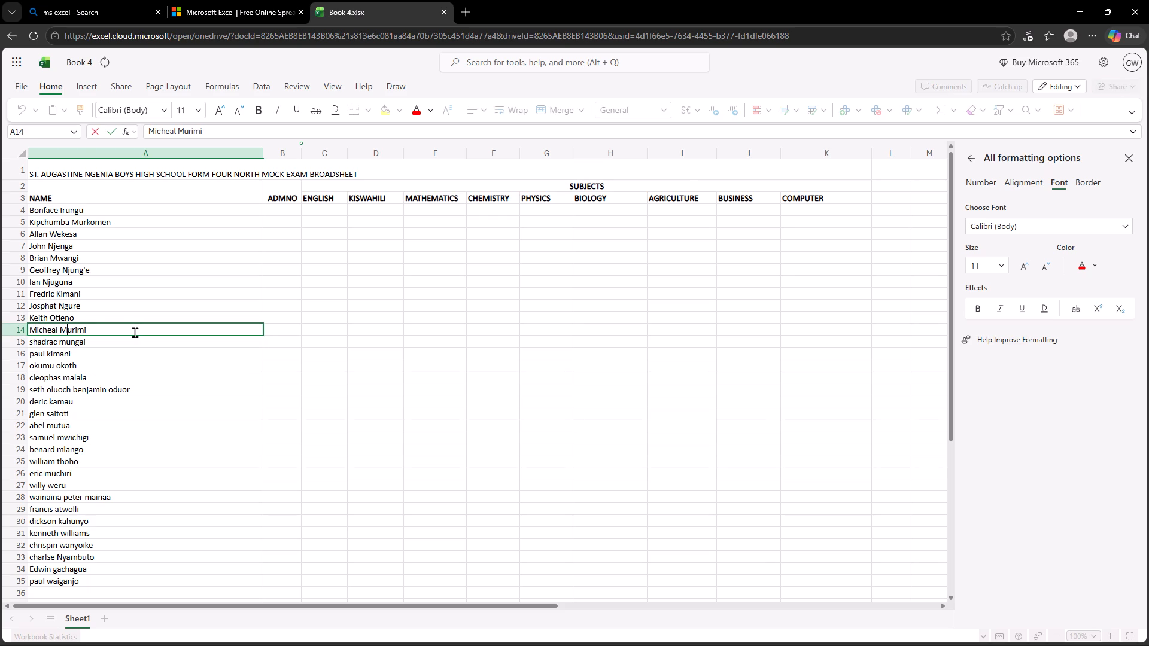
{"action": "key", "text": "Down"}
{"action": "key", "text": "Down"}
Widen the ADMNO column to about twice its width.
{"action": "left_click", "coordinate": [293, 211]}
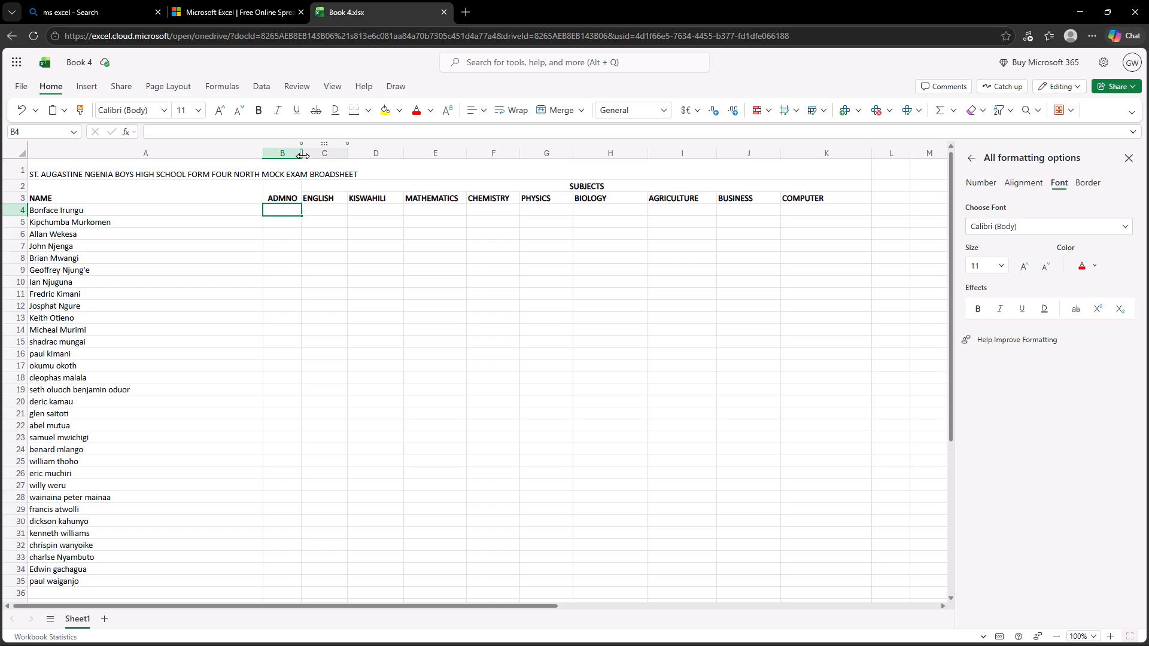
{"action": "left_click_drag", "start_coordinate": [302, 155], "coordinate": [334, 156]}
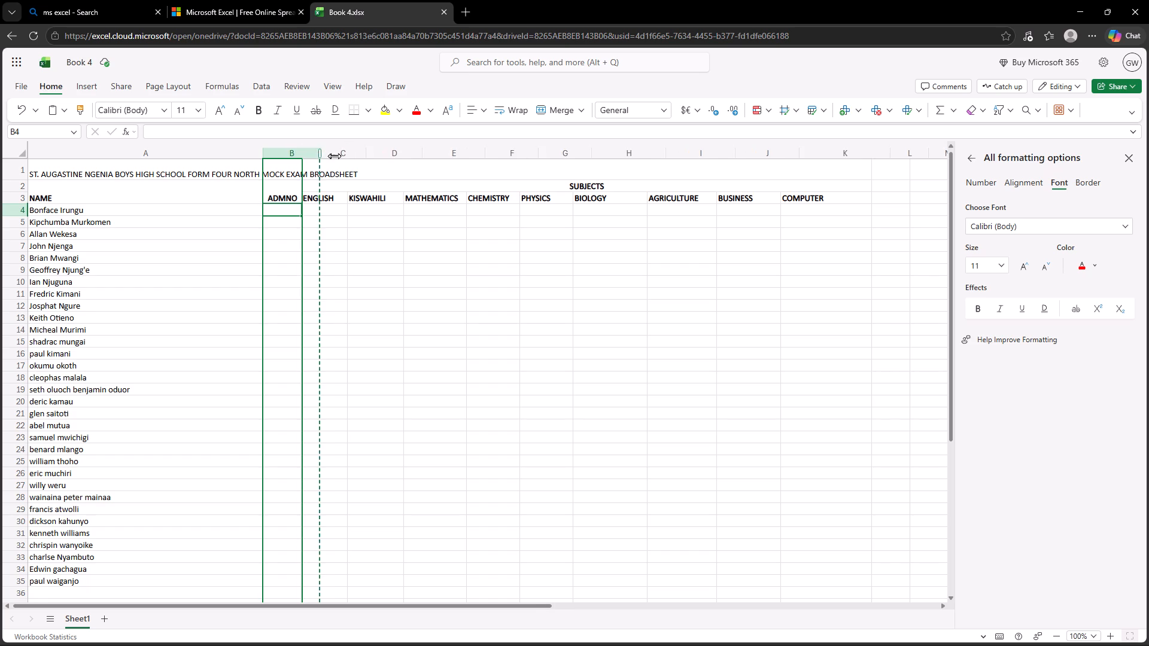
Finish widening the ADMNO column to nearly twice its width.
{"action": "left_click_drag", "start_coordinate": [334, 156], "coordinate": [337, 157]}
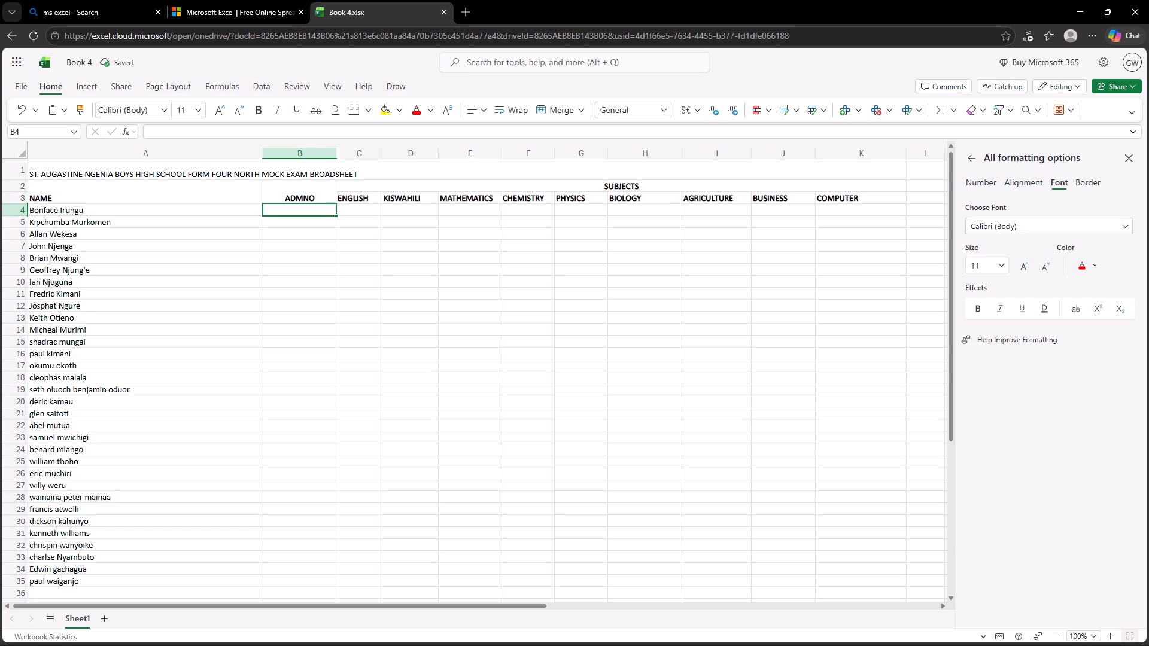
Enter the admission numbers of the first three students in cells B4 to B6 of the ADMNO column.
{"action": "left_click", "coordinate": [310, 214]}
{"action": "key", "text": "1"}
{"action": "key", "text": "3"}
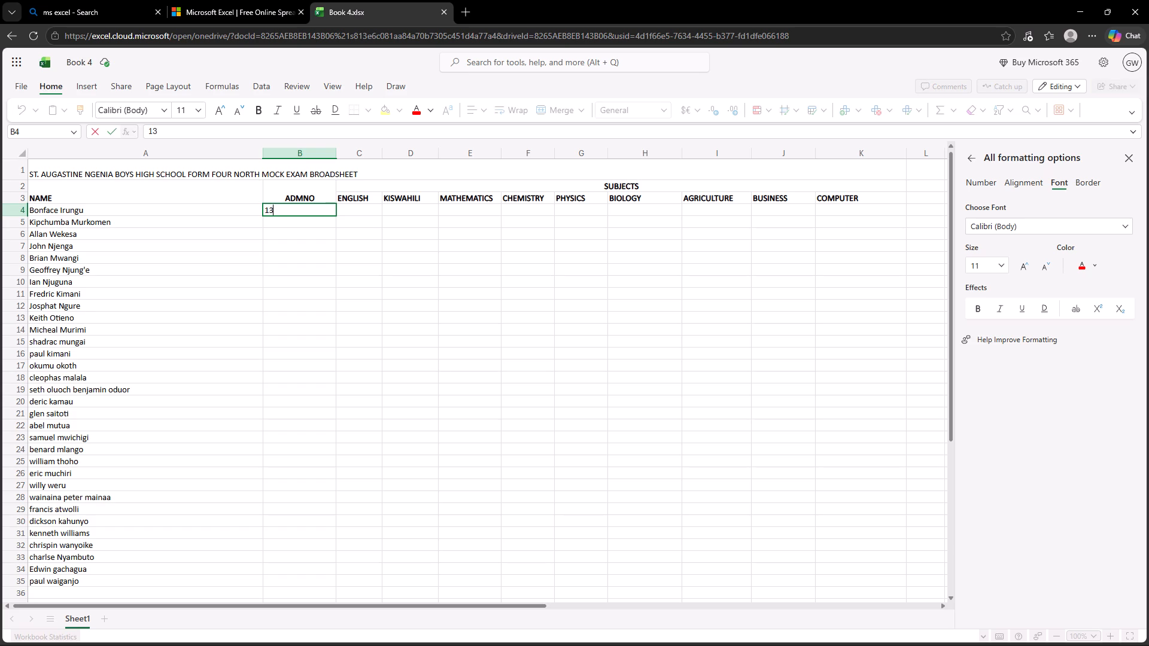
{"action": "key", "text": "BackSpace"}
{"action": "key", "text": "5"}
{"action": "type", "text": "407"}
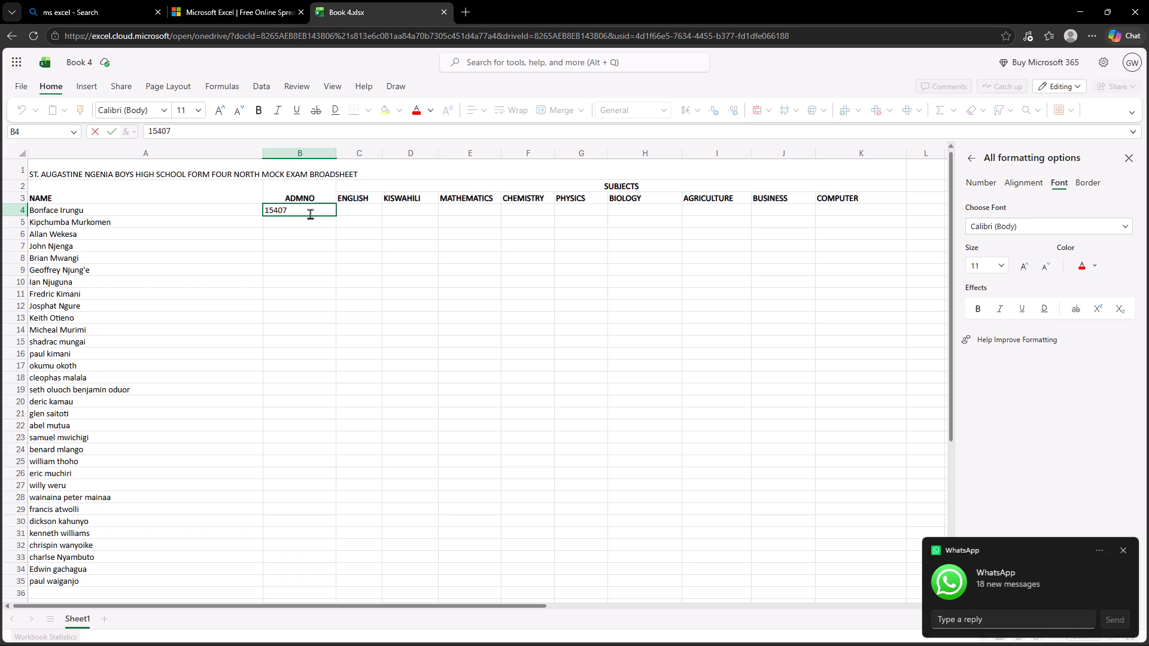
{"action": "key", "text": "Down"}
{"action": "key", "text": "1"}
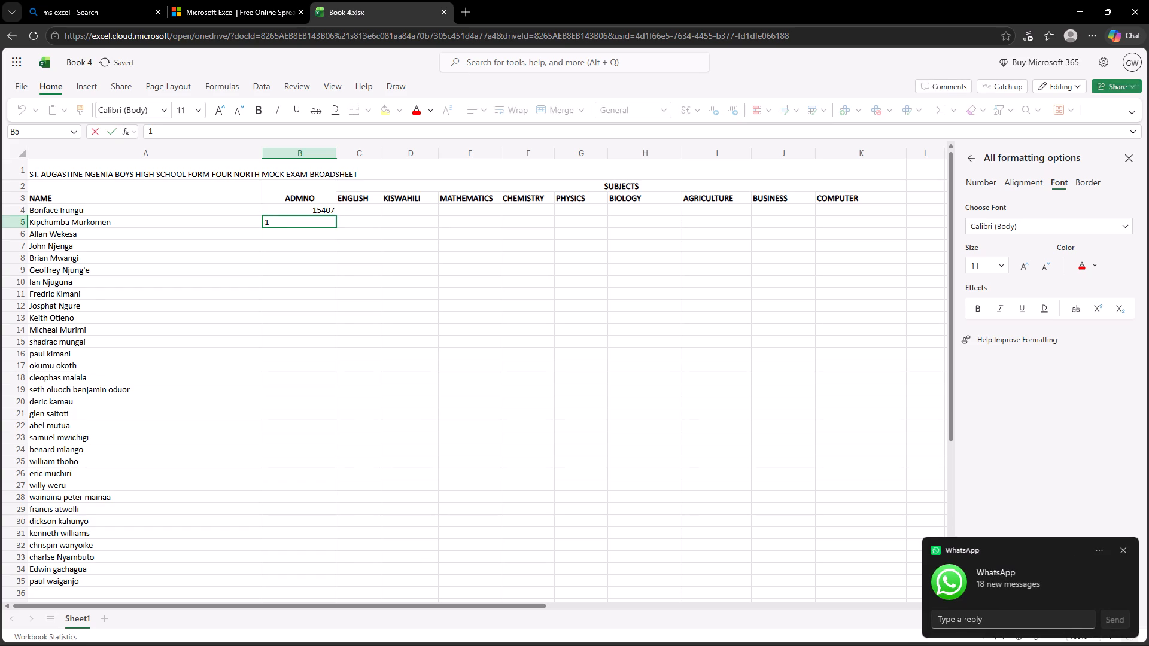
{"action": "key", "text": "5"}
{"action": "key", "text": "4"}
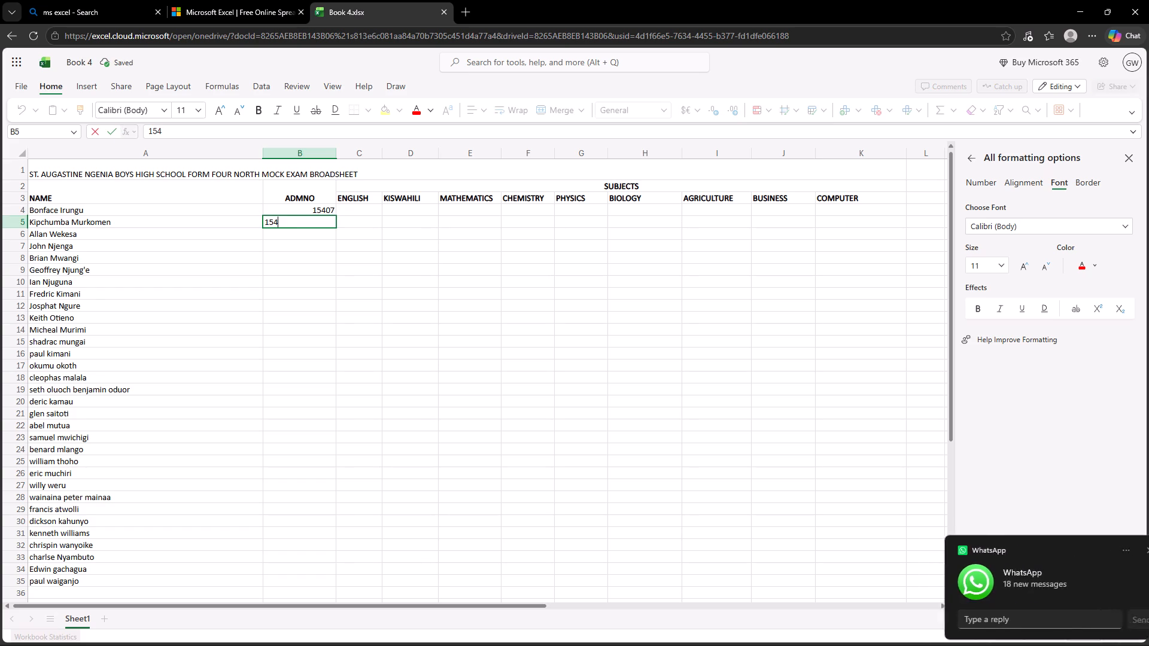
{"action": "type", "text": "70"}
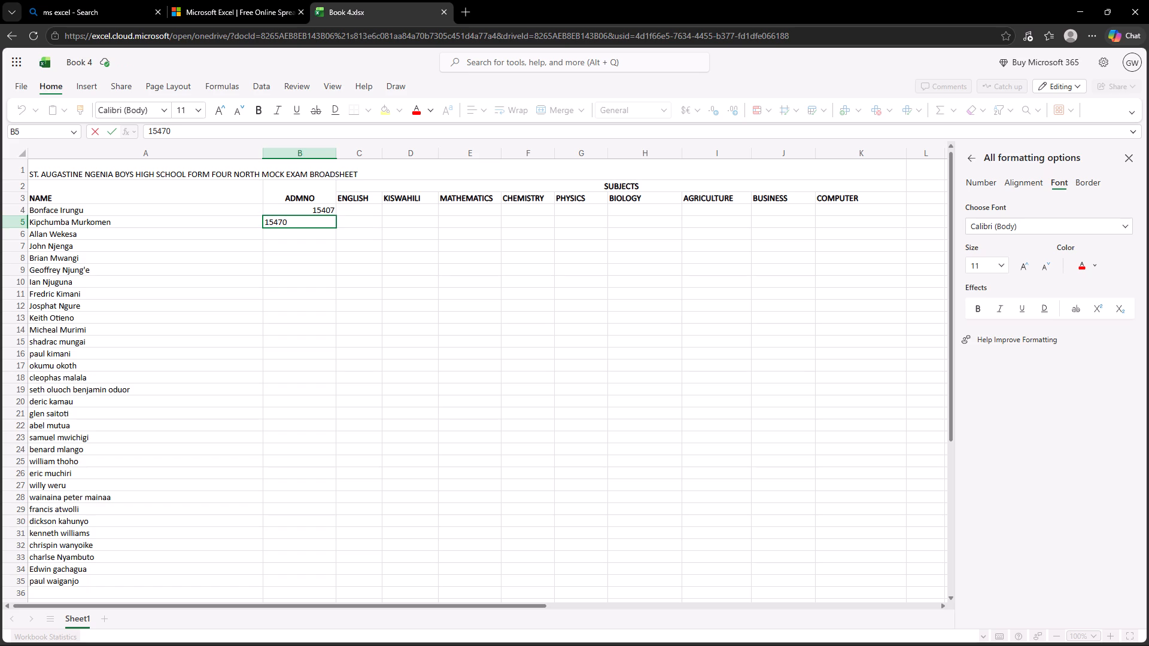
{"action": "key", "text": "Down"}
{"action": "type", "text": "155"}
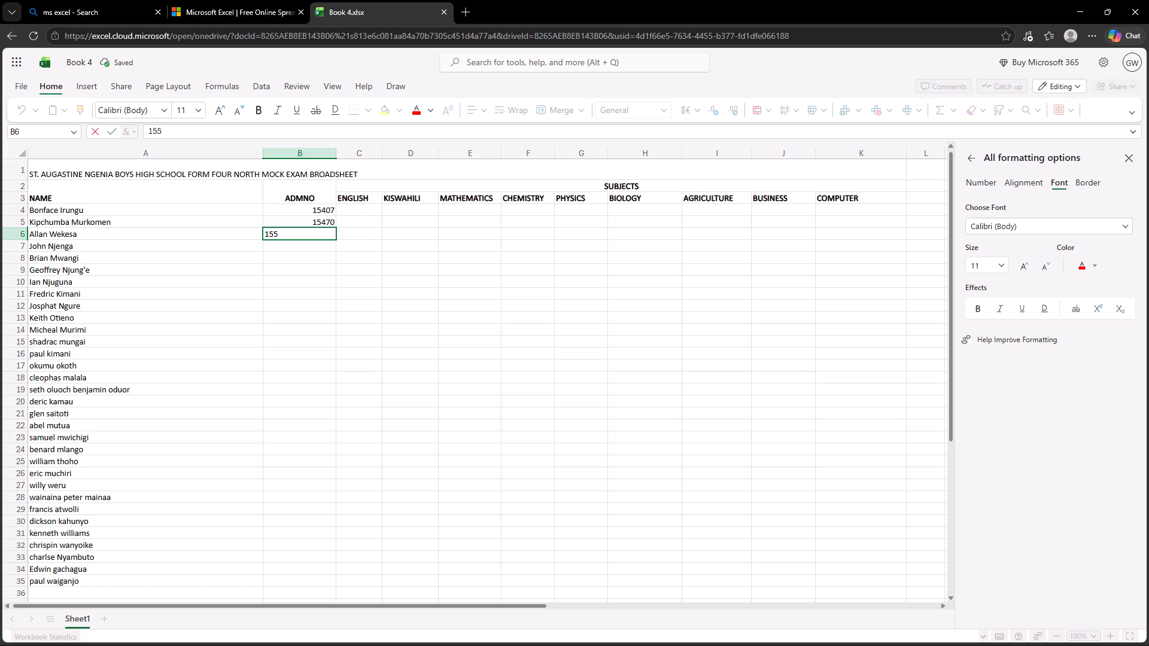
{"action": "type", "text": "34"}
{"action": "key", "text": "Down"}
Enter the fourth student's admission number in cell B7.
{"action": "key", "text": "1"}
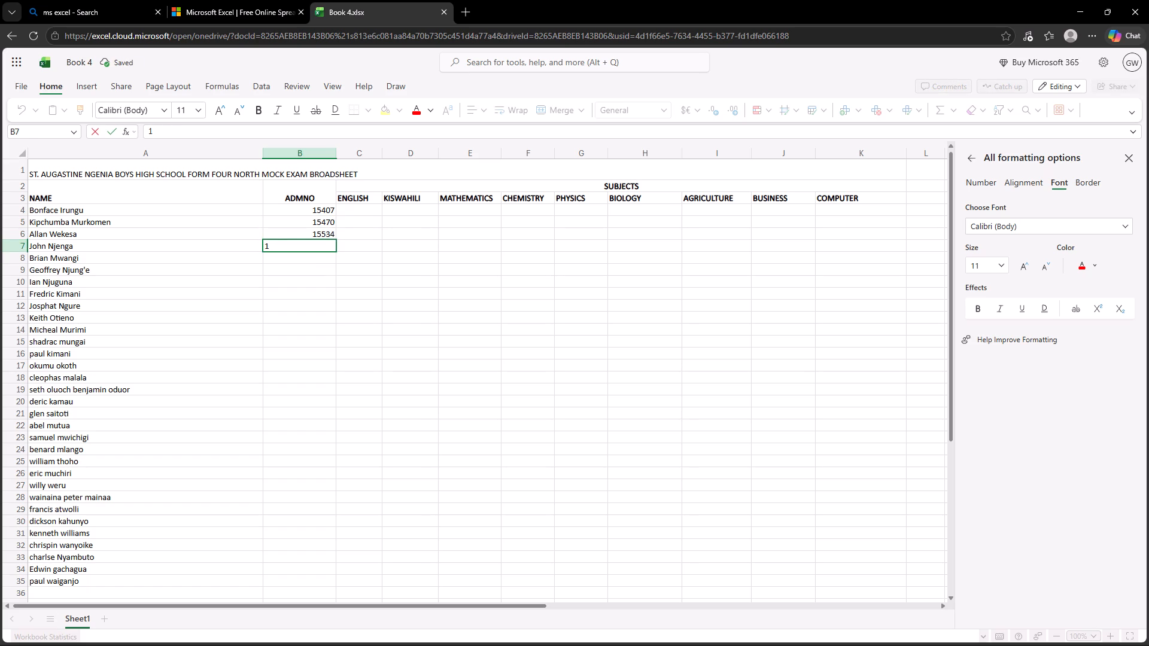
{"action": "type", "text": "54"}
Erase the partly entered admission number in cell B7.
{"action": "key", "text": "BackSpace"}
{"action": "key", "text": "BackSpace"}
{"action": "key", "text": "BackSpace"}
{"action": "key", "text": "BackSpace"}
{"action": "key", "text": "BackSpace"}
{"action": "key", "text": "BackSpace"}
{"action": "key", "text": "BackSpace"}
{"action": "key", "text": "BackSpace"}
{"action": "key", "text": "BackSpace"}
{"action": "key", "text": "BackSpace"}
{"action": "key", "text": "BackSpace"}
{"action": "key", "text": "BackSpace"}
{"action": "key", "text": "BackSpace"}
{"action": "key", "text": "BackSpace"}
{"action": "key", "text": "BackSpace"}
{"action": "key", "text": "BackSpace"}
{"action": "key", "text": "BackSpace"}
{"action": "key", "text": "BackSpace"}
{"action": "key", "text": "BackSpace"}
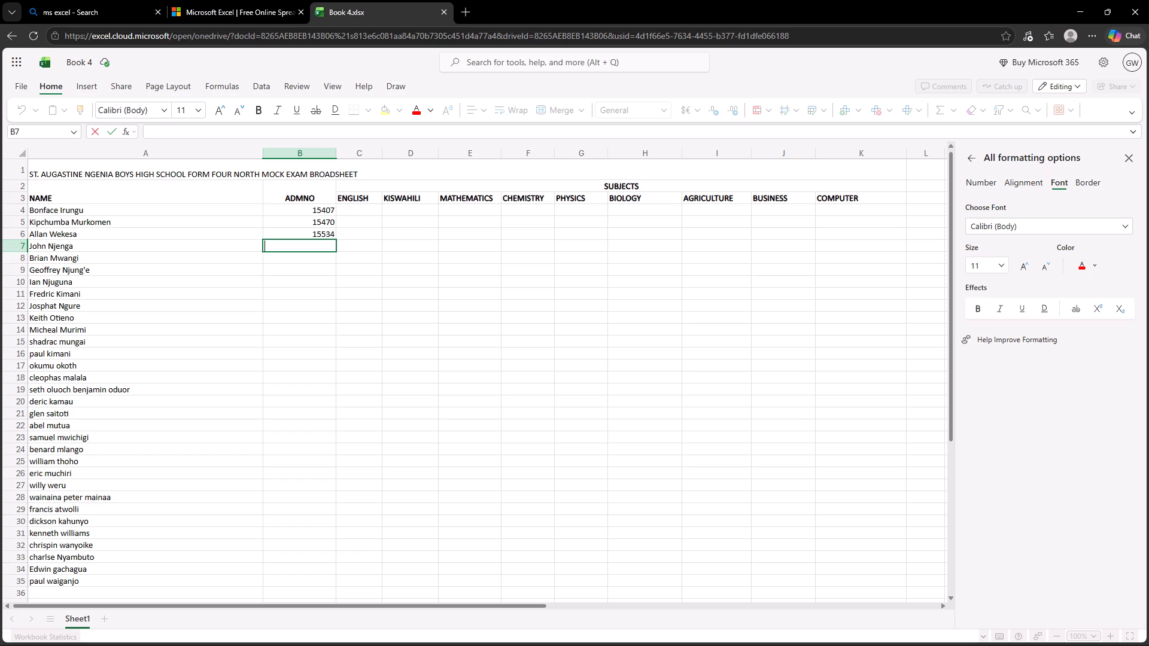
Delete the admission numbers from cells B4, B5 and B6 in the ADMNO column.
{"action": "left_click", "coordinate": [332, 212]}
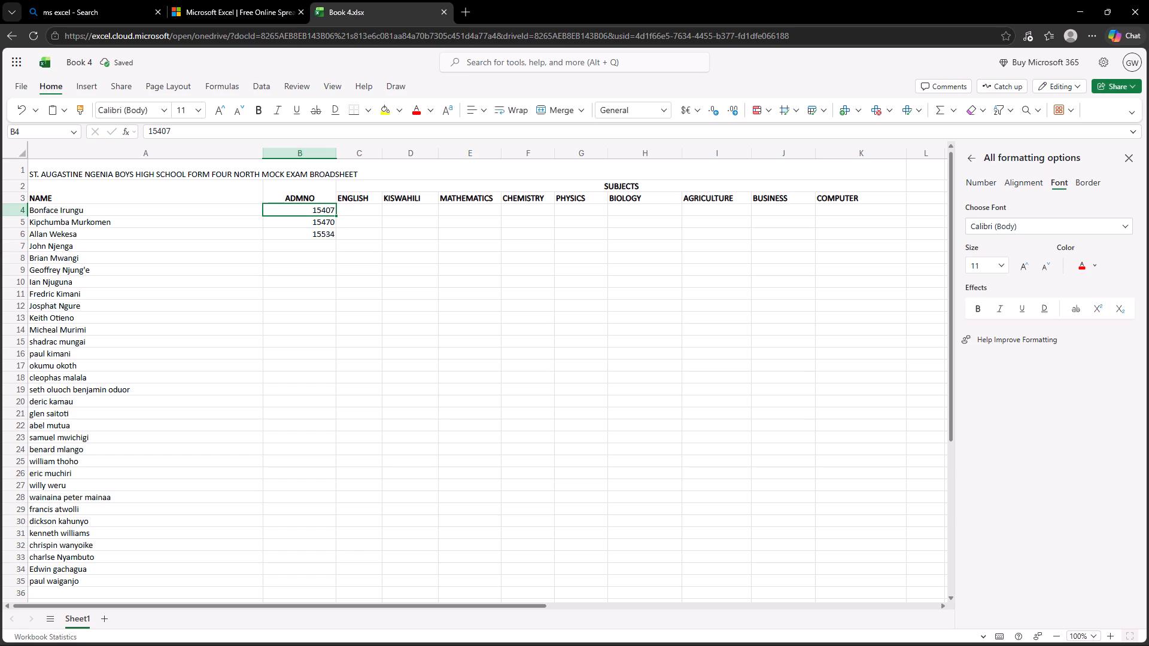
{"action": "key", "text": "BackSpace"}
{"action": "left_click", "coordinate": [305, 224]}
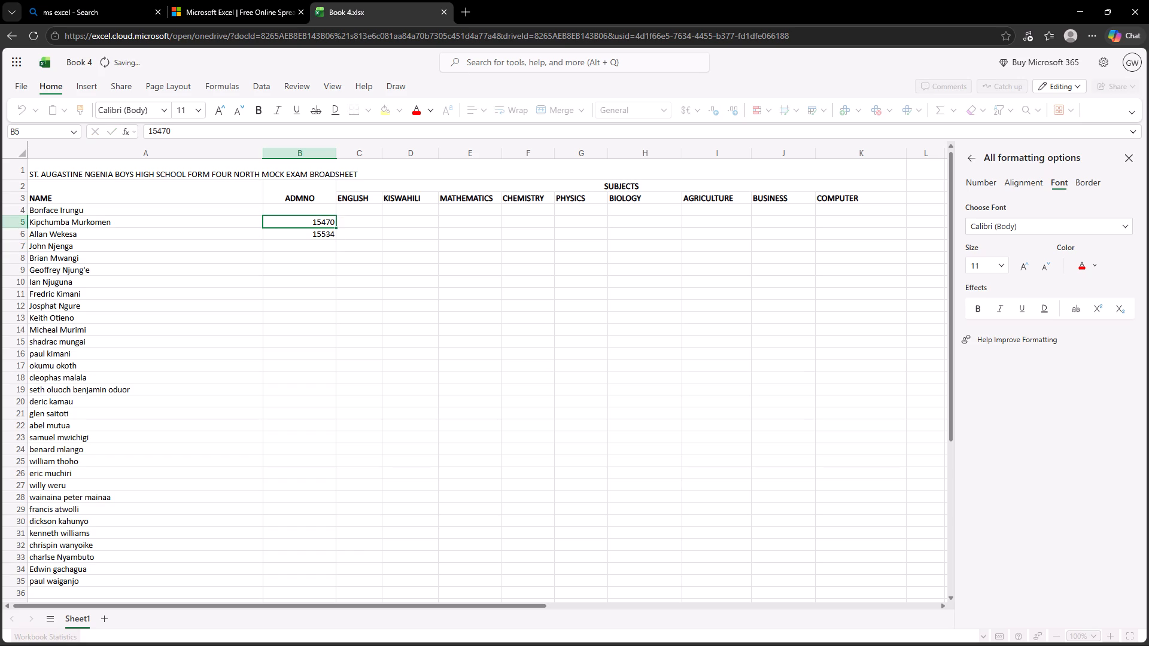
{"action": "key", "text": "BackSpace"}
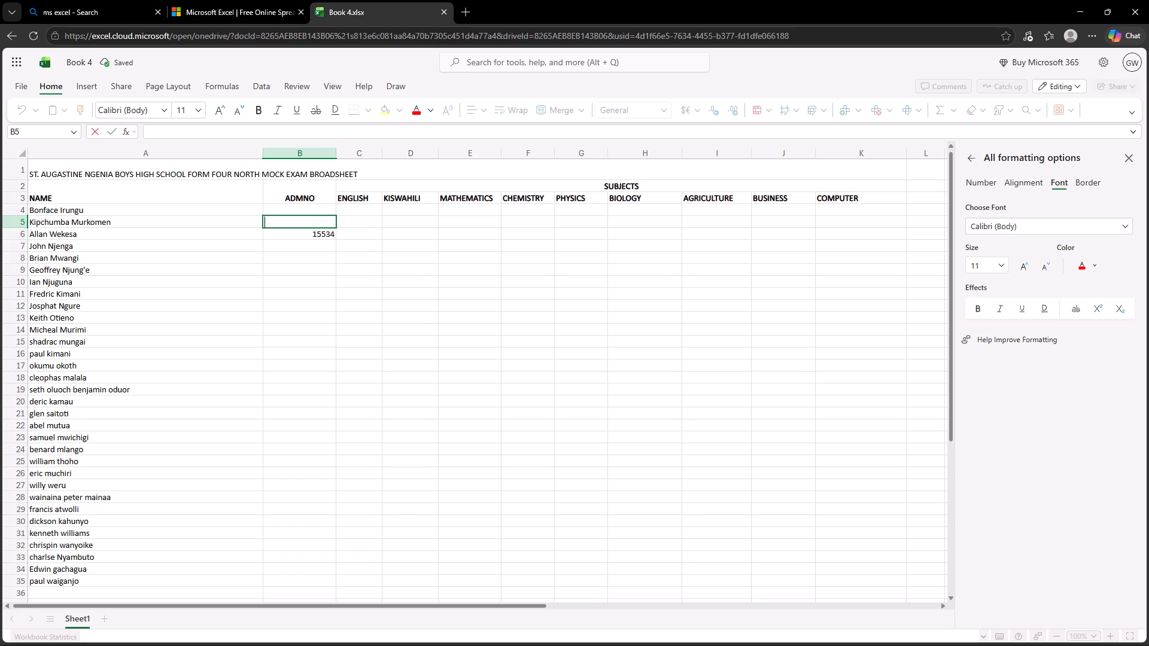
{"action": "left_click", "coordinate": [307, 234]}
{"action": "key", "text": "BackSpace"}
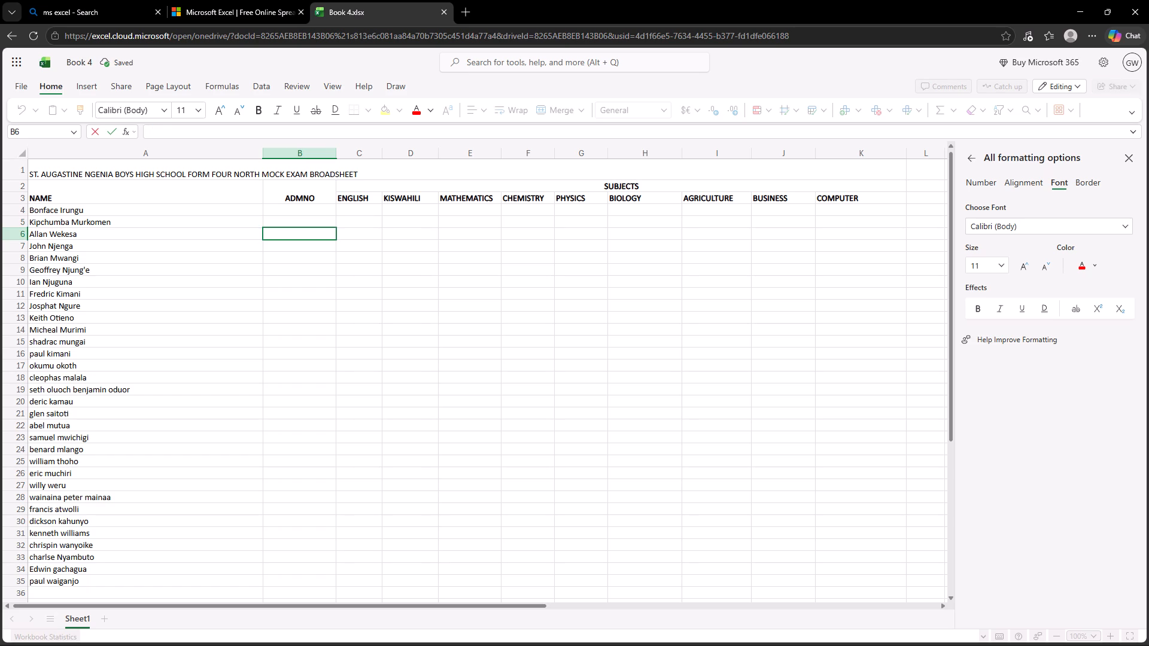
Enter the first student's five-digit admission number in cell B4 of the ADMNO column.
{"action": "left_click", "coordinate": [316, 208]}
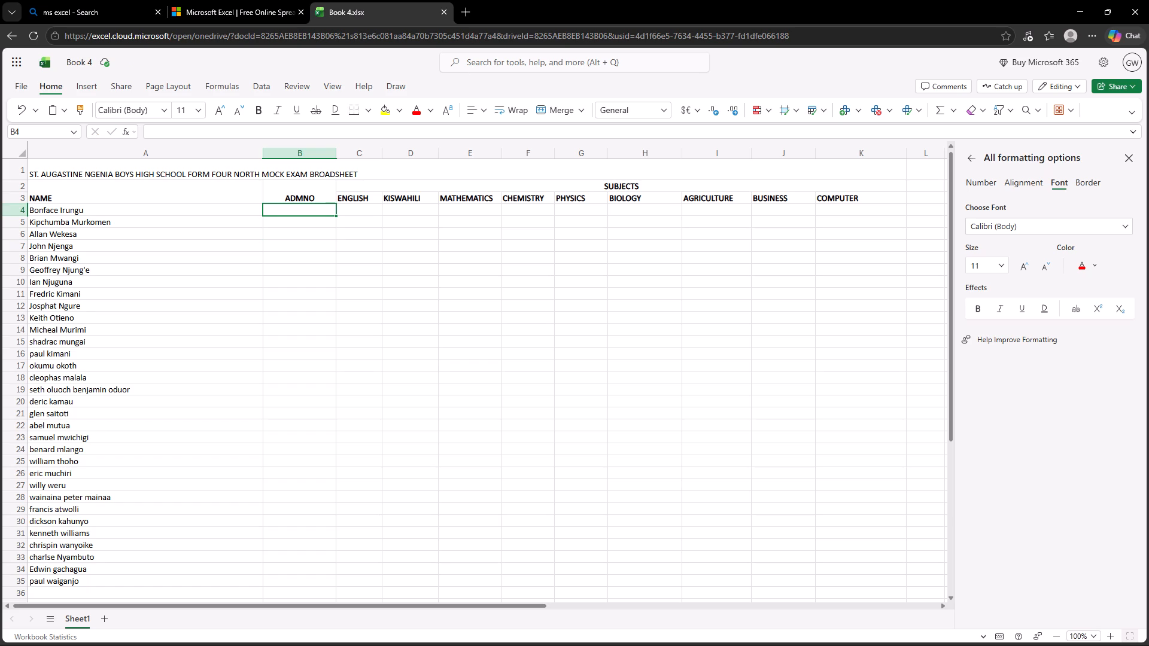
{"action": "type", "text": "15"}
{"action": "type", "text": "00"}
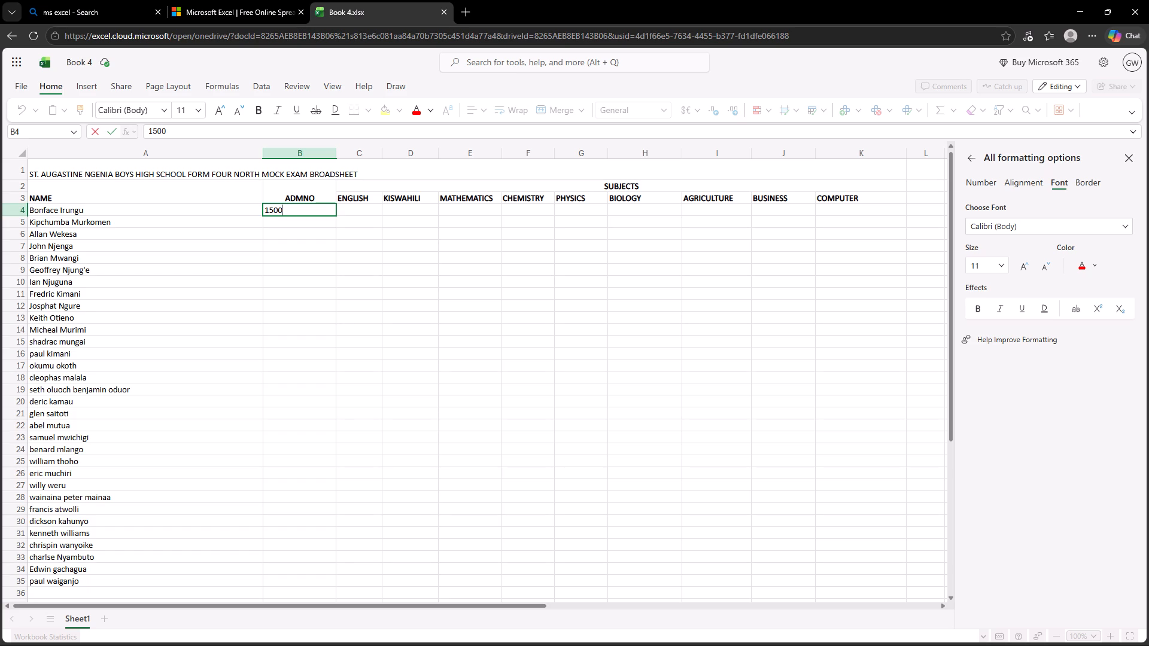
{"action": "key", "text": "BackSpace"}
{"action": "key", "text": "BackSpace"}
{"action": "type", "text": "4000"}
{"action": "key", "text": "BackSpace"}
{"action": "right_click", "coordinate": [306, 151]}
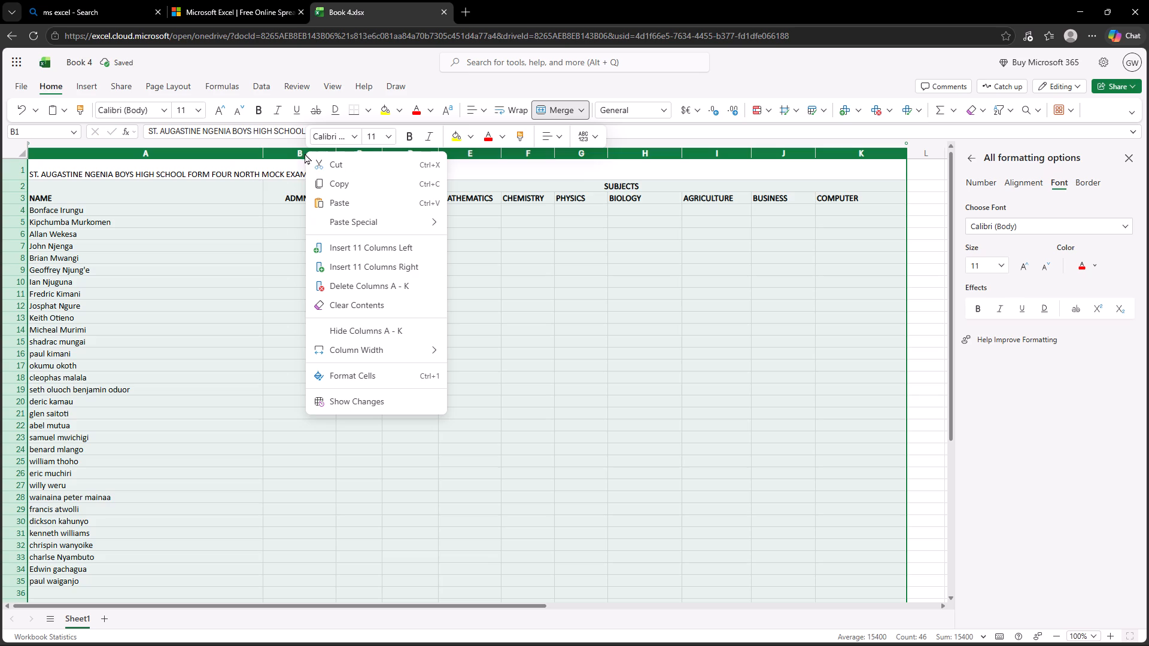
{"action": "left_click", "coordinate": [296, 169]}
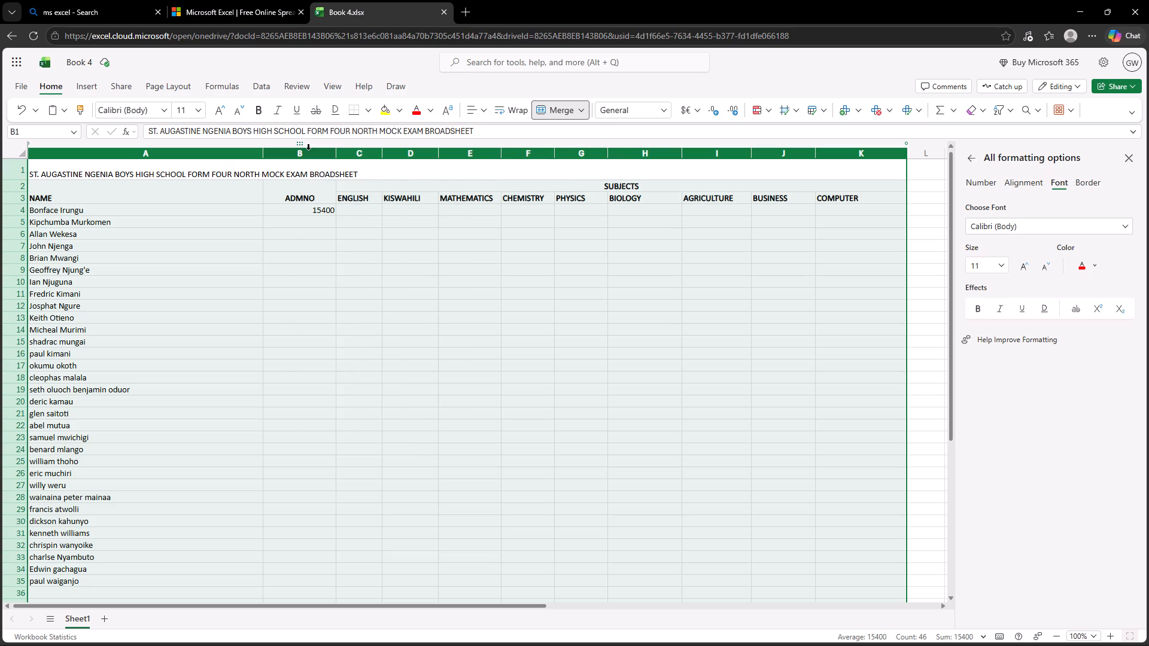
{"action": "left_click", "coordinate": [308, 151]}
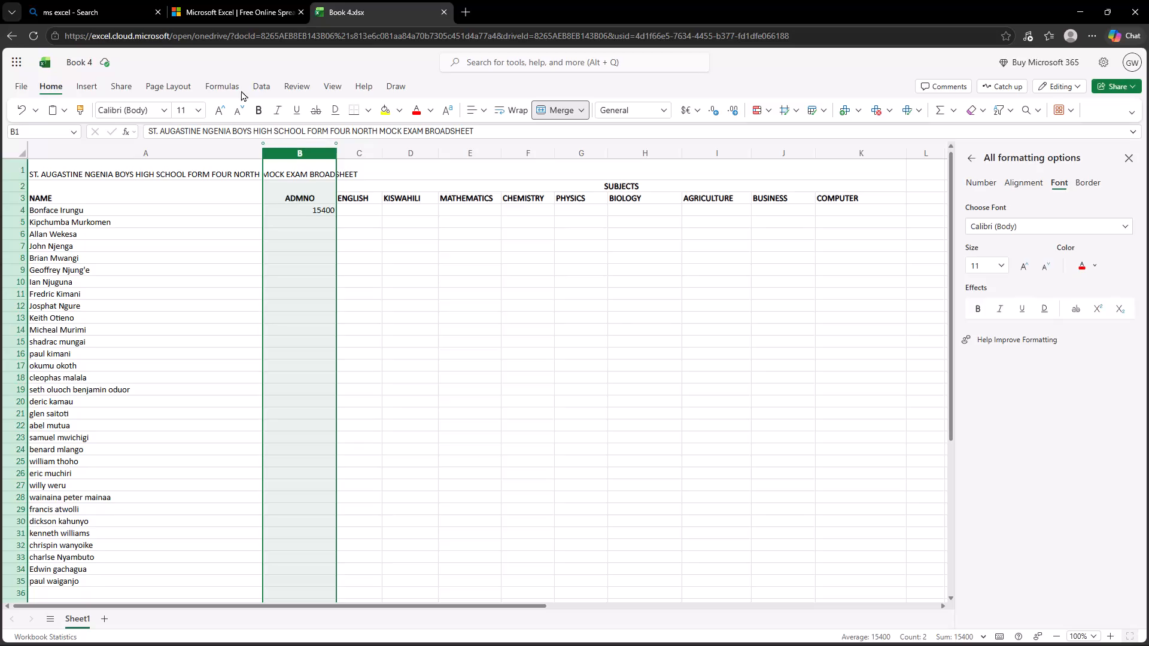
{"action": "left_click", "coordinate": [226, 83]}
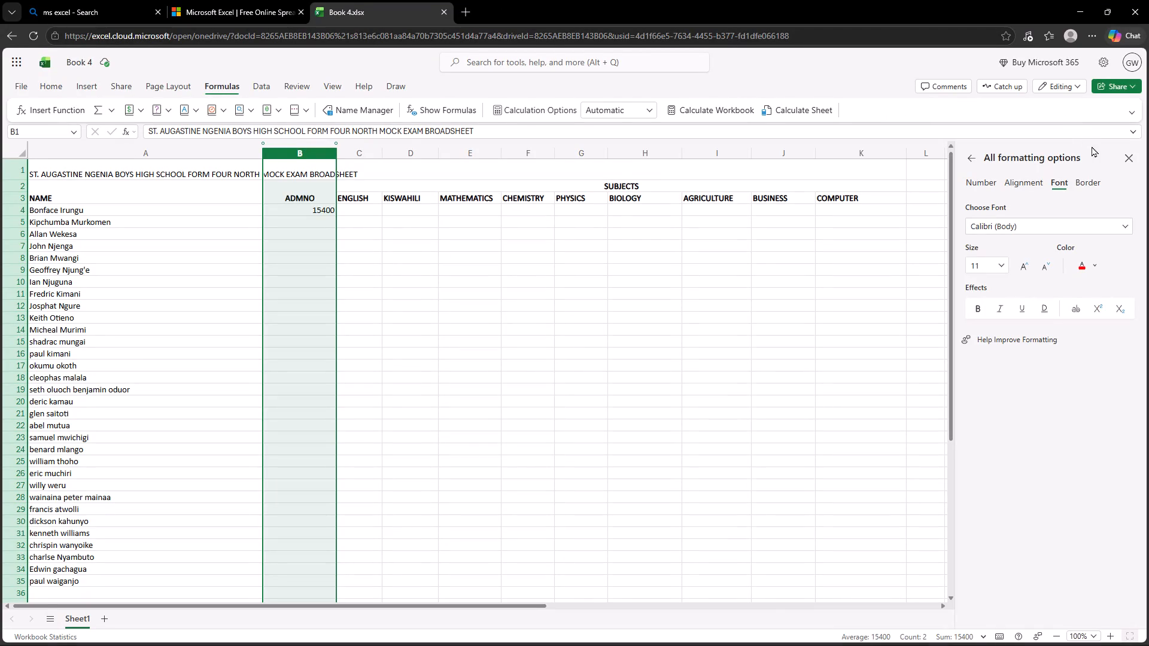
Close the formatting options pane beside the sheet.
{"action": "left_click", "coordinate": [1133, 157]}
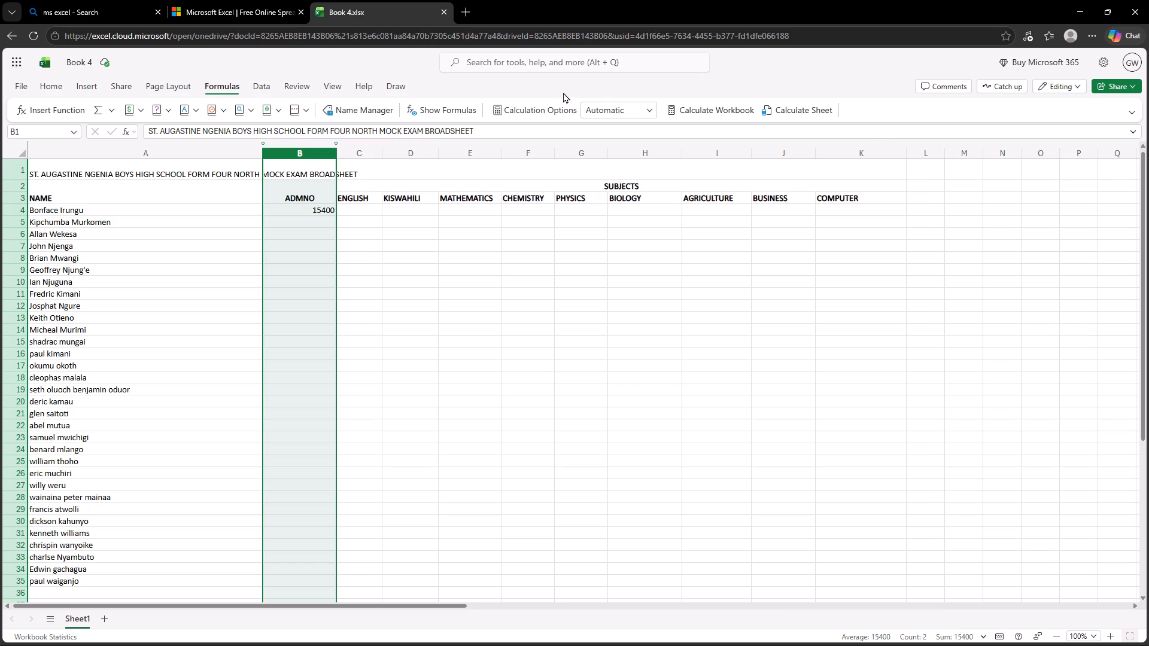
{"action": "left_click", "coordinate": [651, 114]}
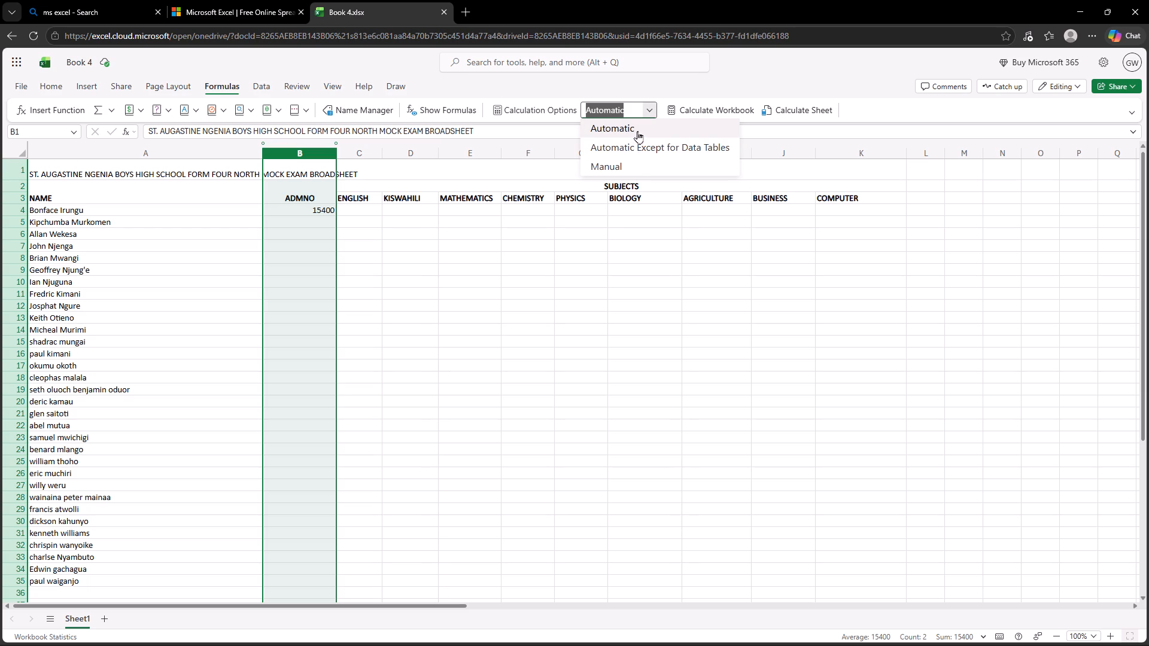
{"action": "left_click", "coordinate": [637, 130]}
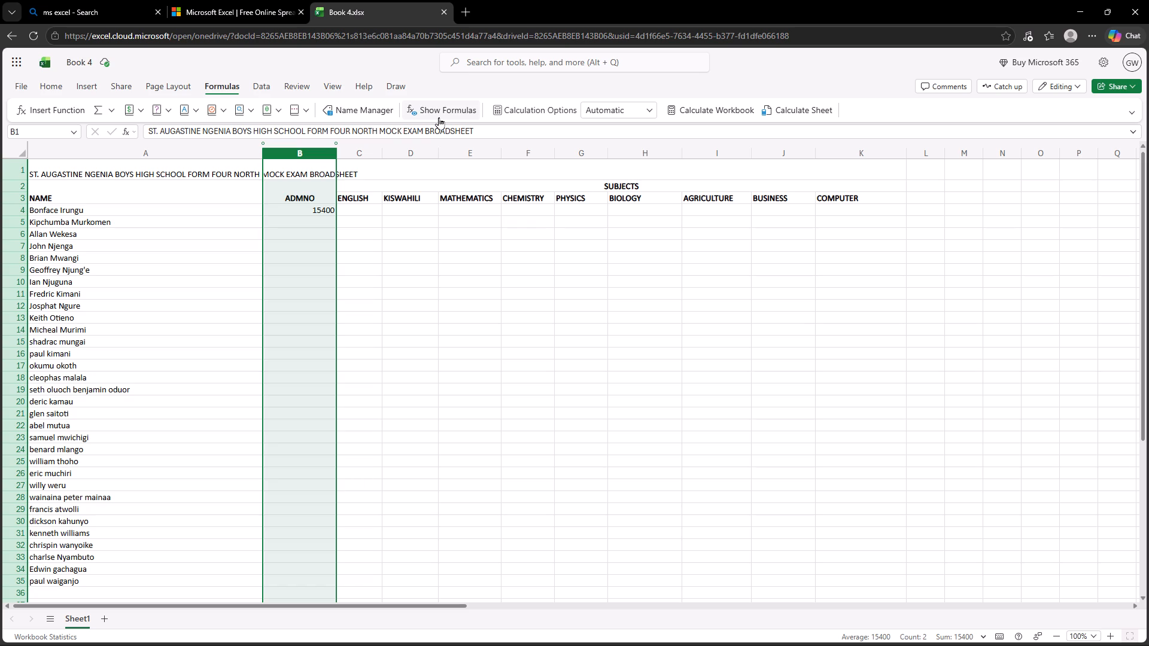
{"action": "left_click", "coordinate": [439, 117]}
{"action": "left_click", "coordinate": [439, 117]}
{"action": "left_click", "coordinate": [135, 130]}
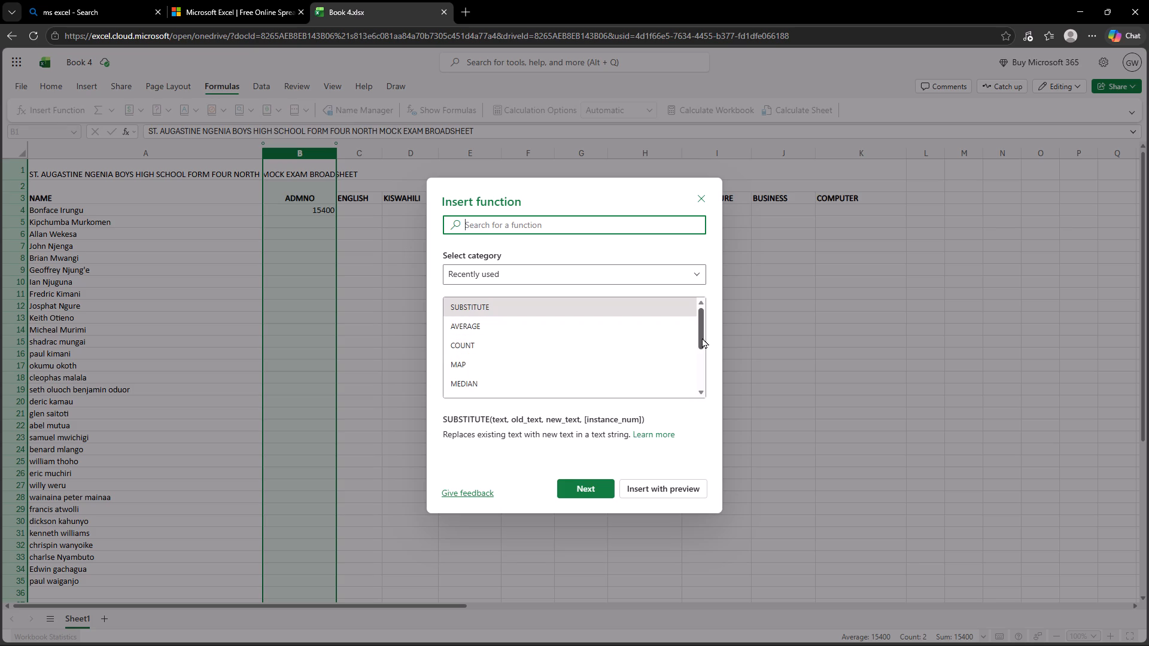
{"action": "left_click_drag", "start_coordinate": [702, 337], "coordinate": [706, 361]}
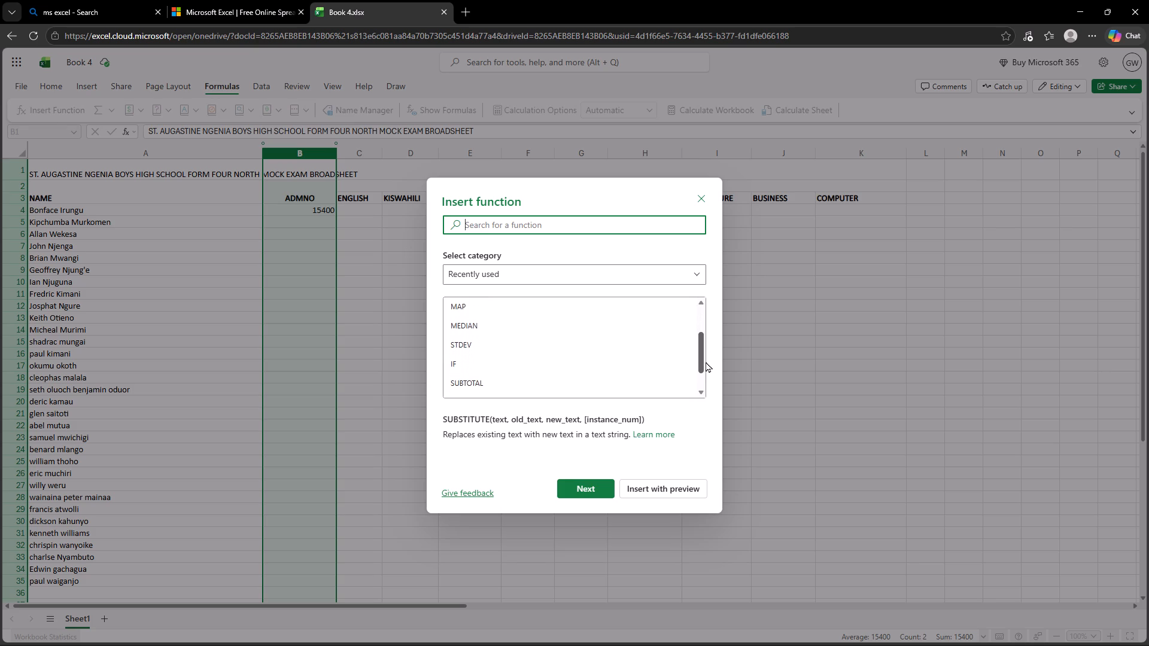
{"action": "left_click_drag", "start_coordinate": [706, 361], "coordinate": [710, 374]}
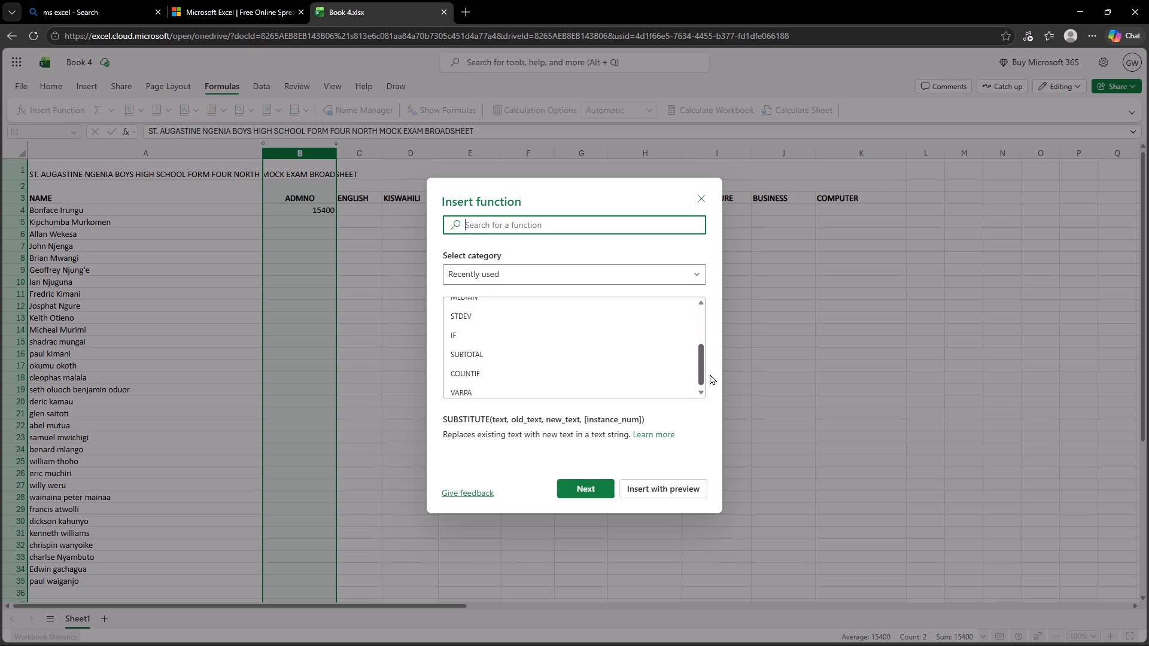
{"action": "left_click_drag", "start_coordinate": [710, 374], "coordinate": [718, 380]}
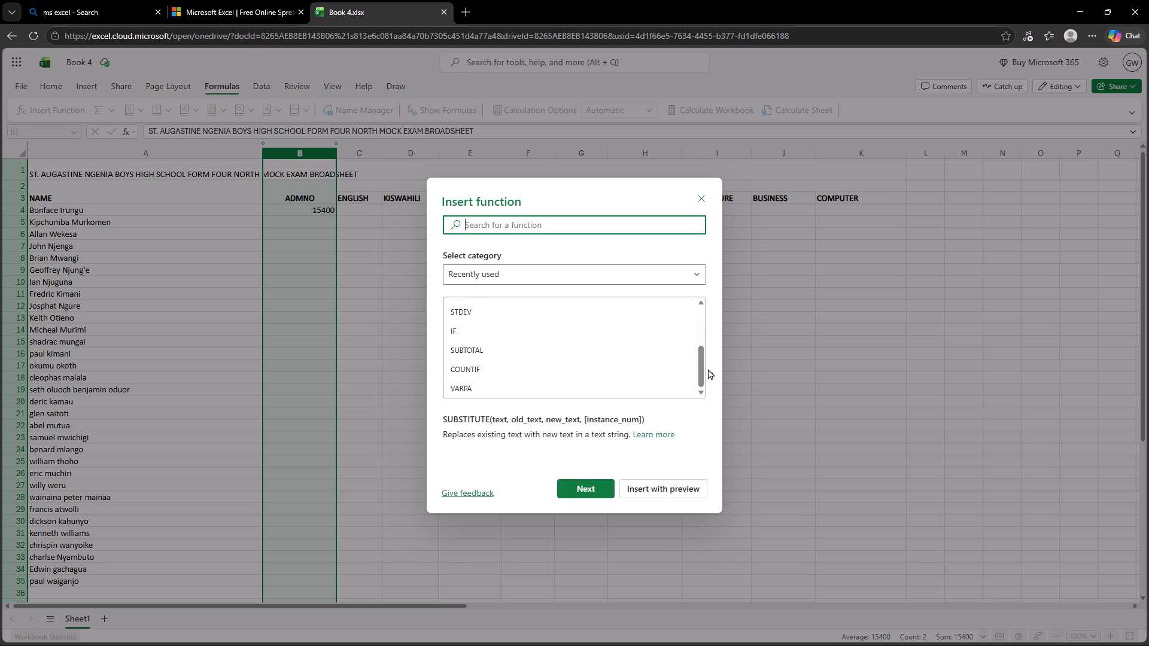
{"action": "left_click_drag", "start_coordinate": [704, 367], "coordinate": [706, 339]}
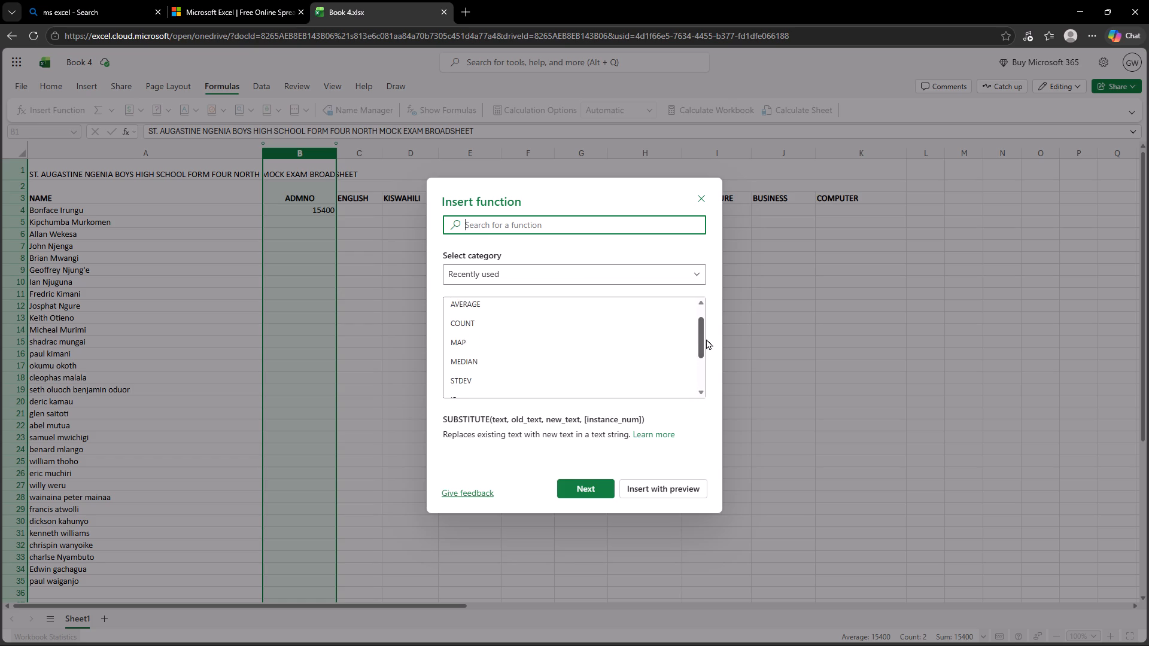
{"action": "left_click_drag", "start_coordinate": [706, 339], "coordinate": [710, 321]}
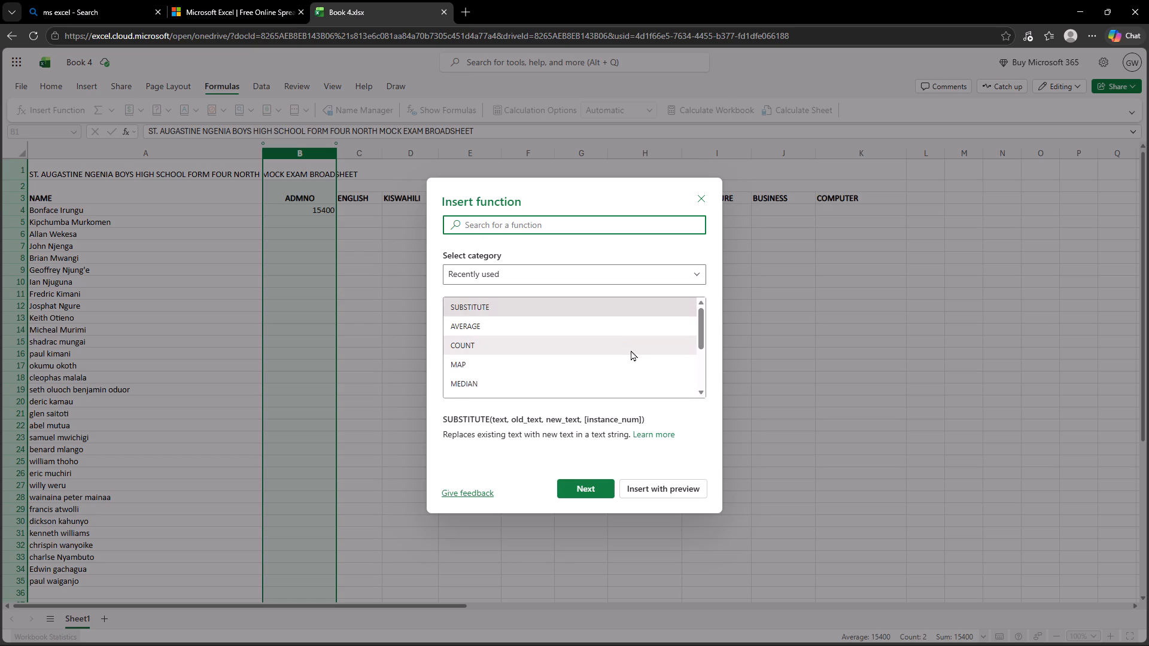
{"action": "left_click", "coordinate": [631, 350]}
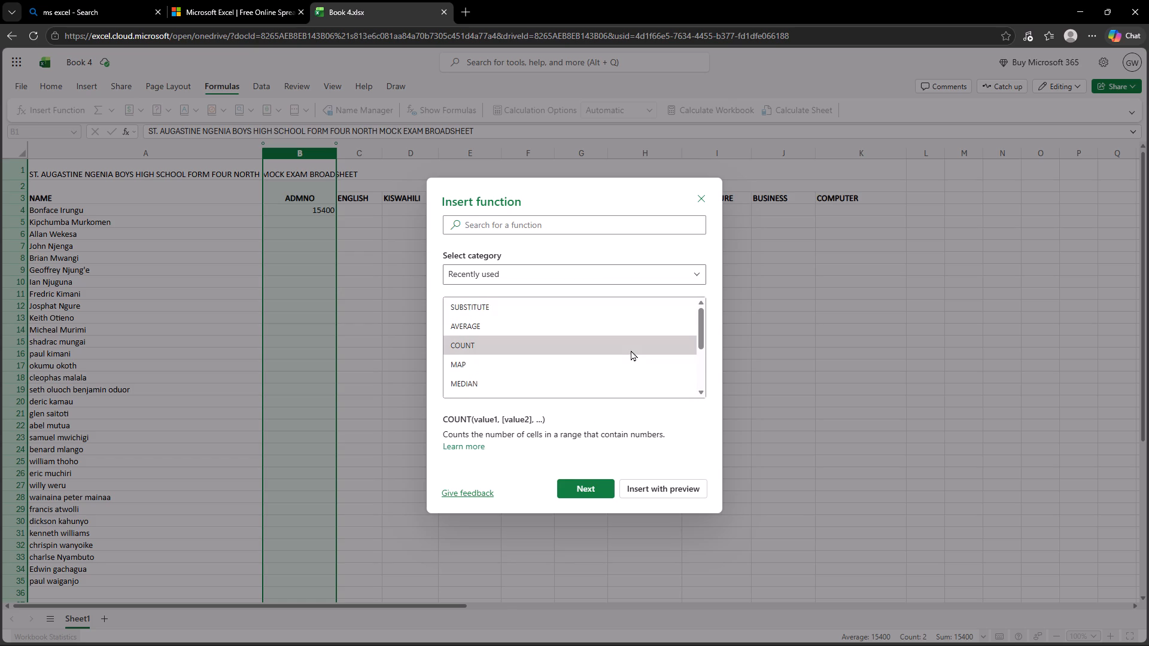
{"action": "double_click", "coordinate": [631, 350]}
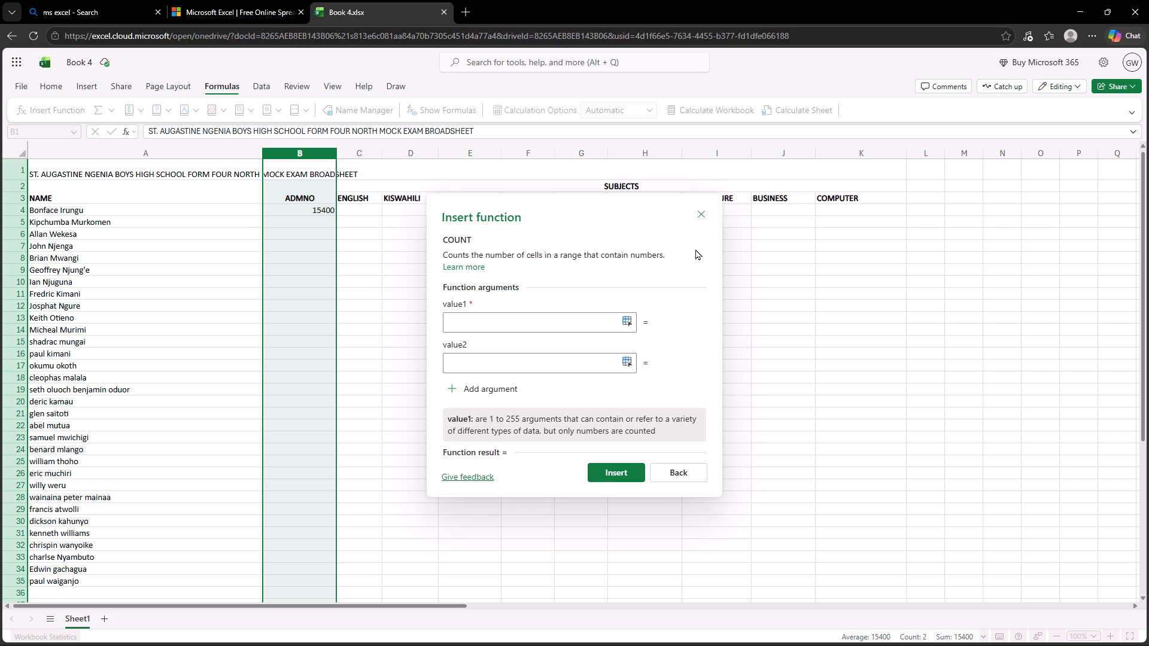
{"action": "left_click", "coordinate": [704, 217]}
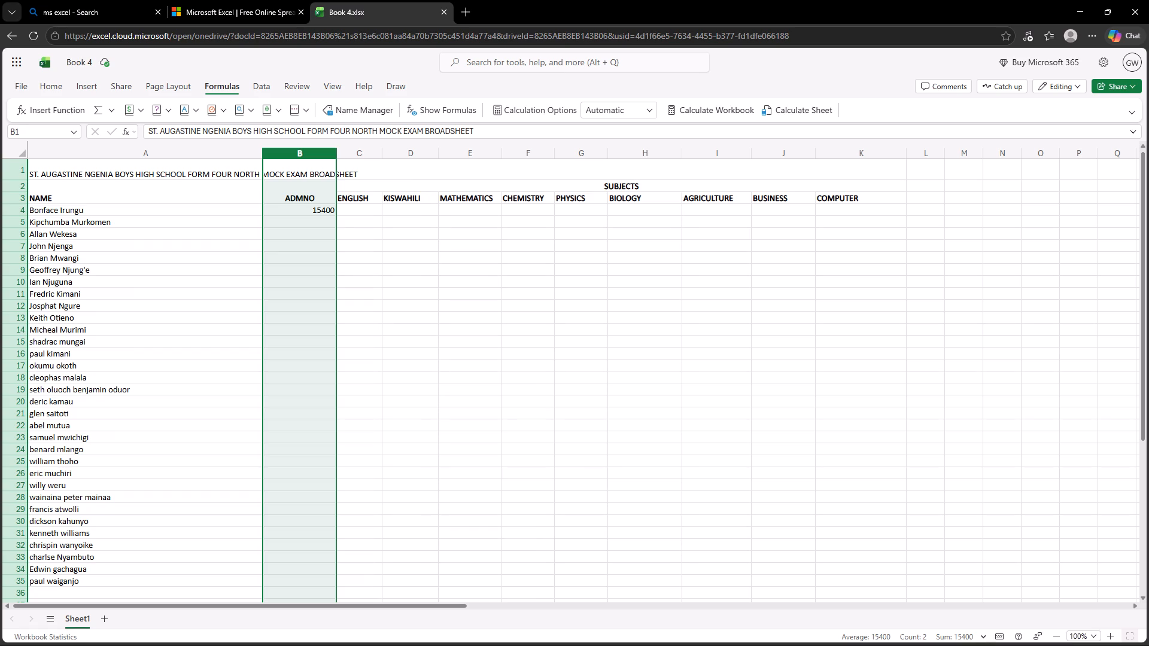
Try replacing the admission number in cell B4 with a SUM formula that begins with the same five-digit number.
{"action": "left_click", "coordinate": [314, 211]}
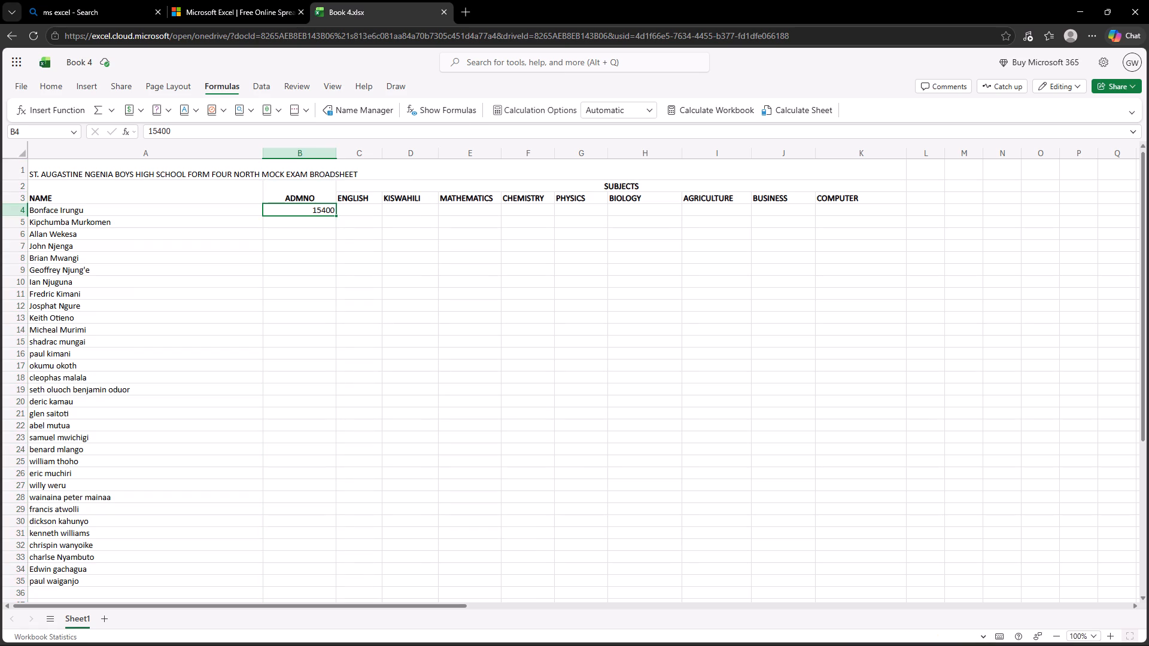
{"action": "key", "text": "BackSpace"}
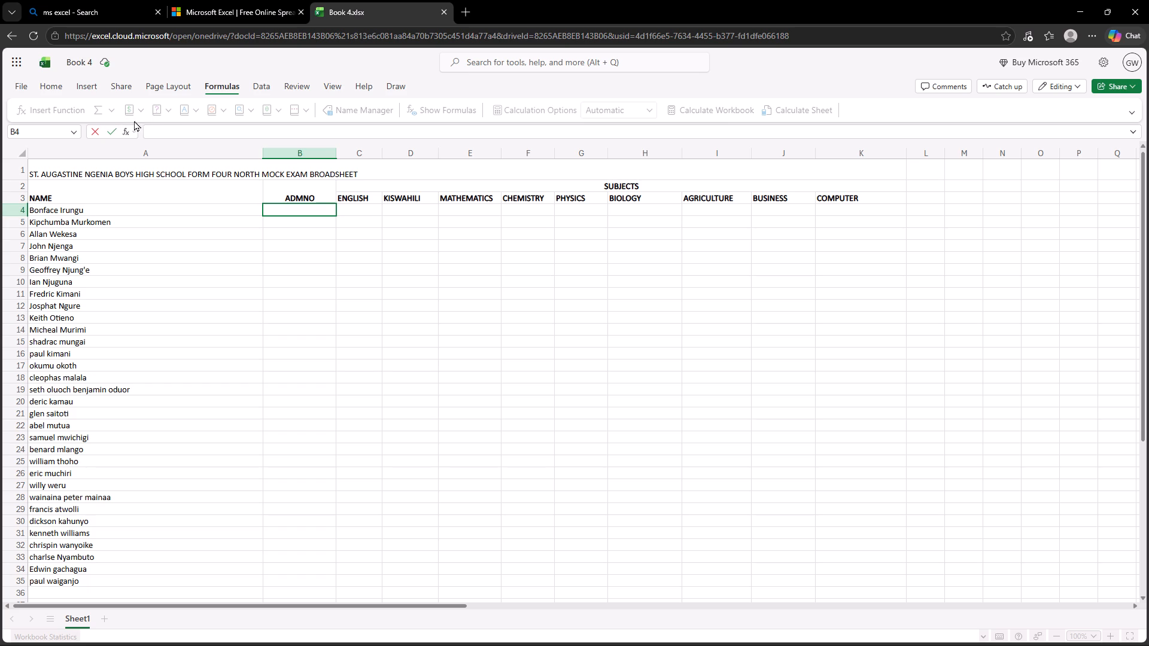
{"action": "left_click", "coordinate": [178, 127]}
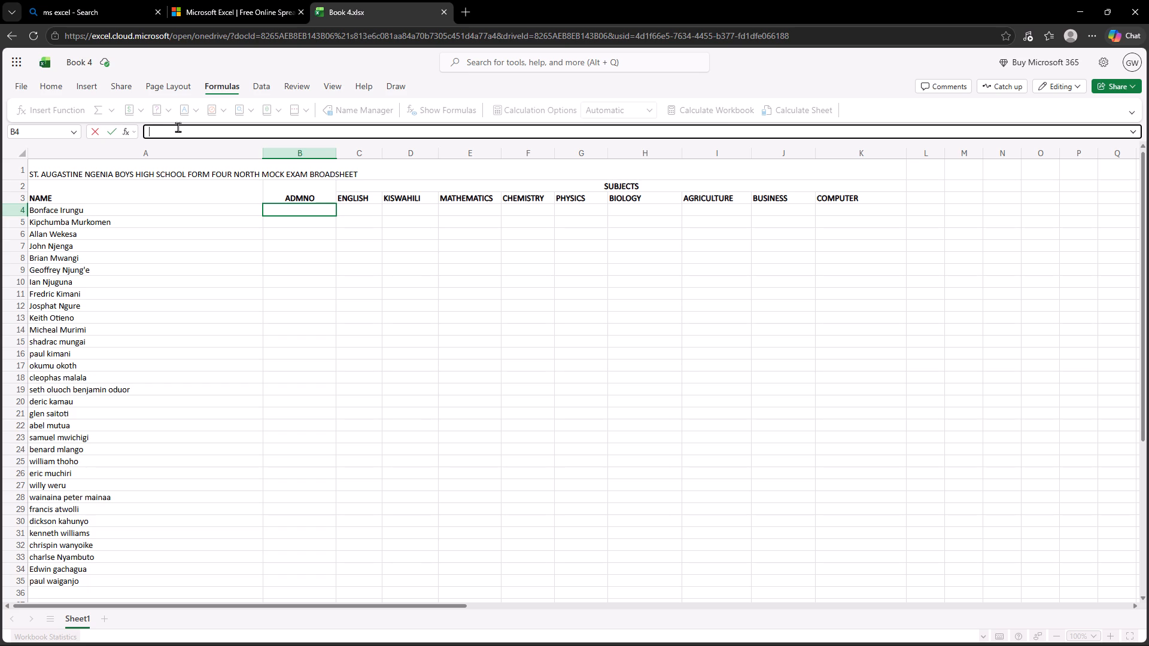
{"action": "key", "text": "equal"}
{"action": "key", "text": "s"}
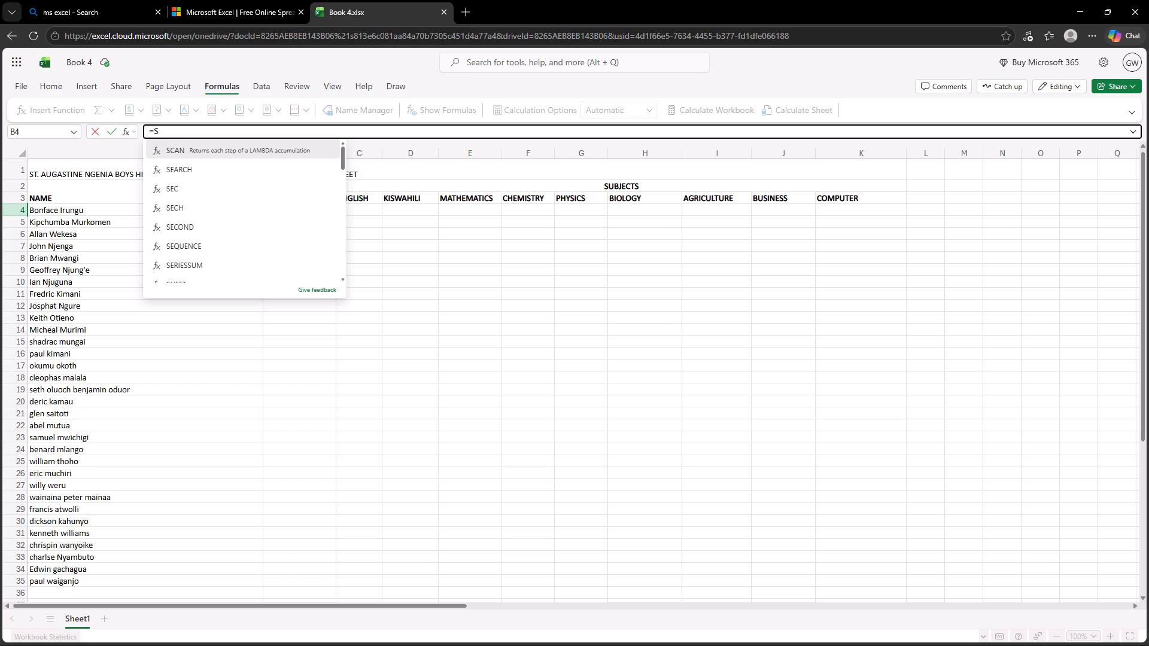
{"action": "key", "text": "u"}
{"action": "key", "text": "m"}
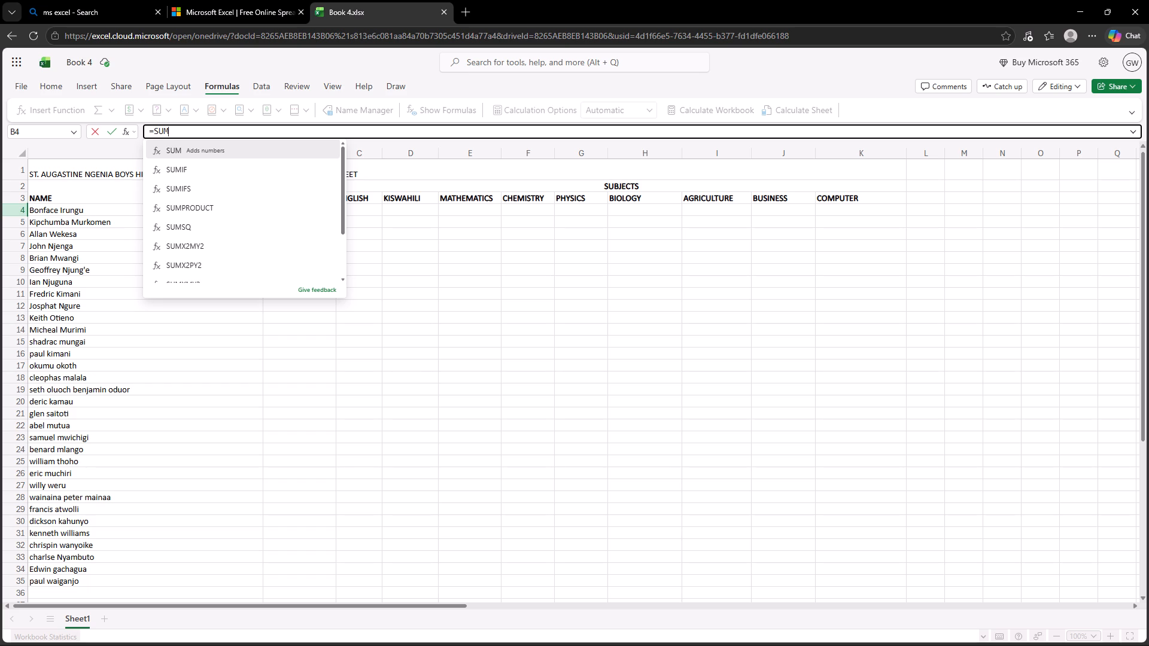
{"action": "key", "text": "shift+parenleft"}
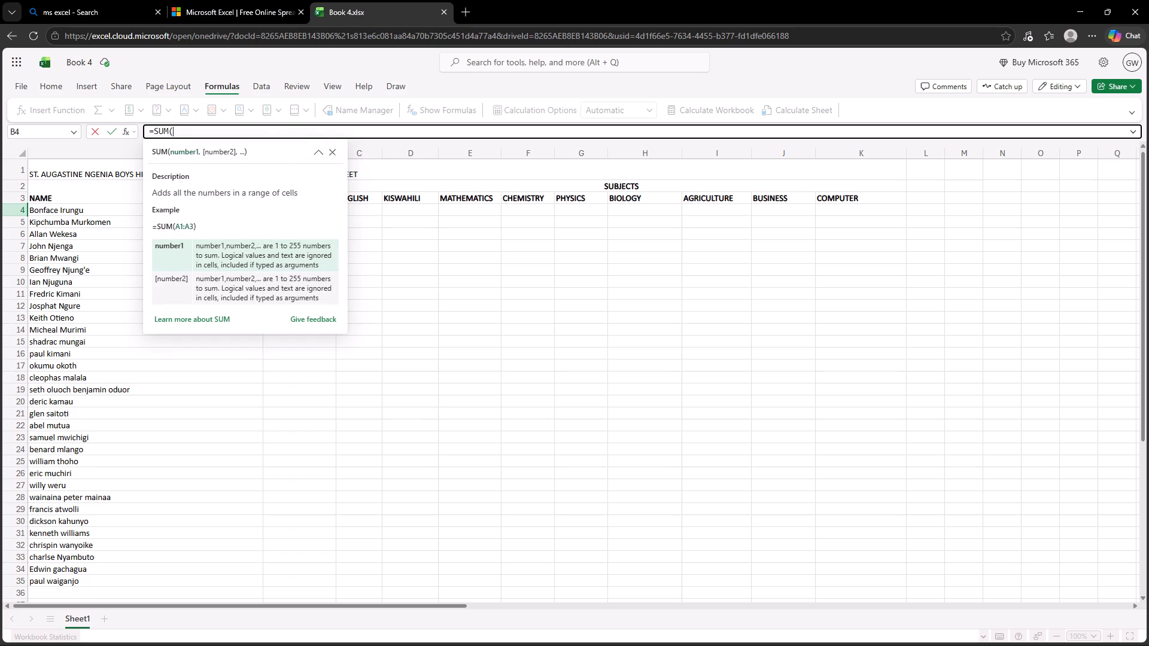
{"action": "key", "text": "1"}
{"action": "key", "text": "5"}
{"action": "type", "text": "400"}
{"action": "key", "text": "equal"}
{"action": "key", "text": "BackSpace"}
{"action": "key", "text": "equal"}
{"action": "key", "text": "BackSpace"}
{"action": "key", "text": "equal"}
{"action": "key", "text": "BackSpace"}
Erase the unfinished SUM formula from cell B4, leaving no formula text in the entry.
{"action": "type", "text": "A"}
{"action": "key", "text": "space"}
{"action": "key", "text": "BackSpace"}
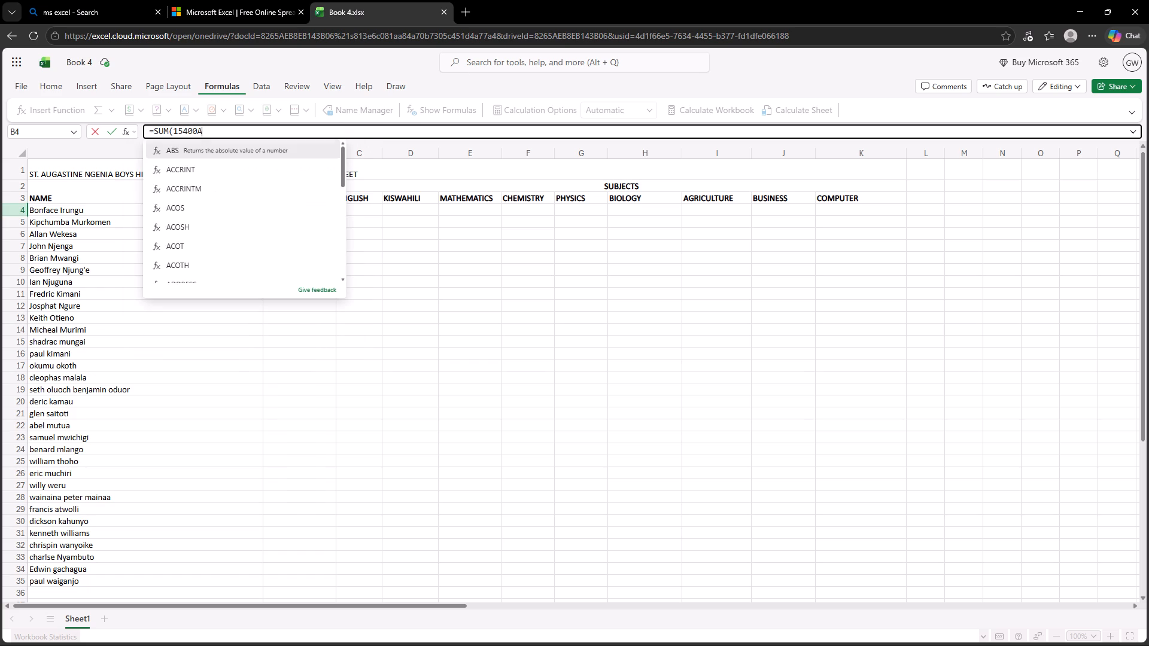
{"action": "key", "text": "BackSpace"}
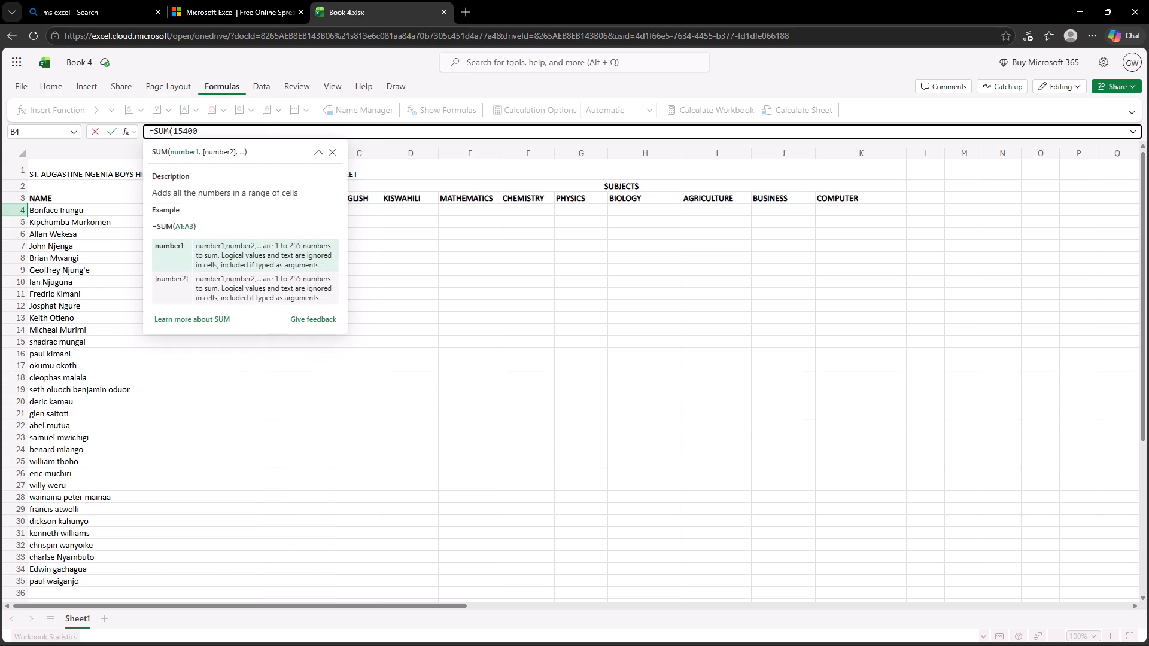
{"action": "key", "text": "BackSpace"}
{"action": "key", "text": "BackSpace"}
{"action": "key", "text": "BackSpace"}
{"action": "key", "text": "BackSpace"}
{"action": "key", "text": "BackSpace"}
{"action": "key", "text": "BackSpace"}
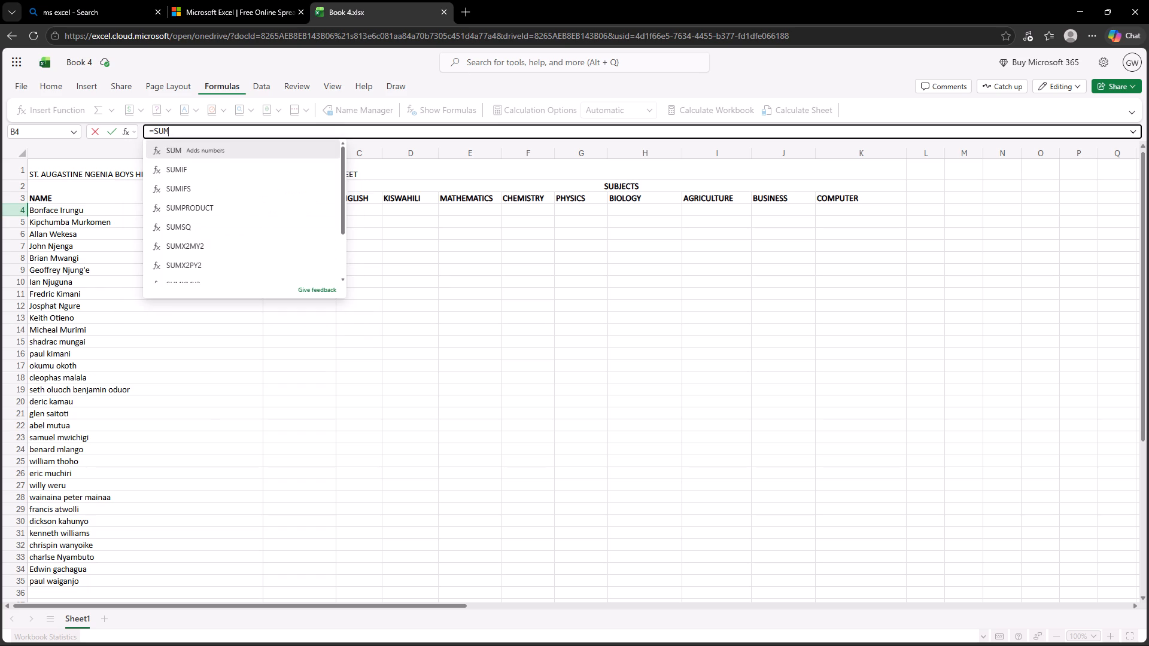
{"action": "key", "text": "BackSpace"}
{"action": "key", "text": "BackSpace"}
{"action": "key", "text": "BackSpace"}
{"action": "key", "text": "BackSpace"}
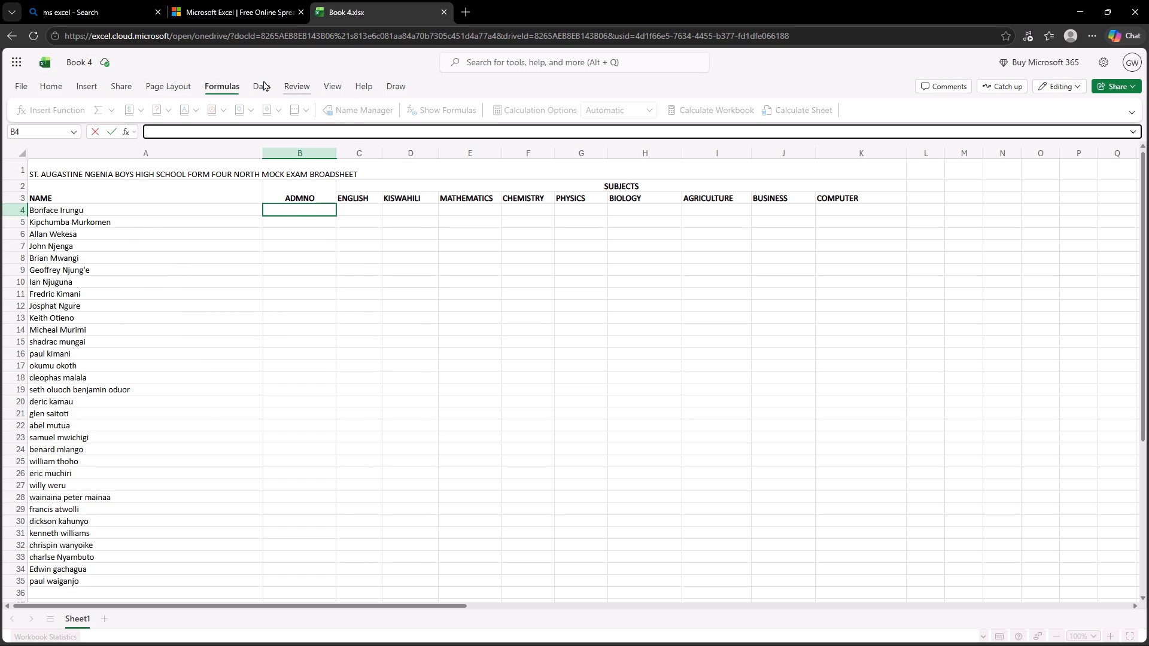
Enter the first student's five-digit admission number in cell B4 as a plain number.
{"action": "left_click", "coordinate": [324, 208]}
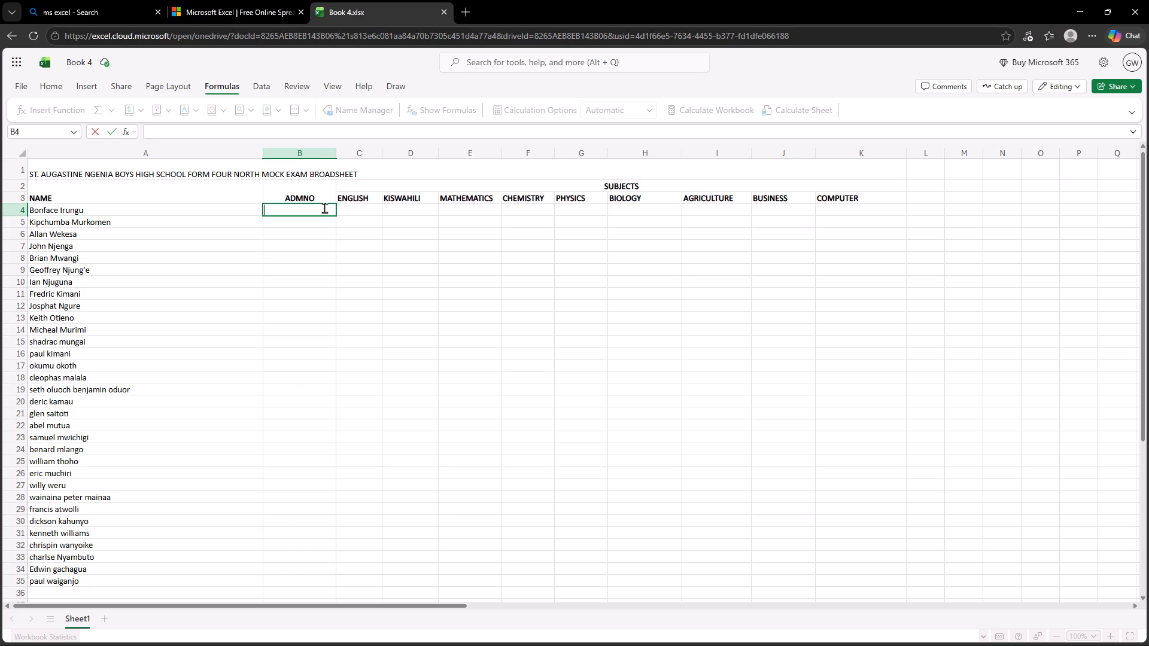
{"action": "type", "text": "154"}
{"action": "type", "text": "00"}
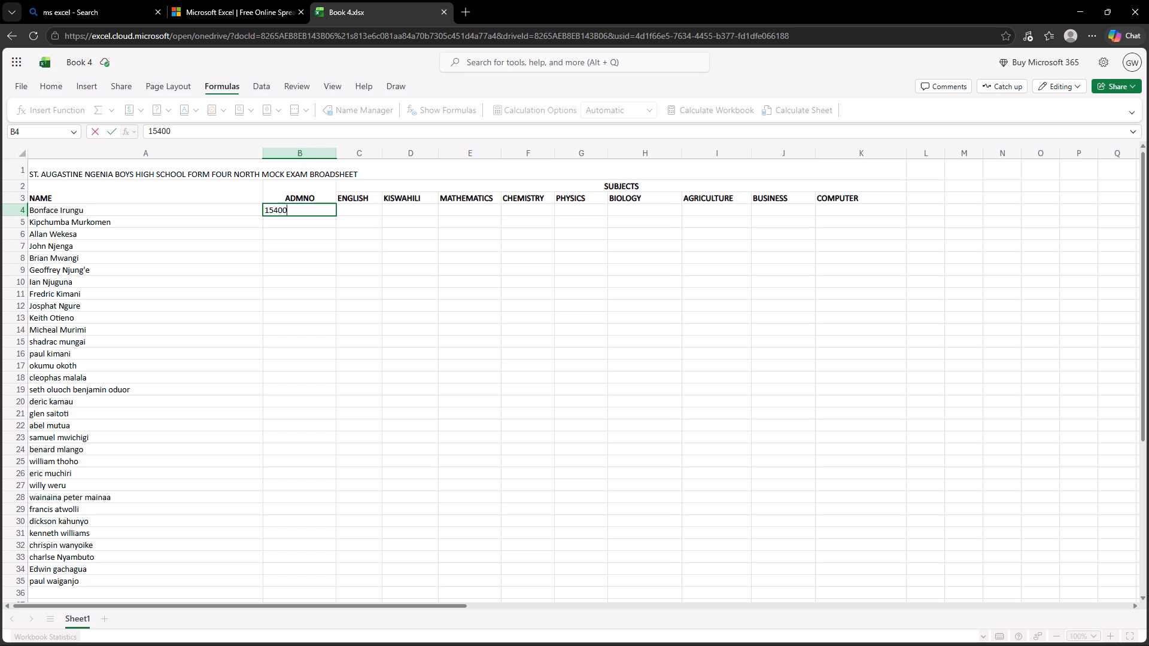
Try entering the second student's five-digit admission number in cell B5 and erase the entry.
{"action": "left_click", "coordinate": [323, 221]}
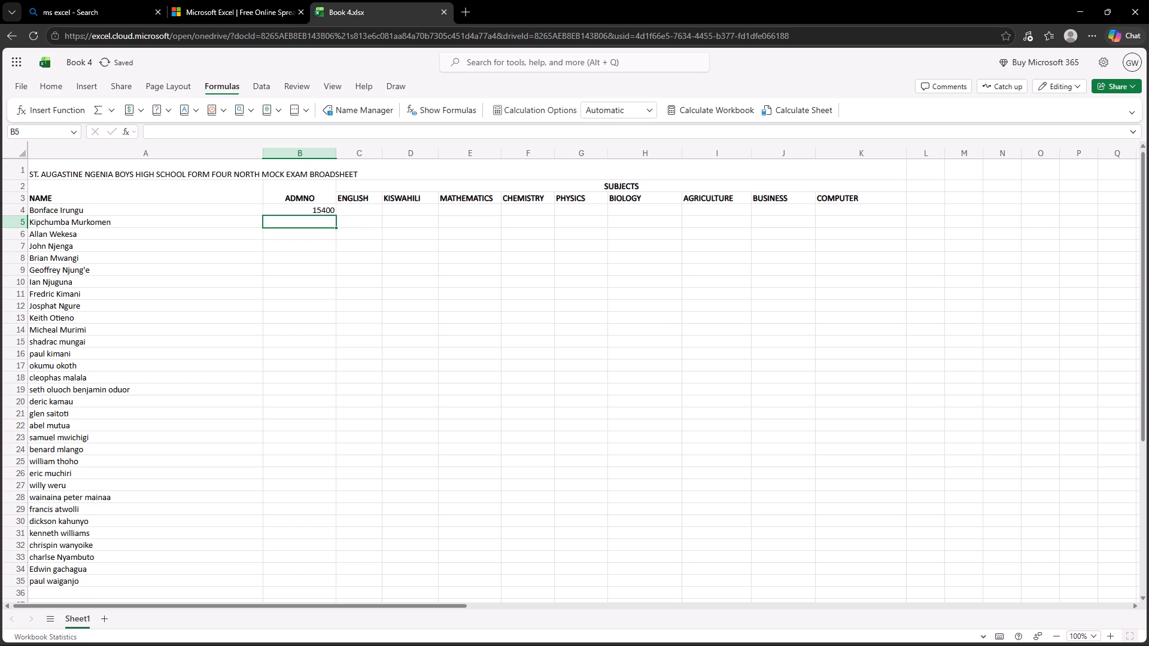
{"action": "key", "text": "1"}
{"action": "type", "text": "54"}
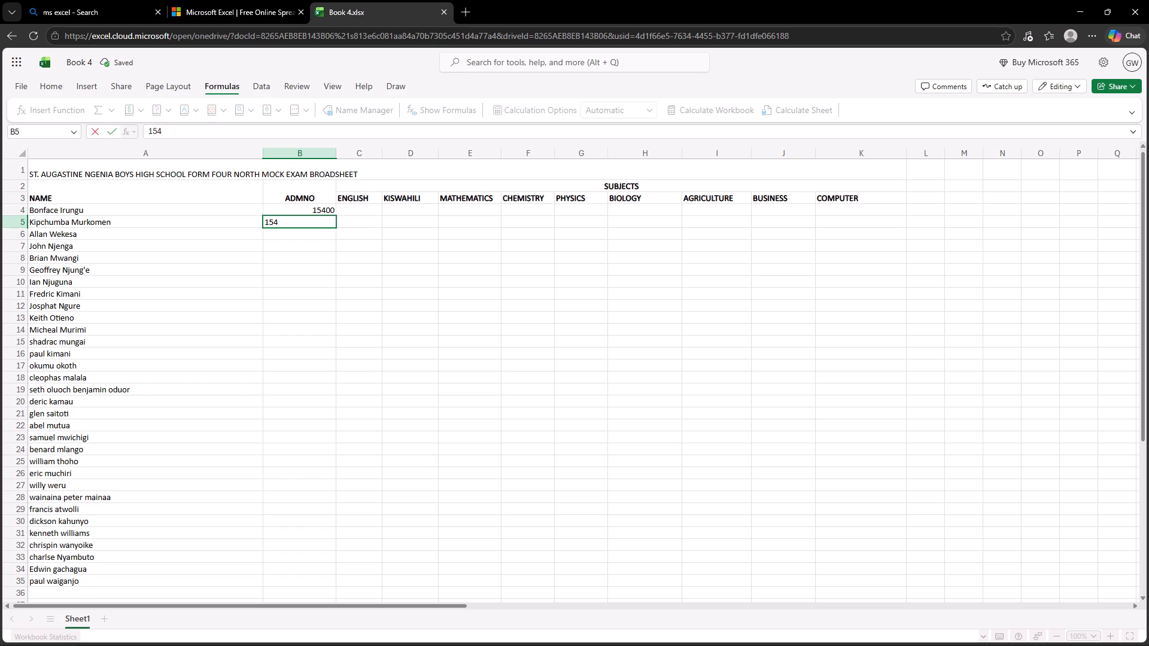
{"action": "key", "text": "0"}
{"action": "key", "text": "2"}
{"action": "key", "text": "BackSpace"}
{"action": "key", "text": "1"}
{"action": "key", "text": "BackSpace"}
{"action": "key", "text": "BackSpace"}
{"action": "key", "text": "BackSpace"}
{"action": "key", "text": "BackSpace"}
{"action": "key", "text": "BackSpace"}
Fill the admission number from cell B4 down the ADMNO column to the last student in row 35.
{"action": "left_click", "coordinate": [327, 209]}
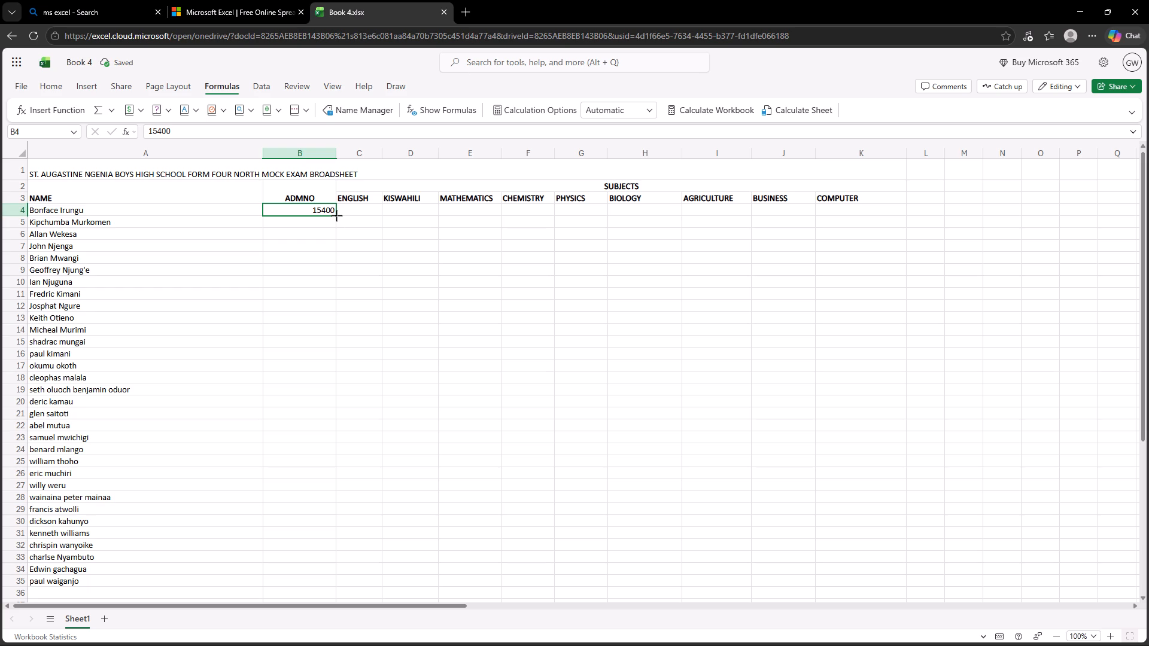
{"action": "left_click_drag", "start_coordinate": [336, 215], "coordinate": [339, 271]}
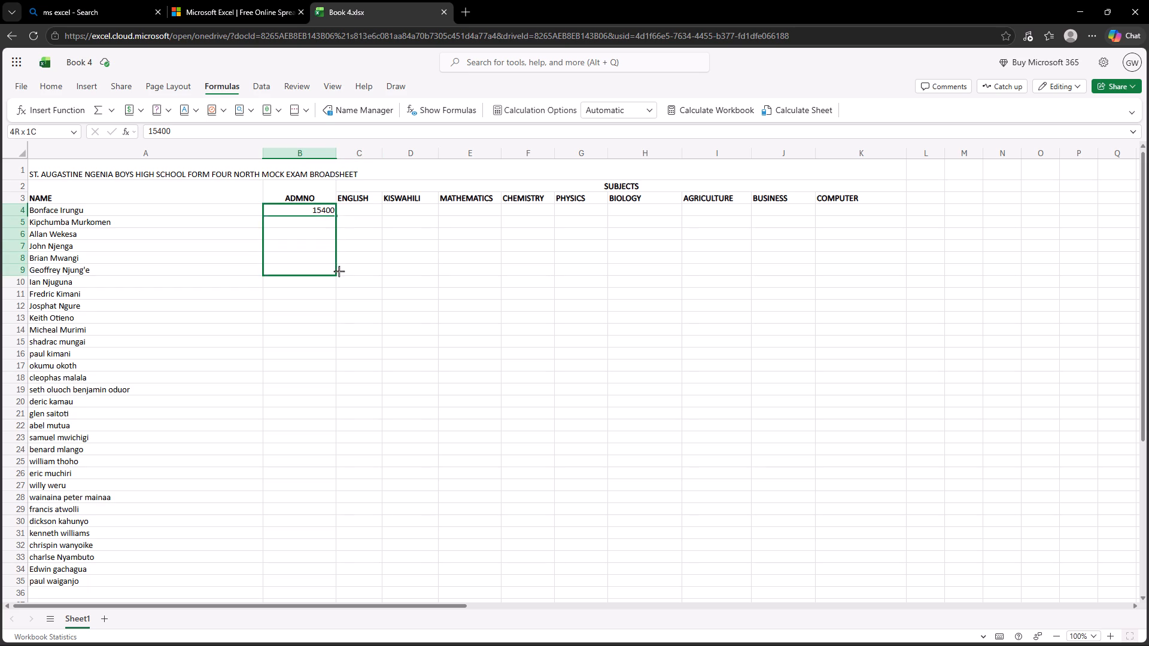
{"action": "left_click_drag", "start_coordinate": [339, 271], "coordinate": [345, 497]}
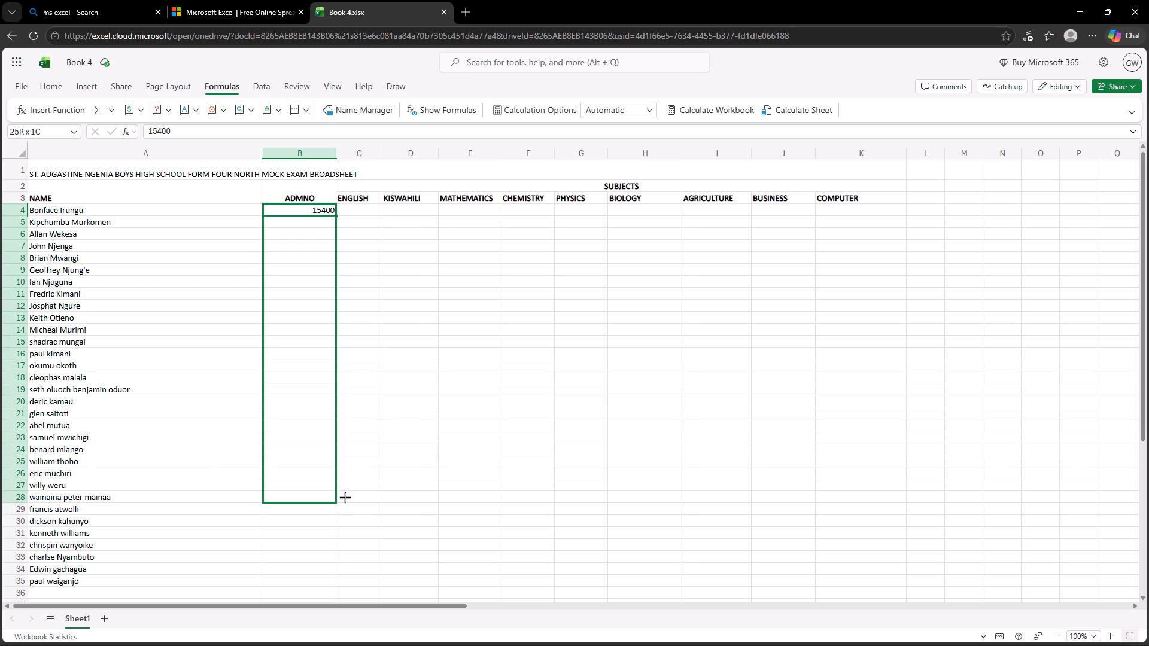
{"action": "left_click_drag", "start_coordinate": [345, 497], "coordinate": [346, 570]}
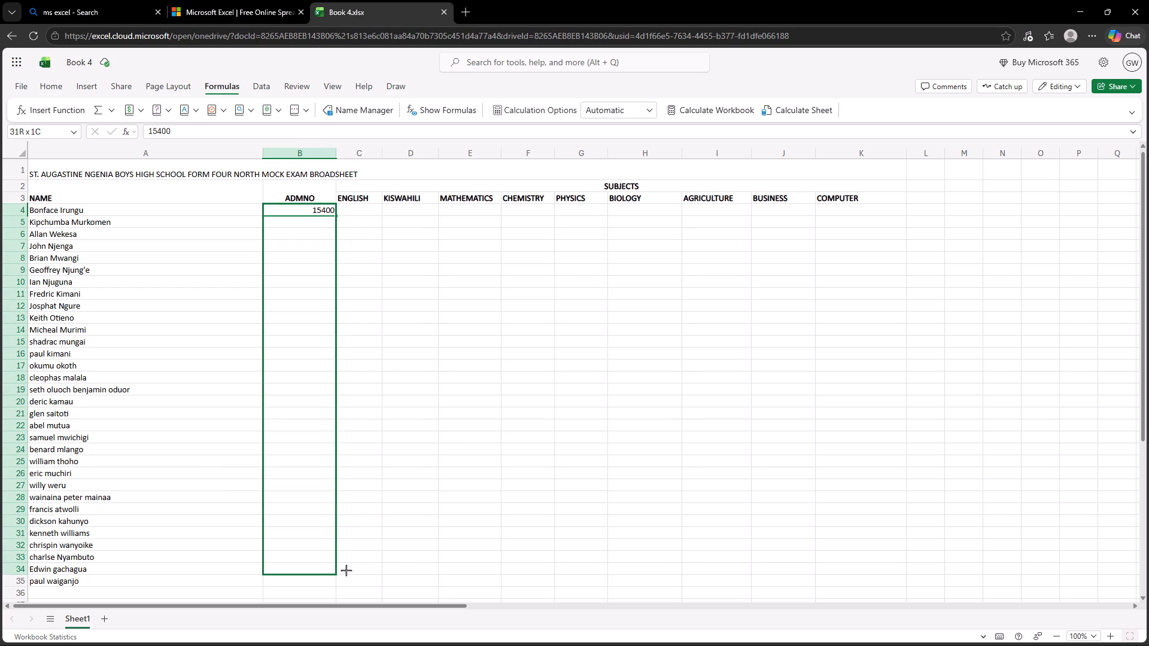
{"action": "left_click_drag", "start_coordinate": [346, 570], "coordinate": [346, 577]}
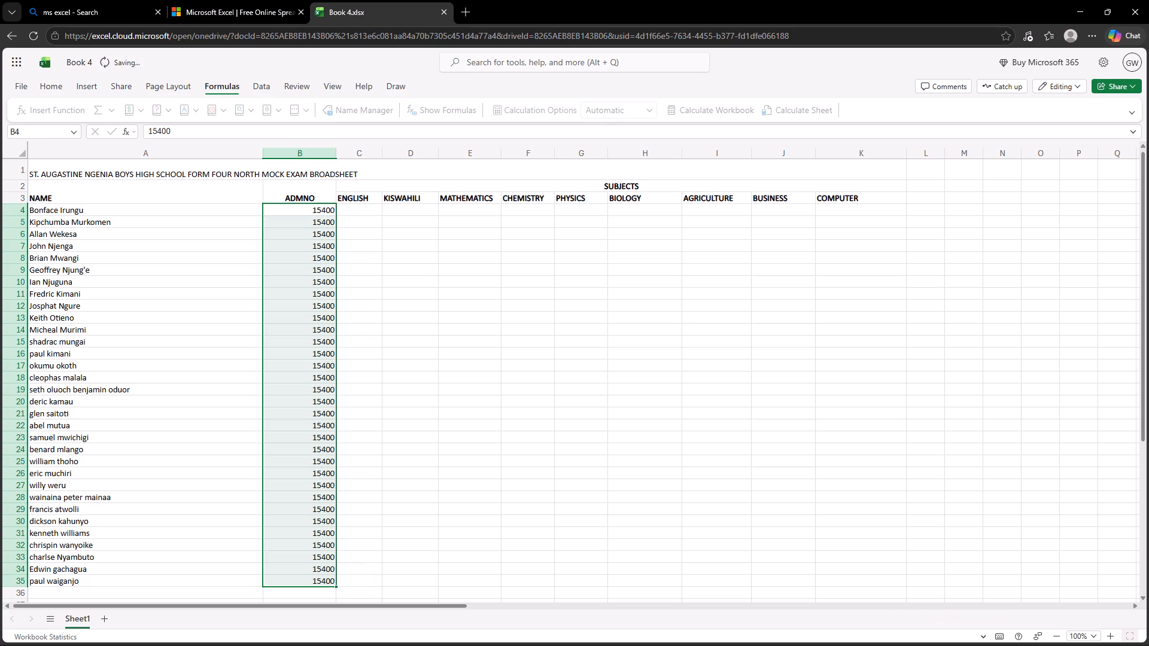
{"action": "left_click", "coordinate": [303, 387]}
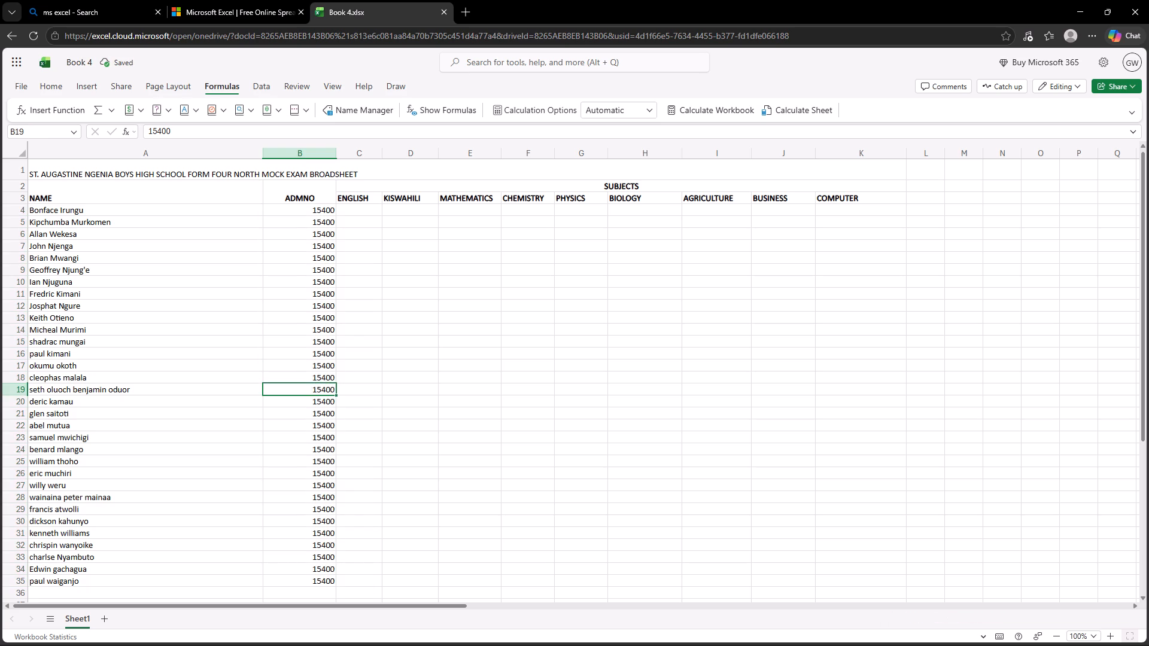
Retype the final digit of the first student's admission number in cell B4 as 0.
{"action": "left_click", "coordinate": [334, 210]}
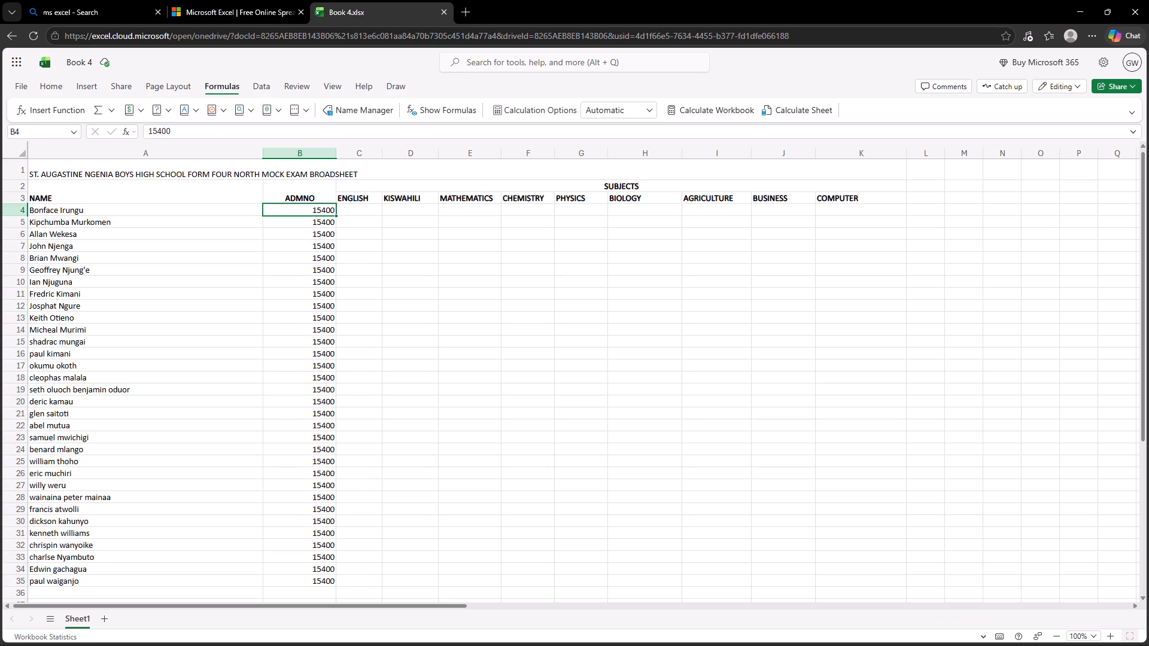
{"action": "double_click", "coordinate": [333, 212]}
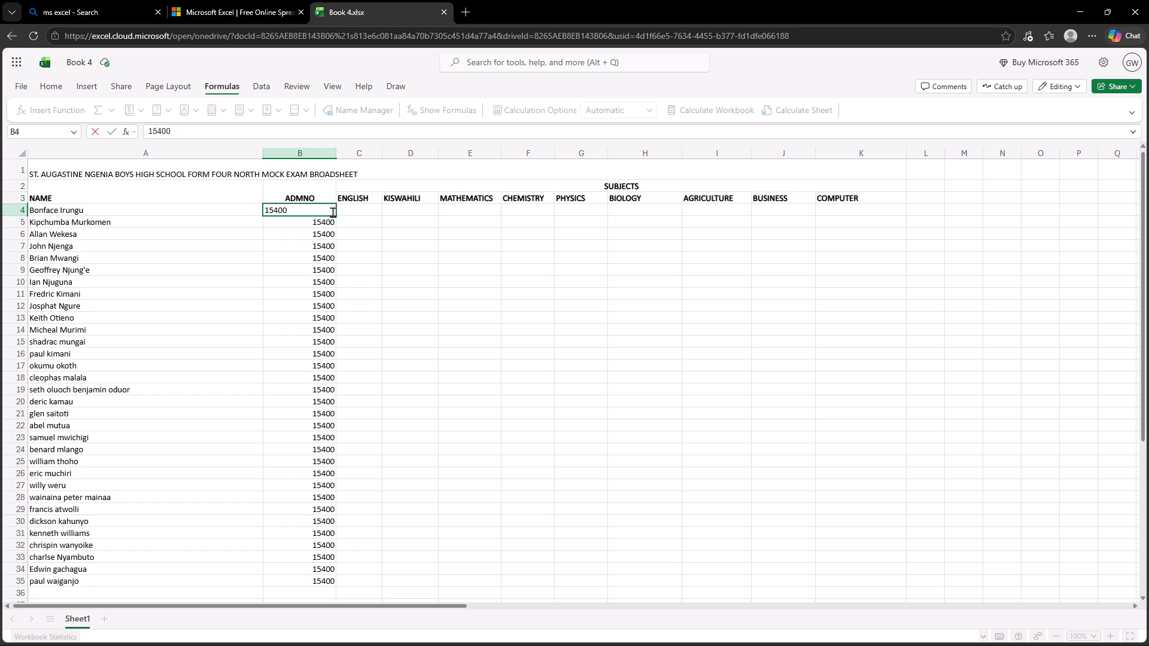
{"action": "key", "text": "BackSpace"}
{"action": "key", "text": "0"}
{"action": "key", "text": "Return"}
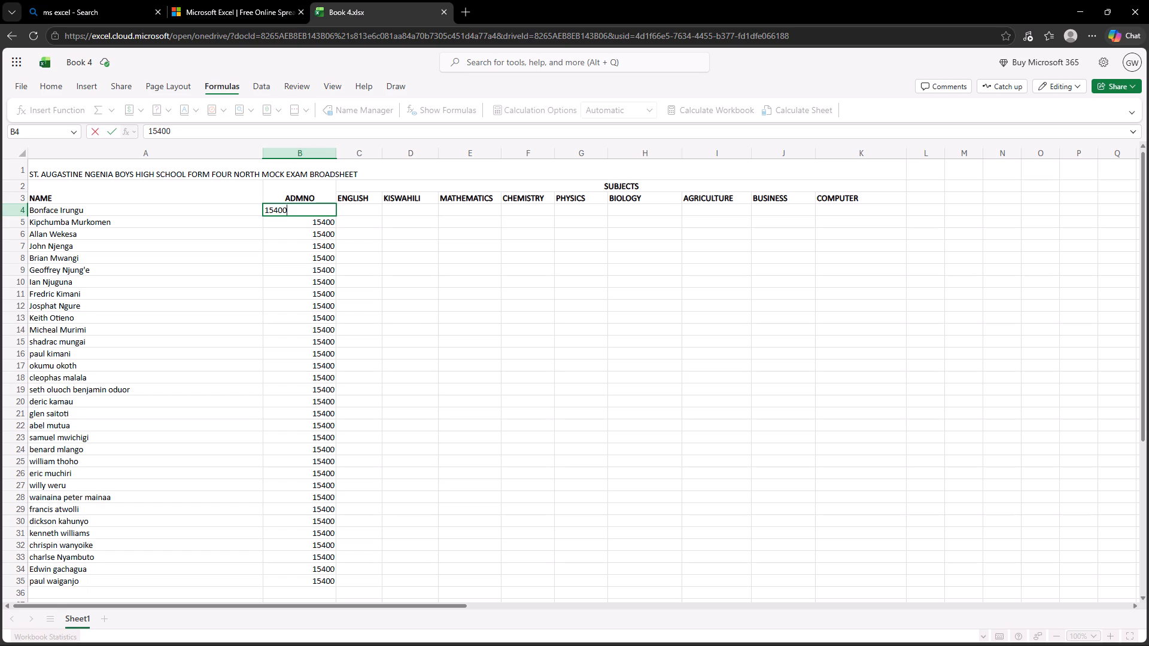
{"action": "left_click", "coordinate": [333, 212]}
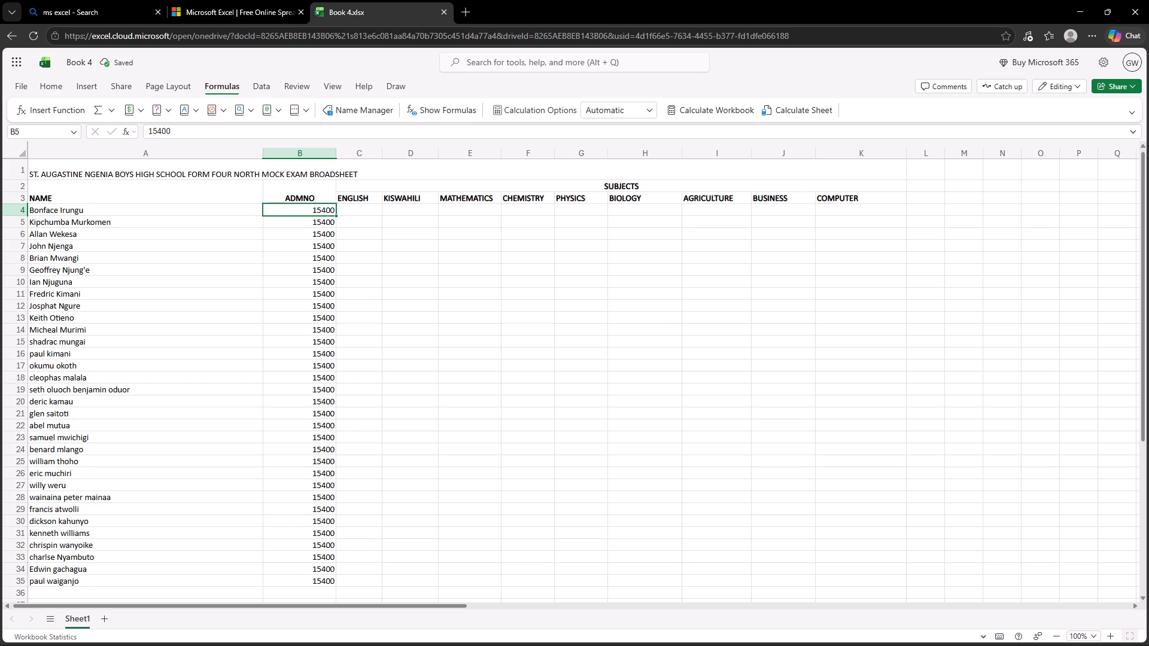
Change the last digit of the admission numbers to 1 in cell B5 and 2 in cell B6.
{"action": "double_click", "coordinate": [333, 225]}
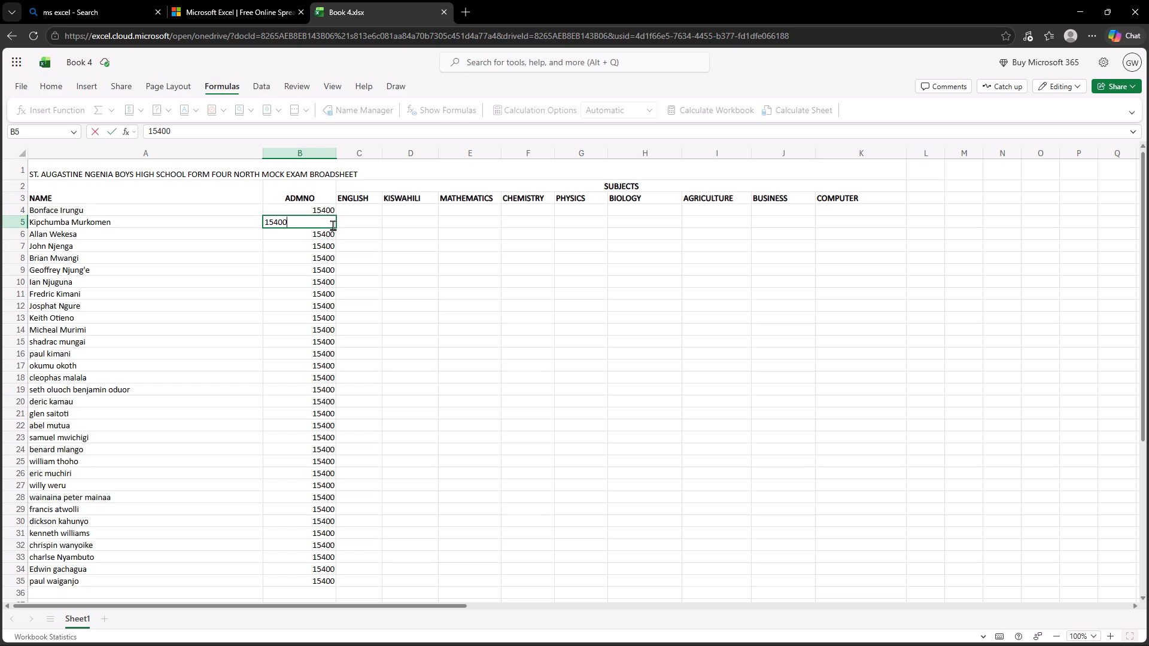
{"action": "key", "text": "BackSpace"}
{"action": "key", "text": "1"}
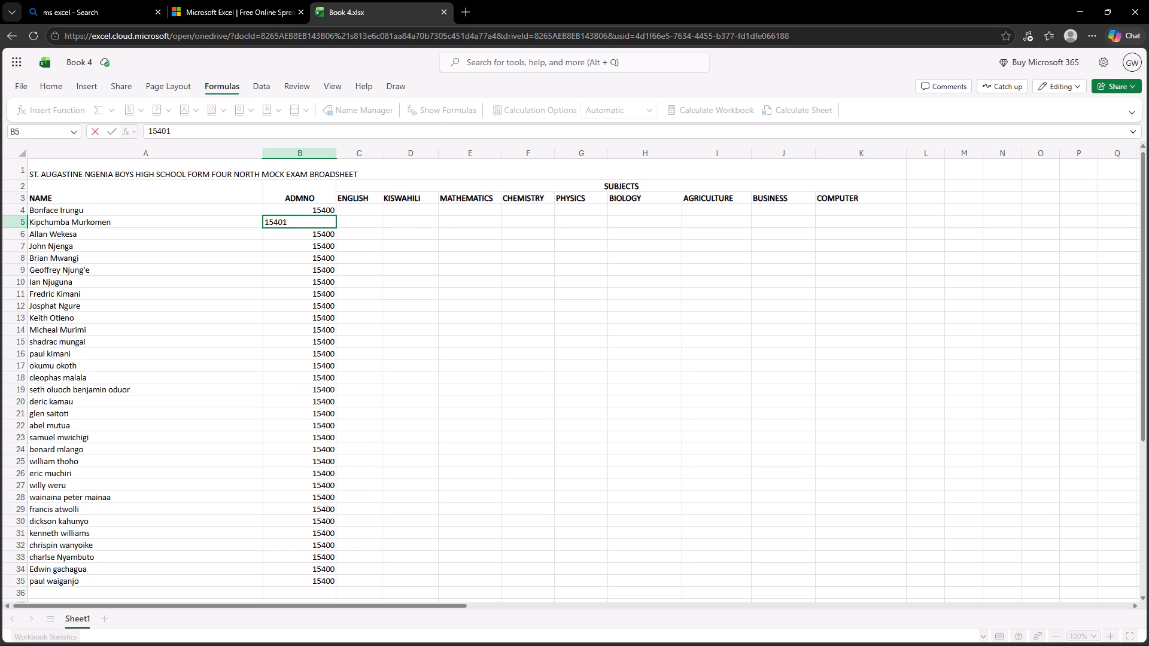
{"action": "double_click", "coordinate": [332, 236]}
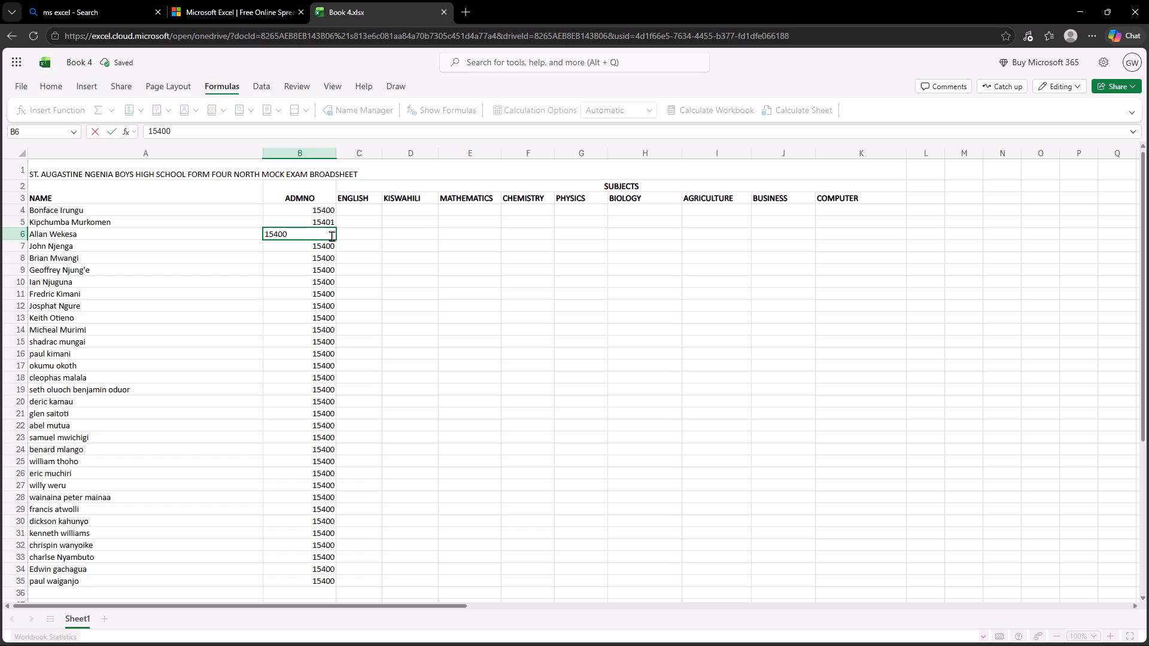
{"action": "key", "text": "BackSpace"}
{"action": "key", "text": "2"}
{"action": "key", "text": "Down"}
{"action": "key", "text": "Return"}
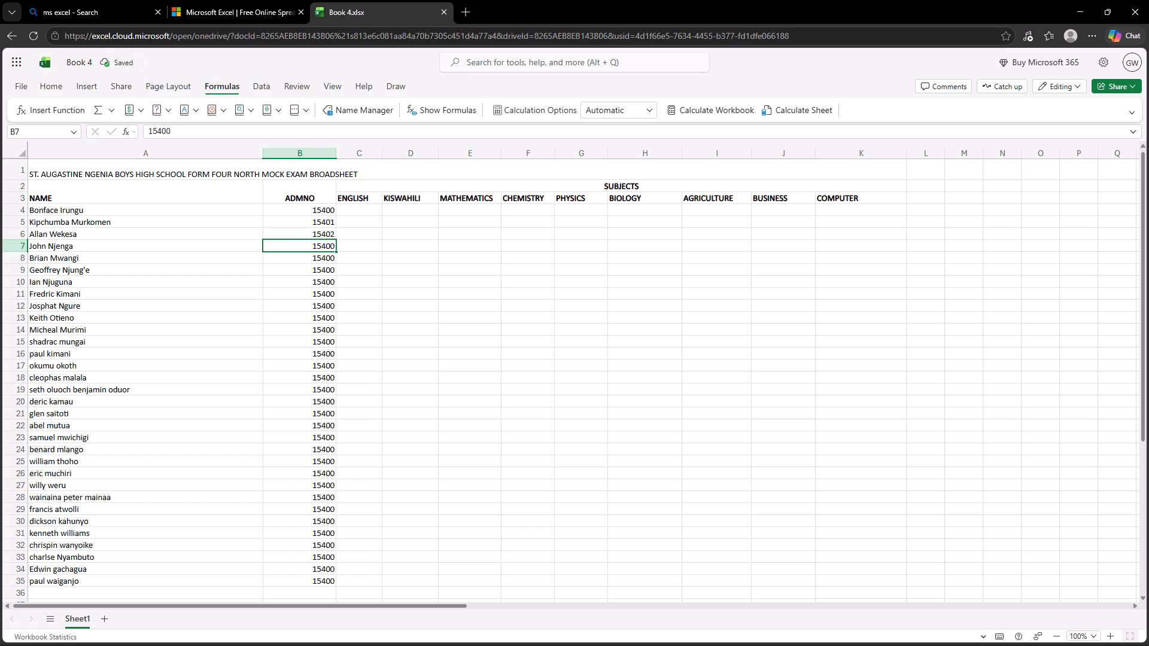
Change the last digit of the admission numbers to 3 in cell B7 and 4 in cell B8.
{"action": "double_click", "coordinate": [327, 251]}
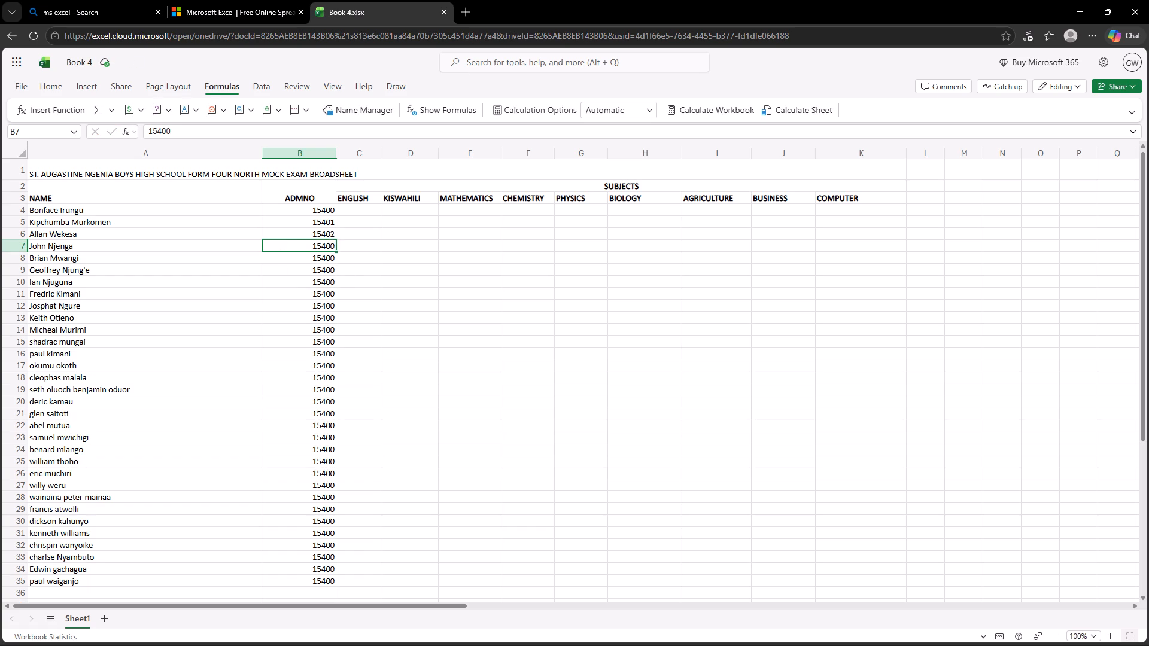
{"action": "left_click", "coordinate": [327, 251]}
{"action": "left_click", "coordinate": [327, 251]}
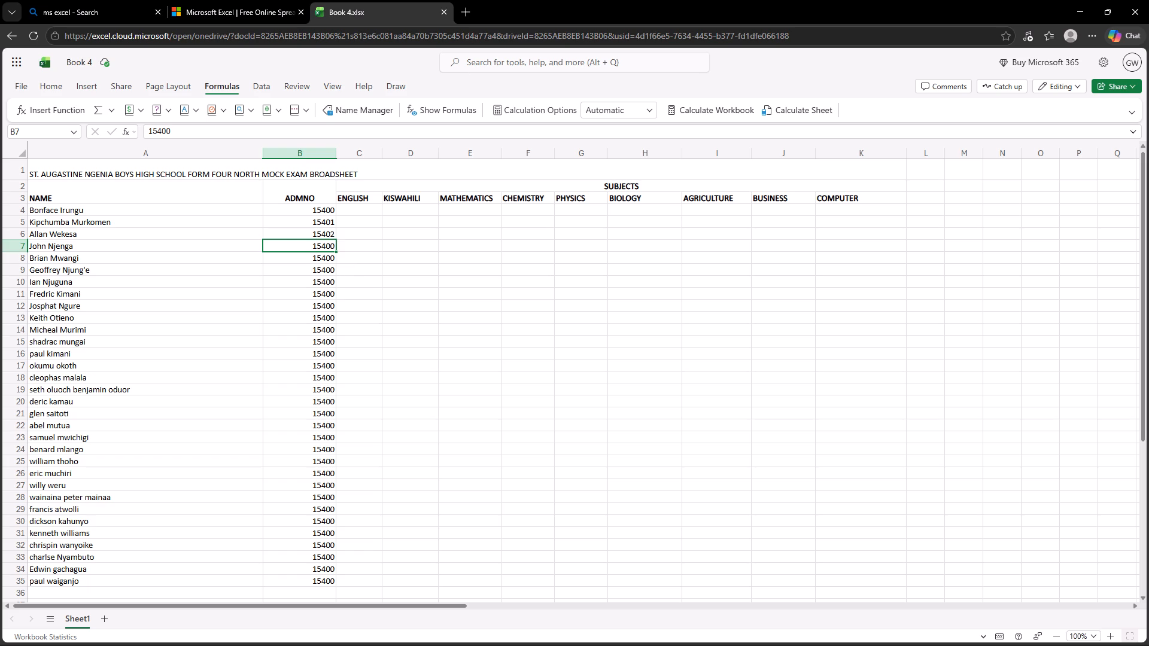
{"action": "double_click", "coordinate": [323, 248]}
{"action": "key", "text": "BackSpace"}
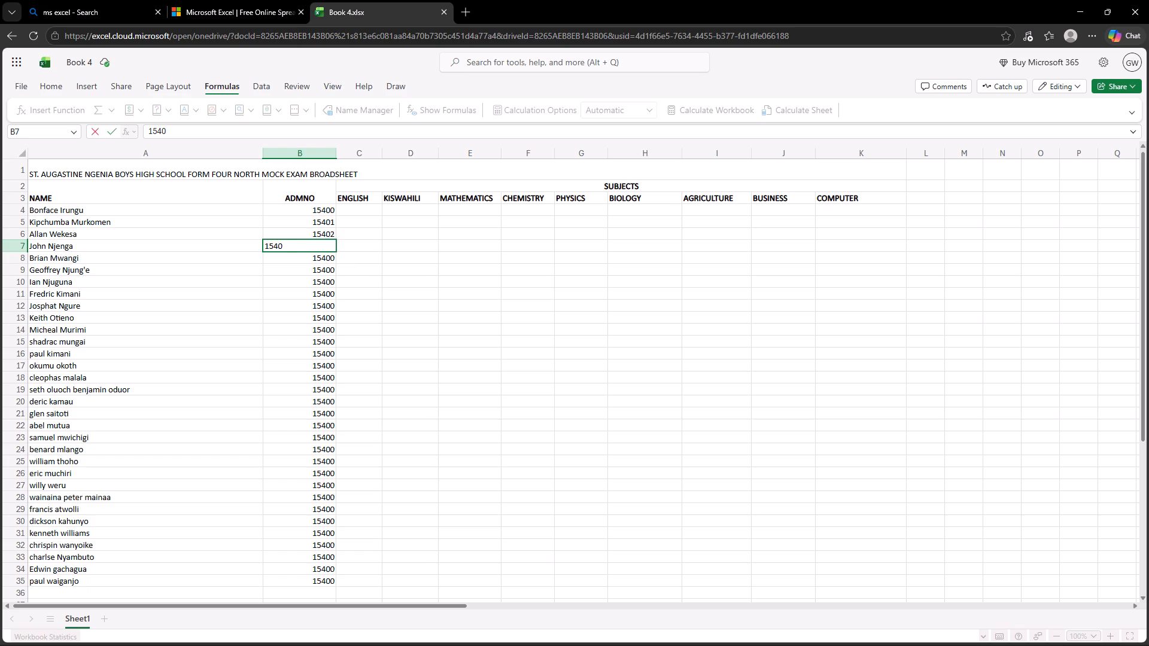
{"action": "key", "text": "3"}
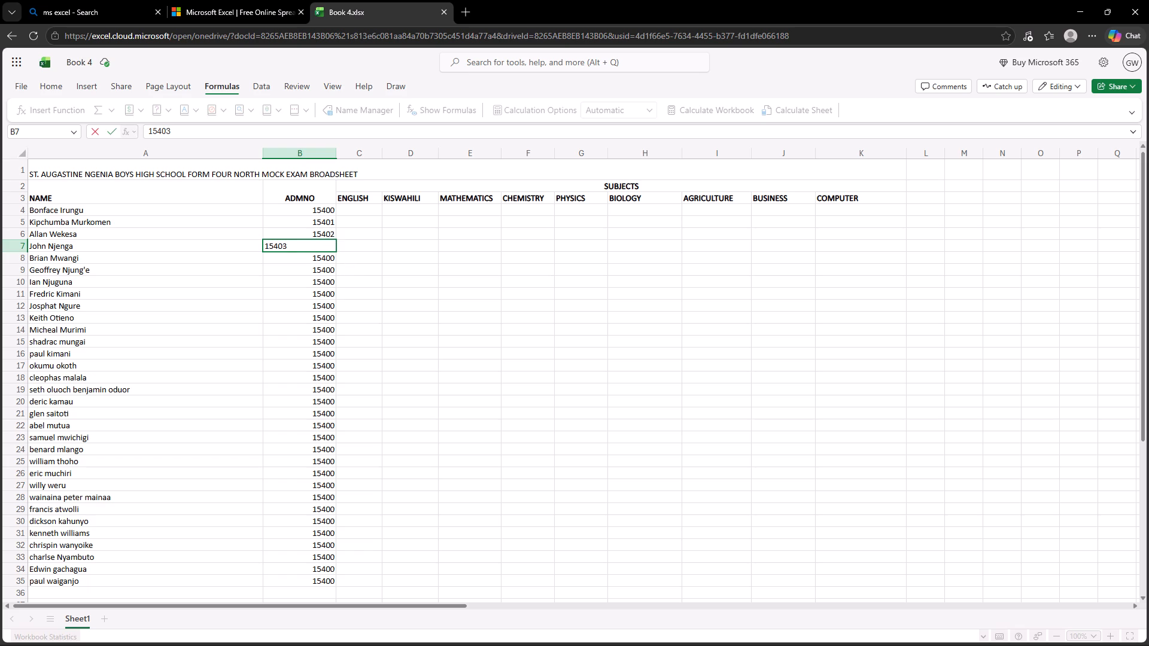
{"action": "double_click", "coordinate": [331, 257]}
{"action": "key", "text": "BackSpace"}
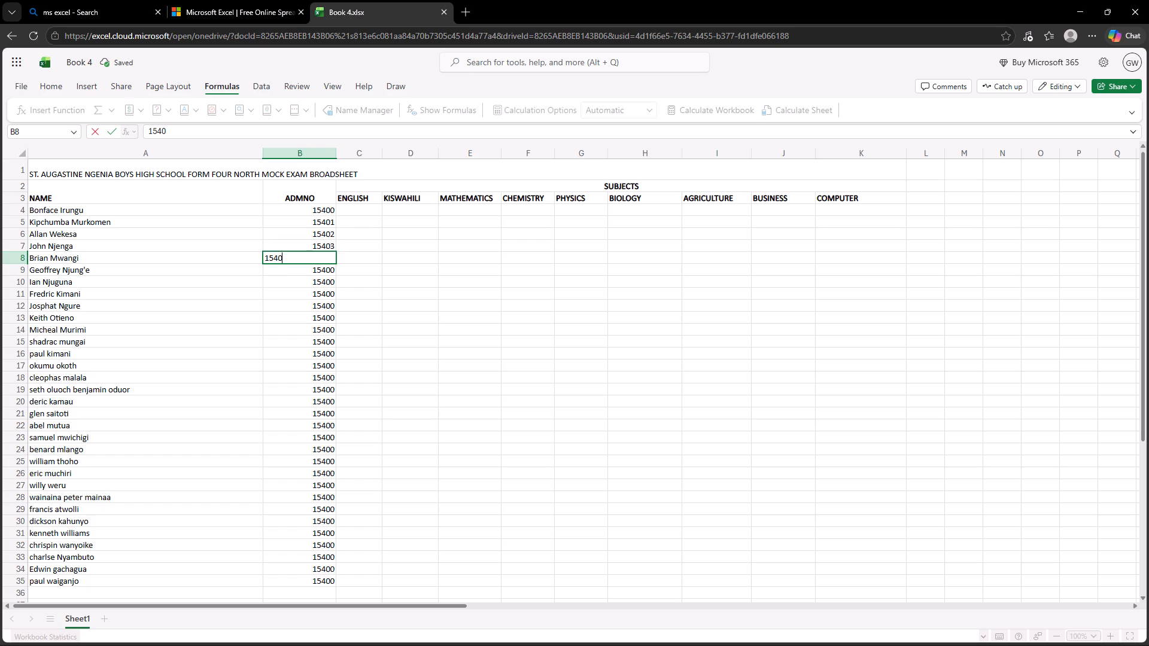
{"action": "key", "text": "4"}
{"action": "key", "text": "Return"}
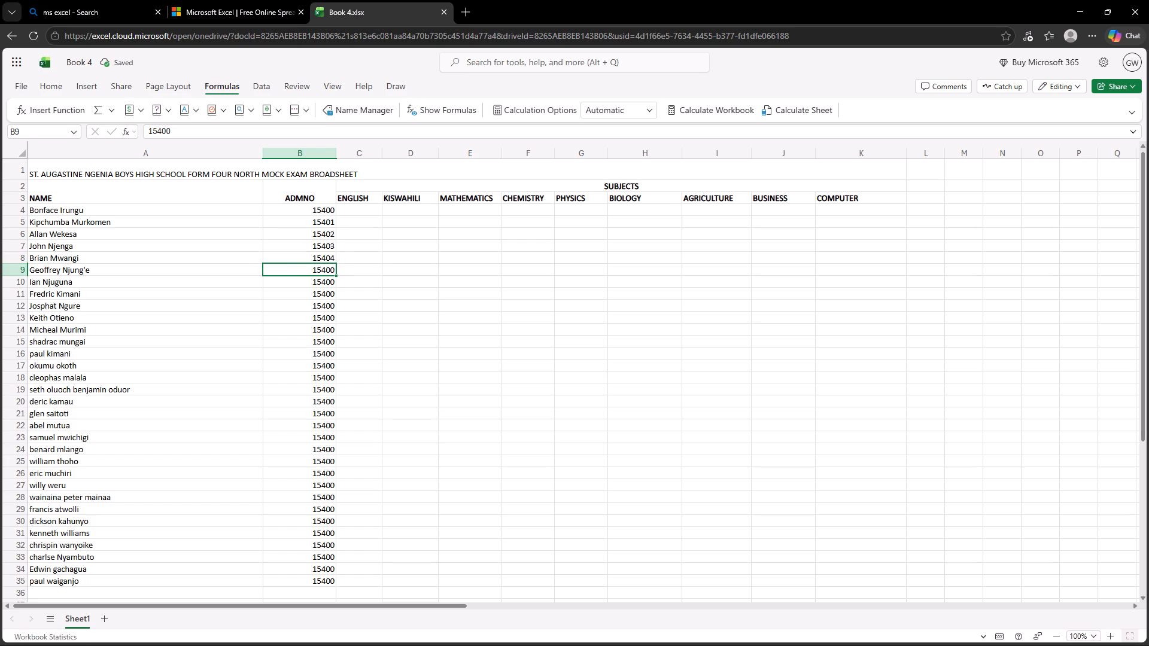
{"action": "double_click", "coordinate": [318, 257]}
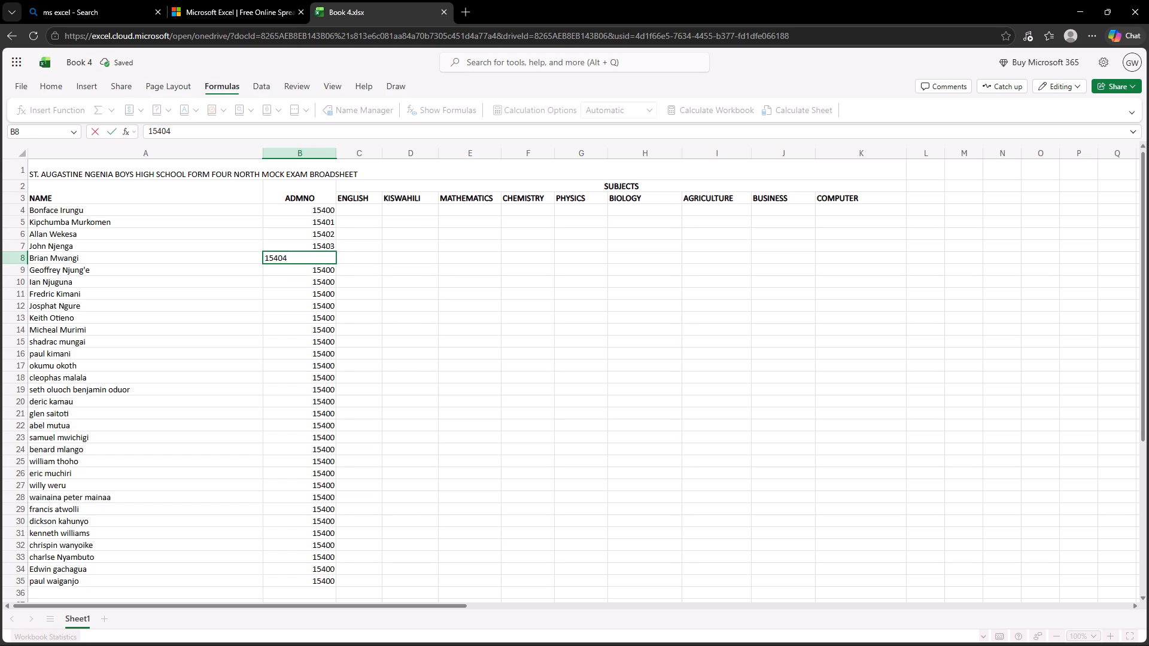
Change the last digit of the admission numbers in cells B9, B10 and B11 to 5, 6 and 7 respectively.
{"action": "double_click", "coordinate": [323, 272]}
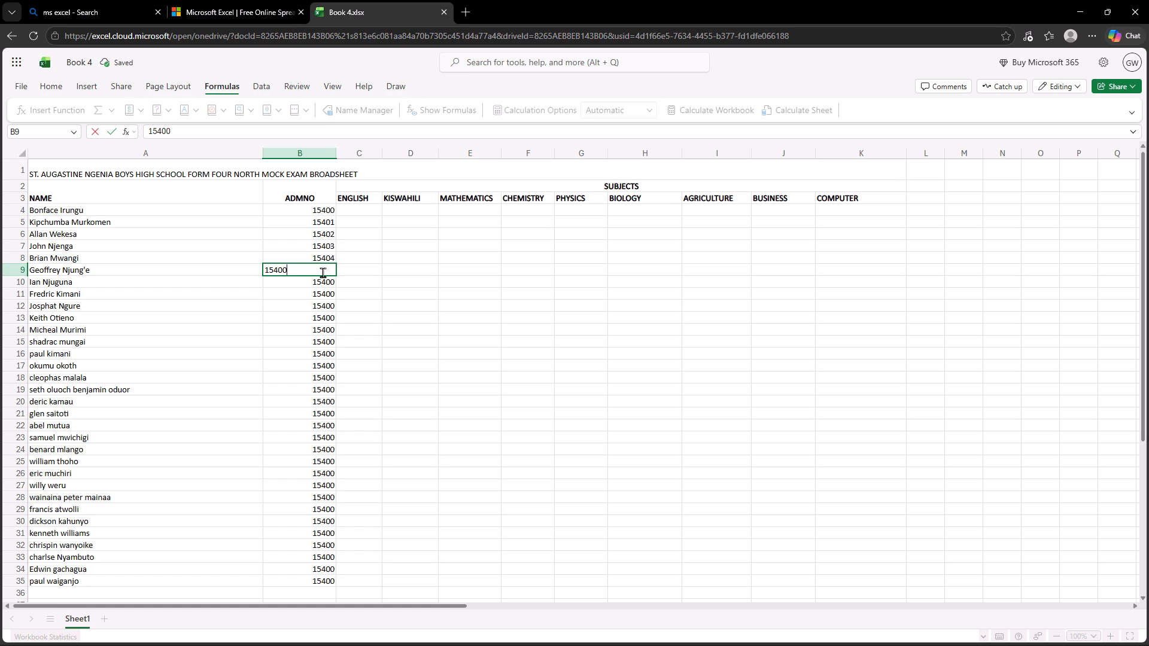
{"action": "key", "text": "BackSpace"}
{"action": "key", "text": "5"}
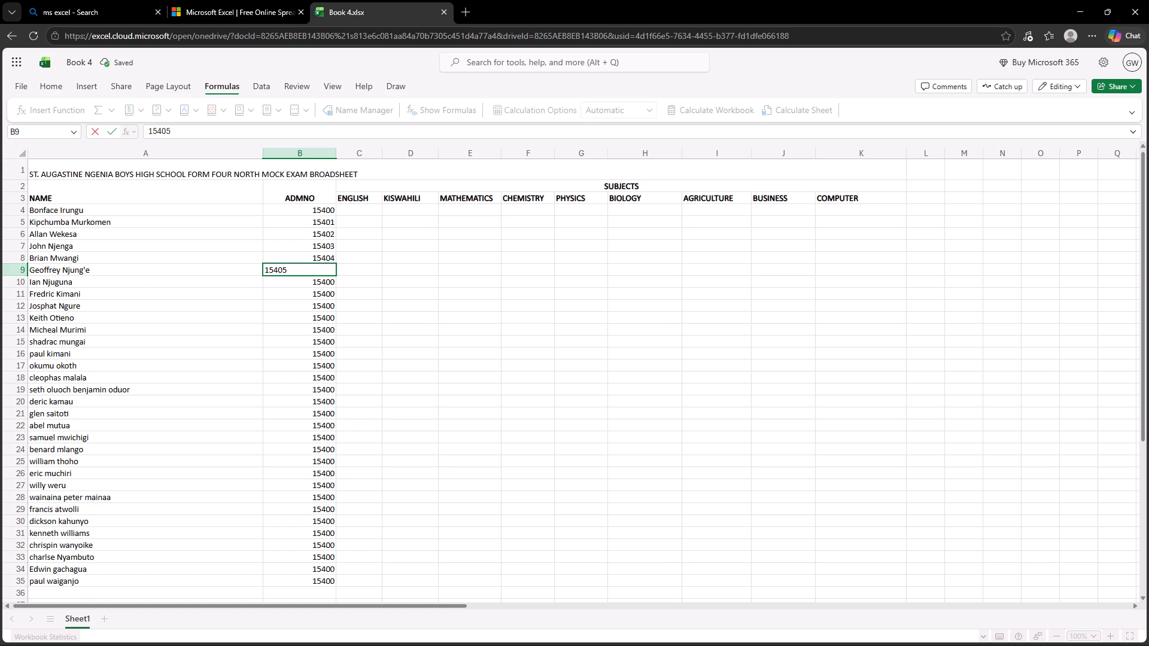
{"action": "double_click", "coordinate": [327, 286]}
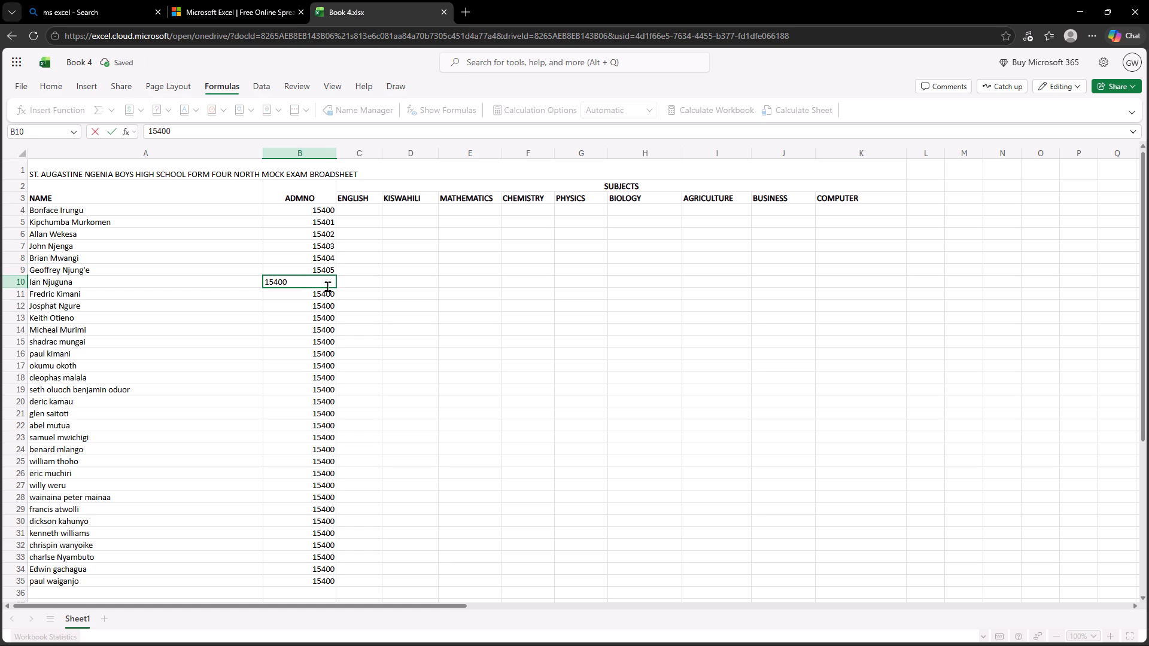
{"action": "key", "text": "BackSpace"}
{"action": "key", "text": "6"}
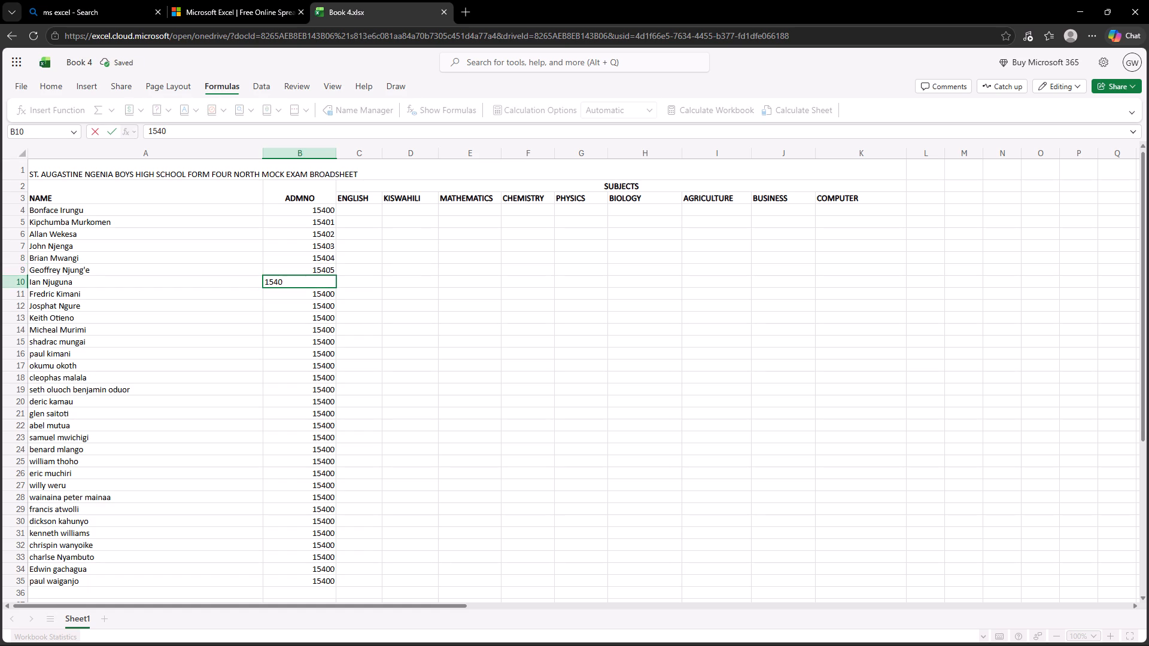
{"action": "double_click", "coordinate": [326, 296]}
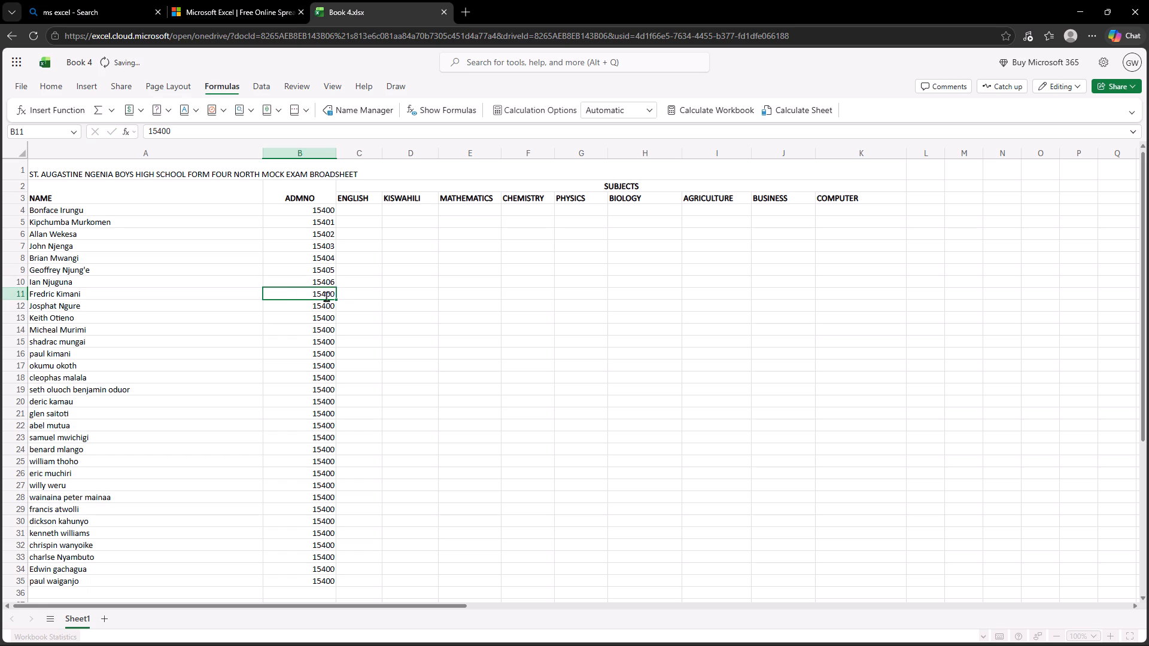
{"action": "key", "text": "BackSpace"}
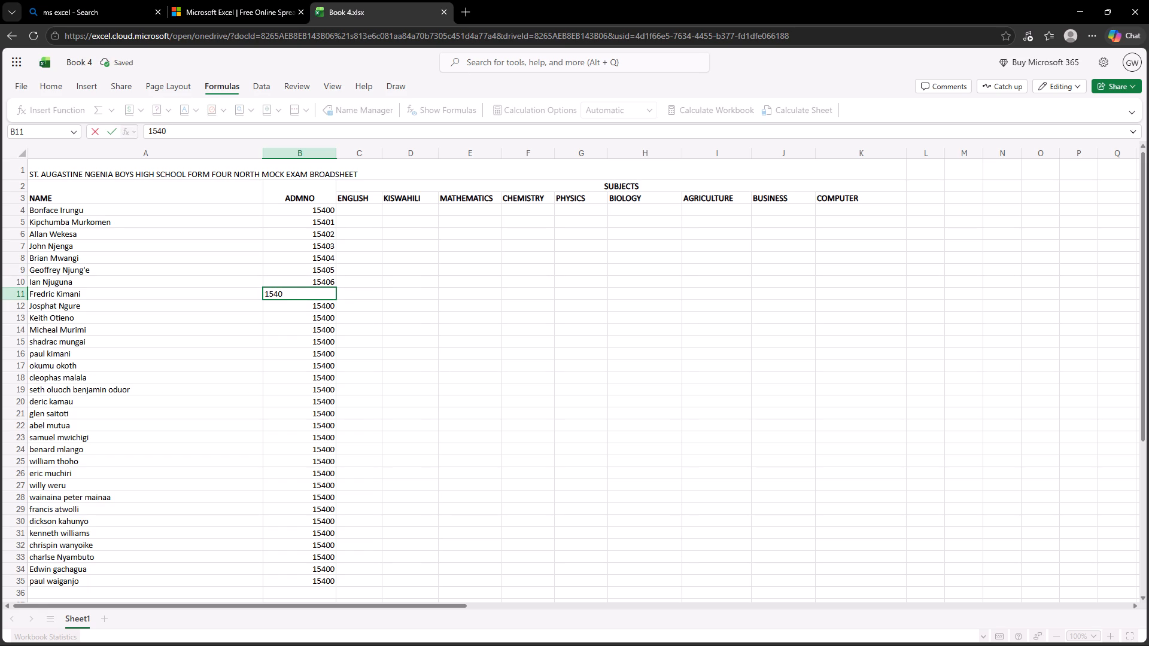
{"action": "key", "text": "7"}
Change the last digit of the admission numbers to 8 in cell B12 and 9 in cell B13.
{"action": "double_click", "coordinate": [326, 304]}
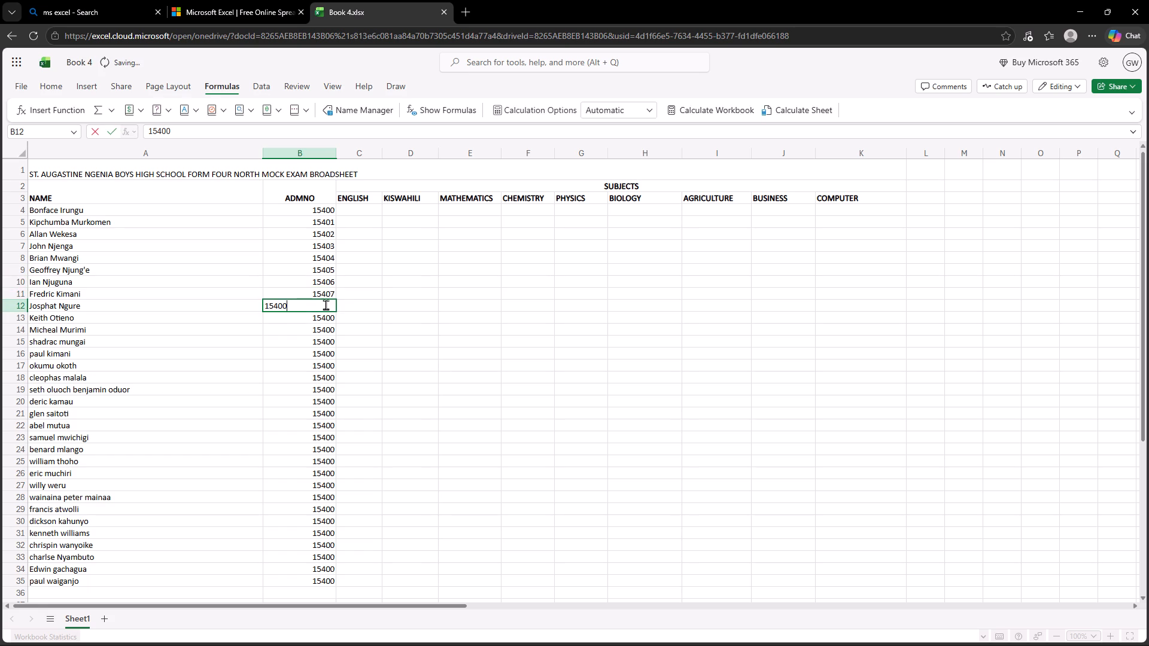
{"action": "key", "text": "BackSpace"}
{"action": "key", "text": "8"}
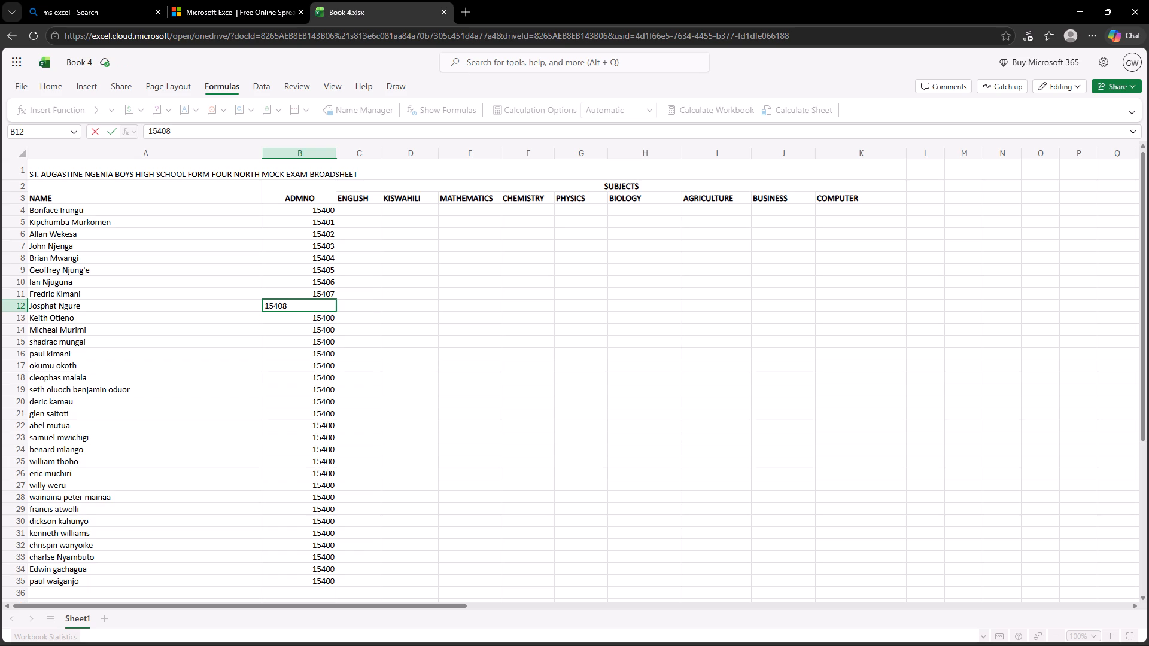
{"action": "left_click", "coordinate": [329, 318]}
{"action": "double_click", "coordinate": [329, 318]}
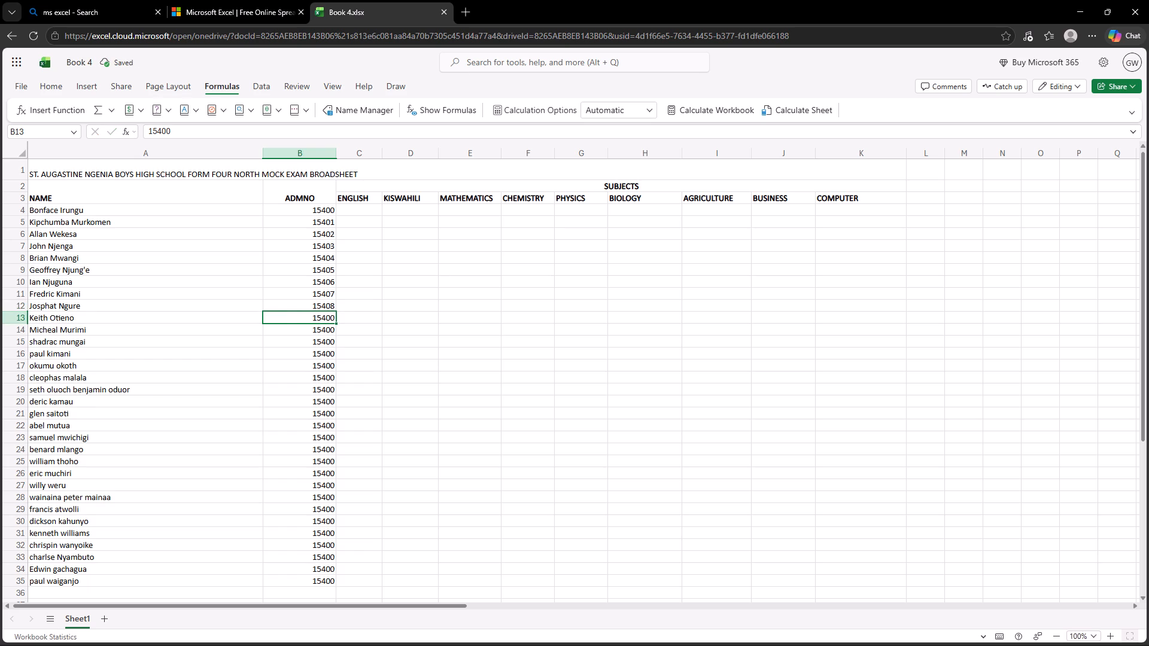
{"action": "key", "text": "BackSpace"}
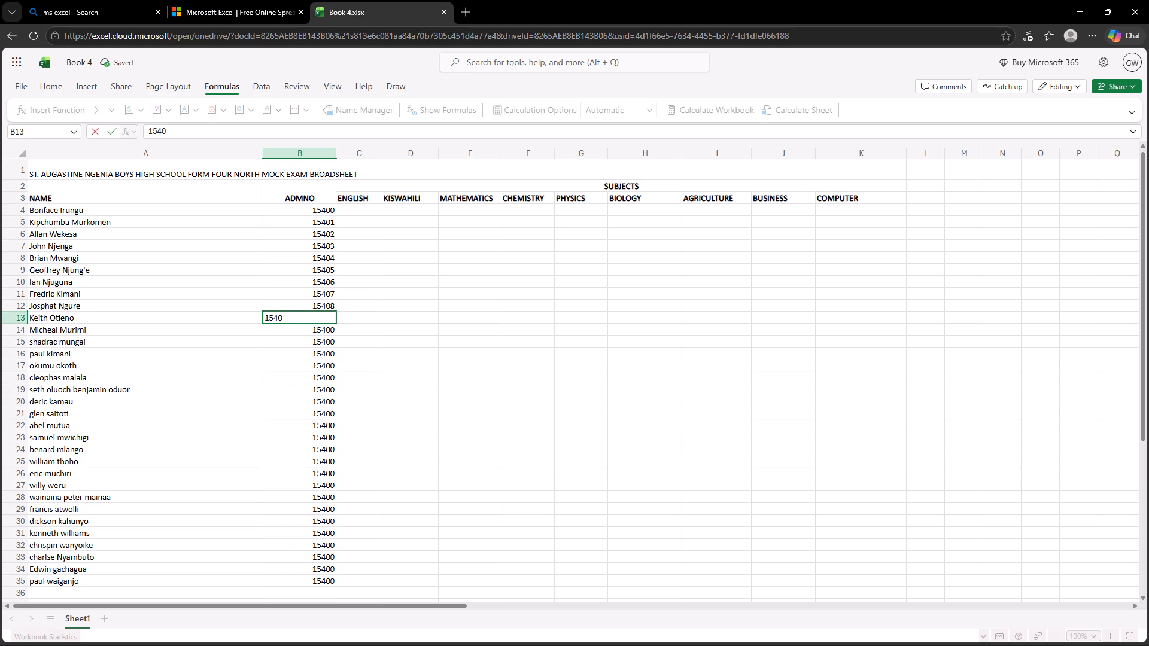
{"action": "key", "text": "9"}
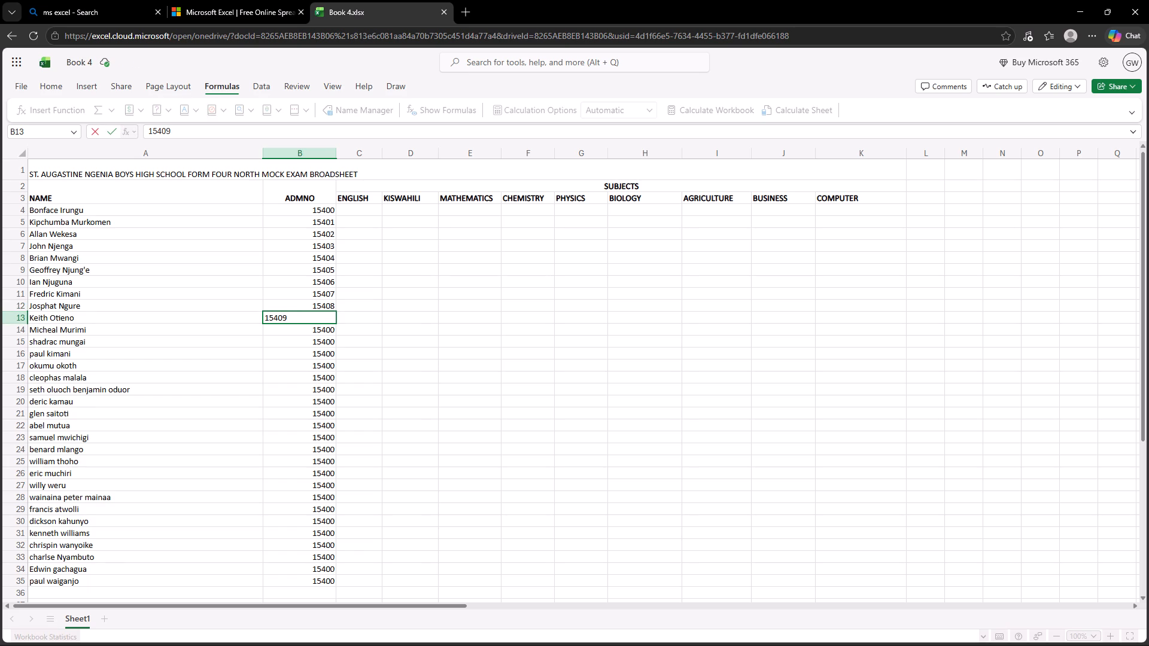
Change the last two digits of the admission numbers to 10 in cell B14 and 11 in cell B15.
{"action": "left_click", "coordinate": [330, 330]}
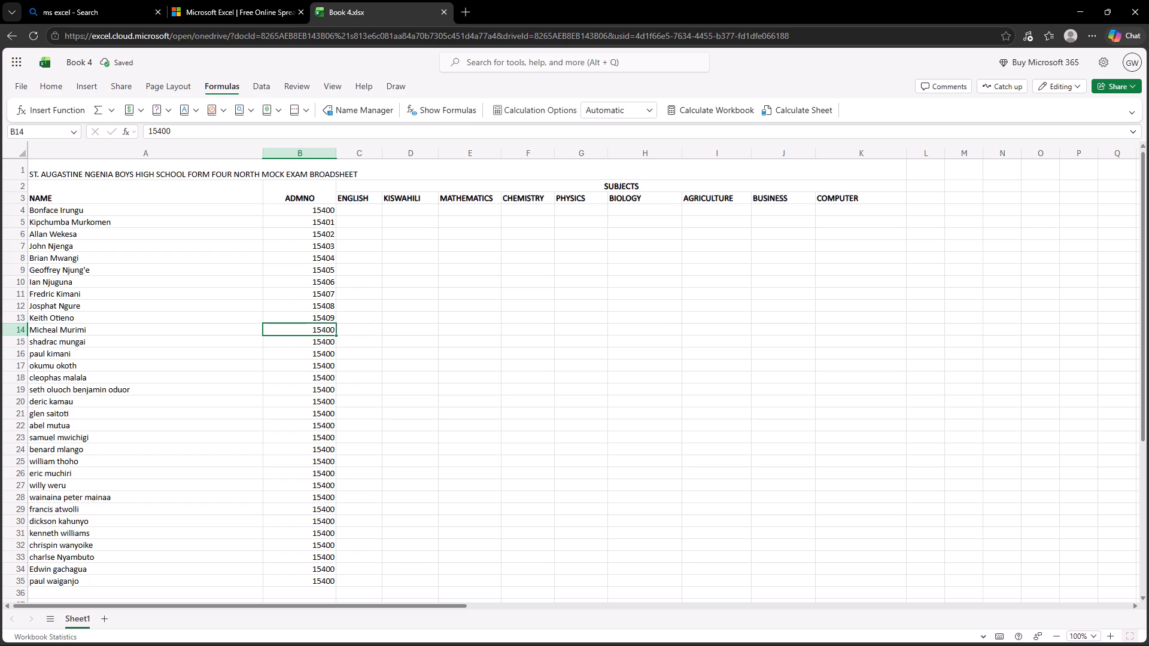
{"action": "double_click", "coordinate": [330, 330]}
{"action": "key", "text": "BackSpace"}
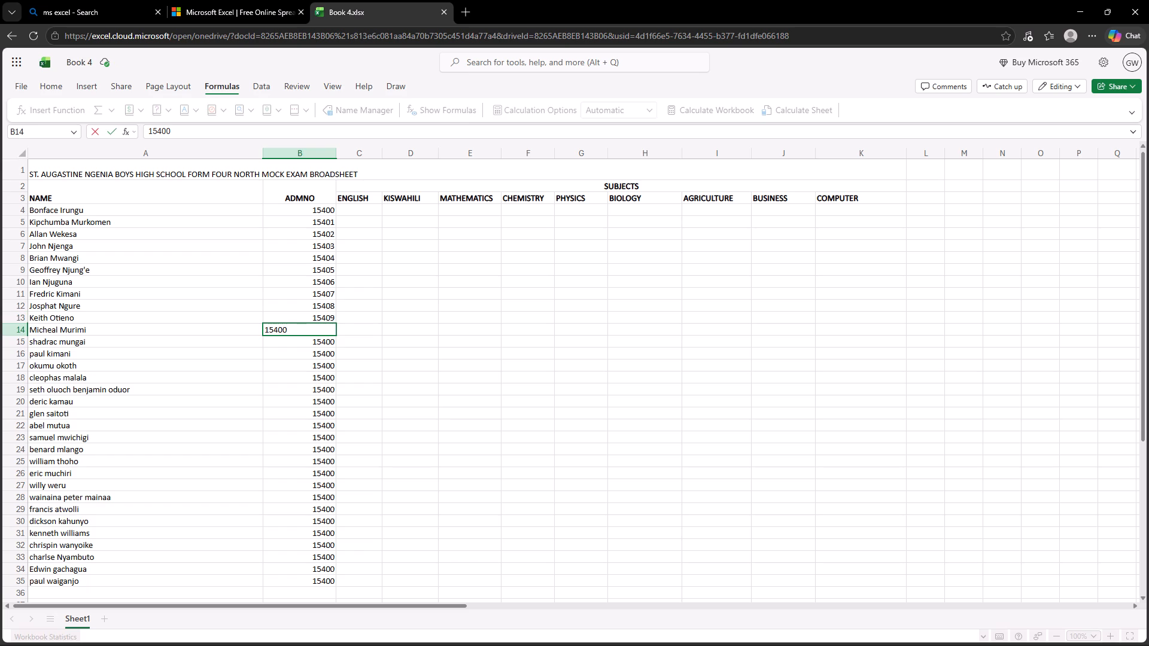
{"action": "key", "text": "BackSpace"}
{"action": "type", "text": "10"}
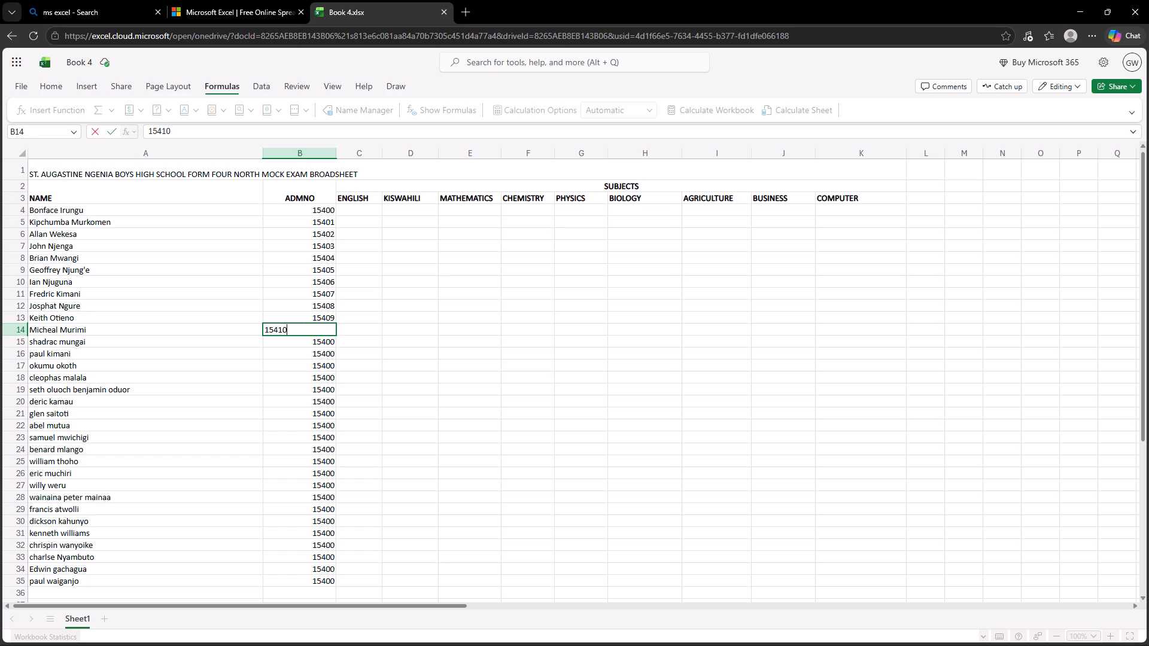
{"action": "double_click", "coordinate": [329, 342]}
{"action": "key", "text": "BackSpace"}
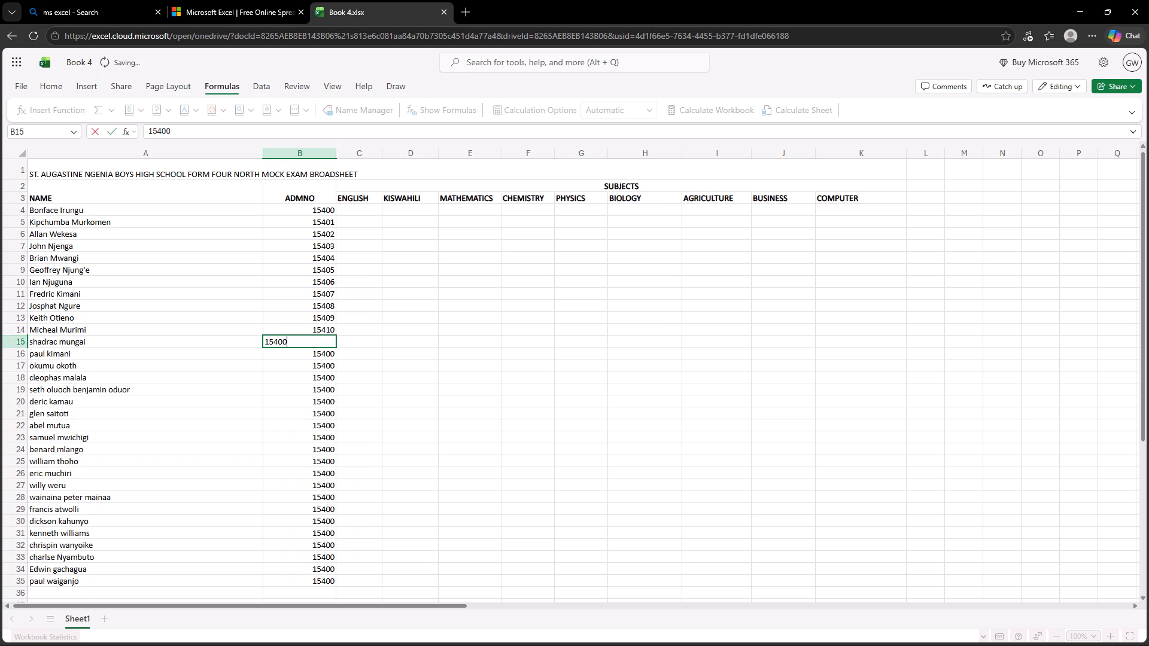
{"action": "key", "text": "BackSpace"}
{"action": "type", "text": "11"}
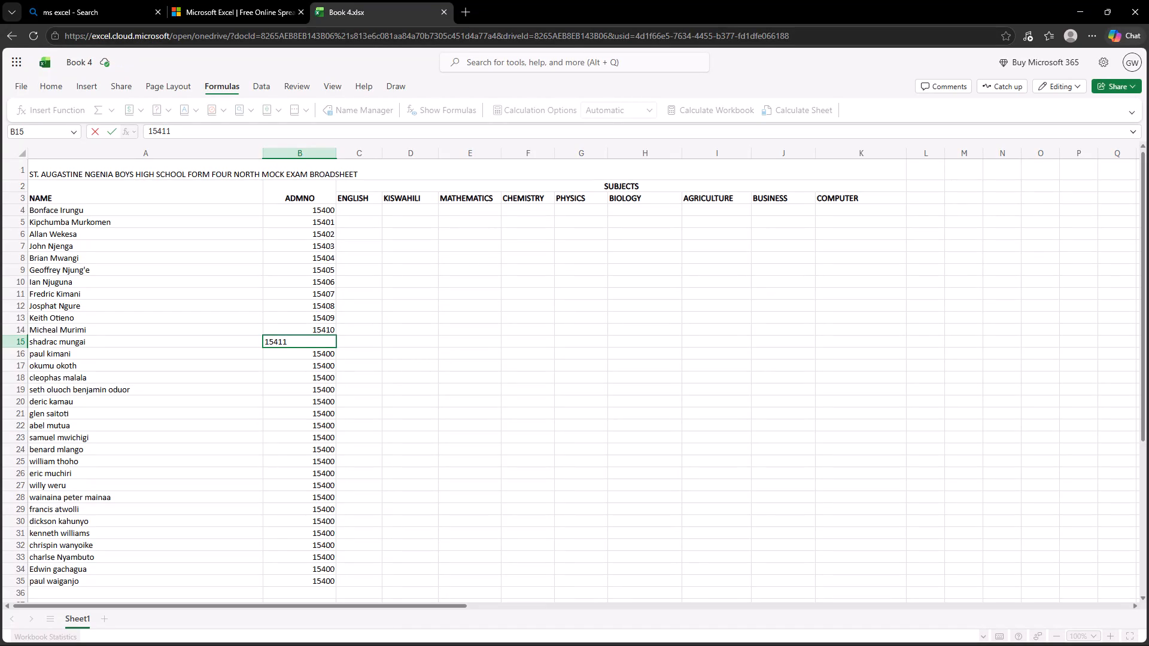
Replace the admission number in cell B16 with the next one in the sequence, ending in 12.
{"action": "left_click", "coordinate": [330, 356]}
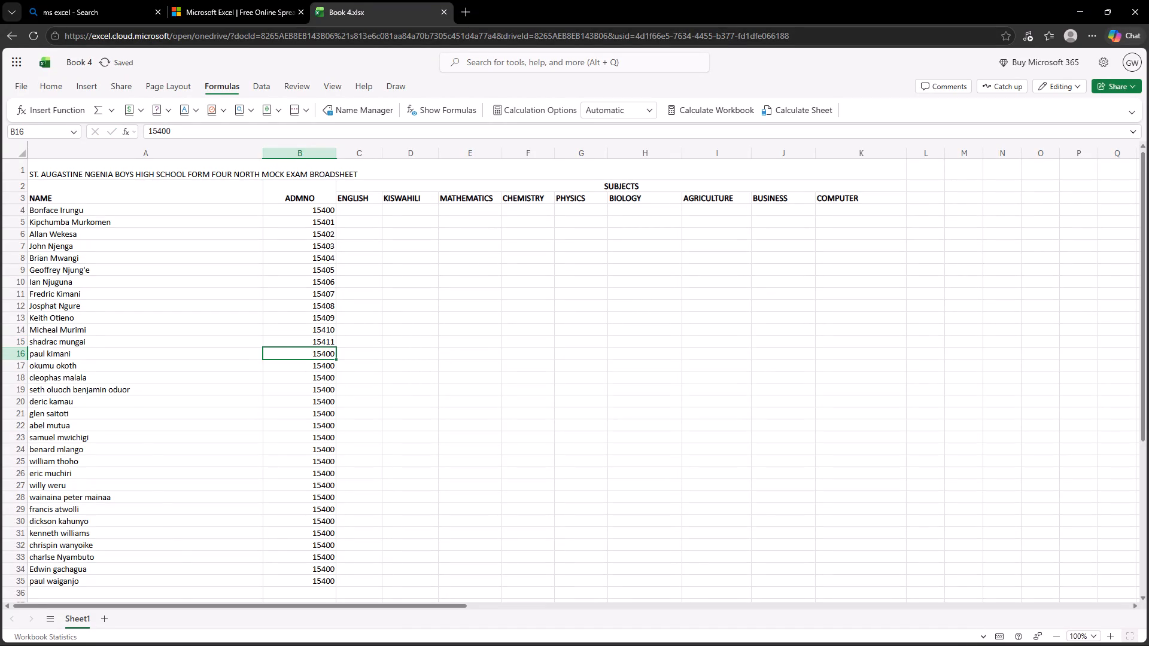
{"action": "left_click_drag", "start_coordinate": [331, 357], "coordinate": [321, 546]}
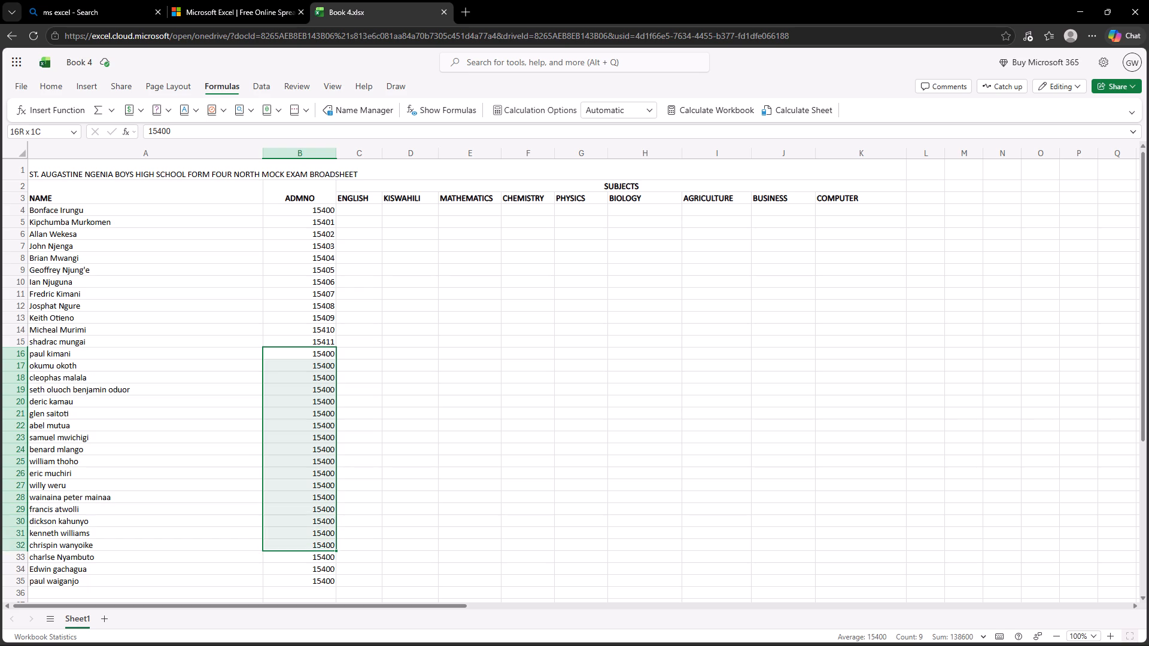
{"action": "left_click_drag", "start_coordinate": [321, 546], "coordinate": [321, 580]}
{"action": "key", "text": "BackSpace"}
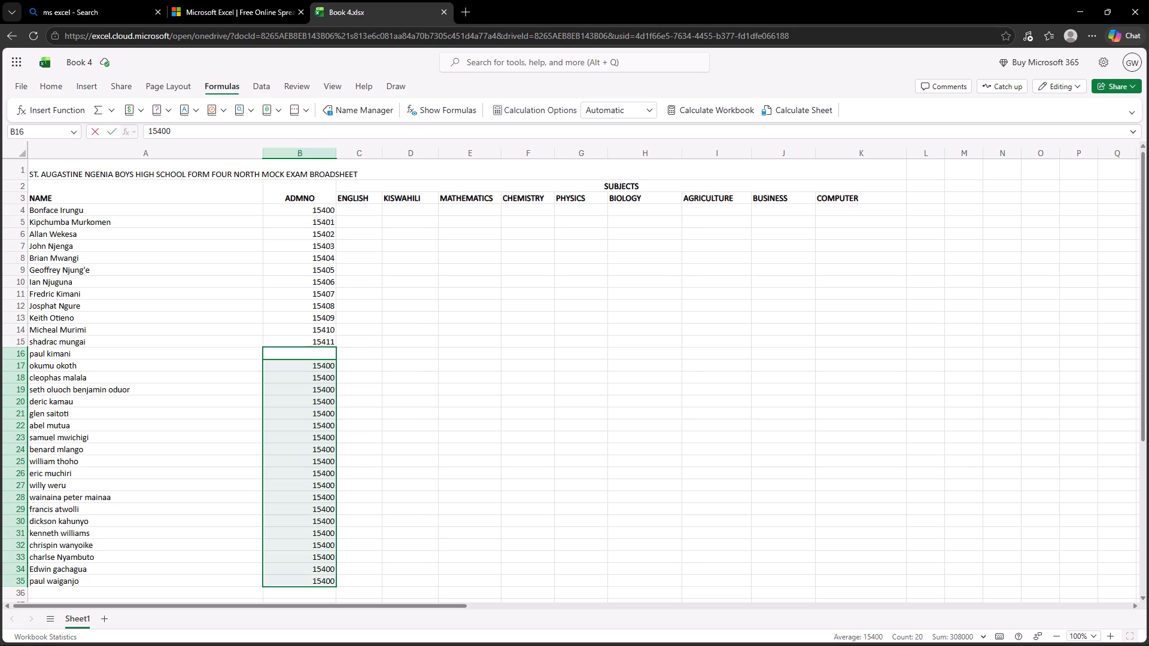
{"action": "key", "text": "BackSpace"}
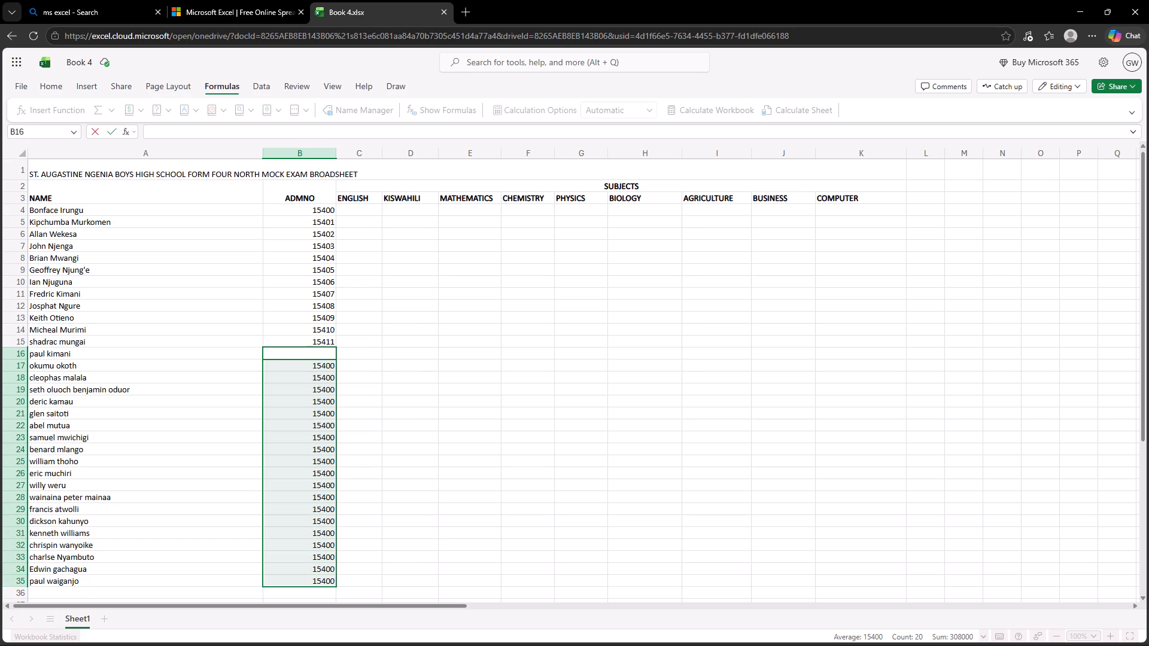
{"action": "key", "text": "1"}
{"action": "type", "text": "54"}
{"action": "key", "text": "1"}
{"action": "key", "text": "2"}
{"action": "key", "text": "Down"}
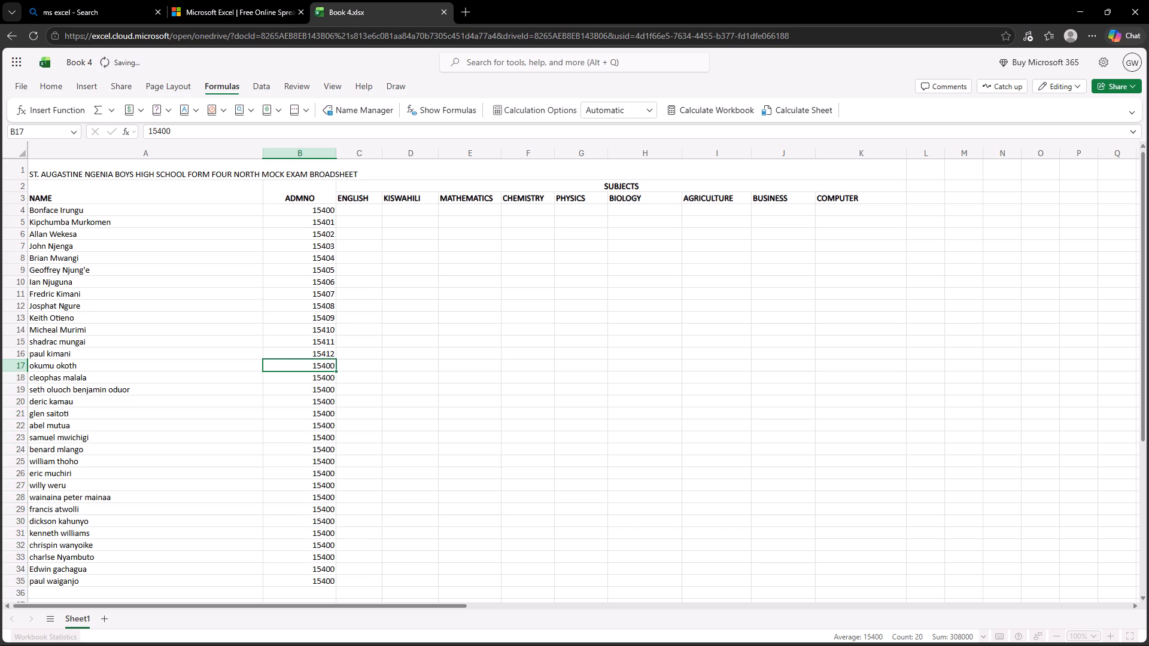
Replace the admission numbers in cells B17 and B18 with the next ones in the sequence, ending in 13 and 14.
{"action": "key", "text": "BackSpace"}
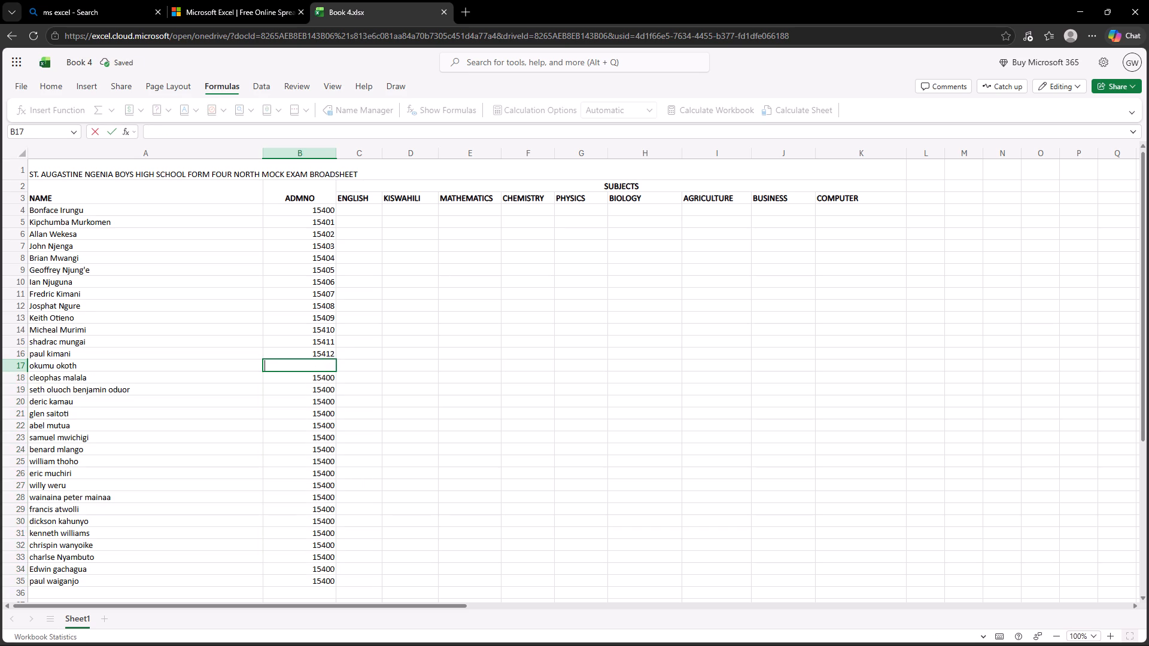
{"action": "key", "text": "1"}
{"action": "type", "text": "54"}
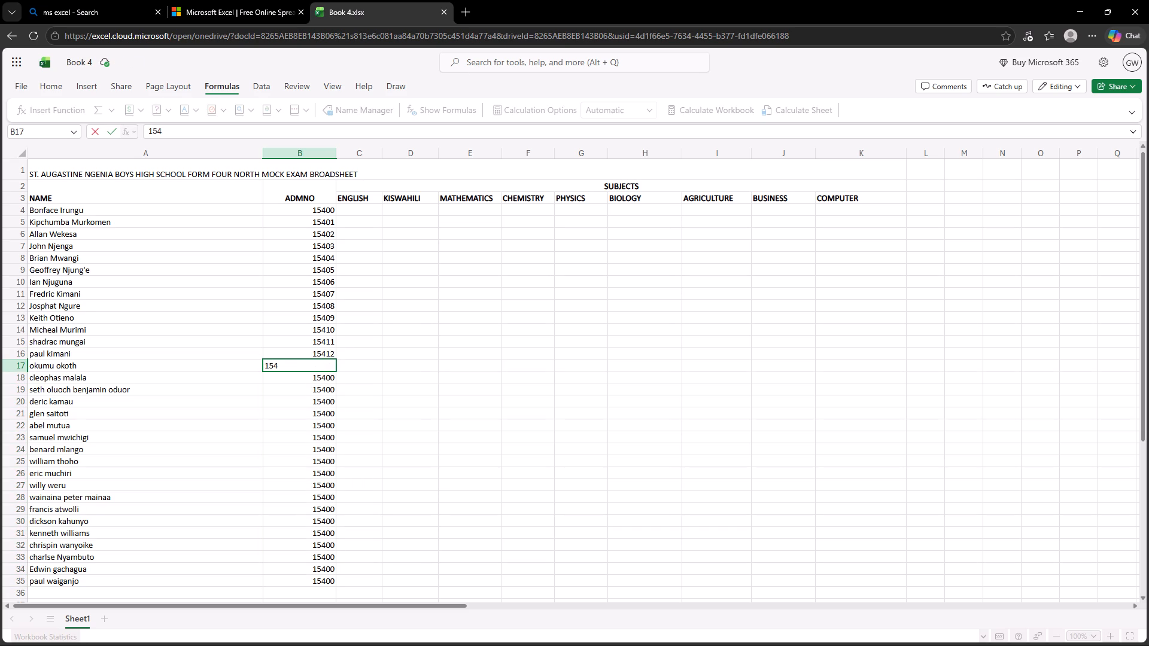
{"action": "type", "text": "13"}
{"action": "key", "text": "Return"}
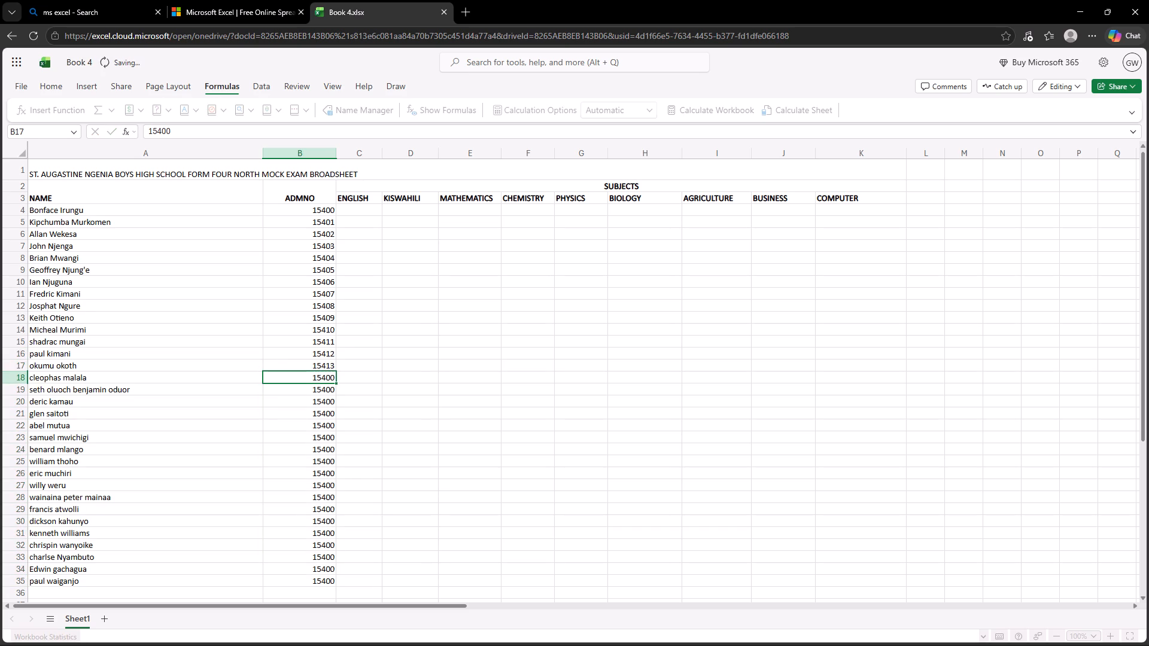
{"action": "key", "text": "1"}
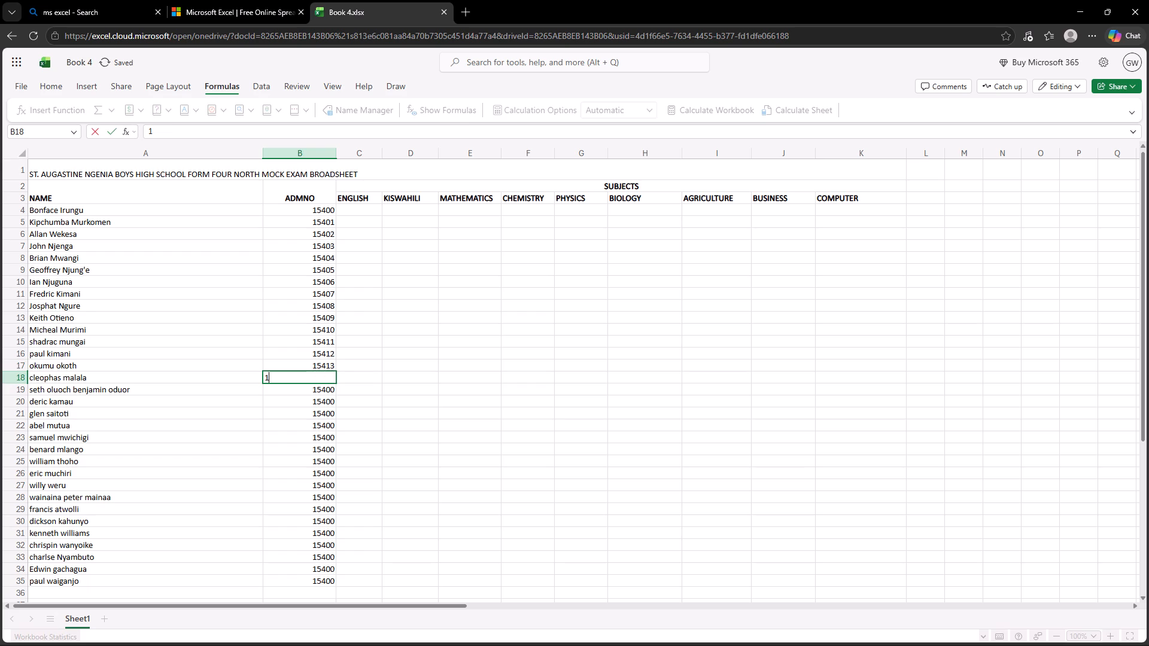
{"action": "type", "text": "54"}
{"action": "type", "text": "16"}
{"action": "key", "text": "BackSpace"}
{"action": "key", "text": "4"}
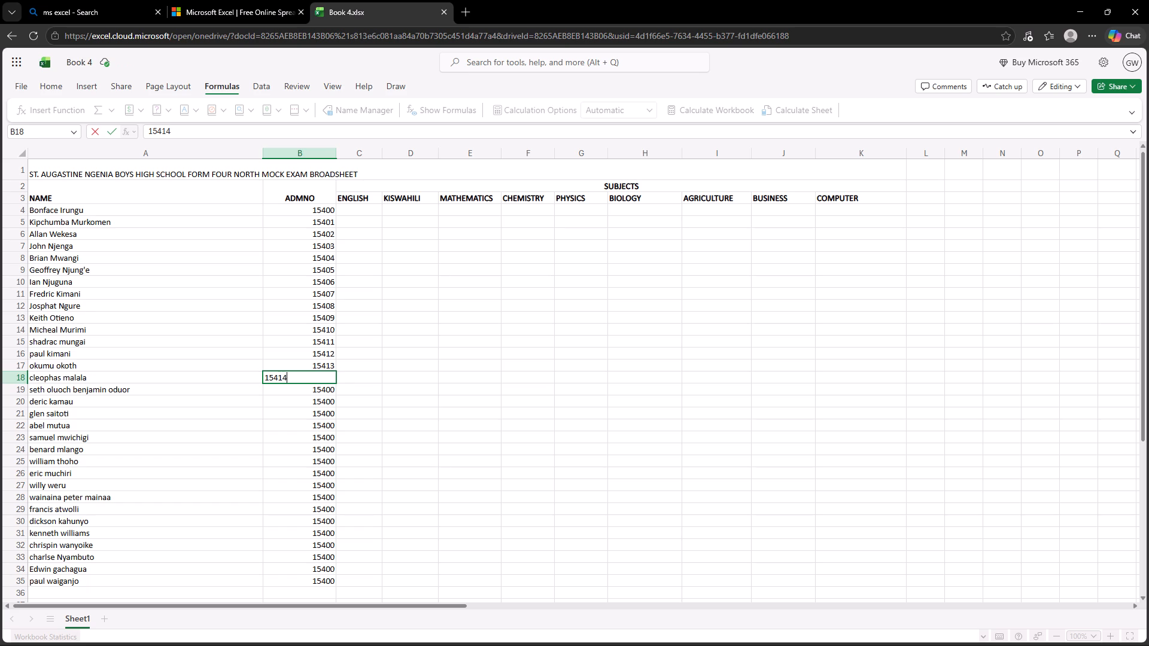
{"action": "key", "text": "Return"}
Replace the admission numbers in cells B19, B20 and B21 with sequential ones ending in 15, 16 and 17 respectively.
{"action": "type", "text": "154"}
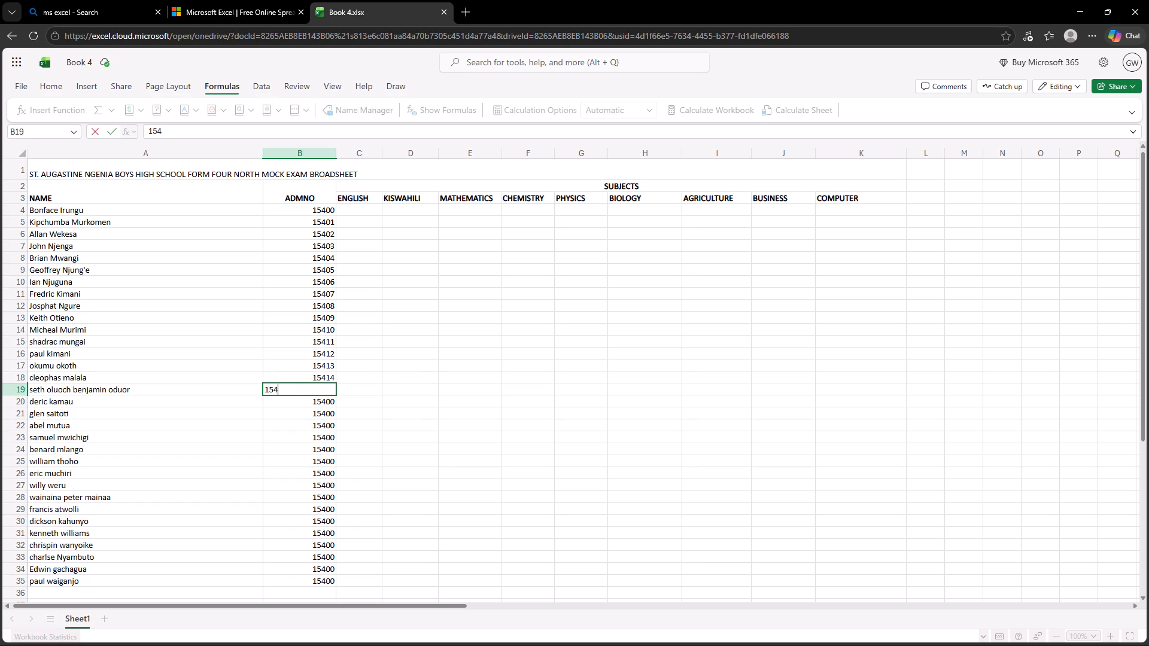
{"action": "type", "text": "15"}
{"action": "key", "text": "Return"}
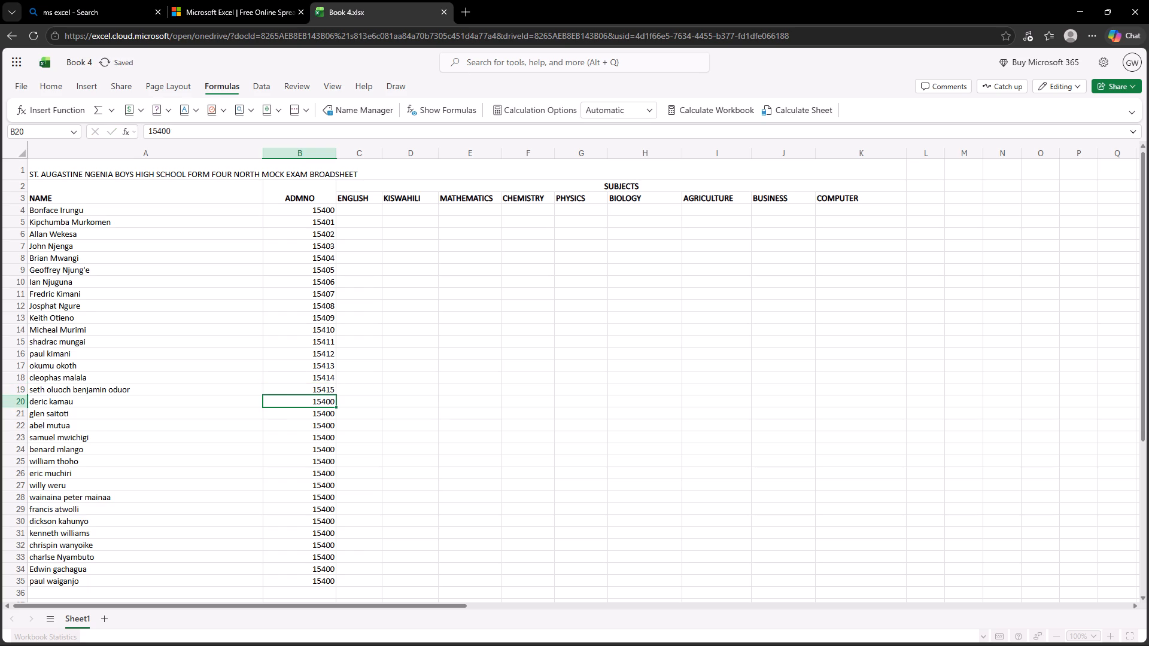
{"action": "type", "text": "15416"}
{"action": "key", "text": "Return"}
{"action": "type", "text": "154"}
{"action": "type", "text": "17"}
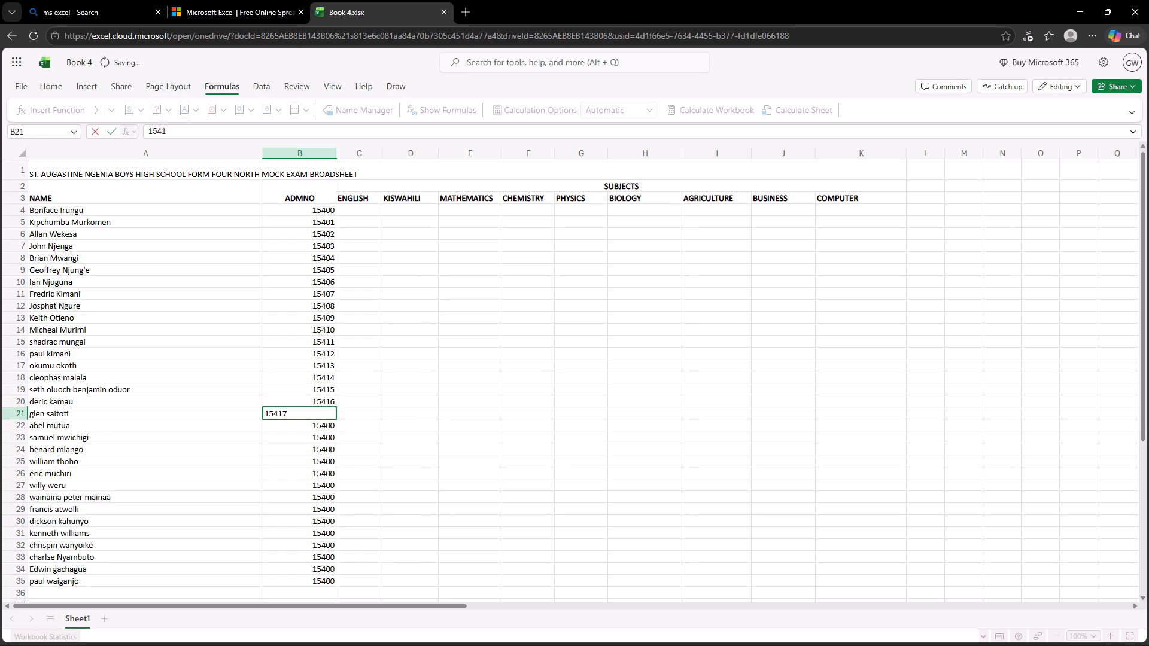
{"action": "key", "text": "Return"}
Replace the admission numbers in cells B22 and B23 with sequential ones ending in 18 and 19.
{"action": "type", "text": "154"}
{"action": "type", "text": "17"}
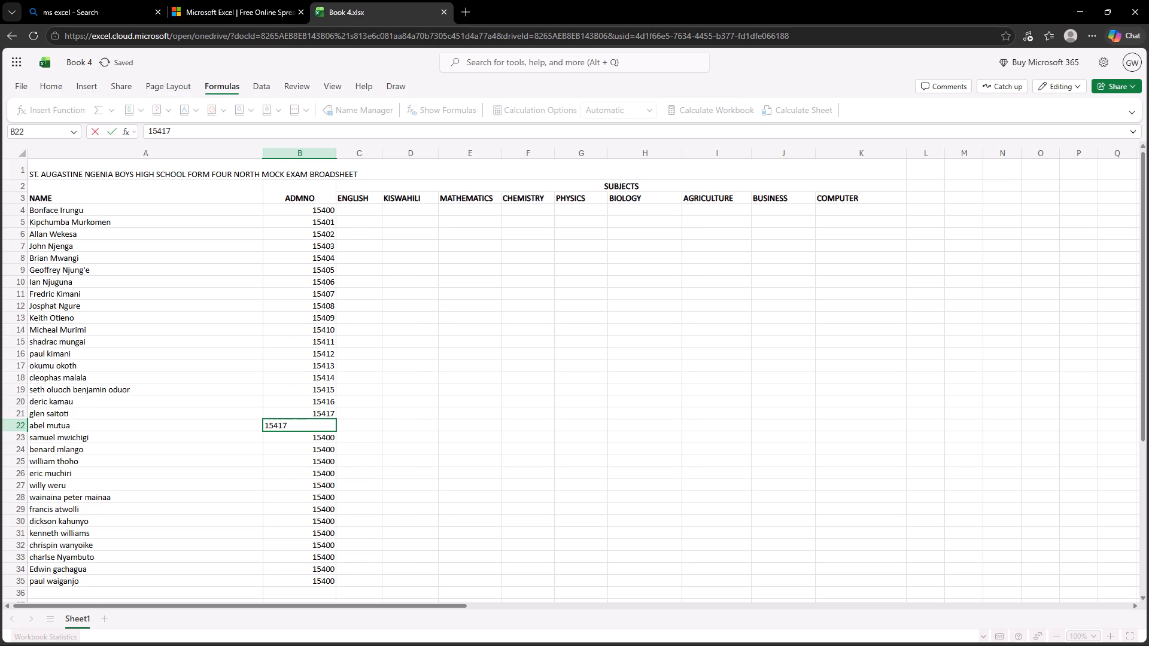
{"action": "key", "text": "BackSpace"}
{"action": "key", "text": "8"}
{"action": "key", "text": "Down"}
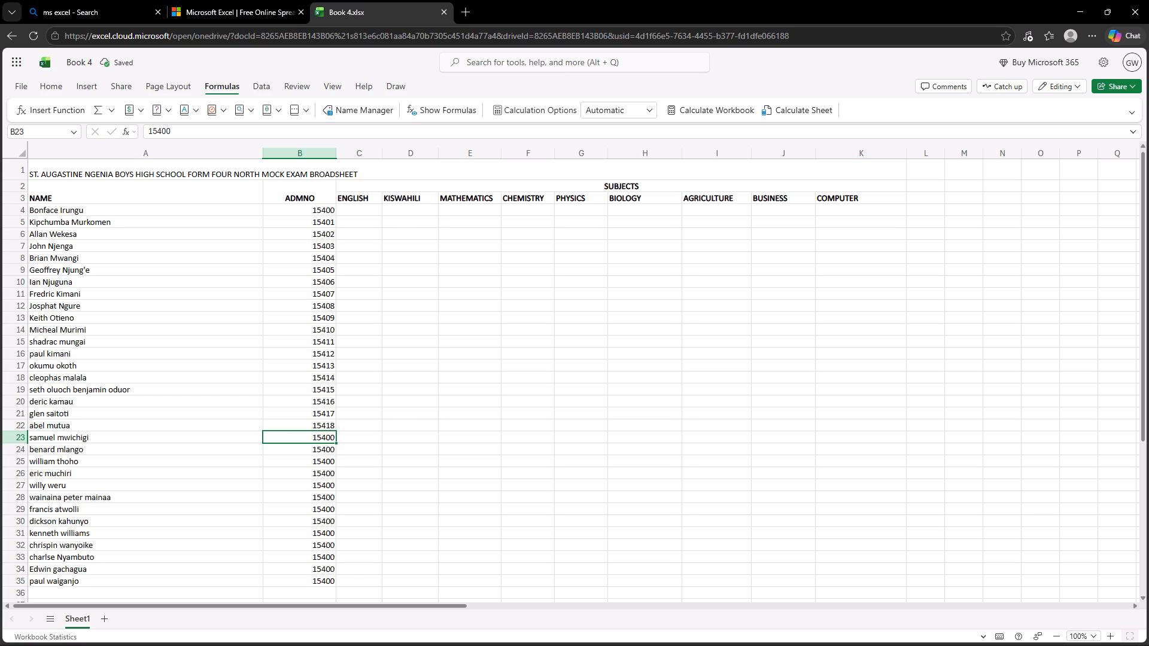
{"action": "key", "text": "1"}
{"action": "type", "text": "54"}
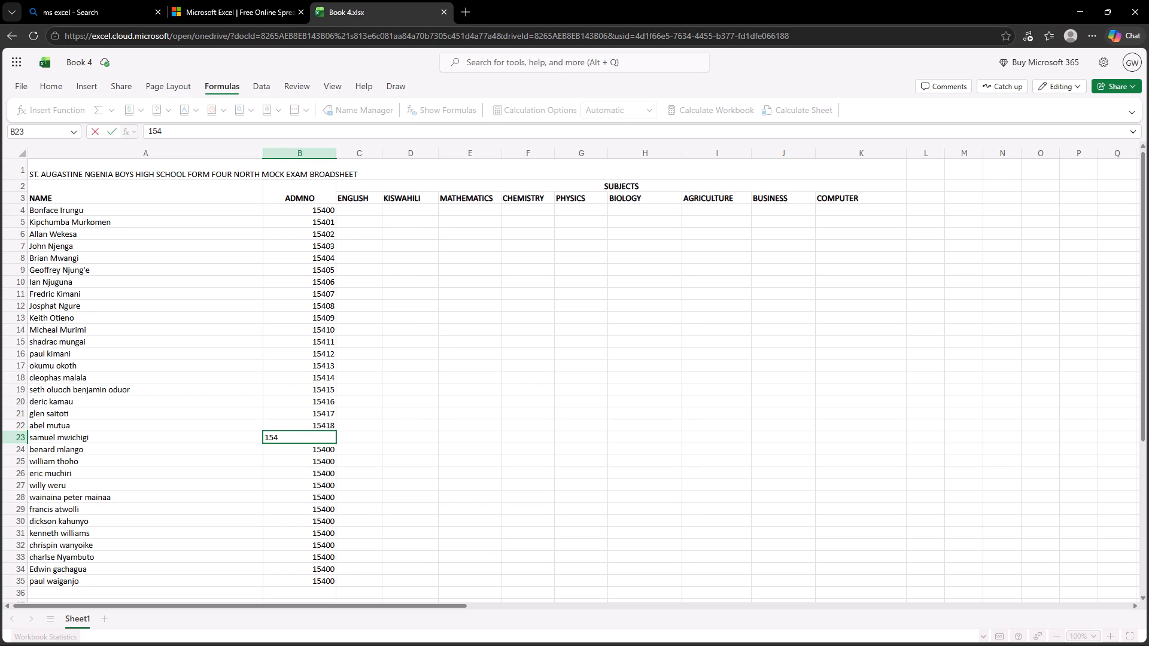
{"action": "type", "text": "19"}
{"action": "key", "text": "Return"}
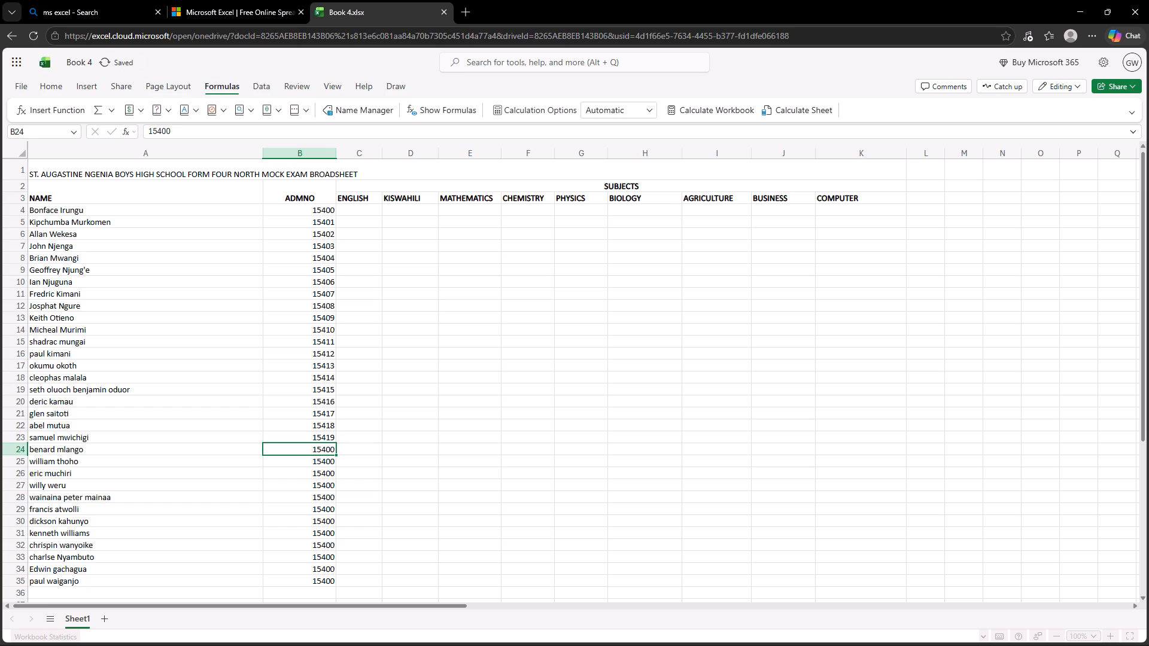
Replace the admission numbers in cells B24 and B25 with sequential ones ending in 20 and 21.
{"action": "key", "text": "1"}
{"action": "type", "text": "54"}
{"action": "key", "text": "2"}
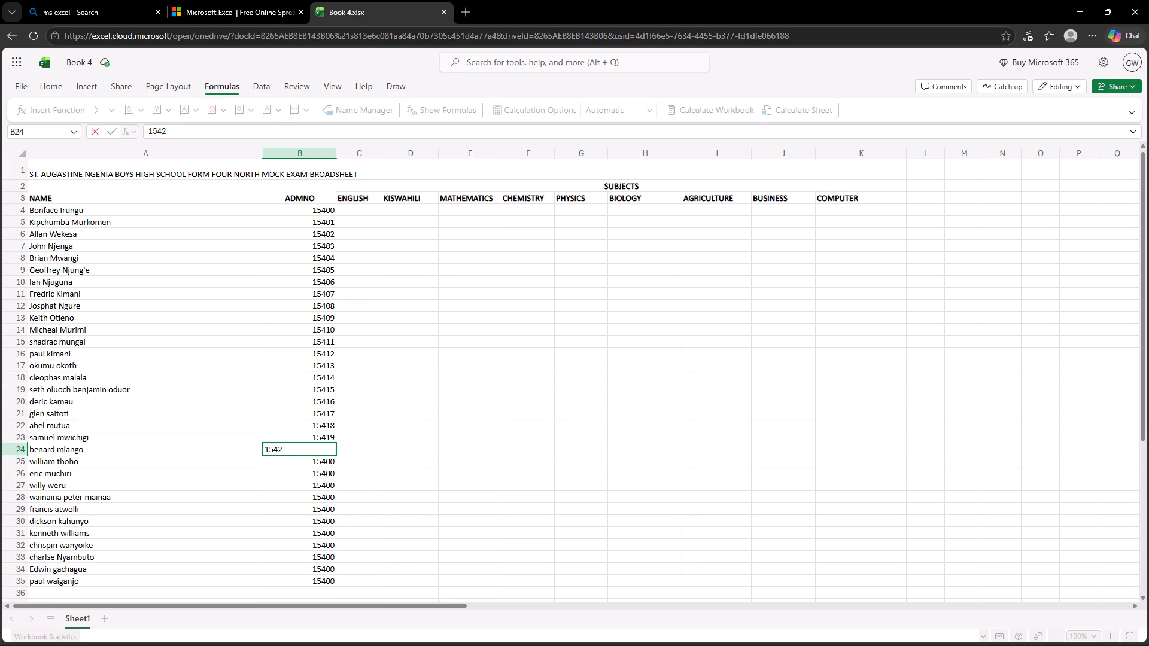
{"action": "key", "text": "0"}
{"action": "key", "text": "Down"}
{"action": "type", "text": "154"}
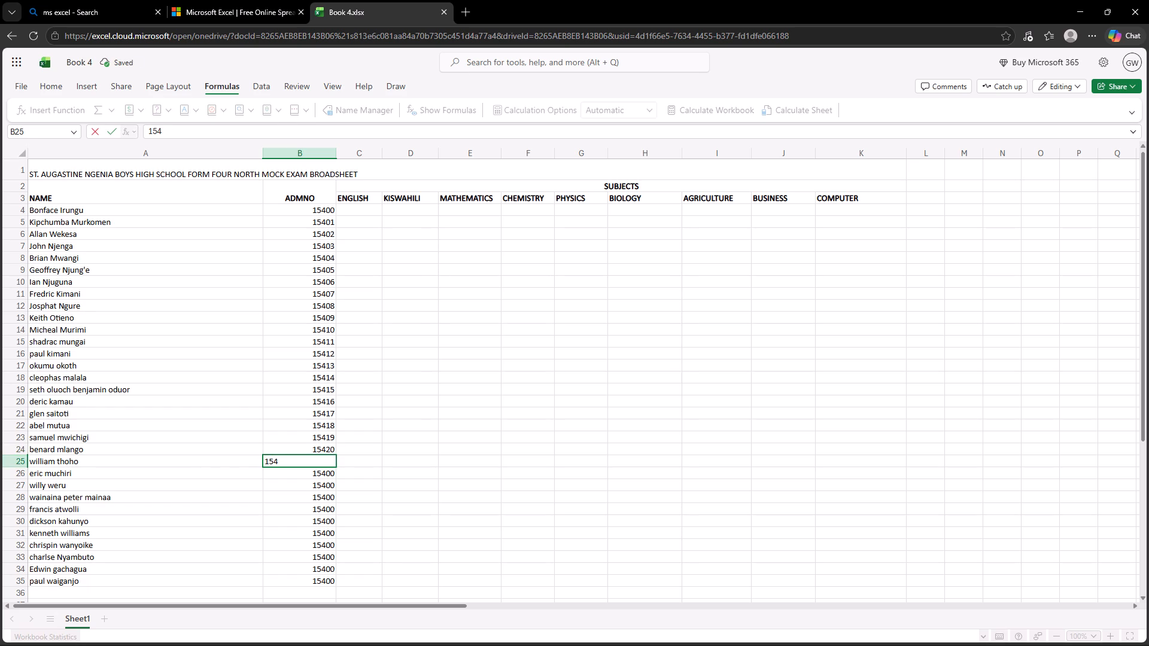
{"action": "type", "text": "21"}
Replace the admission numbers in cells B26, B27 and B28 with sequential ones ending in 22, 23 and 24 respectively.
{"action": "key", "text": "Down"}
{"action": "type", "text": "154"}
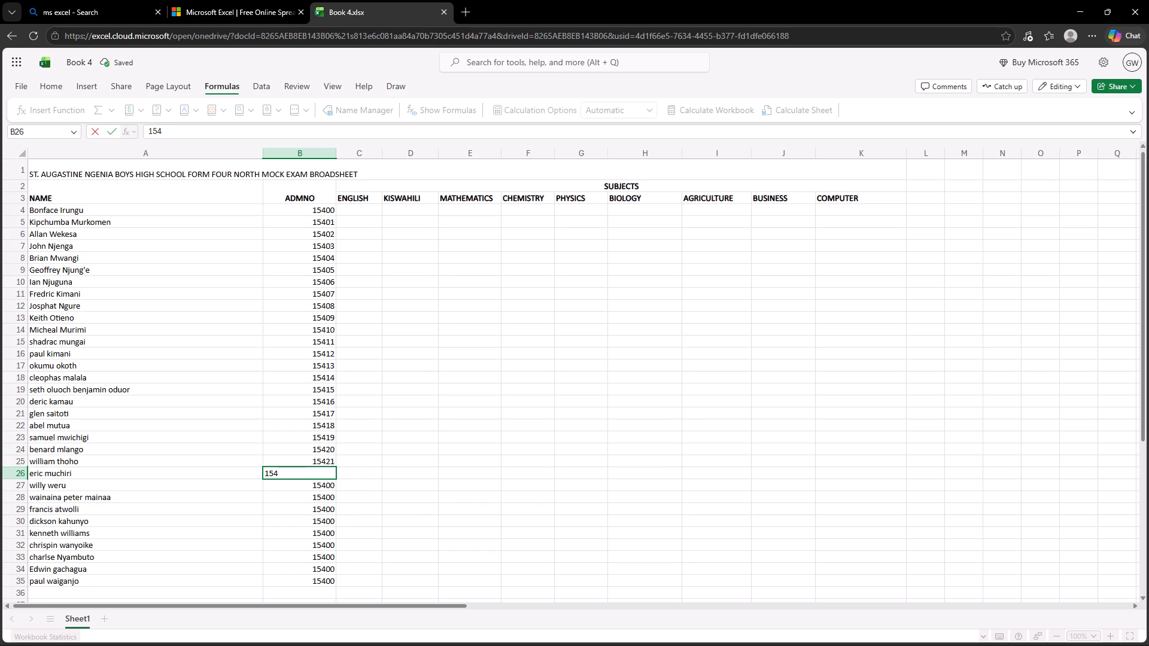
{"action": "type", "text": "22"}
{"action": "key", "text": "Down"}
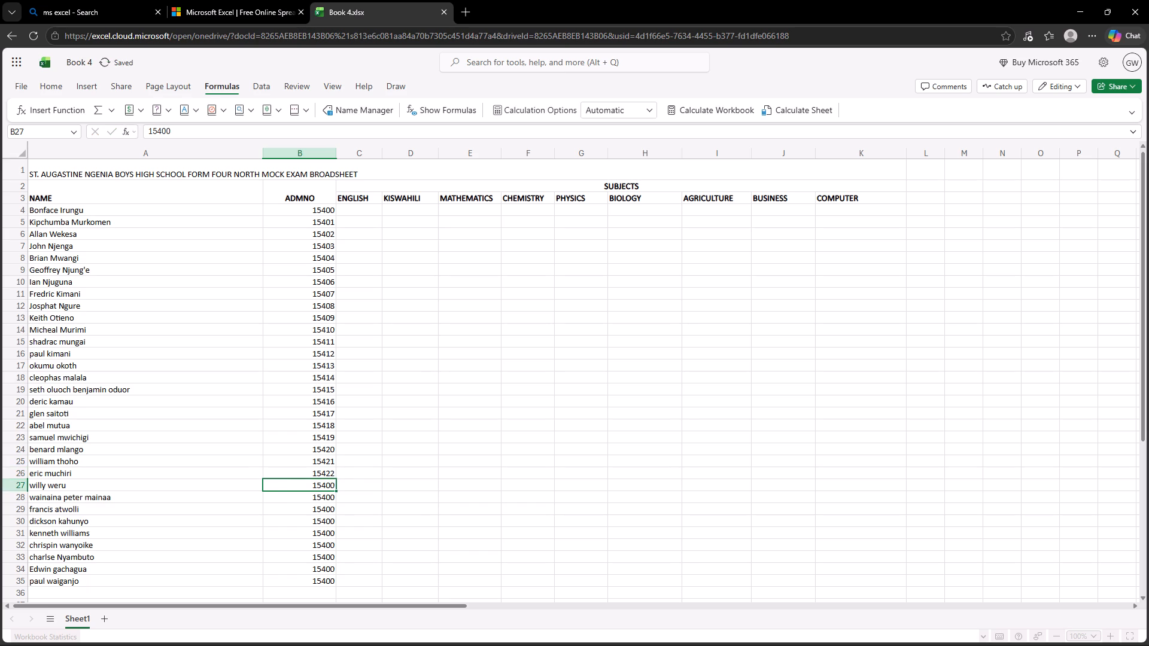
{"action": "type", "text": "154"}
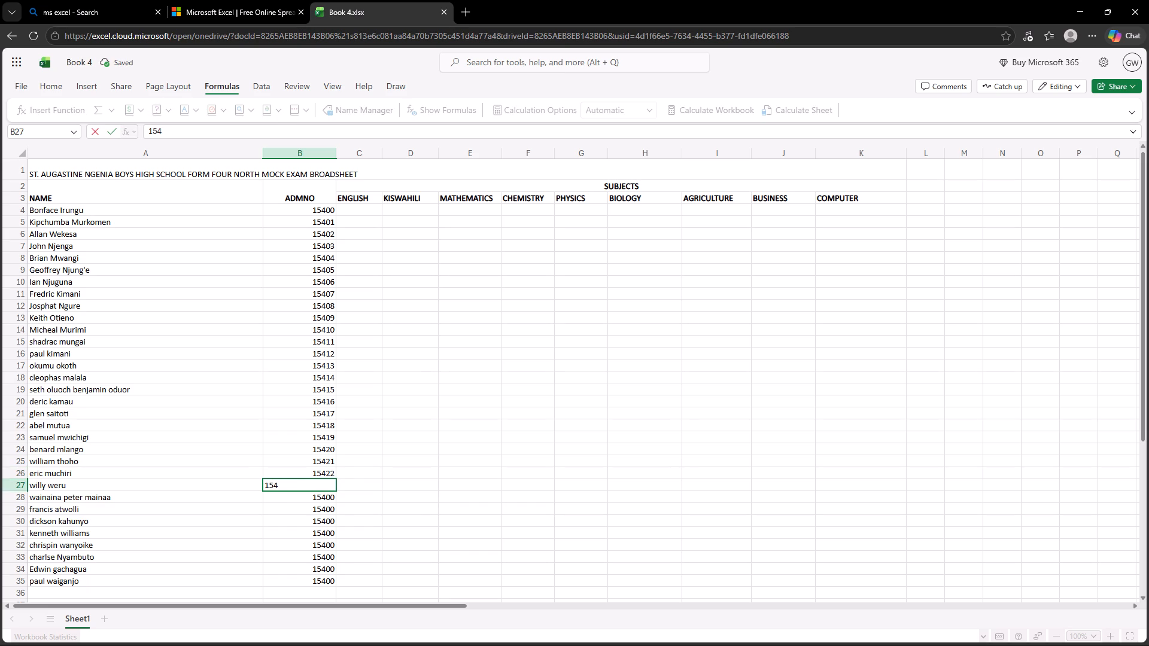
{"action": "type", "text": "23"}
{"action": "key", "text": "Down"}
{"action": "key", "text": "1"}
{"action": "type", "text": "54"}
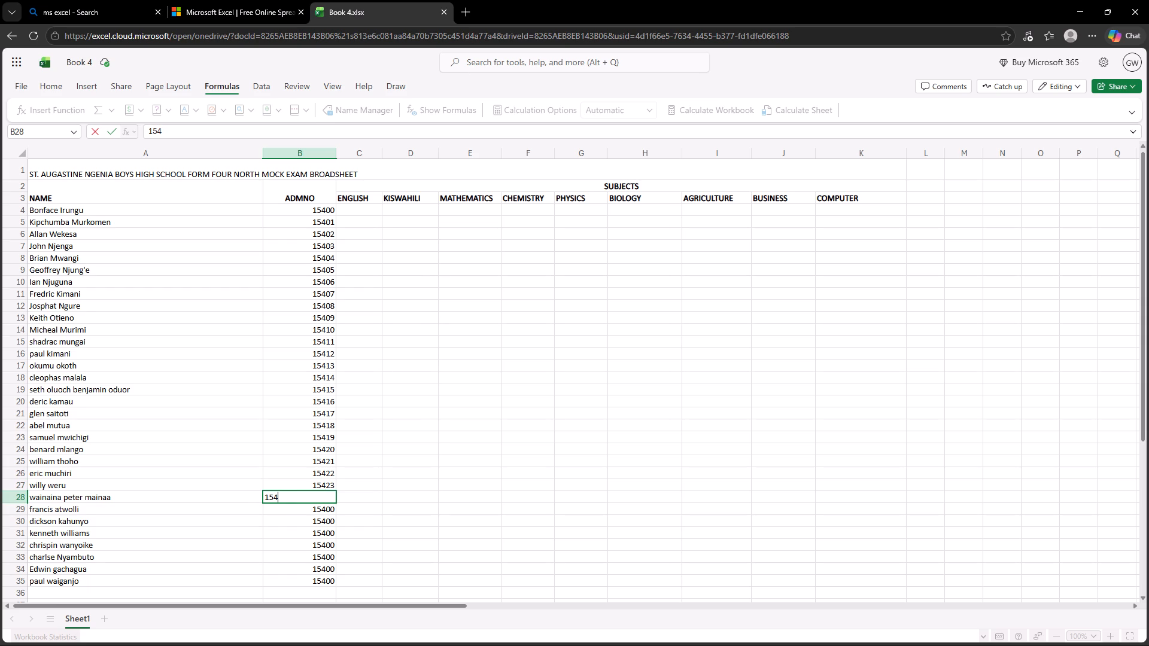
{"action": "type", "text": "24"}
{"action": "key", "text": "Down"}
Replace the admission numbers in cells B29 and B30 with sequential ones ending in 25 and 26.
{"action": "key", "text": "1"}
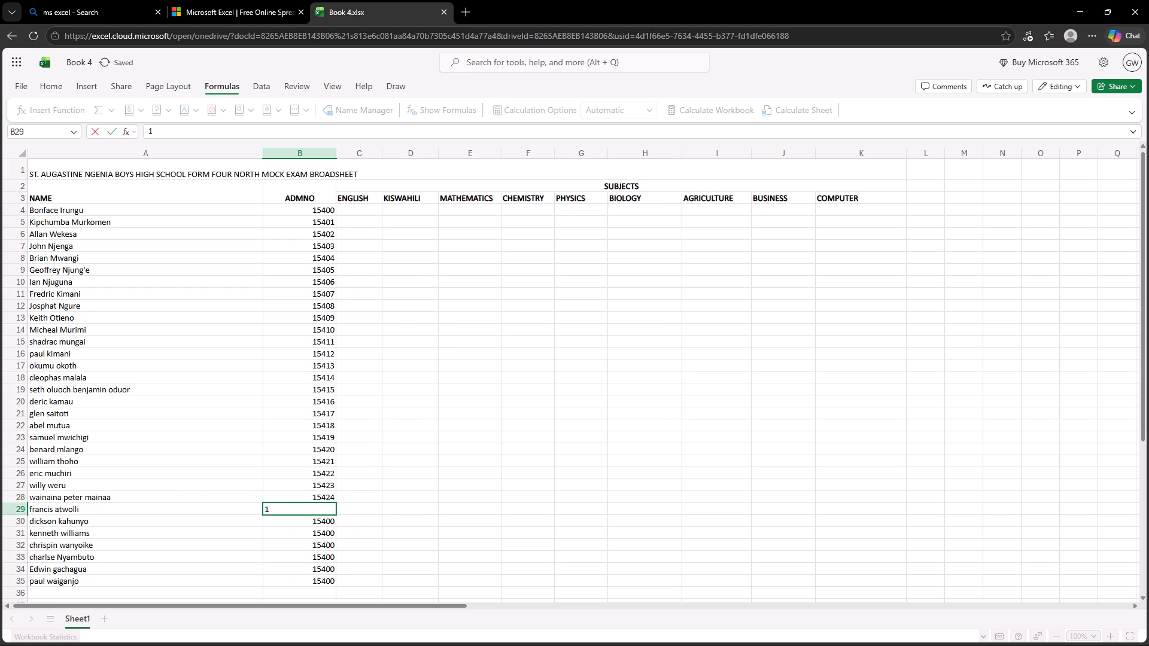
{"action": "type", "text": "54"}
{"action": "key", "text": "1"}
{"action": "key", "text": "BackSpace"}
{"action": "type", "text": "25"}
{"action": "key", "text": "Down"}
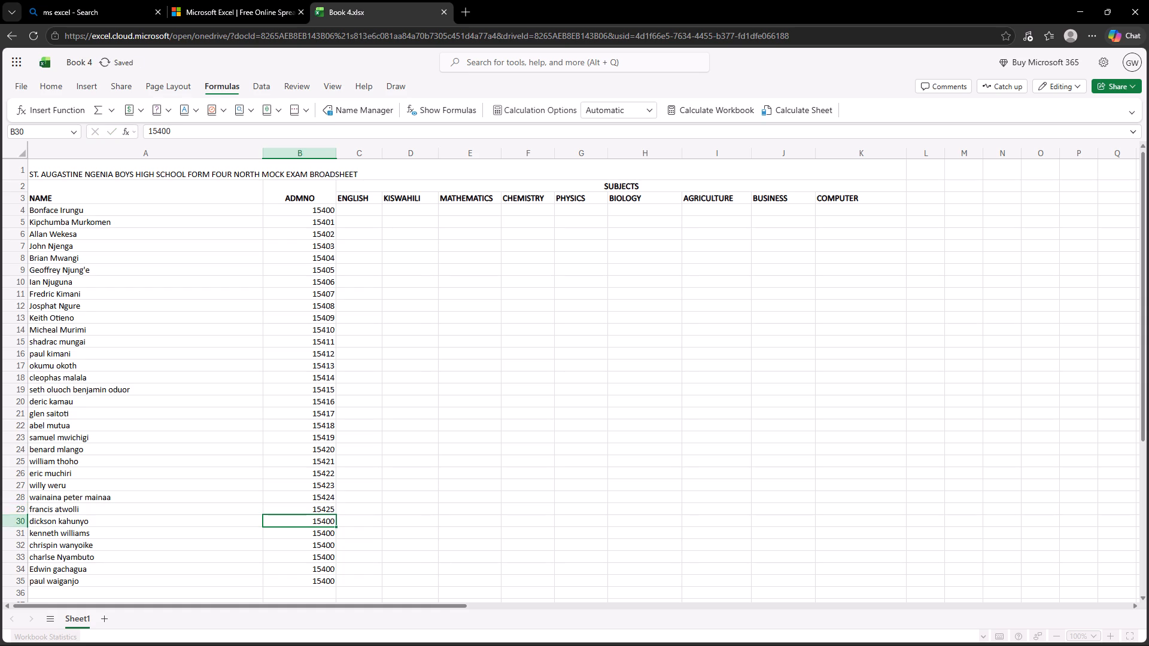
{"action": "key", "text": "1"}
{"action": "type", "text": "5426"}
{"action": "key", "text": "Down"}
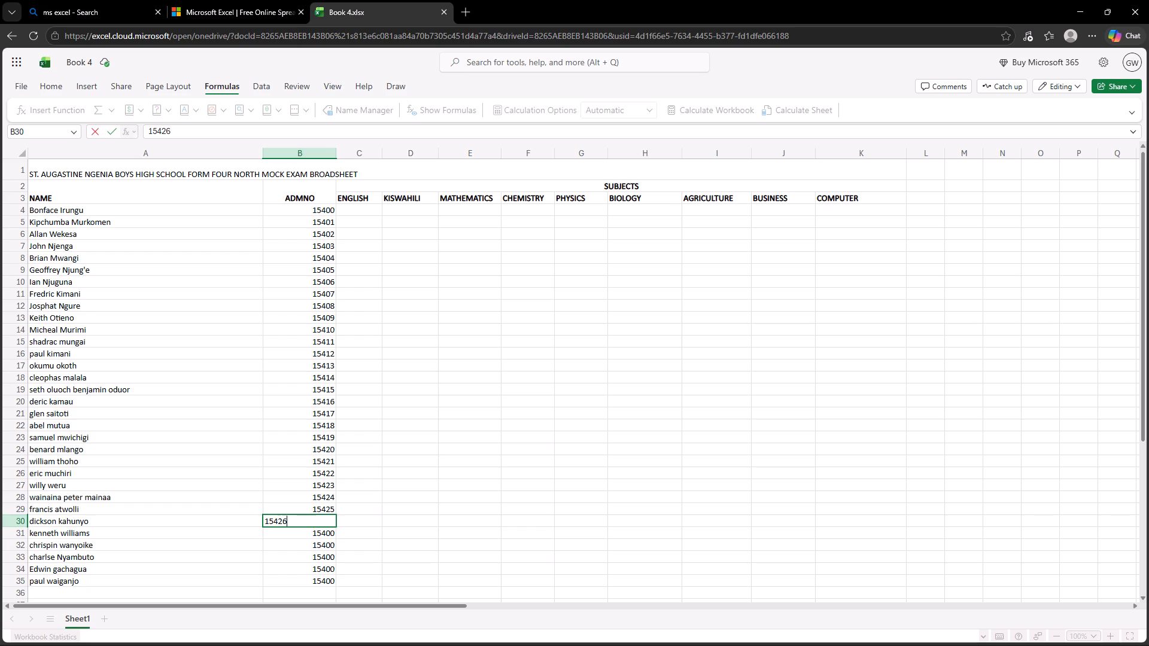
Replace the admission numbers in cells B31, B32 and B33 with sequential ones ending in 27, 28 and 29 respectively.
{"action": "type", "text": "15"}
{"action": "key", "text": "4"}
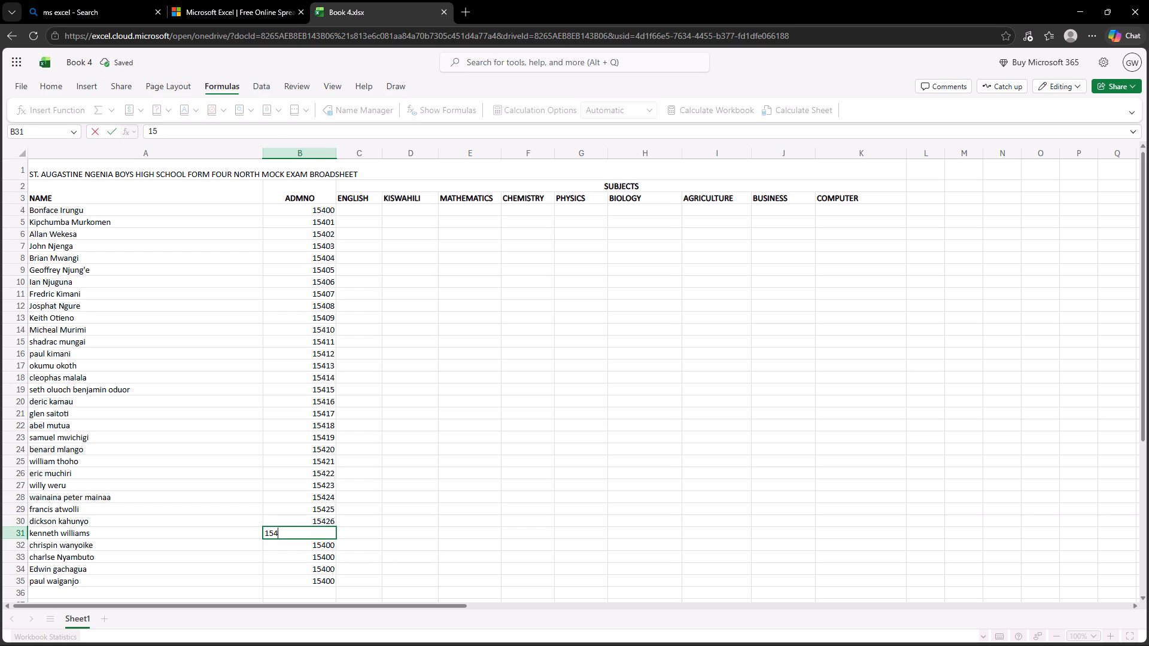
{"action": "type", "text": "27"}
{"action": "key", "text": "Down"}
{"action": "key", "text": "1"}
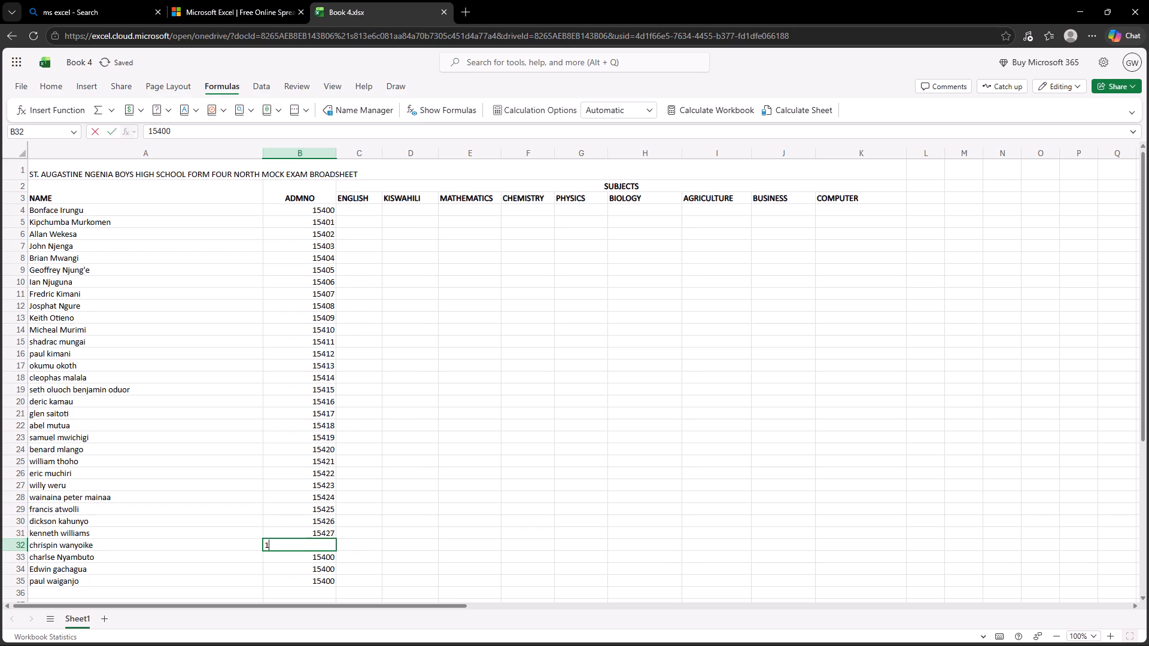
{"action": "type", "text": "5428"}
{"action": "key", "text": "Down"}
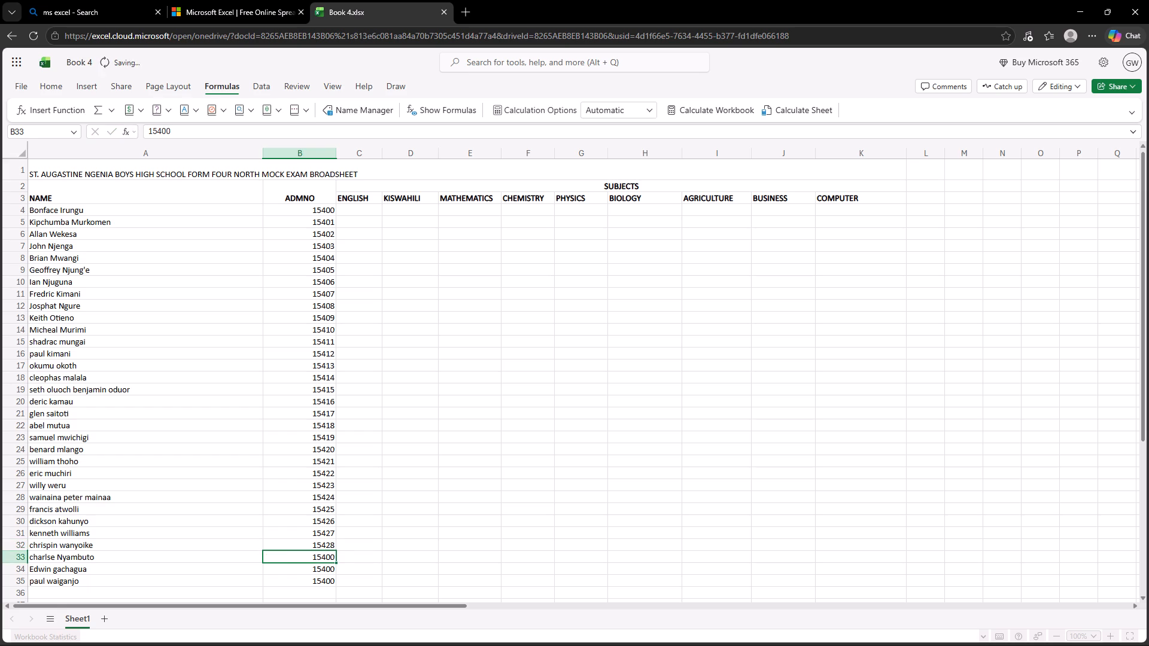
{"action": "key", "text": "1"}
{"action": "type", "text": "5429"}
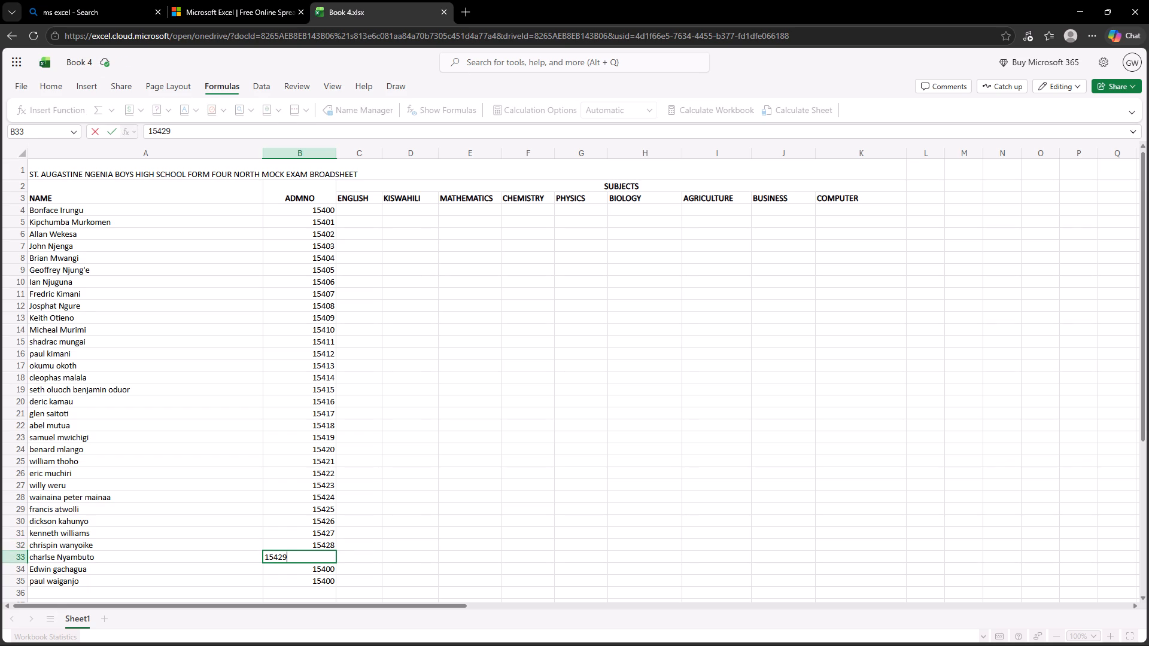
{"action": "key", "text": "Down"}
Replace the admission numbers in cells B34 and B35 with the last ones in the sequence, ending in 30 and 31.
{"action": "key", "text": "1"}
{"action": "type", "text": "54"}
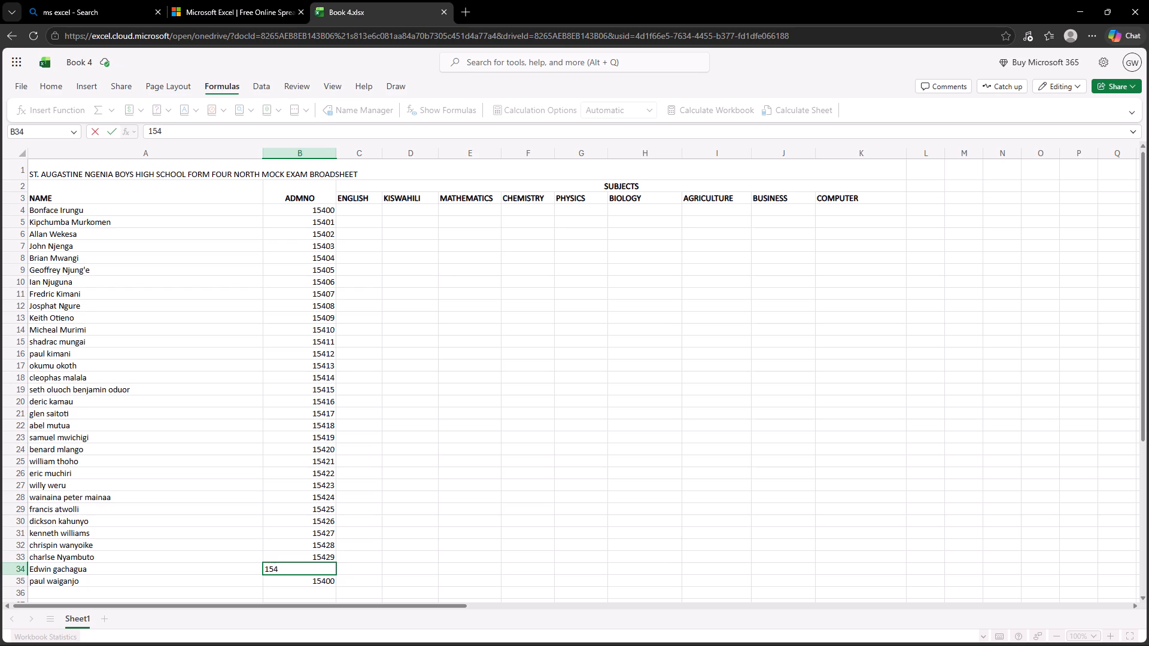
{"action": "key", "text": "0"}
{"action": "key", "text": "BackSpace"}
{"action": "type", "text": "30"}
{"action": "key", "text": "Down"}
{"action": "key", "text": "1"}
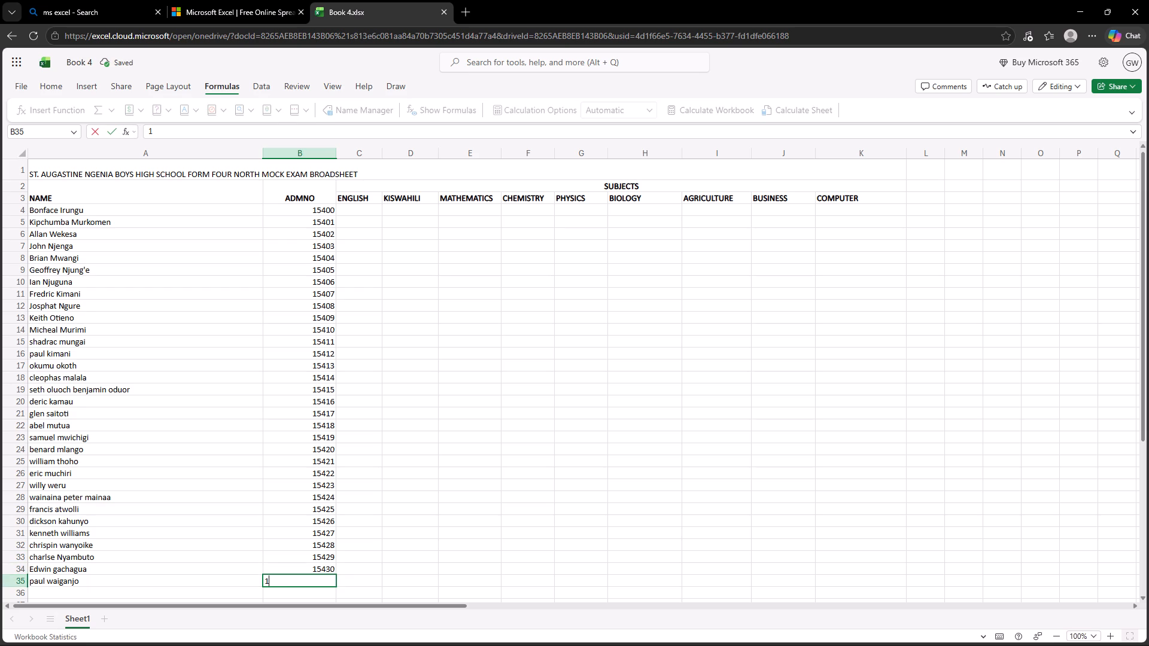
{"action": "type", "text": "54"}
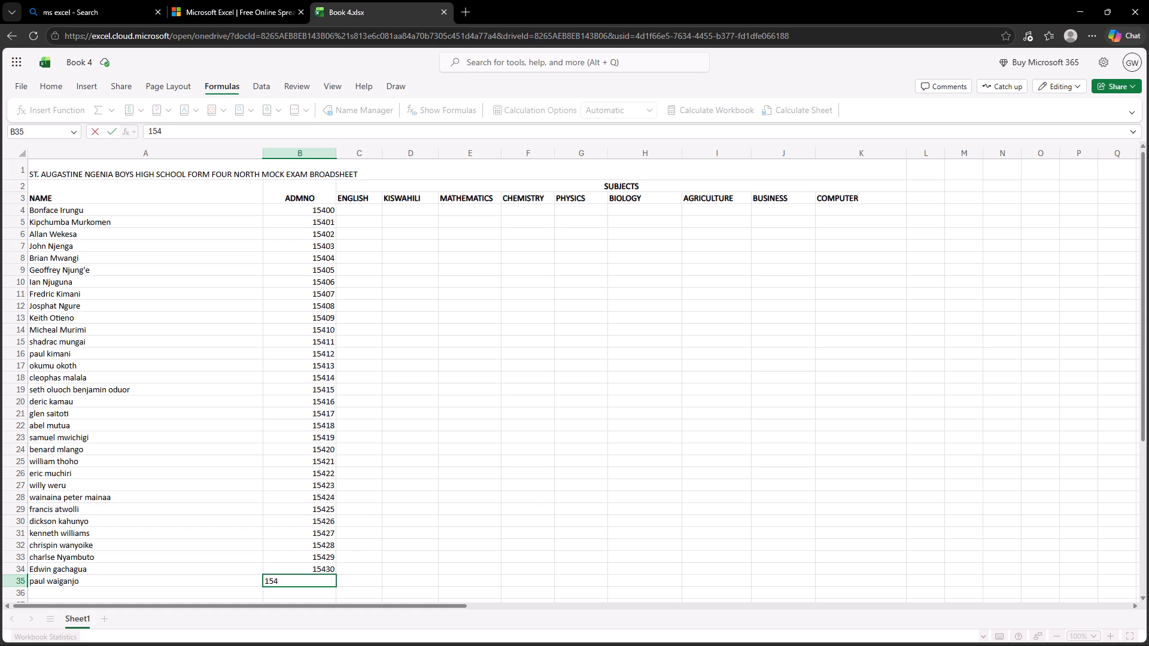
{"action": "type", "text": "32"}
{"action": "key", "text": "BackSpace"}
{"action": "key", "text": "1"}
{"action": "left_click", "coordinate": [363, 212]}
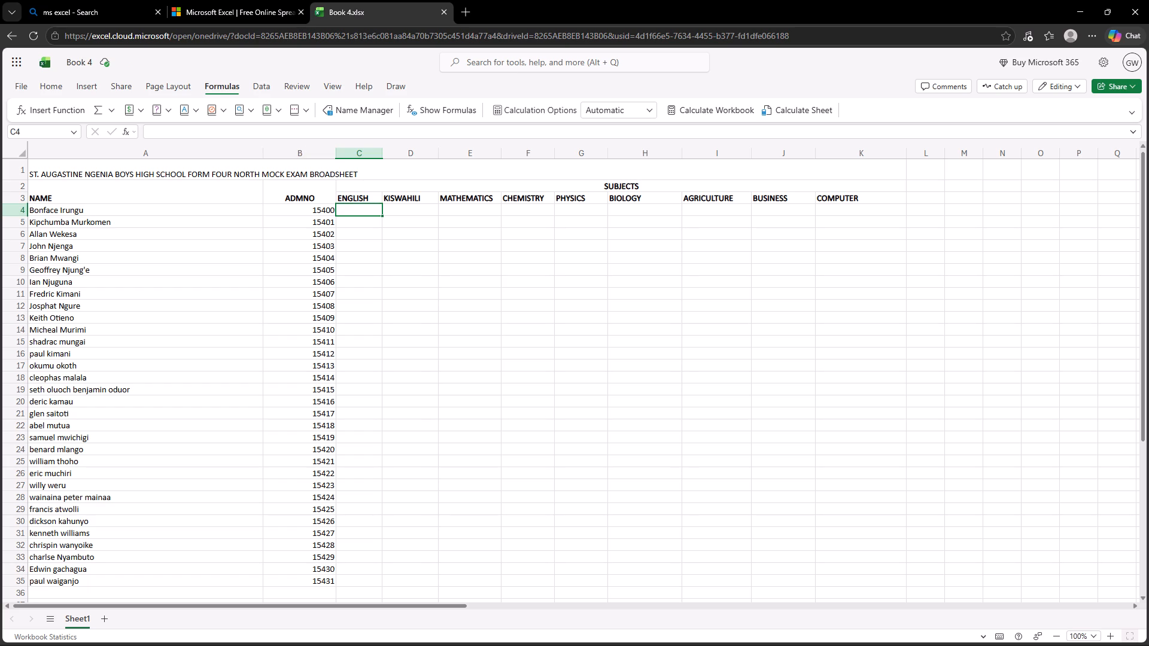
Centre the admission numbers in cells B4 to B35 horizontally.
{"action": "left_click_drag", "start_coordinate": [310, 210], "coordinate": [317, 309]}
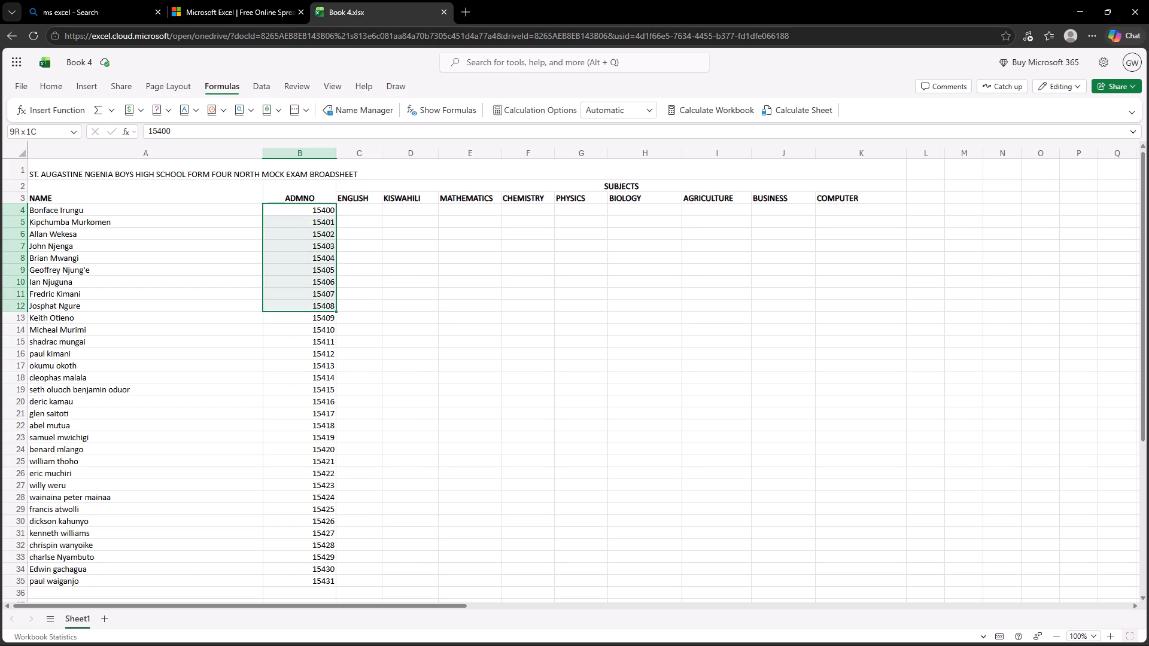
{"action": "left_click_drag", "start_coordinate": [317, 309], "coordinate": [329, 580]}
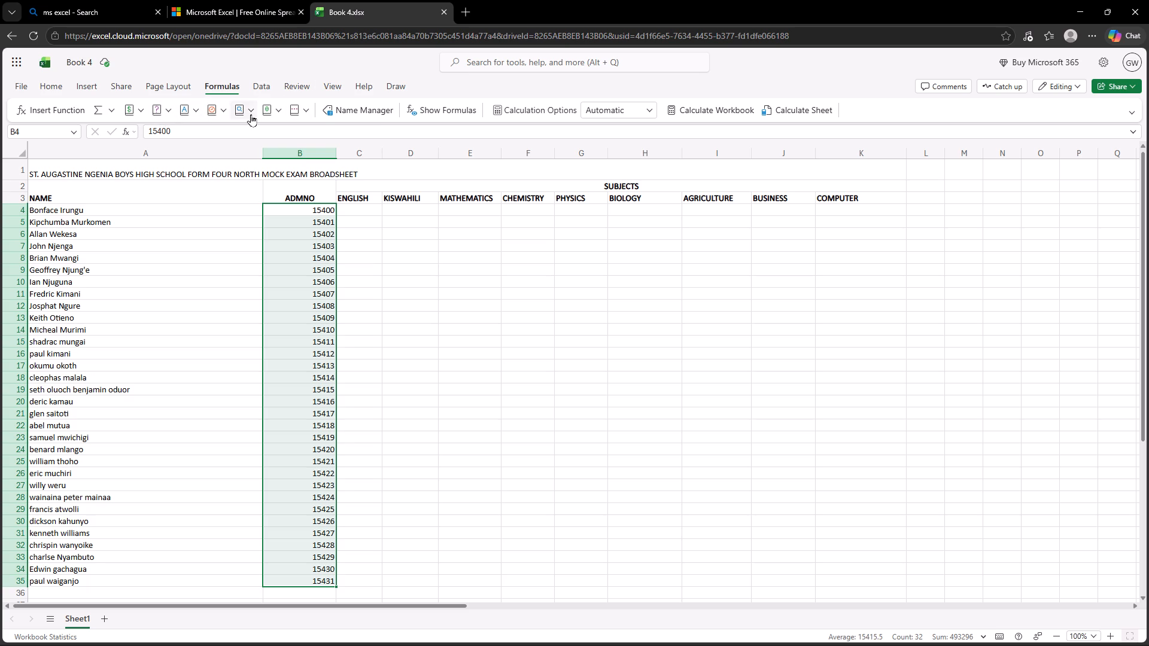
{"action": "left_click", "coordinate": [47, 87]}
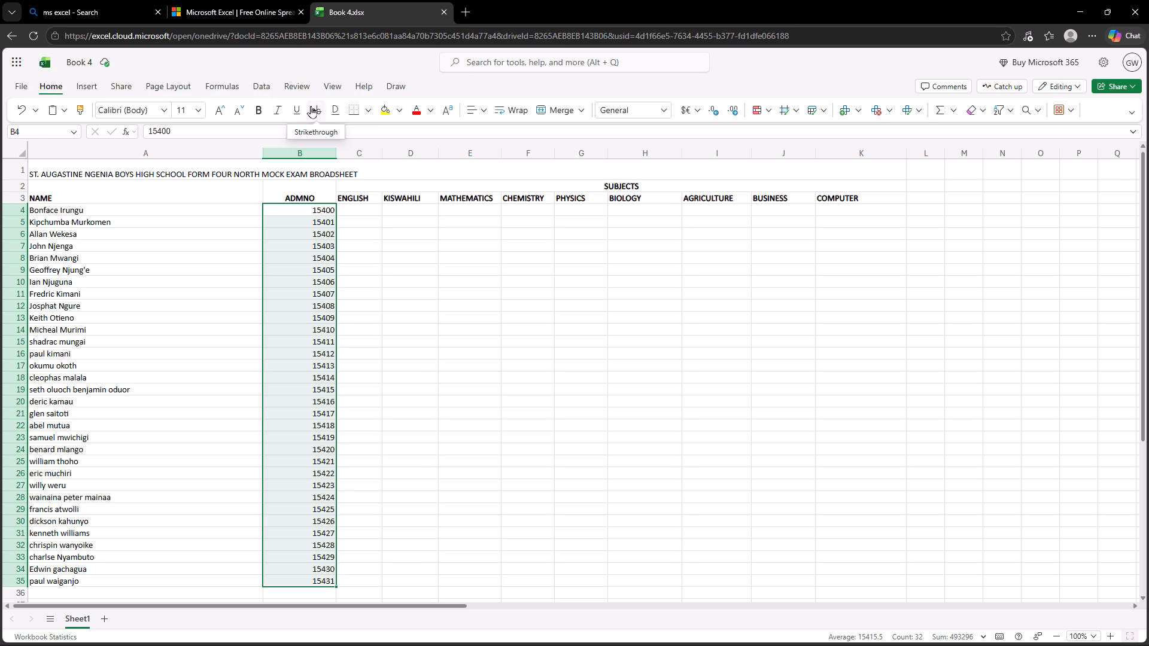
{"action": "left_click", "coordinate": [487, 111]}
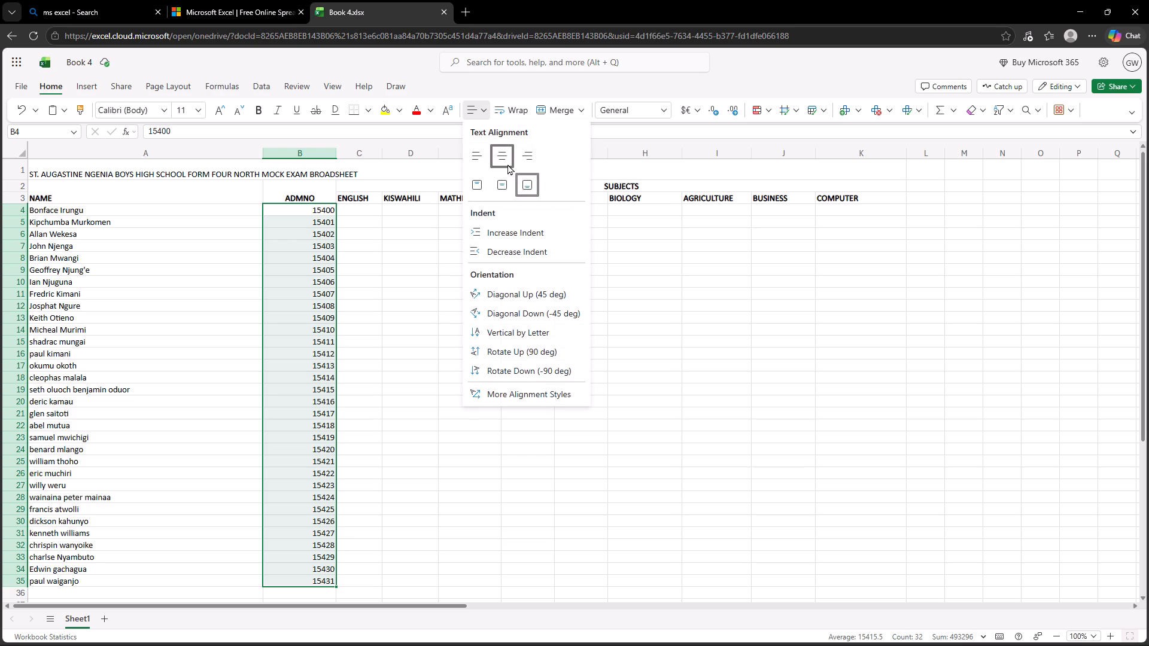
{"action": "left_click", "coordinate": [501, 158]}
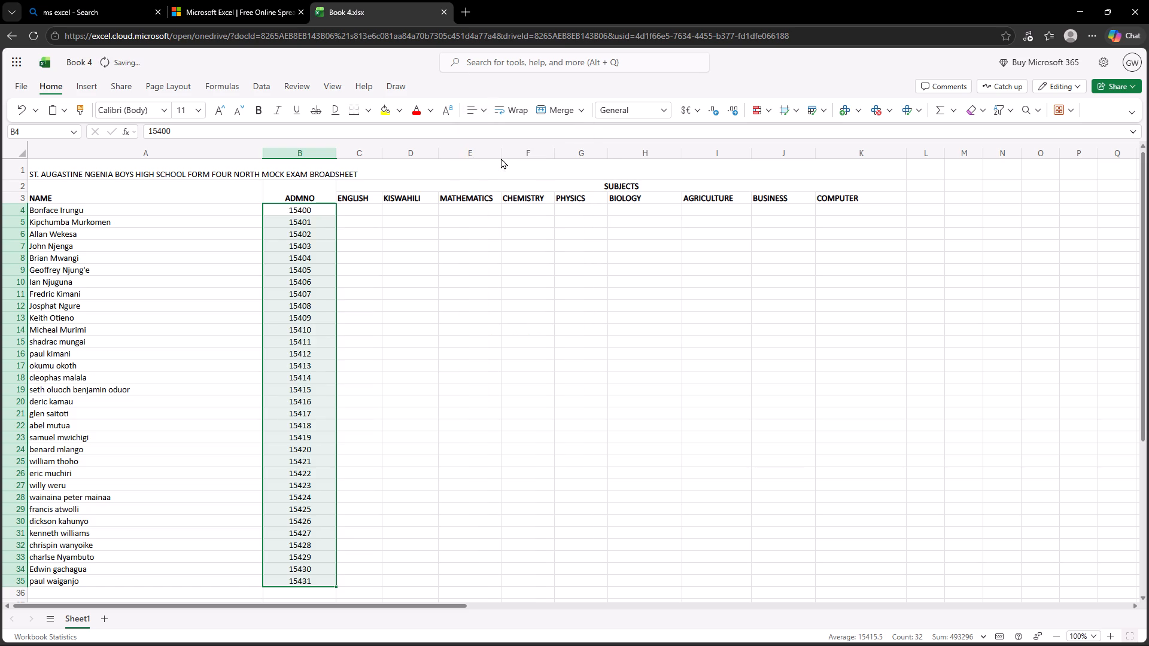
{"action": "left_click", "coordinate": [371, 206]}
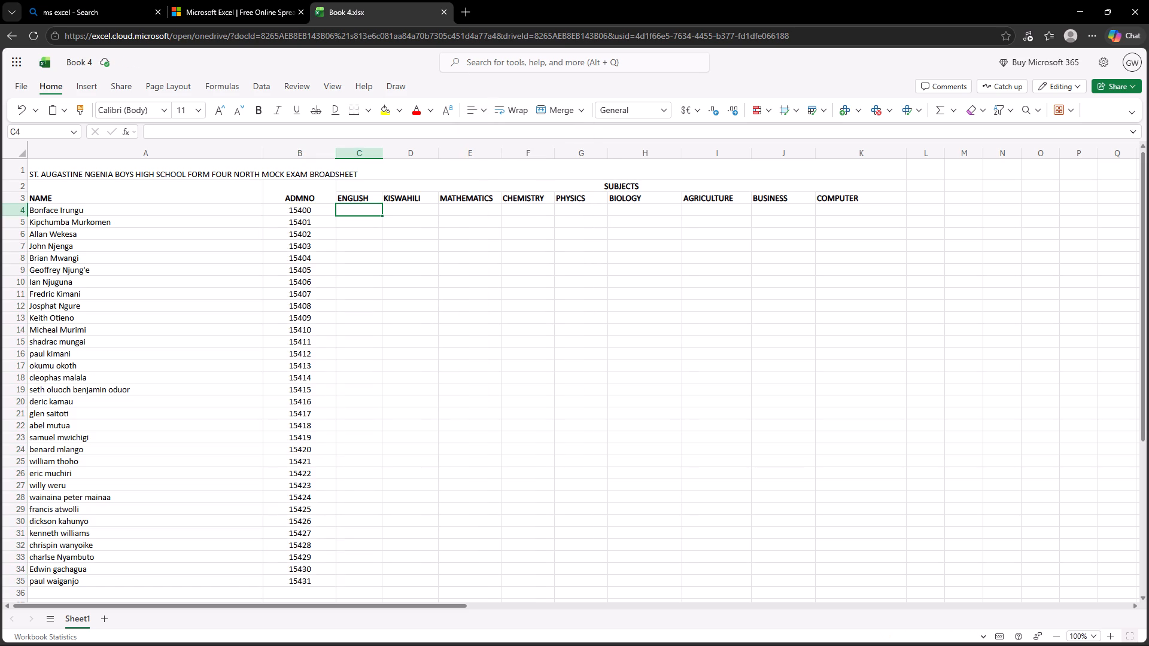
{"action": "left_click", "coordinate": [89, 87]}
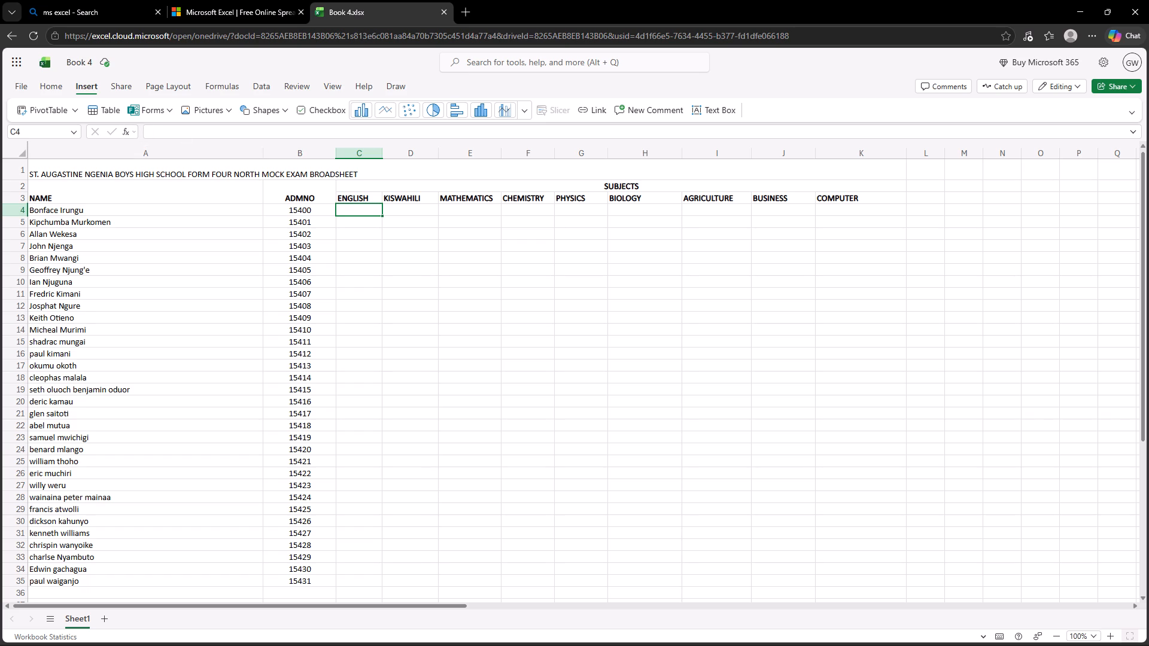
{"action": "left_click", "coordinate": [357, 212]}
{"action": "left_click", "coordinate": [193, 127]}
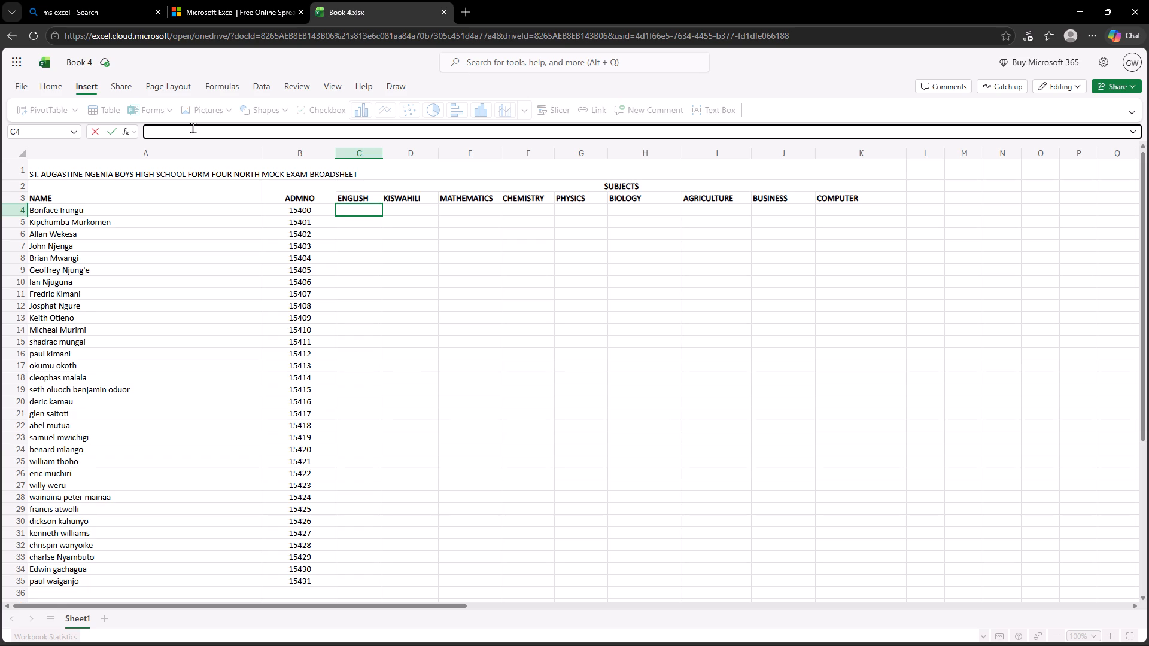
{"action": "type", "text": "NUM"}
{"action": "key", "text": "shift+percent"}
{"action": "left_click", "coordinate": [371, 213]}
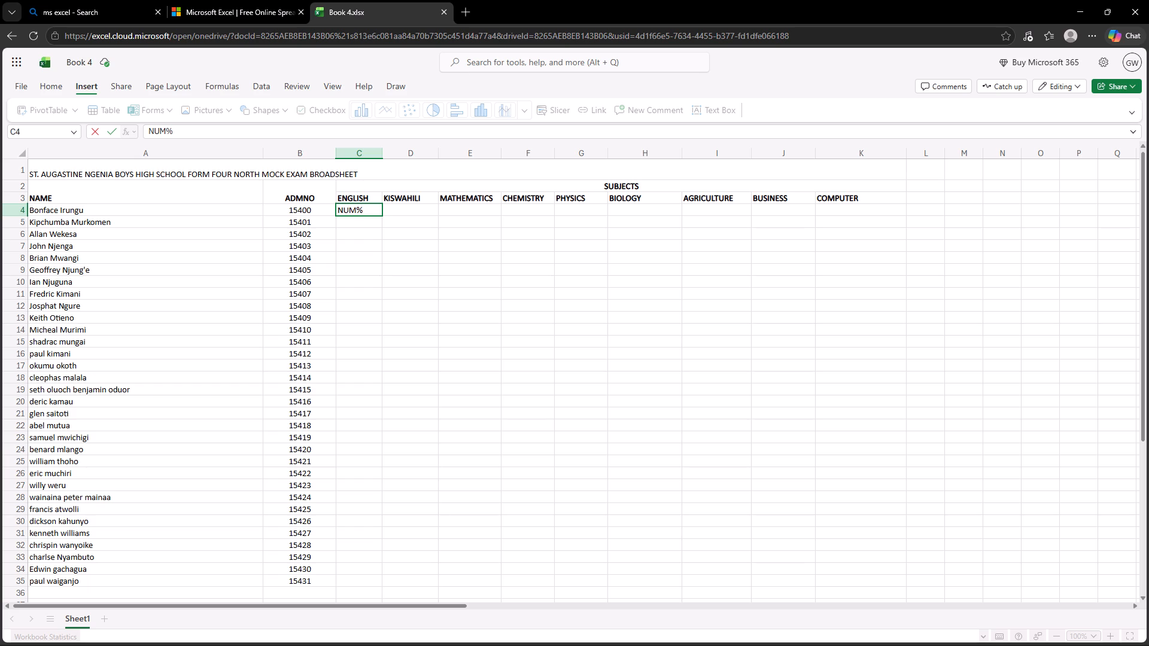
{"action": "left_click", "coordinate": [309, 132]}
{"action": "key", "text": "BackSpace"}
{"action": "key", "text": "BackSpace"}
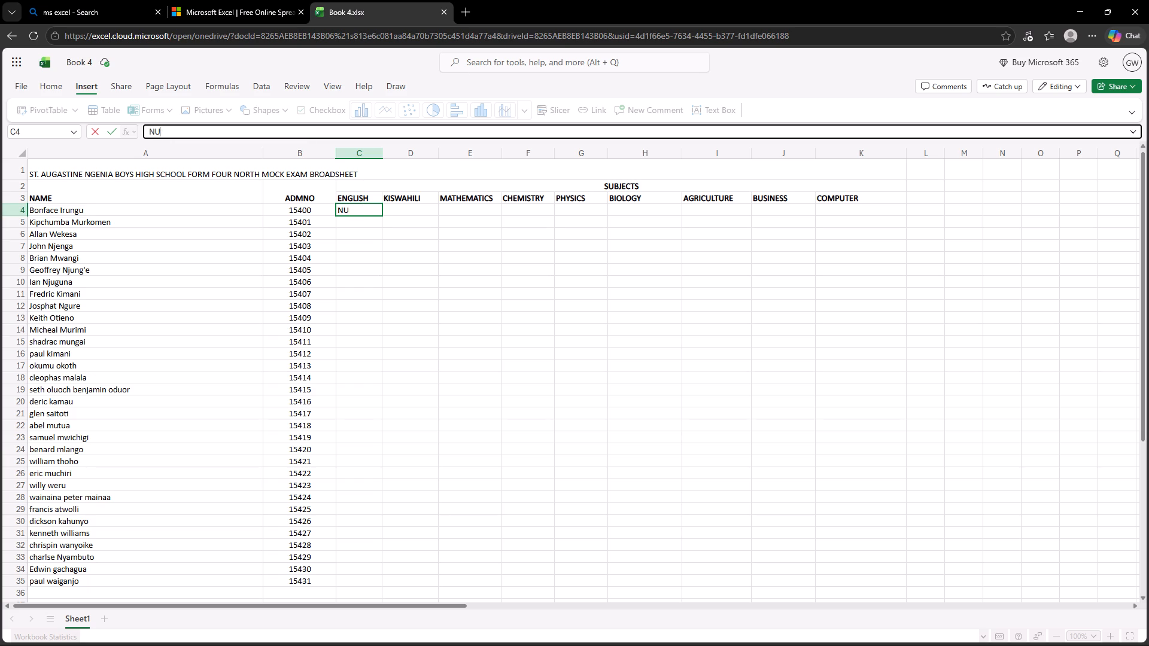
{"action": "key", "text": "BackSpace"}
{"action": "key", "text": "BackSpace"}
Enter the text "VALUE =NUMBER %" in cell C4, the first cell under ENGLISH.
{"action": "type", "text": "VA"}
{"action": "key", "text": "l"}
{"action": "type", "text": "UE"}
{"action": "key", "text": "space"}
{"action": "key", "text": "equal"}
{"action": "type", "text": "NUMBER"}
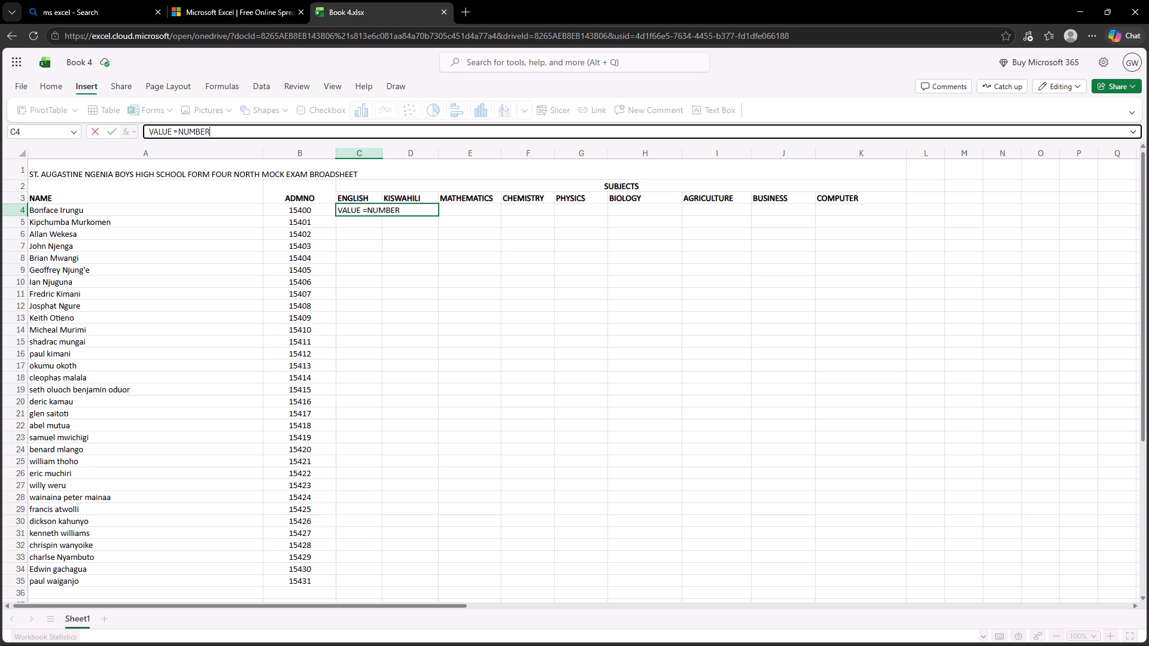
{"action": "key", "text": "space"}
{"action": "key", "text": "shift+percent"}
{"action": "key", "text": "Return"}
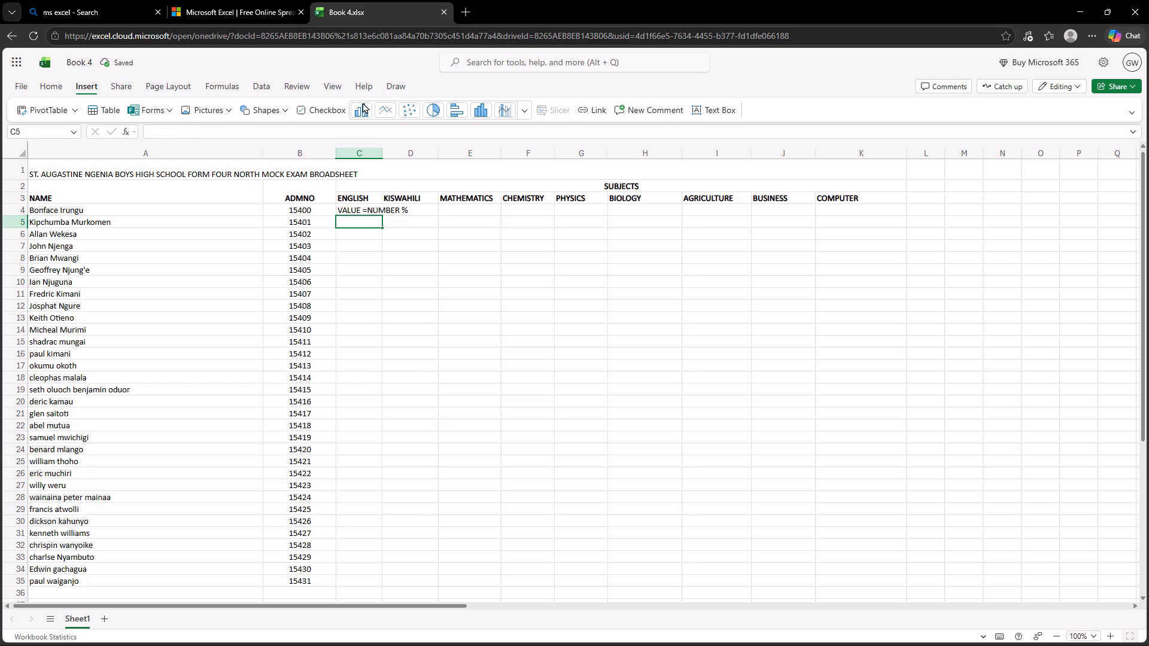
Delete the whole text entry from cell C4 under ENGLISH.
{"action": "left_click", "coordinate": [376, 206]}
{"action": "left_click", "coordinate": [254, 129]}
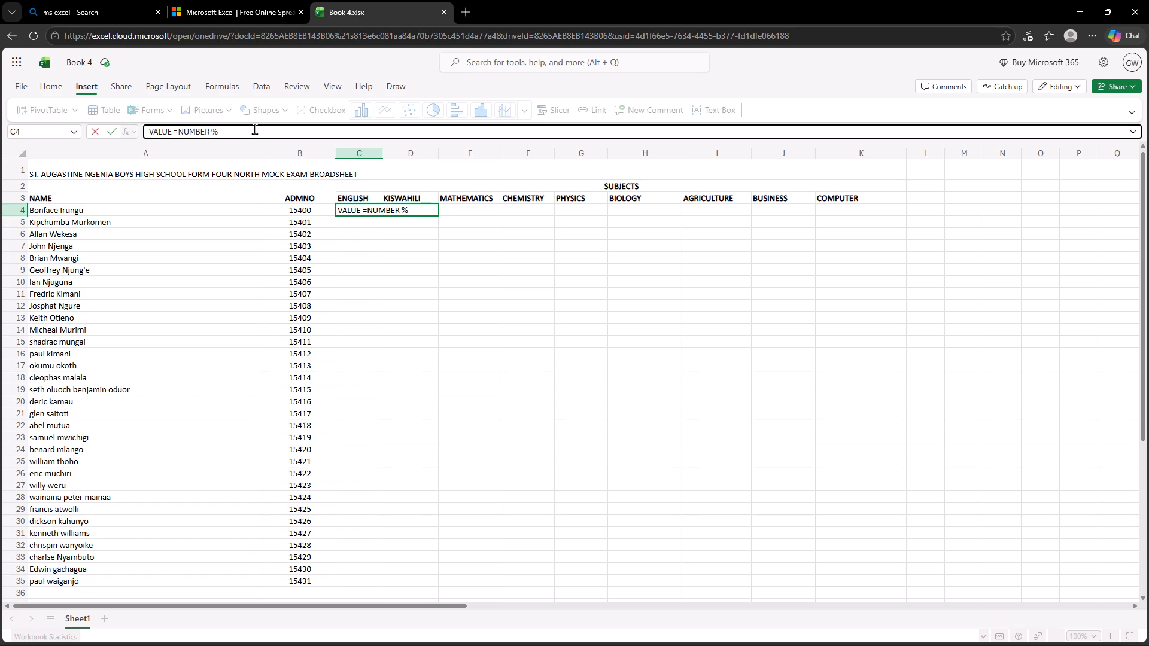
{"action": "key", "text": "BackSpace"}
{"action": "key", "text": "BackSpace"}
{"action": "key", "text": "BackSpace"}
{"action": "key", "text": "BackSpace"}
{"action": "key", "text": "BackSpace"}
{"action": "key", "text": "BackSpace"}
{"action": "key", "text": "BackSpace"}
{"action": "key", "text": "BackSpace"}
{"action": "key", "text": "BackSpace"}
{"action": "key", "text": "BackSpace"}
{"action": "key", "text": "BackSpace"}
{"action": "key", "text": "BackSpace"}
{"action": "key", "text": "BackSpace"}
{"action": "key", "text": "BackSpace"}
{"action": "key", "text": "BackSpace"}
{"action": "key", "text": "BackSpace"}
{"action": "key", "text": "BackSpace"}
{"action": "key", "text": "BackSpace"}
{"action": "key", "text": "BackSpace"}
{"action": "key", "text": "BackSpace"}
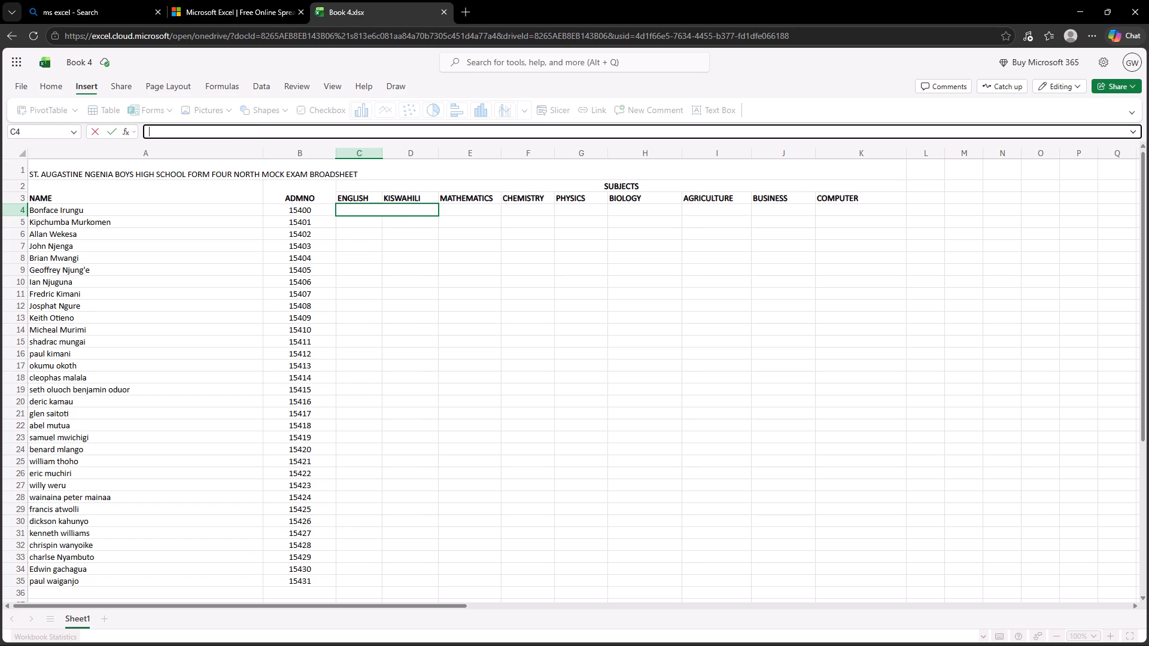
Start inserting a function in cell C4 and choose the Lookup & Reference function category.
{"action": "left_click", "coordinate": [130, 135]}
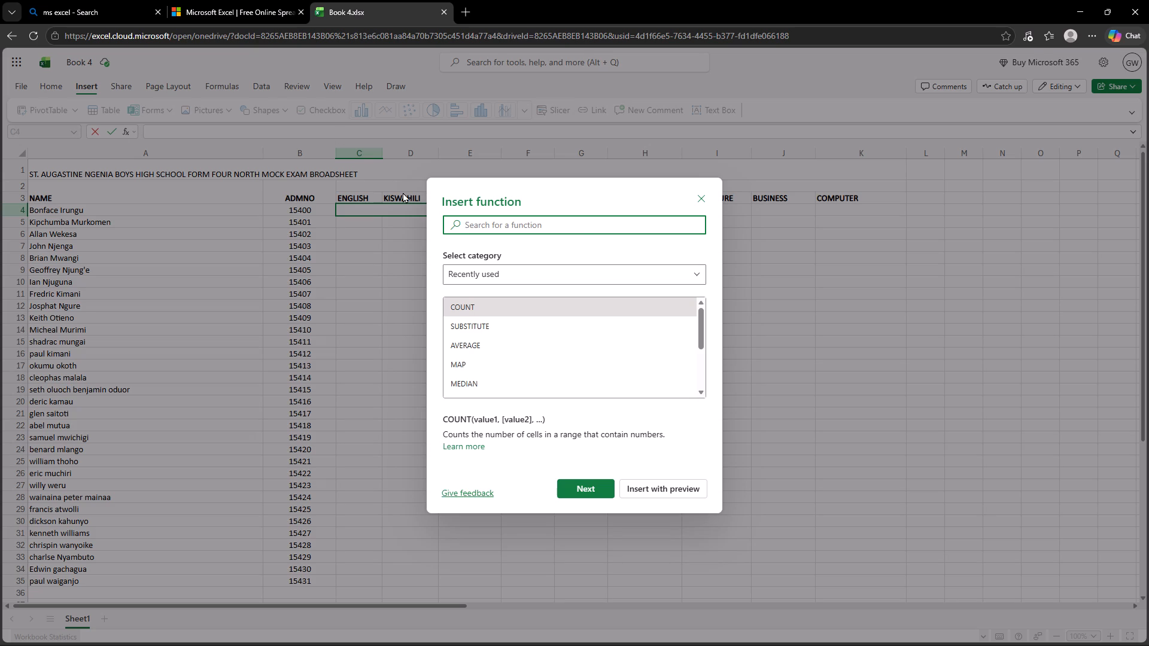
{"action": "left_click", "coordinate": [699, 273]}
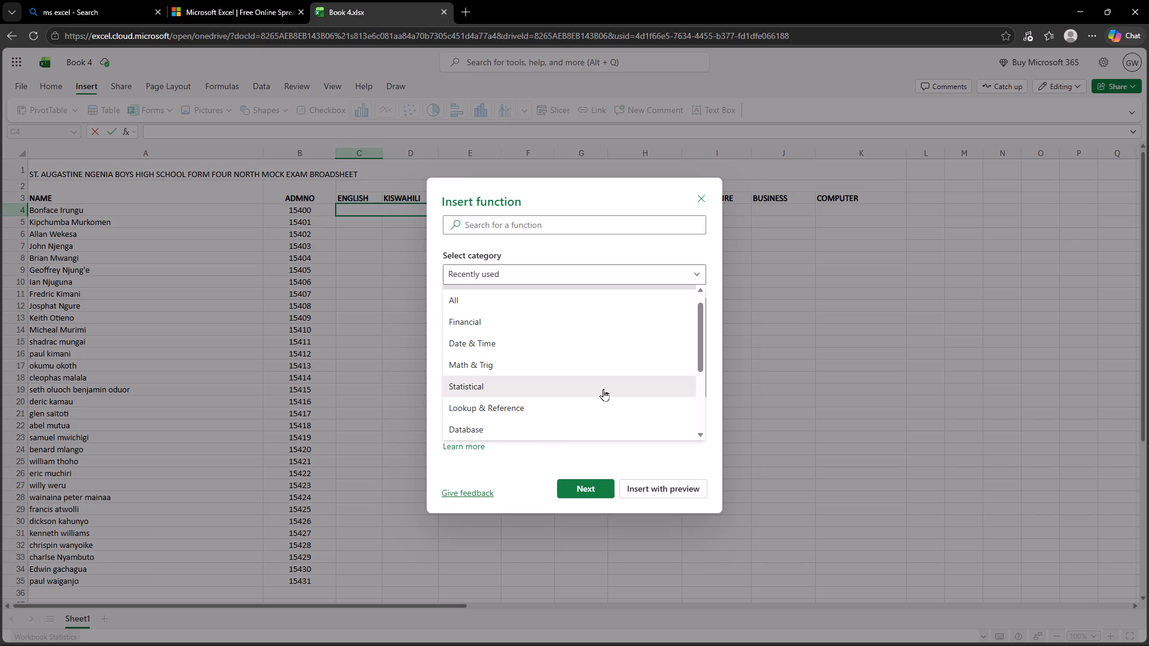
{"action": "left_click", "coordinate": [591, 407]}
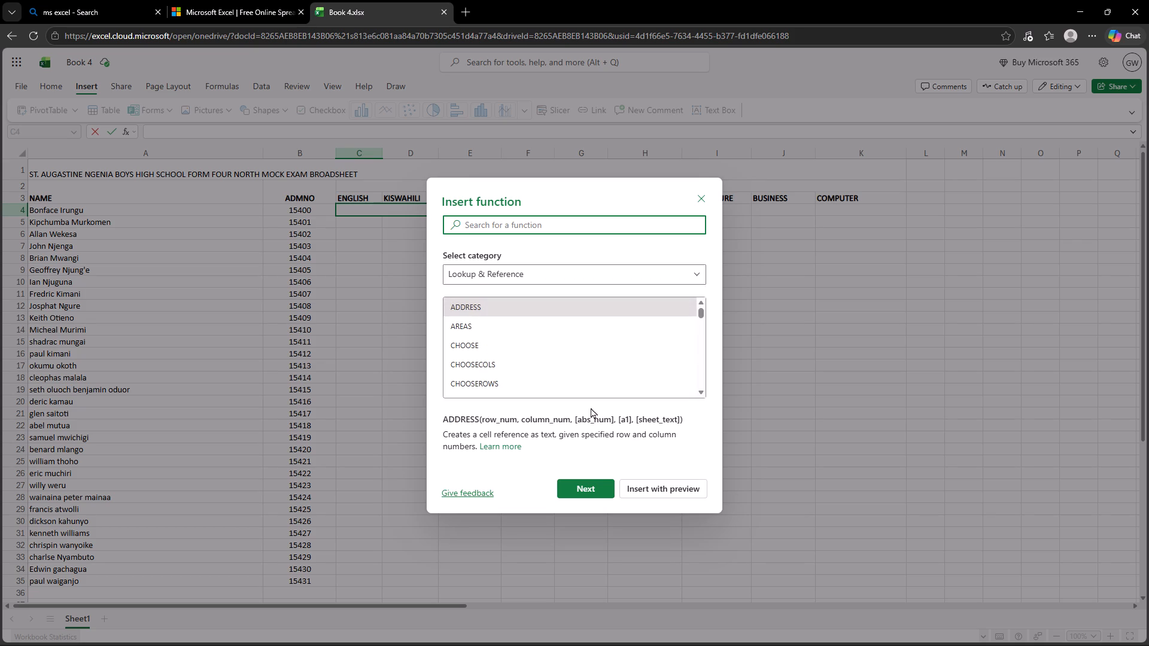
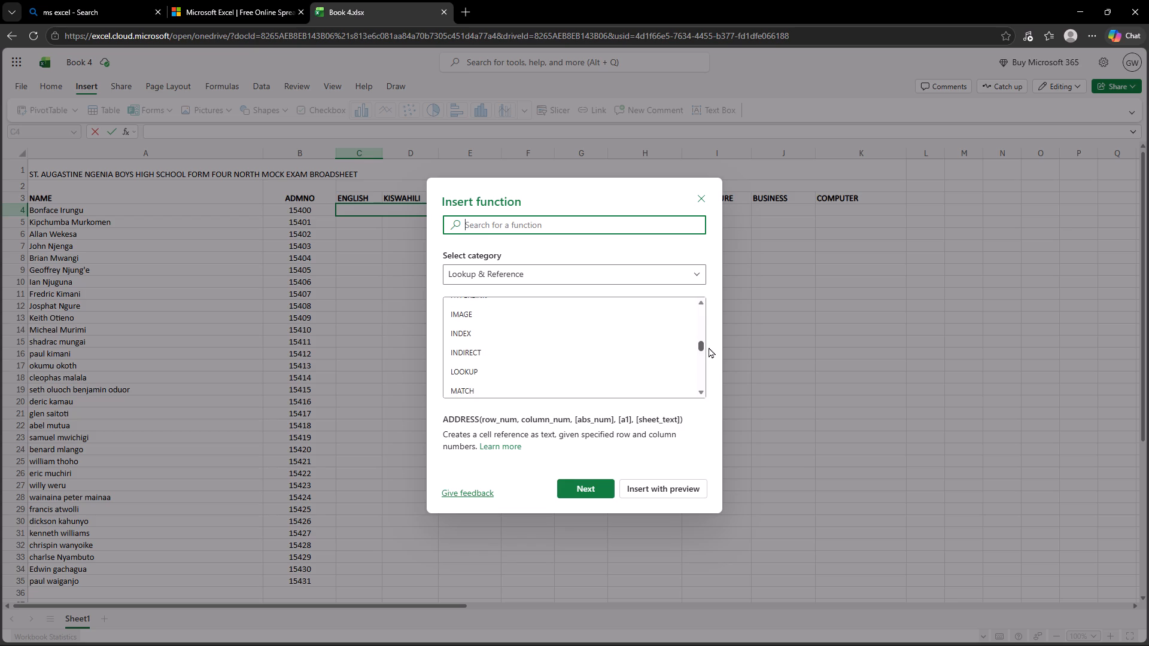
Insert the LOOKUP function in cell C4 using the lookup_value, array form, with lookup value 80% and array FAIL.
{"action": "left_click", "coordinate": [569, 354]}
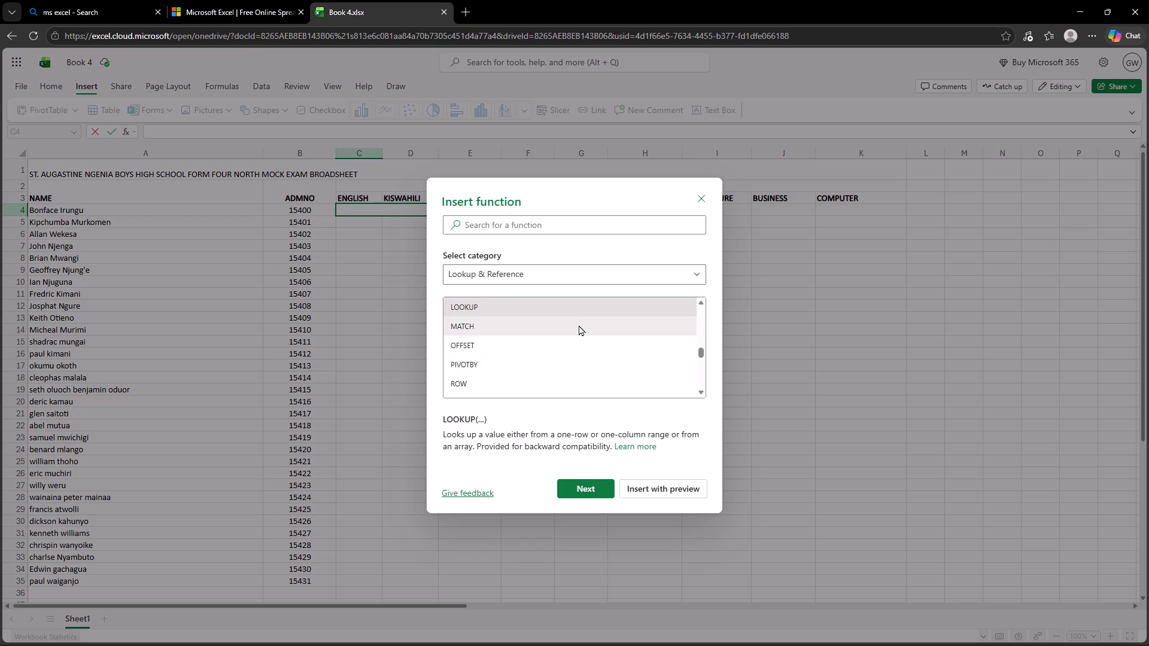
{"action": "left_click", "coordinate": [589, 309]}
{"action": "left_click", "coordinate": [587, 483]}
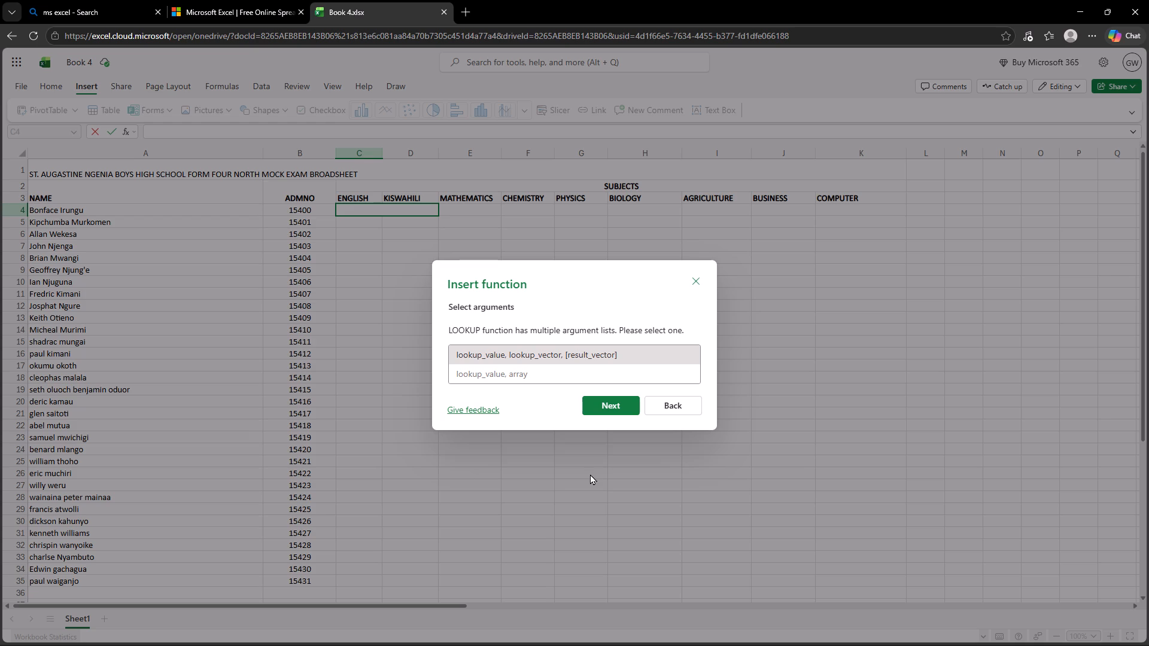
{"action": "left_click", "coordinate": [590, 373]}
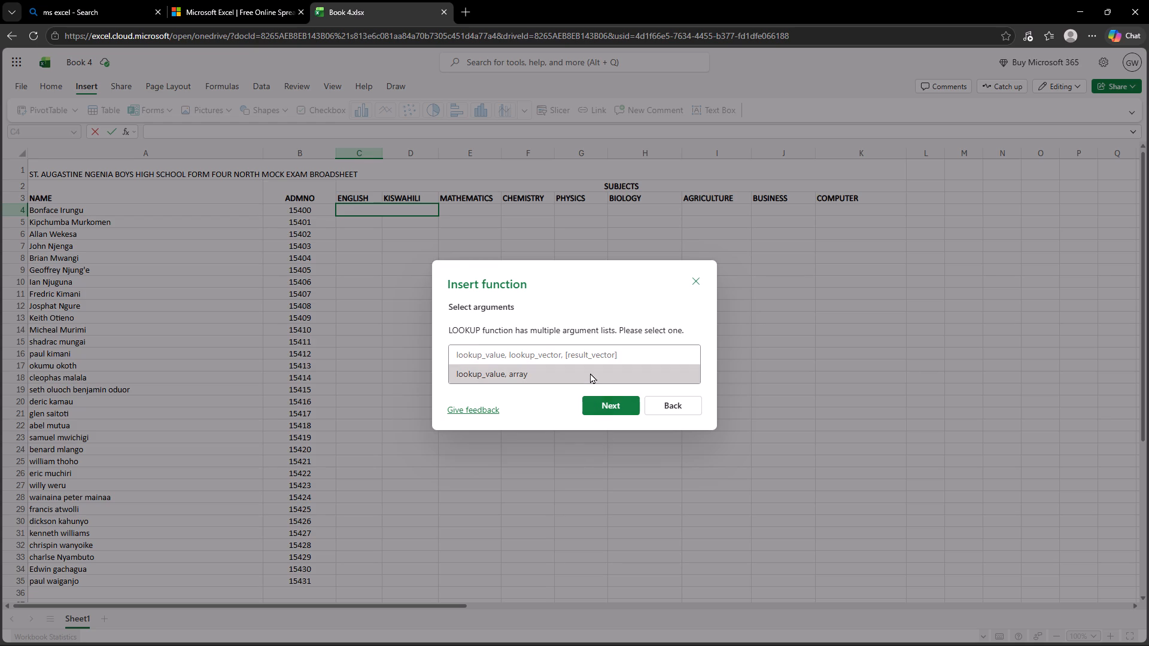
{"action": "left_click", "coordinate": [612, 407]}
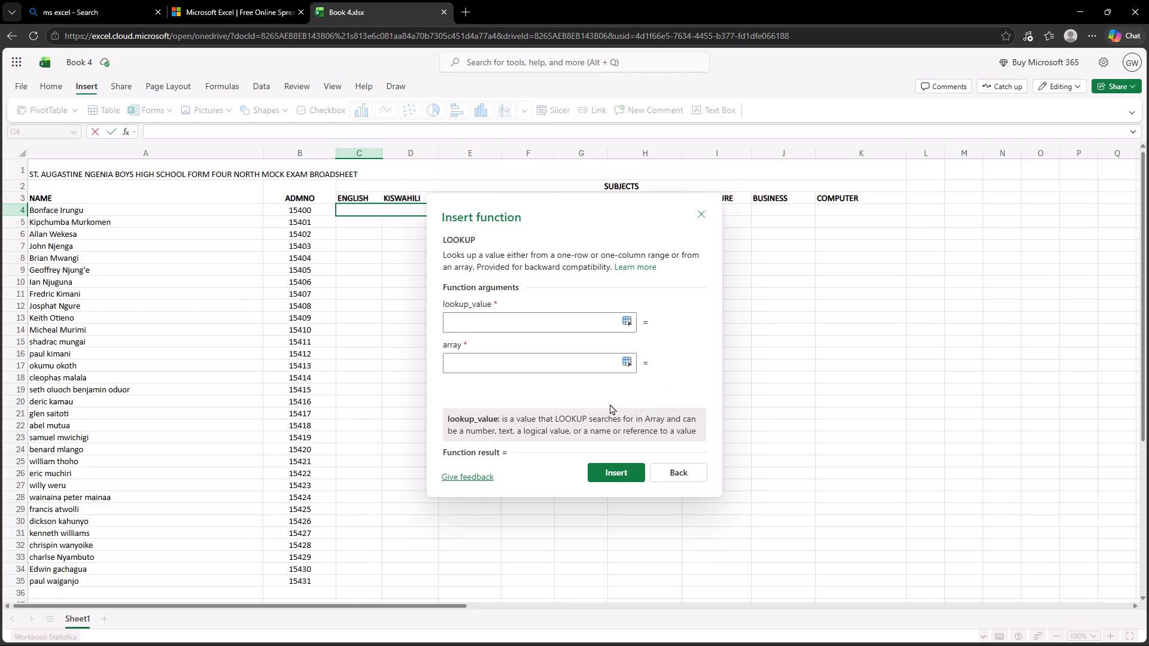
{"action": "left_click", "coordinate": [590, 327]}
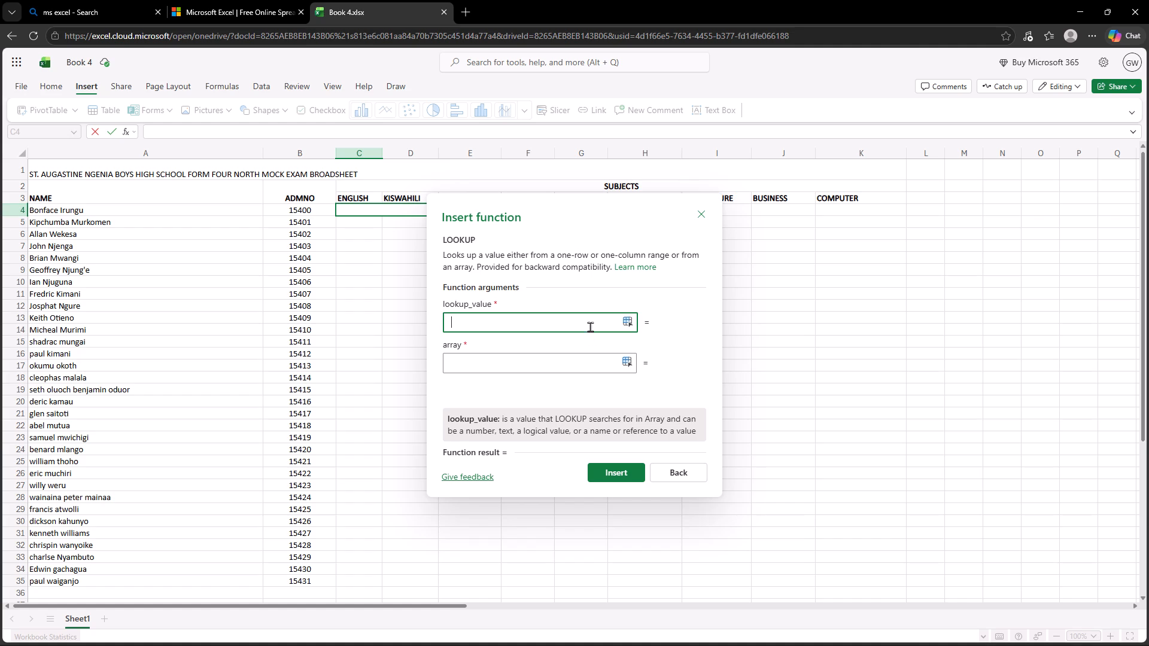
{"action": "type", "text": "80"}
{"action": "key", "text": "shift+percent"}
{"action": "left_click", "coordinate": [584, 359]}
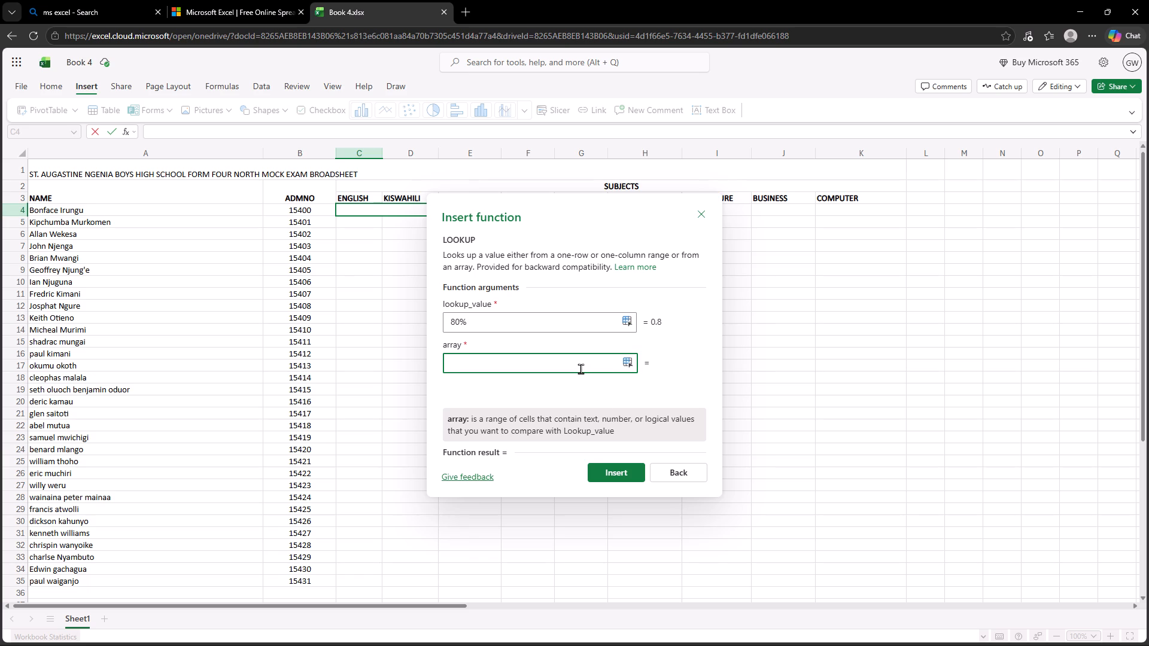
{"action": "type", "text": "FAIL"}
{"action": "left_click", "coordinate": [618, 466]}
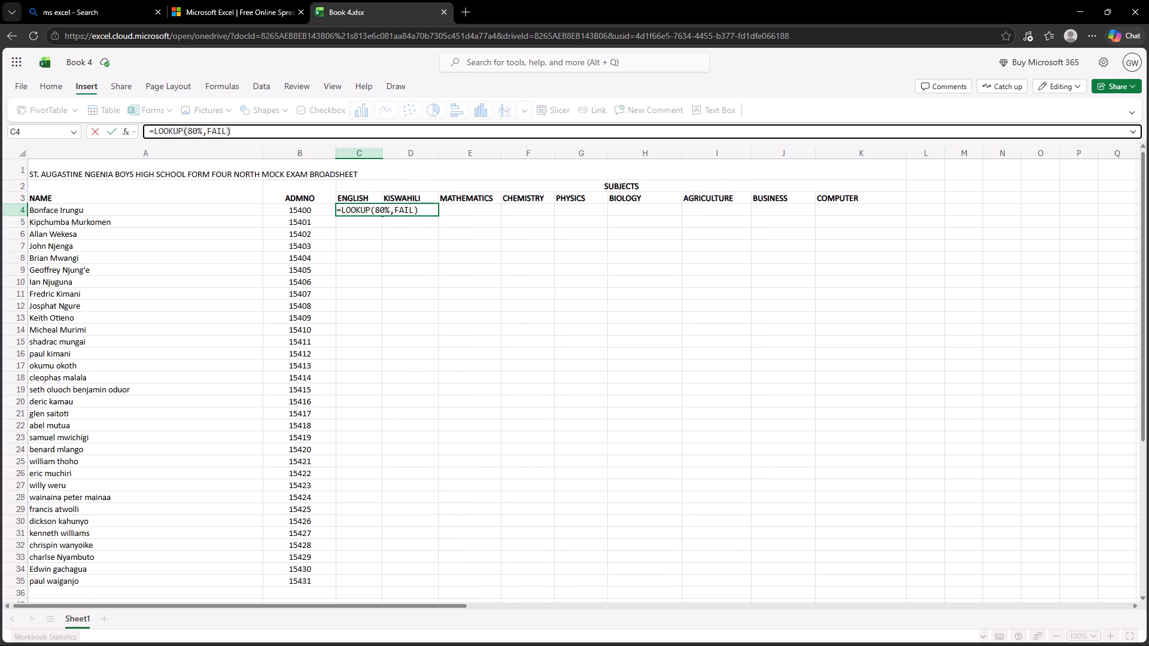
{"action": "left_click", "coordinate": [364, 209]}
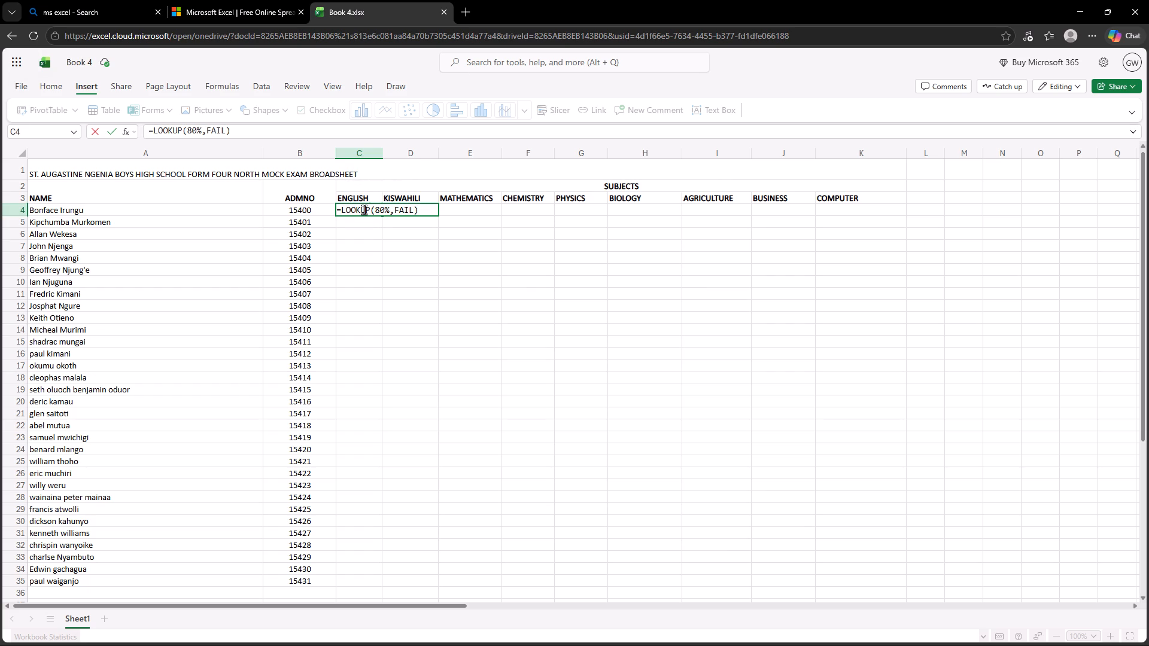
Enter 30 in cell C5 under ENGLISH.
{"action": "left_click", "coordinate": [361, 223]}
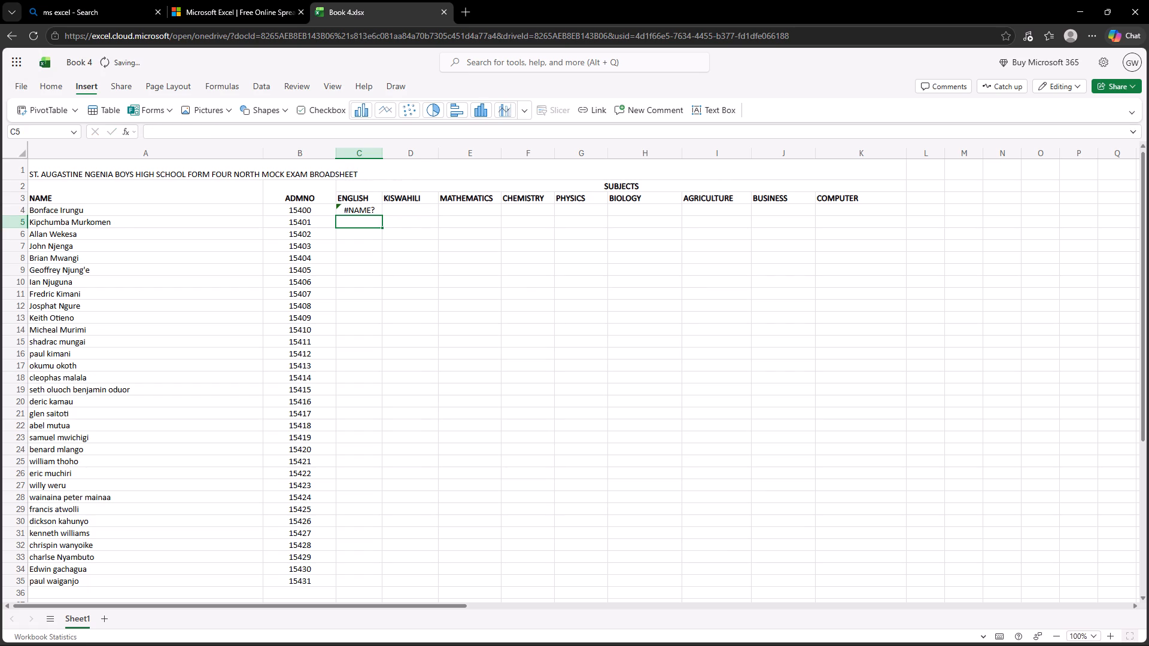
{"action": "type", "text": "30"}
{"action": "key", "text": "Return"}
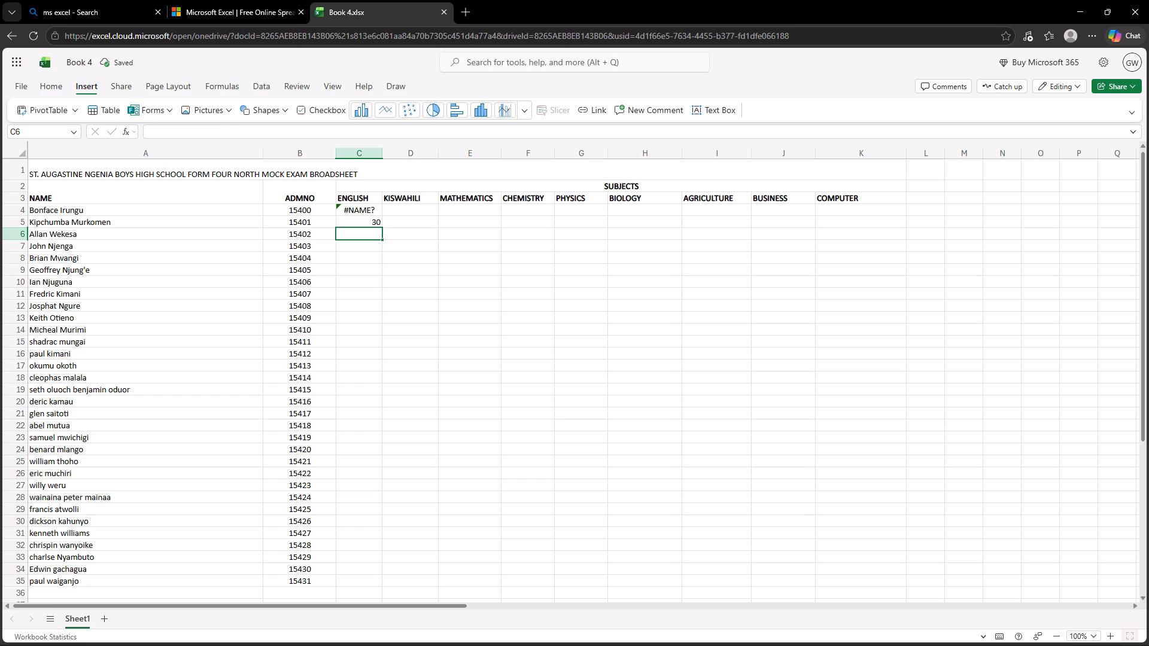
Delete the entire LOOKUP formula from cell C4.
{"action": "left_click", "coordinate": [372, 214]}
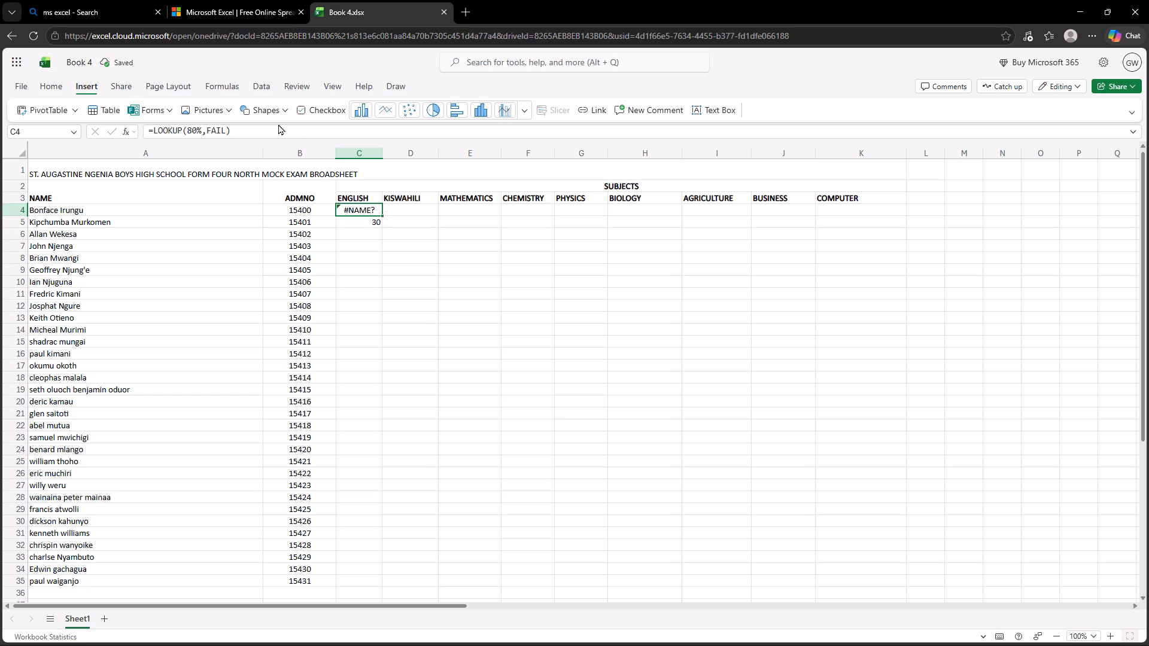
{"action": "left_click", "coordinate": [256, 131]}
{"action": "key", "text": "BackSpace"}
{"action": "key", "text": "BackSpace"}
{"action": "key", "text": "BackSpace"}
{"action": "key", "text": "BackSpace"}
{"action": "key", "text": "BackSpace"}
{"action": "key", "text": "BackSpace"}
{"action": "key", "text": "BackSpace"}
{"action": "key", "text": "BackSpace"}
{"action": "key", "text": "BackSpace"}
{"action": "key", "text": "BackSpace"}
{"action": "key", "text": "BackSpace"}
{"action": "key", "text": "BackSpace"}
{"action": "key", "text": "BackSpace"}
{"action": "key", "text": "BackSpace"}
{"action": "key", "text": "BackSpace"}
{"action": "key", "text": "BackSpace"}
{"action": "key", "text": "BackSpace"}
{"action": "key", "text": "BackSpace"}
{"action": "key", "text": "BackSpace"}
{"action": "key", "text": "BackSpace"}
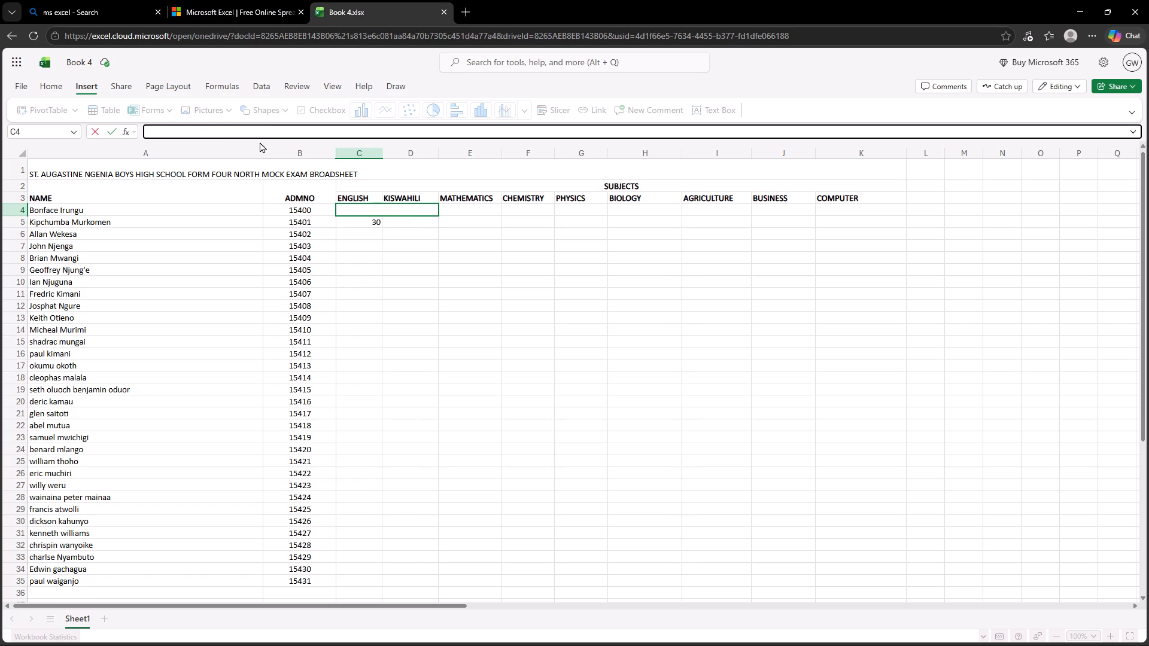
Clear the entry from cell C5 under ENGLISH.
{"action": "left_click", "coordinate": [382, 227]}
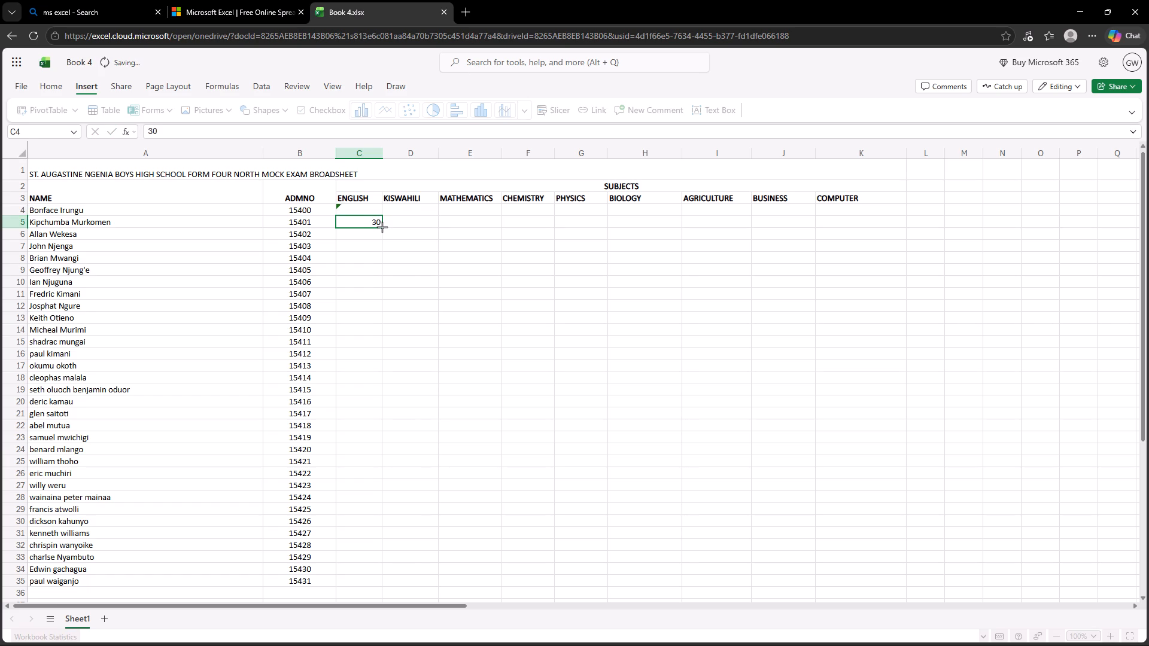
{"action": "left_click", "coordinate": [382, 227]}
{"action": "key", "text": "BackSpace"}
Widen the ENGLISH column (column C) slightly.
{"action": "left_click", "coordinate": [386, 153]}
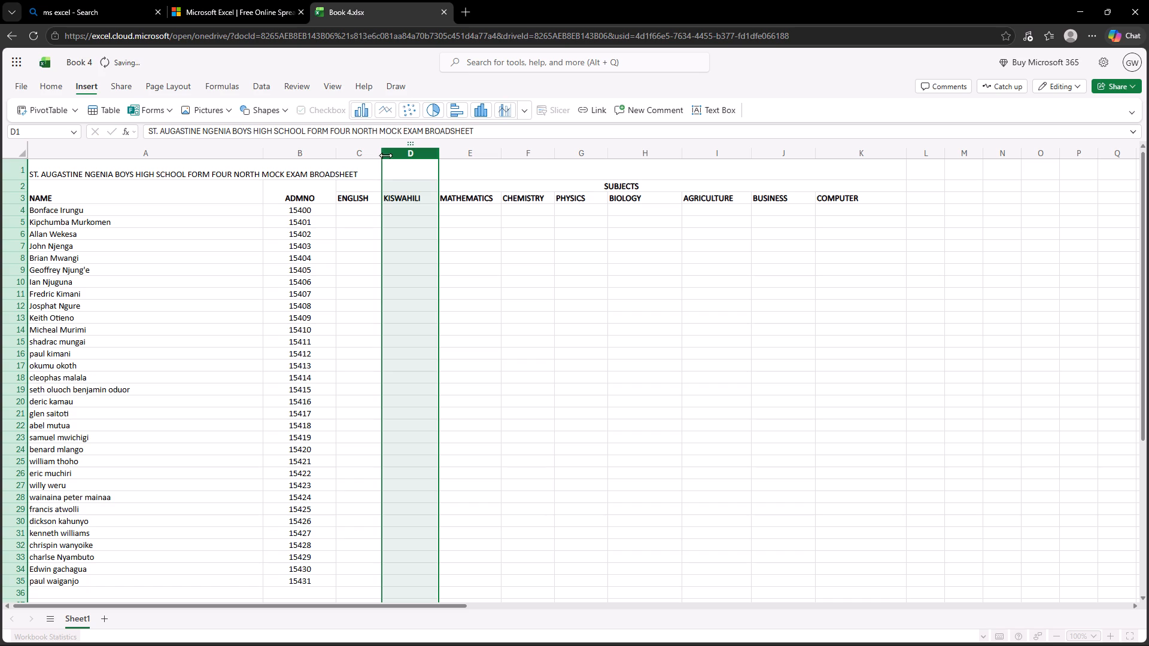
{"action": "left_click_drag", "start_coordinate": [381, 157], "coordinate": [394, 156]}
Enter the ENGLISH marks 78, 70, 40, 30 and 69 in cells C4 to C8.
{"action": "left_click", "coordinate": [356, 211]}
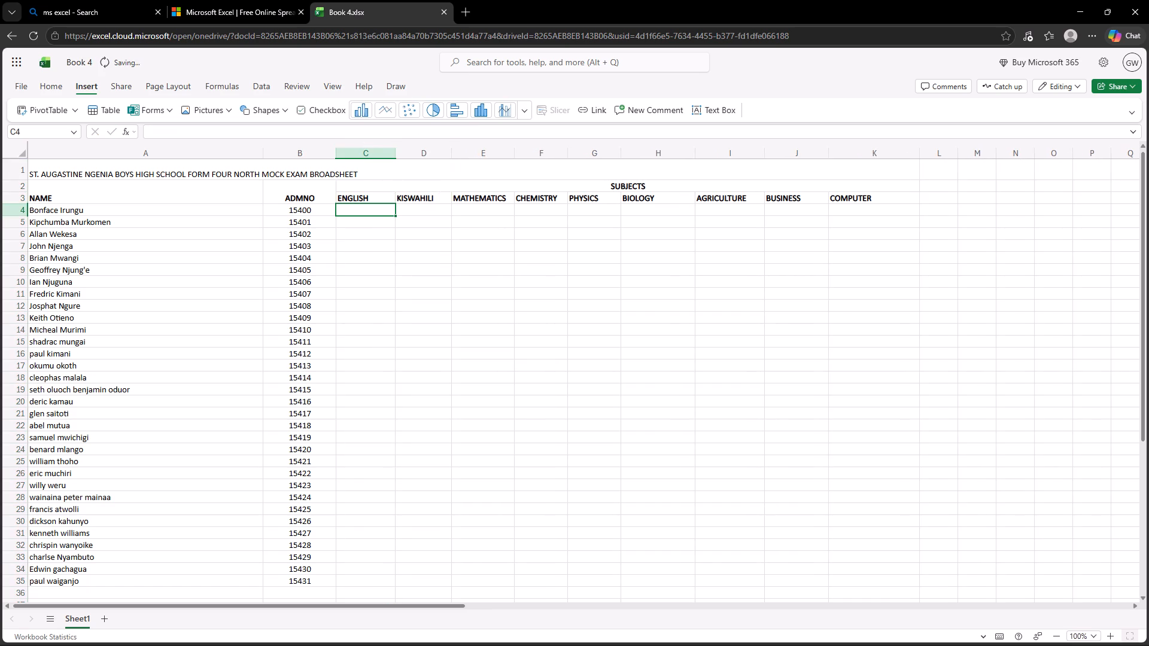
{"action": "type", "text": "78"}
{"action": "key", "text": "Down"}
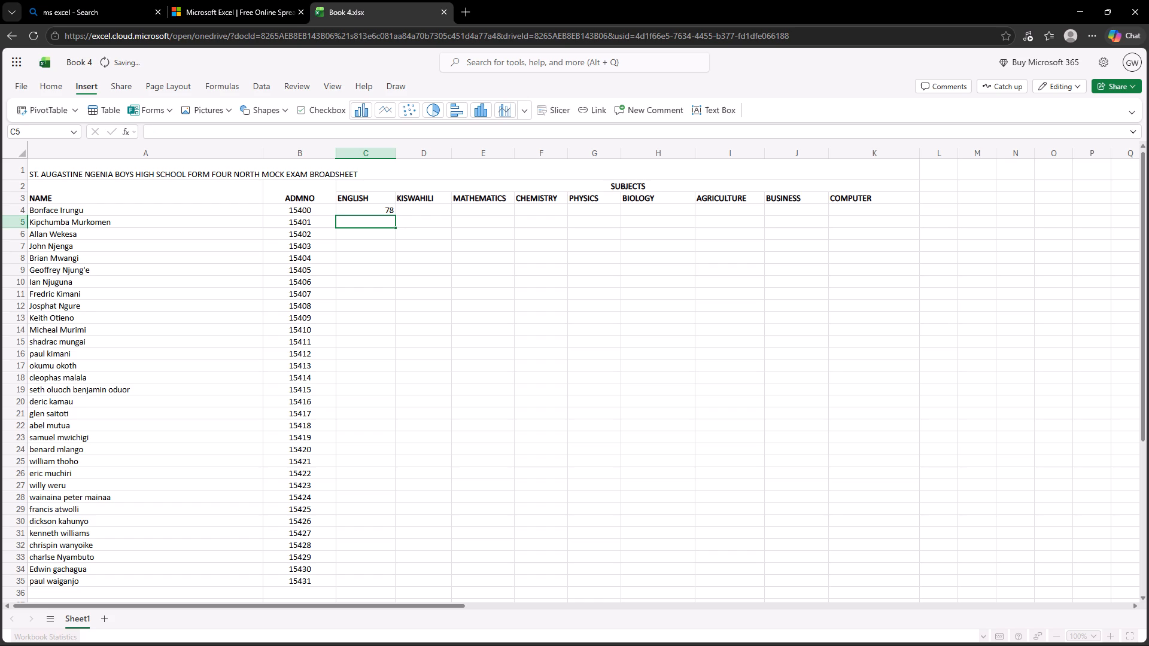
{"action": "key", "text": "7"}
{"action": "key", "text": "0"}
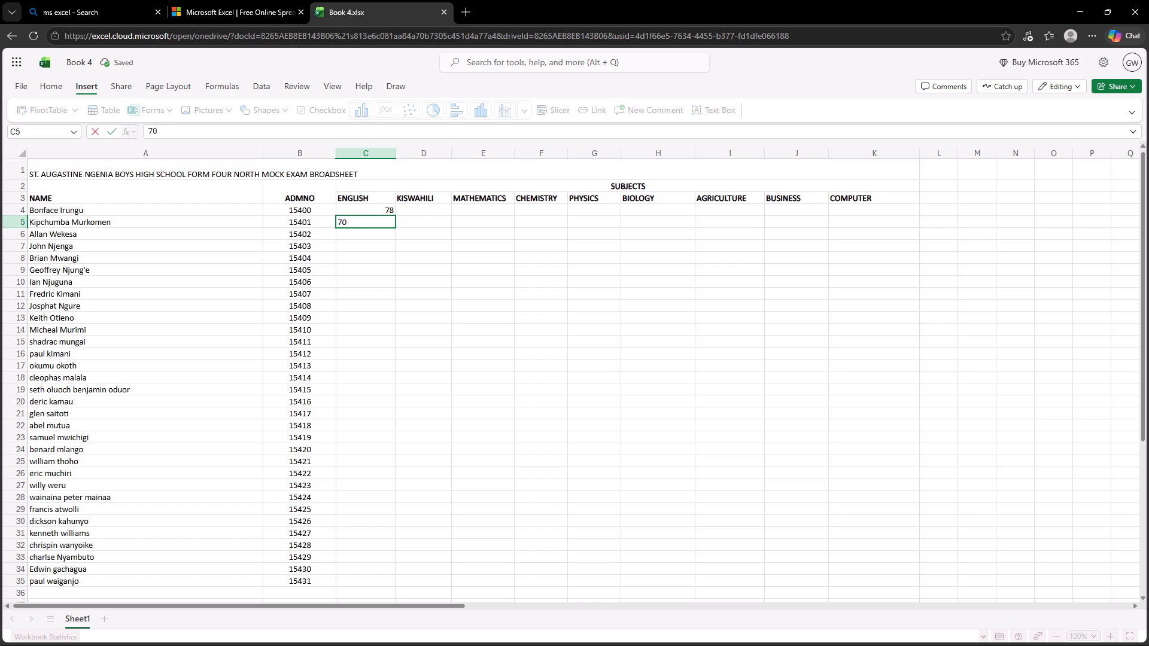
{"action": "key", "text": "Down"}
{"action": "key", "text": "4"}
{"action": "key", "text": "0"}
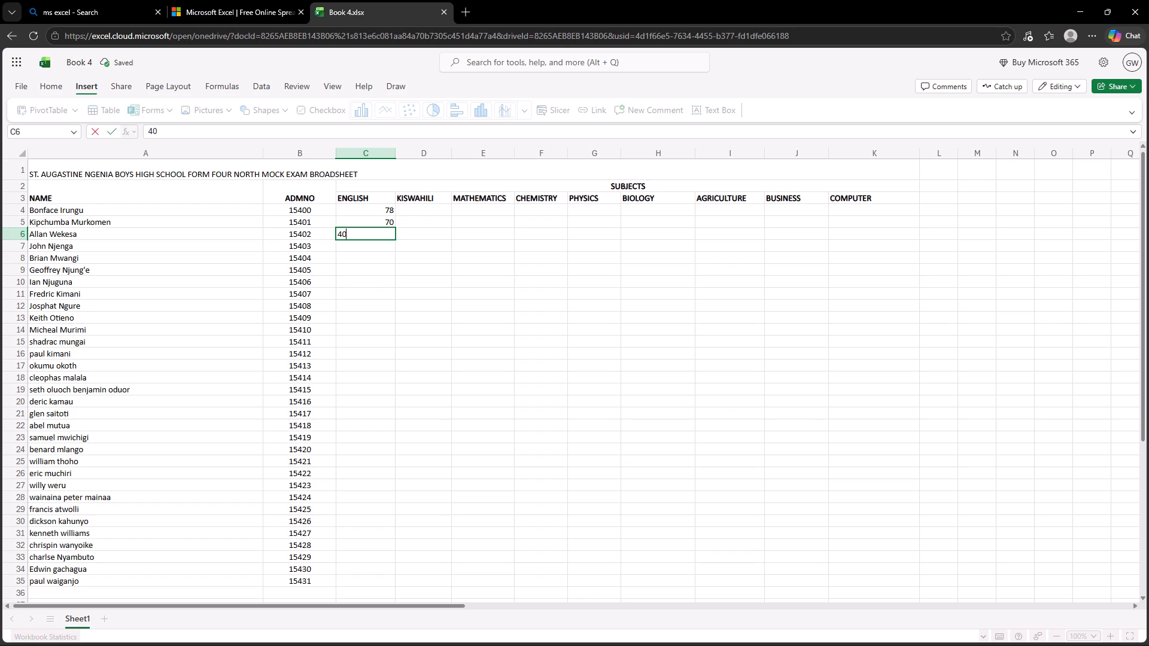
{"action": "key", "text": "Down"}
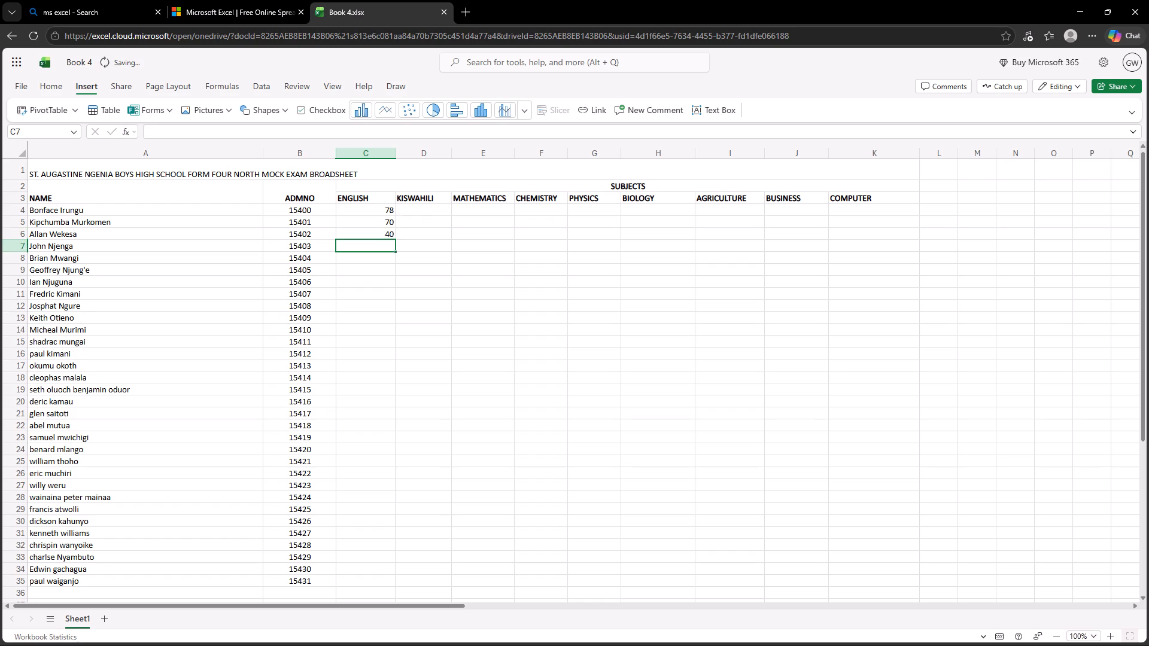
{"action": "type", "text": "30"}
{"action": "key", "text": "Down"}
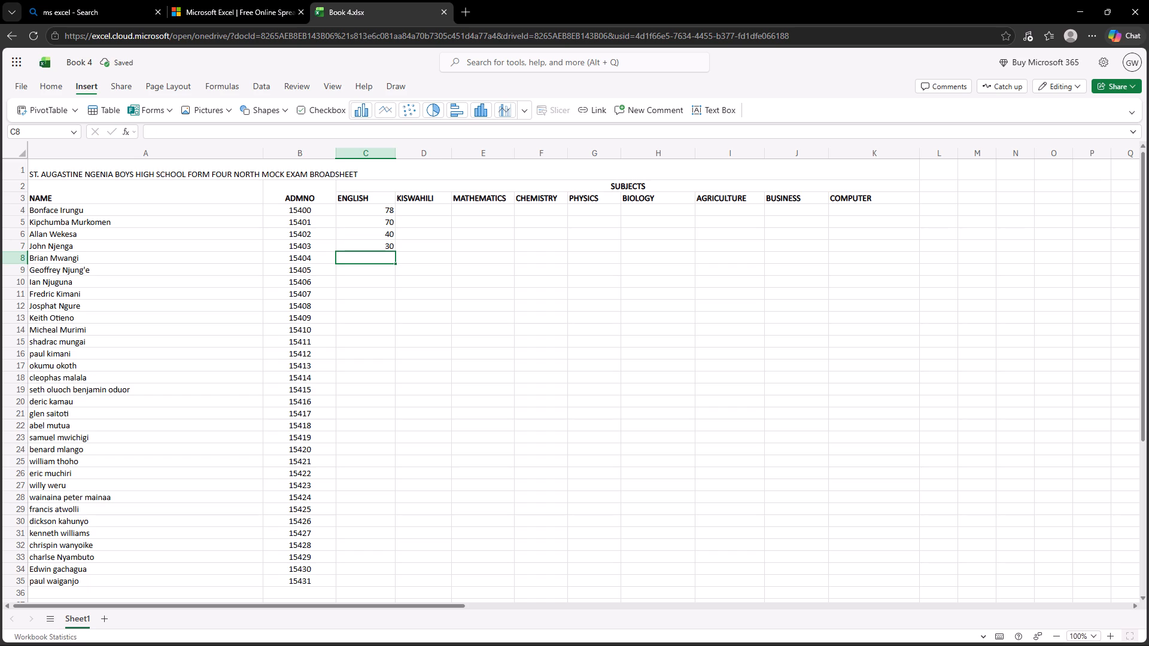
{"action": "type", "text": "69"}
{"action": "key", "text": "Down"}
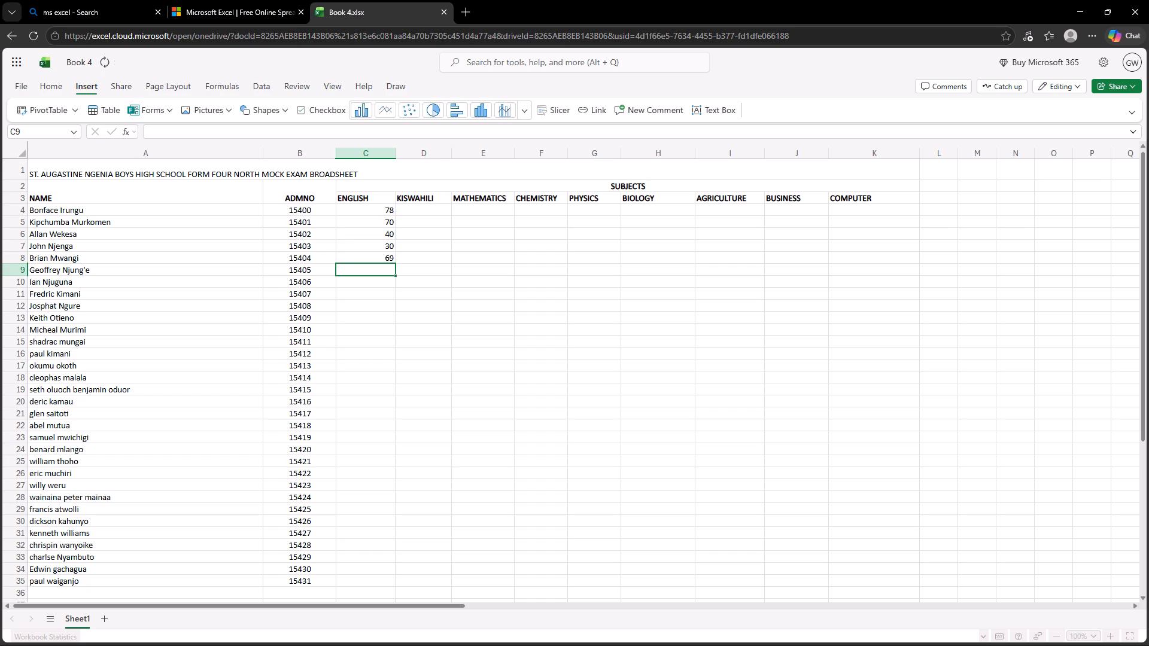
Enter the ENGLISH marks 85, 32, 24, 60, 90 and 75 in cells C9 to C14.
{"action": "key", "text": "8"}
{"action": "key", "text": "5"}
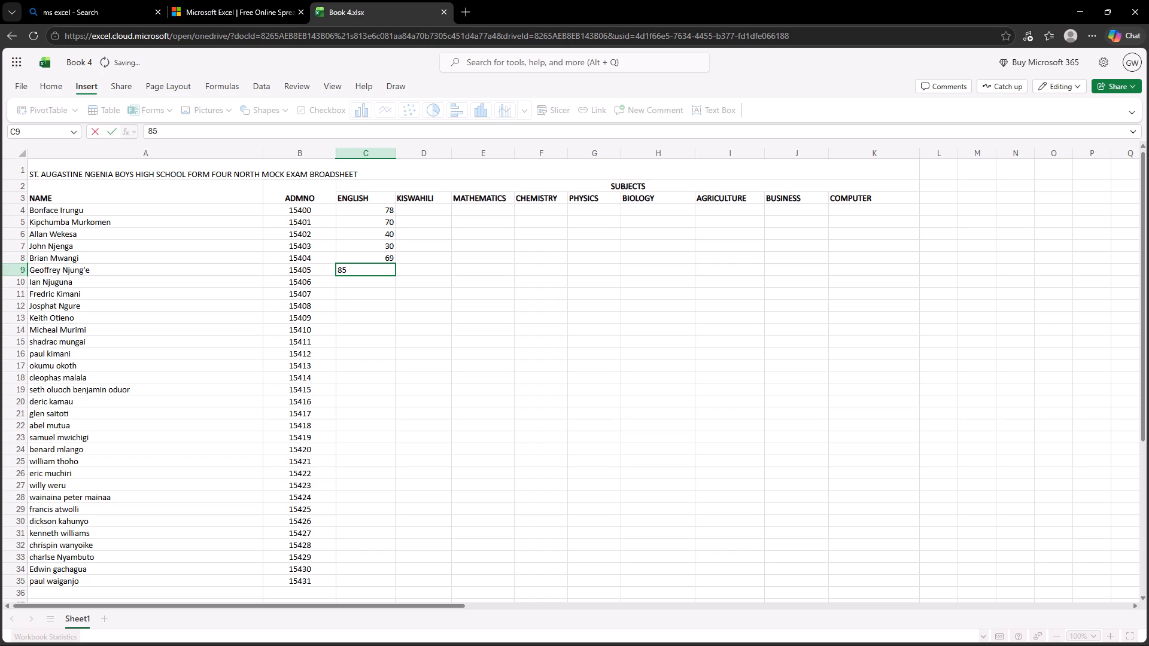
{"action": "key", "text": "Down"}
{"action": "type", "text": "32"}
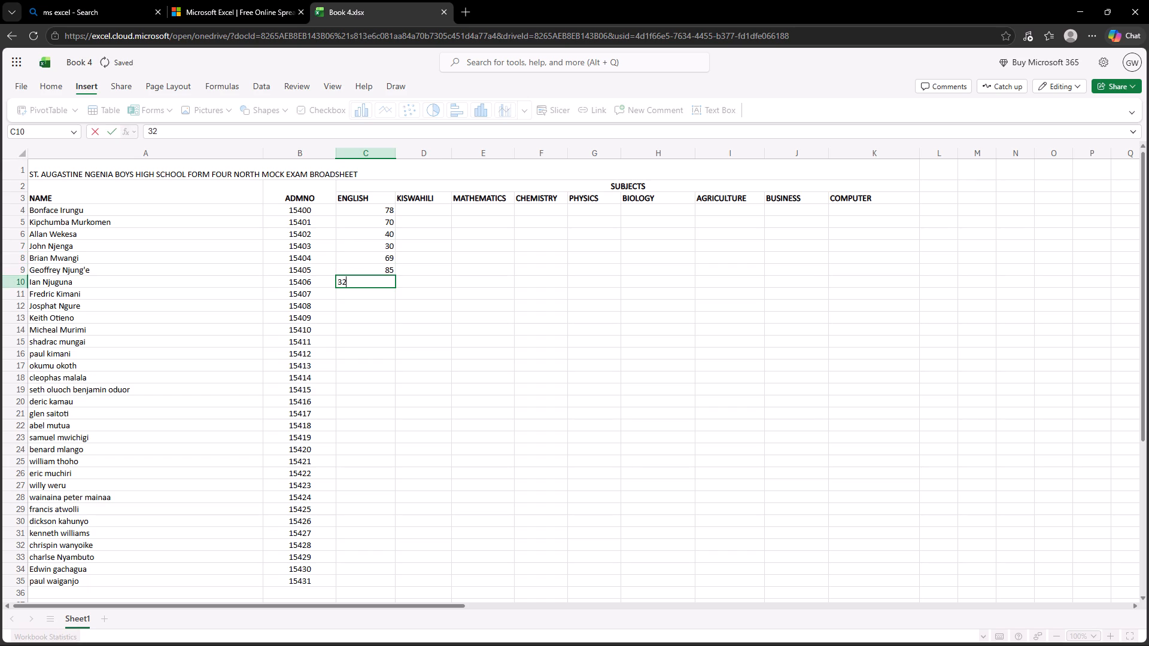
{"action": "key", "text": "Down"}
{"action": "type", "text": "24"}
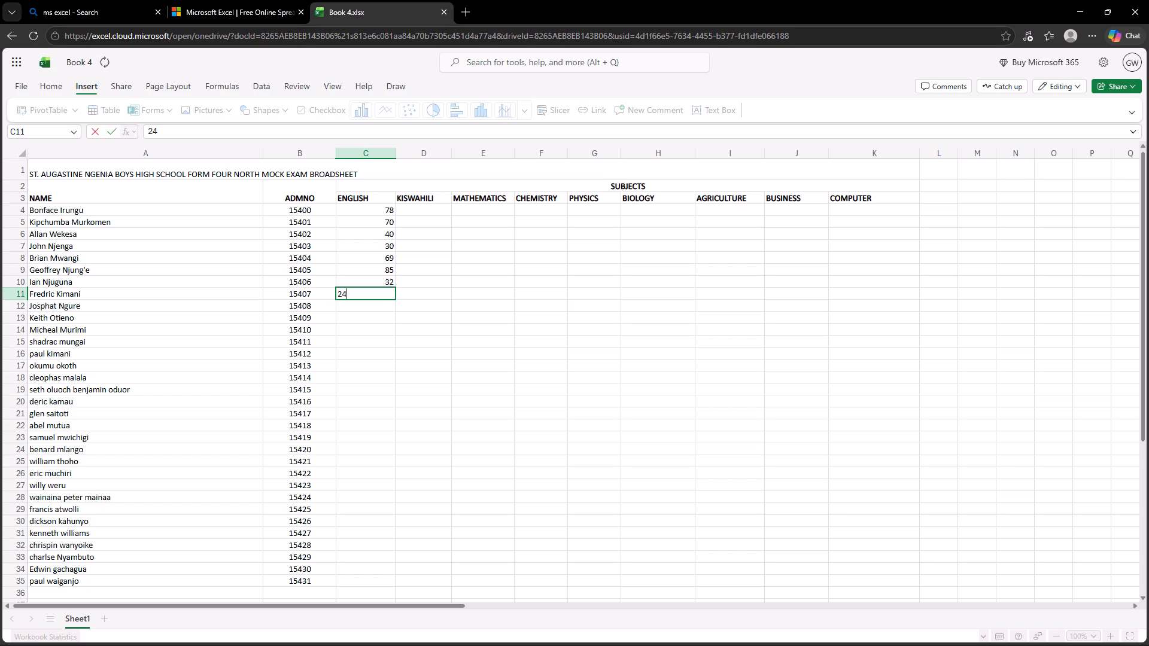
{"action": "key", "text": "Down"}
{"action": "key", "text": "6"}
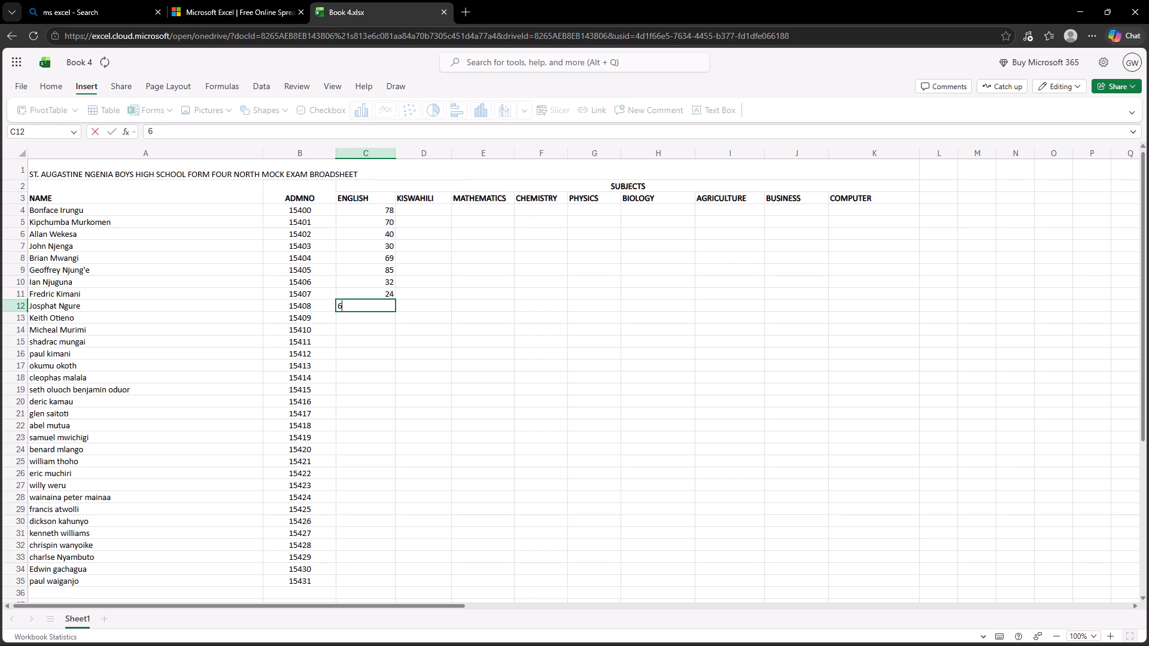
{"action": "key", "text": "0"}
{"action": "key", "text": "Down"}
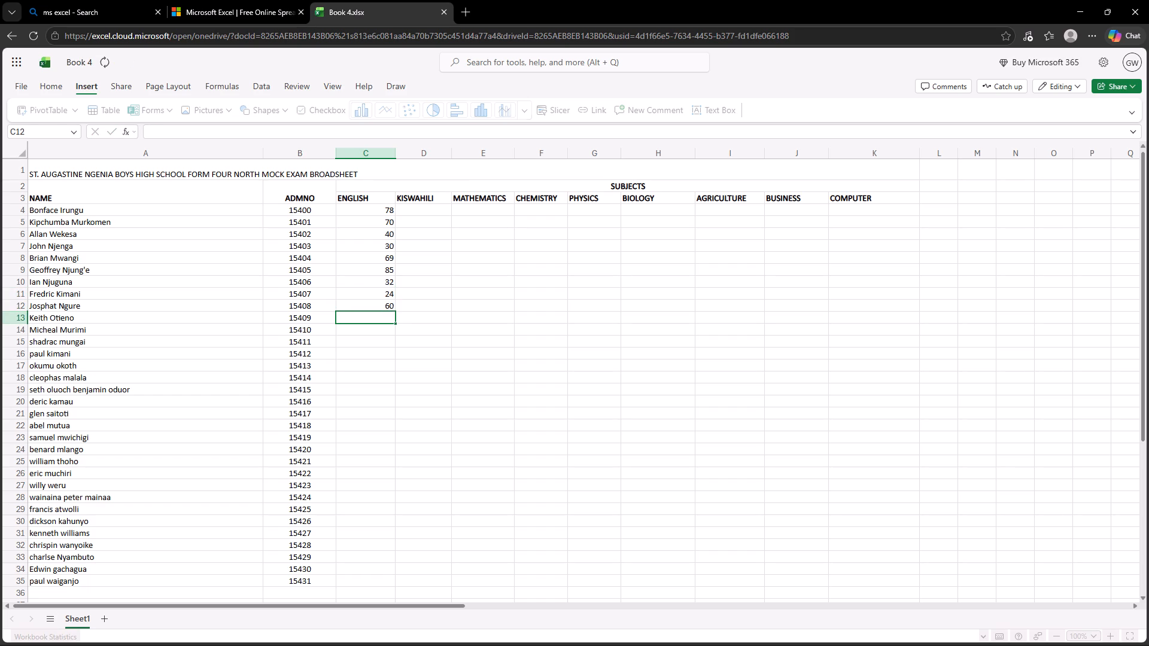
{"action": "type", "text": "90"}
{"action": "key", "text": "Down"}
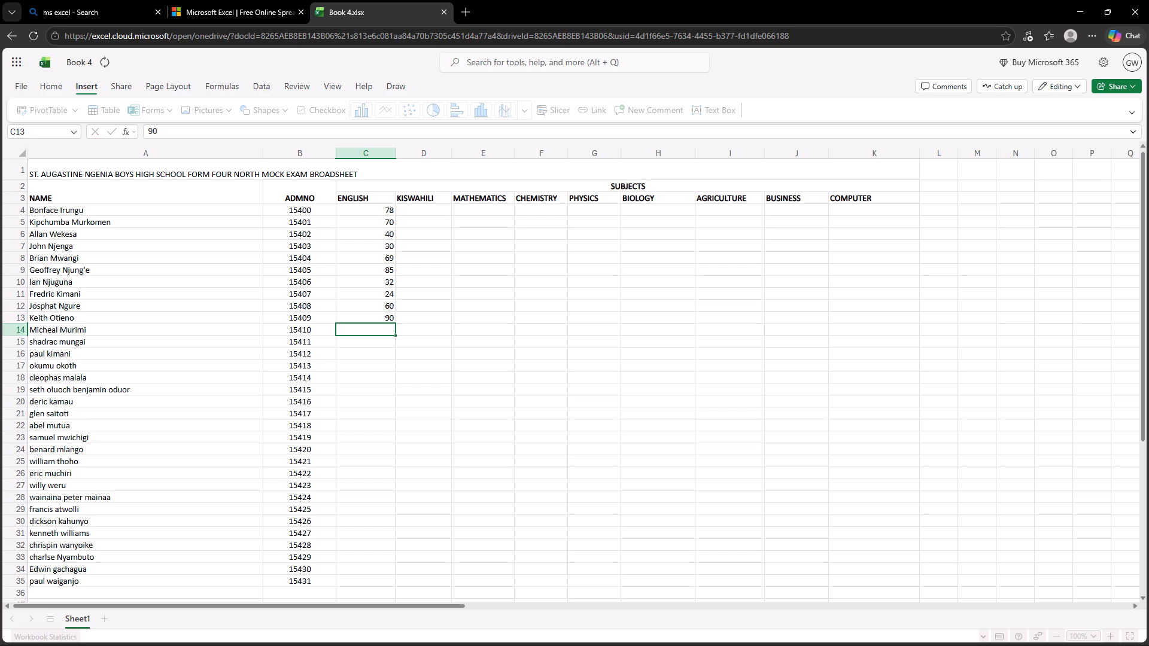
{"action": "key", "text": "7"}
{"action": "key", "text": "5"}
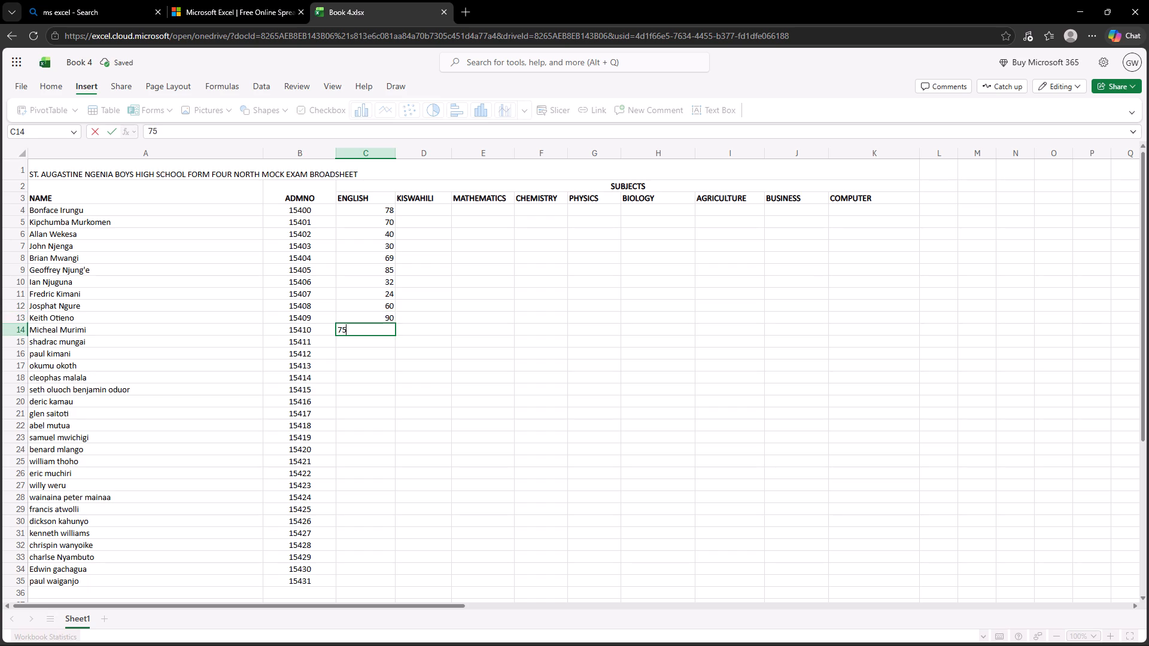
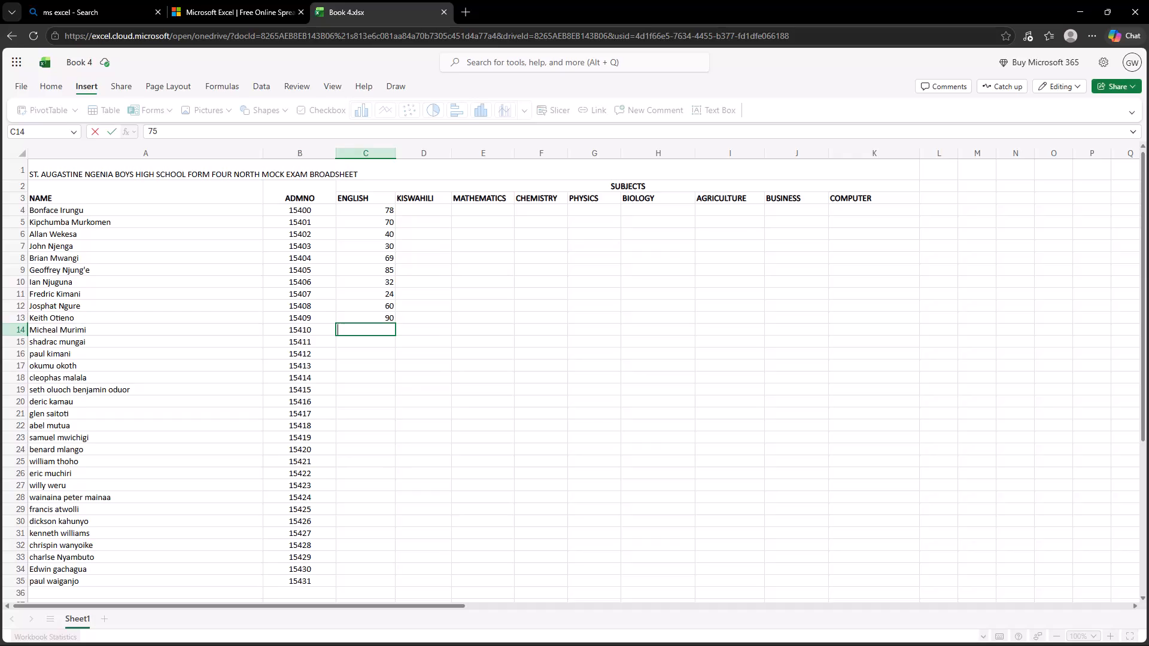
Clear the ENGLISH marks from cells C14, C4, C5, C6 and C8.
{"action": "key", "text": "BackSpace"}
{"action": "left_click", "coordinate": [380, 211]}
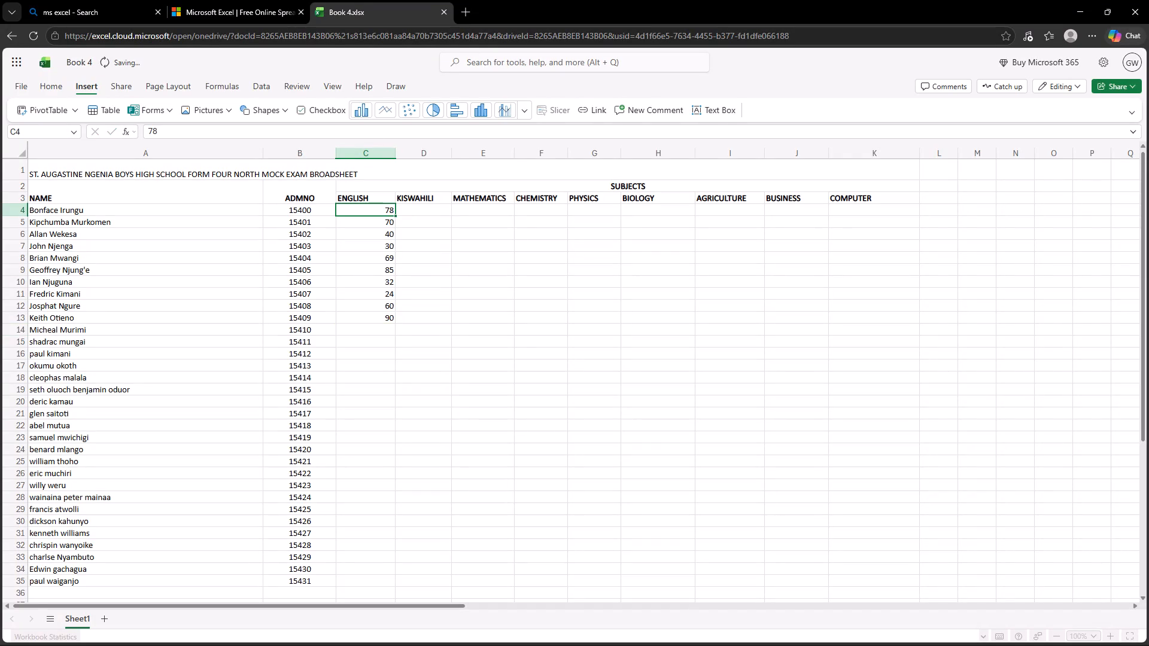
{"action": "key", "text": "BackSpace"}
{"action": "key", "text": "Down"}
{"action": "key", "text": "BackSpace"}
{"action": "key", "text": "Down"}
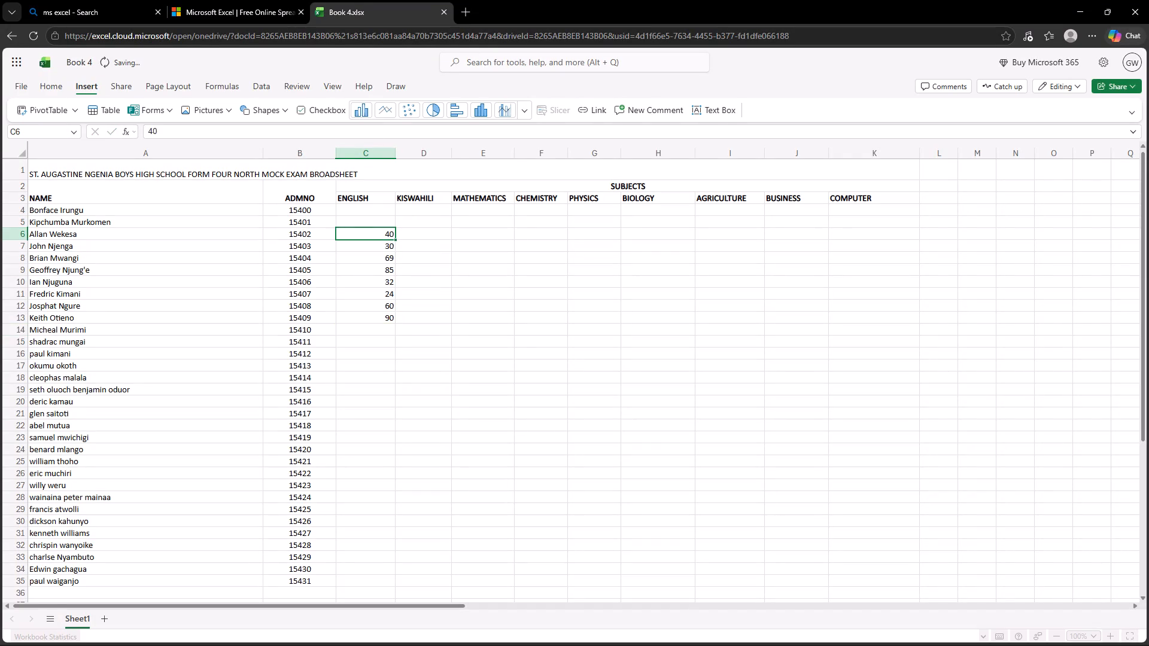
{"action": "key", "text": "BackSpace"}
{"action": "key", "text": "Down"}
{"action": "key", "text": "Down"}
{"action": "key", "text": "BackSpace"}
{"action": "key", "text": "BackSpace"}
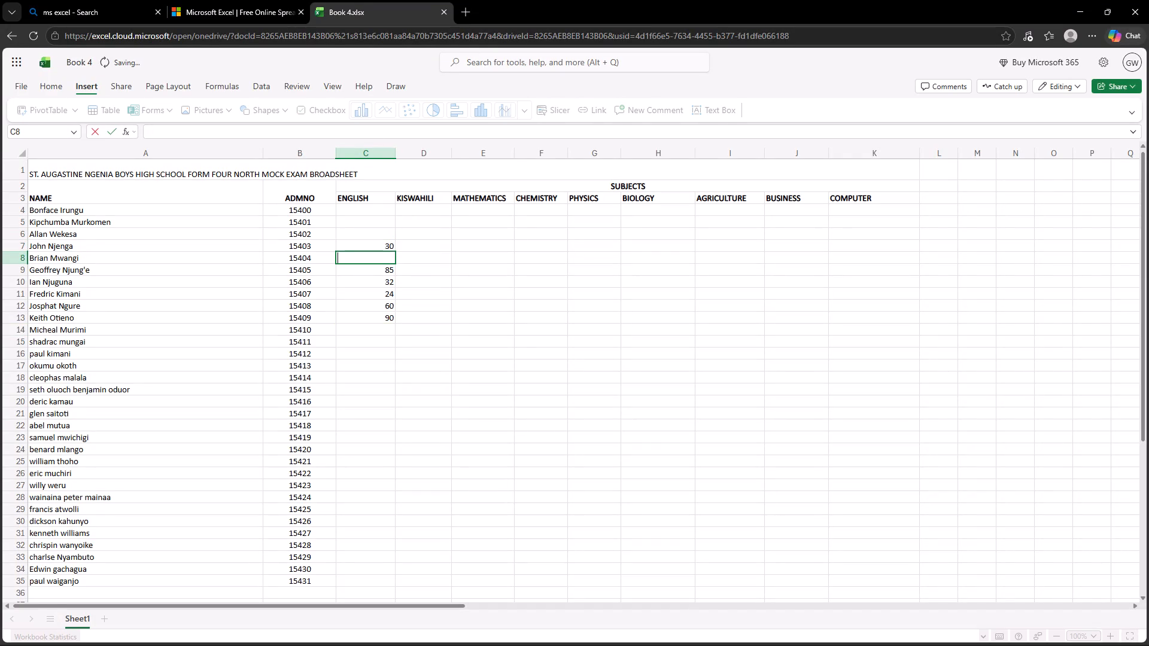
Clear the ENGLISH marks from cells C9 to C13.
{"action": "key", "text": "Down"}
{"action": "key", "text": "BackSpace"}
{"action": "key", "text": "Down"}
{"action": "key", "text": "BackSpace"}
{"action": "key", "text": "Down"}
{"action": "key", "text": "BackSpace"}
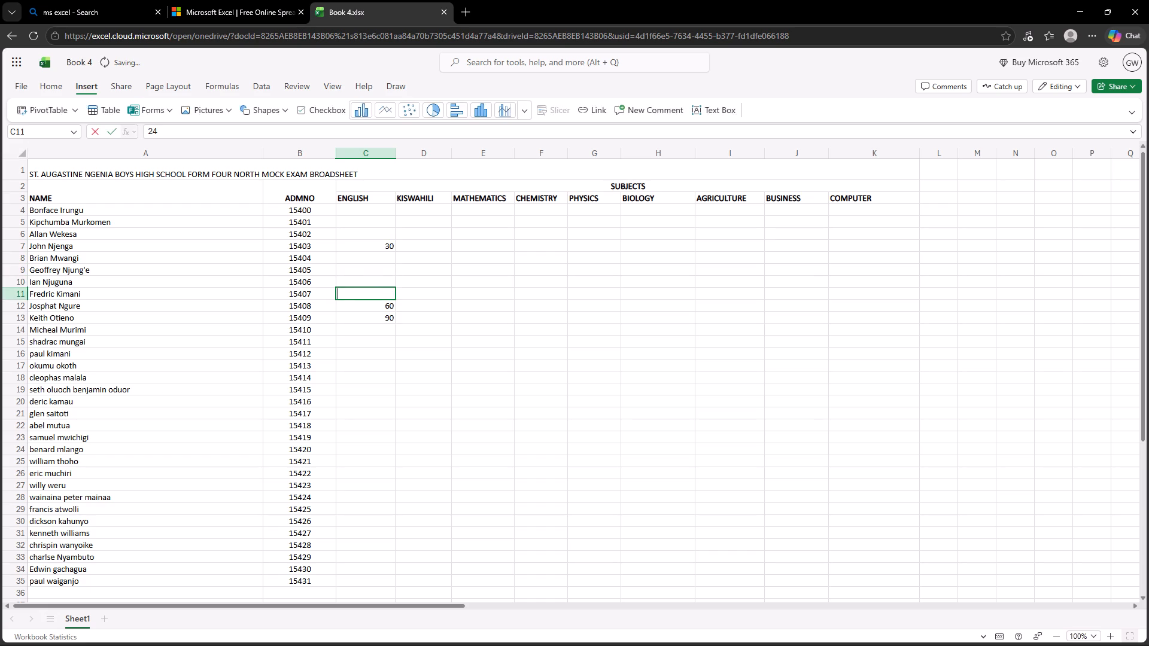
{"action": "key", "text": "Down"}
{"action": "key", "text": "BackSpace"}
{"action": "key", "text": "Down"}
{"action": "key", "text": "BackSpace"}
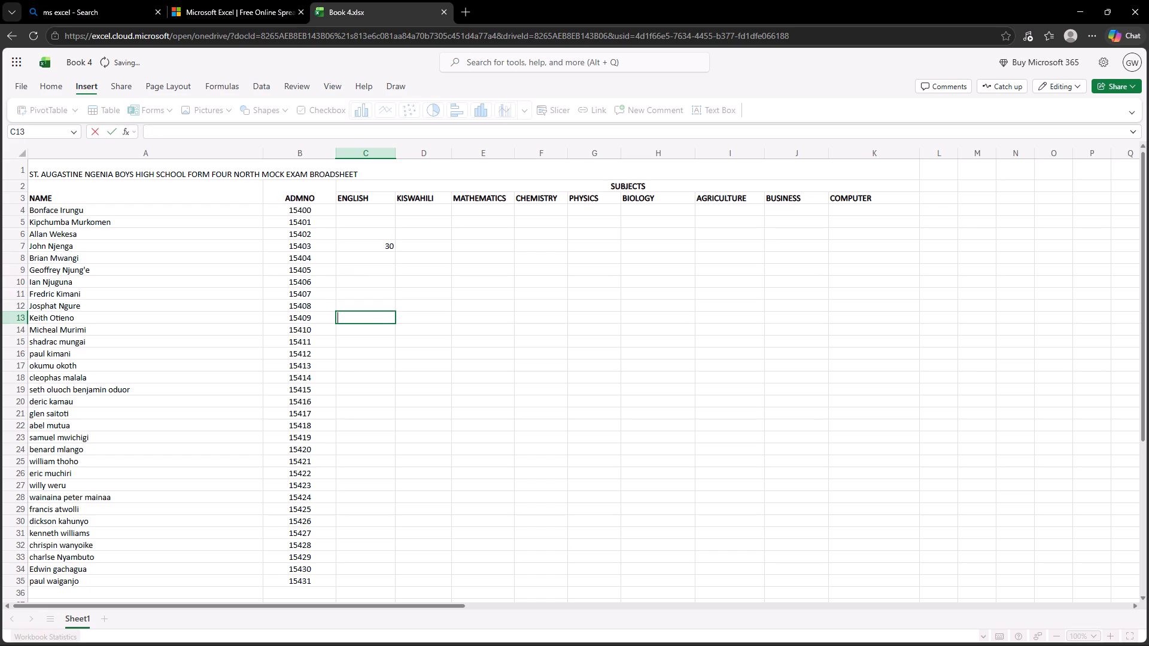
Clear the one mark left in the ENGLISH column, in cell C7.
{"action": "key", "text": "Up"}
{"action": "key", "text": "Up"}
{"action": "key", "text": "Up"}
{"action": "key", "text": "Up"}
{"action": "key", "text": "Up"}
{"action": "key", "text": "Up"}
{"action": "key", "text": "Up"}
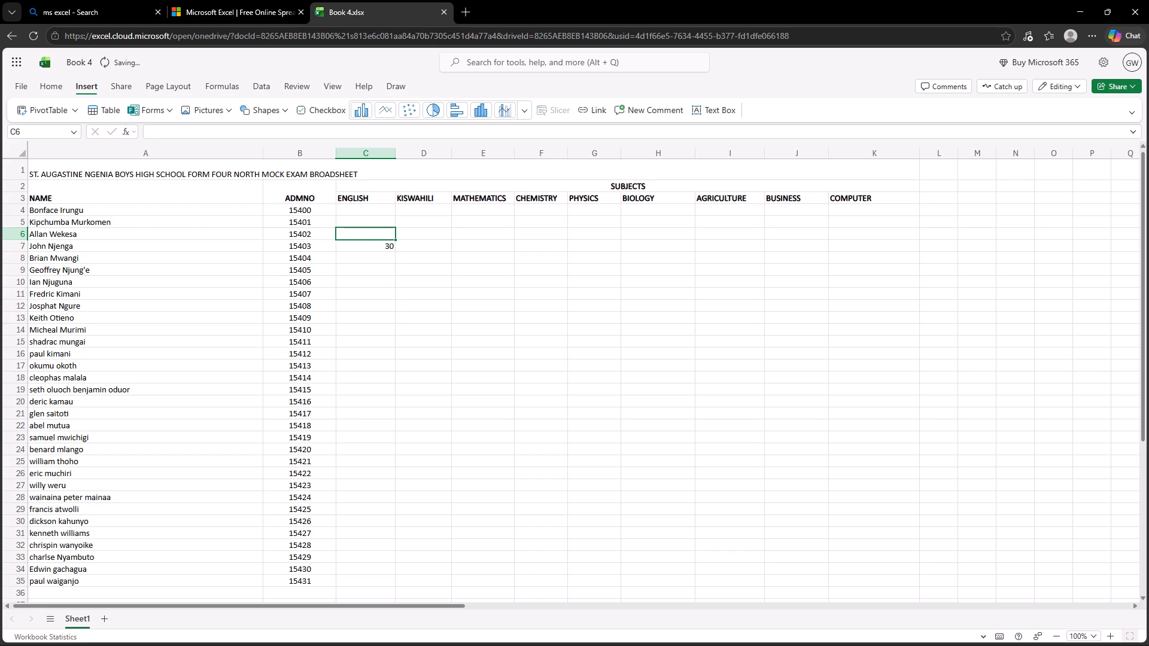
{"action": "key", "text": "Down"}
{"action": "key", "text": "BackSpace"}
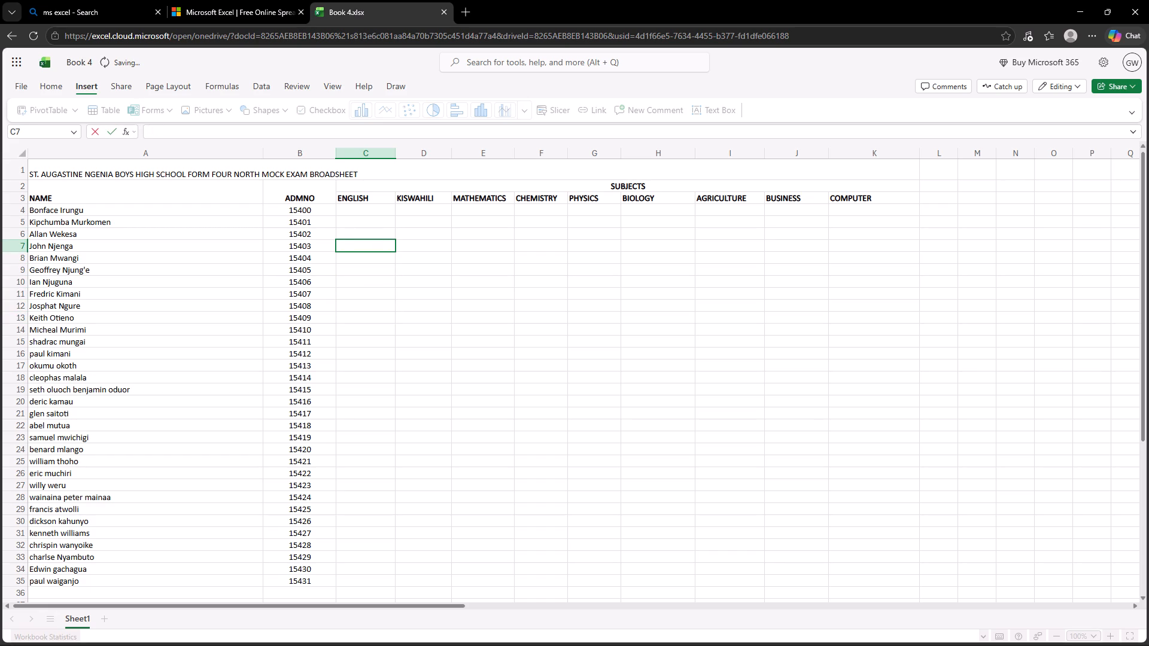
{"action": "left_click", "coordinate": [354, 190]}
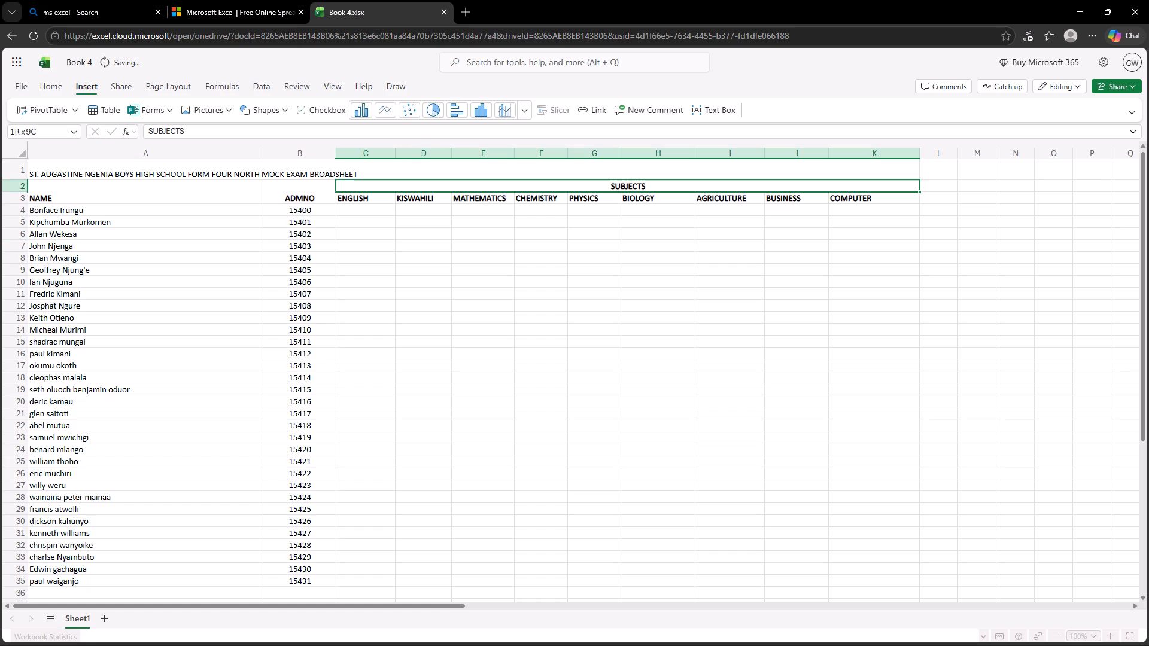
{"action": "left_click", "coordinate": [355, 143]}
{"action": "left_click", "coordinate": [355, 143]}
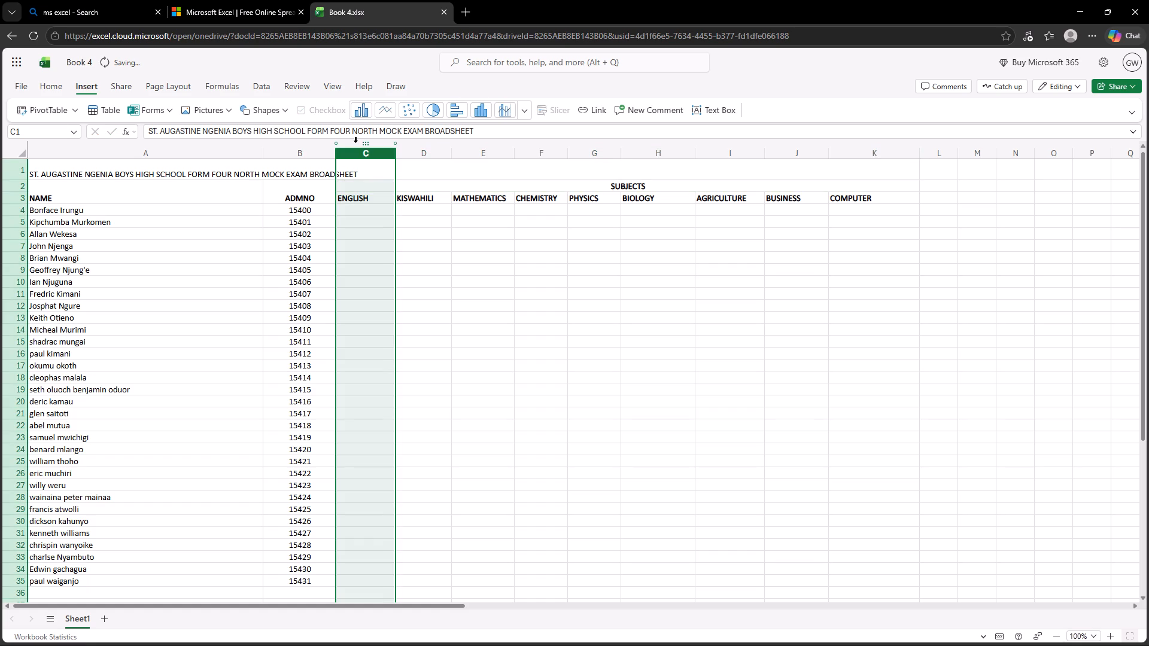
Look through the Lookup & Reference functions available to insert in cell C4 of the ENGLISH column.
{"action": "left_click", "coordinate": [366, 213]}
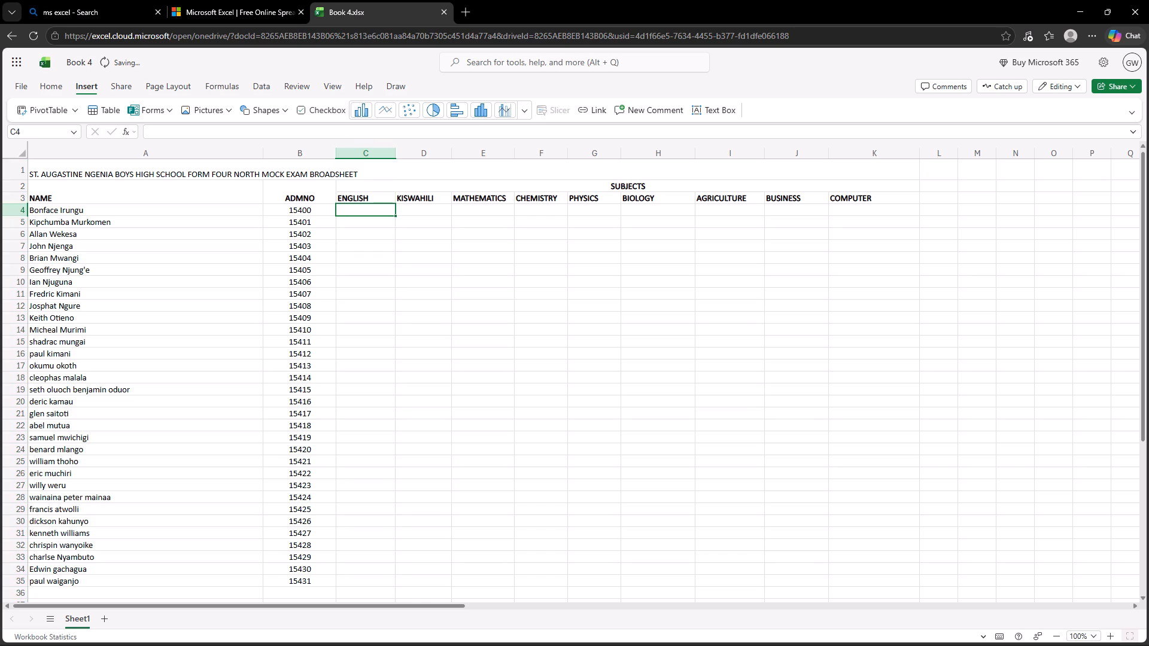
{"action": "left_click", "coordinate": [187, 133]}
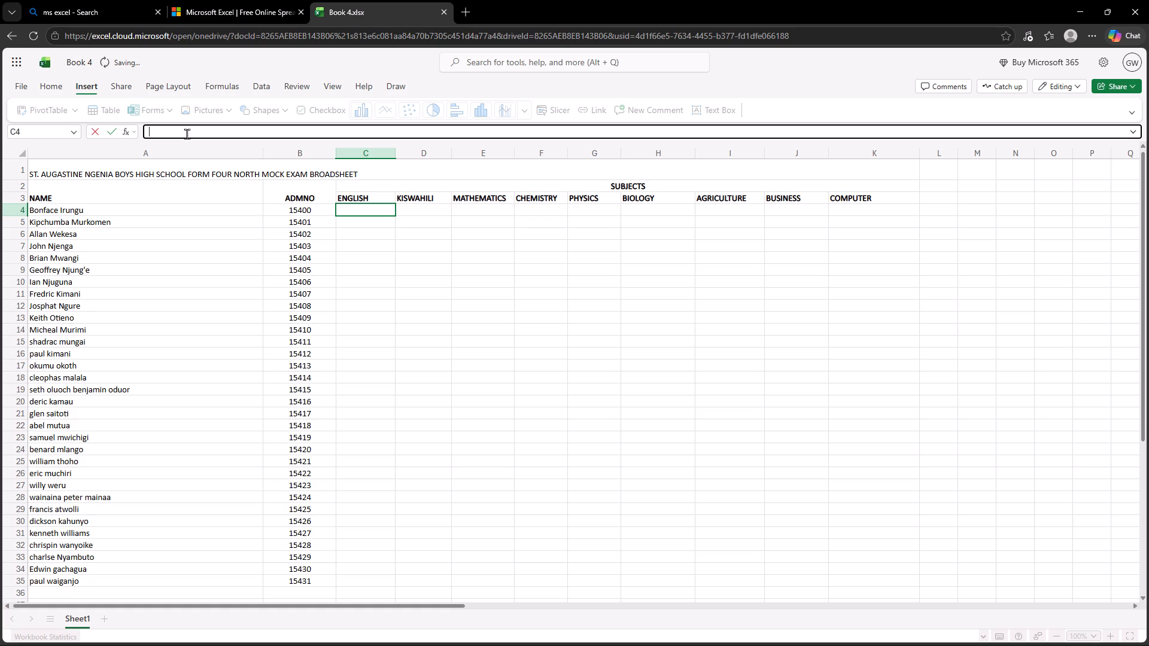
{"action": "left_click", "coordinate": [130, 132]}
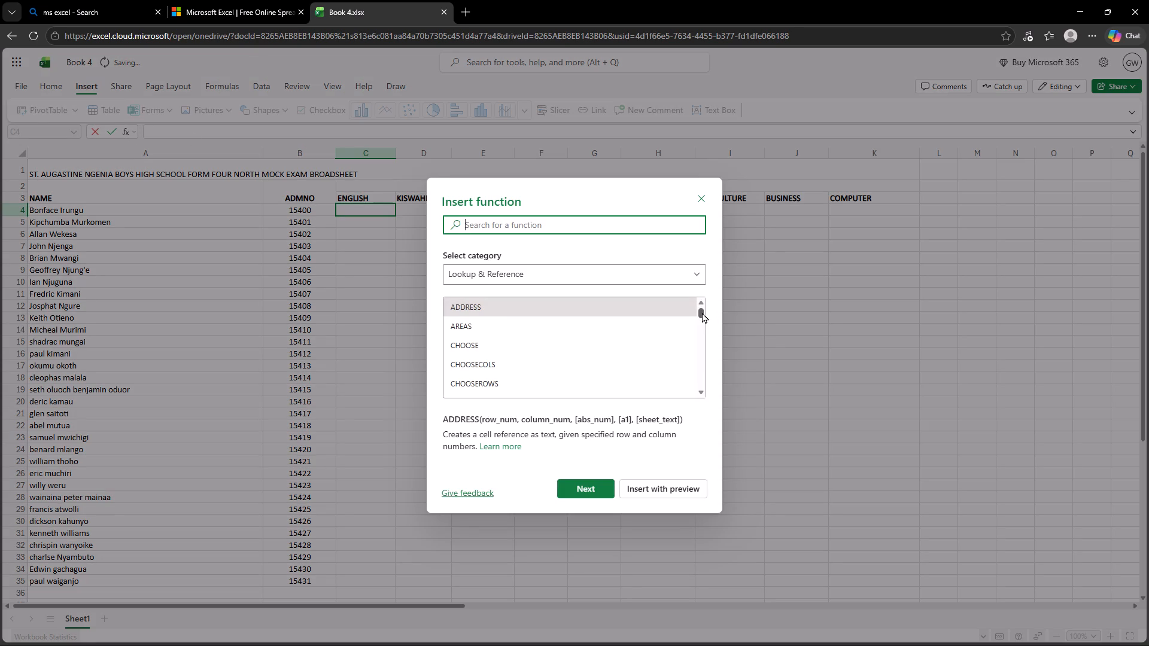
{"action": "left_click_drag", "start_coordinate": [702, 312], "coordinate": [702, 325]}
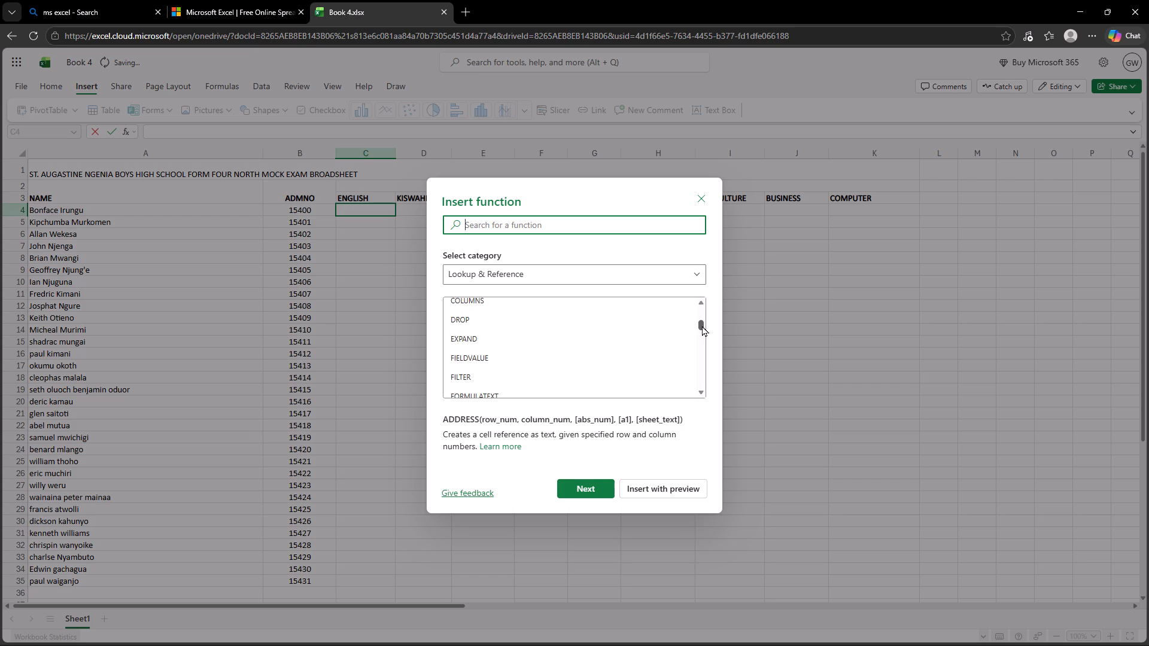
{"action": "left_click_drag", "start_coordinate": [702, 325], "coordinate": [705, 339]}
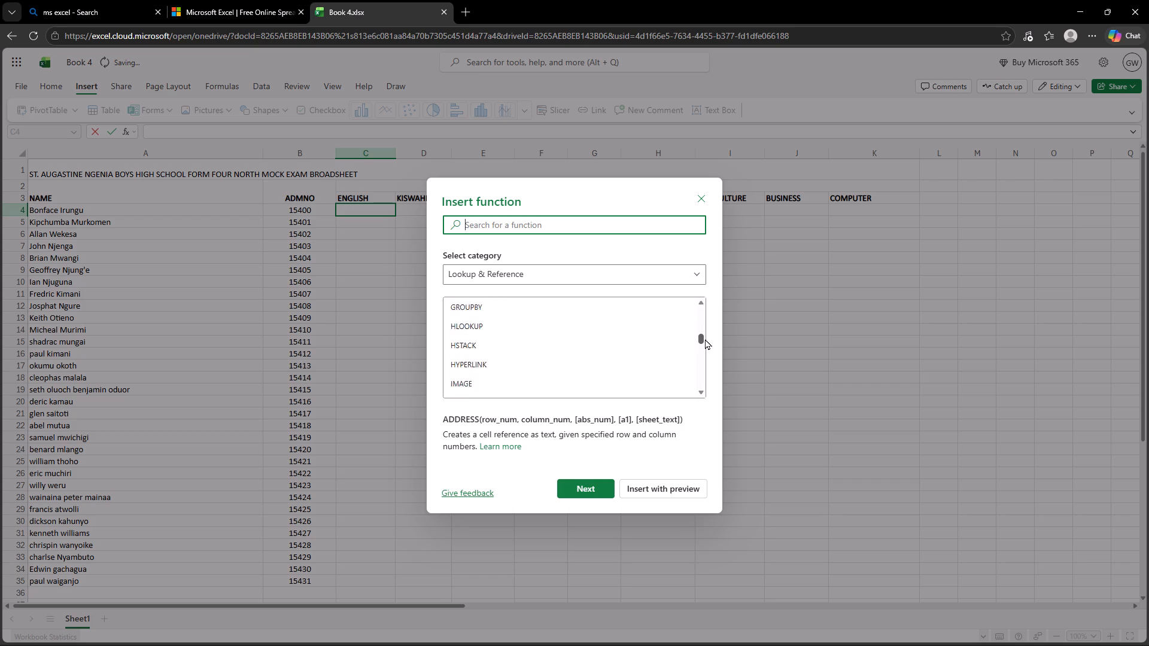
{"action": "left_click_drag", "start_coordinate": [705, 339], "coordinate": [705, 341]}
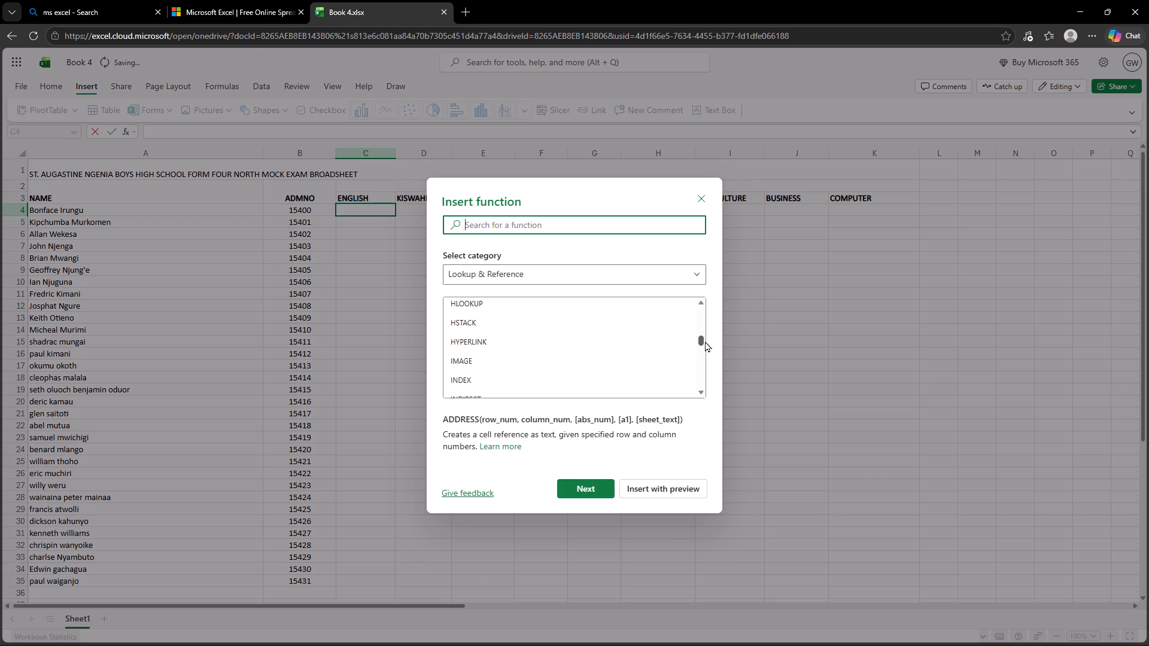
{"action": "left_click_drag", "start_coordinate": [705, 341], "coordinate": [706, 347]}
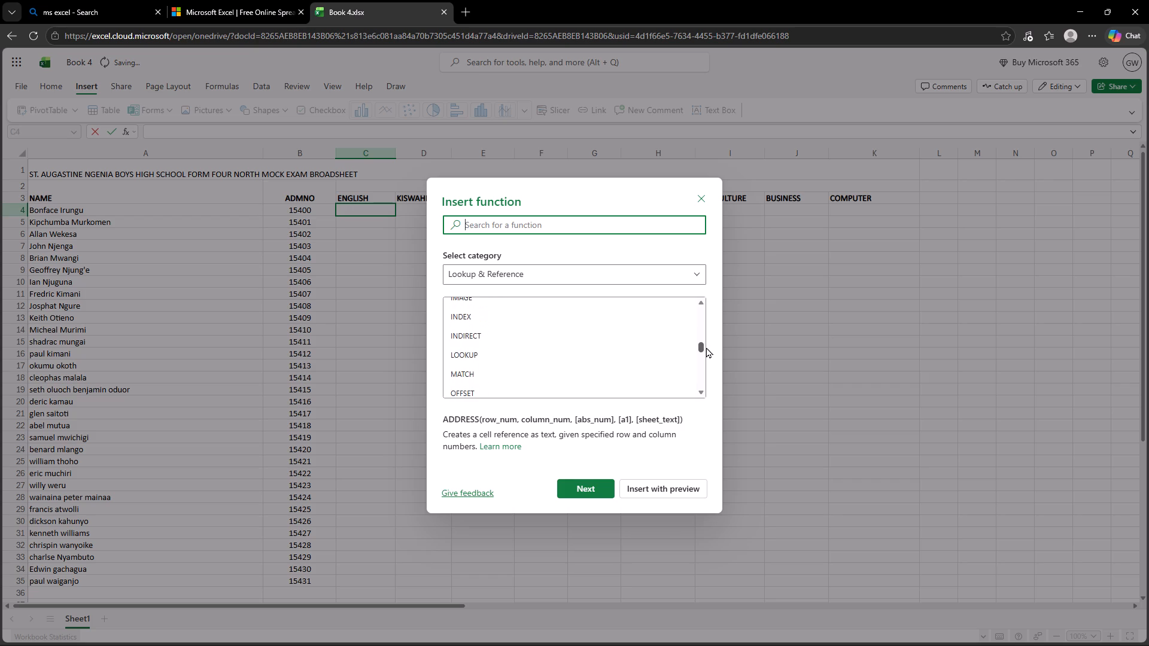
{"action": "left_click_drag", "start_coordinate": [706, 347], "coordinate": [707, 350]}
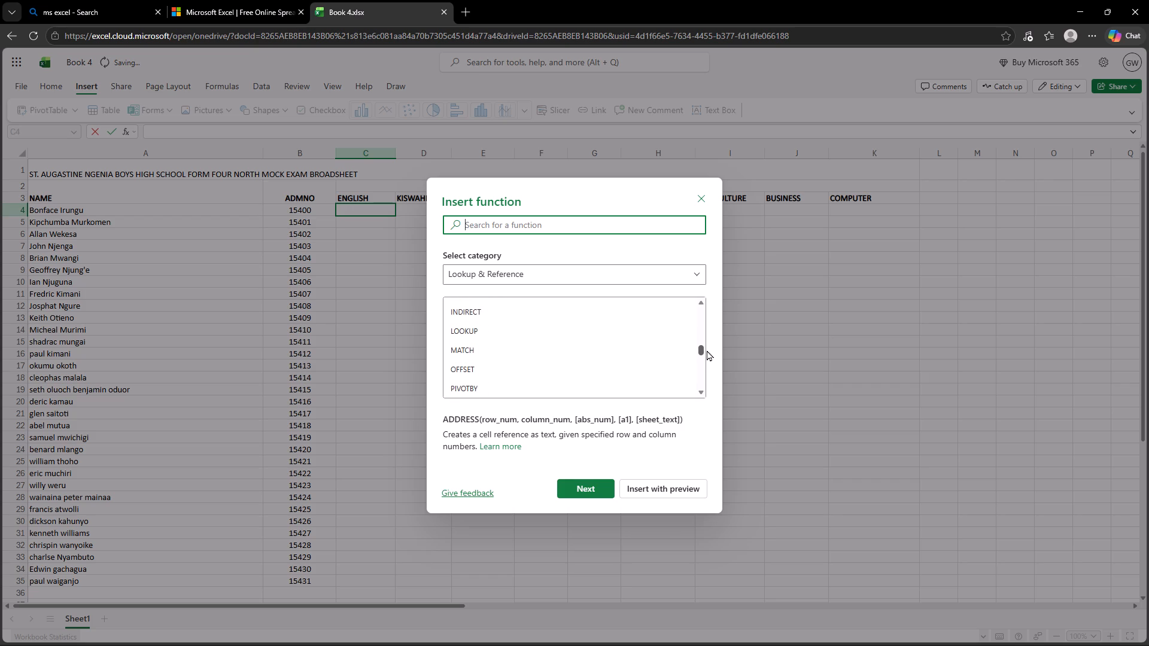
{"action": "left_click_drag", "start_coordinate": [707, 350], "coordinate": [709, 358]}
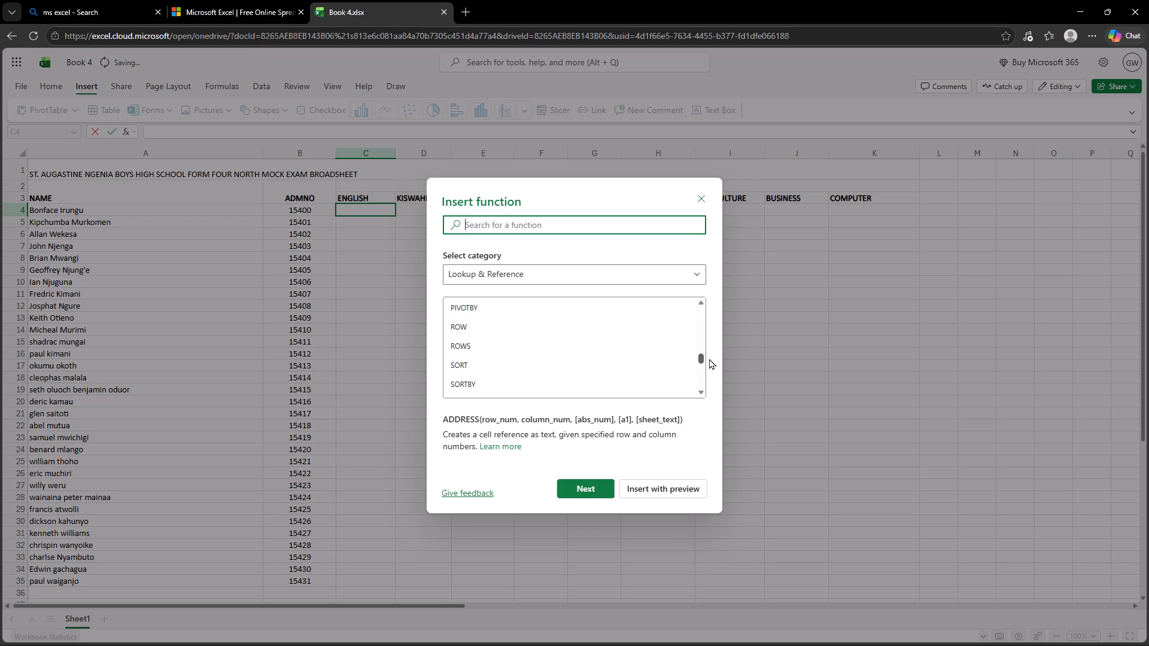
{"action": "left_click_drag", "start_coordinate": [709, 358], "coordinate": [711, 364]}
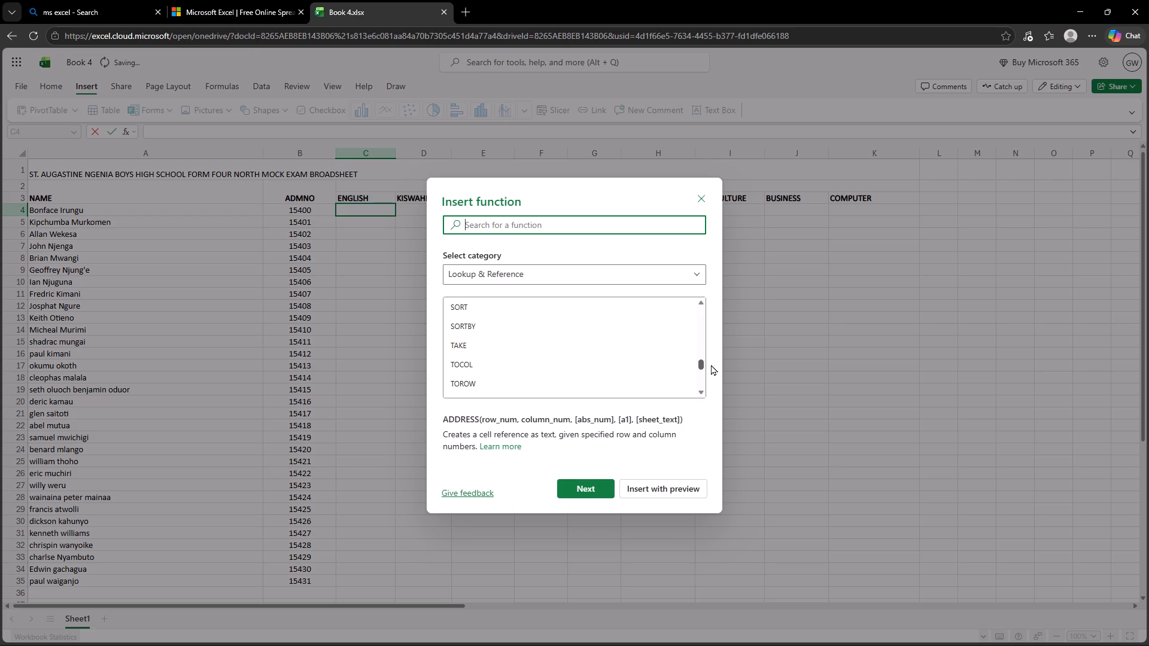
{"action": "left_click_drag", "start_coordinate": [711, 364], "coordinate": [712, 369]}
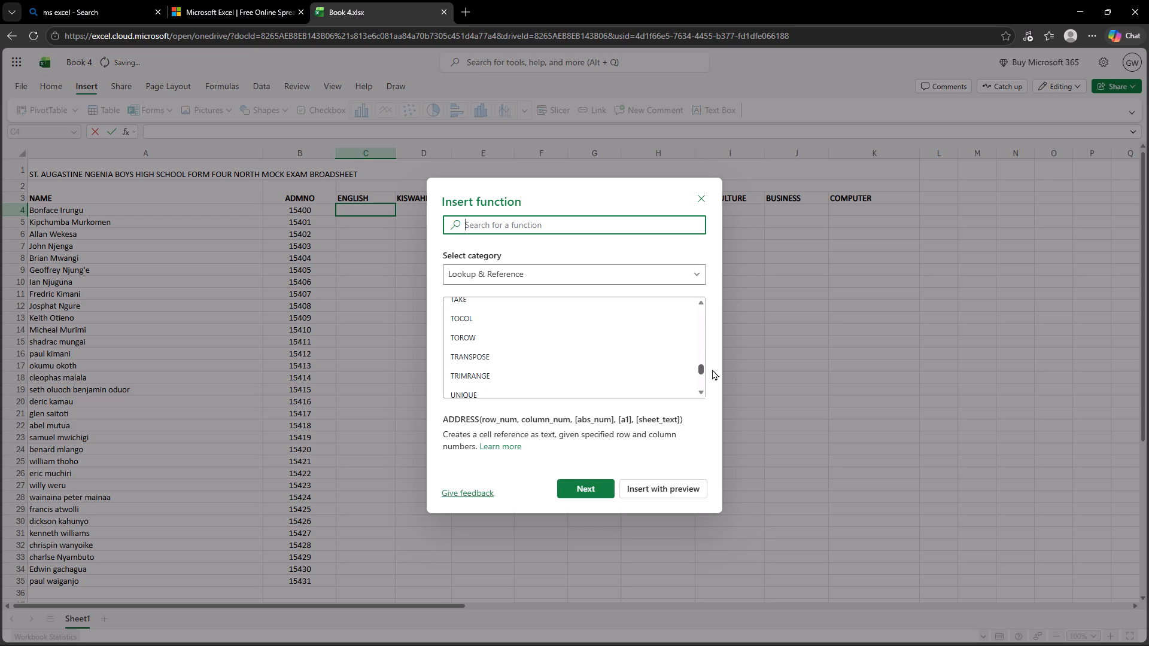
{"action": "left_click_drag", "start_coordinate": [712, 369], "coordinate": [719, 383]}
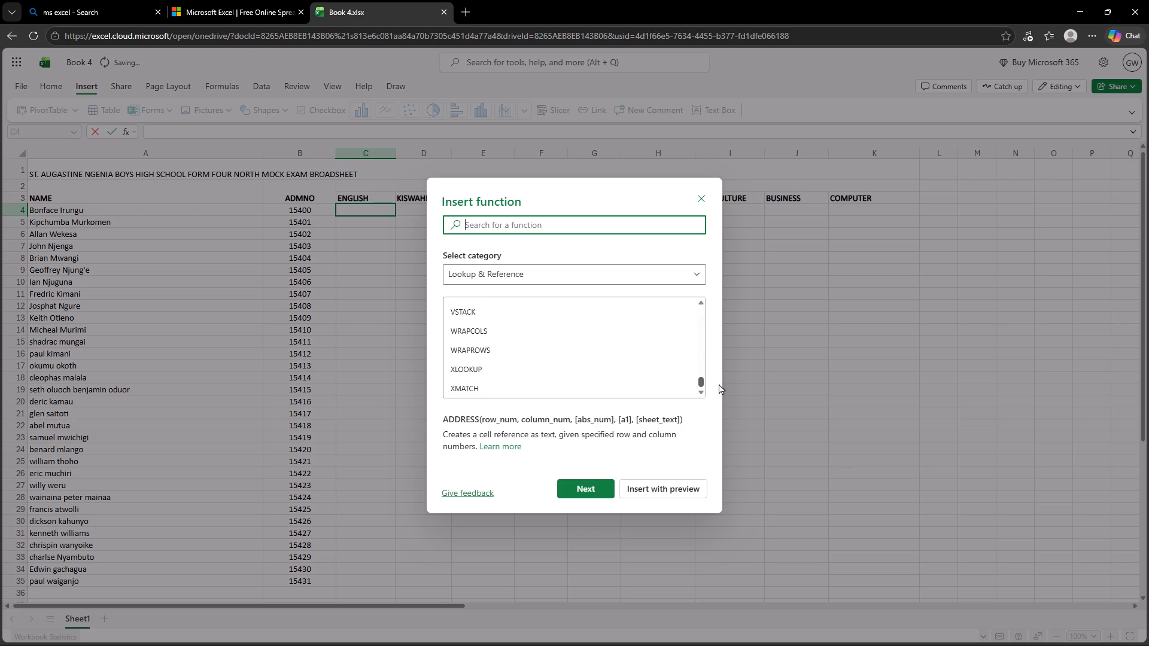
{"action": "left_click_drag", "start_coordinate": [719, 383], "coordinate": [724, 364]}
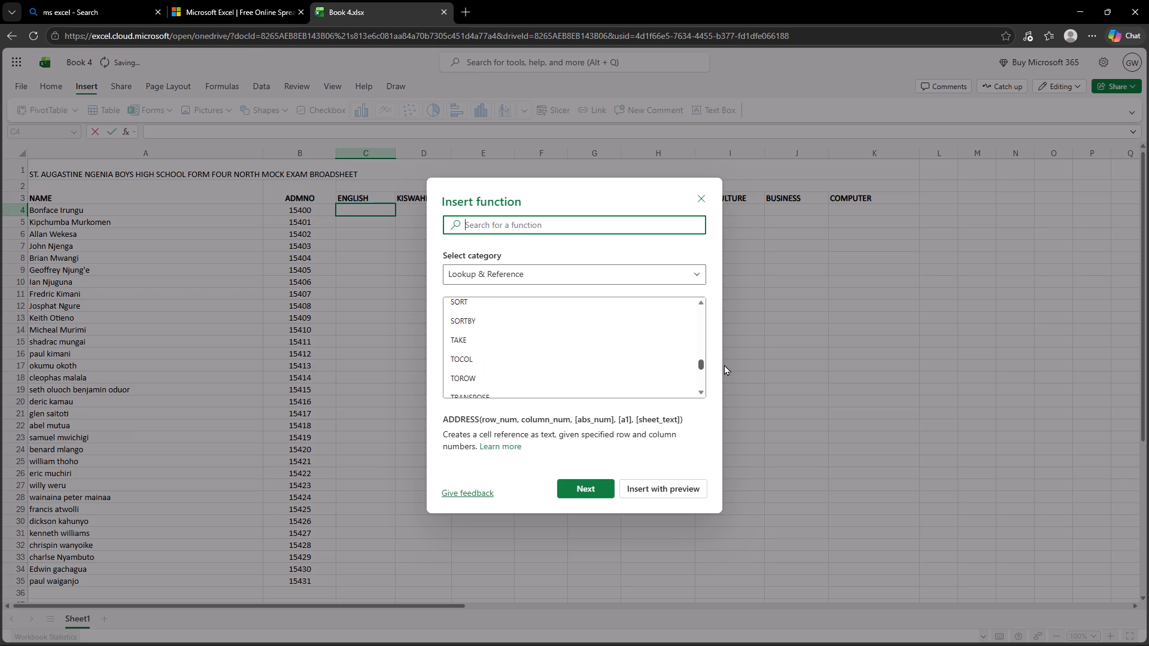
{"action": "left_click_drag", "start_coordinate": [724, 364], "coordinate": [746, 319]}
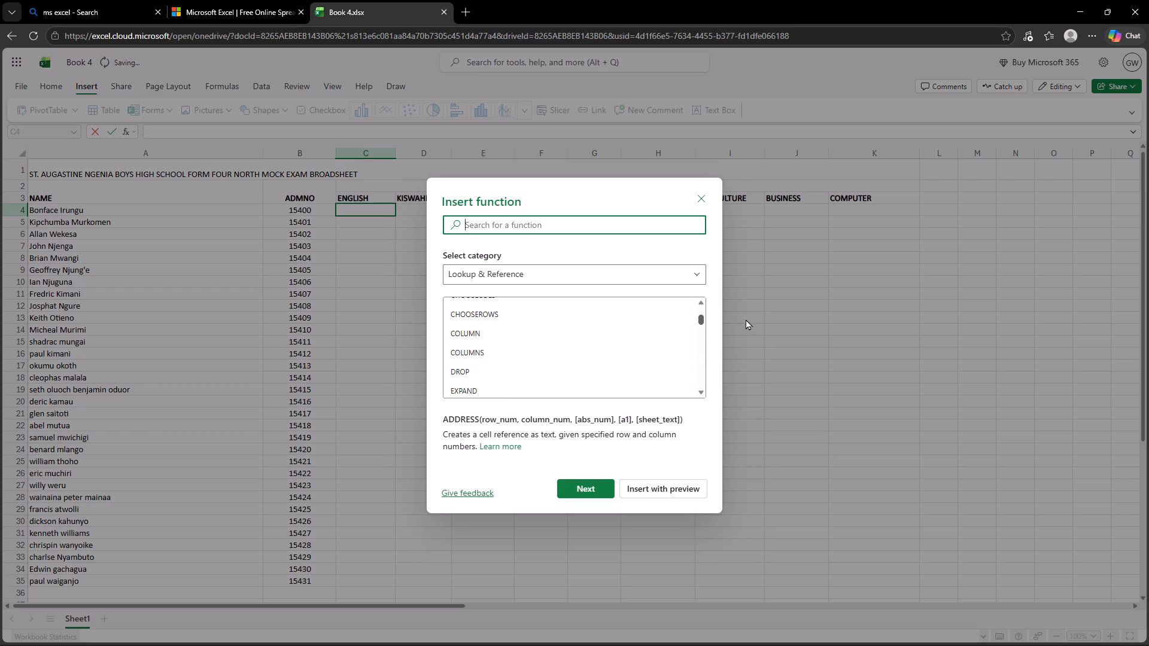
{"action": "left_click_drag", "start_coordinate": [746, 319], "coordinate": [752, 303]}
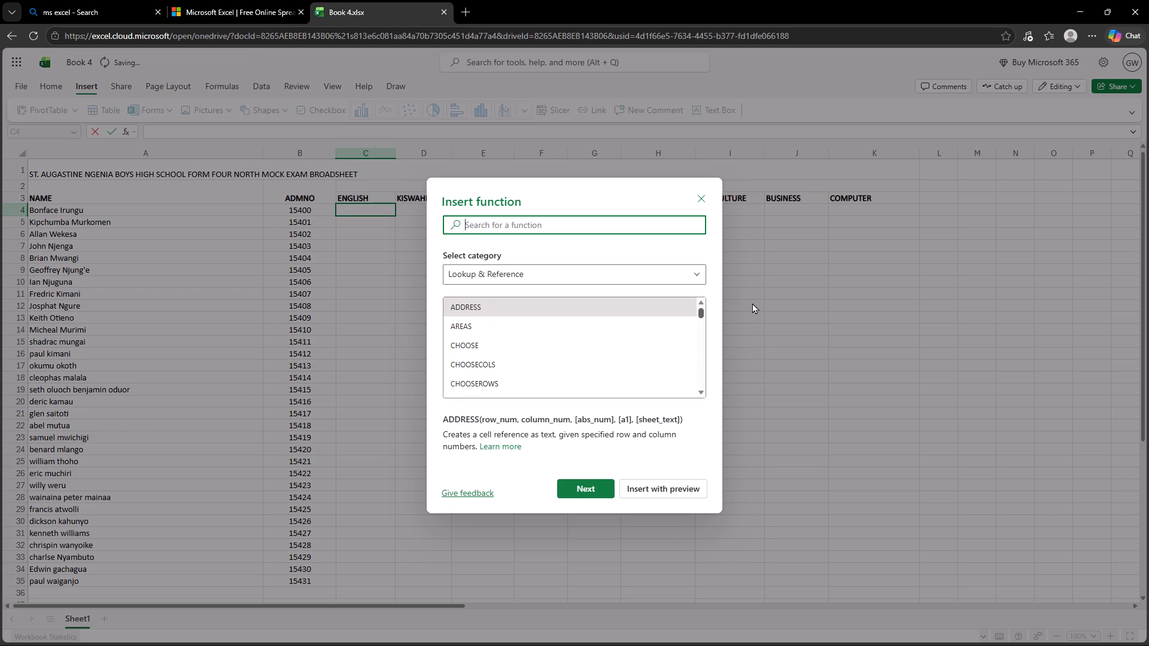
{"action": "left_click_drag", "start_coordinate": [752, 303], "coordinate": [752, 310]}
{"action": "left_click_drag", "start_coordinate": [703, 310], "coordinate": [703, 315]}
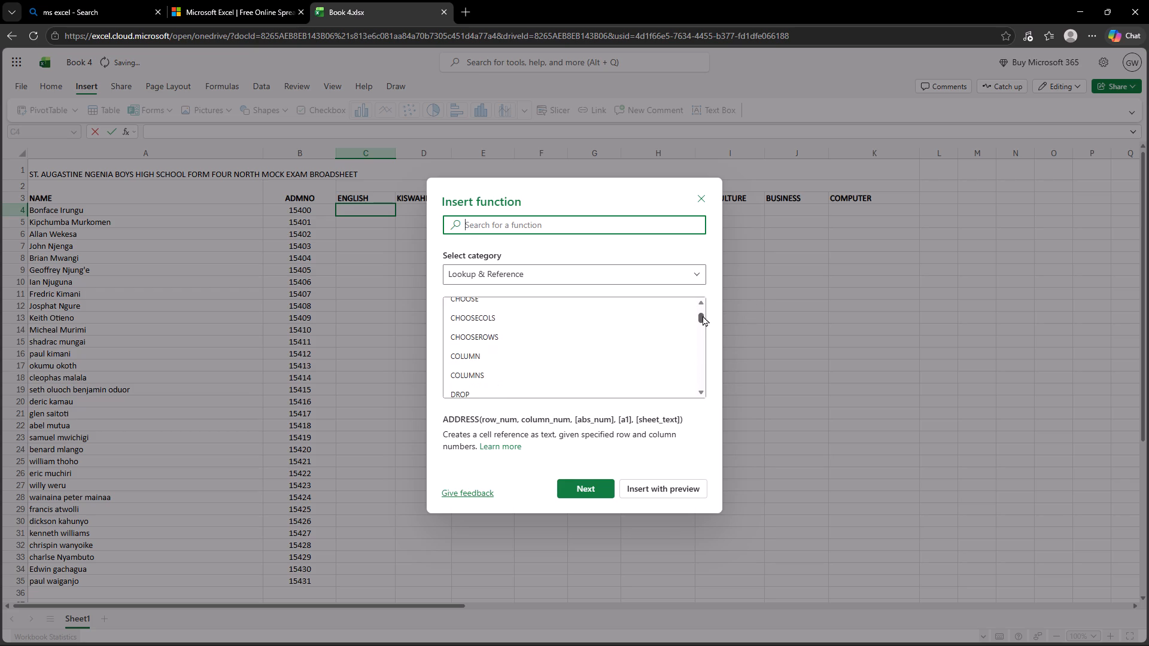
{"action": "left_click_drag", "start_coordinate": [703, 315], "coordinate": [705, 258]}
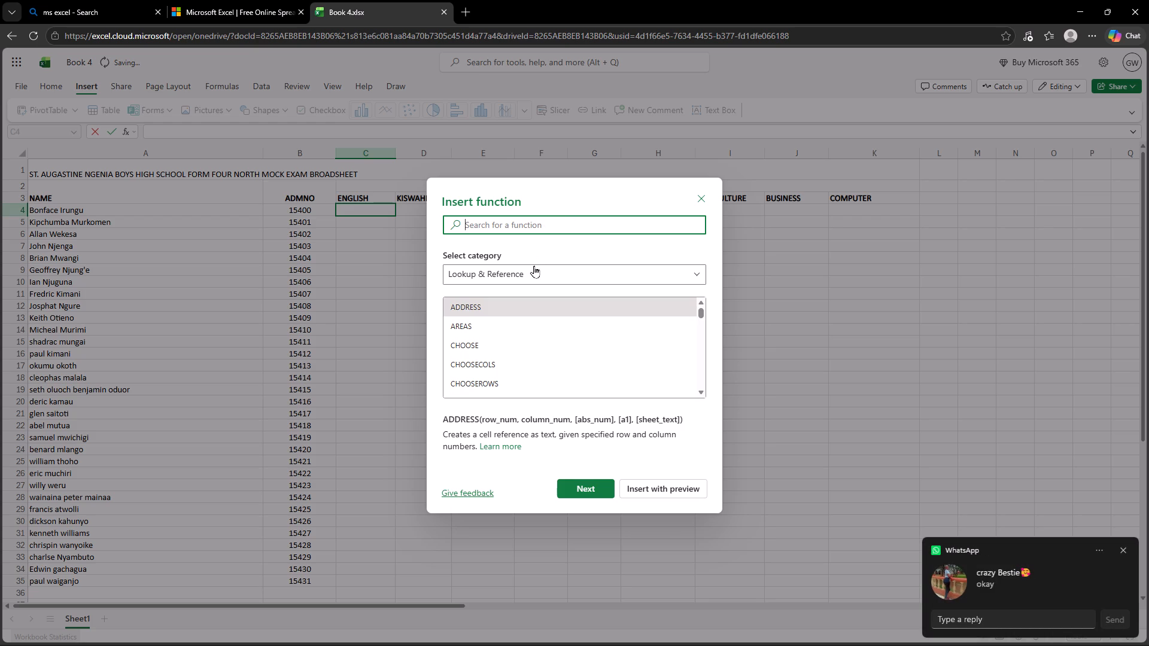
{"action": "left_click", "coordinate": [704, 197]}
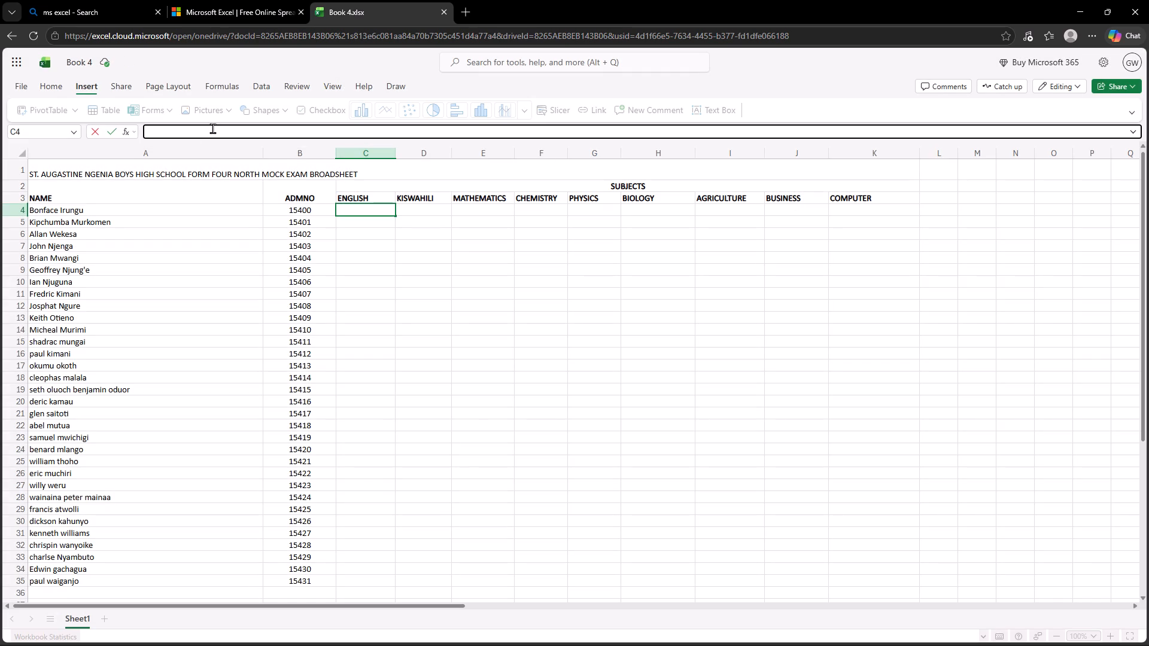
Start an IF formula in the first student's ENGLISH cell, C4, entering =IFB4 so far.
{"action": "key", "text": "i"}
{"action": "key", "text": "BackSpace"}
{"action": "key", "text": "equal"}
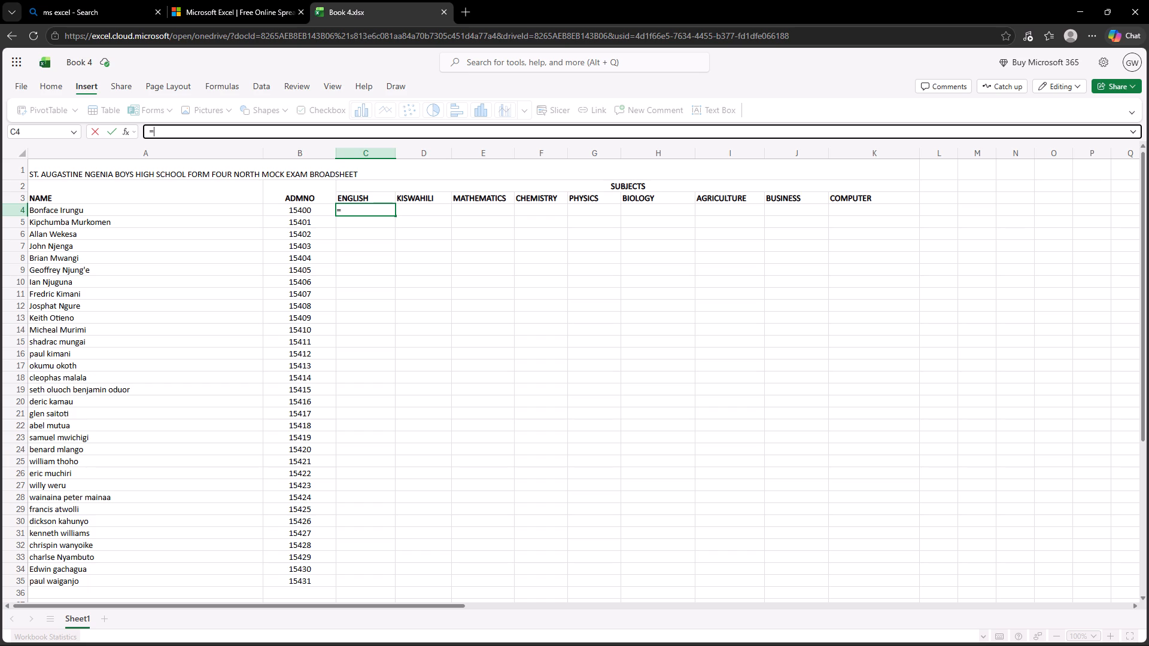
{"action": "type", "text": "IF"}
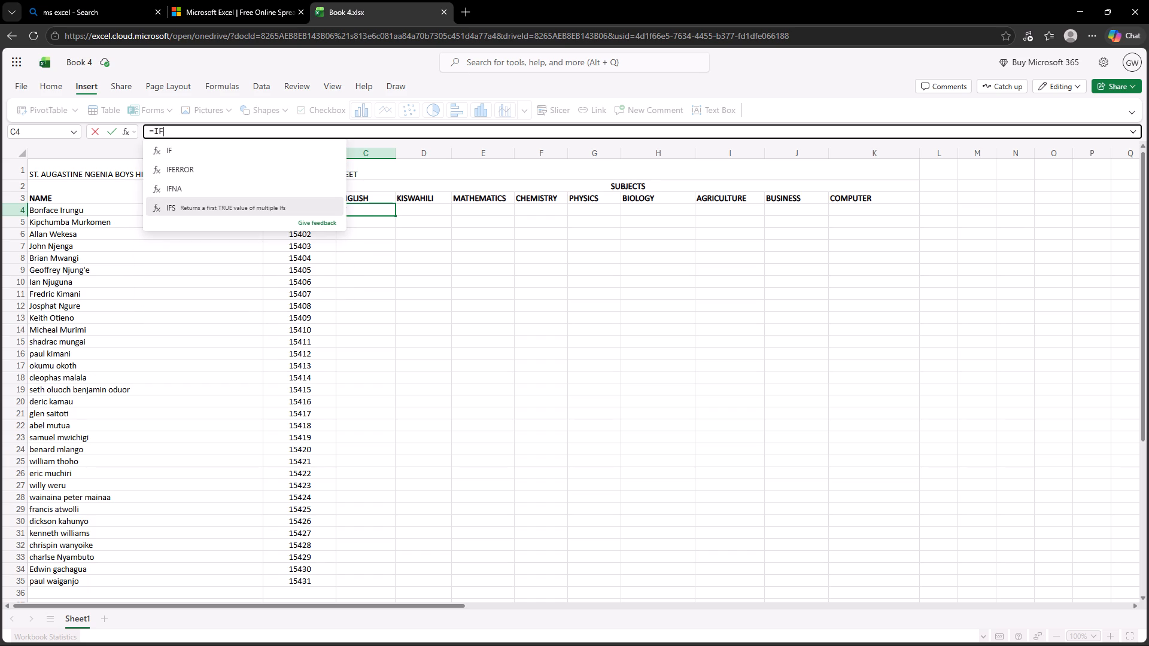
{"action": "left_click", "coordinate": [375, 209]}
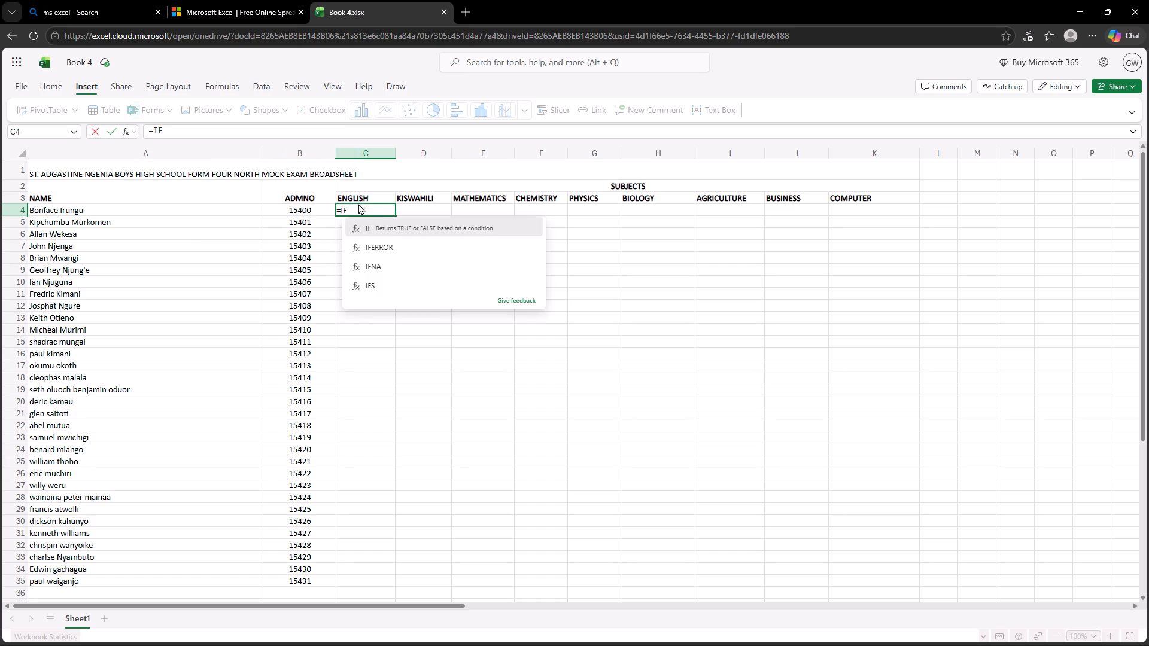
{"action": "left_click", "coordinate": [177, 128]}
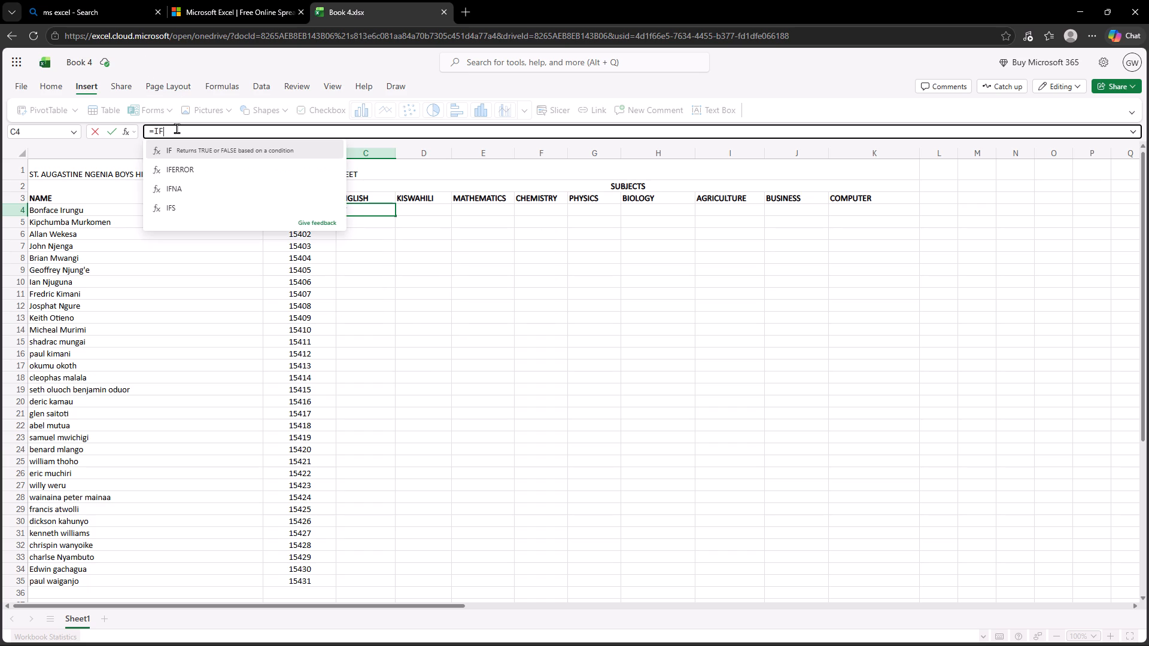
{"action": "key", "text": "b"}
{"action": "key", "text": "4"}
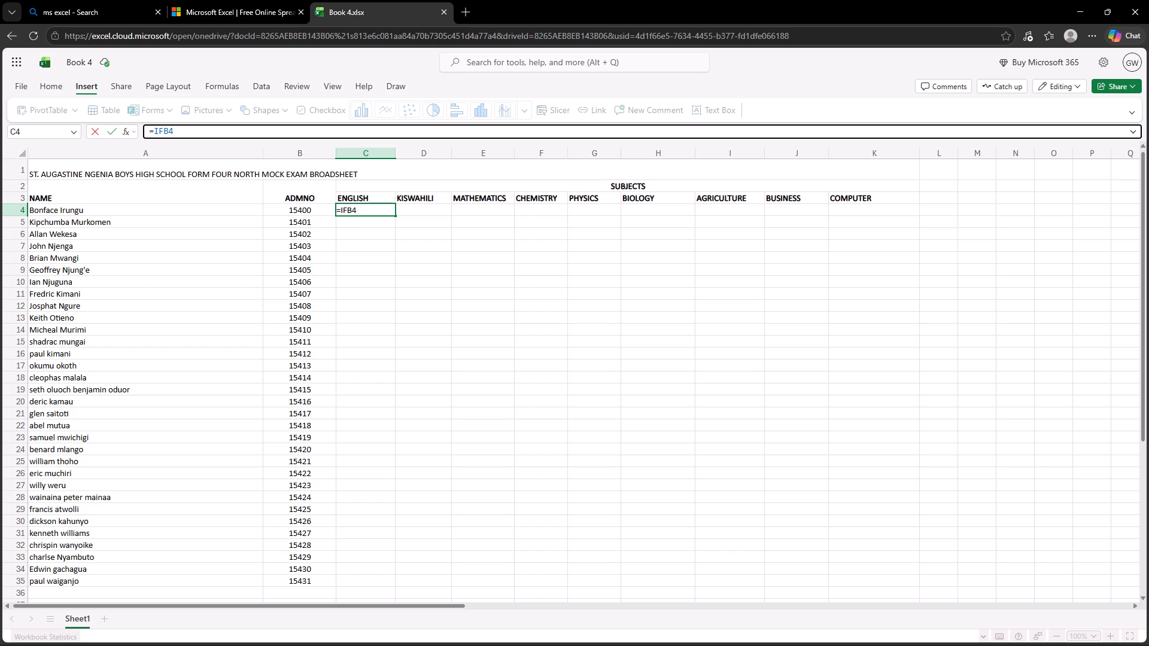
Extend the C4 formula with an opening bracket and the condition <=29, so it reads =IFB4(<=29, with a trailing comma.
{"action": "key", "text": "shift+parenleft"}
{"action": "key", "text": "comma"}
{"action": "key", "text": "BackSpace"}
{"action": "key", "text": "shift+less"}
{"action": "key", "text": "equal"}
{"action": "key", "text": "2"}
{"action": "key", "text": "9"}
{"action": "key", "text": "comma"}
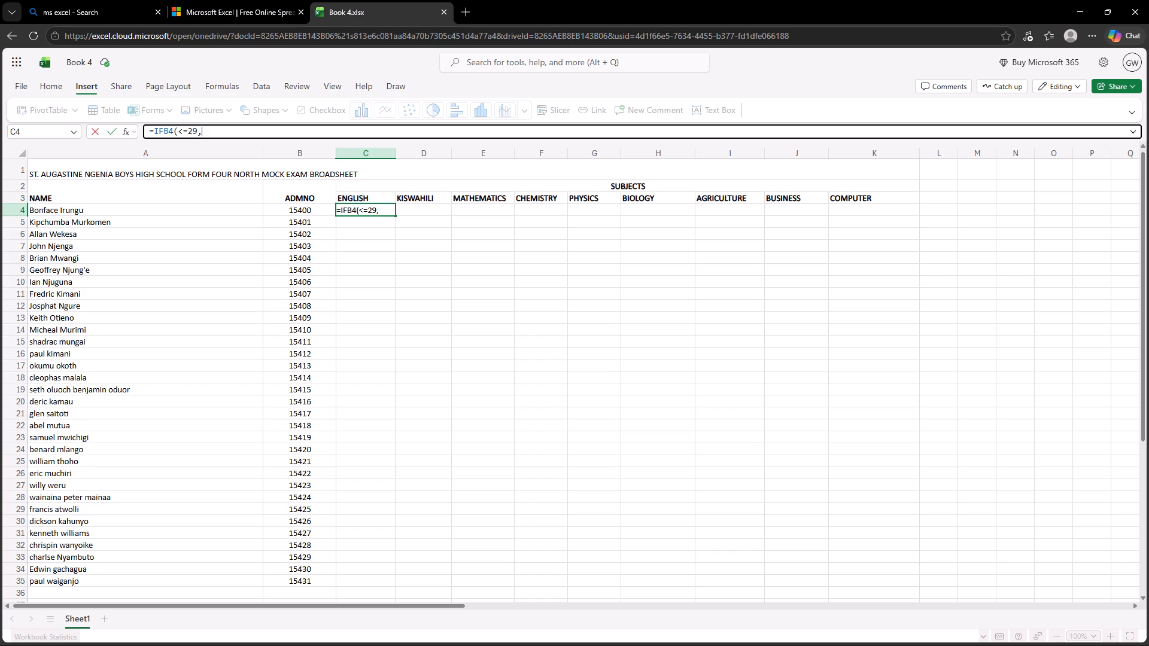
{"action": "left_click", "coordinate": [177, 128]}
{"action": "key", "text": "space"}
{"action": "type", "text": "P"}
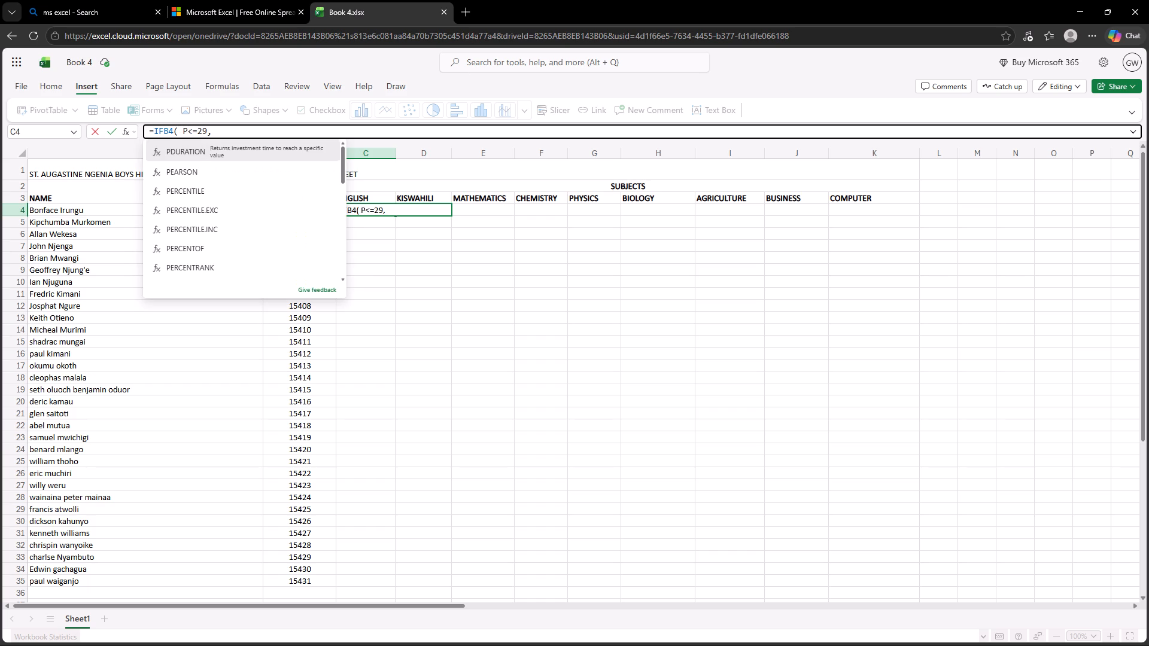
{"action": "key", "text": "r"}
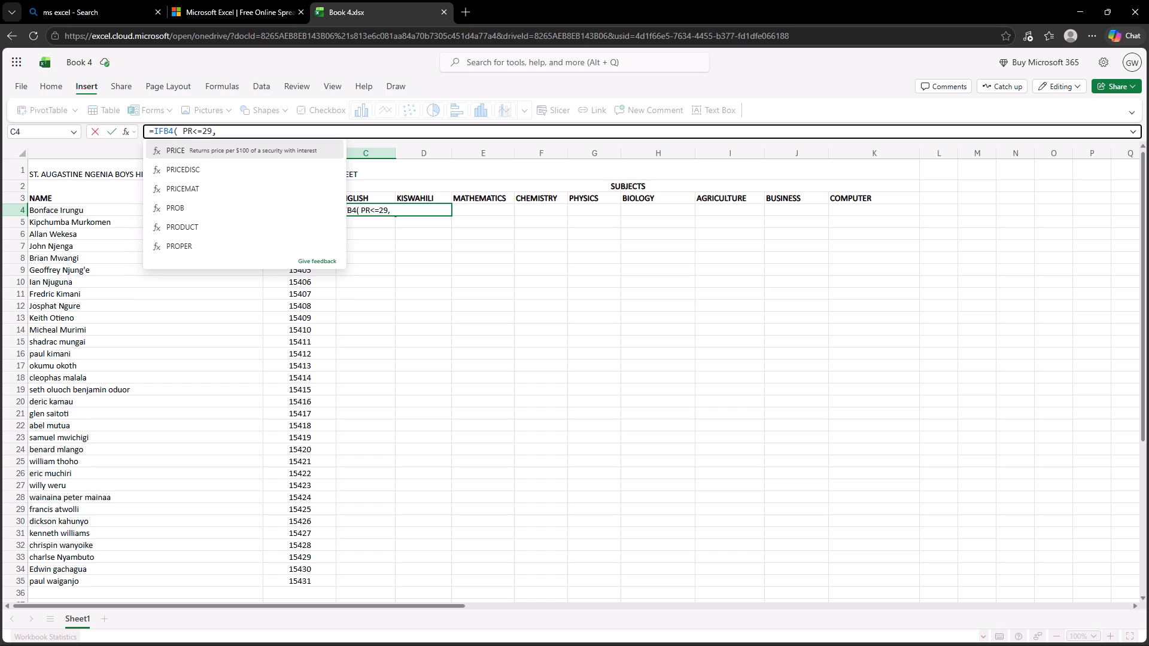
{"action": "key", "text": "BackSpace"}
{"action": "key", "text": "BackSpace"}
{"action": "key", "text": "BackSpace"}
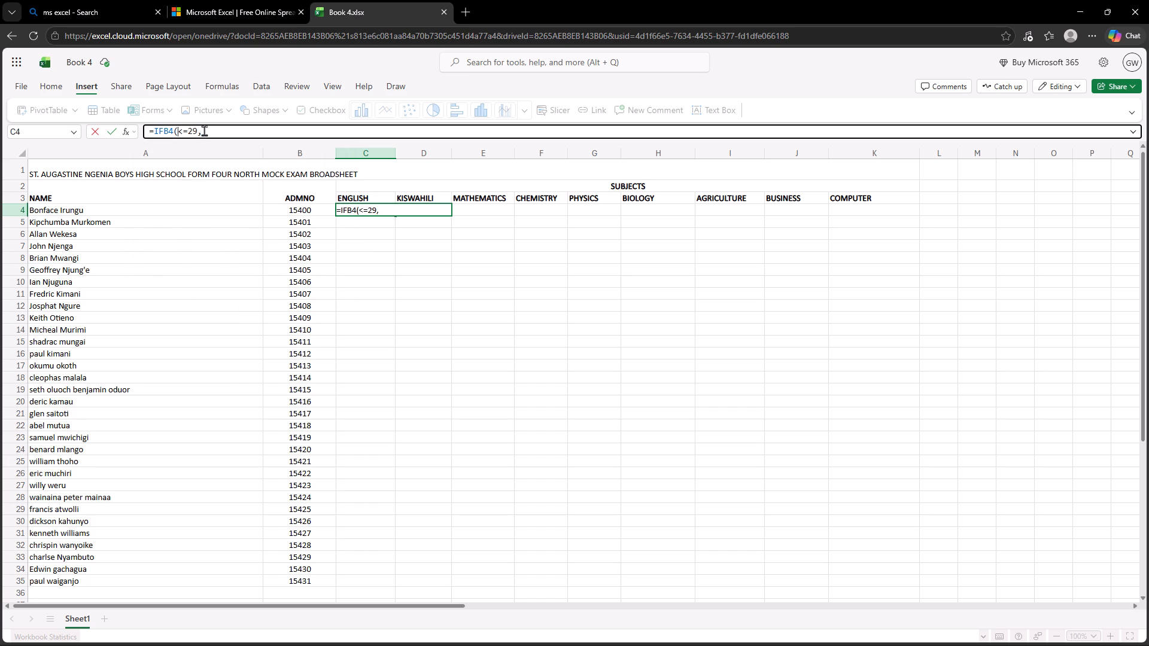
Continue the C4 formula after <=29, with the result PRINT"E" and a trailing comma.
{"action": "left_click", "coordinate": [204, 130]}
{"action": "key", "text": "p"}
{"action": "type", "text": "RINT"}
{"action": "key", "text": "space"}
{"action": "key", "text": "BackSpace"}
{"action": "key", "text": "shift+colon"}
{"action": "key", "text": "BackSpace"}
{"action": "key", "text": "semicolon"}
{"action": "key", "text": "BackSpace"}
{"action": "key", "text": "shift+quotedbl"}
{"action": "key", "text": "d"}
{"action": "key", "text": "BackSpace"}
{"action": "key", "text": "e"}
{"action": "key", "text": "shift+quotedbl"}
{"action": "key", "text": "comma"}
Add the second condition <=35 to the C4 formula after PRINT"E",.
{"action": "key", "text": "i"}
{"action": "key", "text": "f"}
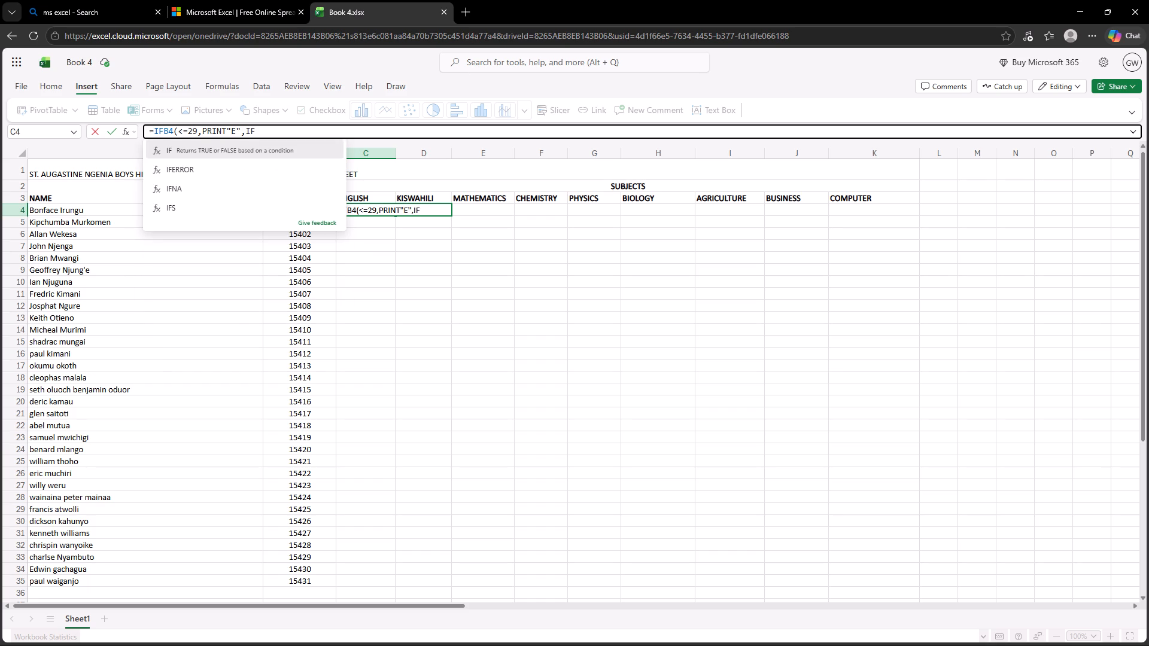
{"action": "key", "text": "BackSpace"}
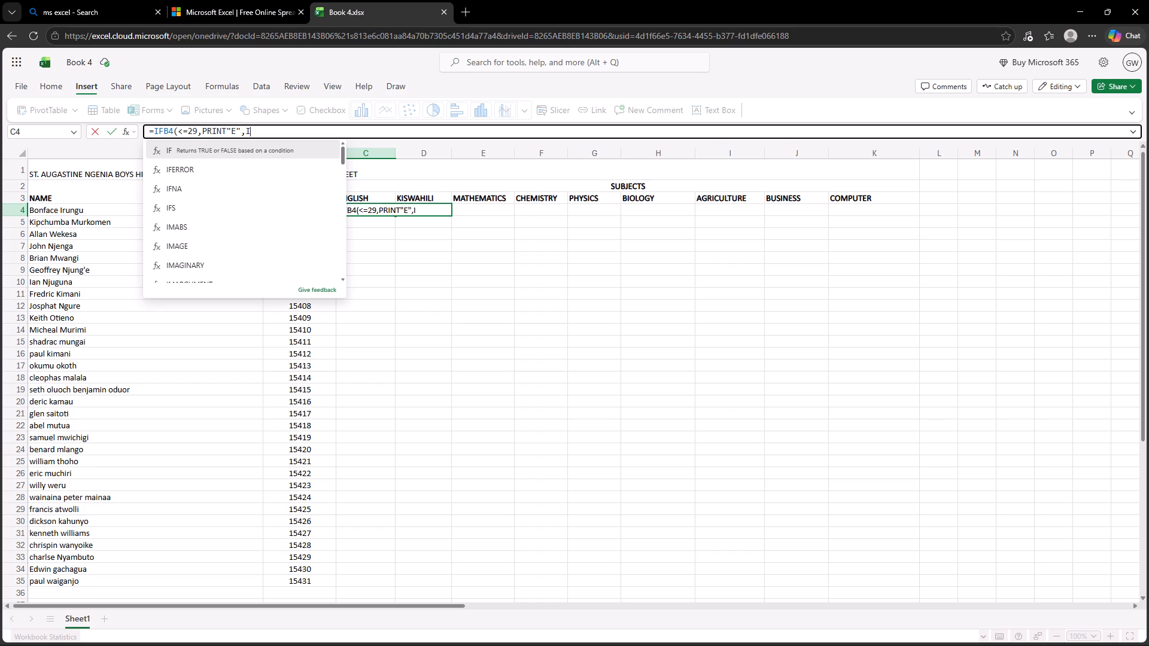
{"action": "key", "text": "BackSpace"}
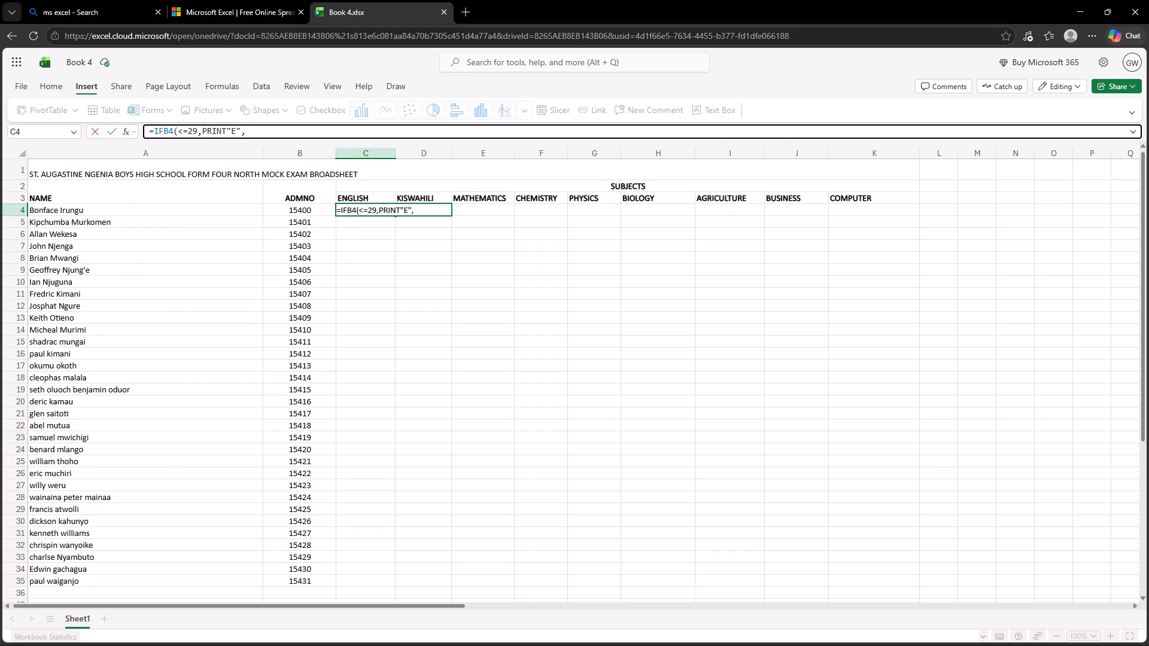
{"action": "key", "text": "shift+greater"}
{"action": "key", "text": "BackSpace"}
{"action": "key", "text": "shift+less"}
{"action": "key", "text": "equal"}
{"action": "type", "text": "30"}
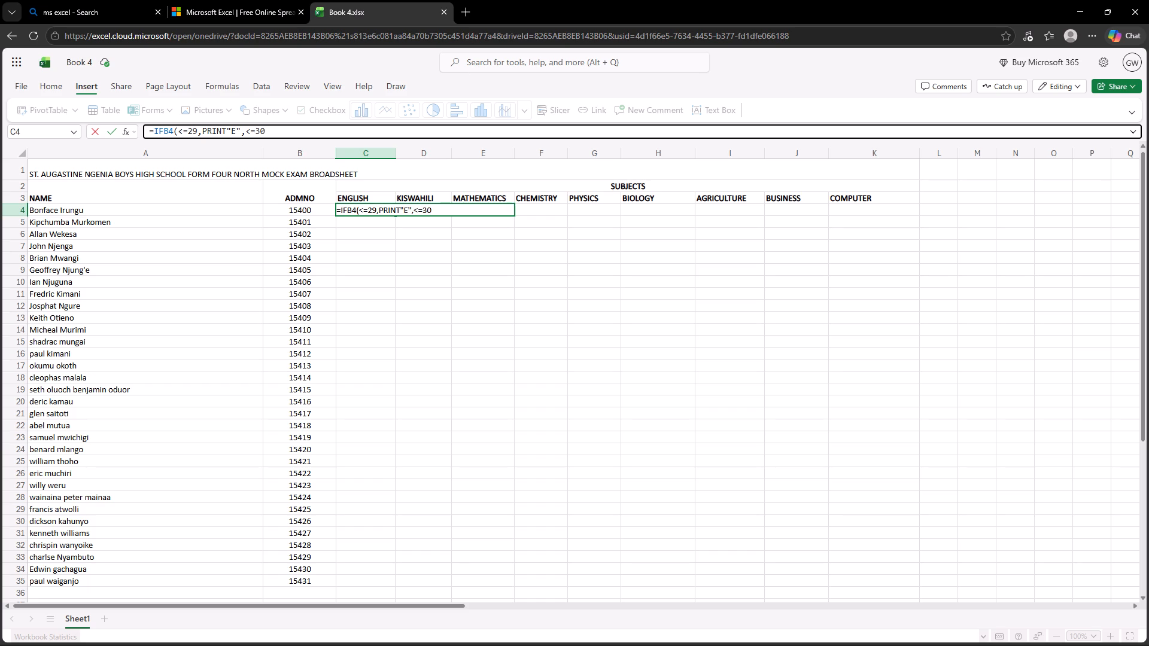
{"action": "key", "text": "BackSpace"}
{"action": "key", "text": "BackSpace"}
{"action": "type", "text": "35"}
Try a spaced PRINT after the <=35 condition in C4 and erase it, keeping only the comma after 35.
{"action": "type", "text": ", P"}
{"action": "type", "text": "RINT"}
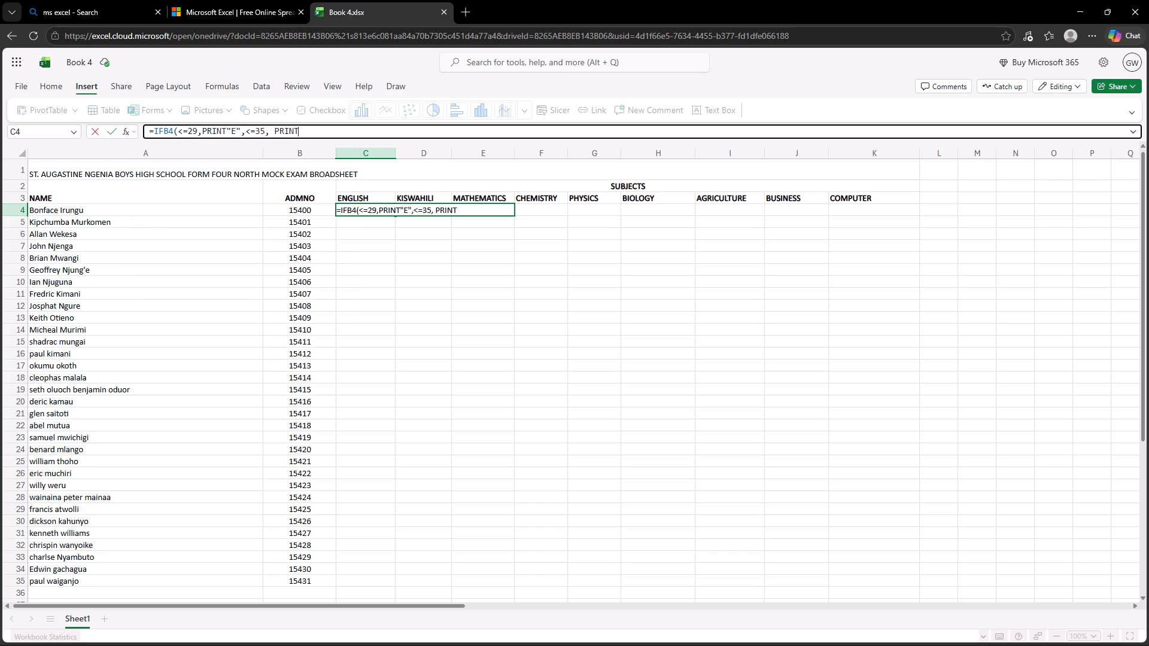
{"action": "key", "text": "BackSpace"}
{"action": "key", "text": "BackSpace"}
{"action": "key", "text": "BackSpace"}
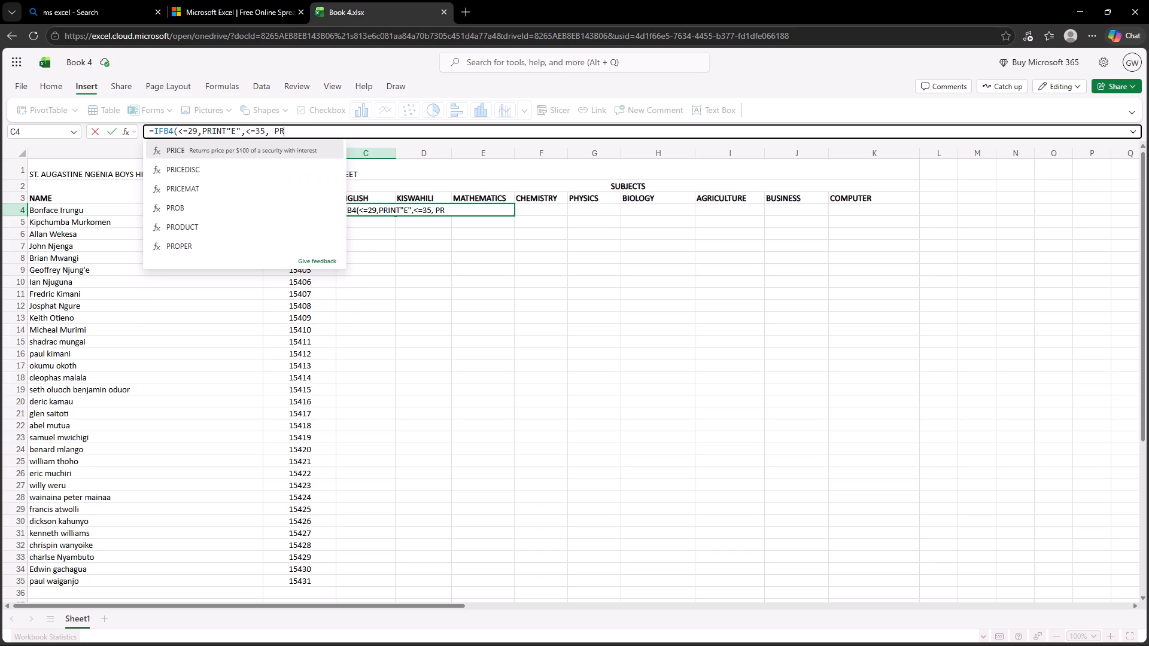
{"action": "key", "text": "space"}
{"action": "key", "text": "BackSpace"}
{"action": "key", "text": "BackSpace"}
{"action": "key", "text": "BackSpace"}
{"action": "key", "text": "BackSpace"}
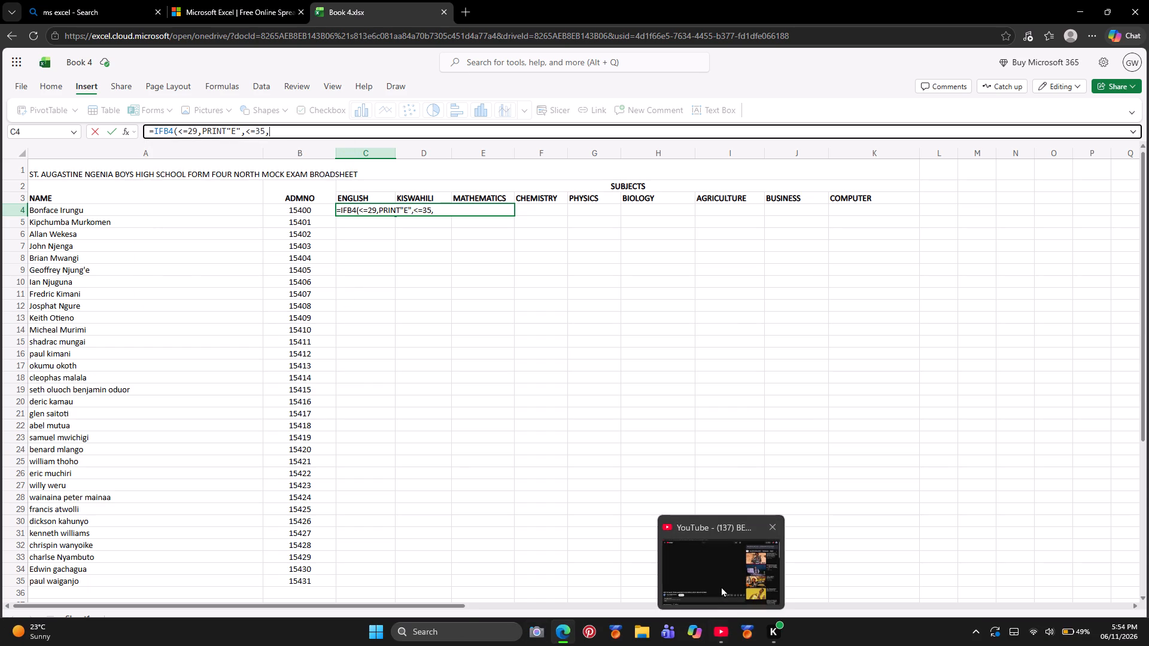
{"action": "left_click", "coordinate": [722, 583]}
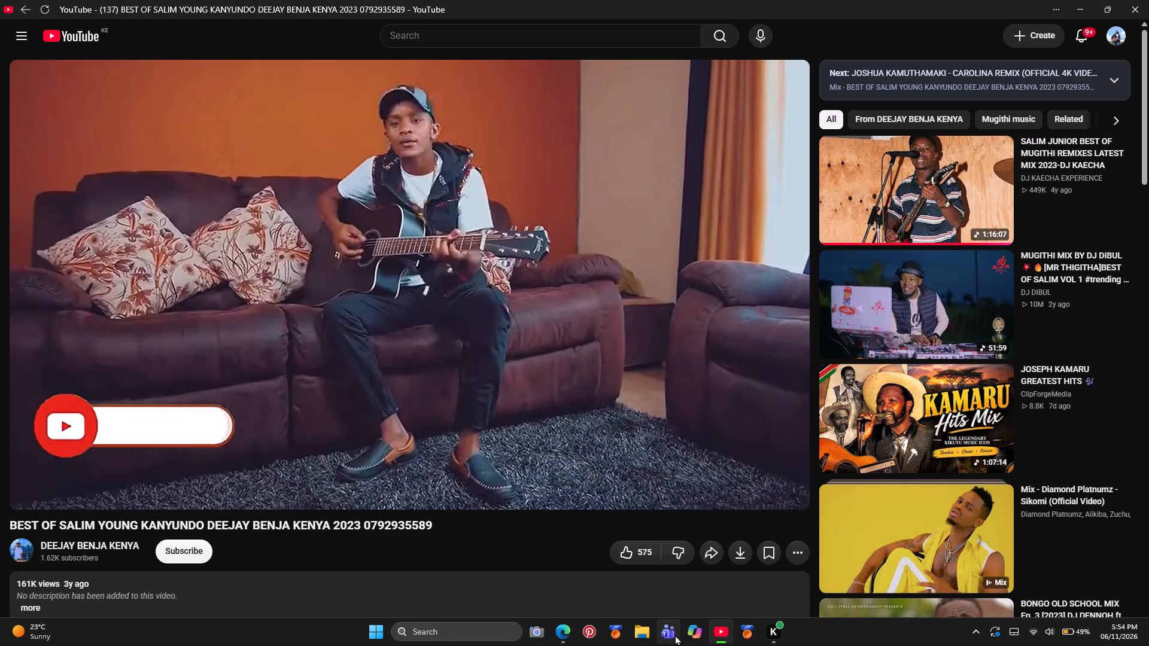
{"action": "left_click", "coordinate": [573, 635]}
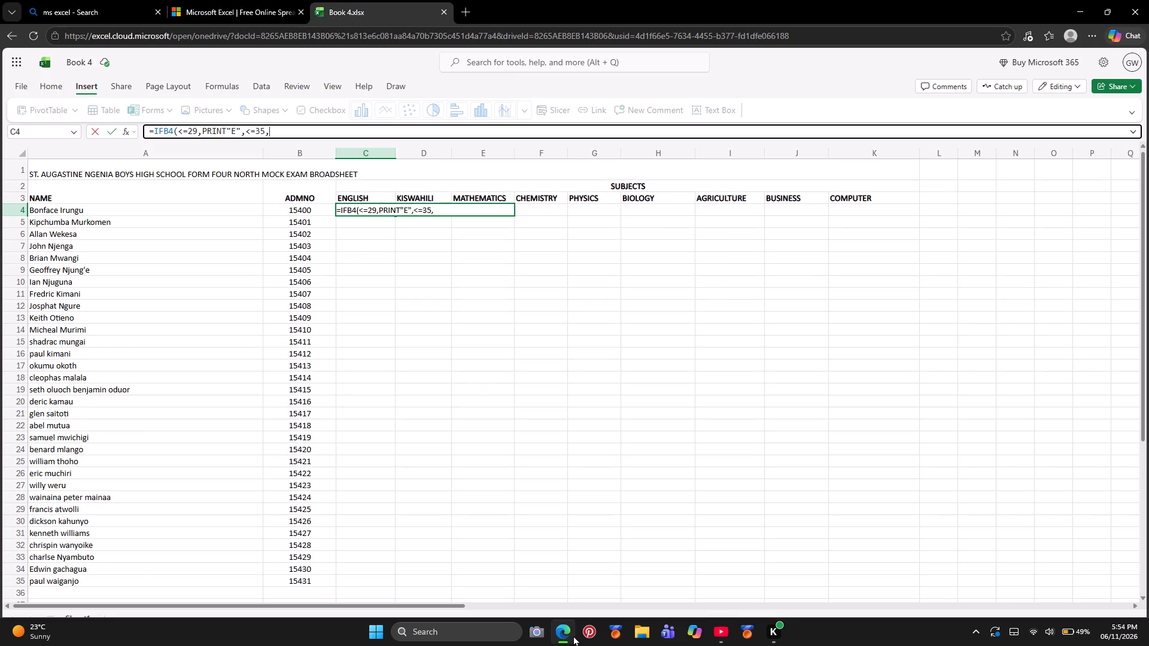
Add the result PRINT"D-" and a trailing comma after the <=35 condition in the C4 formula.
{"action": "type", "text": "PRINT"}
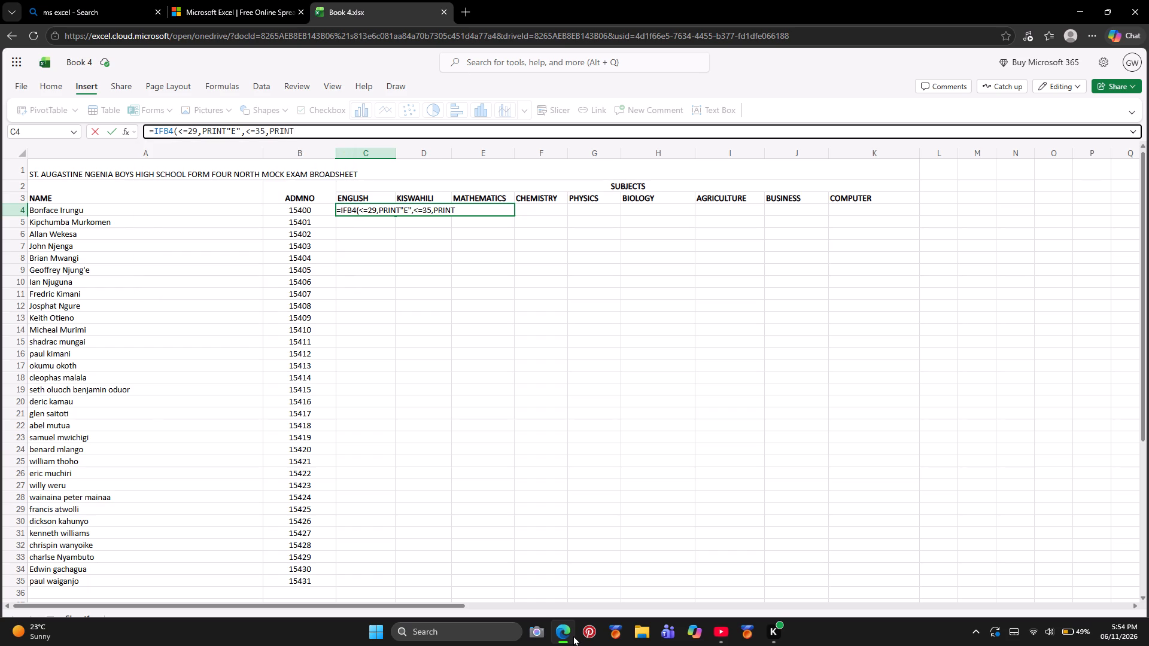
{"action": "key", "text": "shift+quotedbl"}
{"action": "key", "text": "d"}
{"action": "key", "text": "minus"}
{"action": "key", "text": "shift+colon"}
{"action": "key", "text": "BackSpace"}
{"action": "key", "text": "shift+quotedbl"}
{"action": "key", "text": "comma"}
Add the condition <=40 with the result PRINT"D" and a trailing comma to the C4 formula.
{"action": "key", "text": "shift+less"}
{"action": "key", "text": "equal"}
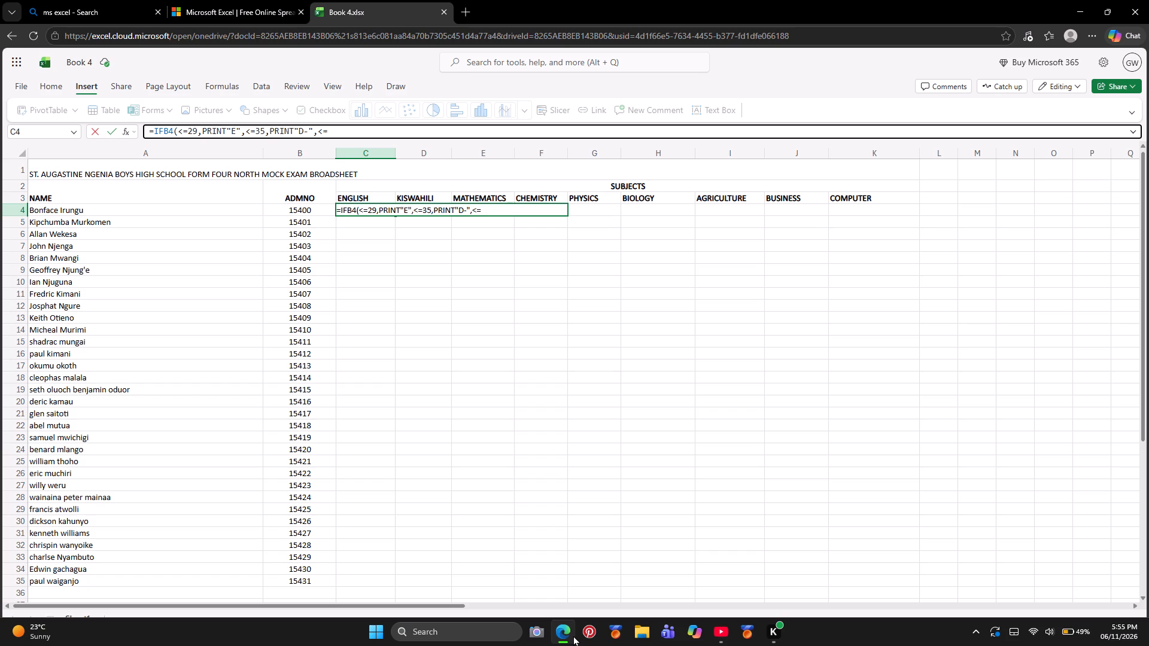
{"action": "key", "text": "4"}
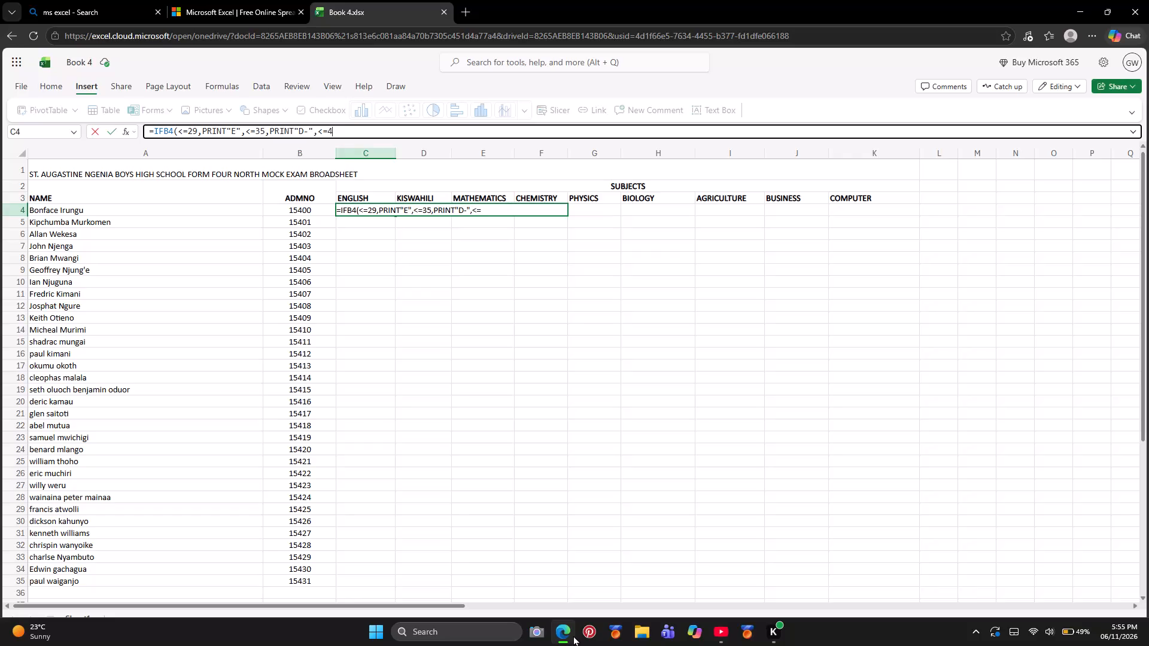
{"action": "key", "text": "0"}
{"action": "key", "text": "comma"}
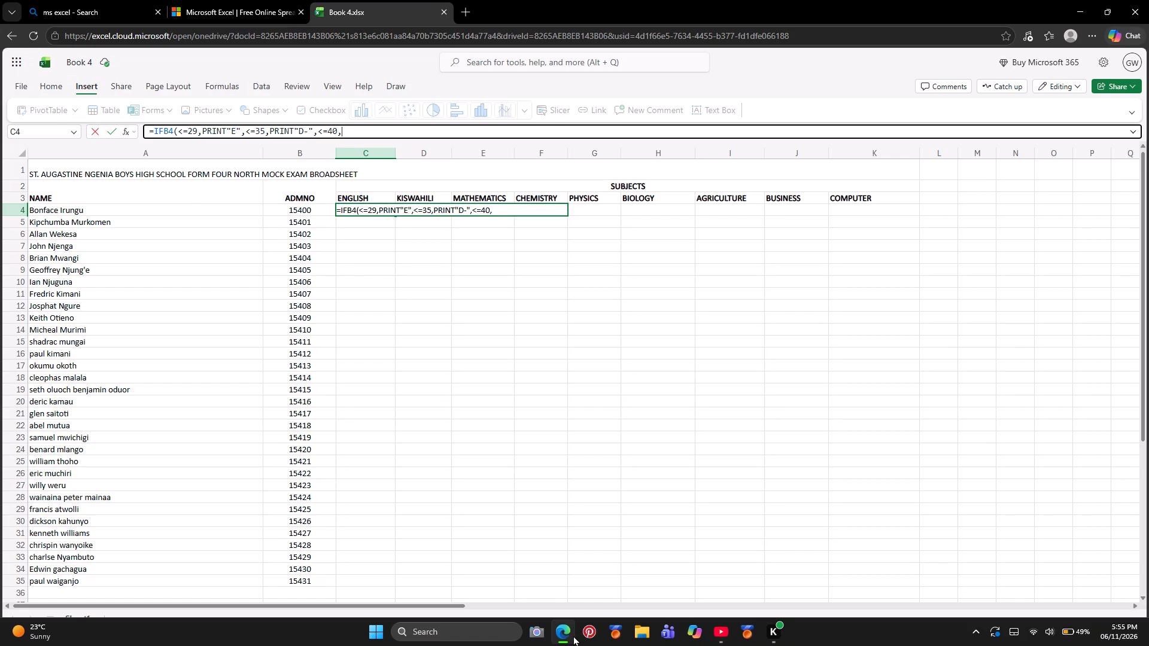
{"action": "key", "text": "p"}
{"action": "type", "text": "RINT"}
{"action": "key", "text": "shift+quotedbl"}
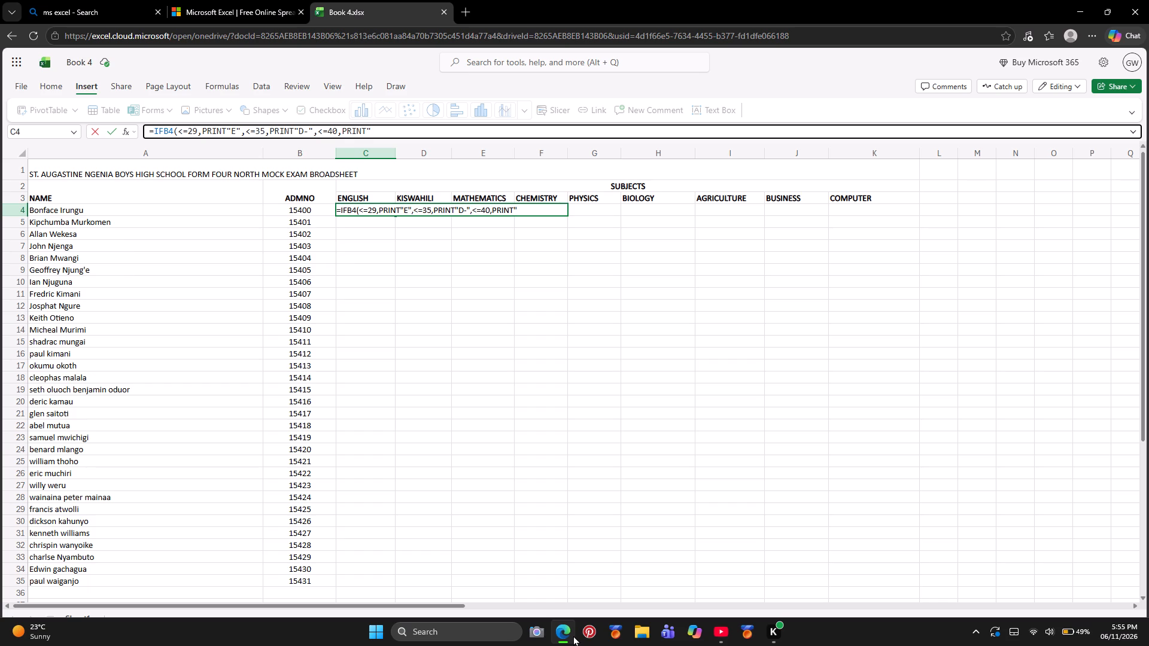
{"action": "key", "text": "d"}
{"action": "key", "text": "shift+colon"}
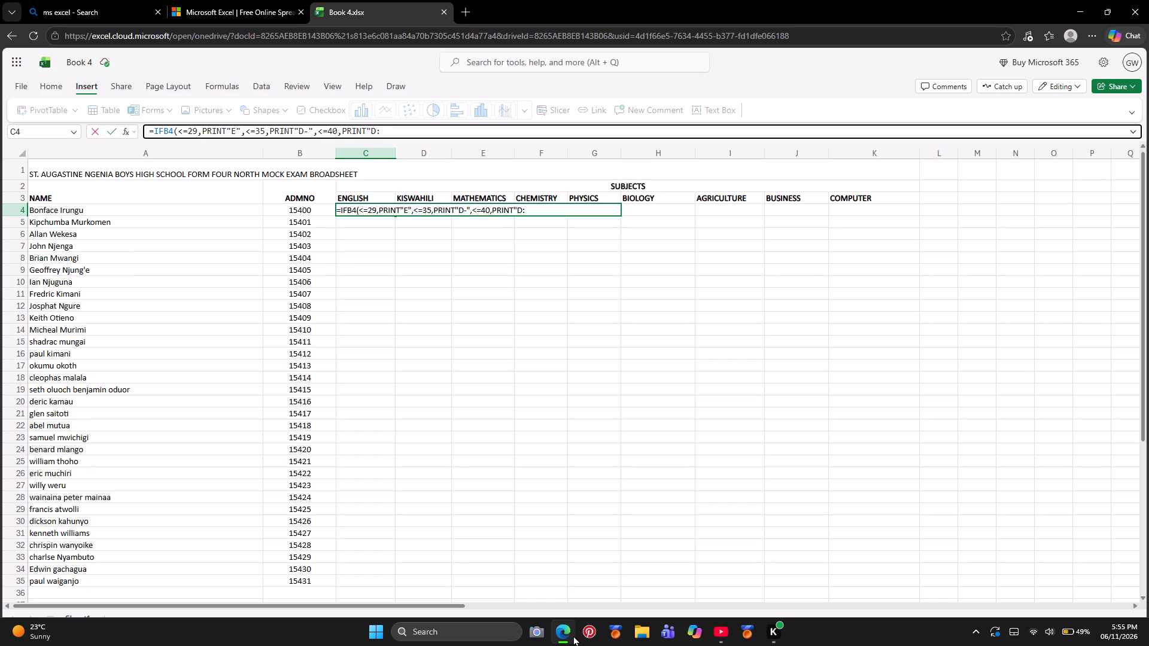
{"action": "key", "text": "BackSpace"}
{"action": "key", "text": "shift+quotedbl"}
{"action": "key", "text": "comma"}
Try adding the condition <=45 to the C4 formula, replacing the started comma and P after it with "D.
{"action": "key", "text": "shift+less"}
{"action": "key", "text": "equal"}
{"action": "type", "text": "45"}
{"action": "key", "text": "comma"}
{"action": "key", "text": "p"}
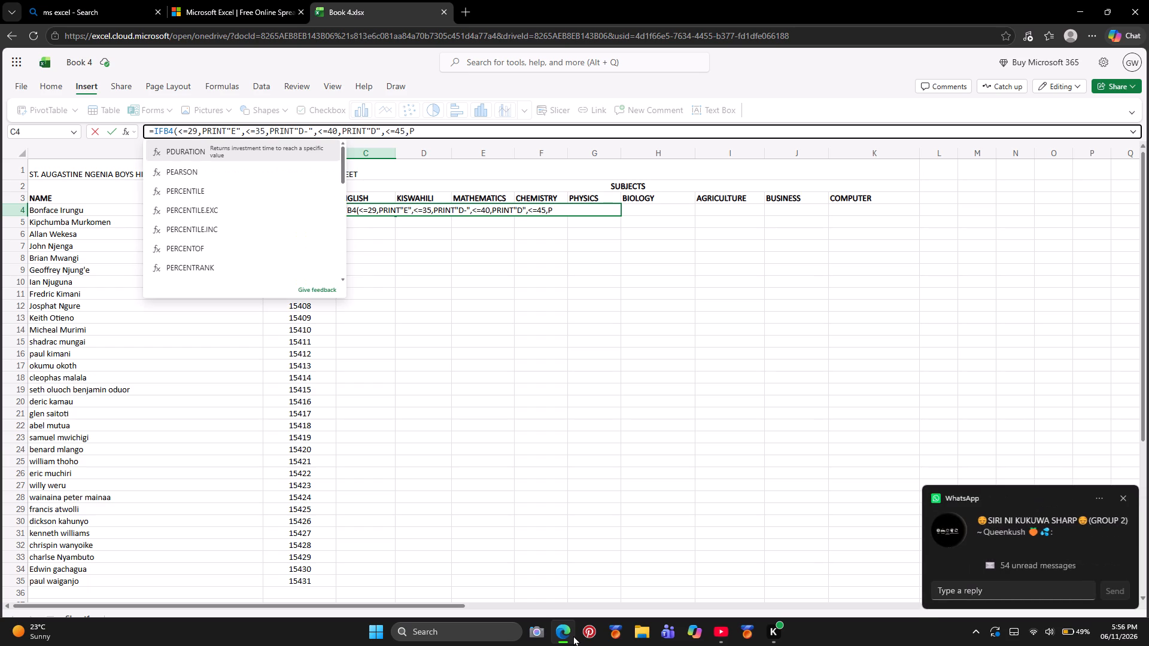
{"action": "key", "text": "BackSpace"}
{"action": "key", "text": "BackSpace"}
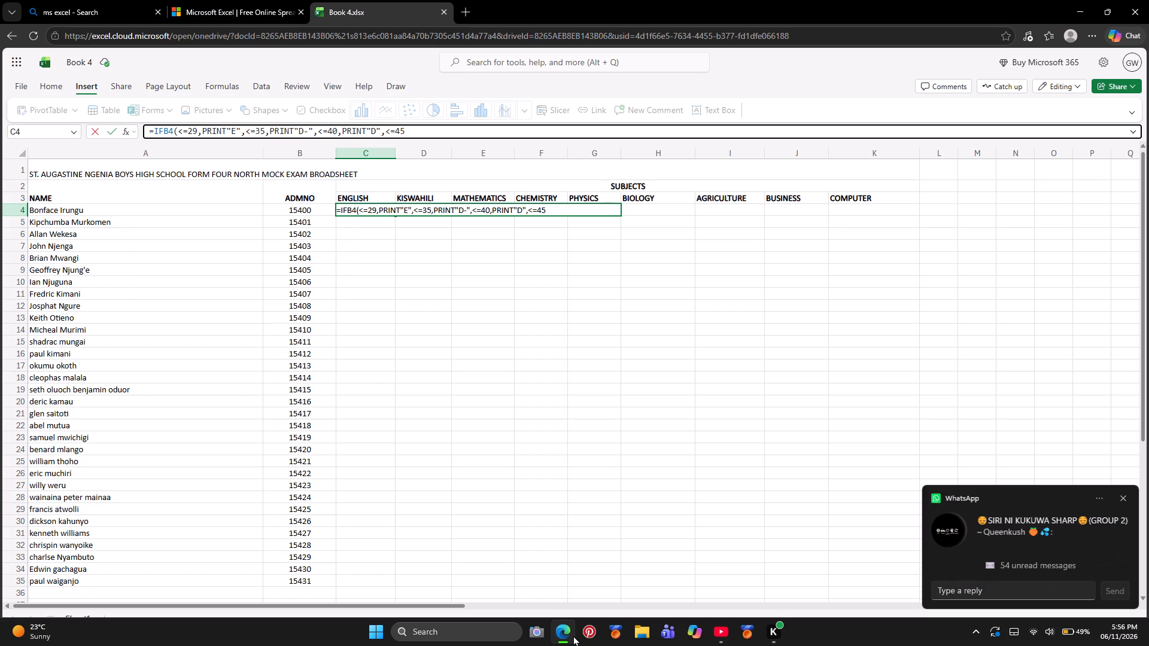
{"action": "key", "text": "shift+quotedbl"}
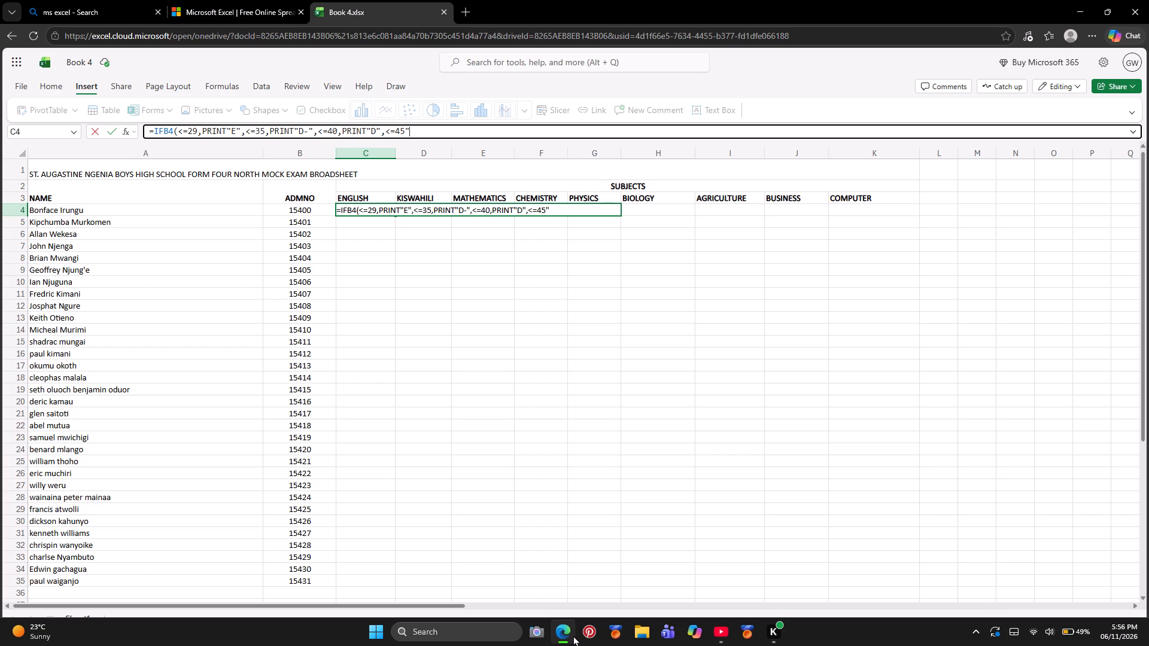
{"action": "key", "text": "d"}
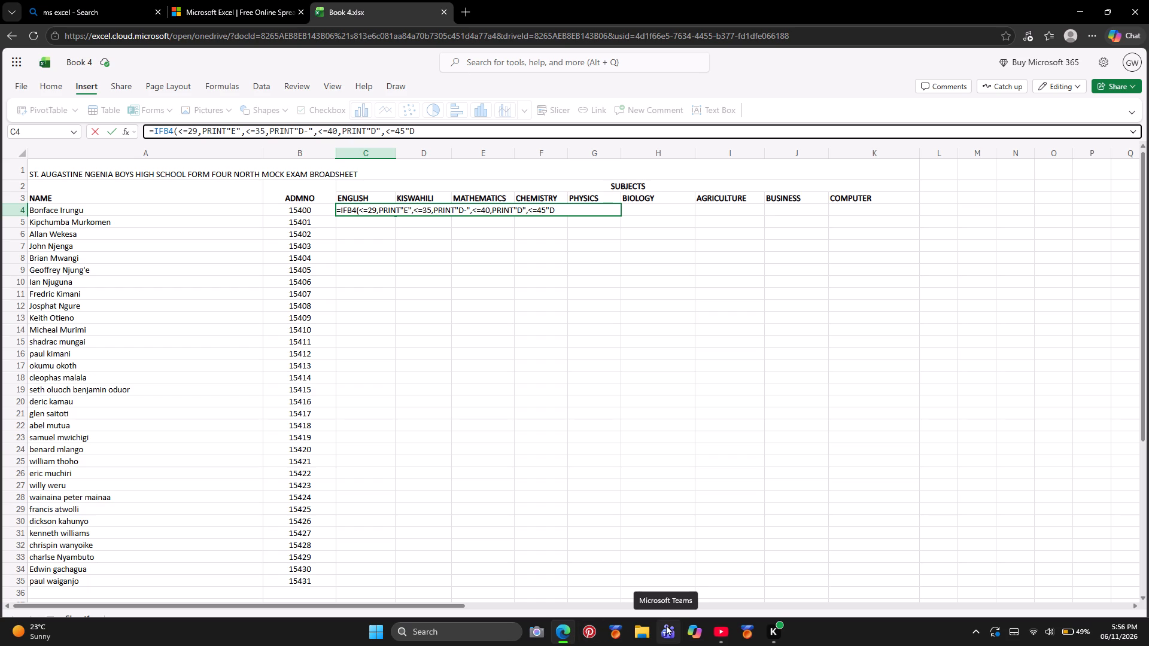
Rework the C4 formula from the third condition, leaving only <= after PRINT"D-",.
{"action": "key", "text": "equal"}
Erase the end of the C4 formula back to the first condition, leaving =IFB4(<=29,.
{"action": "key", "text": "Delete"}
{"action": "key", "text": "BackSpace"}
{"action": "key", "text": "BackSpace"}
{"action": "key", "text": "BackSpace"}
{"action": "key", "text": "BackSpace"}
{"action": "key", "text": "BackSpace"}
{"action": "key", "text": "BackSpace"}
{"action": "key", "text": "BackSpace"}
{"action": "key", "text": "BackSpace"}
{"action": "key", "text": "BackSpace"}
{"action": "key", "text": "BackSpace"}
{"action": "key", "text": "BackSpace"}
{"action": "key", "text": "BackSpace"}
{"action": "key", "text": "BackSpace"}
{"action": "key", "text": "BackSpace"}
{"action": "key", "text": "BackSpace"}
{"action": "key", "text": "BackSpace"}
{"action": "key", "text": "BackSpace"}
{"action": "key", "text": "BackSpace"}
{"action": "key", "text": "BackSpace"}
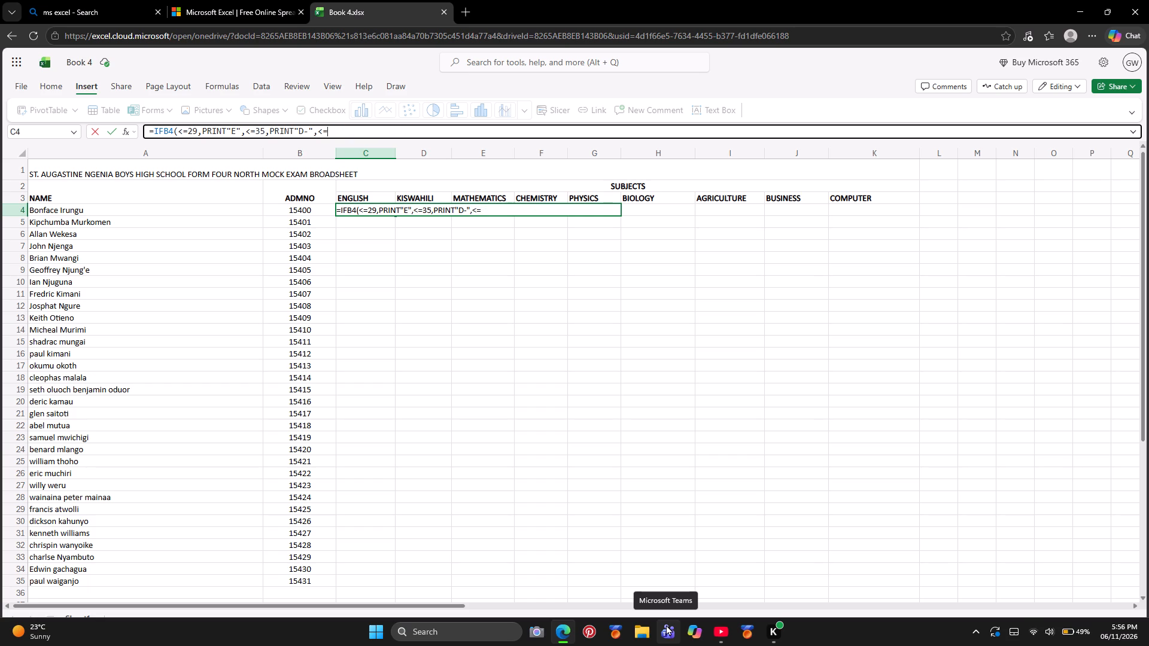
{"action": "key", "text": "BackSpace"}
{"action": "key", "text": "BackSpace"}
{"action": "key", "text": "BackSpace"}
{"action": "key", "text": "BackSpace"}
{"action": "key", "text": "BackSpace"}
{"action": "key", "text": "BackSpace"}
{"action": "key", "text": "BackSpace"}
{"action": "key", "text": "BackSpace"}
{"action": "key", "text": "BackSpace"}
{"action": "key", "text": "BackSpace"}
{"action": "key", "text": "BackSpace"}
{"action": "key", "text": "BackSpace"}
{"action": "key", "text": "BackSpace"}
{"action": "key", "text": "BackSpace"}
{"action": "key", "text": "BackSpace"}
{"action": "key", "text": "BackSpace"}
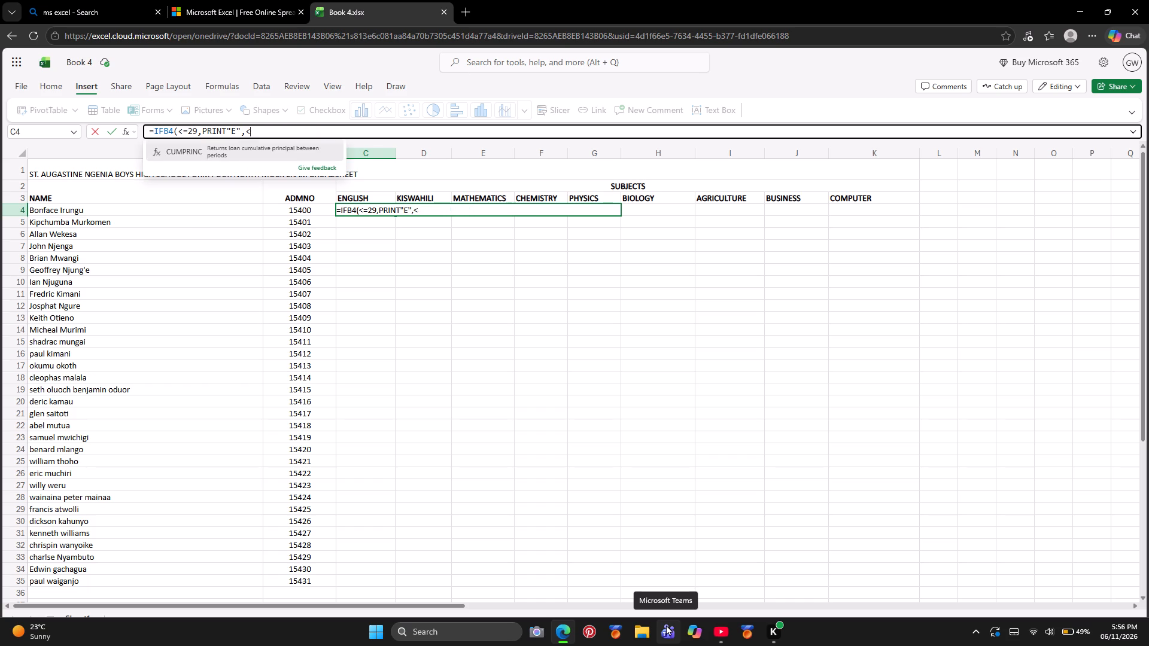
{"action": "key", "text": "BackSpace"}
{"action": "key", "text": "BackSpace"}
{"action": "key", "text": "BackSpace"}
{"action": "key", "text": "BackSpace"}
{"action": "key", "text": "BackSpace"}
{"action": "key", "text": "BackSpace"}
{"action": "key", "text": "BackSpace"}
{"action": "key", "text": "BackSpace"}
{"action": "key", "text": "BackSpace"}
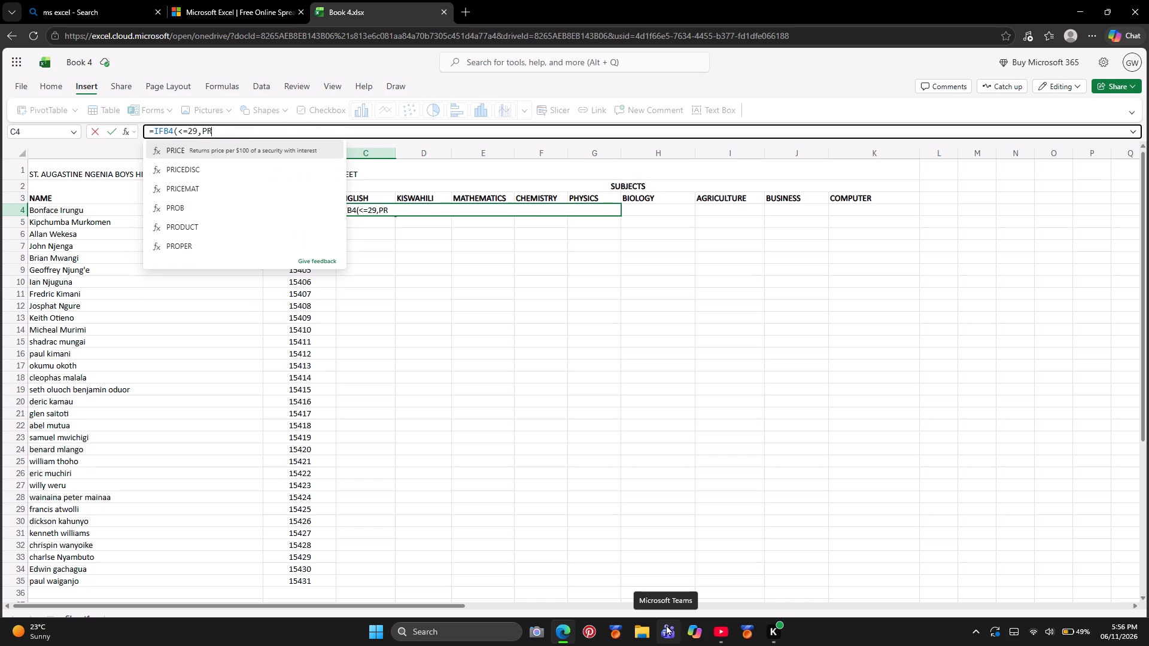
{"action": "key", "text": "BackSpace"}
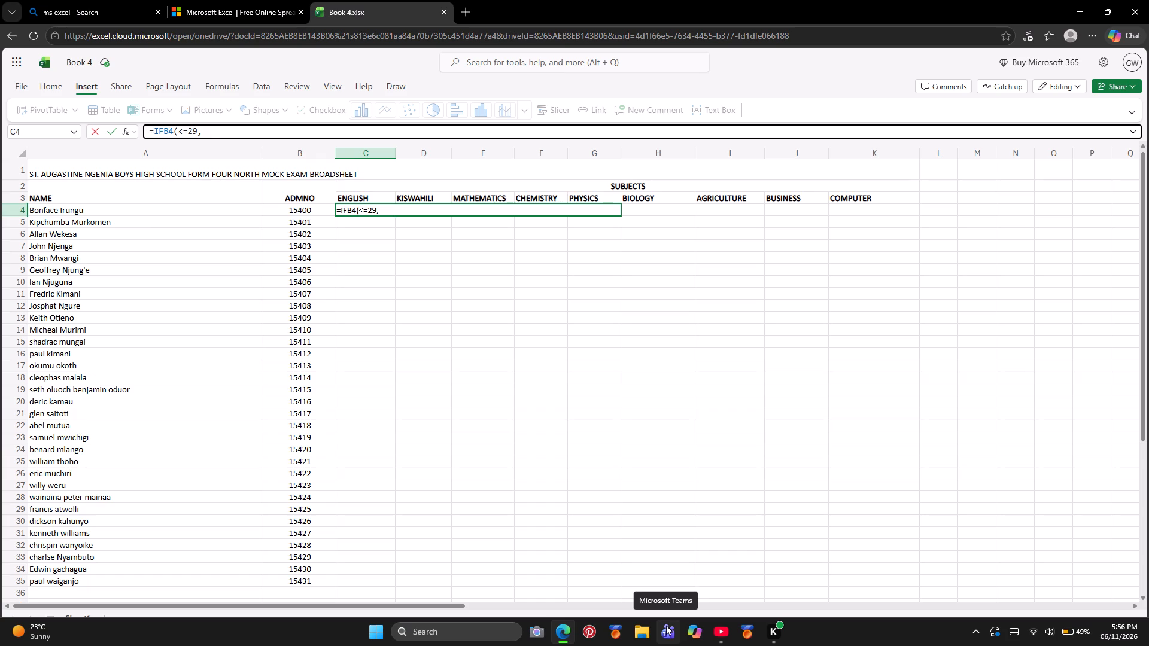
Add the result "E" without PRINT and a trailing comma after <=29, in the C4 formula.
{"action": "key", "text": "shift+quotedbl"}
{"action": "key", "text": "e"}
{"action": "key", "text": "shift+quotedbl"}
{"action": "key", "text": "comma"}
Add the condition <=35 directly followed by the result "D" and a trailing comma to the C4 formula.
{"action": "key", "text": "shift+less"}
{"action": "key", "text": "equal"}
{"action": "key", "text": "3"}
{"action": "key", "text": "5"}
{"action": "key", "text": "shift+quotedbl"}
{"action": "key", "text": "d"}
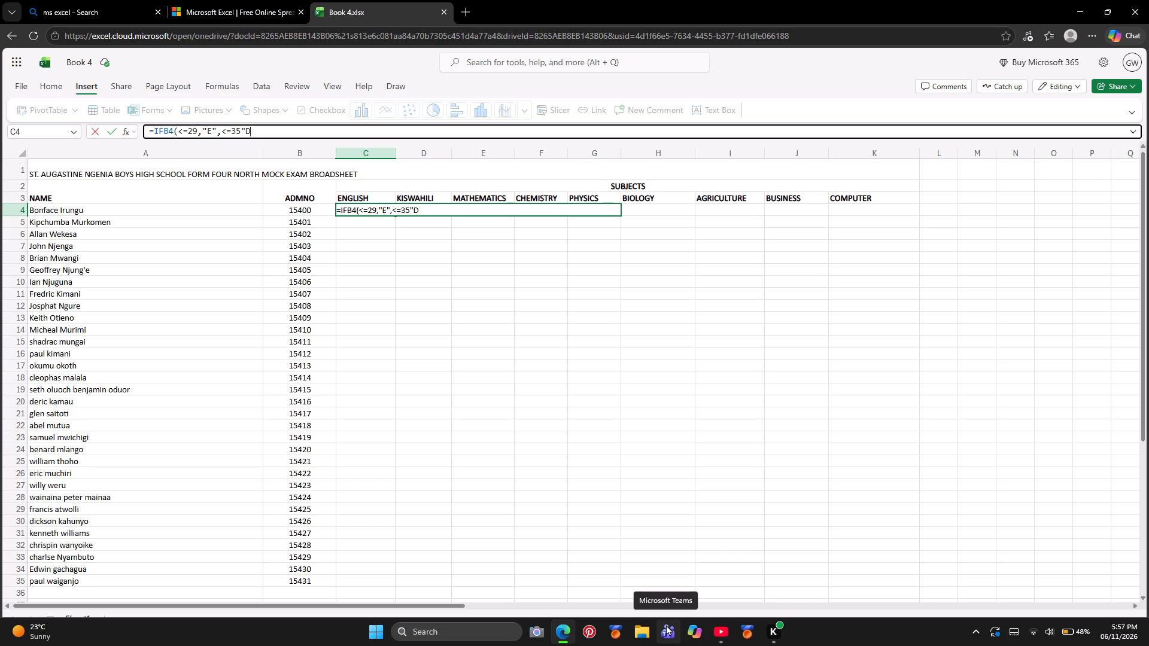
{"action": "key", "text": "shift+quotedbl"}
{"action": "key", "text": "comma"}
Add the condition <=45 directly followed by the result "C" and a trailing comma to the C4 formula.
{"action": "key", "text": "shift+less"}
{"action": "key", "text": "equal"}
{"action": "type", "text": "45"}
{"action": "key", "text": "shift+quotedbl"}
{"action": "key", "text": "c"}
{"action": "key", "text": "shift+quotedbl"}
{"action": "key", "text": "comma"}
Add the condition <=55 directly followed by the result "B" and a trailing comma to the C4 formula.
{"action": "key", "text": "shift+less"}
{"action": "key", "text": "equal"}
{"action": "type", "text": "55"}
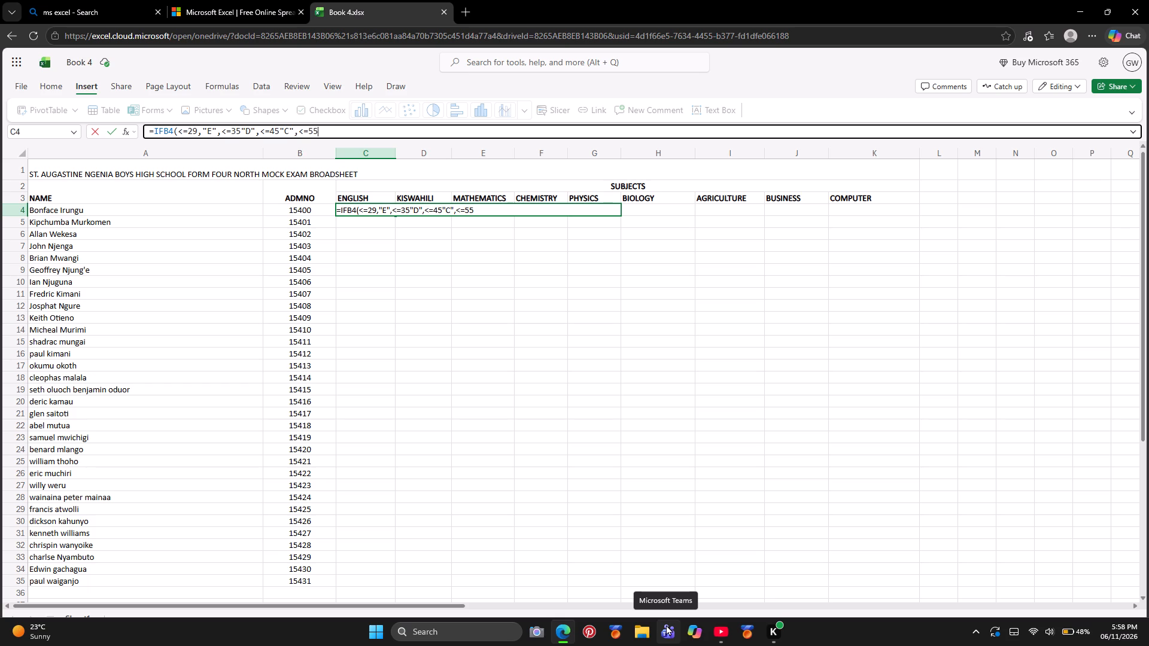
{"action": "key", "text": "shift+quotedbl"}
{"action": "key", "text": "b"}
{"action": "key", "text": "shift+quotedbl"}
{"action": "key", "text": "comma"}
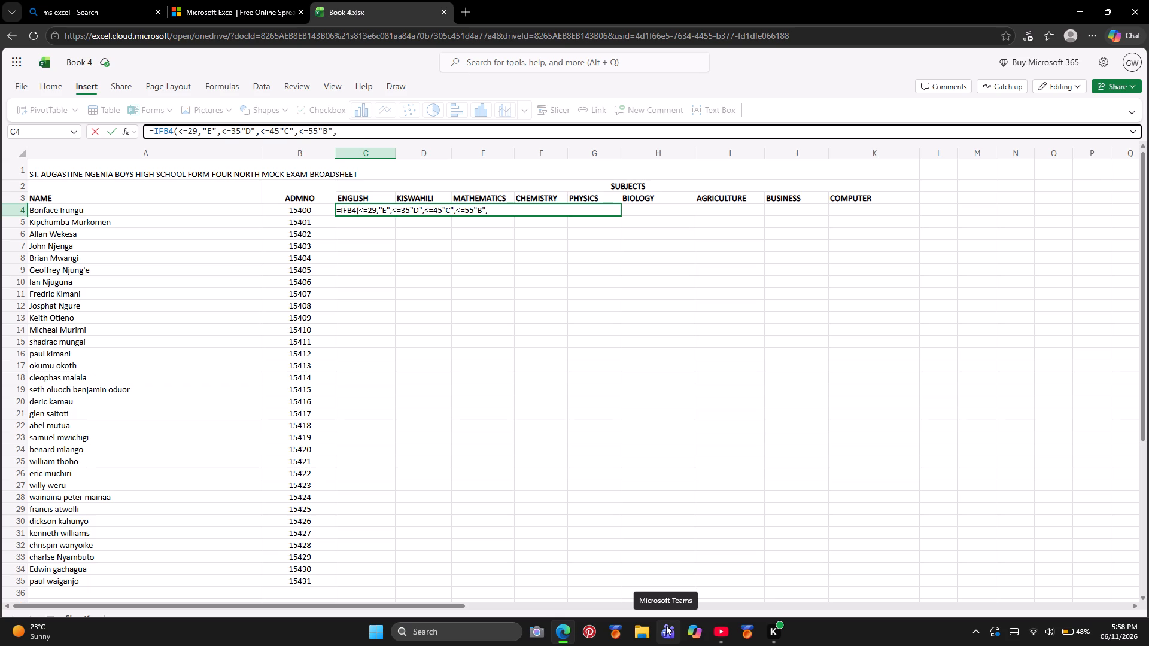
Add the last condition <=100 directly followed by the result "A", then close the C4 formula with five parentheses and enter it.
{"action": "key", "text": "shift+less"}
{"action": "key", "text": "equal"}
{"action": "key", "text": "1"}
{"action": "type", "text": "00"}
{"action": "key", "text": "shift+quotedbl"}
{"action": "key", "text": "a"}
{"action": "key", "text": "shift+colon"}
{"action": "key", "text": "BackSpace"}
{"action": "key", "text": "shift+quotedbl"}
{"action": "type", "text": "))0"}
{"action": "key", "text": "BackSpace"}
{"action": "type", "text": ")))"}
{"action": "key", "text": "Return"}
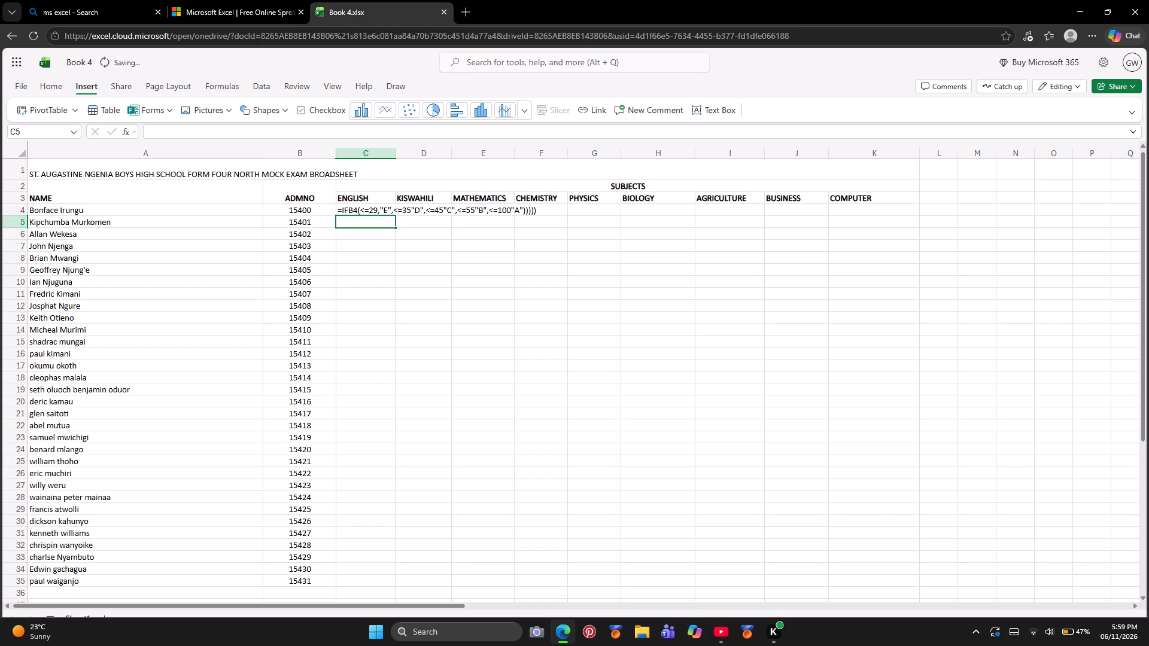
Move the opening parenthesis in the C4 formula to directly after IF, so it starts =IF(B4<=29.
{"action": "left_click", "coordinate": [391, 211]}
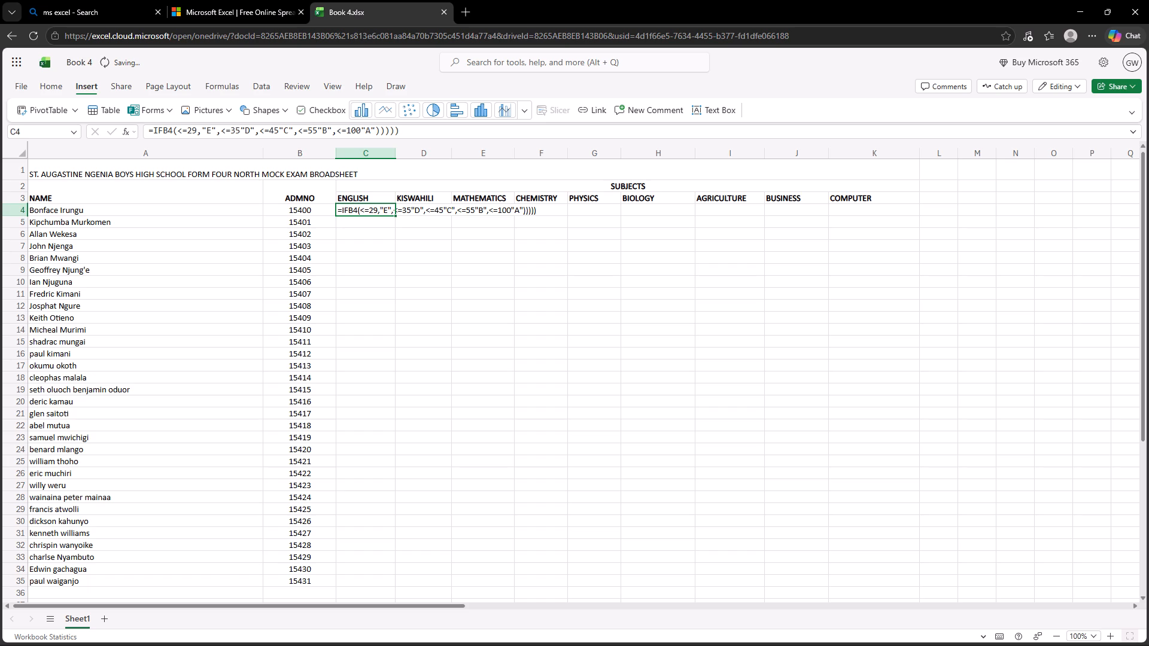
{"action": "left_click", "coordinate": [389, 211]}
{"action": "left_click", "coordinate": [179, 129]}
{"action": "key", "text": "BackSpace"}
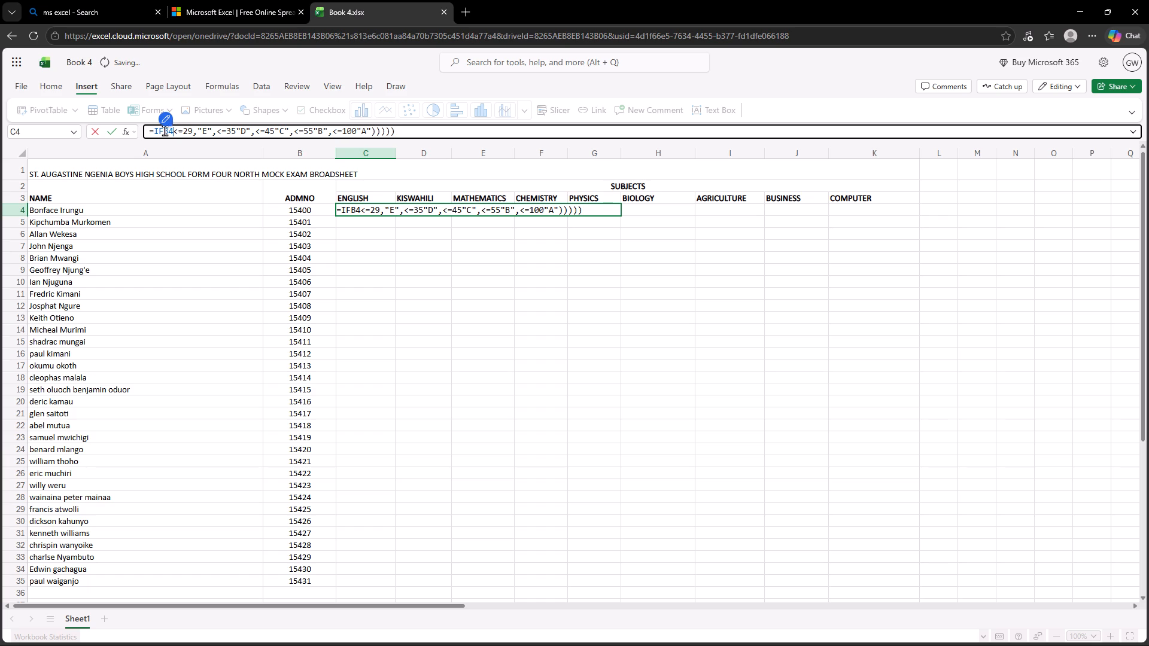
{"action": "left_click", "coordinate": [165, 130]}
{"action": "key", "text": "shift+parenleft"}
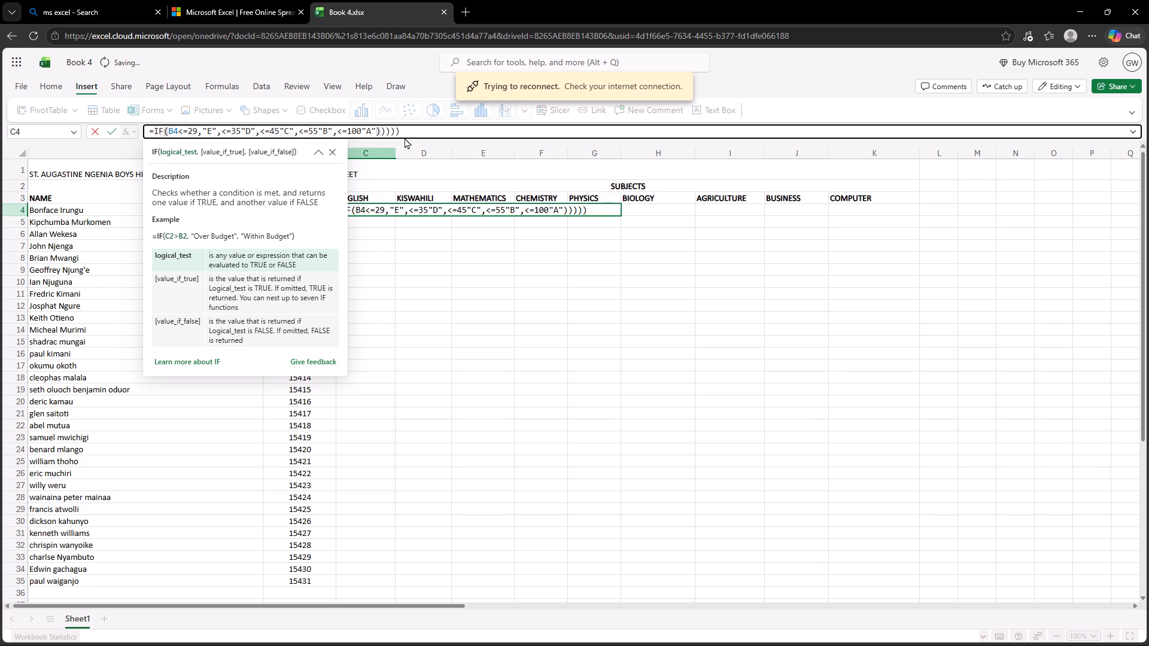
Insert a closing parenthesis directly after B4 in the C4 formula, so it starts =IF(B4)<=29, and enter it.
{"action": "left_click", "coordinate": [421, 132]}
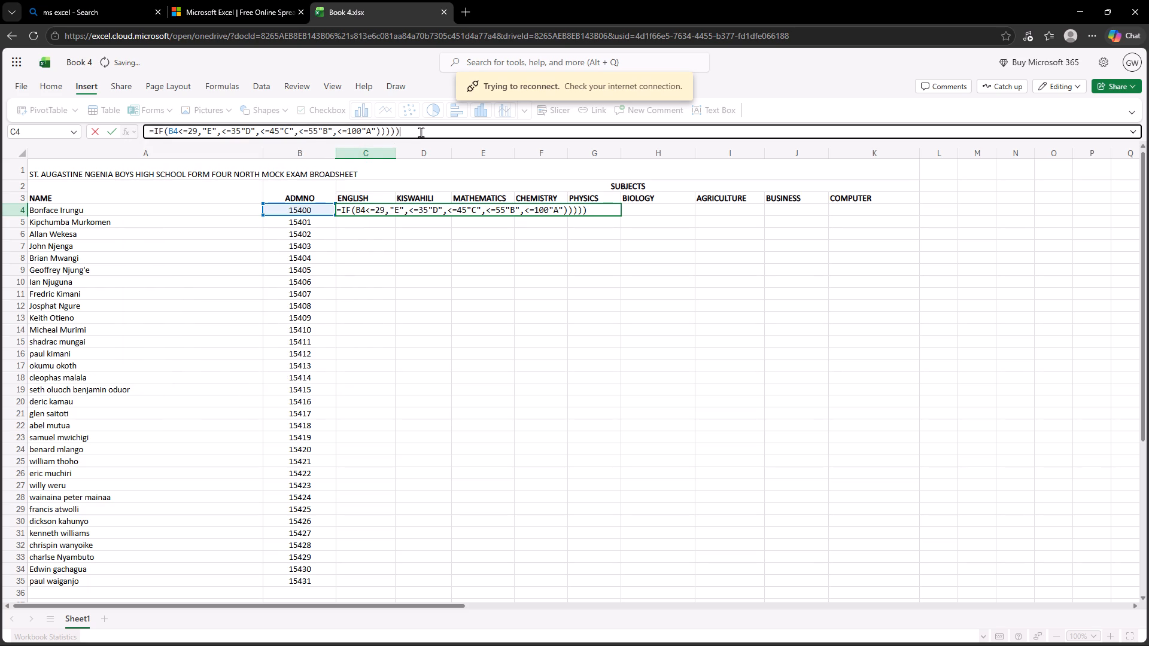
{"action": "left_click", "coordinate": [370, 212]}
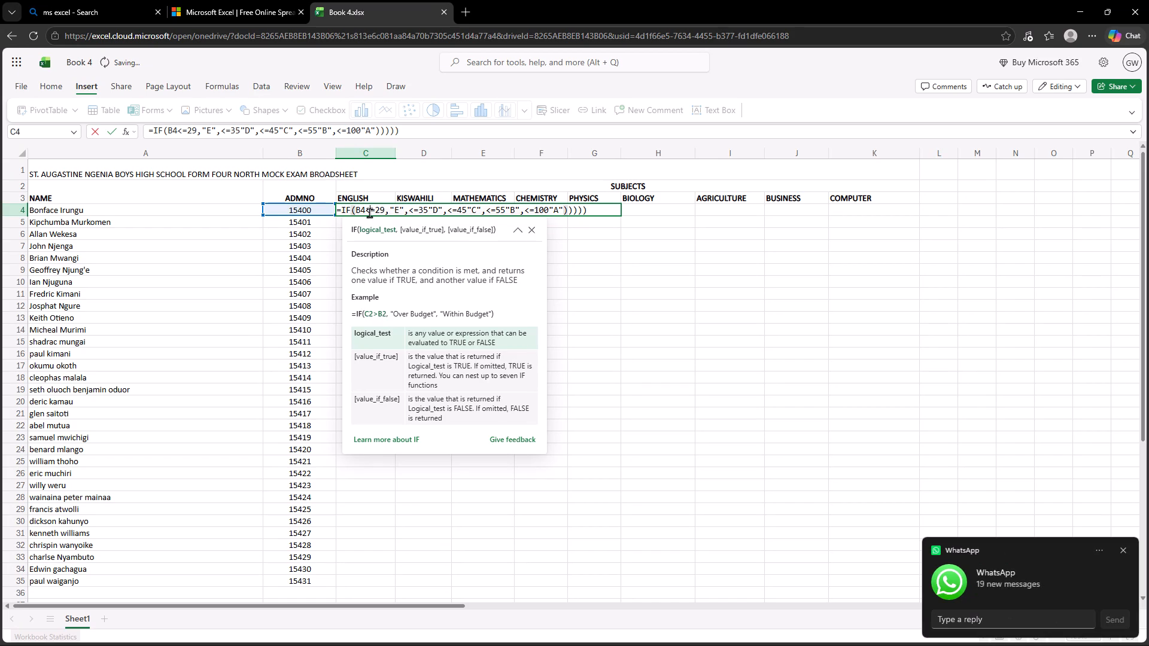
{"action": "left_click", "coordinate": [367, 212]}
{"action": "key", "text": "shift+parenright"}
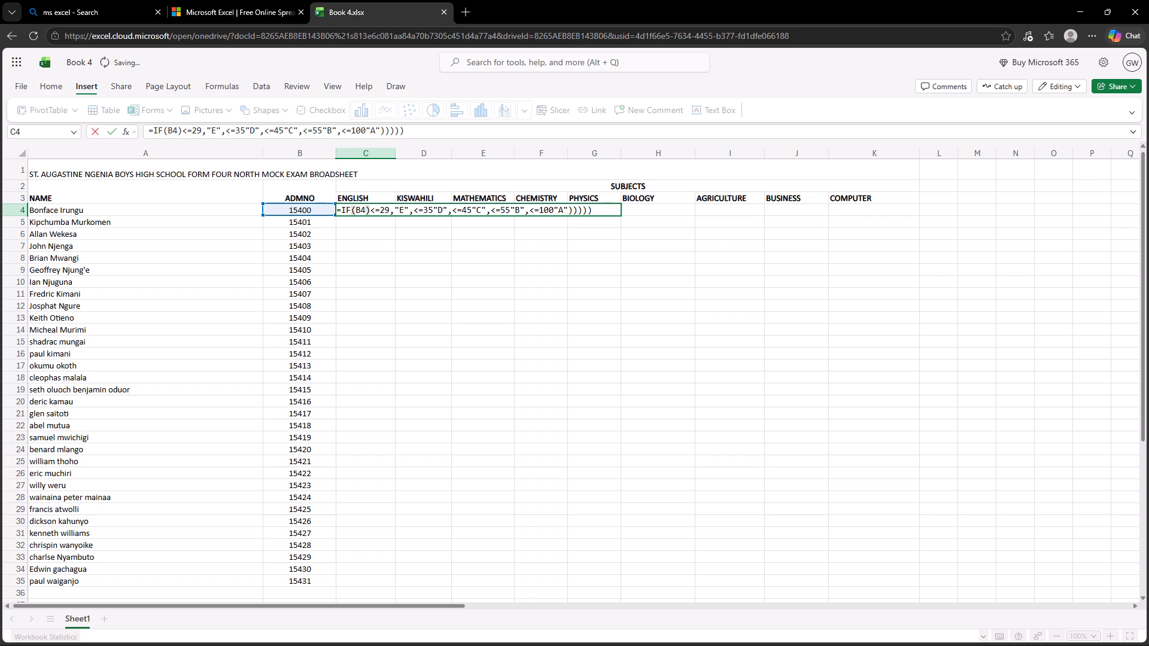
{"action": "left_click", "coordinate": [387, 202]}
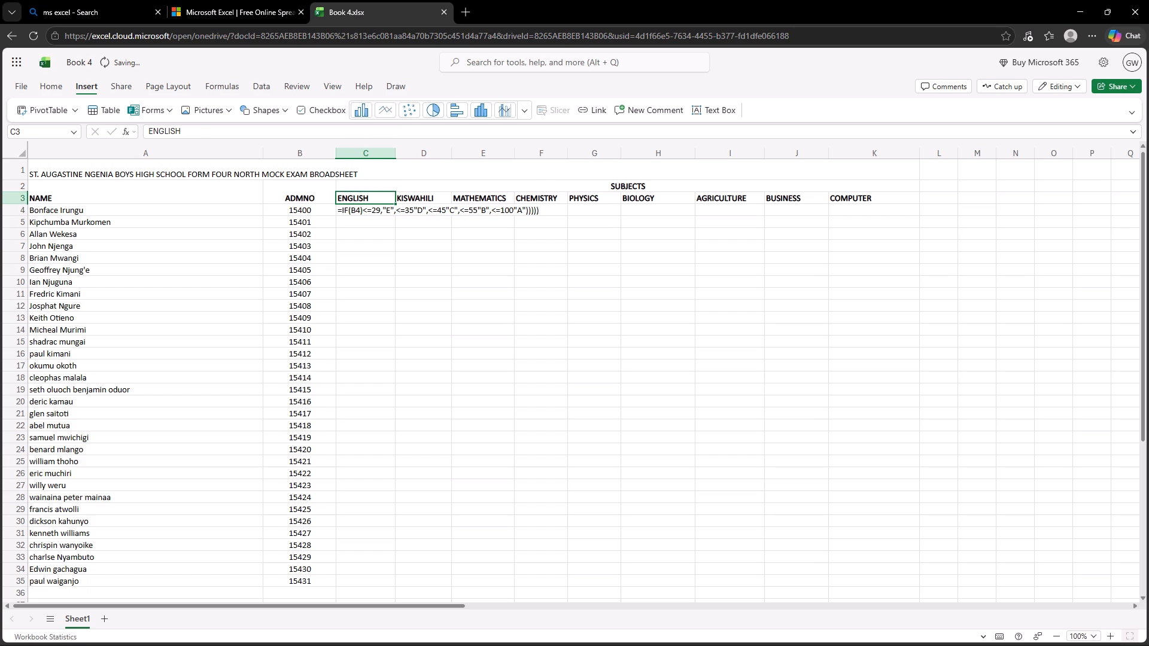
Change the cell reference in the C4 formula to C4, so it starts =IF(C4)<=29, and enter it.
{"action": "left_click", "coordinate": [379, 215]}
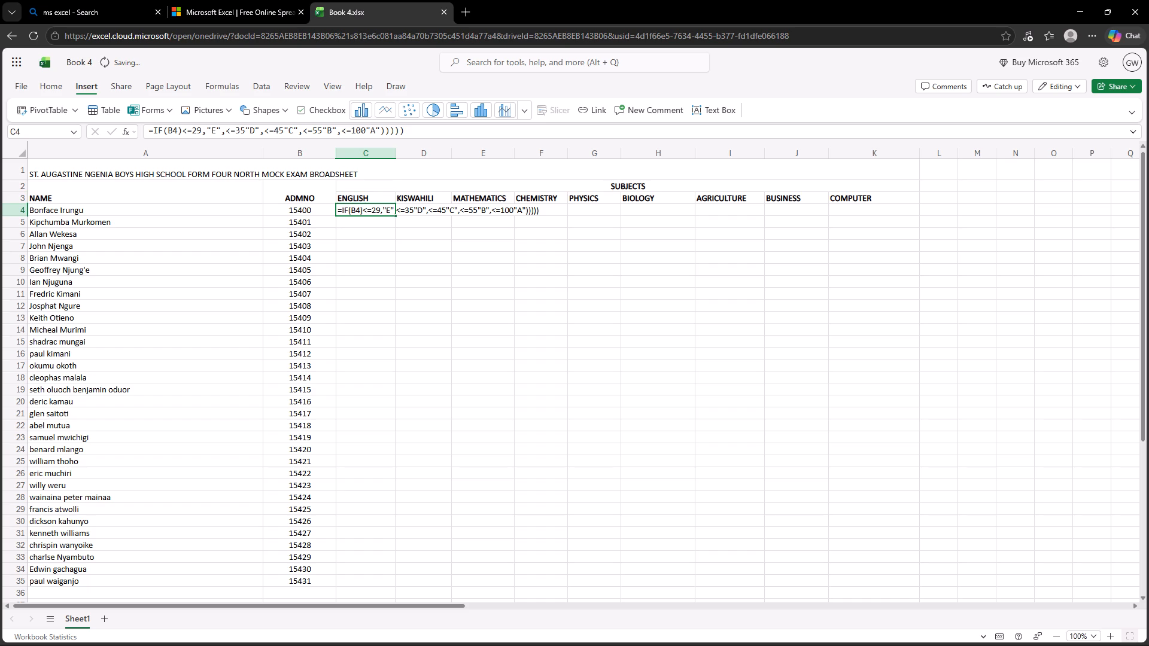
{"action": "left_click", "coordinate": [358, 211]}
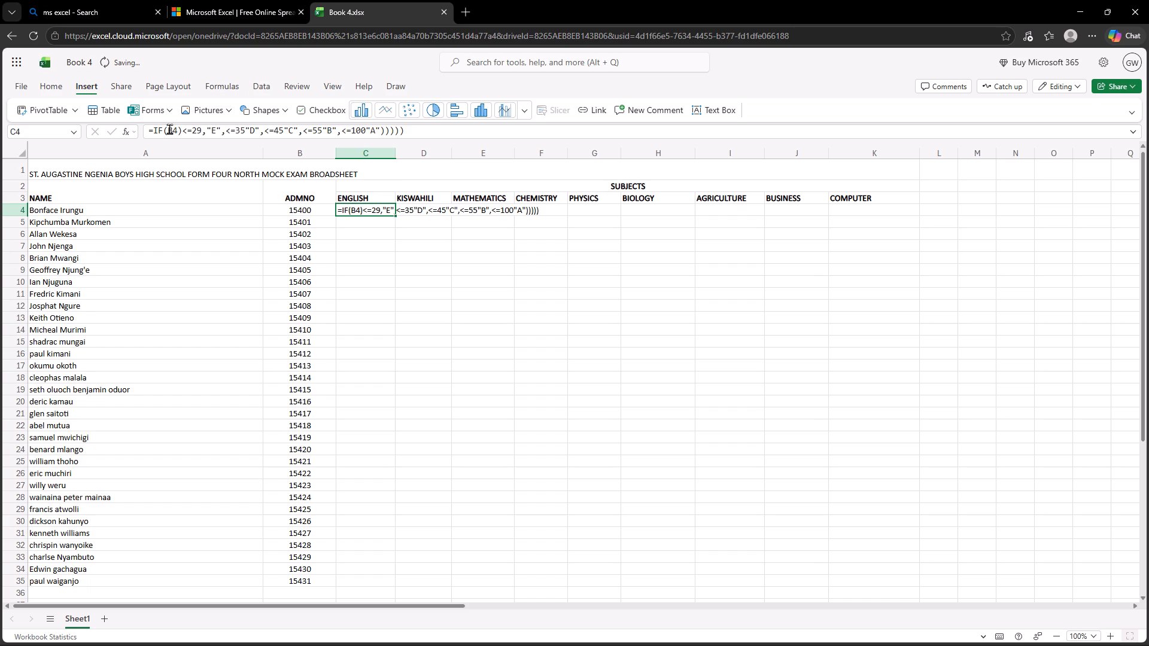
{"action": "left_click", "coordinate": [174, 129]}
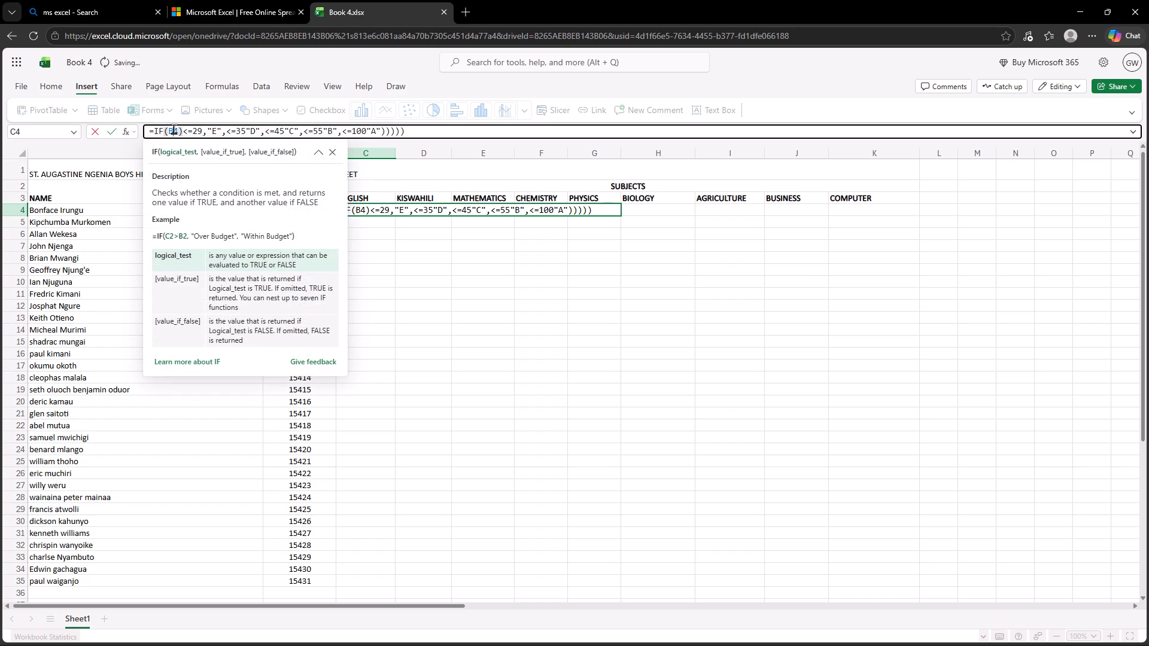
{"action": "key", "text": "BackSpace"}
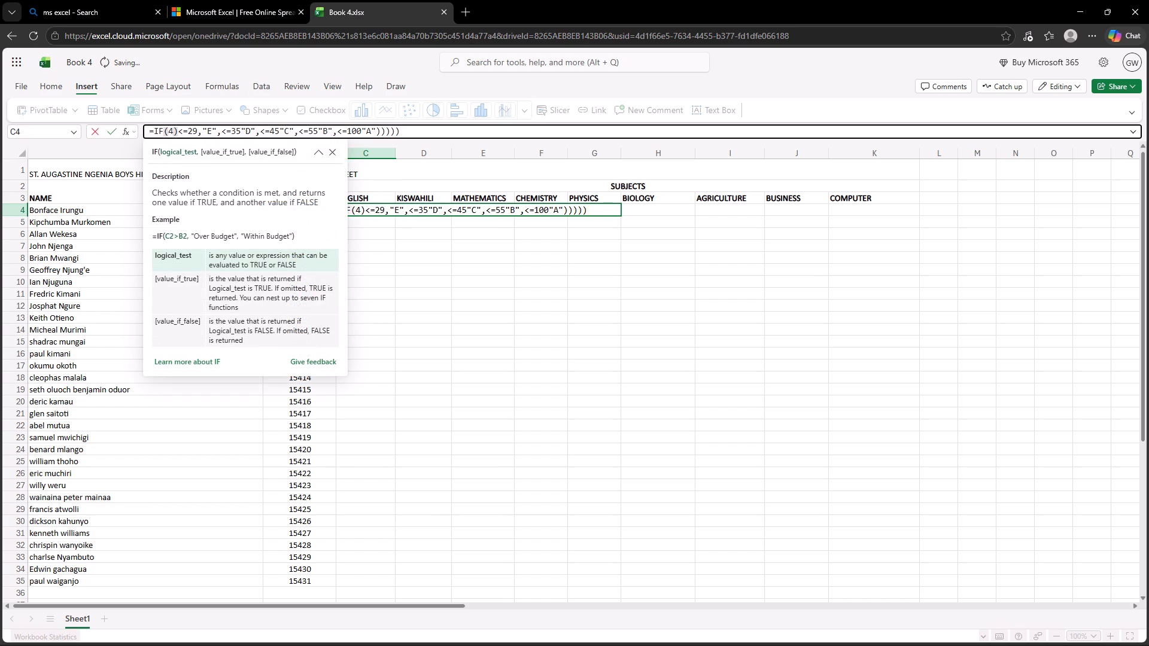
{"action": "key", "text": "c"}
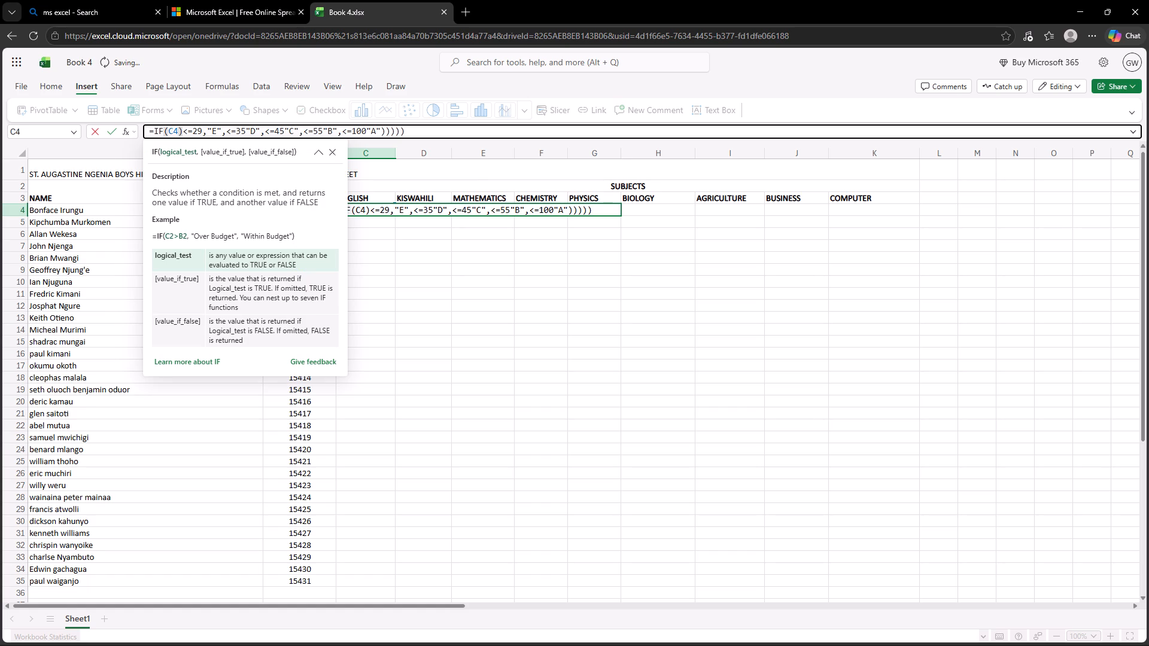
{"action": "left_click", "coordinate": [464, 131]}
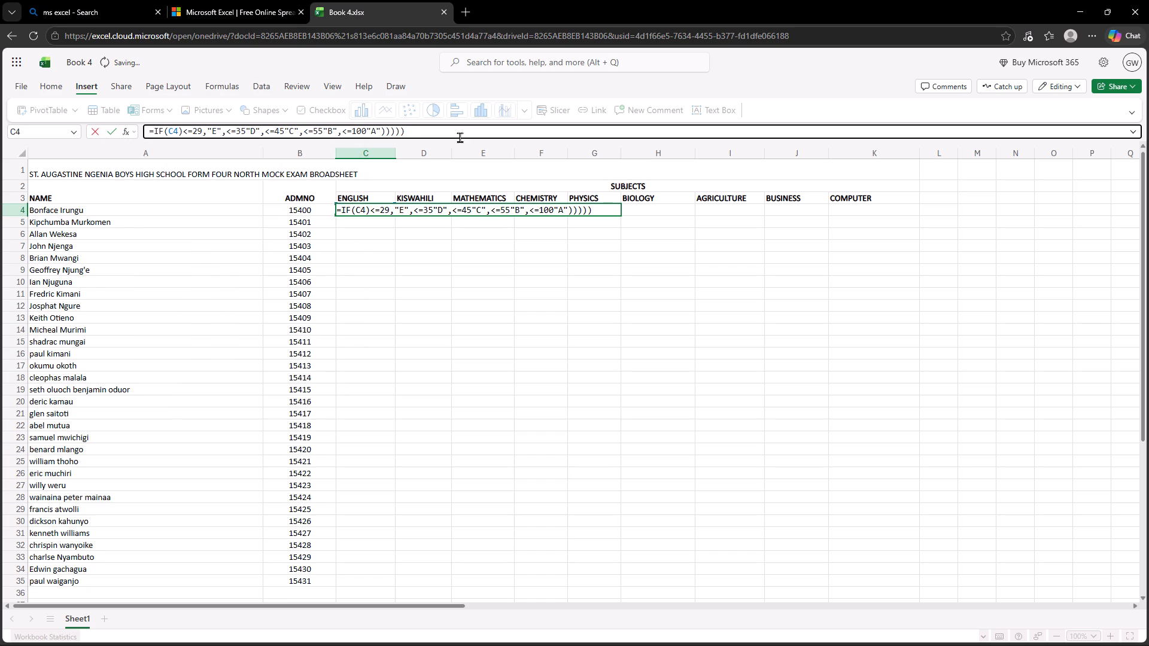
{"action": "left_click", "coordinate": [378, 223]}
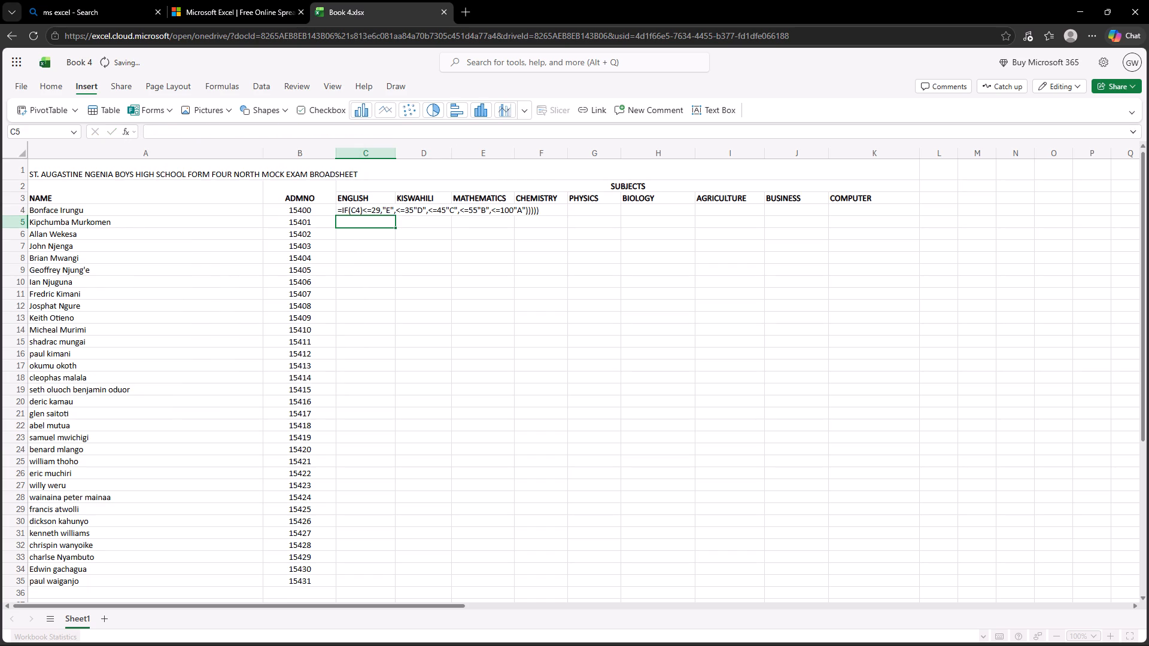
Delete the closing parenthesis directly after the C4 reference, so the formula starts =IF(C4<=29.
{"action": "left_click", "coordinate": [389, 211]}
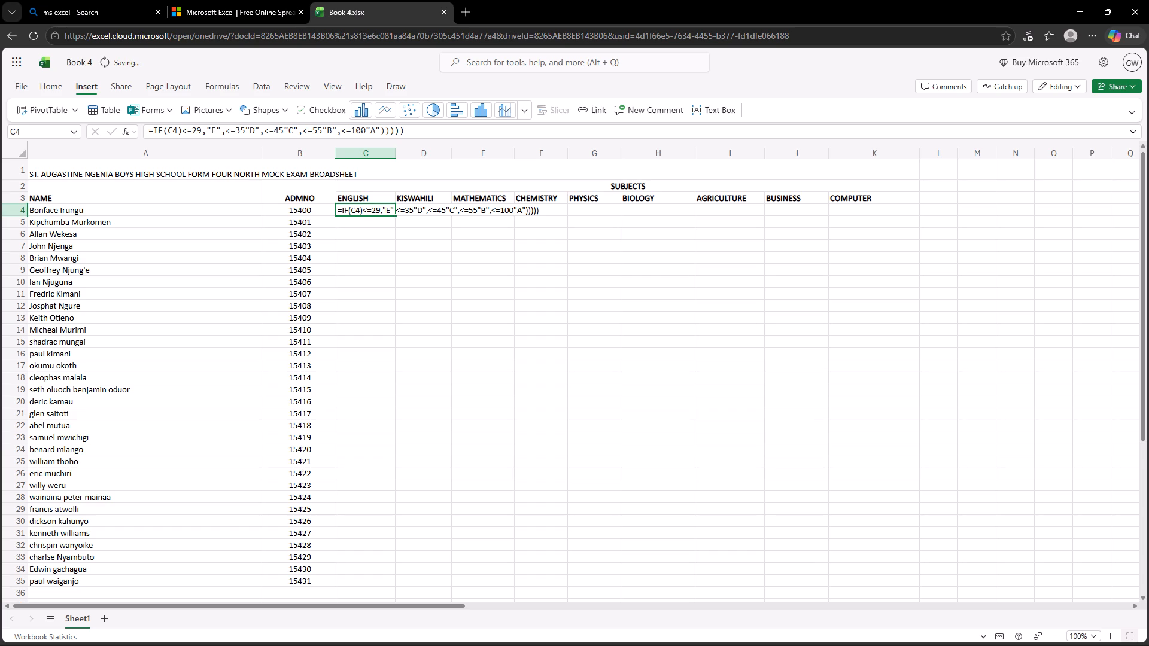
{"action": "left_click", "coordinate": [366, 211]}
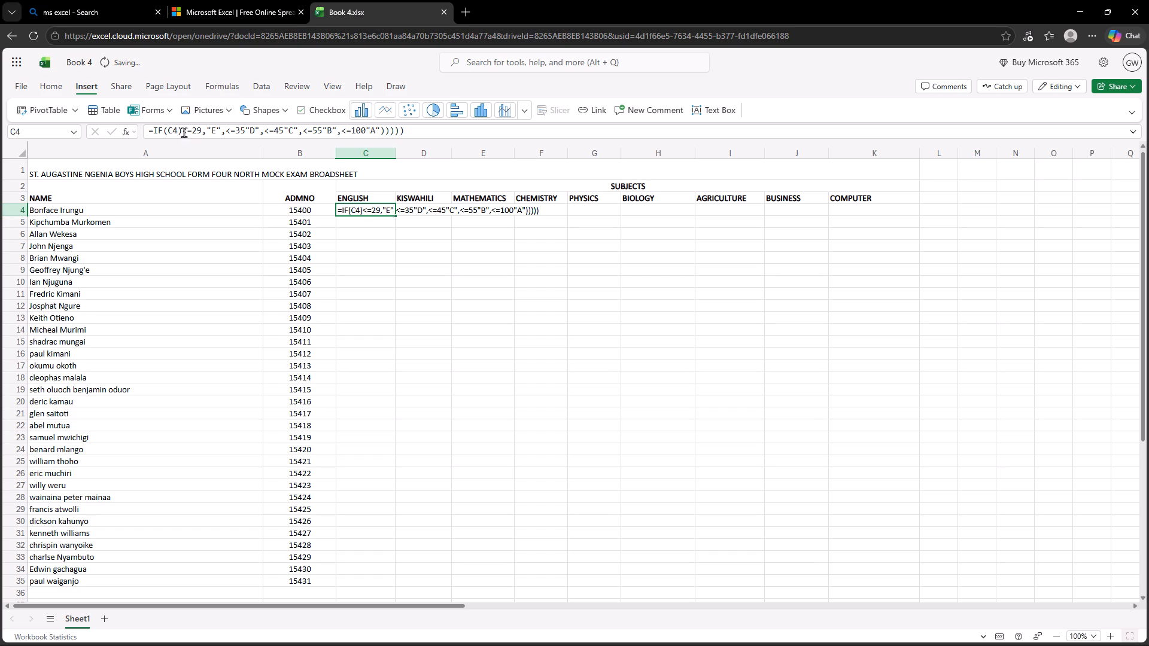
{"action": "left_click", "coordinate": [184, 132]}
{"action": "key", "text": "BackSpace"}
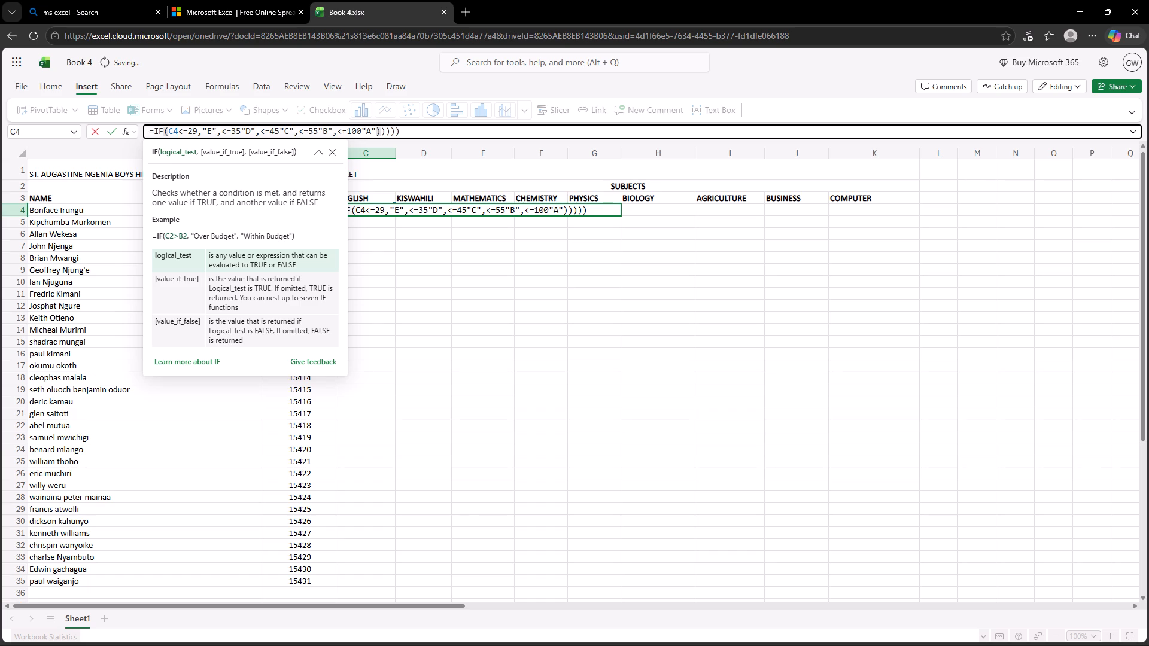
{"action": "left_click", "coordinate": [445, 135]}
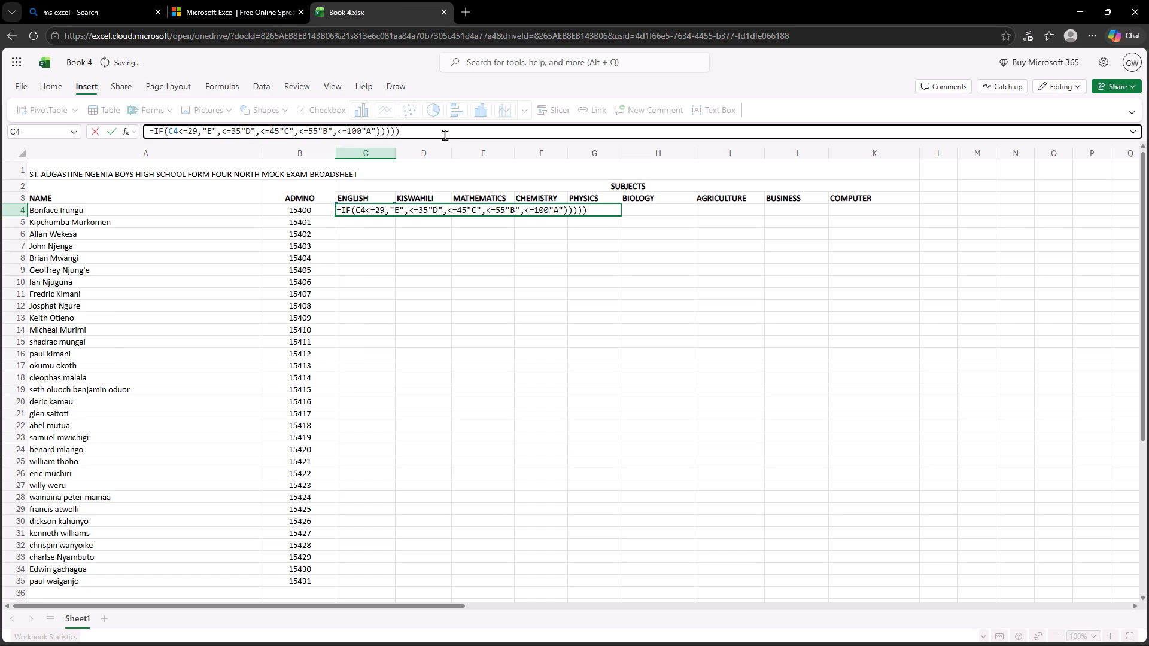
Copy the full text of the IF grading formula in C4.
{"action": "left_click_drag", "start_coordinate": [439, 134], "coordinate": [414, 135]}
{"action": "left_click_drag", "start_coordinate": [414, 135], "coordinate": [191, 115]}
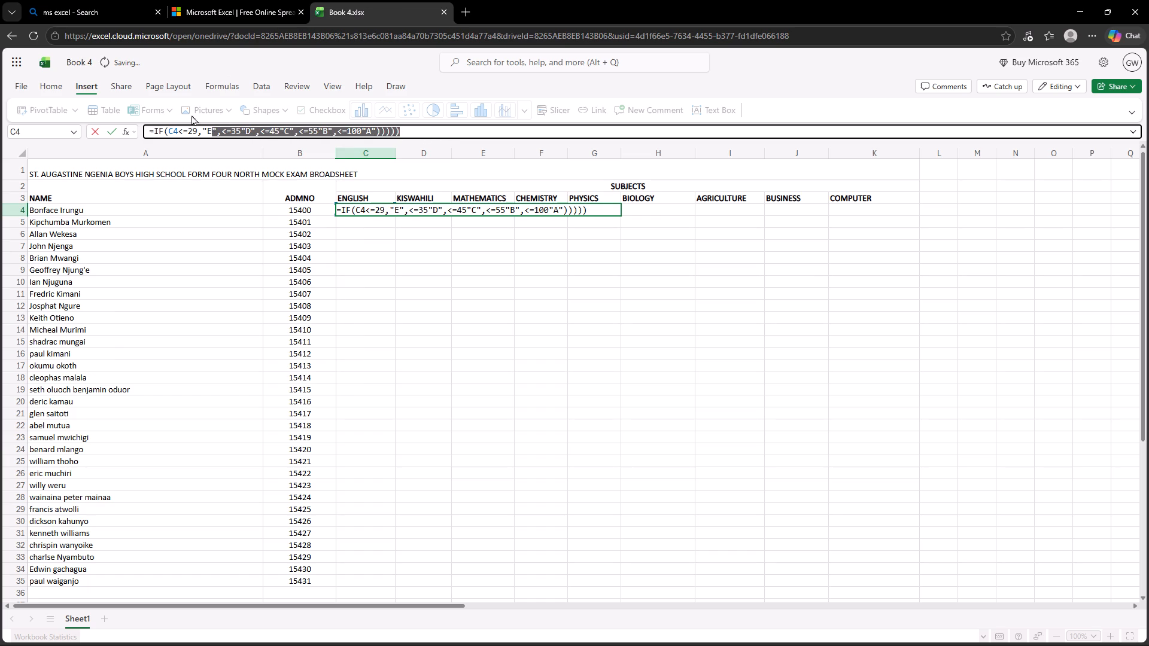
{"action": "left_click_drag", "start_coordinate": [191, 115], "coordinate": [146, 120]}
{"action": "key", "text": "ctrl+c"}
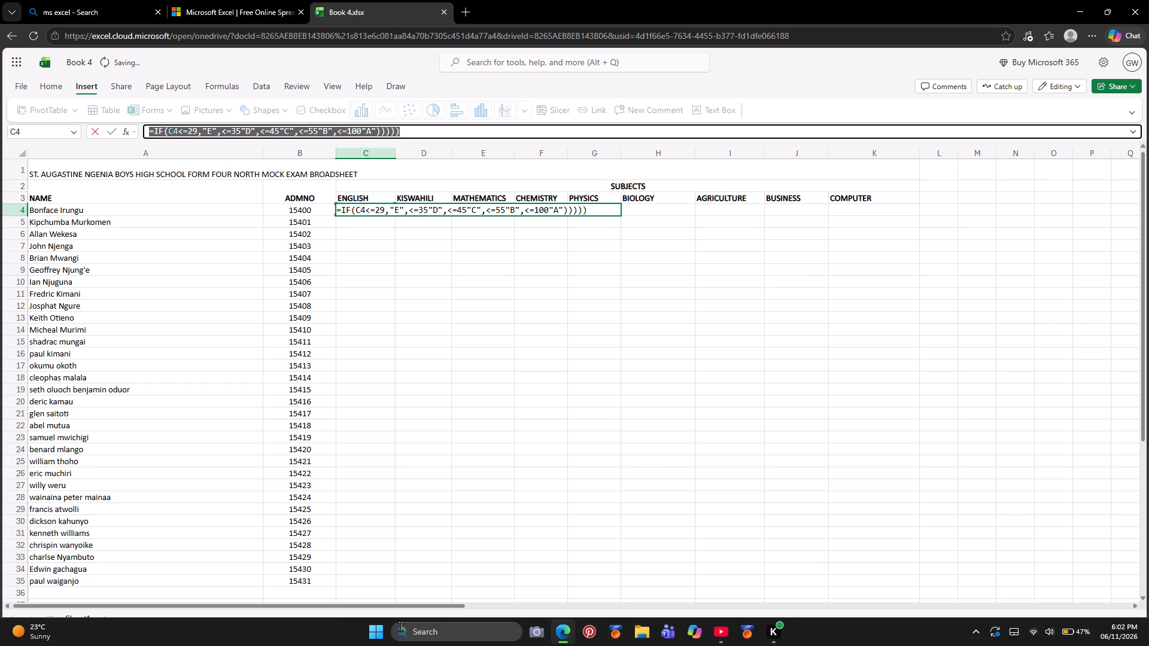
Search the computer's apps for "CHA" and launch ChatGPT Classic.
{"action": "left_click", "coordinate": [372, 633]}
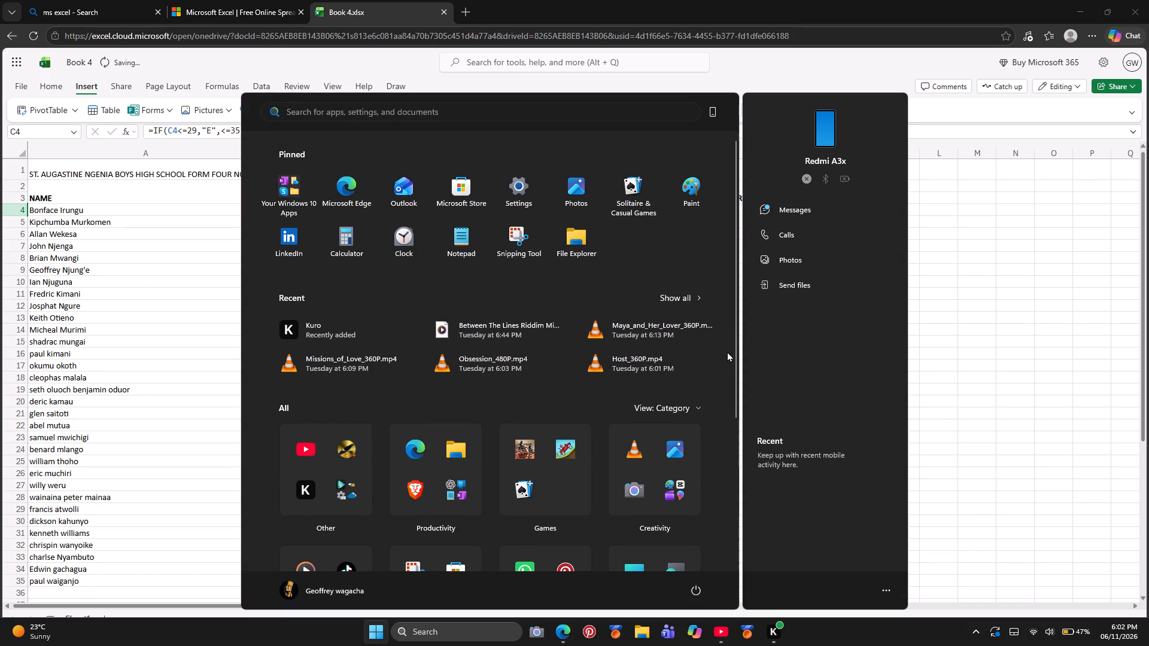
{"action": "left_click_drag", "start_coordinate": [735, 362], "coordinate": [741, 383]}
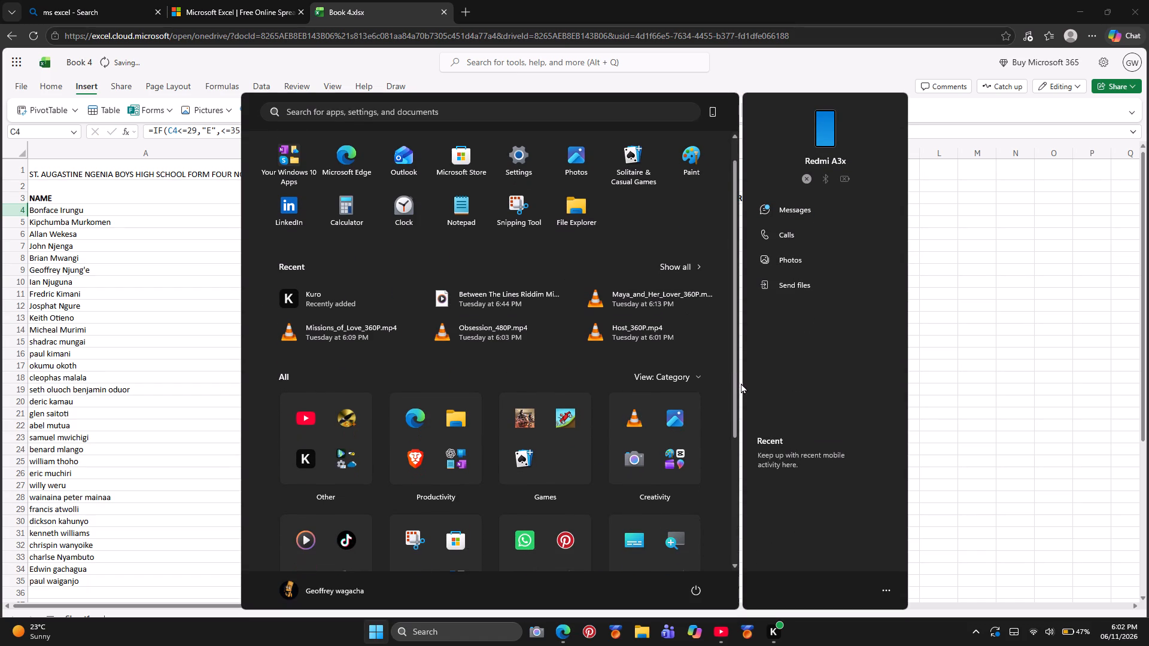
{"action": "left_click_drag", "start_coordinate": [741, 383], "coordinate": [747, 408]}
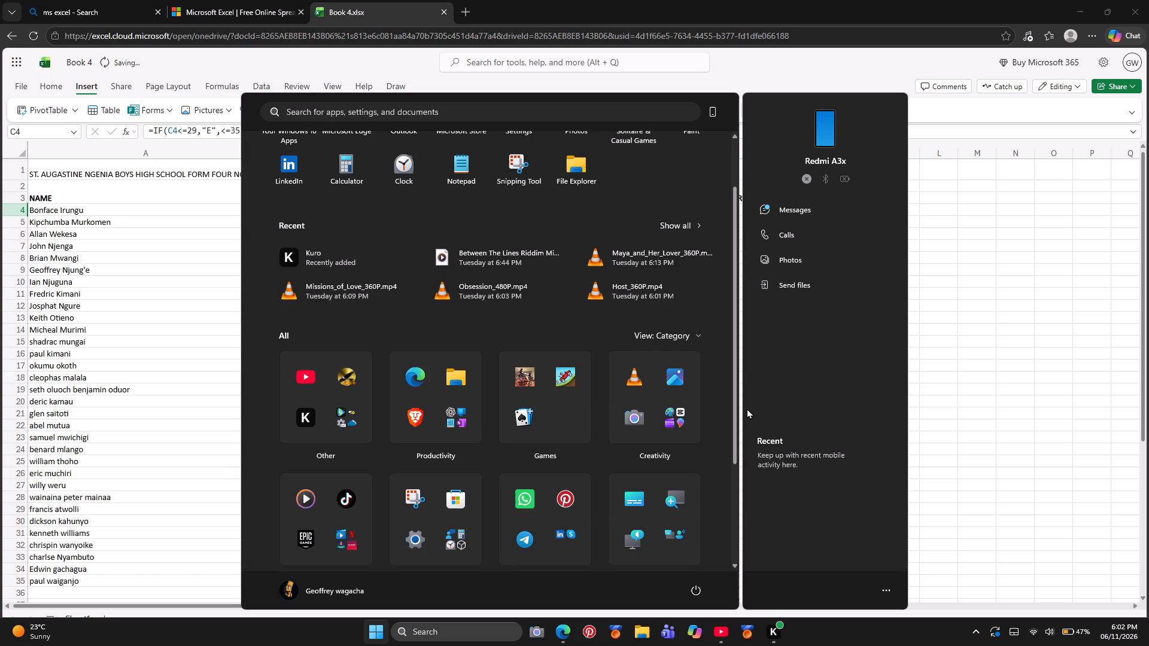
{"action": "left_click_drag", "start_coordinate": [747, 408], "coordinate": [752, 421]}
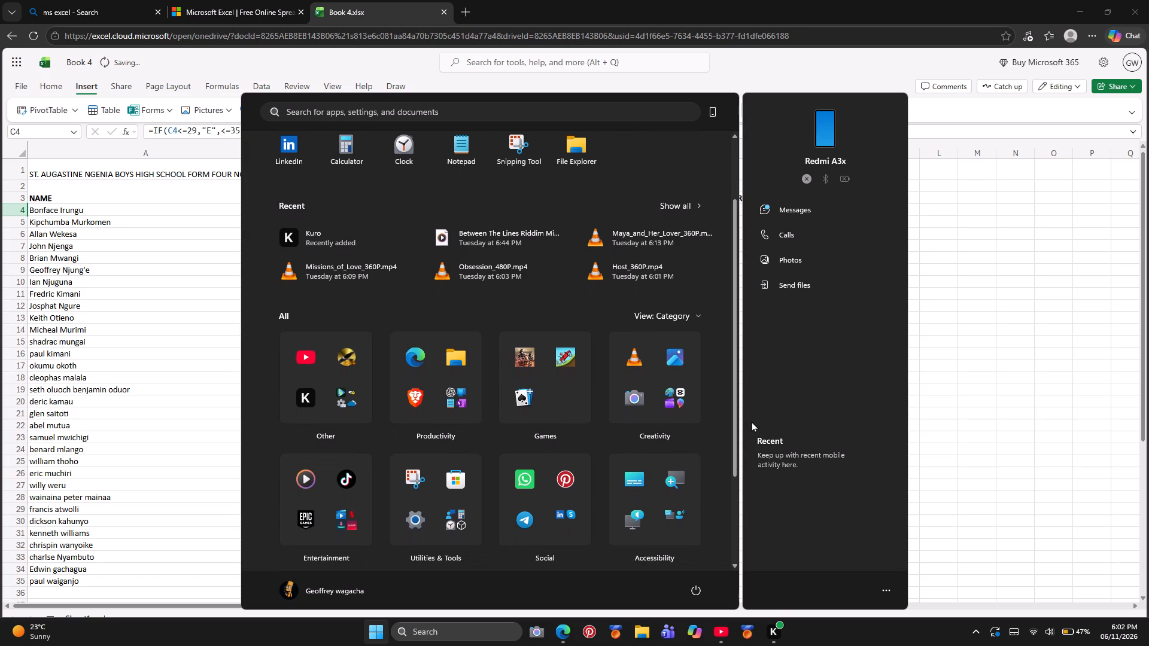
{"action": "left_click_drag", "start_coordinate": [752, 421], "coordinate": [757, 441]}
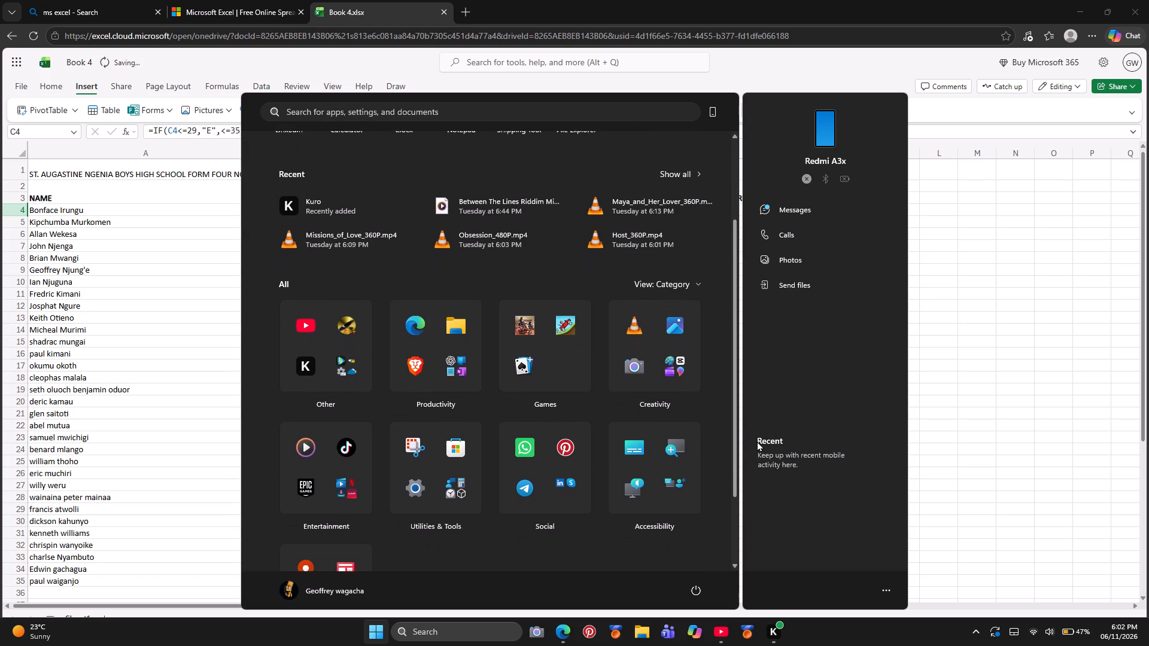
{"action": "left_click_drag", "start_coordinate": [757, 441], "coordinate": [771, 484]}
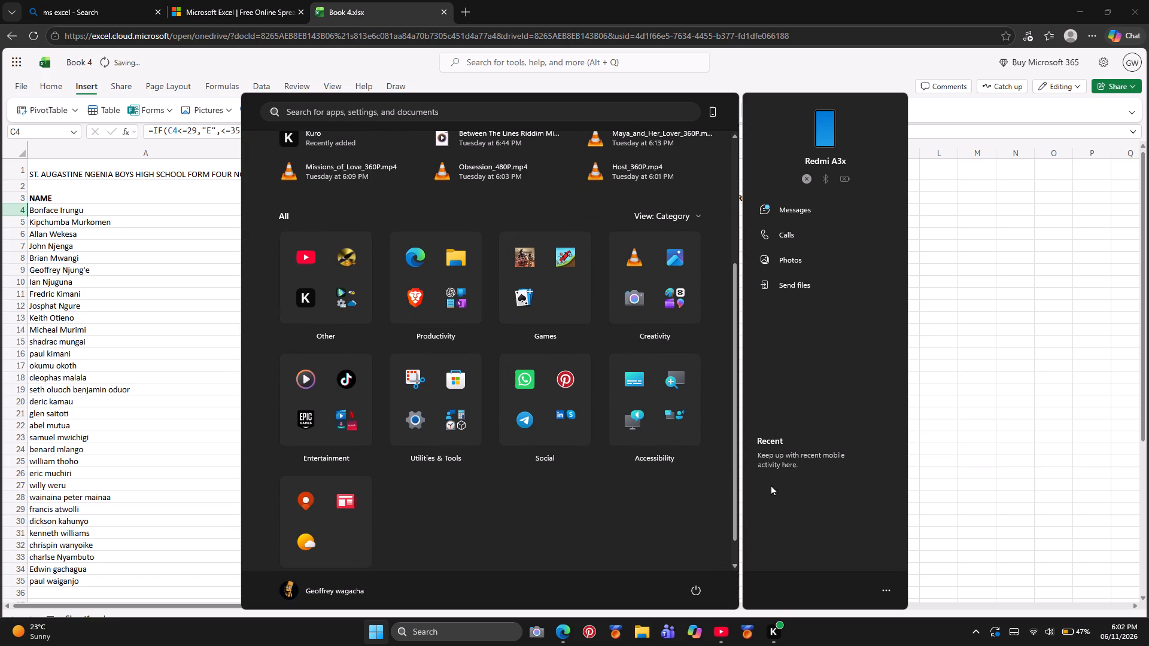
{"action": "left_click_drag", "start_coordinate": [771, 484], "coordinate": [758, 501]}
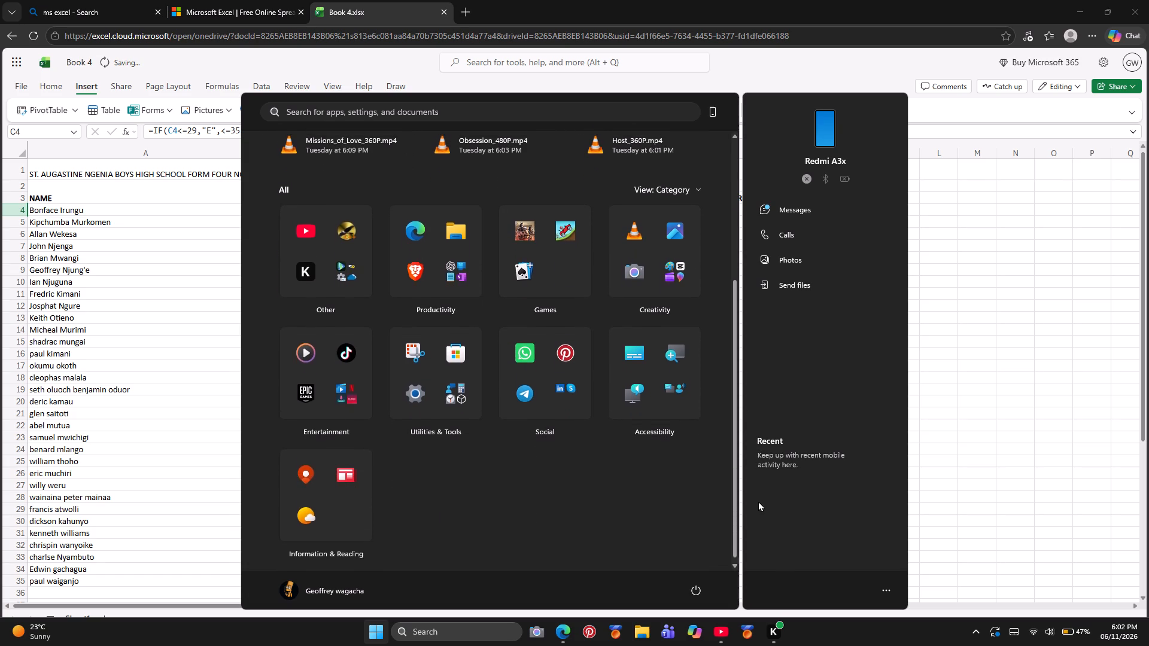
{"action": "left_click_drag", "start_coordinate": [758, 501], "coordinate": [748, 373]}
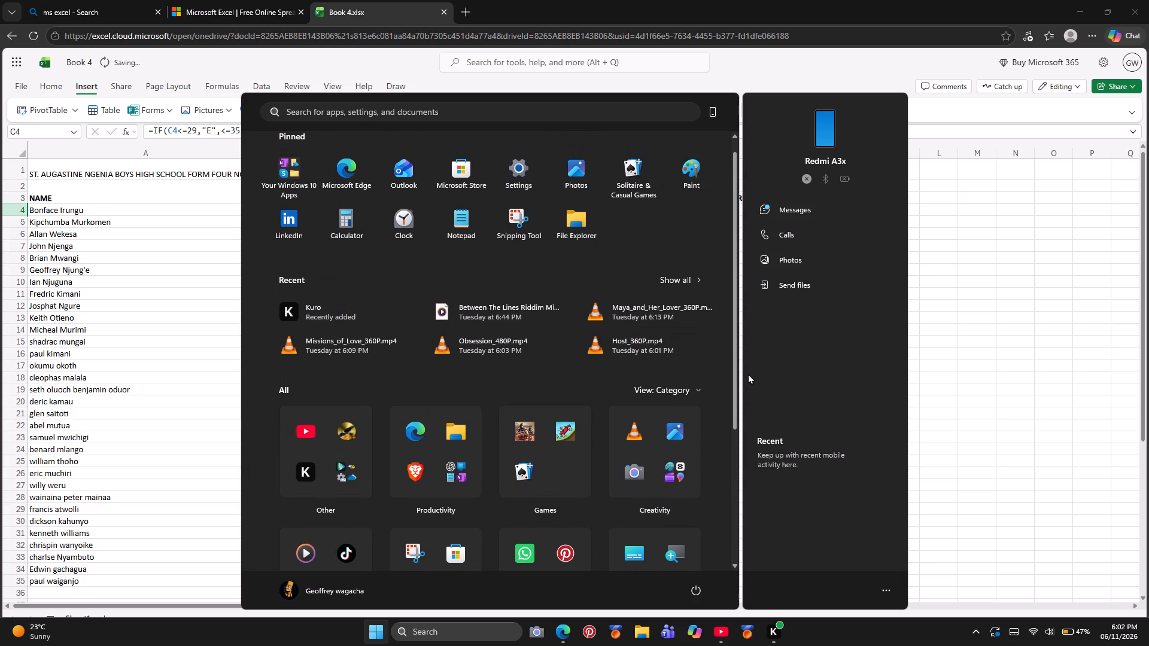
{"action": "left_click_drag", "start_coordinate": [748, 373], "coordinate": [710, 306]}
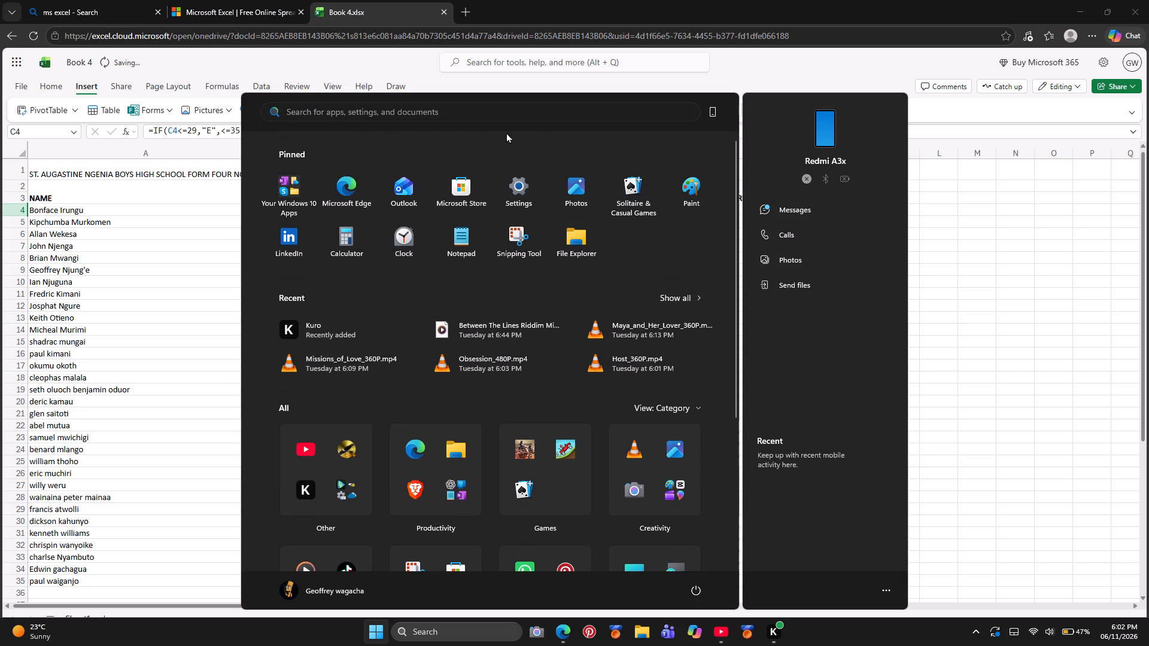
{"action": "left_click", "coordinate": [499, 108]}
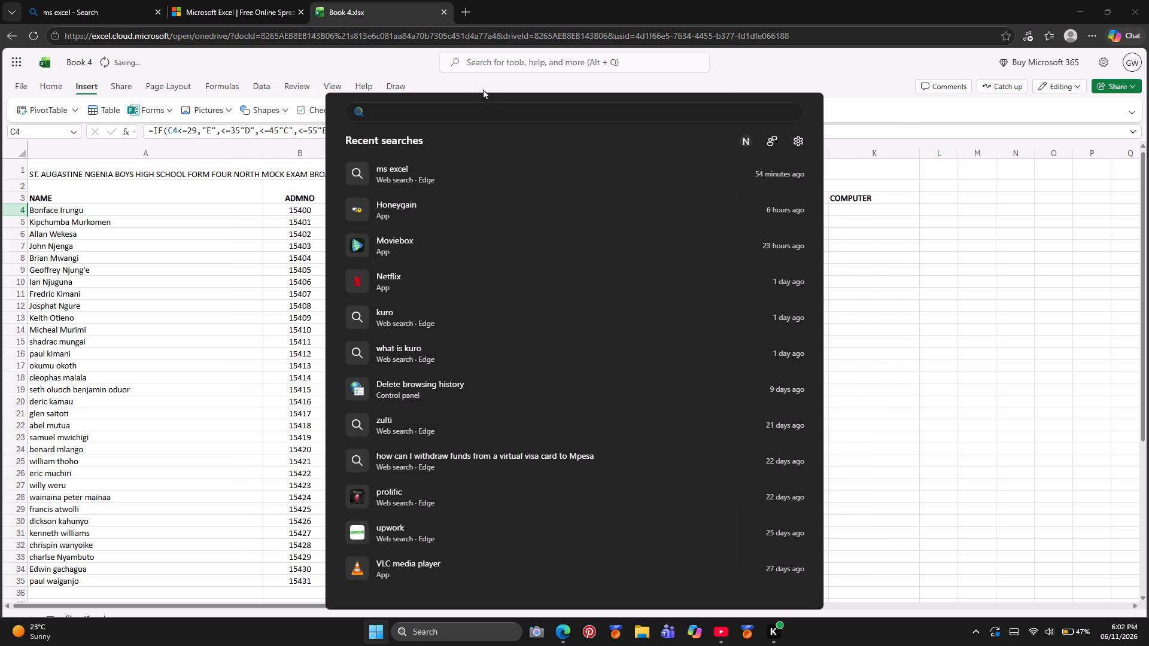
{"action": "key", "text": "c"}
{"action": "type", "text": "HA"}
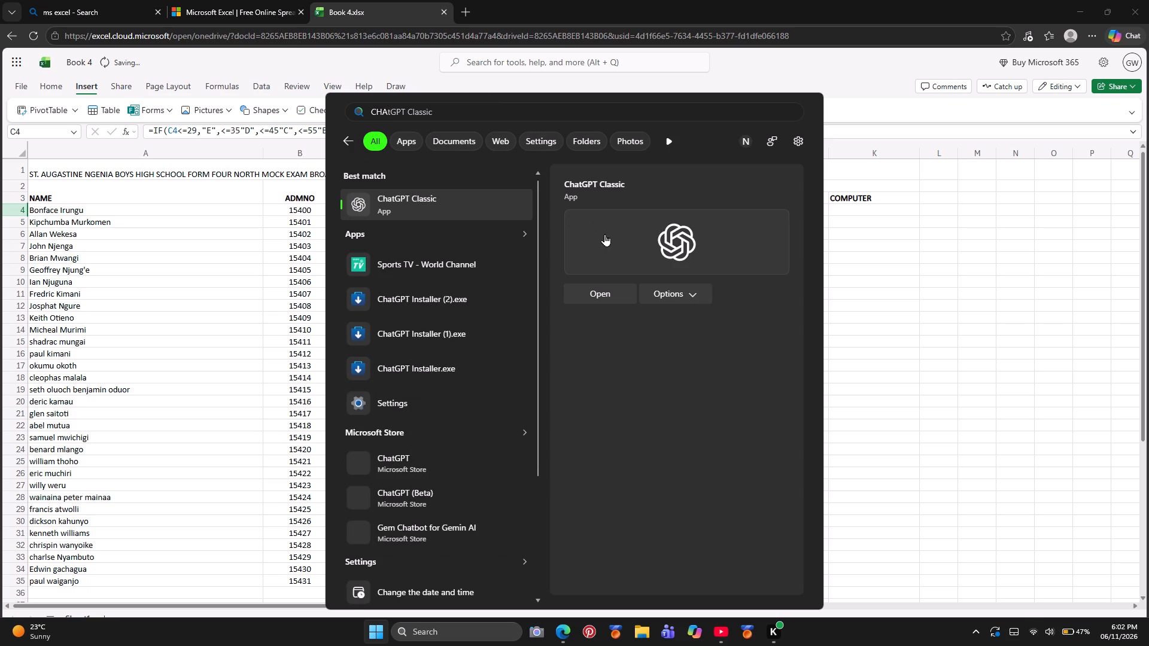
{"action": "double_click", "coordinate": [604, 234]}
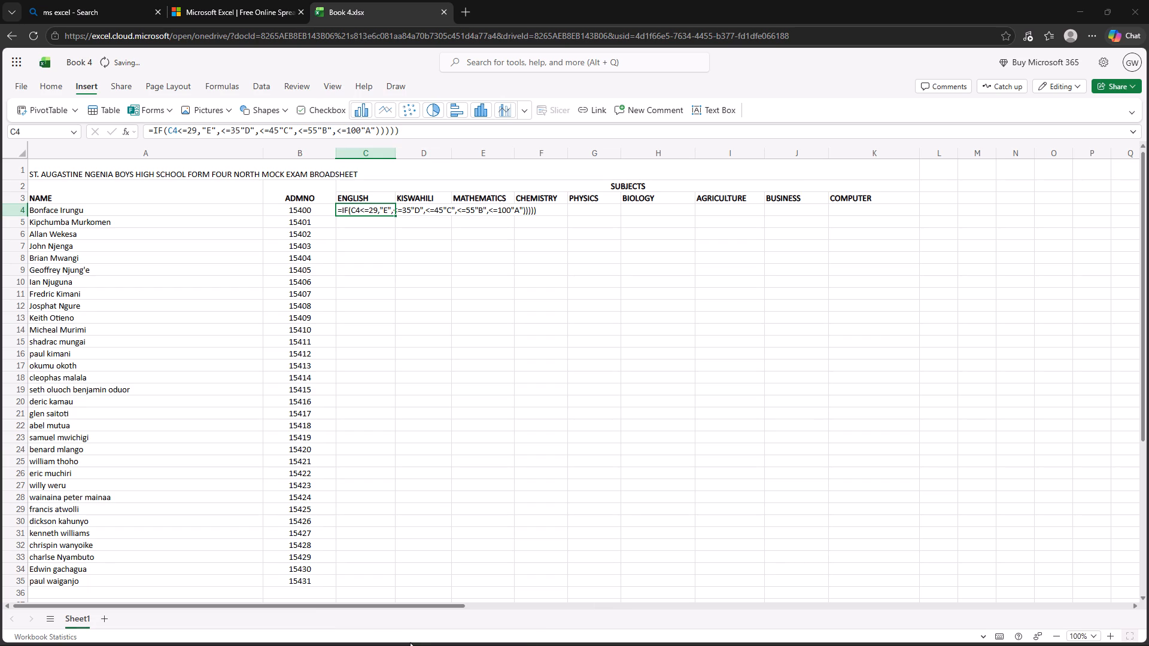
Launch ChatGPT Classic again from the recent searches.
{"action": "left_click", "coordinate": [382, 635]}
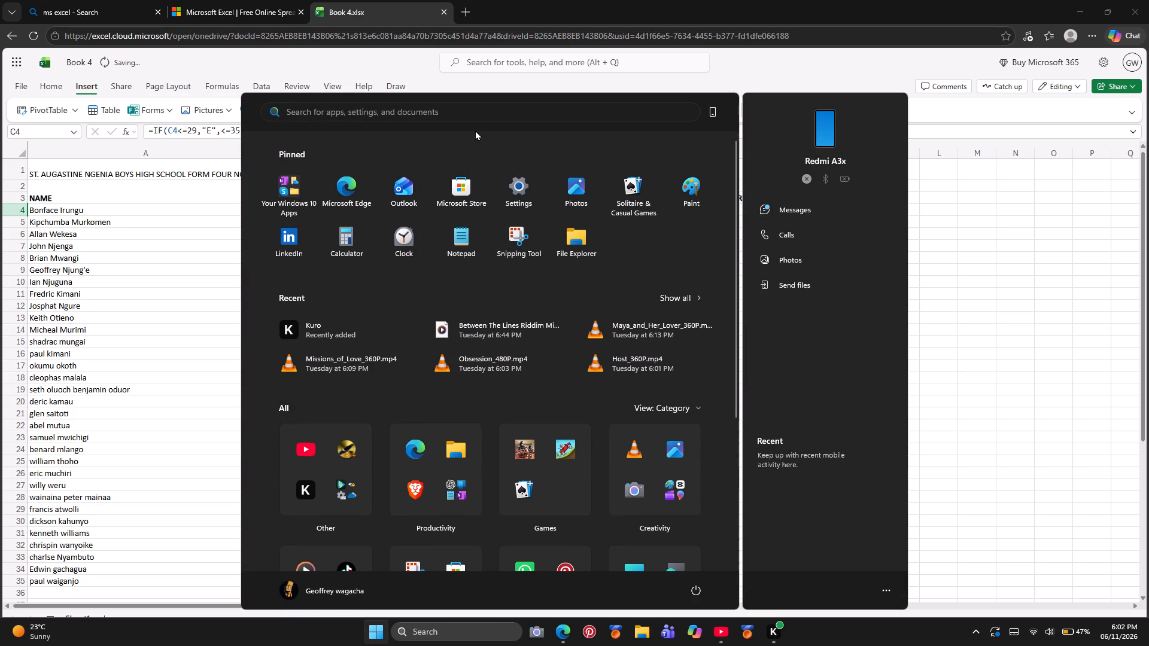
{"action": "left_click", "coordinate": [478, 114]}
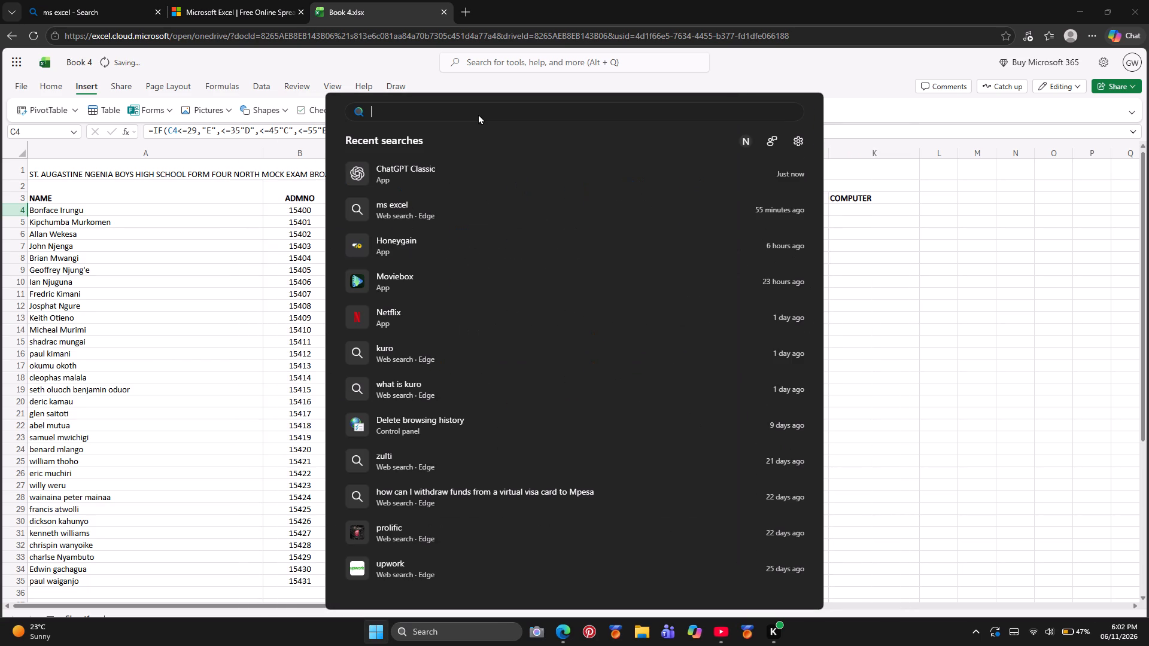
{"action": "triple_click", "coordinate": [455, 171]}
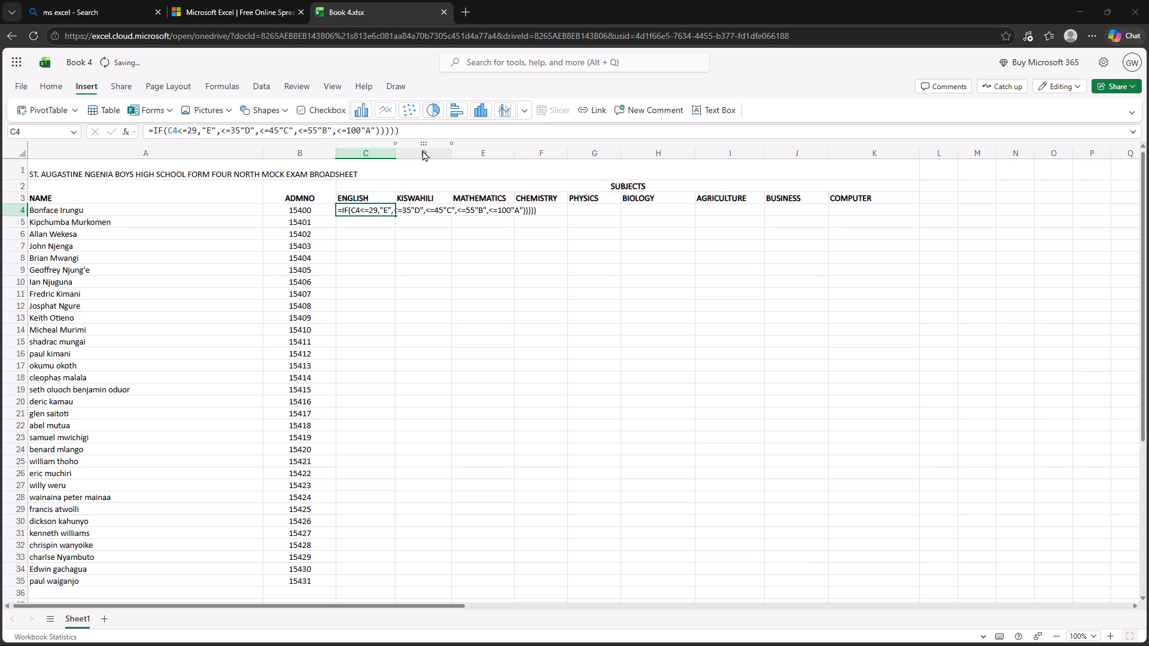
Wrap the C4 formula in an outer pair of parentheses, so it starts =(IF(C4<=29, and enter it.
{"action": "left_click", "coordinate": [153, 131]}
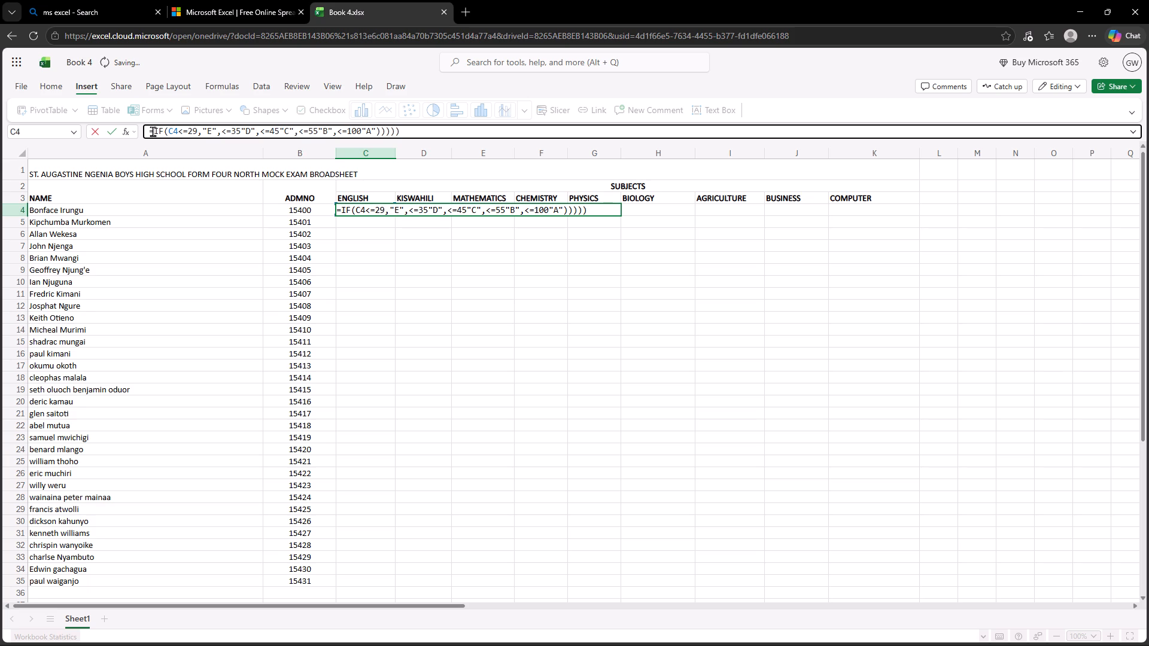
{"action": "key", "text": "shift+parenleft"}
{"action": "left_click_drag", "start_coordinate": [153, 131], "coordinate": [248, 127]}
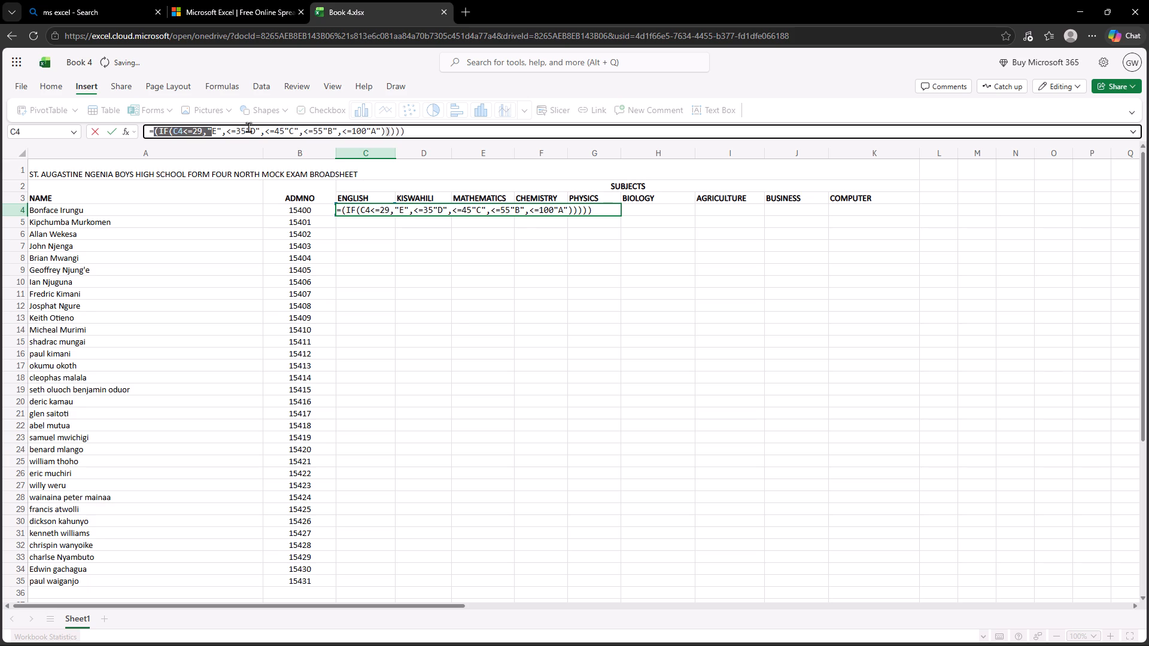
{"action": "left_click_drag", "start_coordinate": [248, 127], "coordinate": [296, 139]}
{"action": "left_click", "coordinate": [421, 131]}
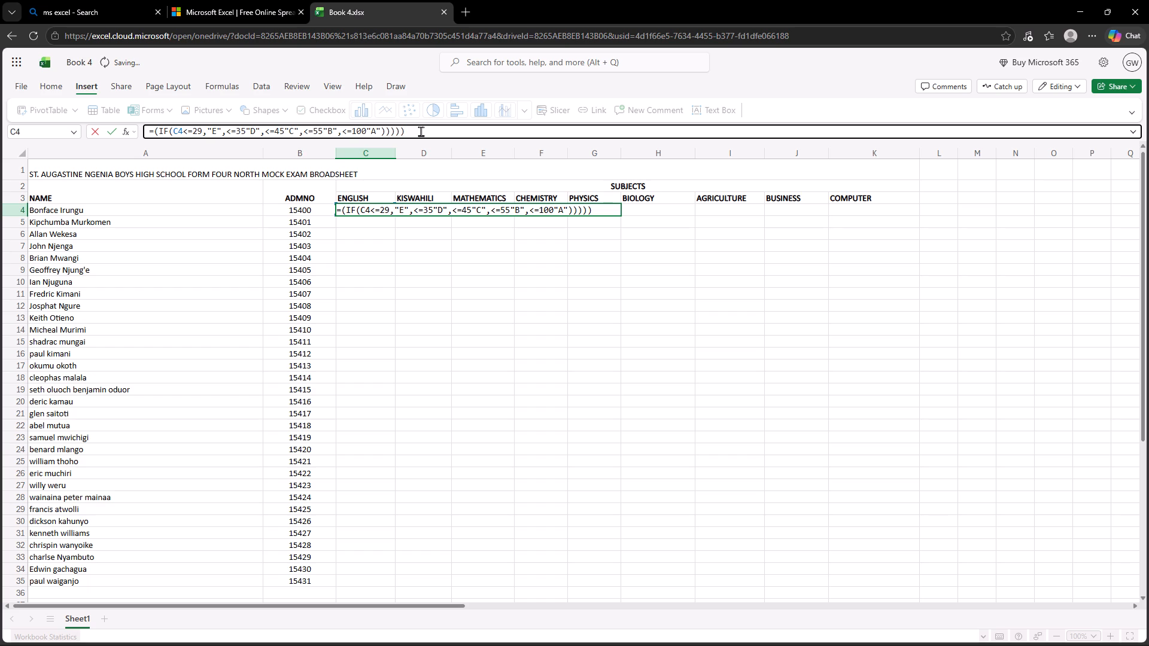
{"action": "key", "text": "shift+parenright"}
{"action": "key", "text": "Return"}
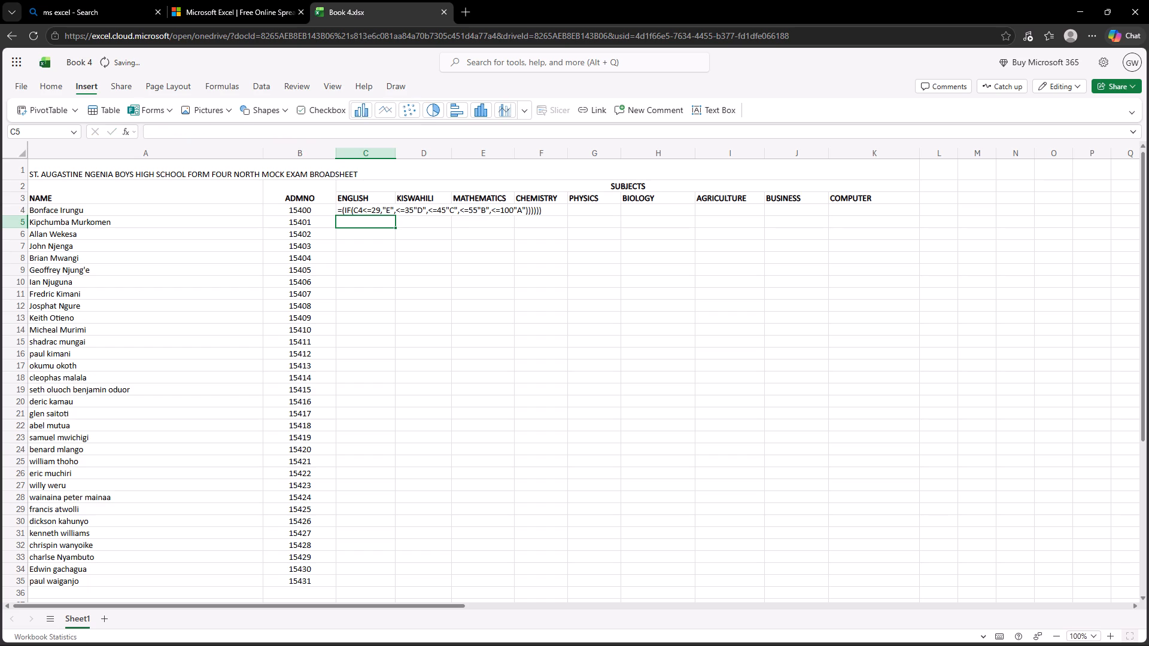
Enter the mark 90 in C5 under ENGLISH.
{"action": "type", "text": "90"}
{"action": "key", "text": "Return"}
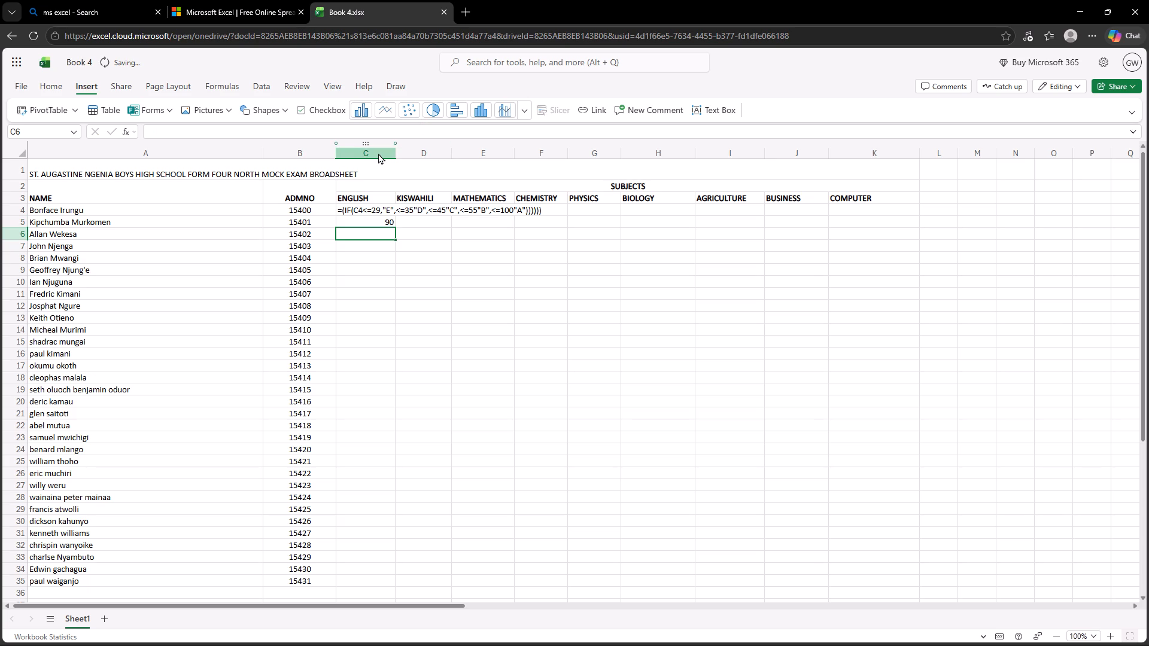
Start inserting a function in C4, find IF, and proceed to its function arguments.
{"action": "left_click", "coordinate": [396, 213]}
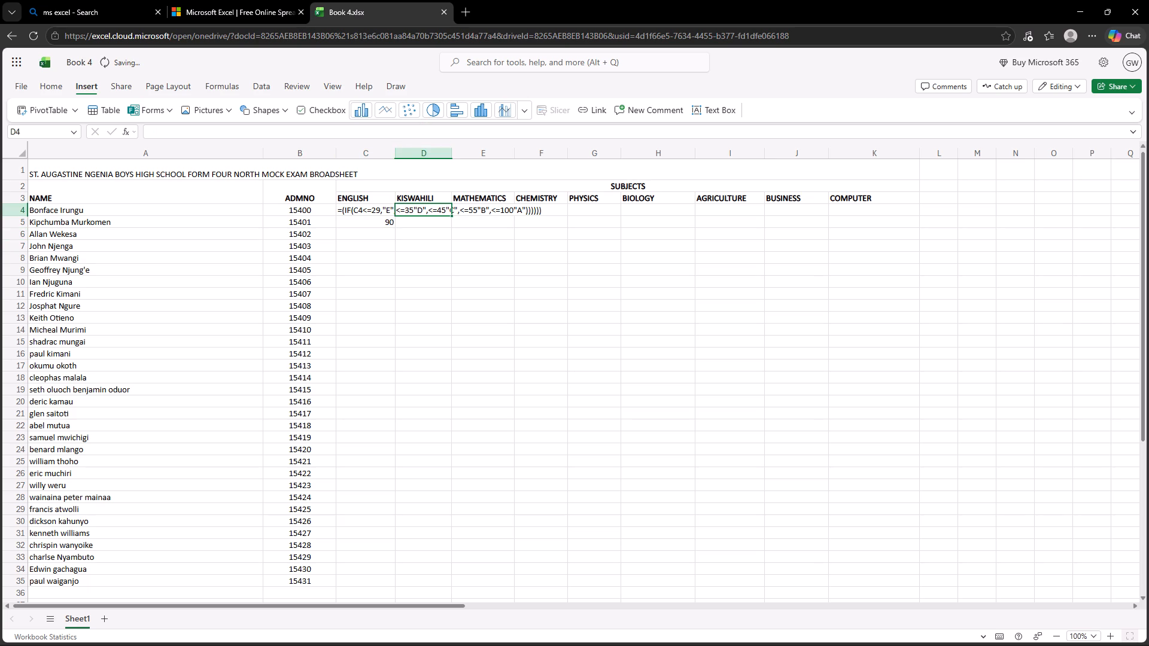
{"action": "left_click", "coordinate": [366, 212]}
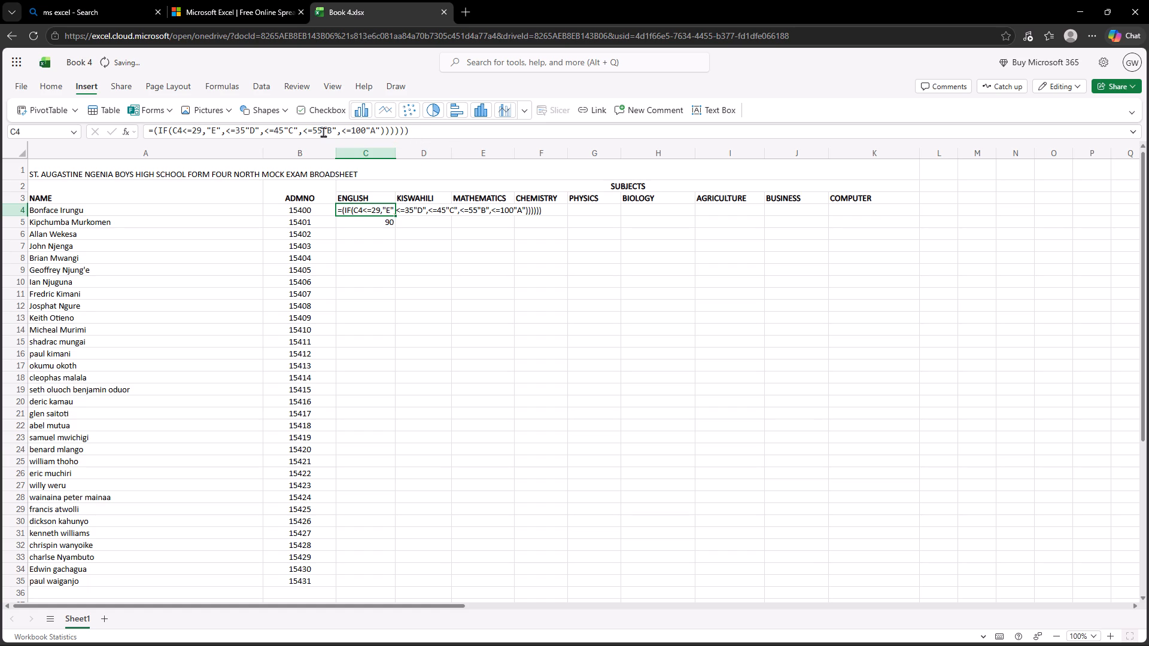
{"action": "left_click", "coordinate": [133, 134]}
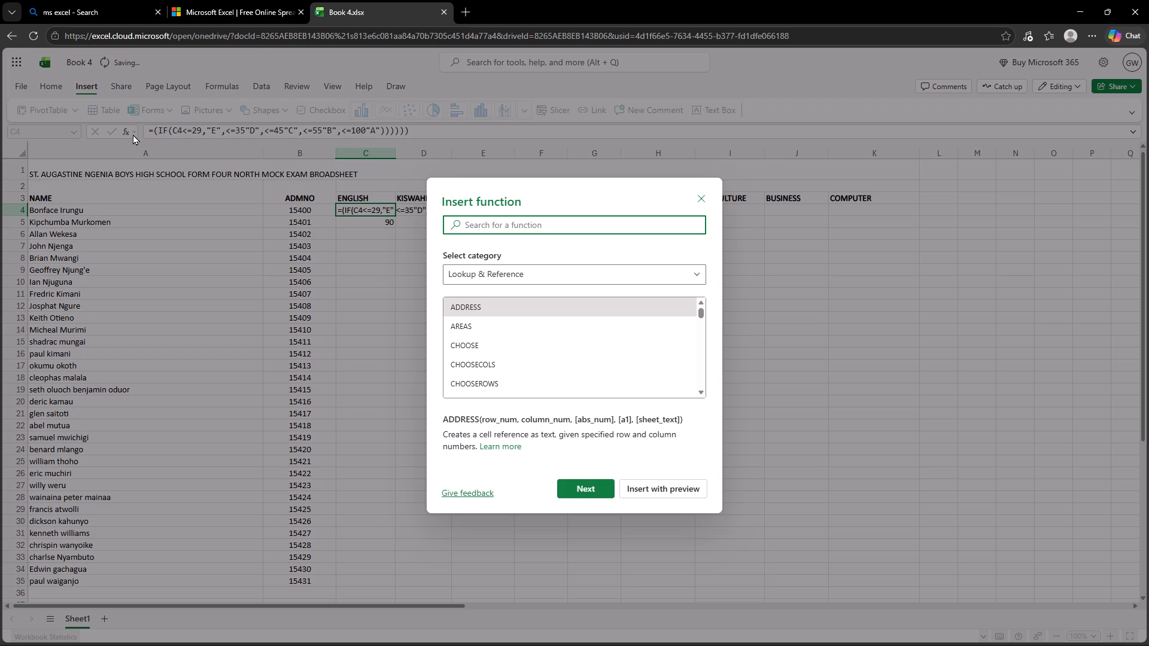
{"action": "key", "text": "i"}
{"action": "key", "text": "f"}
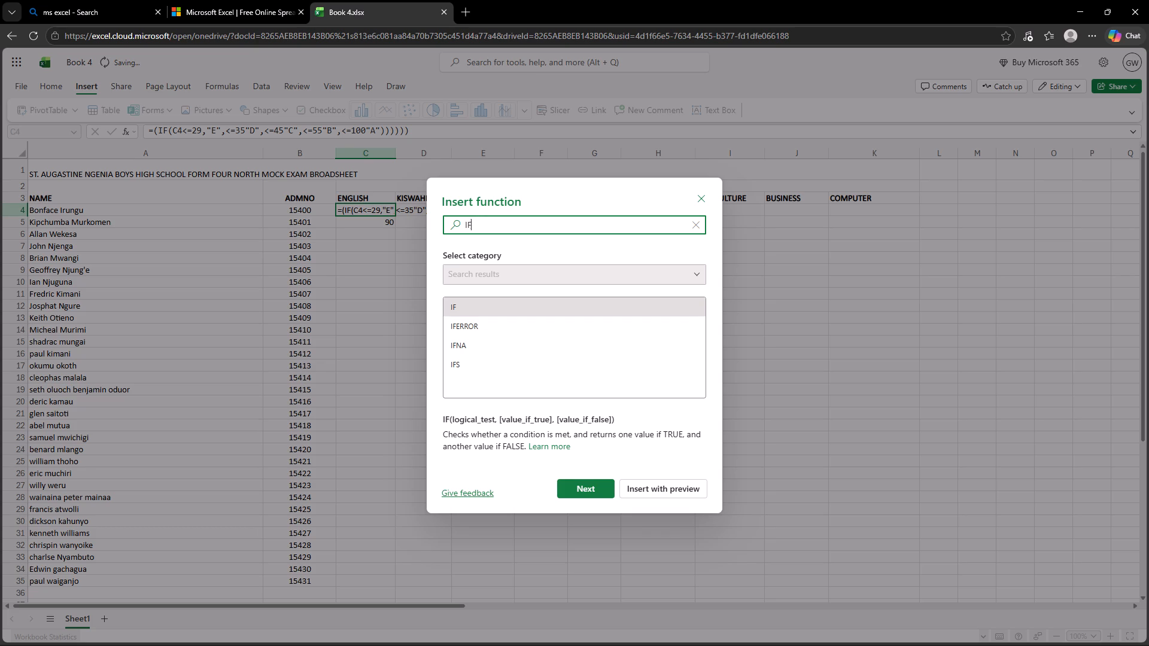
{"action": "left_click", "coordinate": [601, 493]}
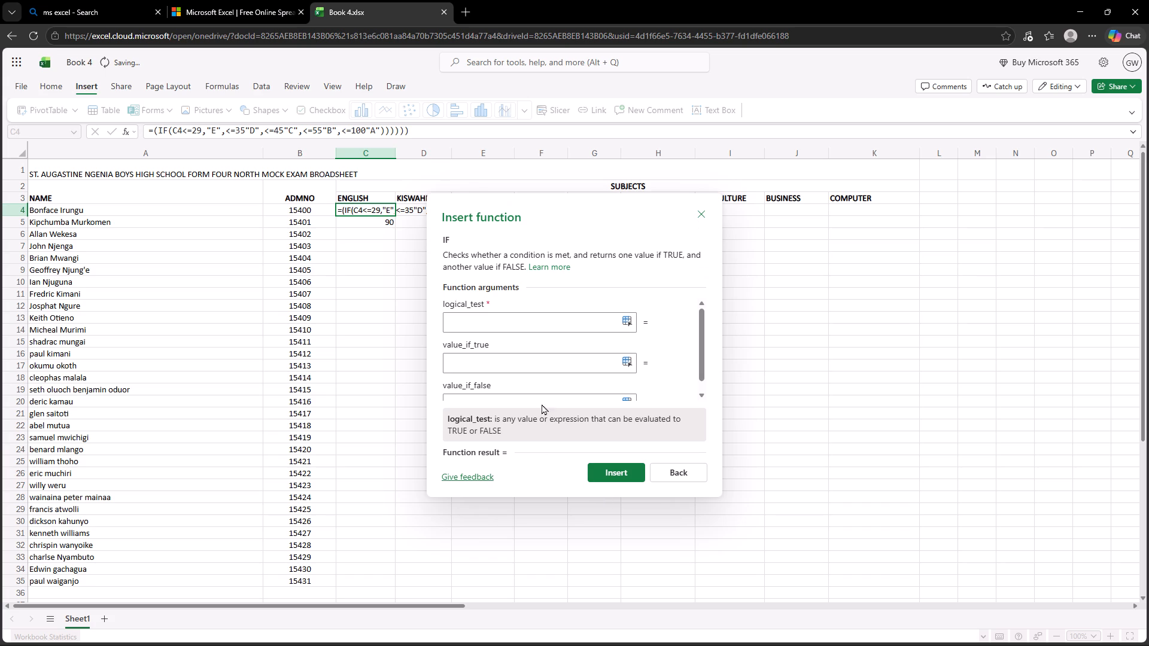
Set the IF function's logical_test argument to C4<=30.
{"action": "left_click", "coordinate": [544, 320]}
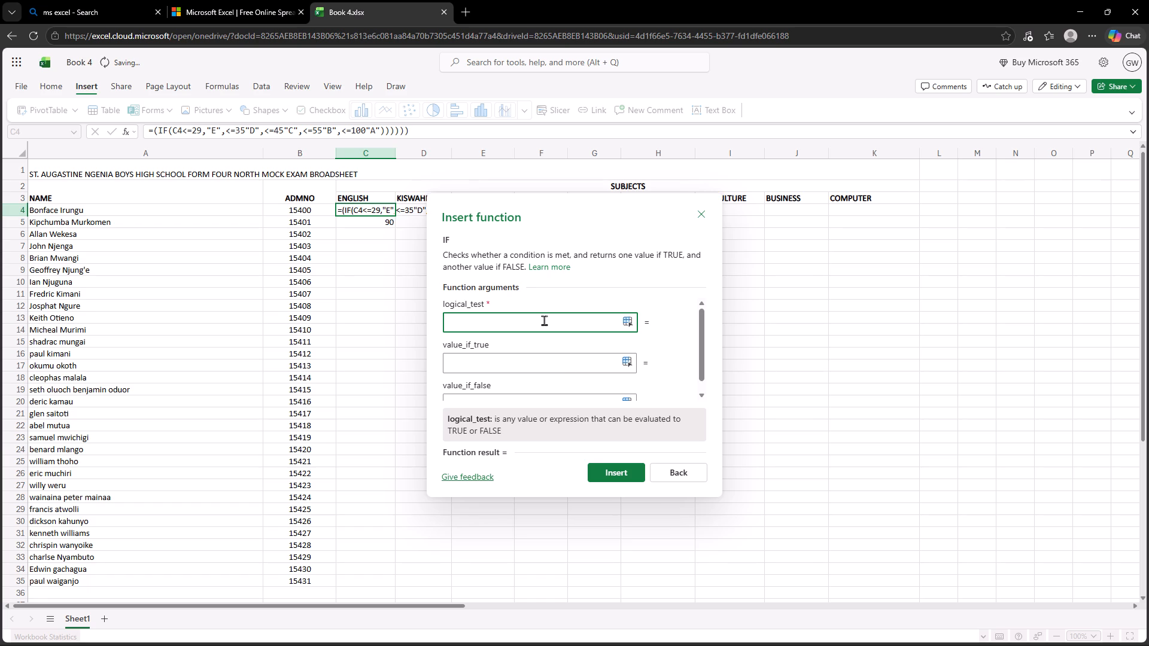
{"action": "key", "text": "c"}
{"action": "key", "text": "4"}
{"action": "key", "text": "comma"}
{"action": "key", "text": "BackSpace"}
{"action": "key", "text": "shift+less"}
{"action": "key", "text": "equal"}
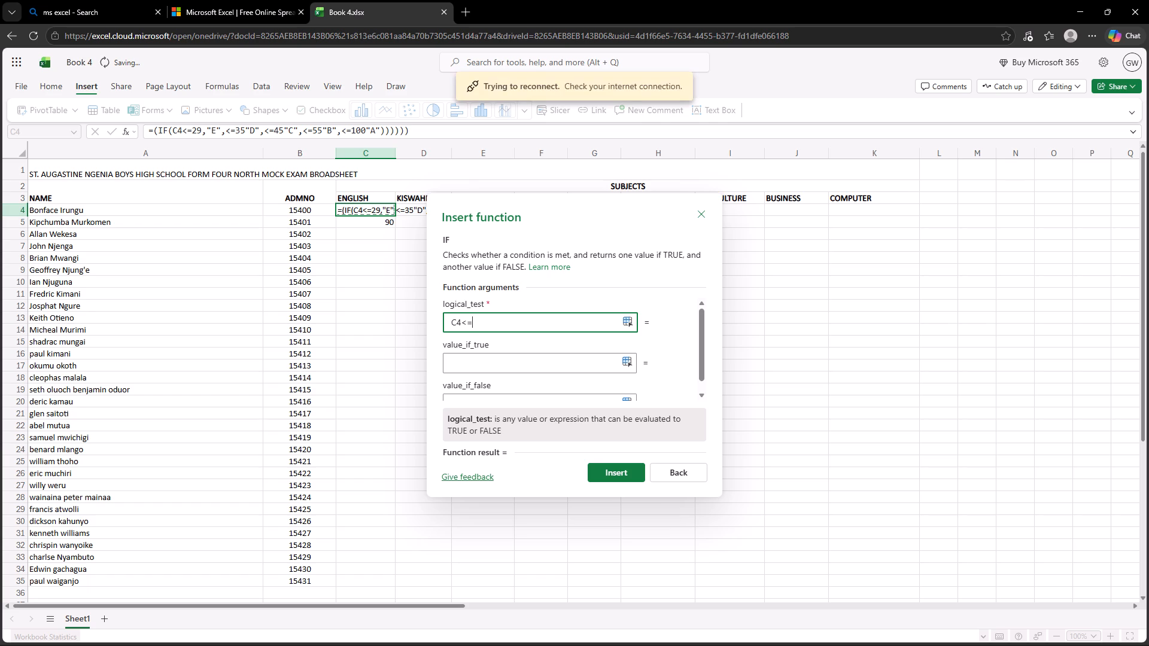
{"action": "type", "text": "30"}
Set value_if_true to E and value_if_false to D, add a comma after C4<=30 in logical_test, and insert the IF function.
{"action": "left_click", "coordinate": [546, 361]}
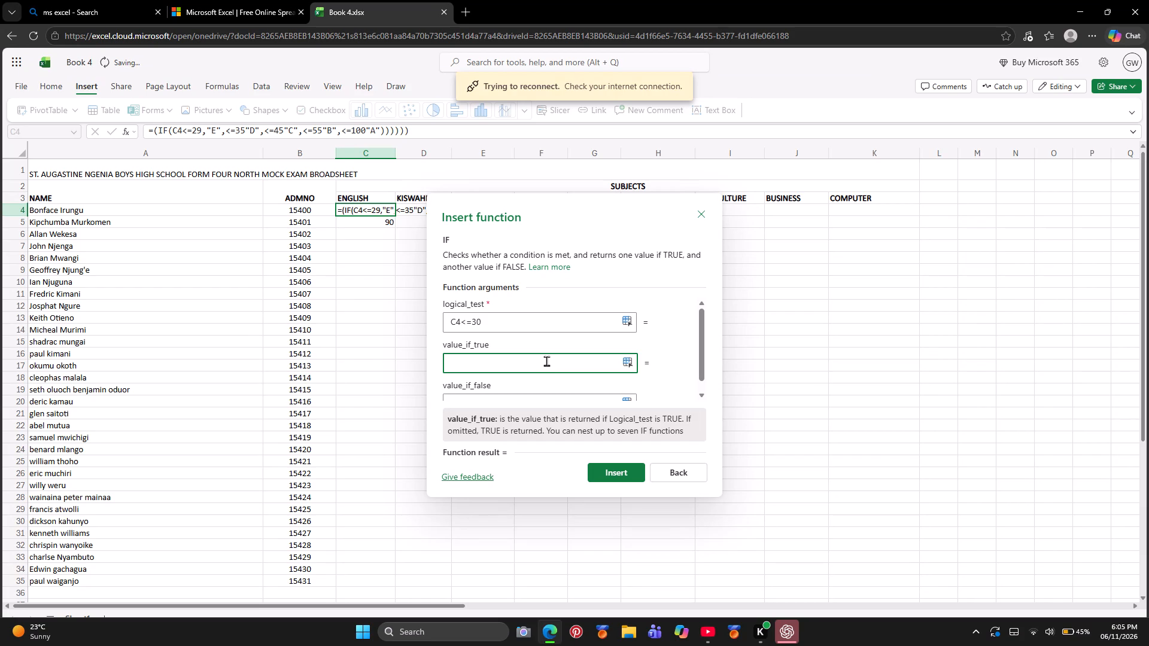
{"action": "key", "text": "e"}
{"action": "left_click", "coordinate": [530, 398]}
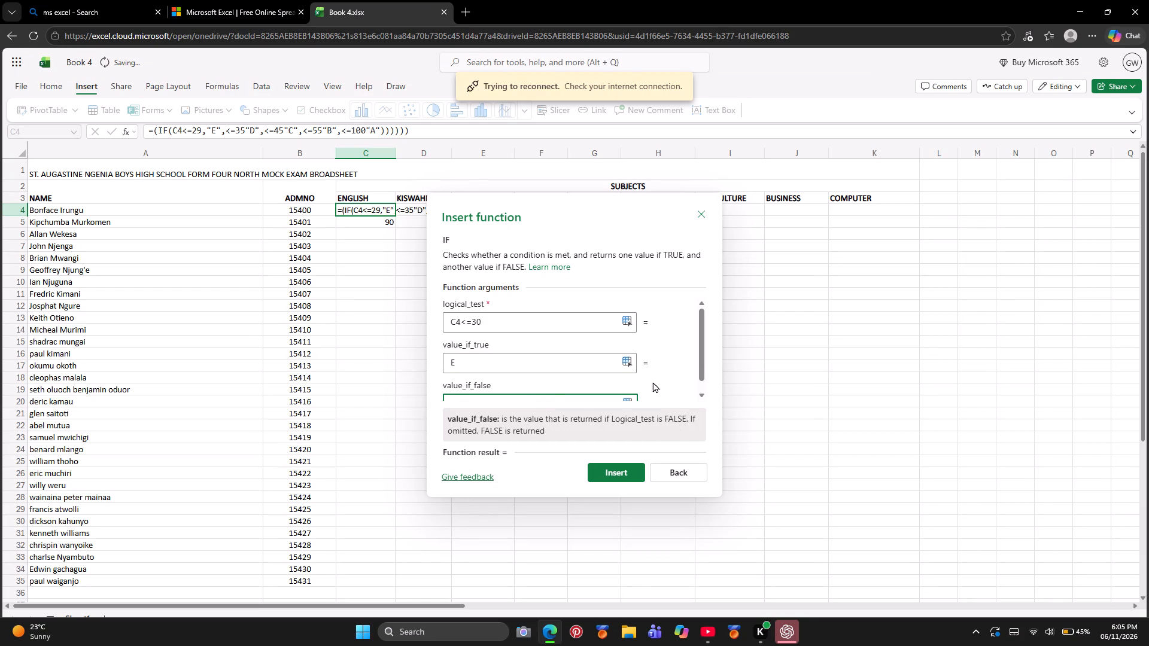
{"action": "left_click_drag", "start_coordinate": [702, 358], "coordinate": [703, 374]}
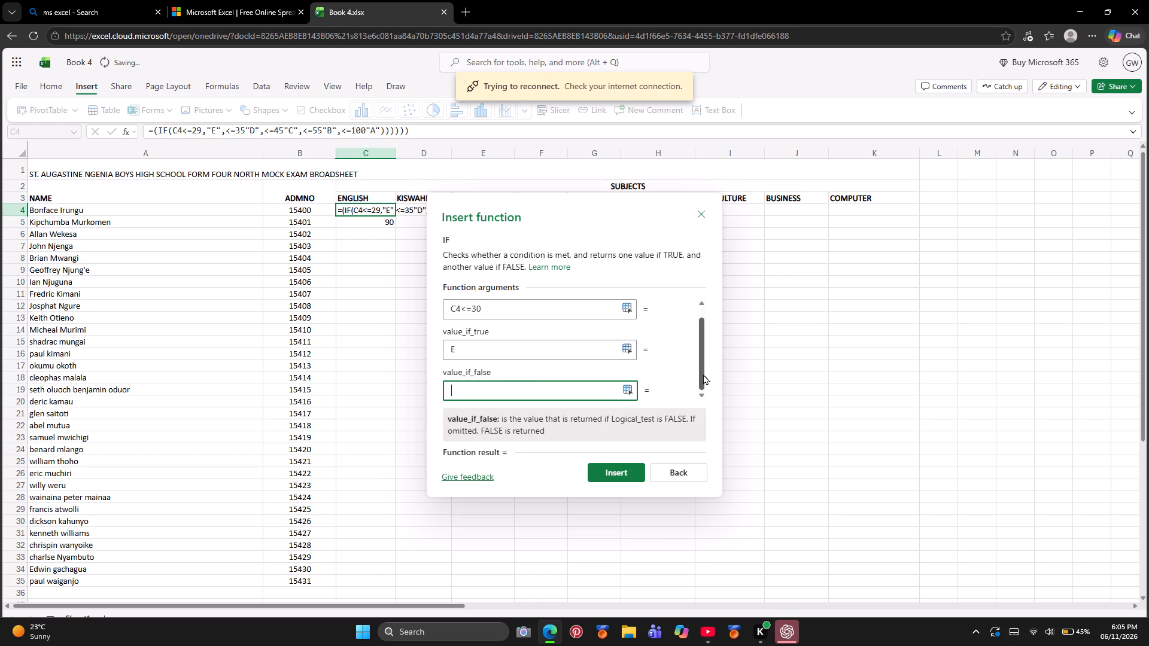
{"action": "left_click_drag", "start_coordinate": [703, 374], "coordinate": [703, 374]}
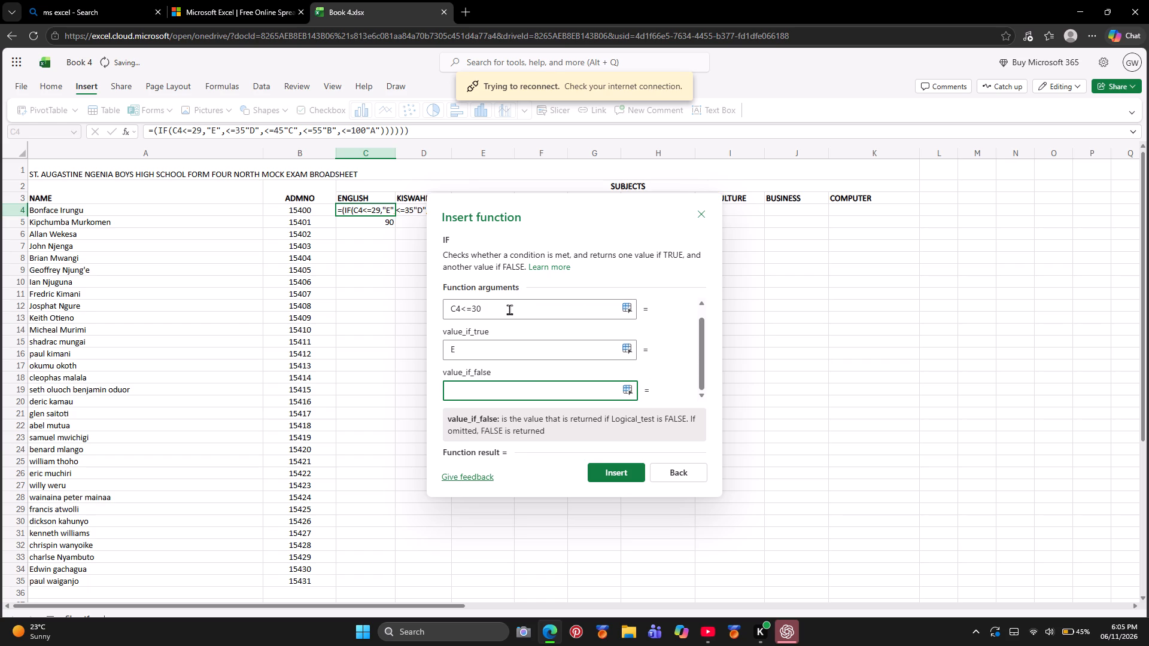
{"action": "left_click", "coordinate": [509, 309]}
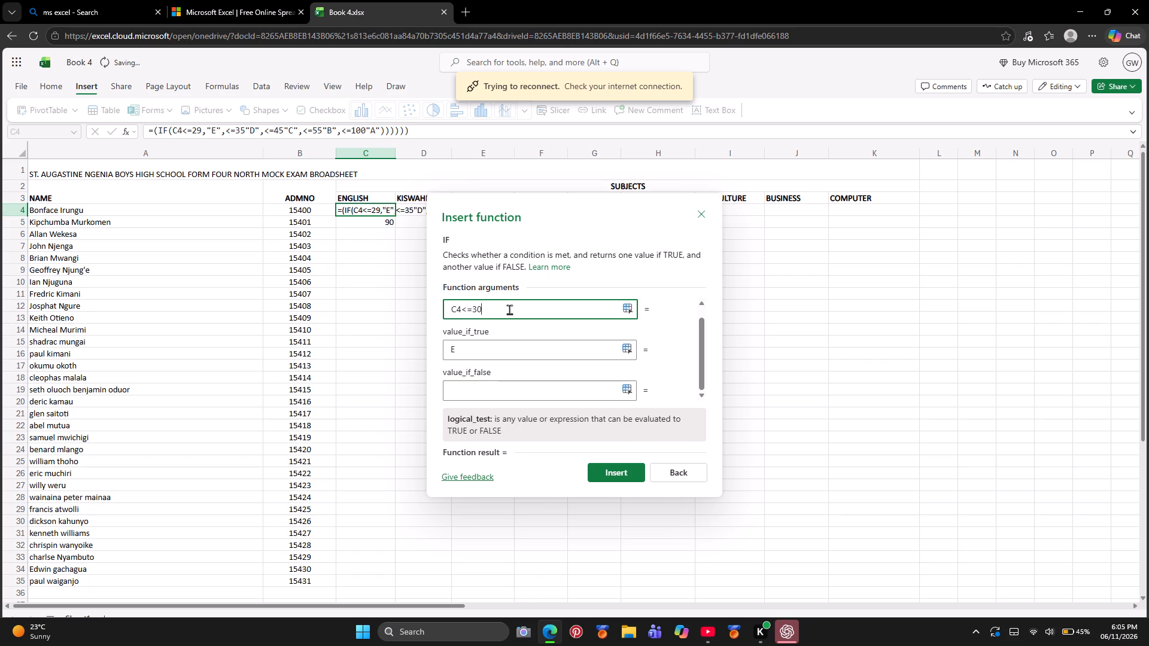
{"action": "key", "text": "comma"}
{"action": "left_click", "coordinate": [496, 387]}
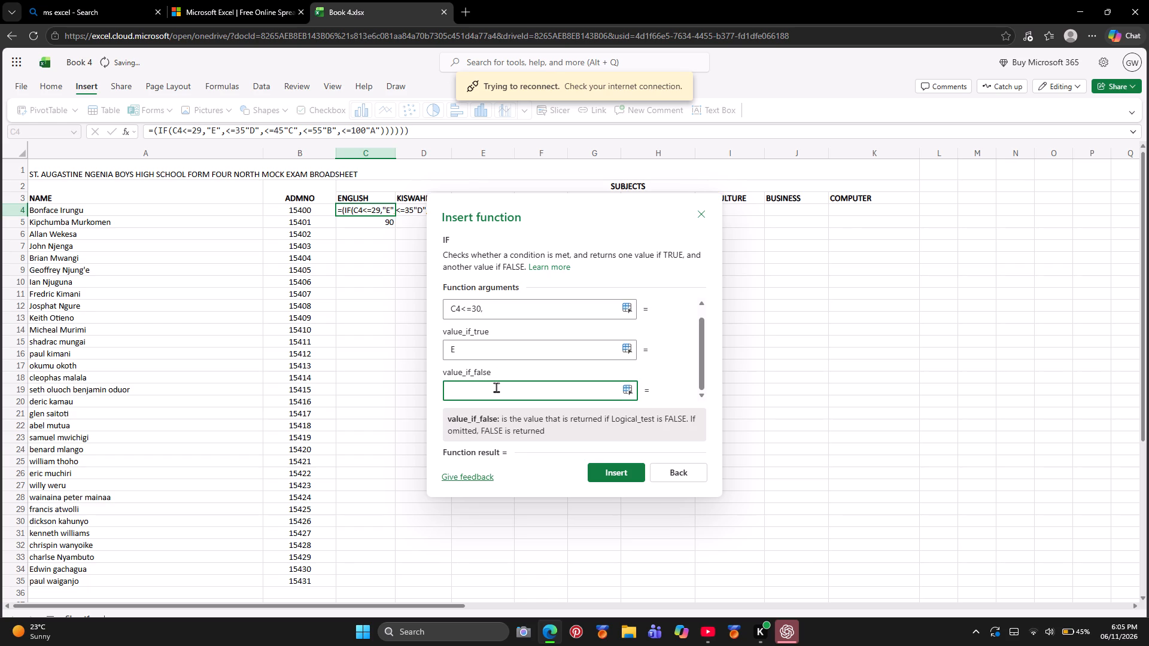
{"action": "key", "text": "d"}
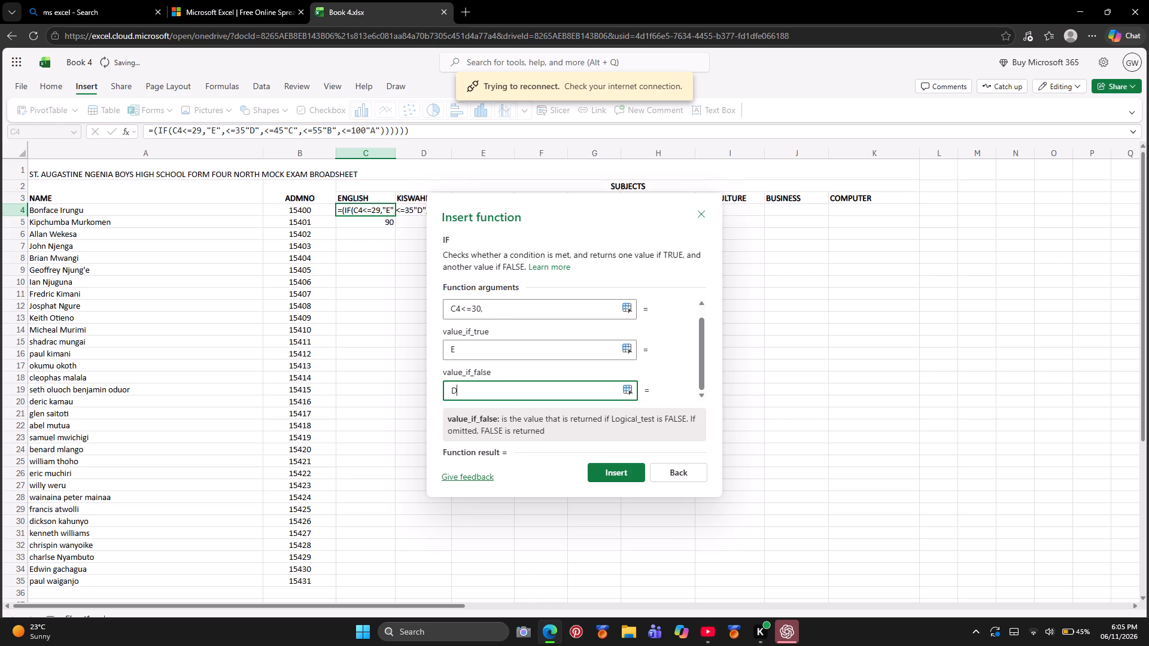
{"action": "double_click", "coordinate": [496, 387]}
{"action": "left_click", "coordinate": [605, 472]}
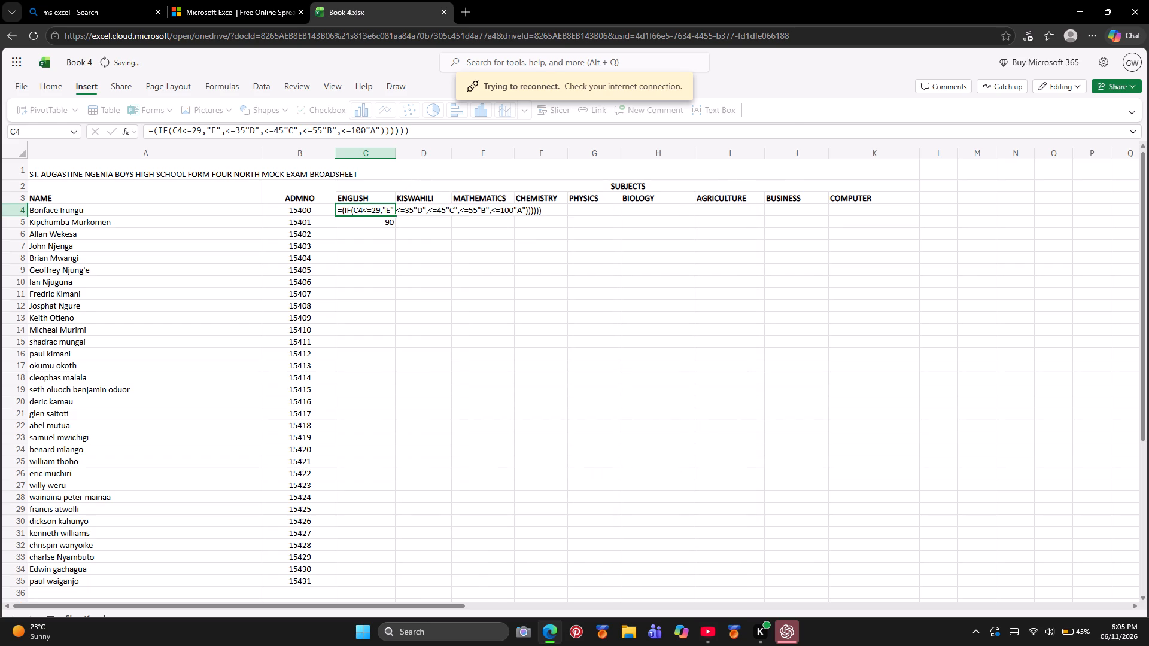
Delete the entire IF grading formula from C4 under ENGLISH.
{"action": "double_click", "coordinate": [420, 128]}
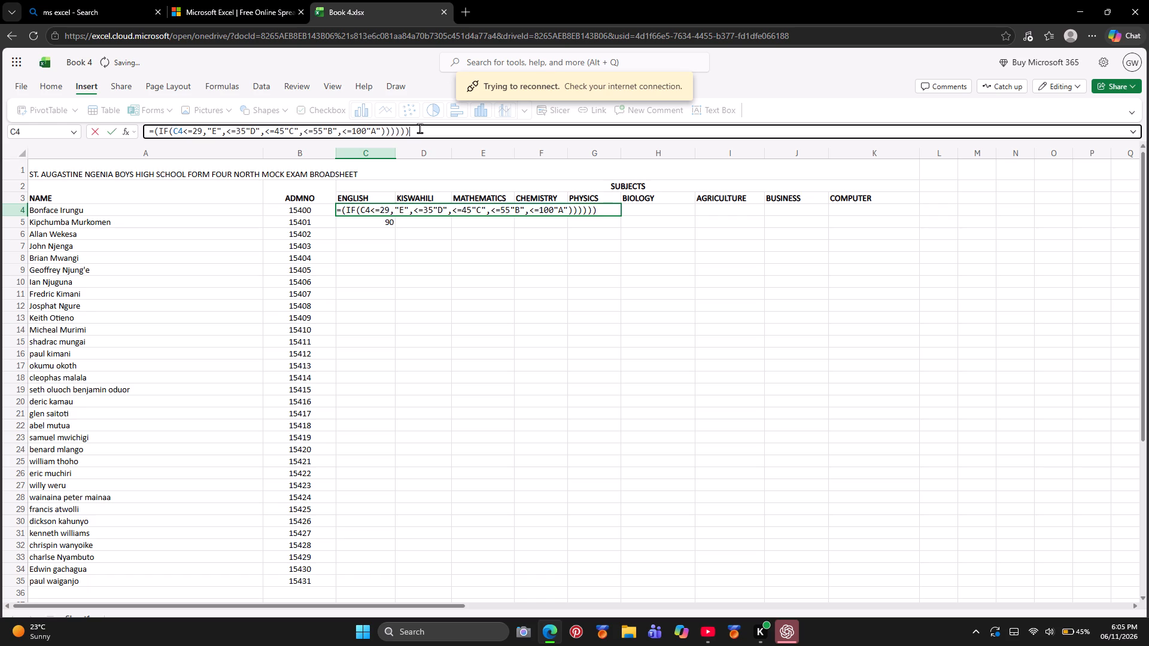
{"action": "key", "text": "BackSpace"}
{"action": "key", "text": "BackSpace"}
{"action": "key", "text": "BackSpace"}
{"action": "key", "text": "BackSpace"}
{"action": "key", "text": "BackSpace"}
{"action": "key", "text": "BackSpace"}
{"action": "key", "text": "BackSpace"}
{"action": "key", "text": "BackSpace"}
{"action": "key", "text": "BackSpace"}
{"action": "key", "text": "BackSpace"}
{"action": "key", "text": "BackSpace"}
{"action": "key", "text": "BackSpace"}
{"action": "key", "text": "BackSpace"}
{"action": "key", "text": "BackSpace"}
{"action": "key", "text": "BackSpace"}
{"action": "key", "text": "BackSpace"}
{"action": "key", "text": "BackSpace"}
{"action": "key", "text": "BackSpace"}
{"action": "key", "text": "BackSpace"}
{"action": "key", "text": "BackSpace"}
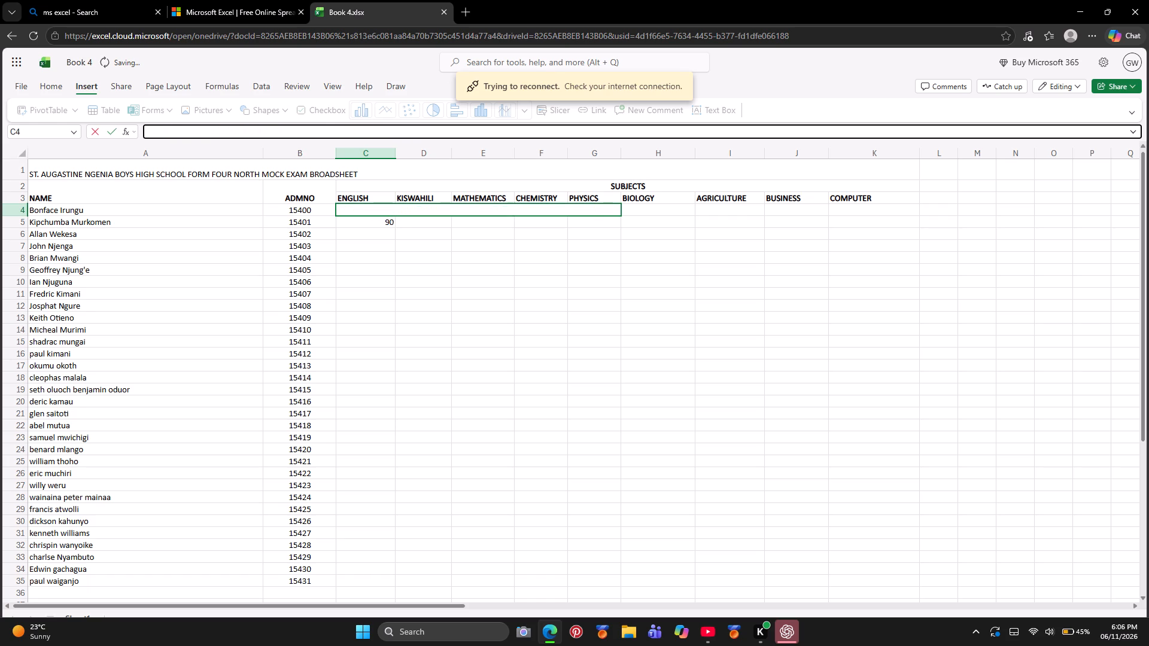
Enter the mark 24 in C4 under ENGLISH.
{"action": "left_click", "coordinate": [375, 213]}
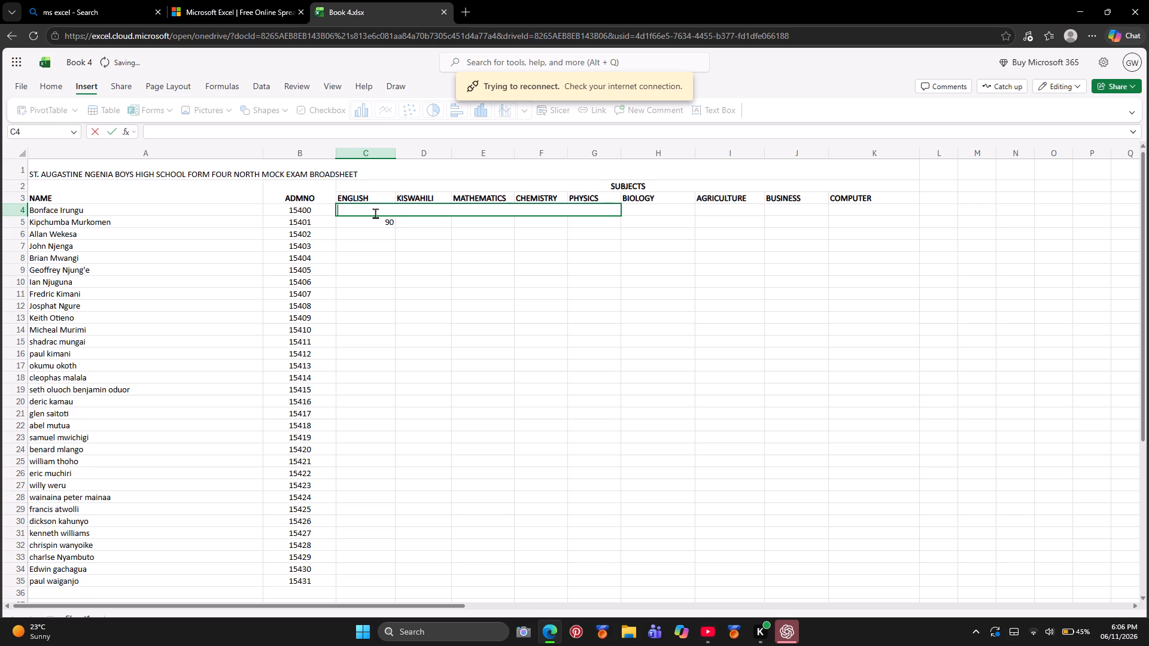
{"action": "type", "text": "24"}
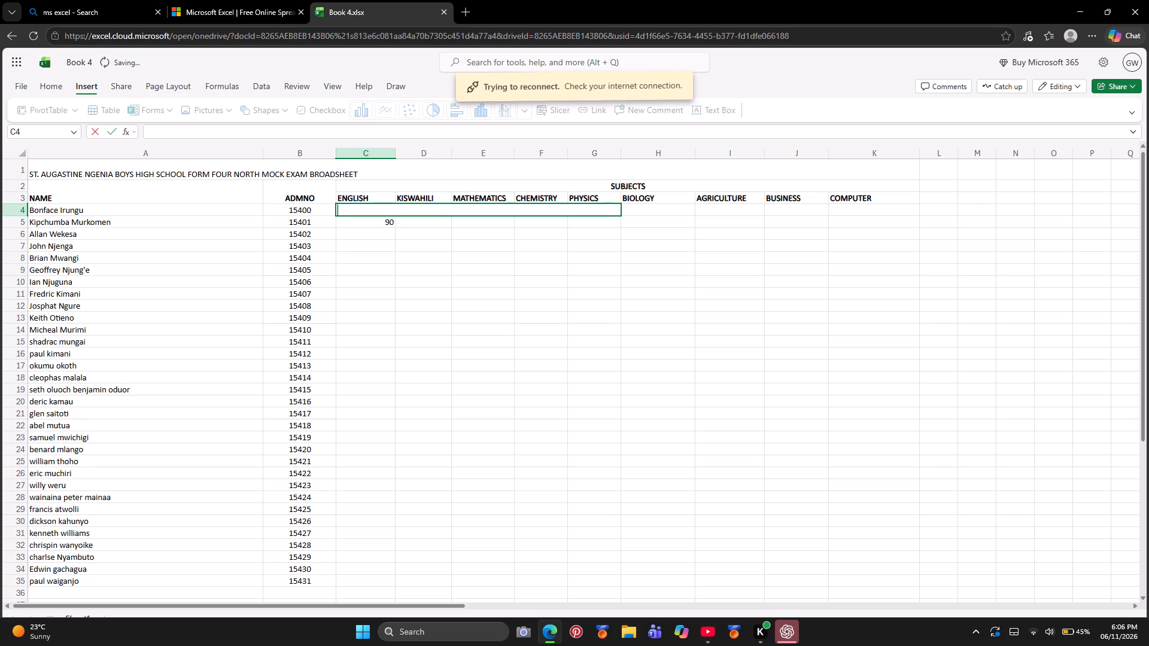
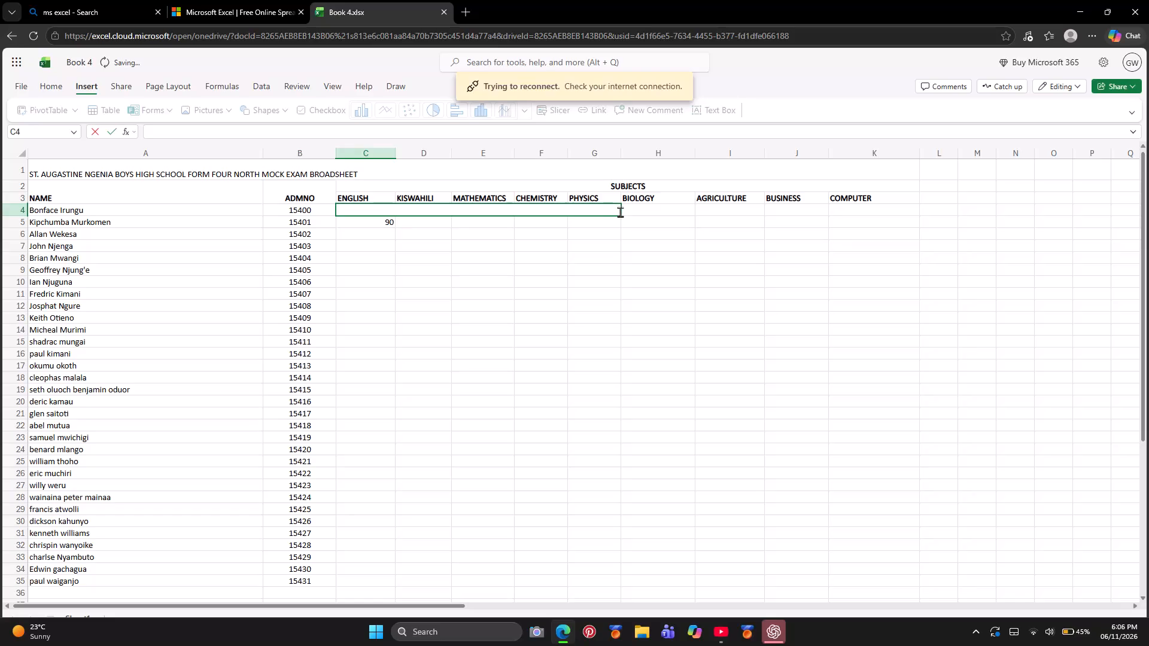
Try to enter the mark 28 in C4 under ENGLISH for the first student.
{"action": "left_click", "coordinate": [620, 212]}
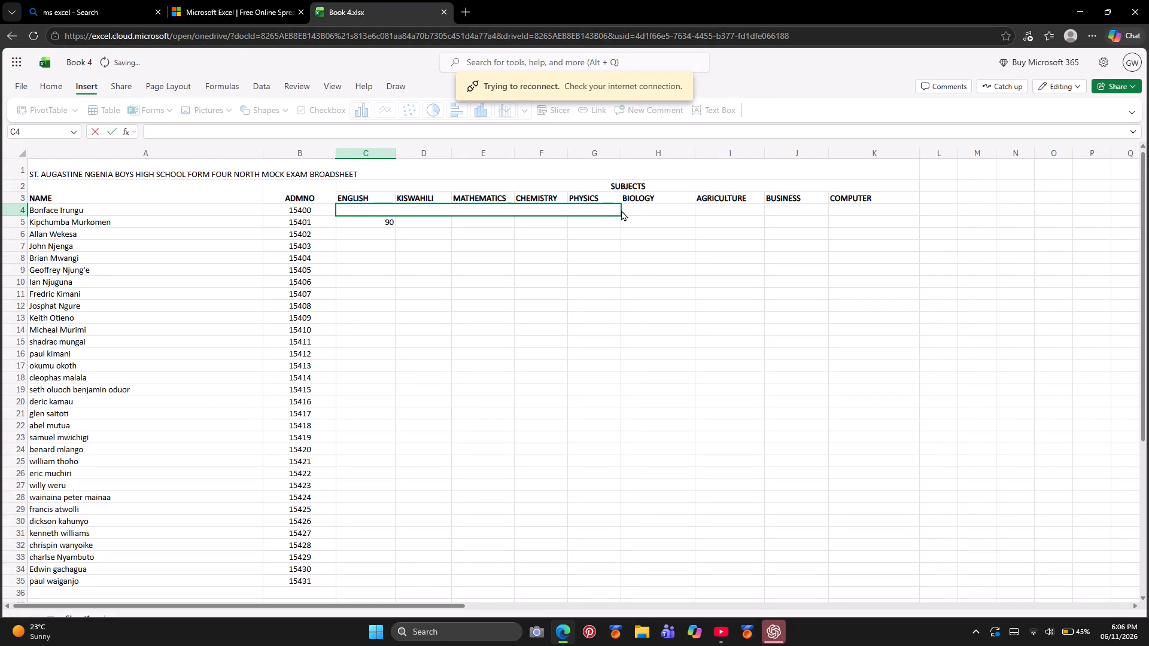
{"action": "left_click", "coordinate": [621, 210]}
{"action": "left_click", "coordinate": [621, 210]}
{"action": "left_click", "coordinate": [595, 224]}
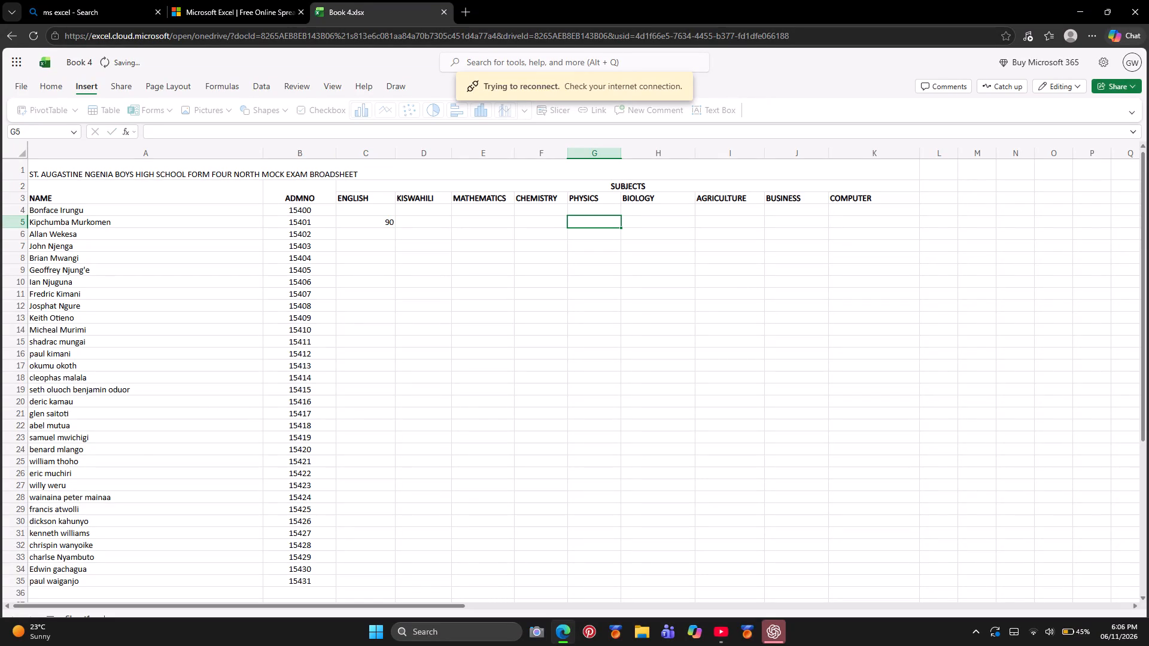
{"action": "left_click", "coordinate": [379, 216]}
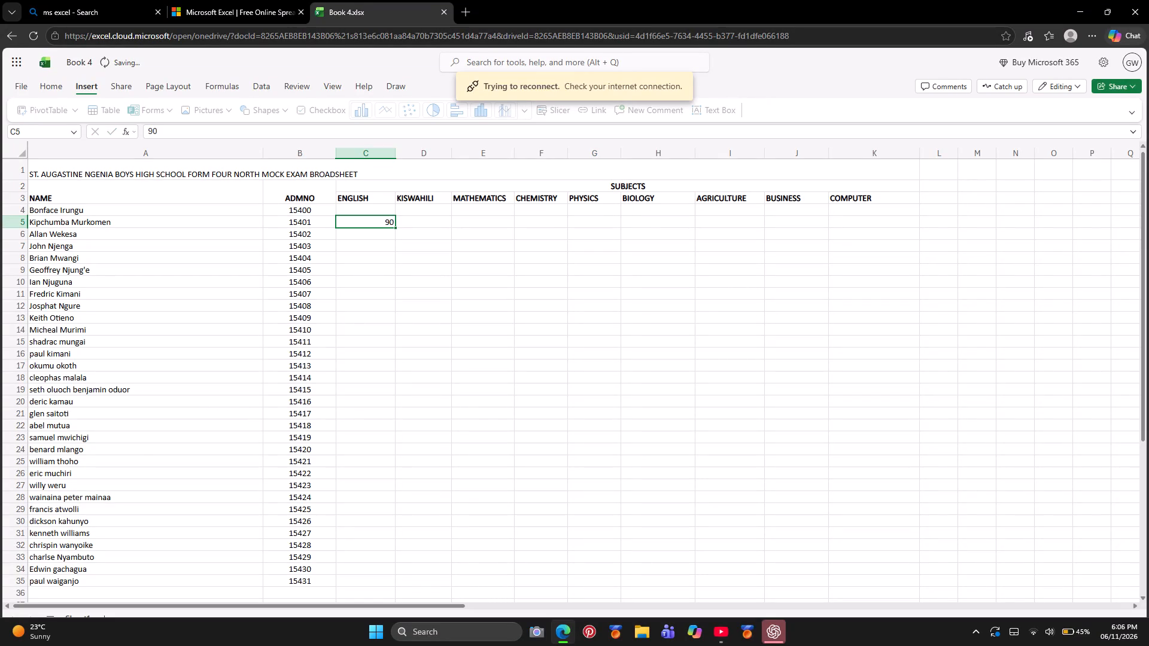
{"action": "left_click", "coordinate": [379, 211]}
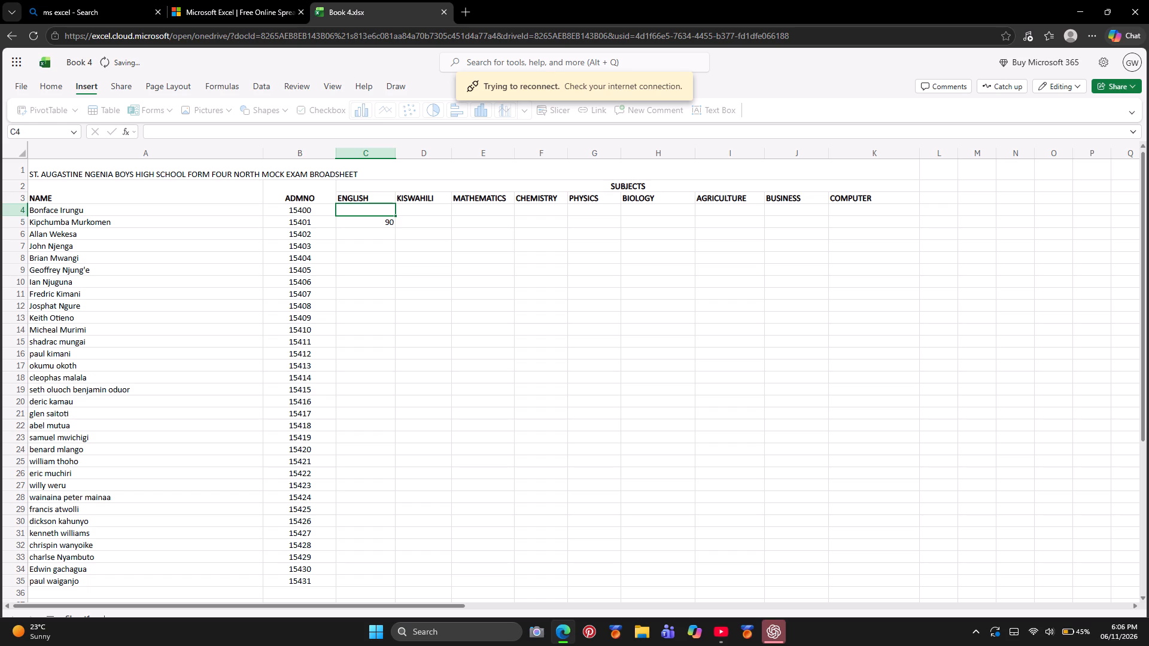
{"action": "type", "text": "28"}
Check the computer's Wi-Fi connection and the available networks.
{"action": "left_click", "coordinate": [1037, 634]}
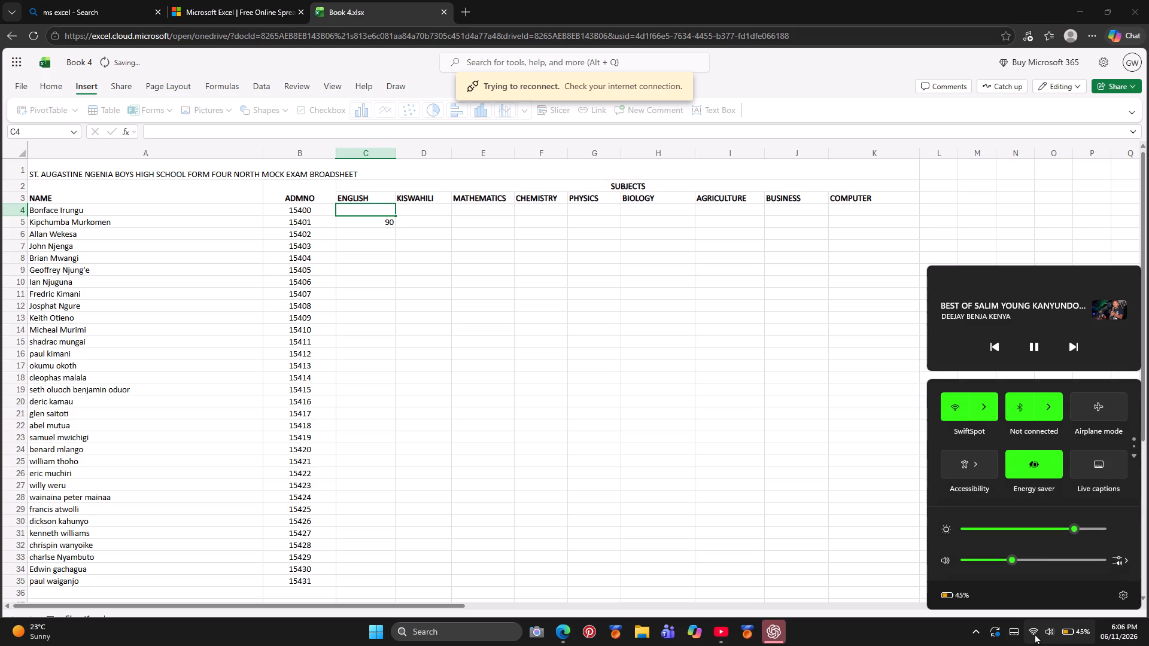
{"action": "left_click", "coordinate": [984, 401]}
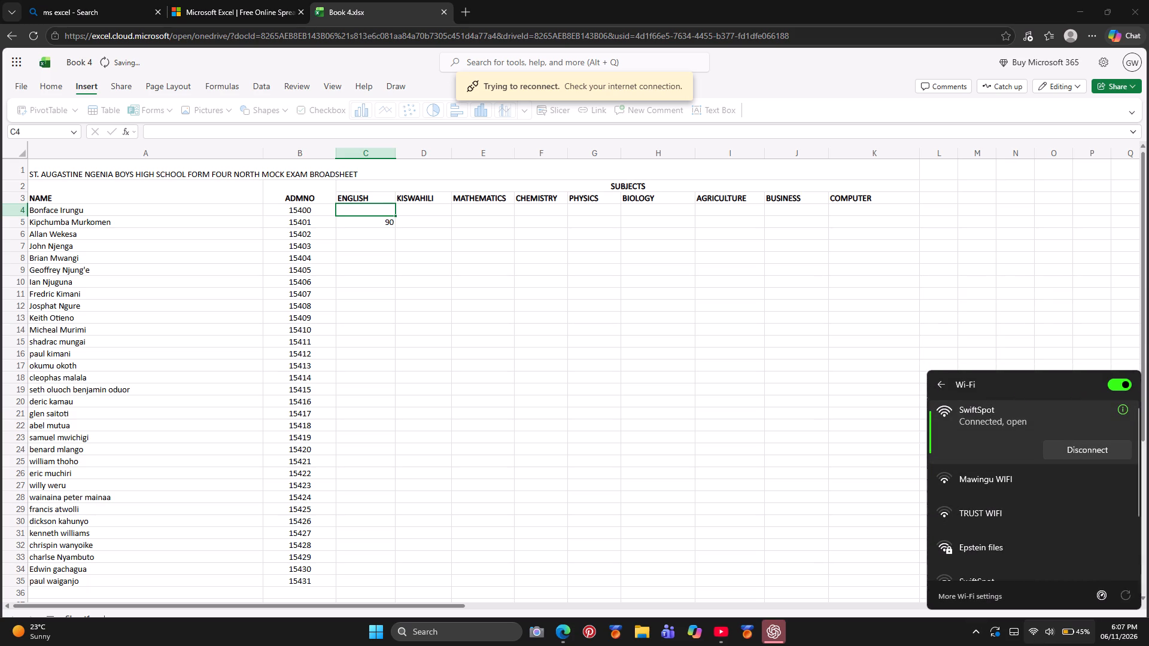
Switch to the YouTube window.
{"action": "left_click", "coordinate": [709, 645]}
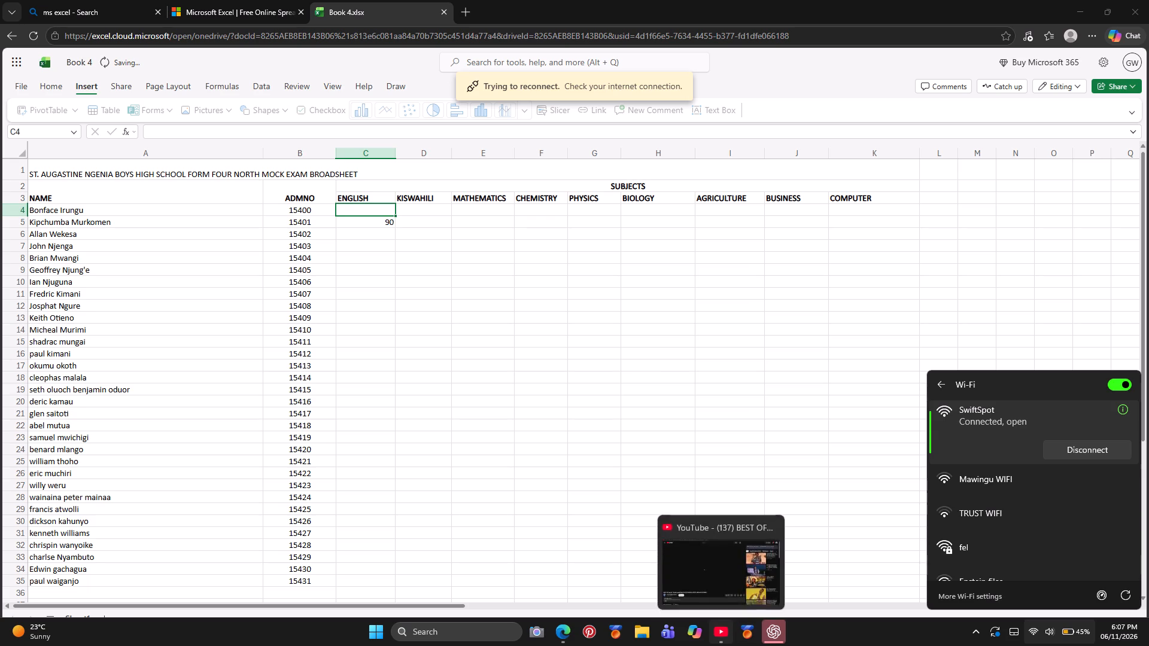
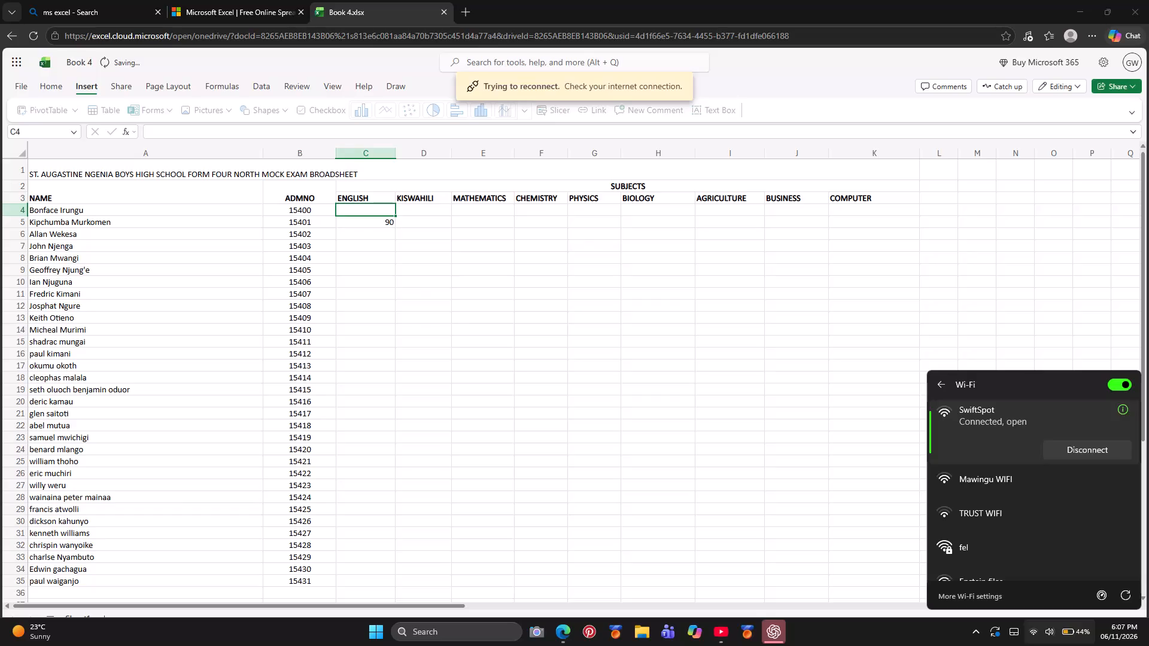
Close the Wi-Fi network list and switch to the YouTube window.
{"action": "left_click", "coordinate": [628, 87]}
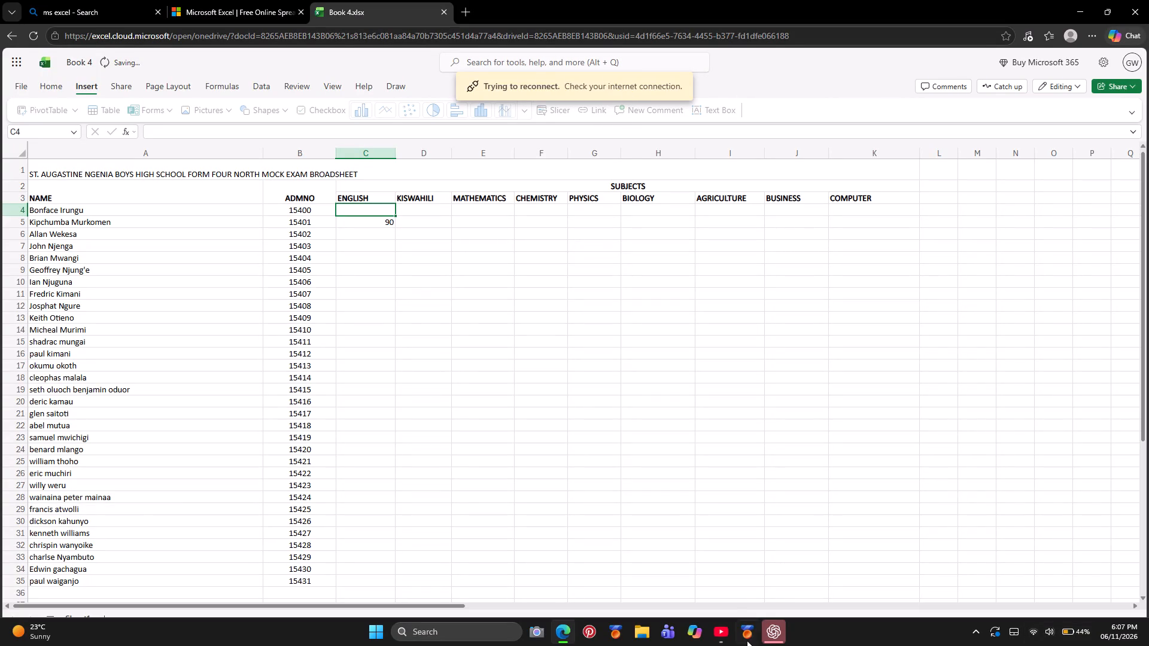
{"action": "left_click", "coordinate": [718, 641]}
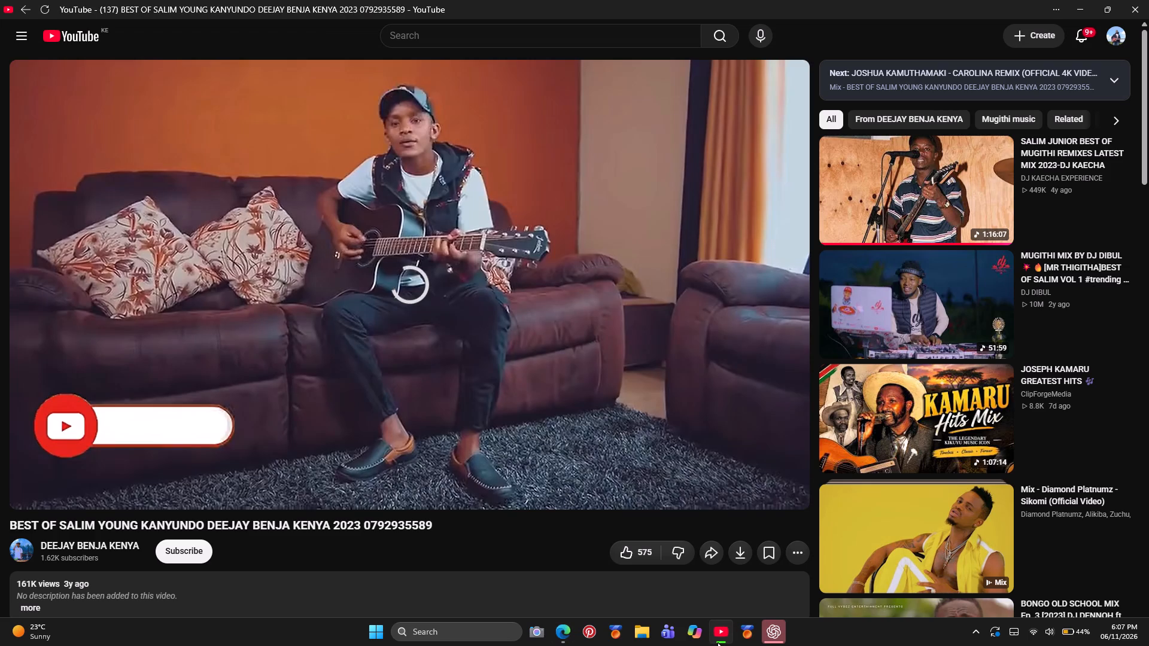
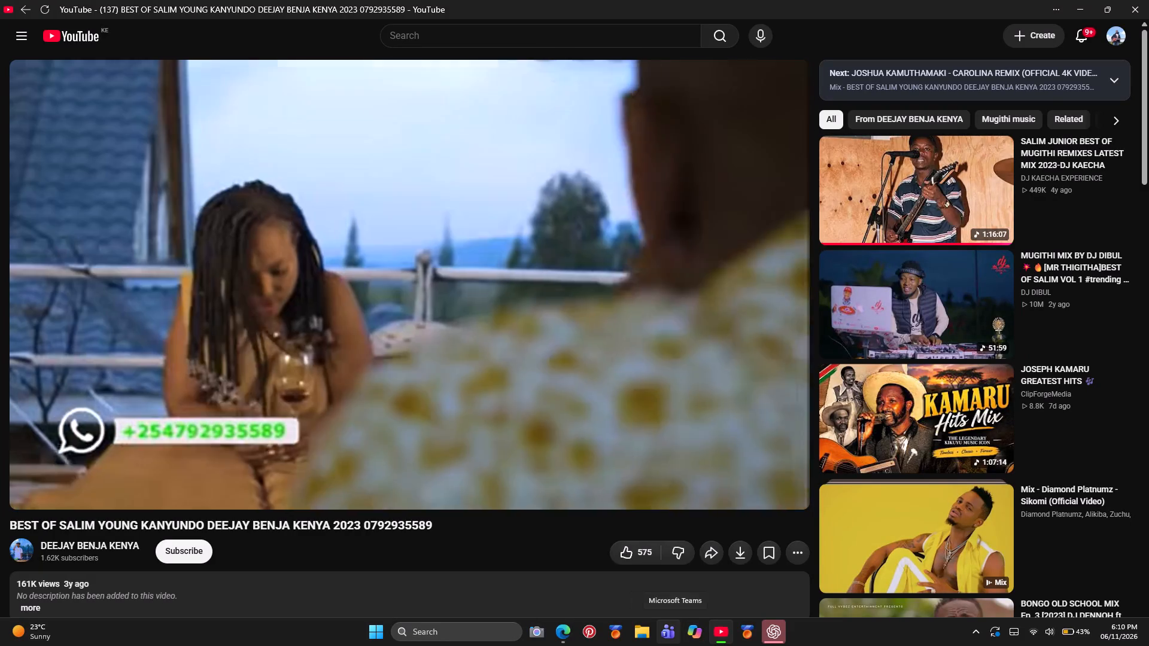
Switch from YouTube to the Book 4 workbook in Excel.
{"action": "left_click", "coordinate": [558, 629]}
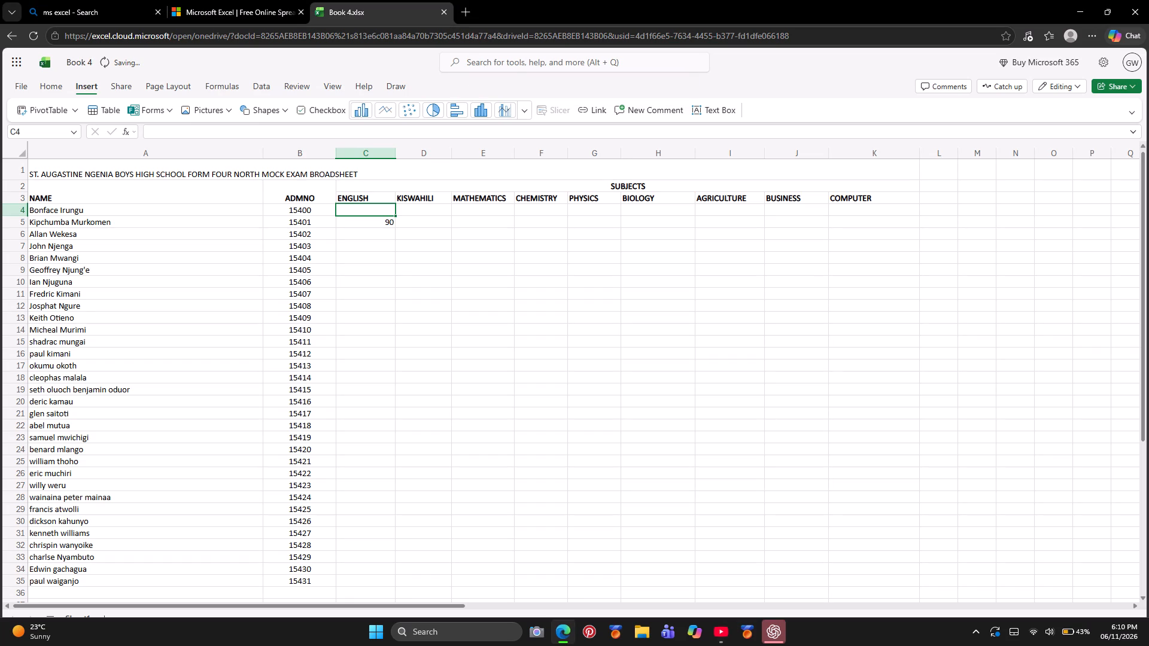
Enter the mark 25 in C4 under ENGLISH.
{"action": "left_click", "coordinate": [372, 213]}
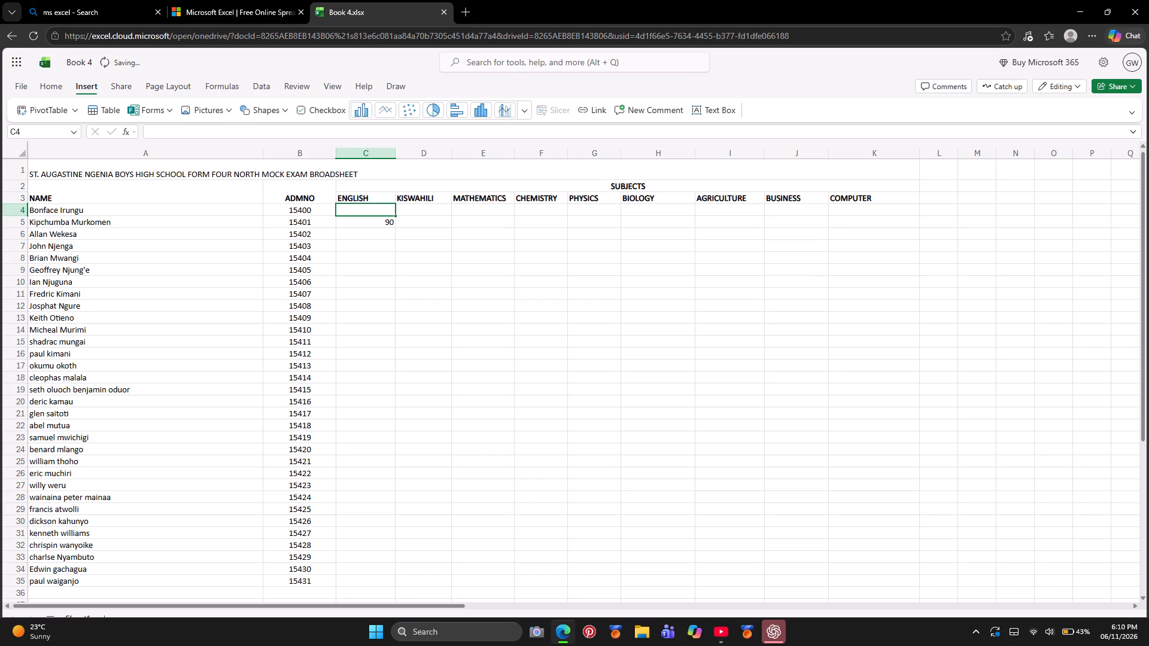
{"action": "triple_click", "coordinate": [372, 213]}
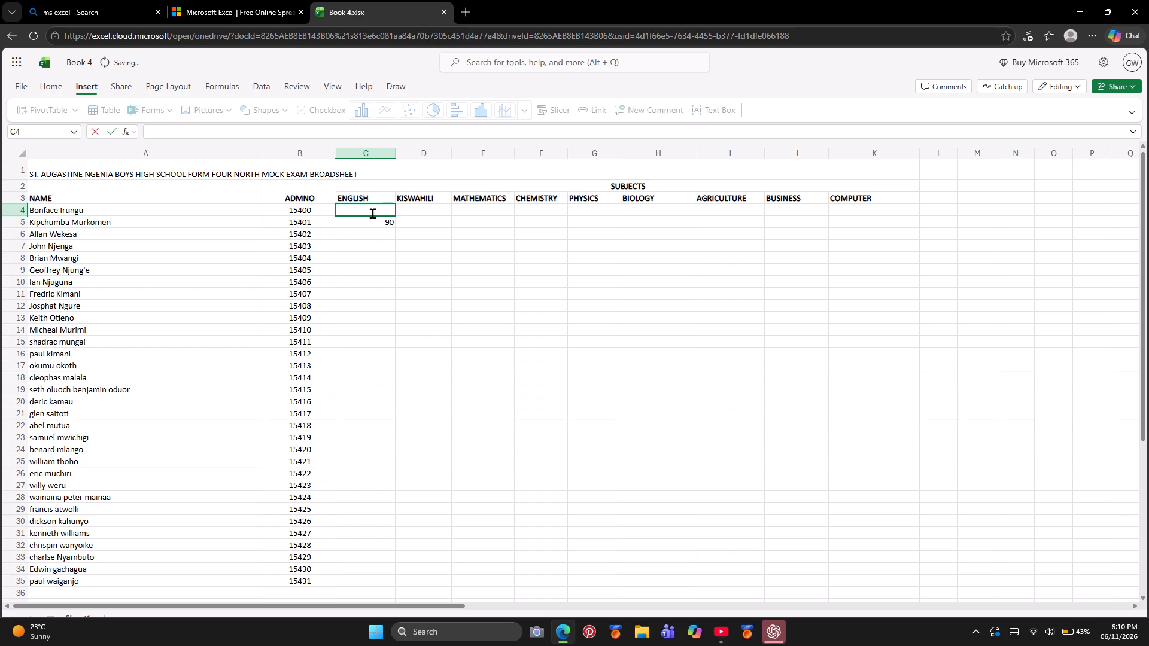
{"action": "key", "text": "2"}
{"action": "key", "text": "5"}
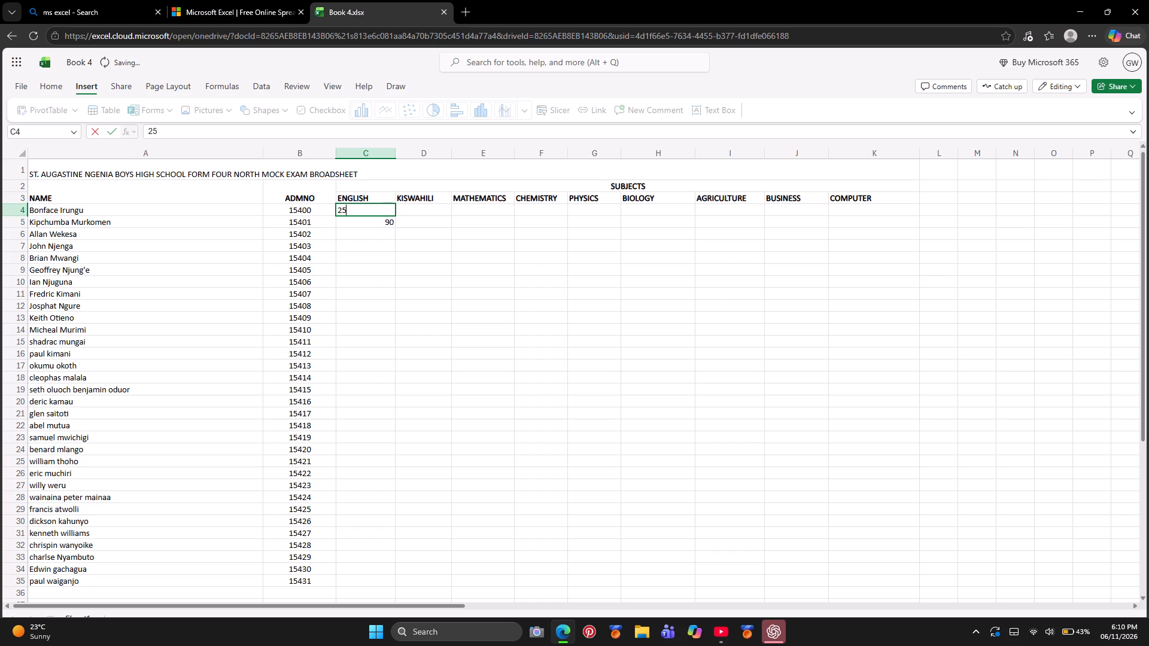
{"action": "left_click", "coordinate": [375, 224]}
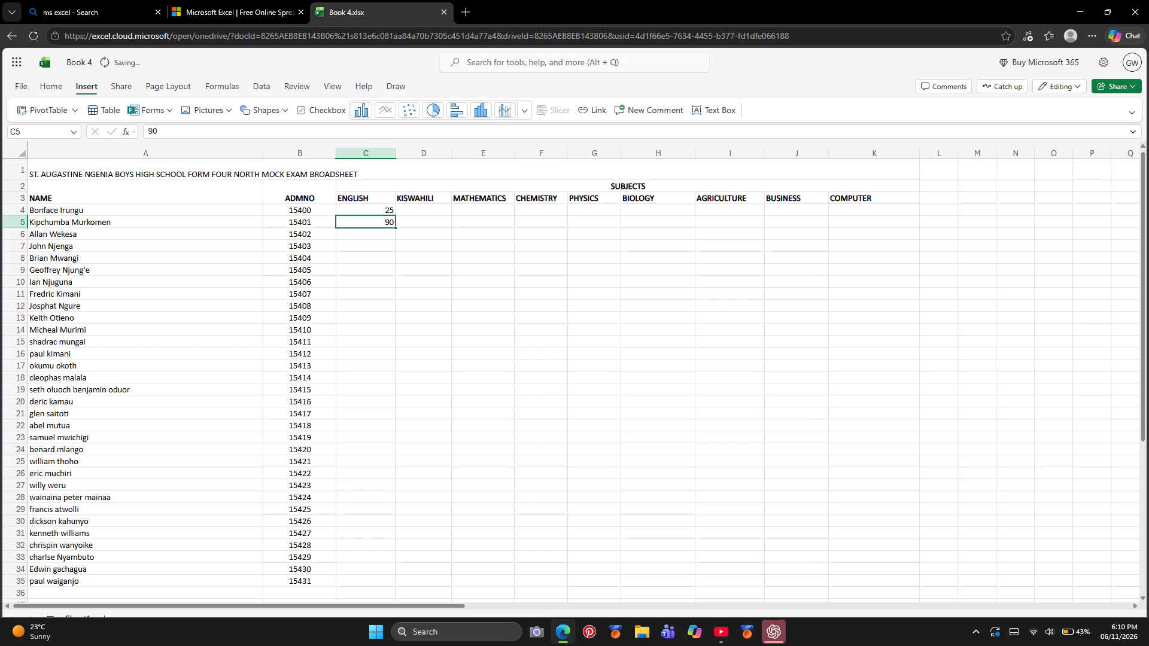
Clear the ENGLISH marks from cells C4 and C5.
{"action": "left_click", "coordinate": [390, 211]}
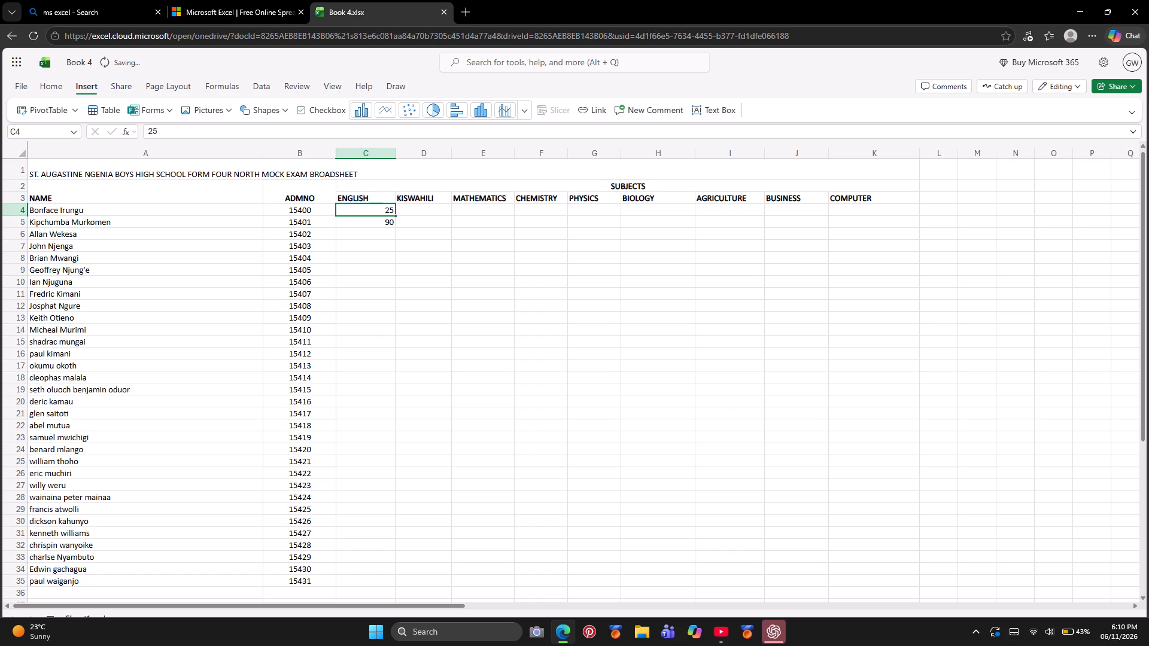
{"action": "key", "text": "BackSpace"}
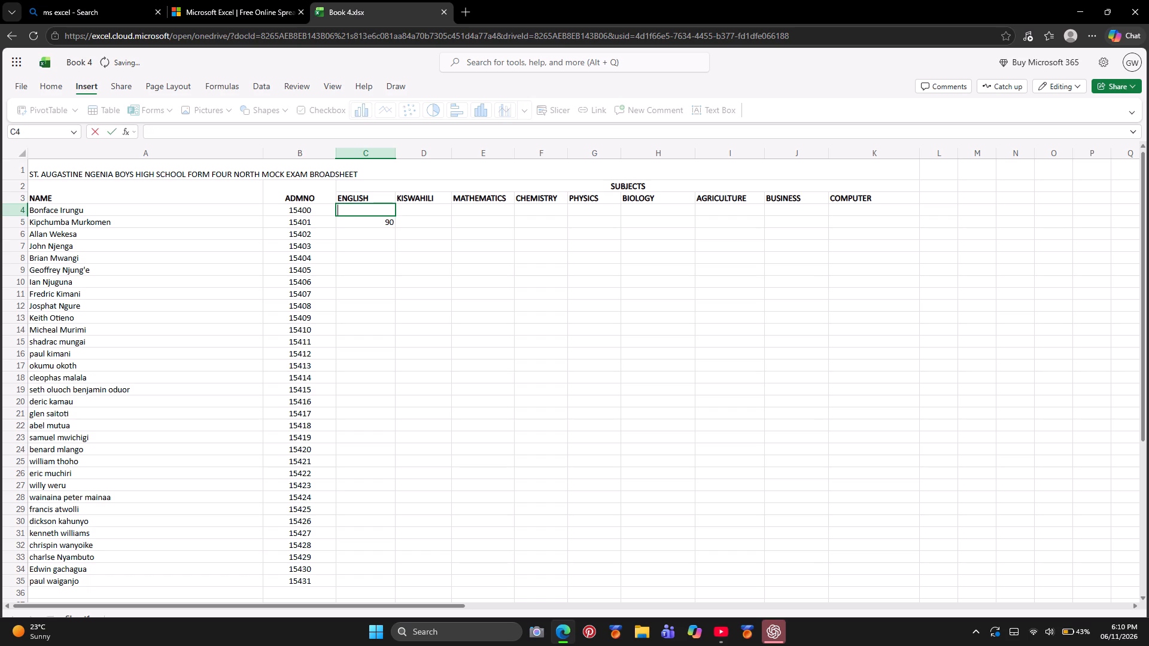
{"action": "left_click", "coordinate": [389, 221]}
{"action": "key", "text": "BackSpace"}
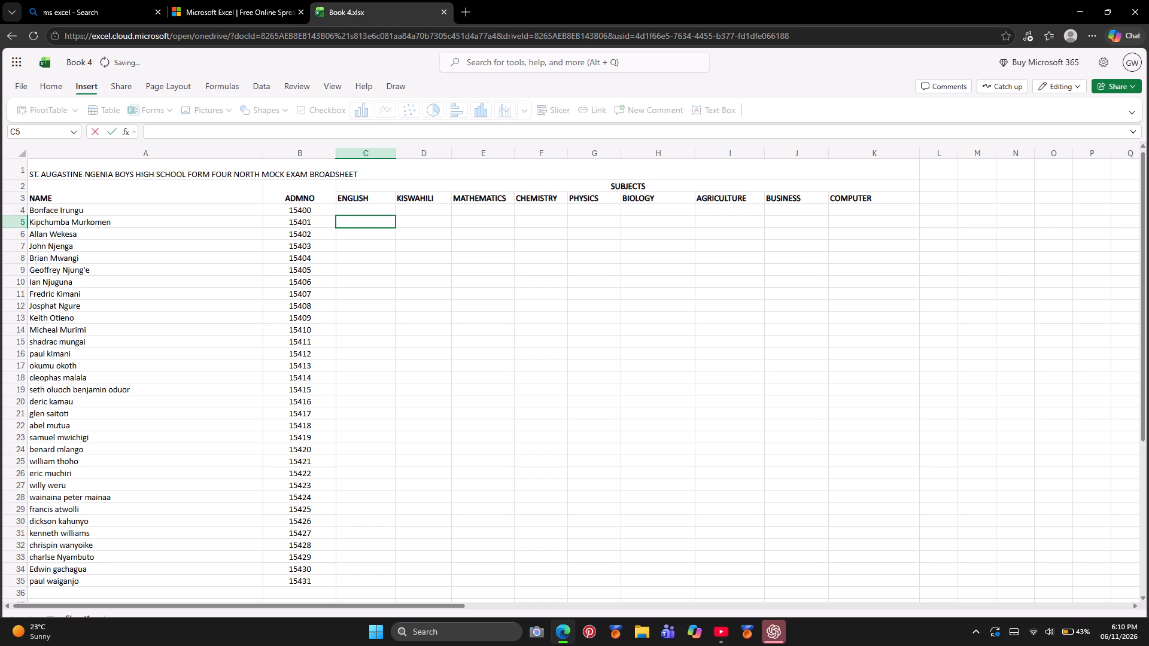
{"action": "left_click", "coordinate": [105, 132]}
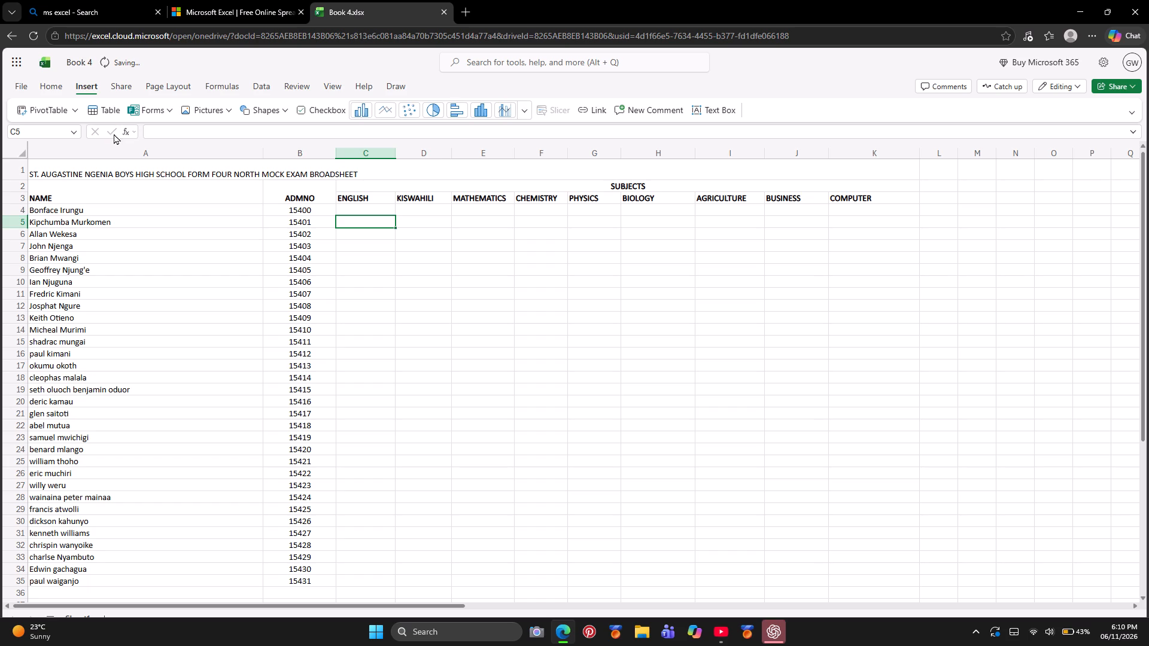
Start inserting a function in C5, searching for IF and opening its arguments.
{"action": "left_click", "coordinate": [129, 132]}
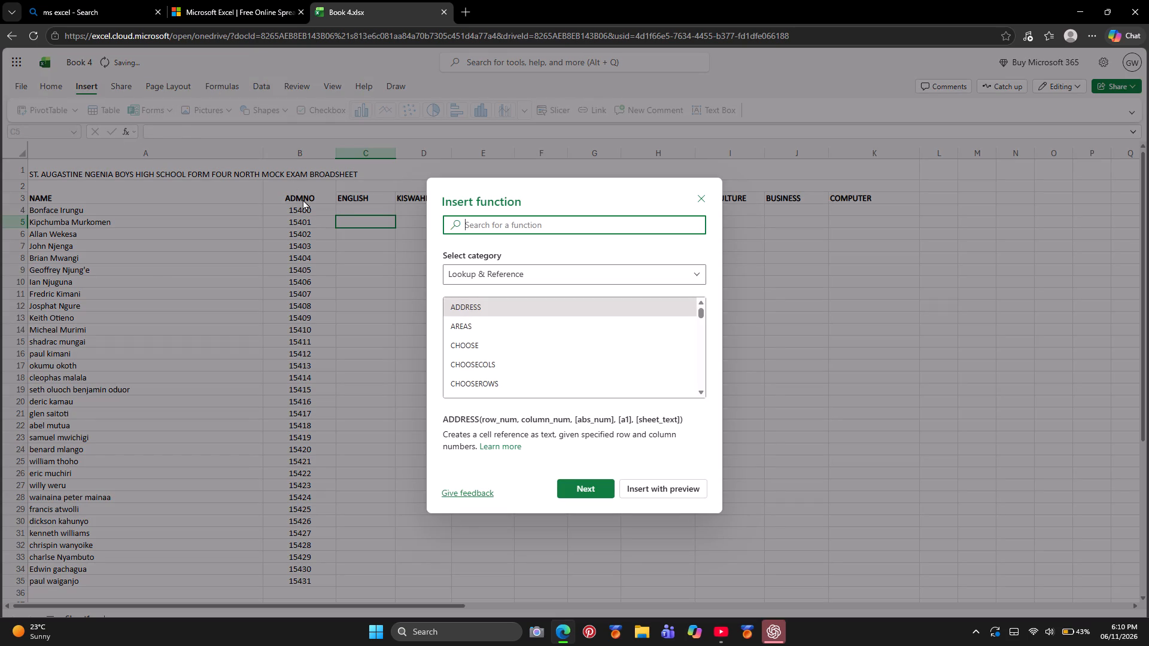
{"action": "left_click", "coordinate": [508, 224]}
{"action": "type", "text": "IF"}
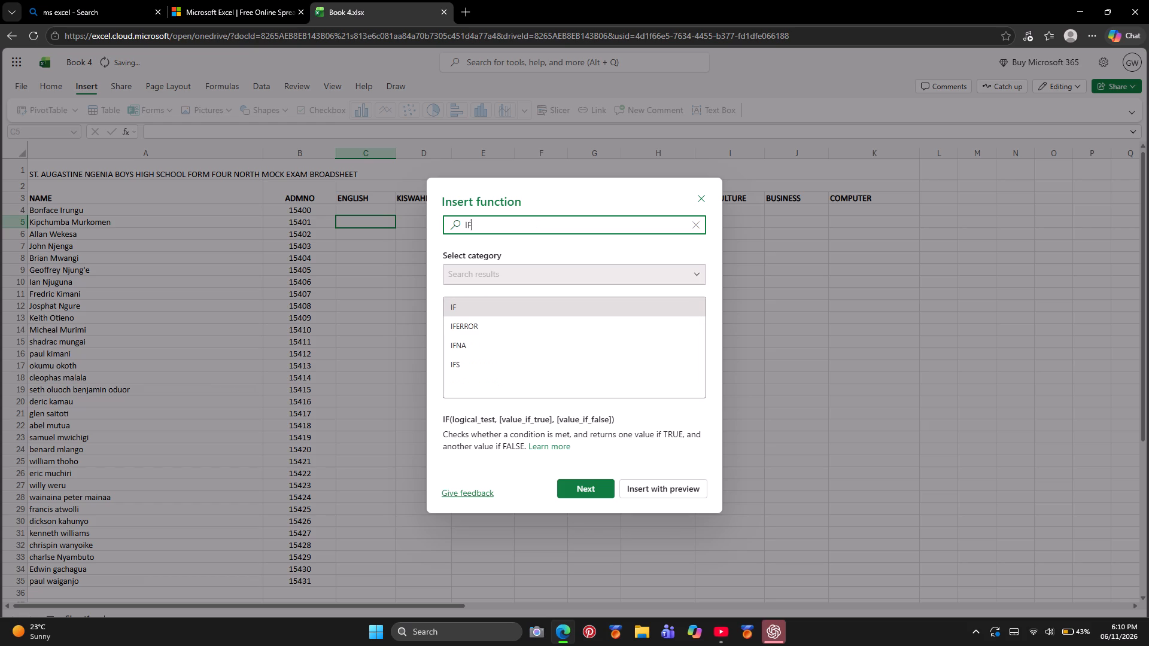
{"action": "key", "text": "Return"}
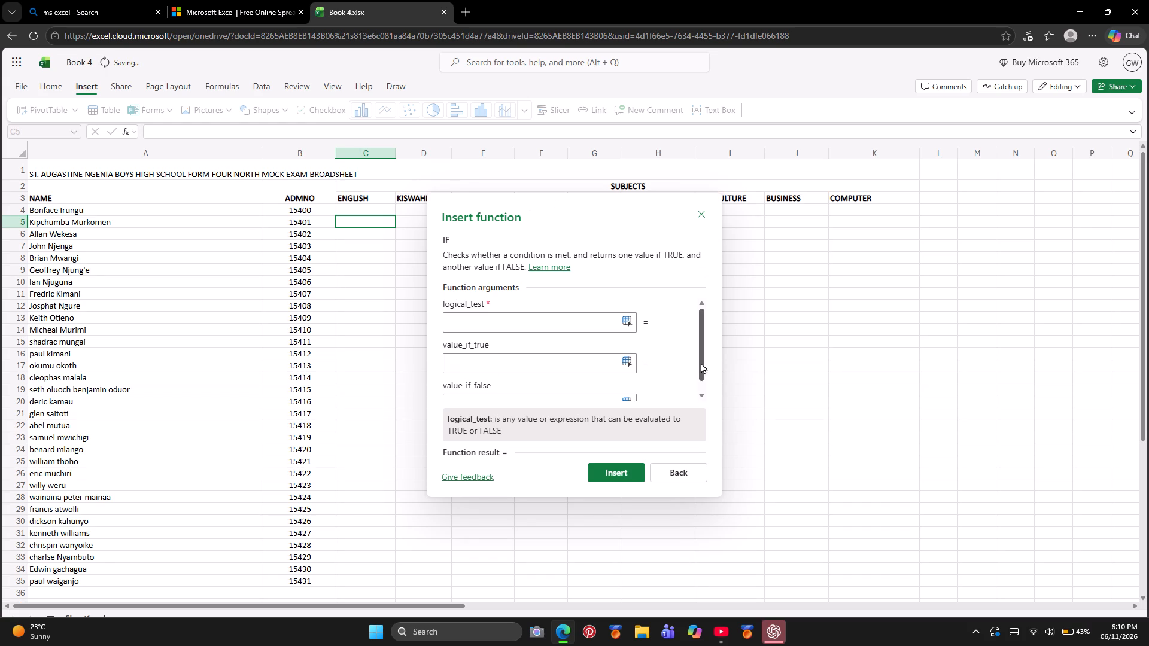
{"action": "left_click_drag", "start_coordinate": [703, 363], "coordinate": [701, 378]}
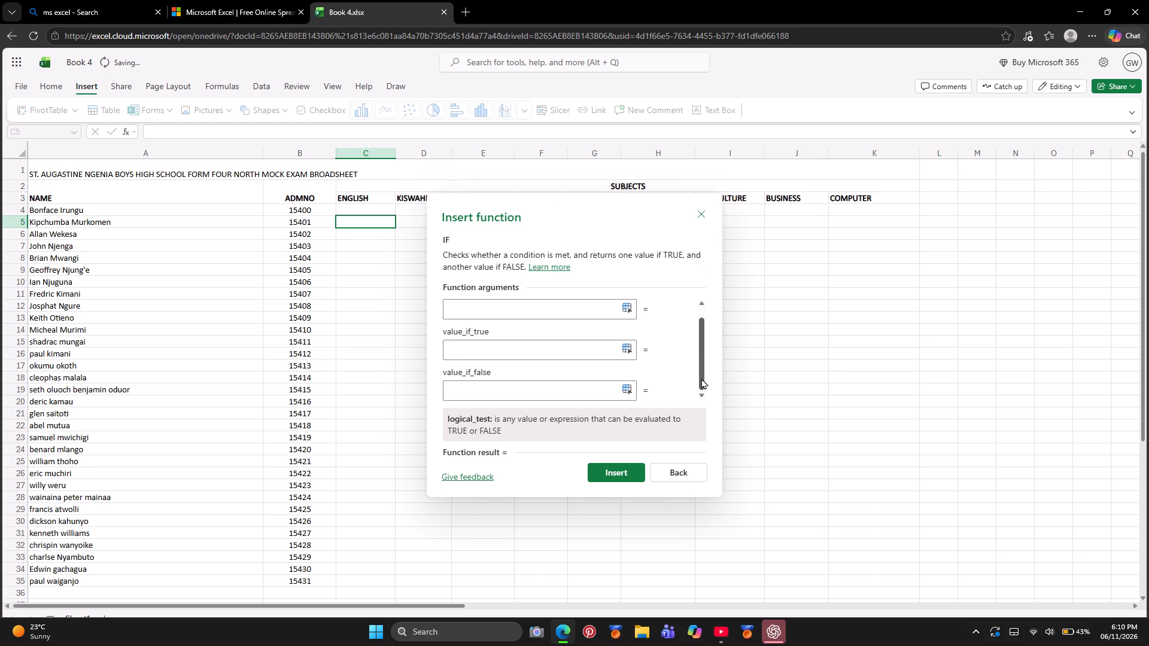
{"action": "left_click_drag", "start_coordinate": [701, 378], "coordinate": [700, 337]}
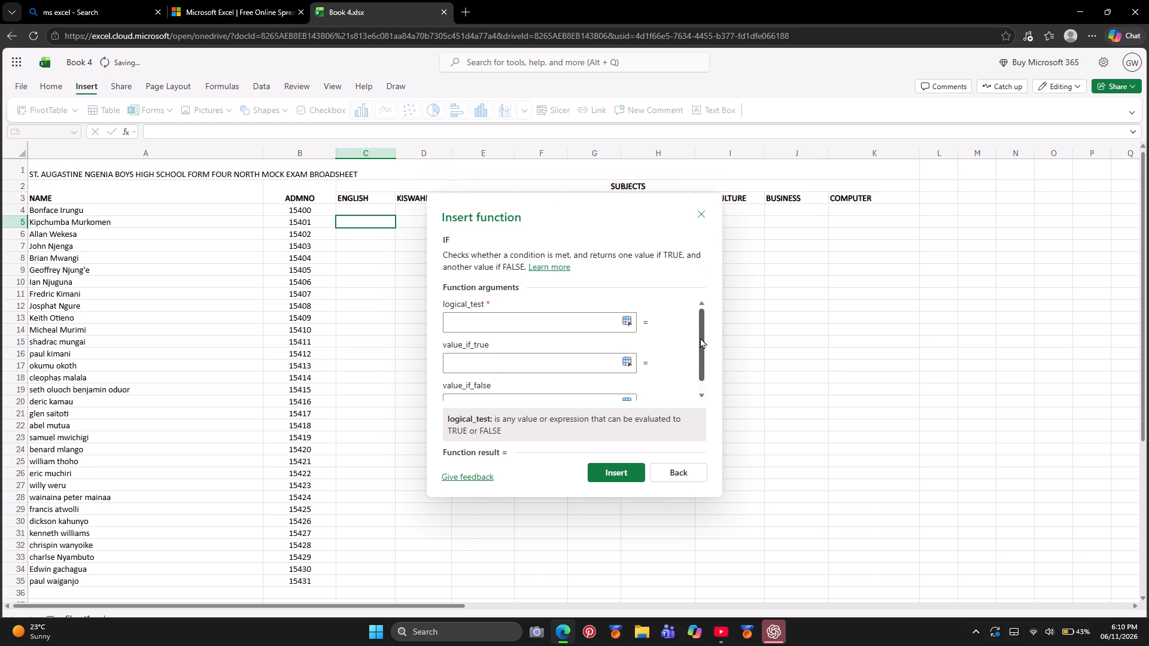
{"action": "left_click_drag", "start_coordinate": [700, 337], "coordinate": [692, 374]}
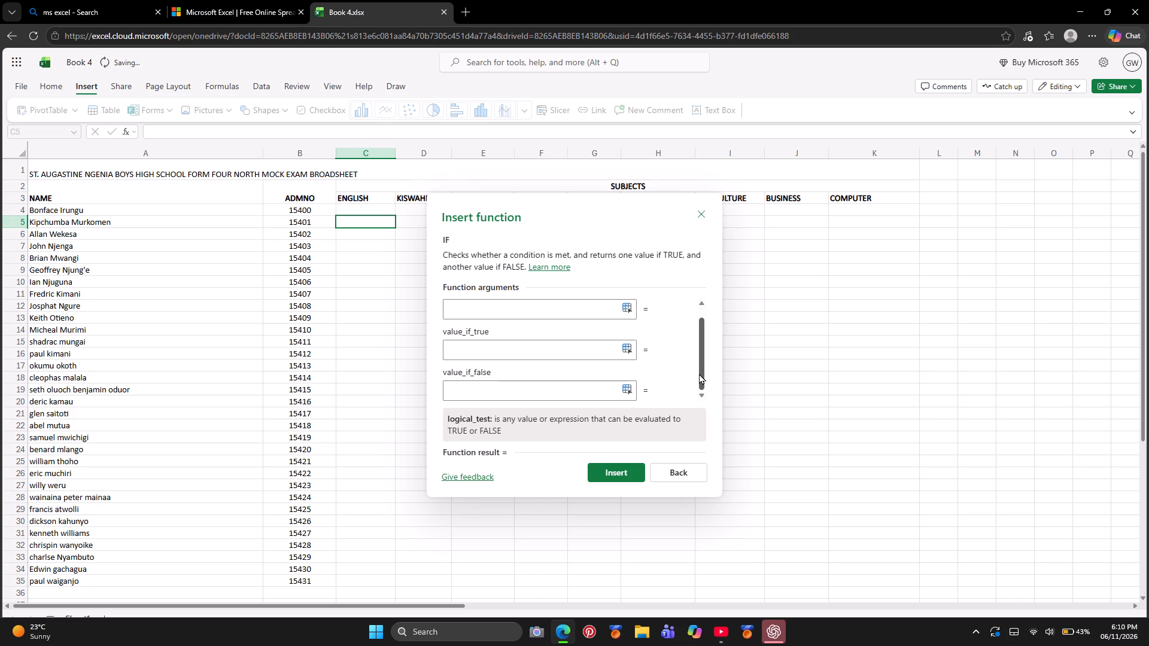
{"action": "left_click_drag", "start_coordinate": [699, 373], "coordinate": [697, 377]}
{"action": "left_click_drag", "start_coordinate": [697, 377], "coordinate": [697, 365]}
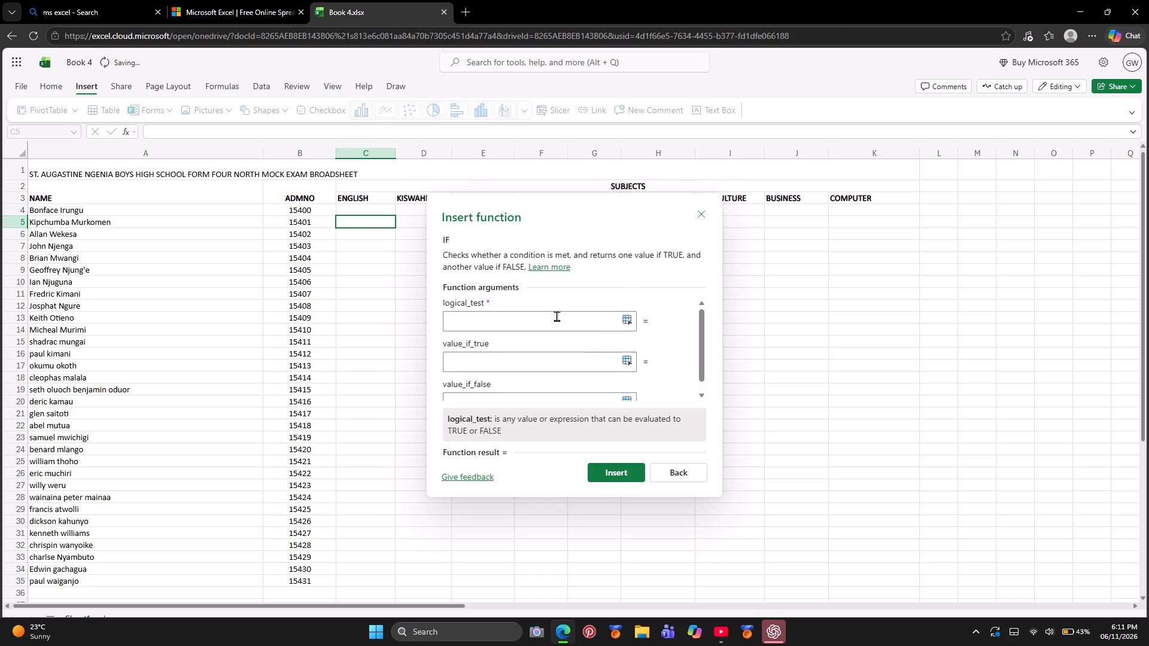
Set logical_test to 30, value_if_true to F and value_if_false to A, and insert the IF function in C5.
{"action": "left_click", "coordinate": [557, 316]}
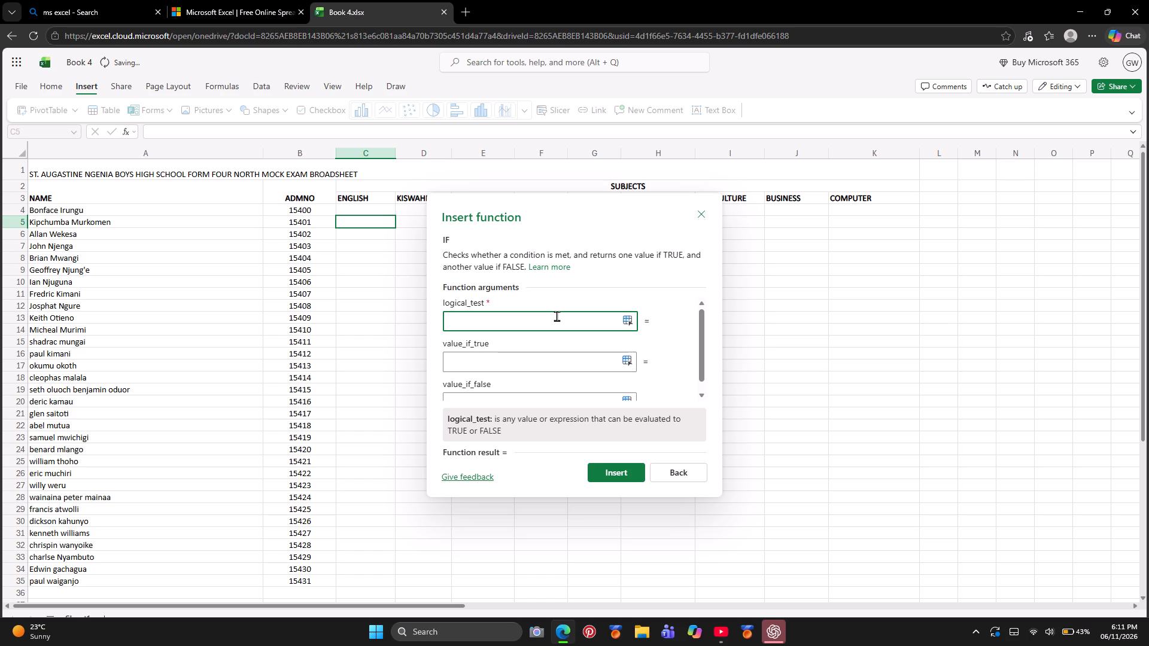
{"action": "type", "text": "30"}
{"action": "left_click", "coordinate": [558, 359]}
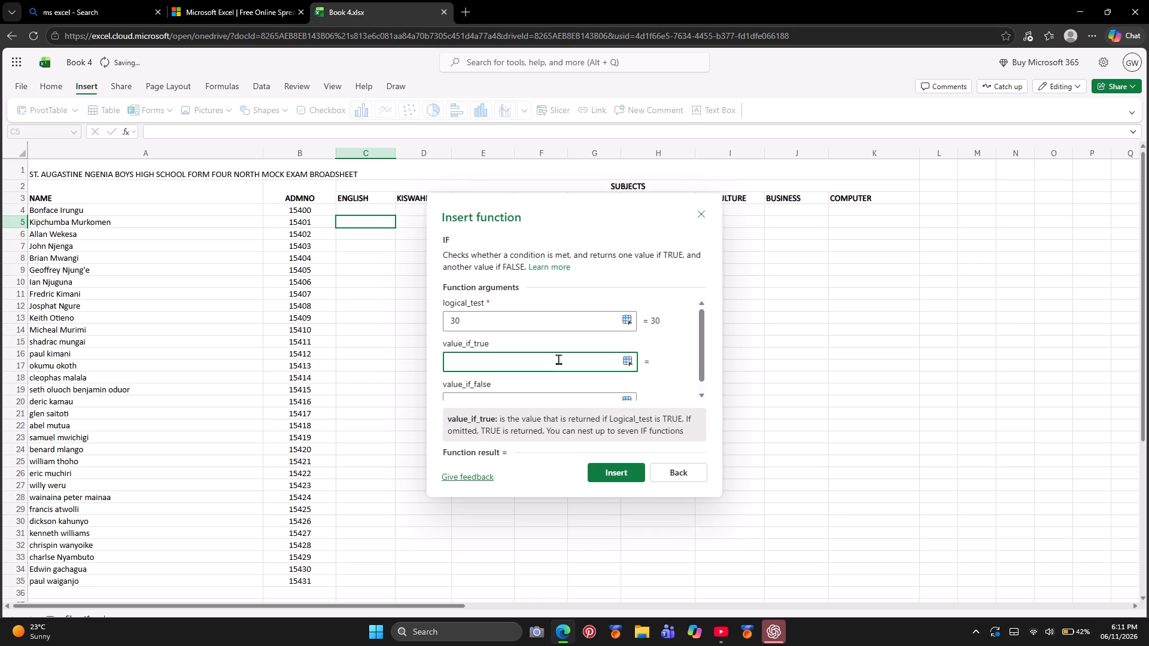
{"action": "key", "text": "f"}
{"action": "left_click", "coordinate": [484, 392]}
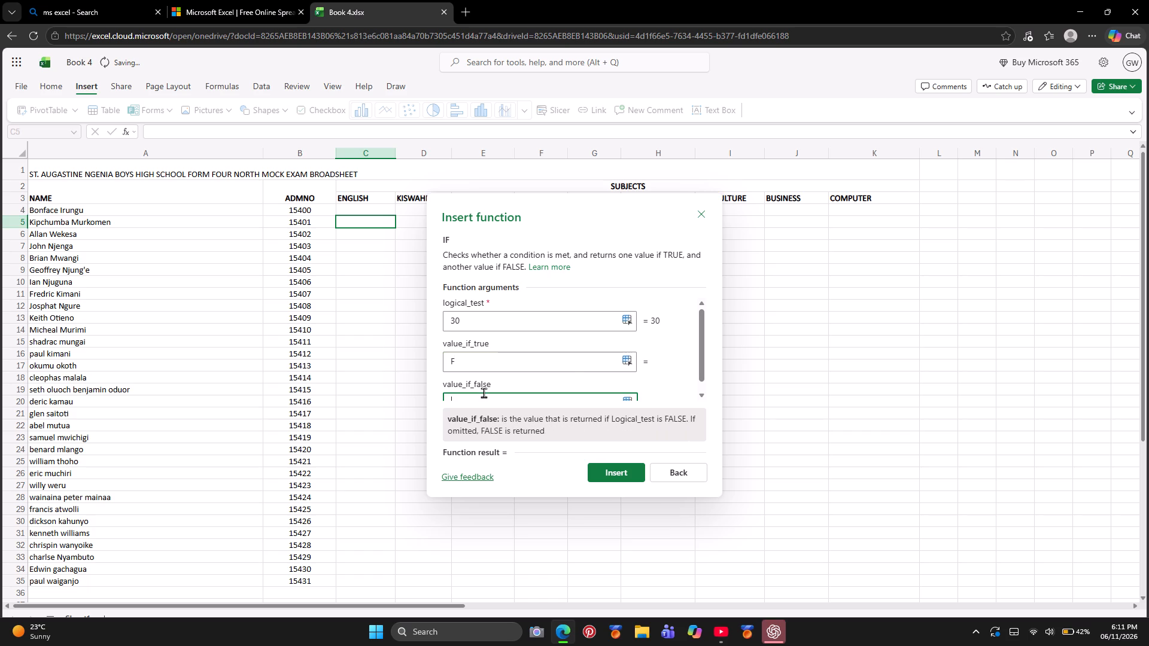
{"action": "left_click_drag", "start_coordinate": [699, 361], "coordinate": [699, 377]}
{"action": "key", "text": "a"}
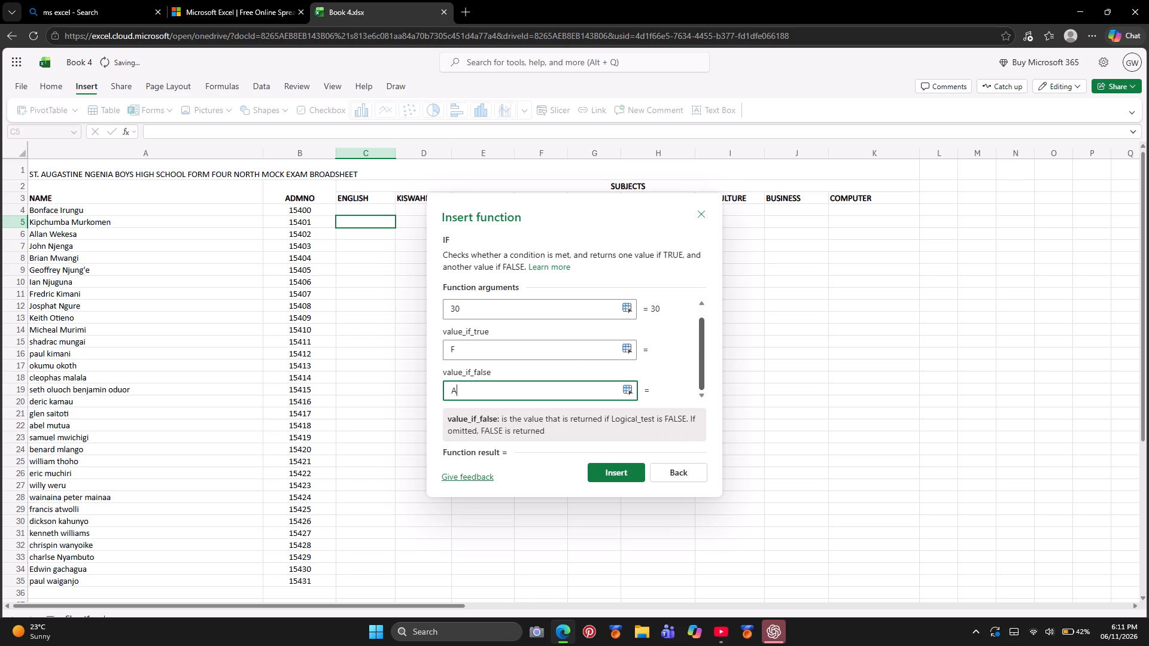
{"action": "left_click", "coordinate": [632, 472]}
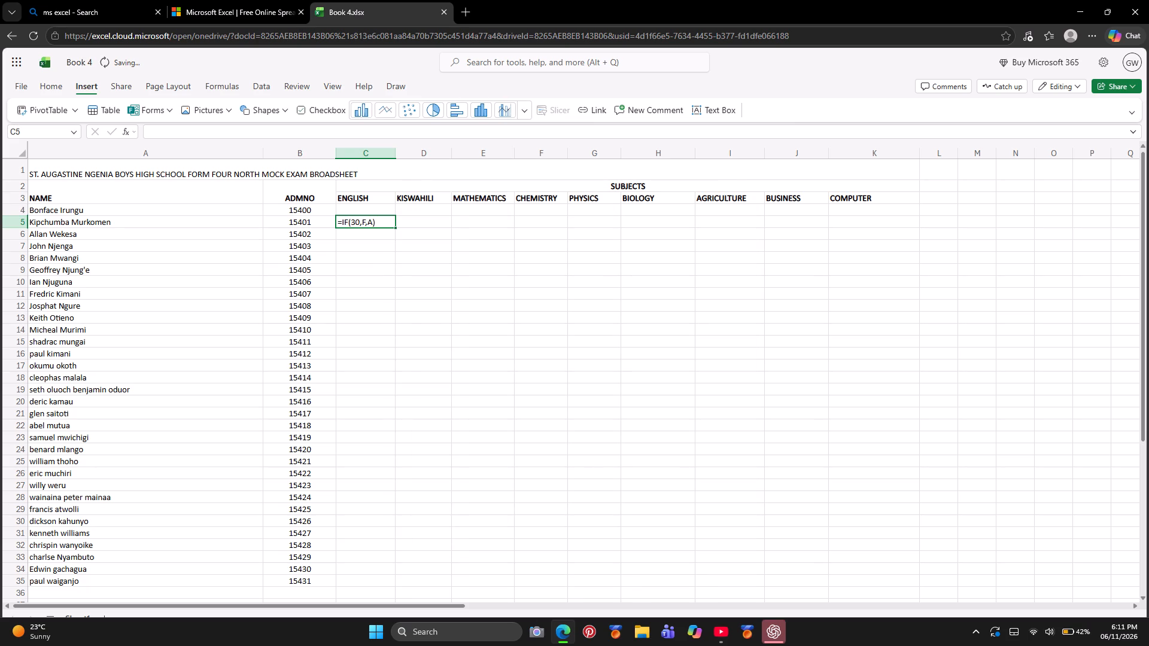
Replace the formula in C5 under ENGLISH with the mark 98.
{"action": "left_click", "coordinate": [376, 226]}
{"action": "type", "text": "98"}
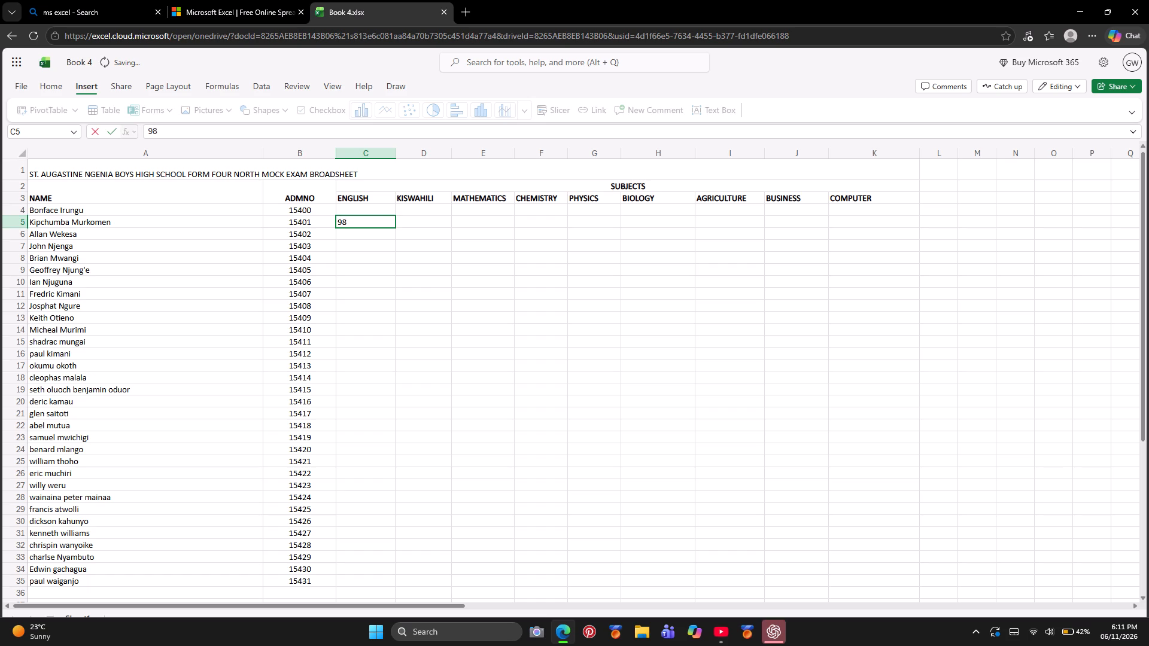
{"action": "key", "text": "Return"}
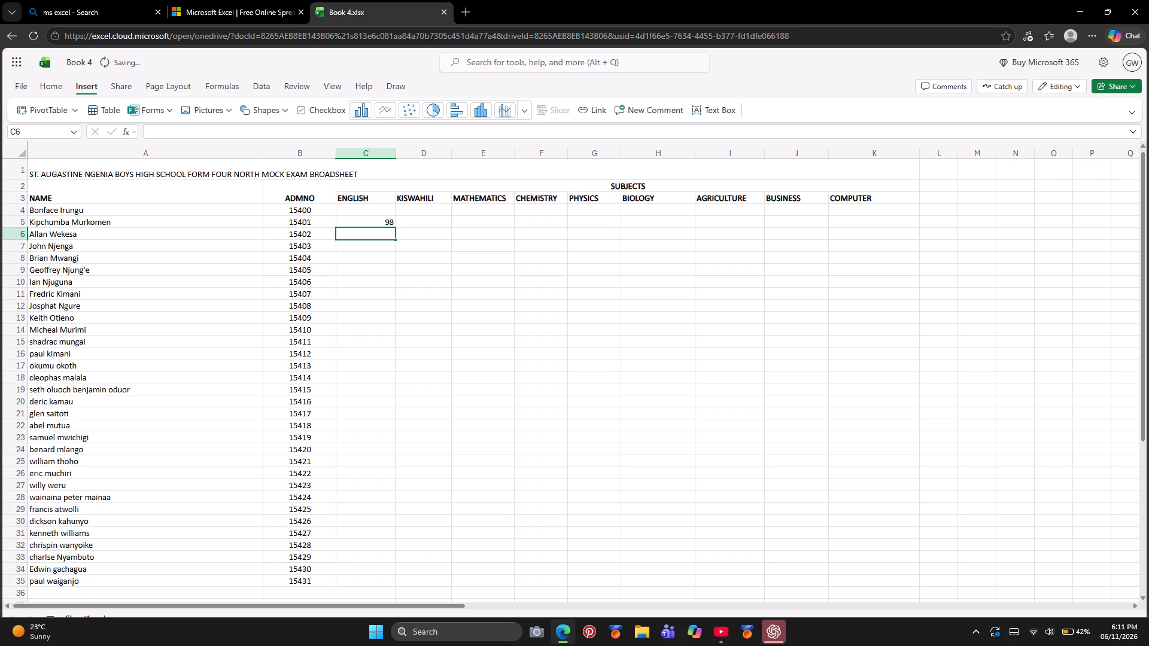
Enter the text IF C4 in cell C4 under ENGLISH as the start of a grading formula.
{"action": "left_click", "coordinate": [381, 208]}
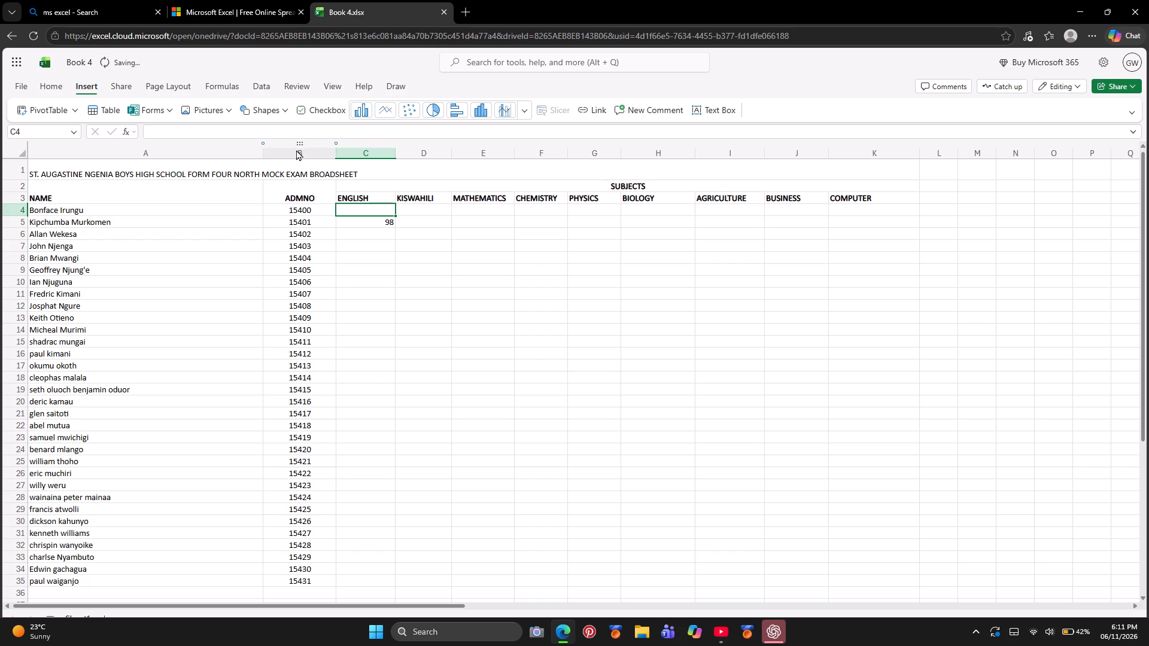
{"action": "left_click", "coordinate": [254, 131]}
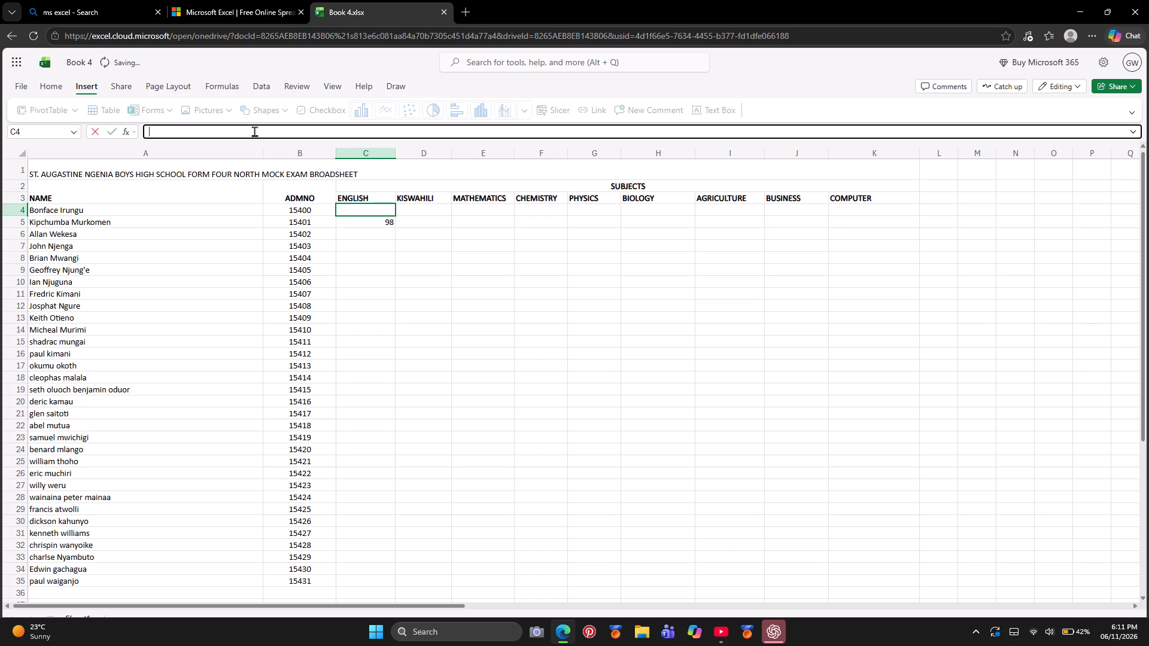
{"action": "key", "text": "i"}
{"action": "key", "text": "f"}
{"action": "key", "text": "space"}
{"action": "key", "text": "c"}
{"action": "key", "text": "4"}
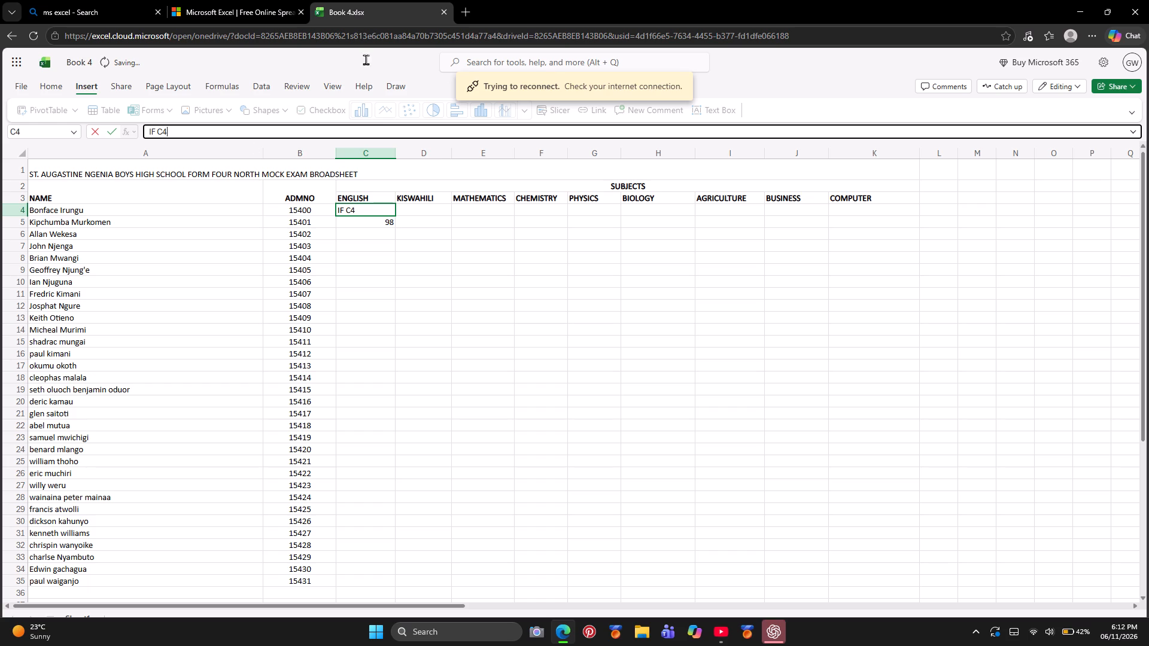
Close the YouTube window while keeping the Excel workbook open.
{"action": "left_click", "coordinate": [1138, 13]}
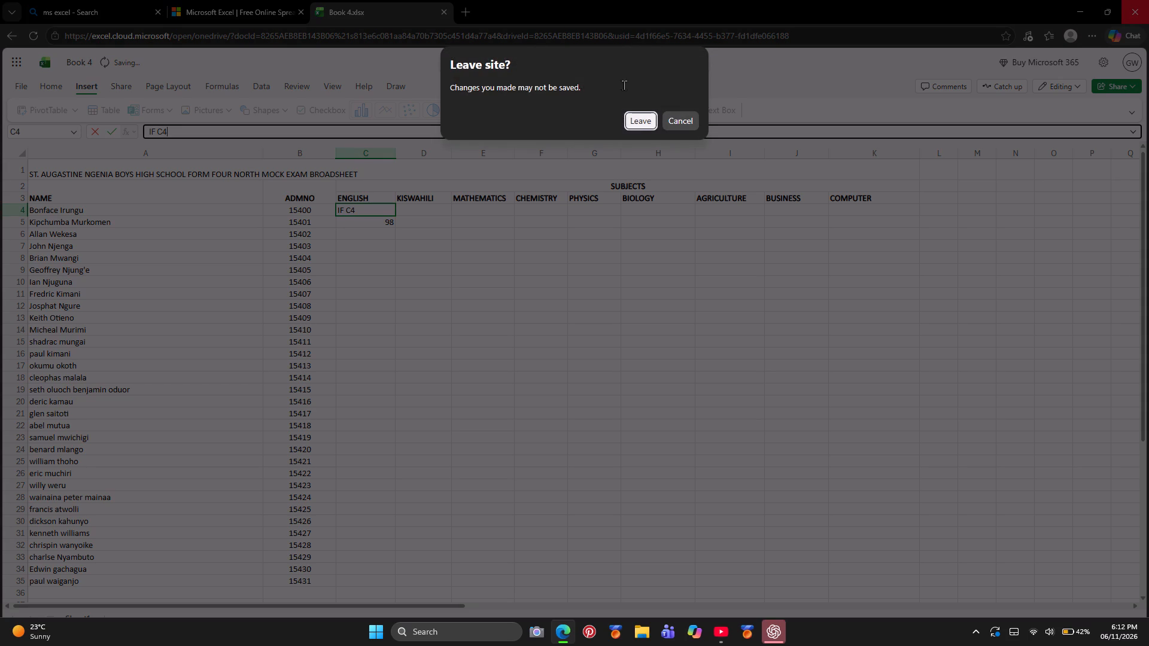
{"action": "left_click", "coordinate": [667, 122]}
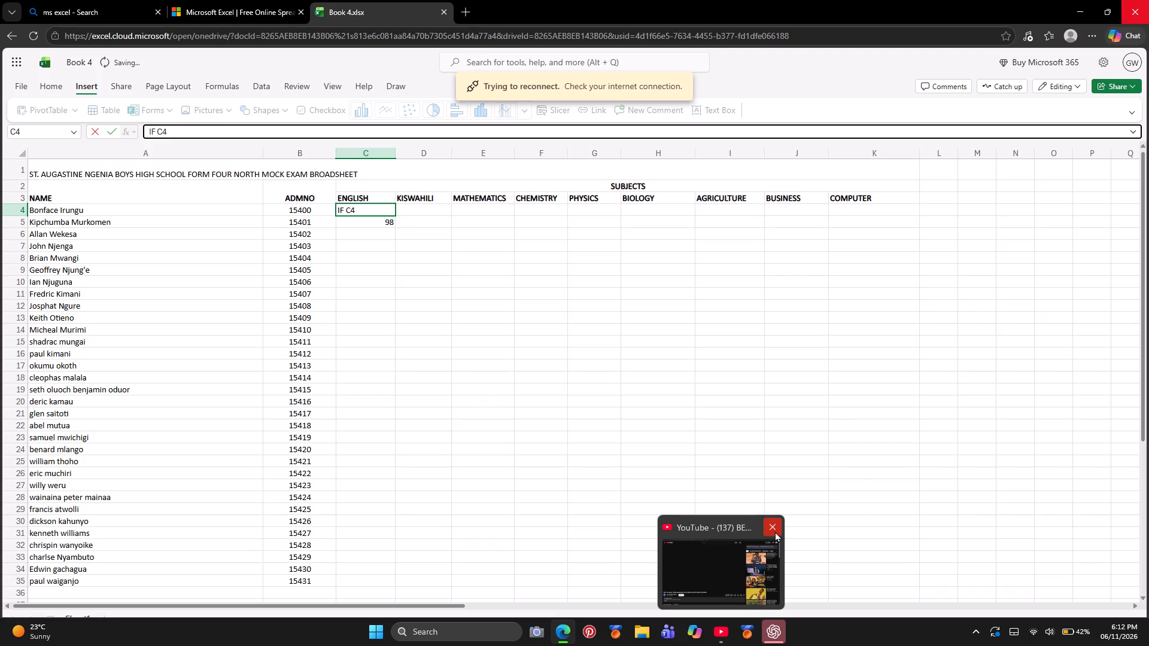
{"action": "left_click", "coordinate": [775, 531]}
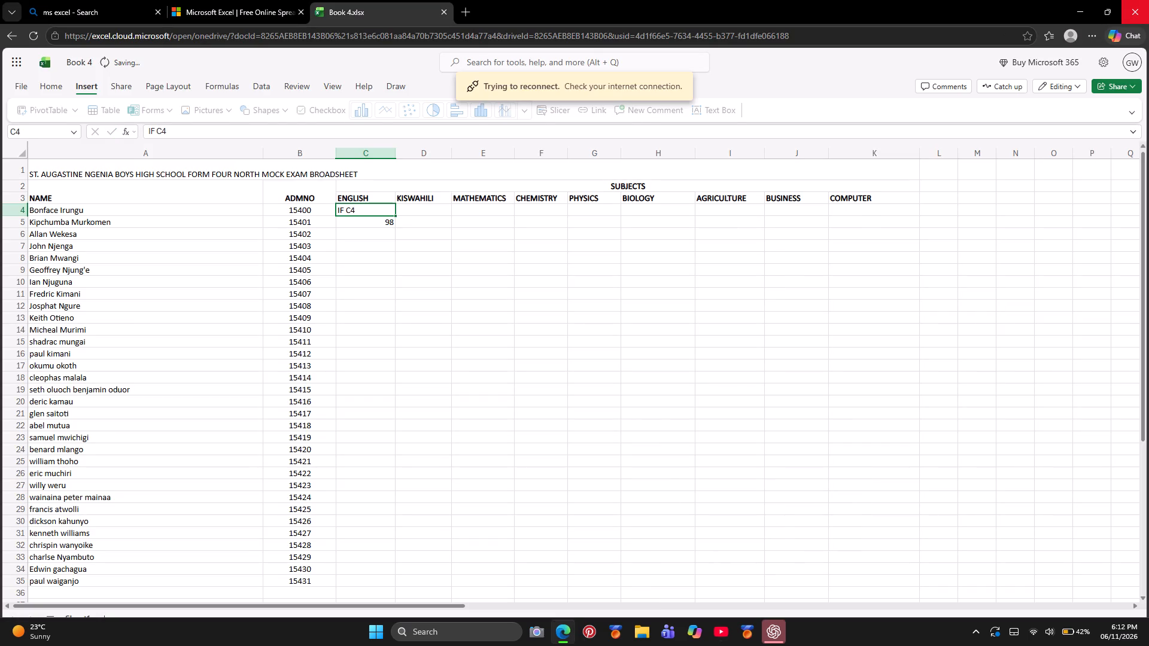
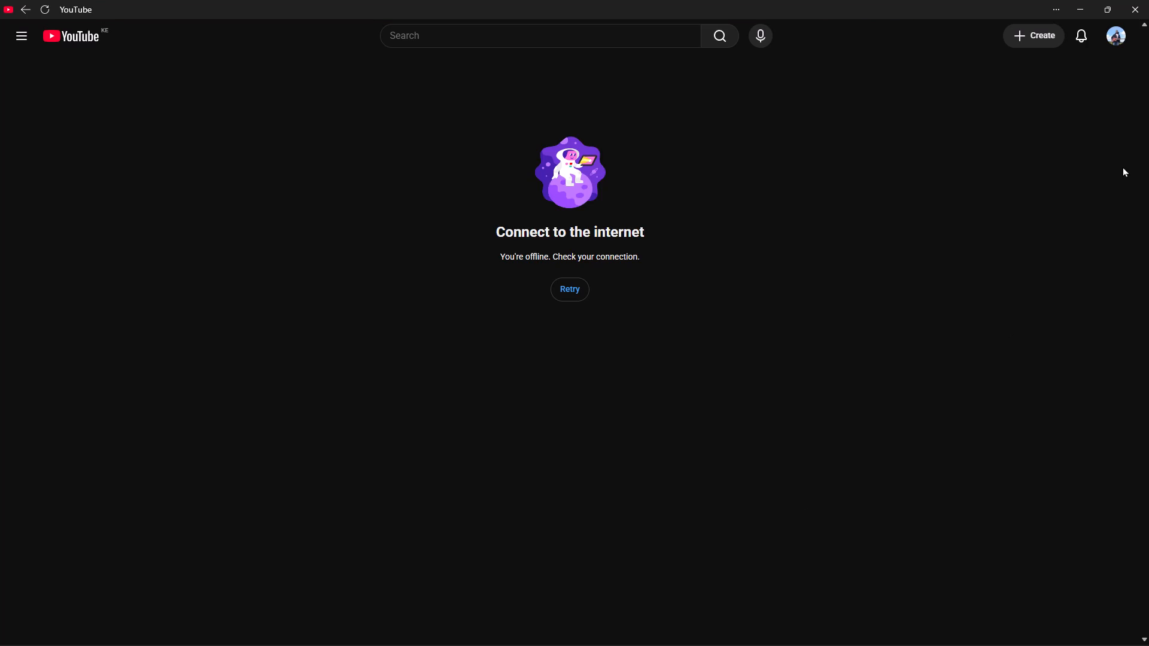
{"action": "left_click", "coordinate": [1132, 0]}
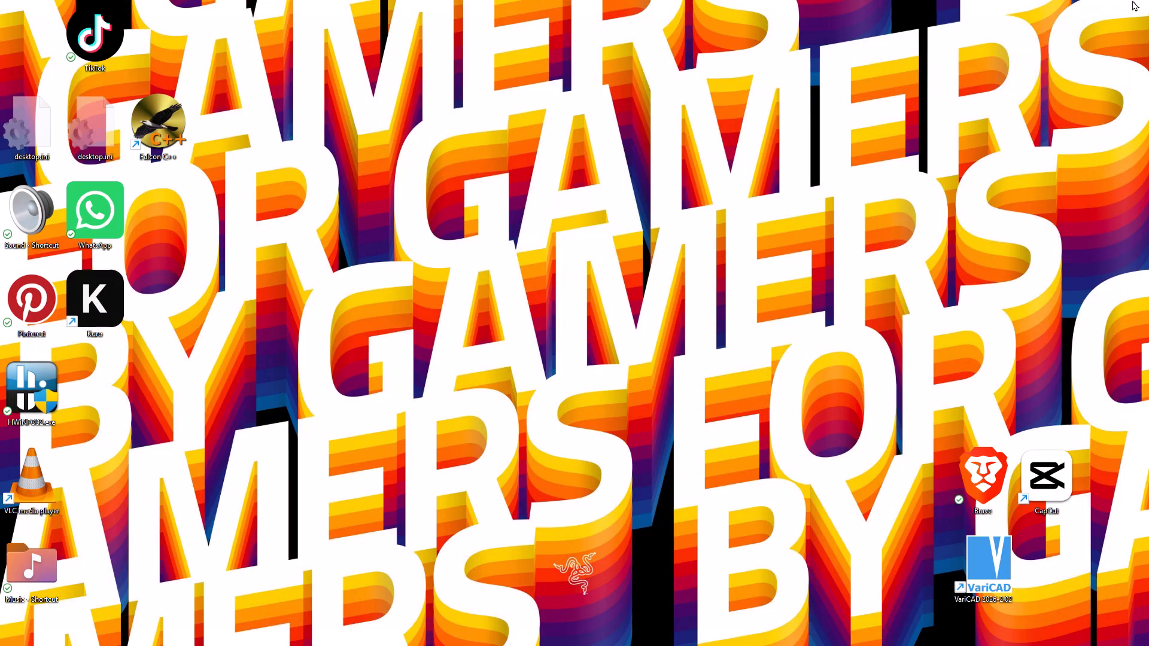
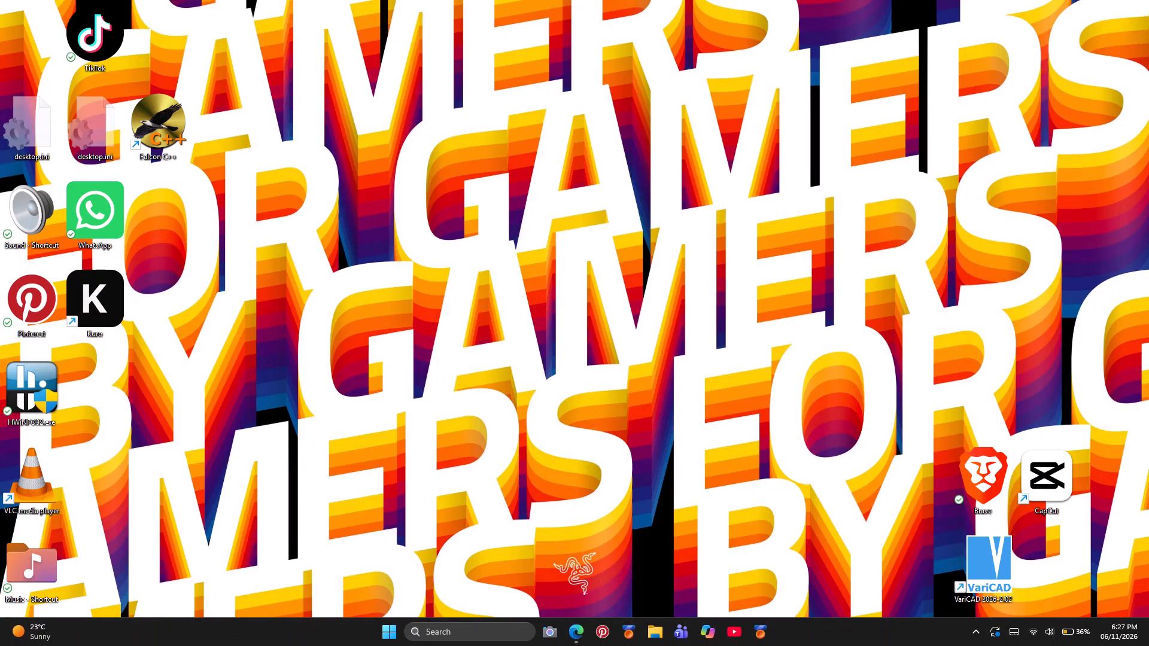
Open the YouTube app to check that it loads, and close its windows.
{"action": "double_click", "coordinate": [734, 634]}
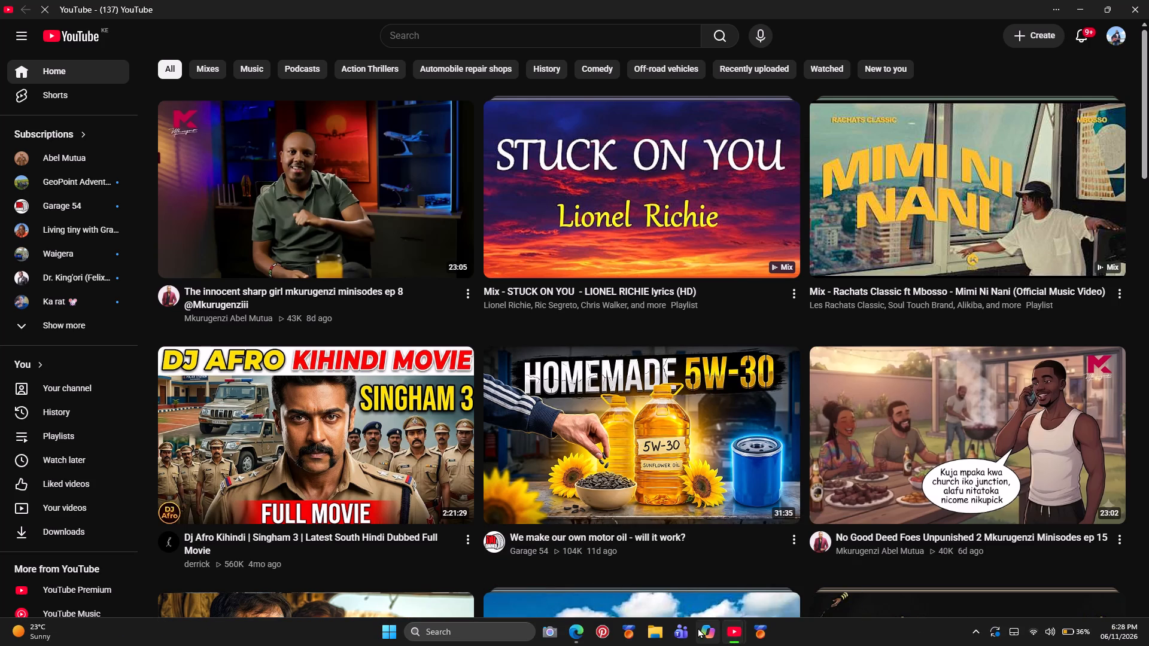
{"action": "left_click", "coordinate": [1136, 4]}
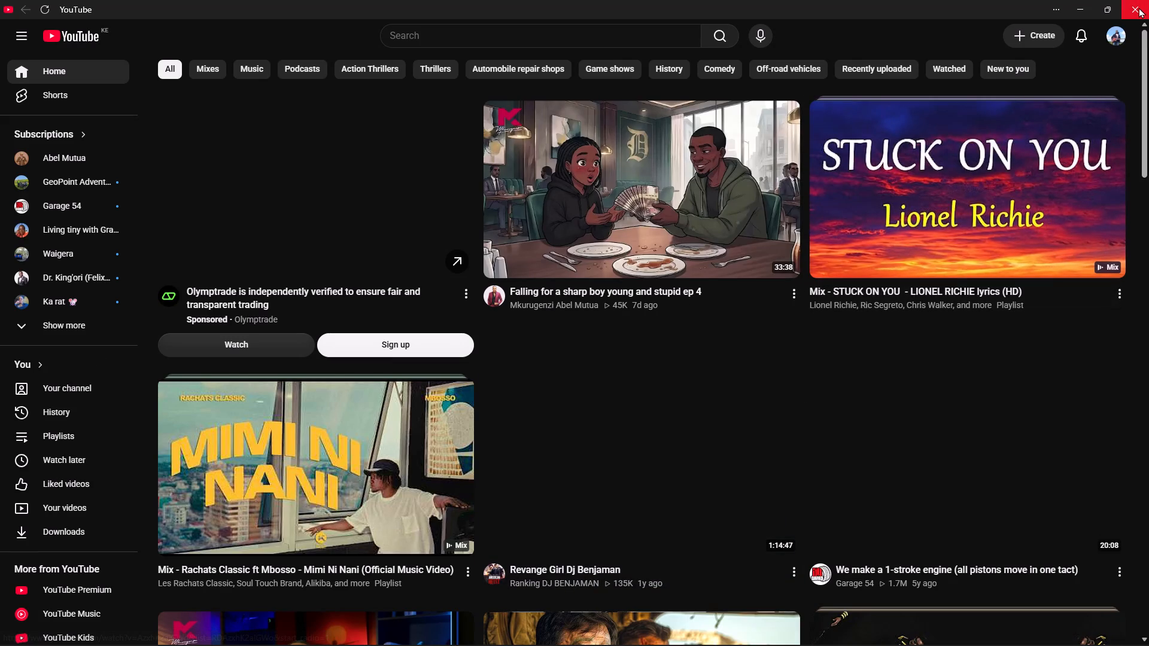
{"action": "left_click", "coordinate": [1139, 7]}
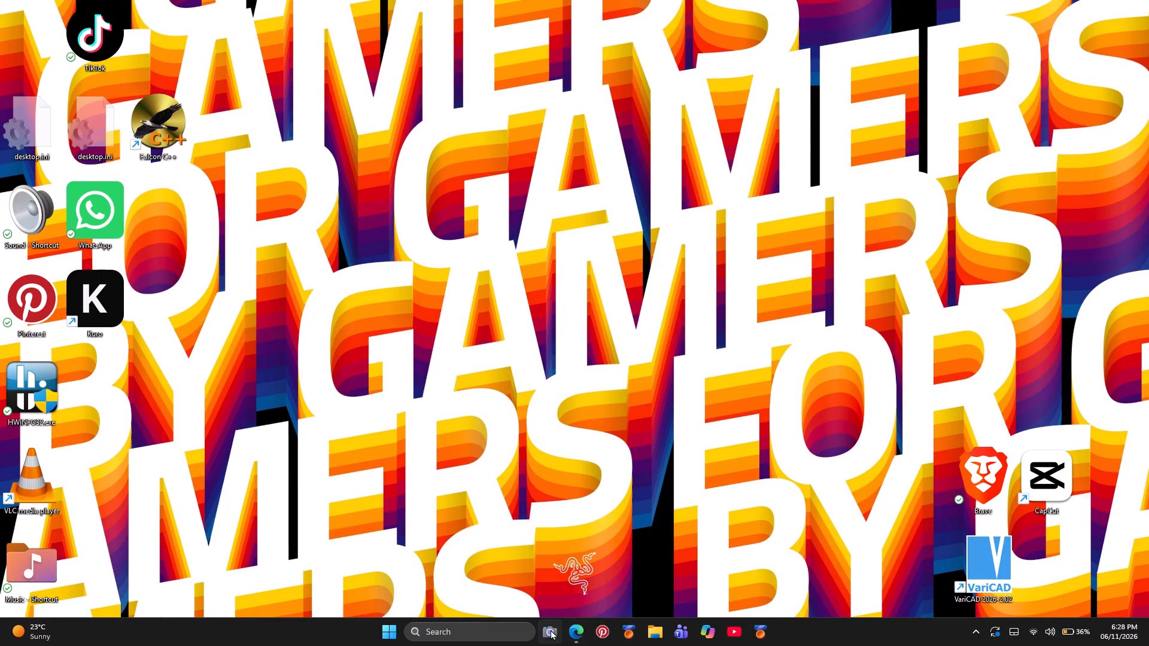
{"action": "left_click", "coordinate": [392, 632]}
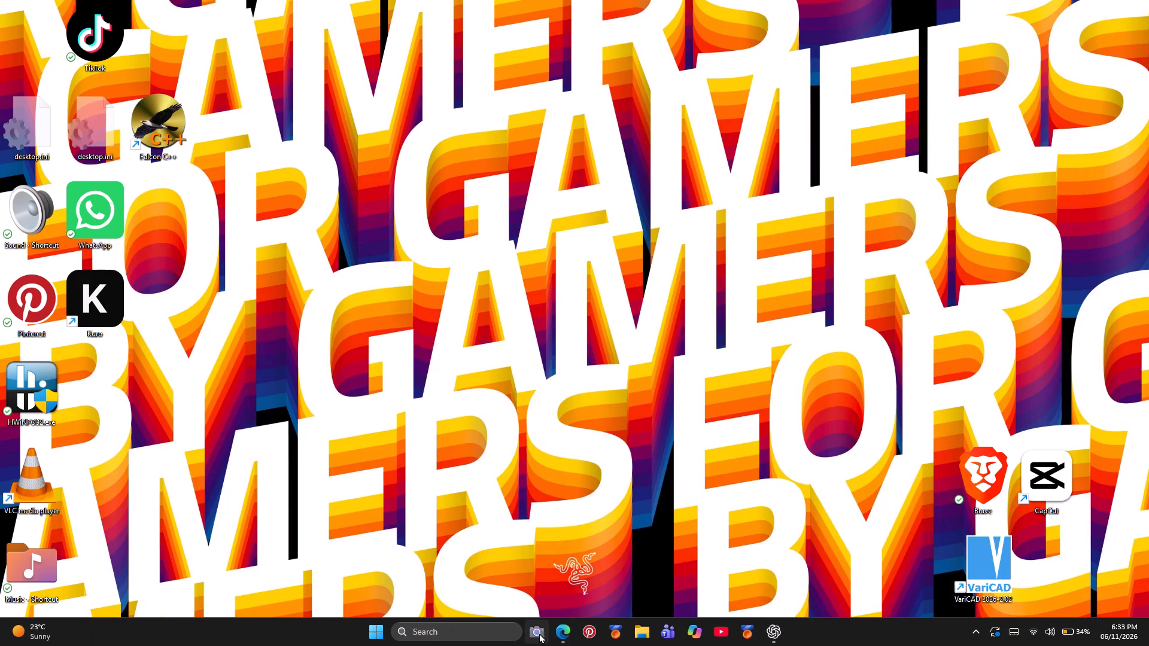
Switch to the Book 4 workbook in Edge and replace the contents of cell C4 with the copied nested IF formula.
{"action": "left_click", "coordinate": [560, 635]}
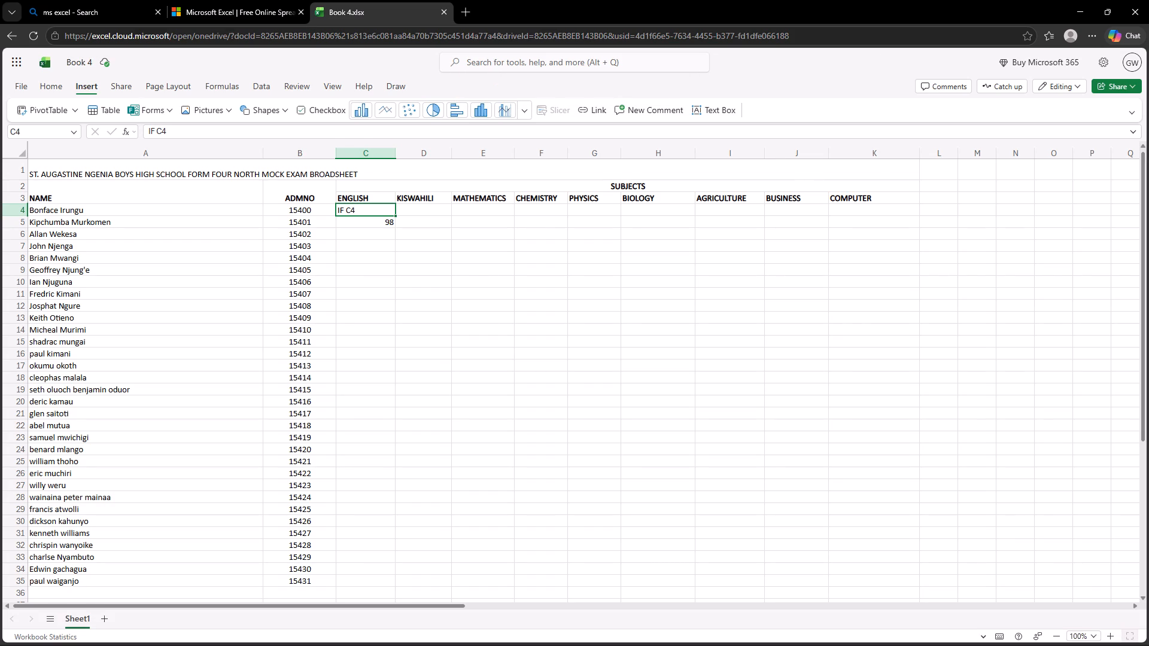
{"action": "left_click", "coordinate": [313, 128]}
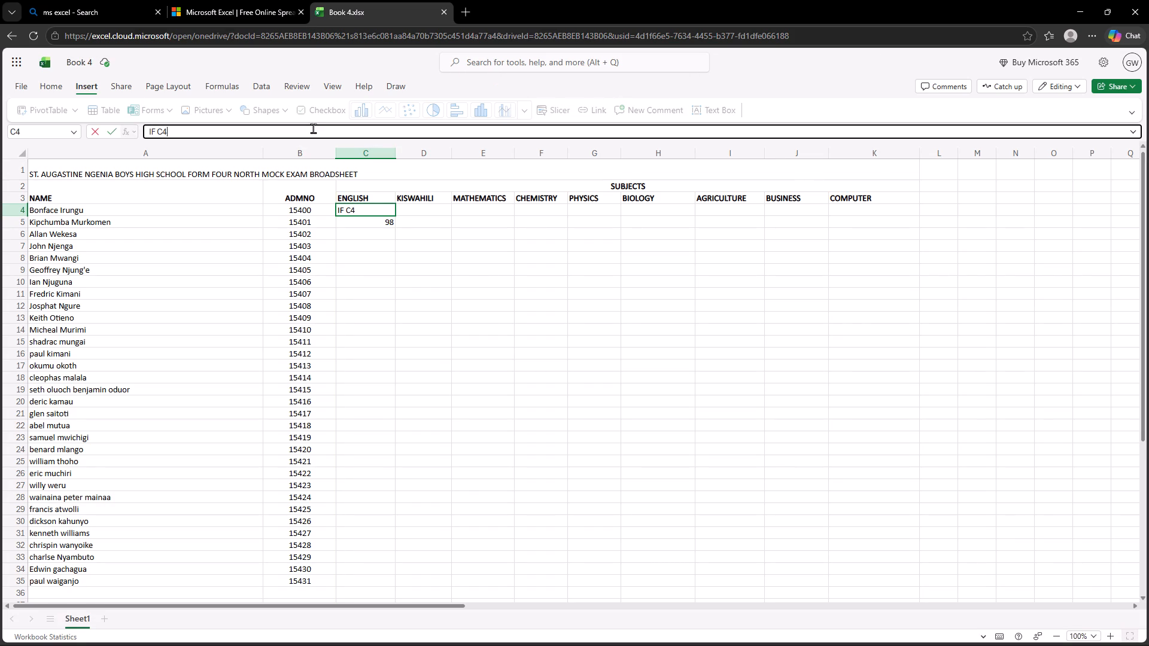
{"action": "key", "text": "BackSpace"}
{"action": "key", "text": "BackSpace"}
{"action": "key", "text": "BackSpace"}
{"action": "key", "text": "BackSpace"}
{"action": "key", "text": "BackSpace"}
{"action": "key", "text": "BackSpace"}
{"action": "key", "text": "BackSpace"}
{"action": "key", "text": "BackSpace"}
{"action": "key", "text": "BackSpace"}
{"action": "key", "text": "BackSpace"}
{"action": "key", "text": "BackSpace"}
{"action": "key", "text": "BackSpace"}
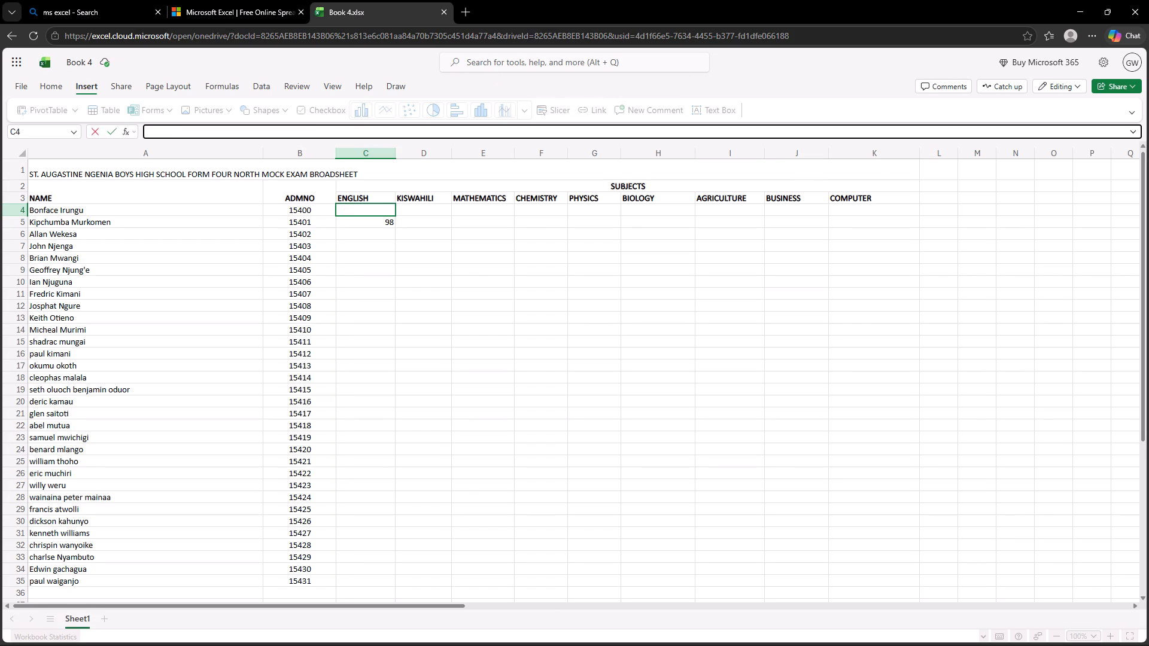
{"action": "key", "text": "ctrl+v"}
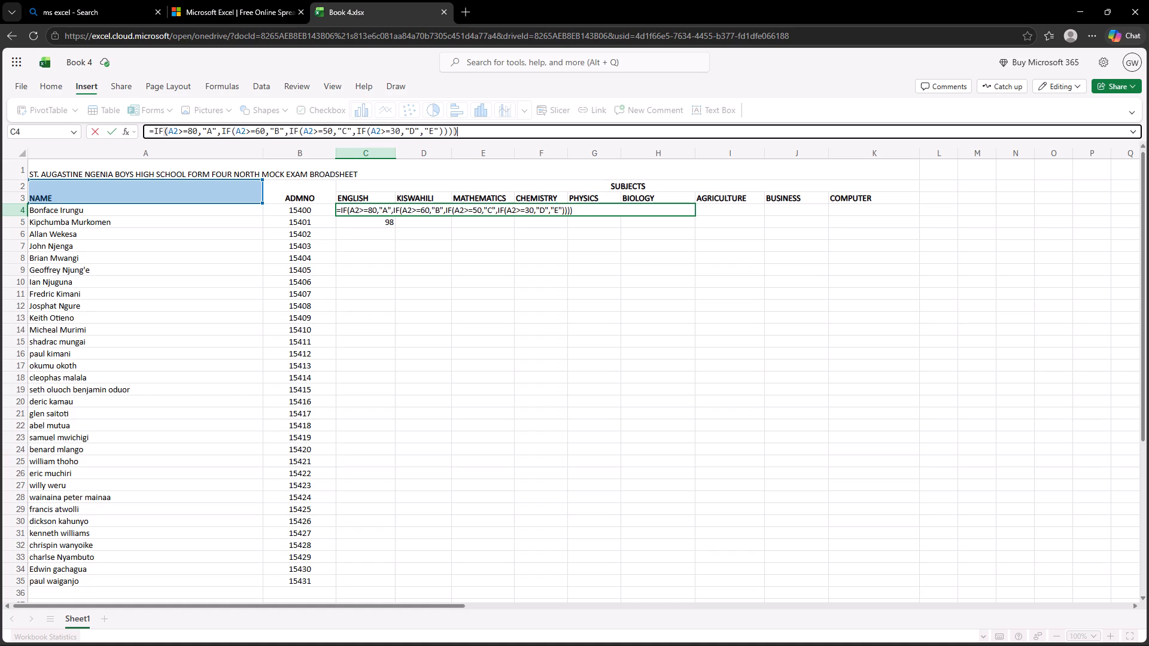
Replace the A2 reference in the first IF condition (>=80) of cell C4's grading formula with C4.
{"action": "left_click", "coordinate": [180, 131]}
{"action": "key", "text": "BackSpace"}
{"action": "key", "text": "BackSpace"}
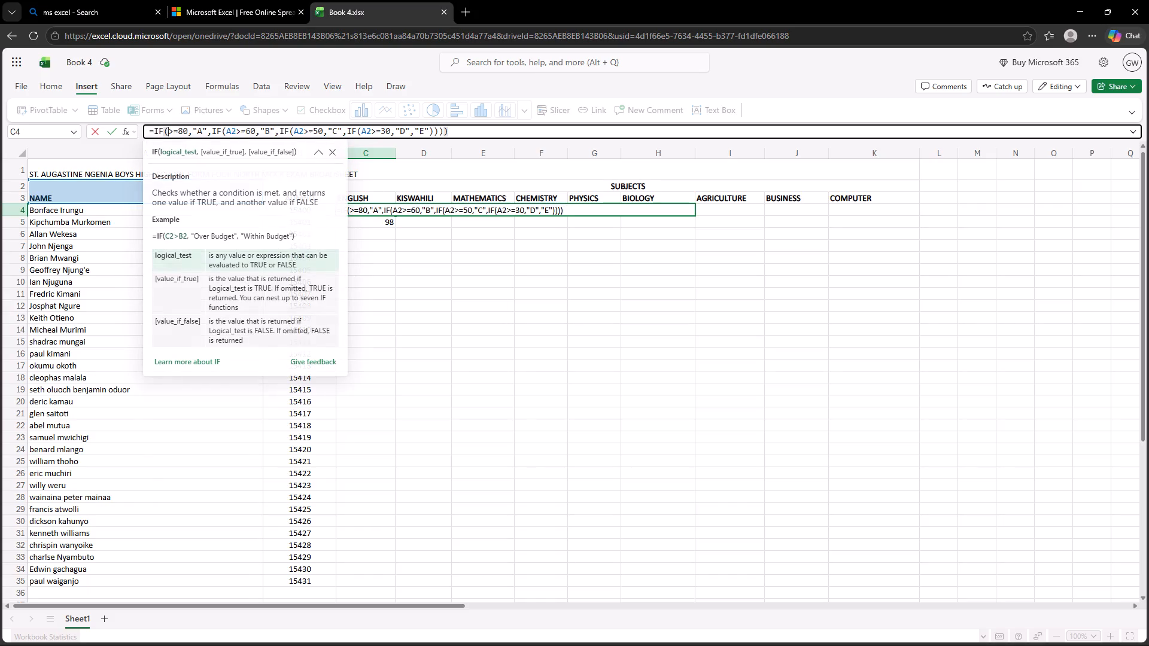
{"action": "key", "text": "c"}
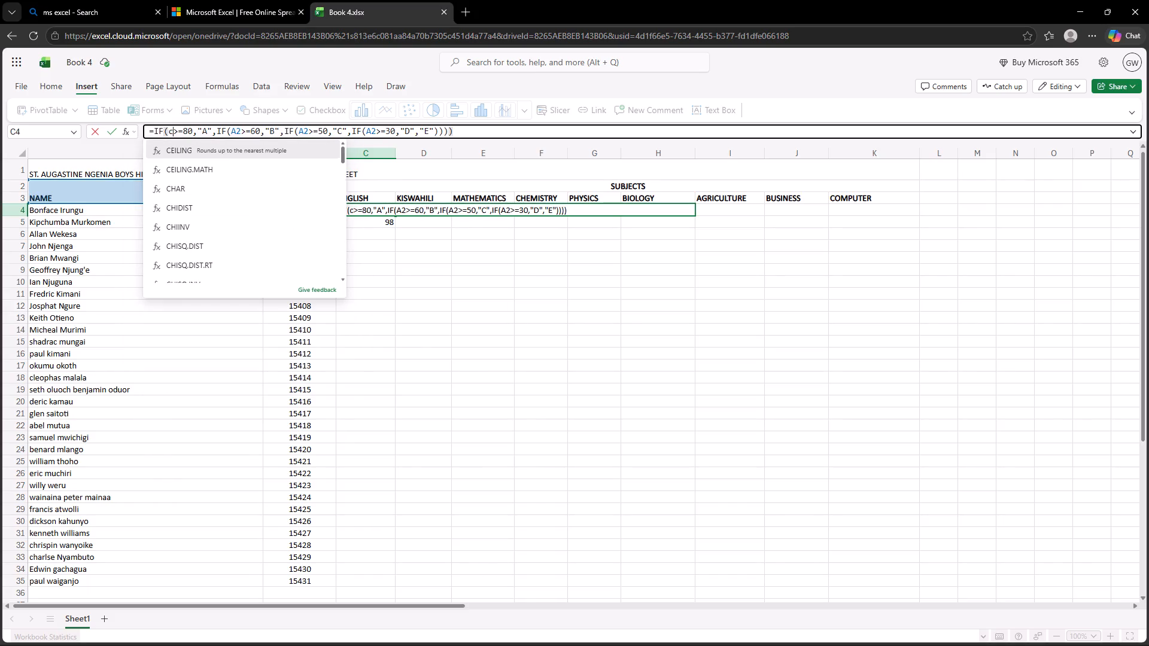
{"action": "key", "text": "BackSpace"}
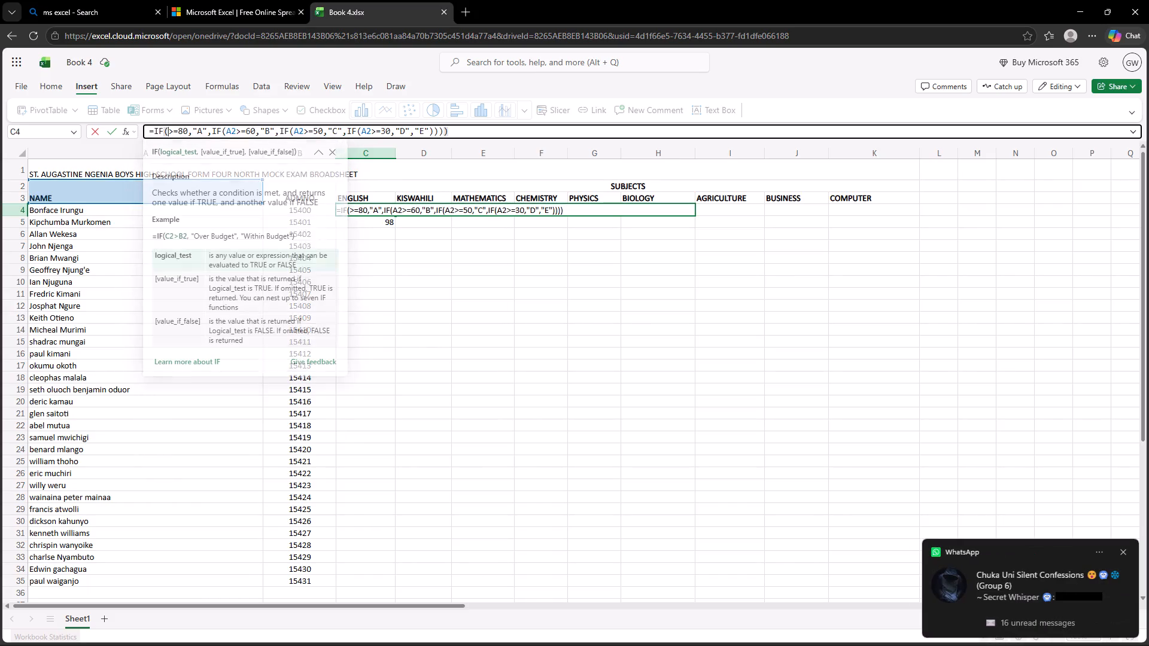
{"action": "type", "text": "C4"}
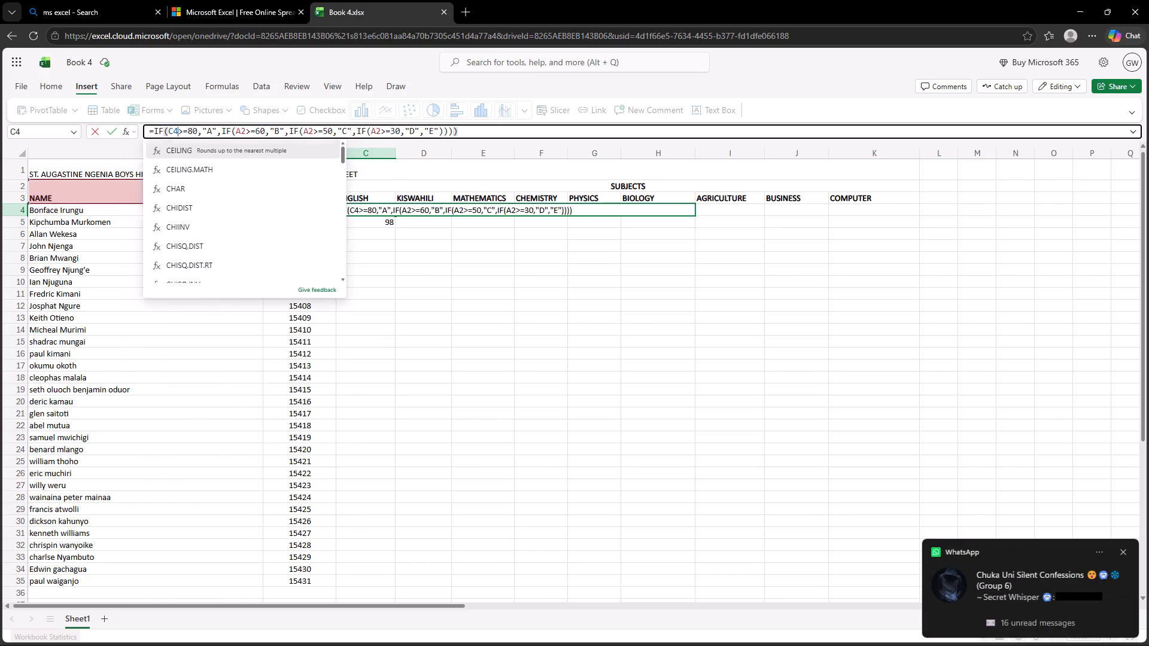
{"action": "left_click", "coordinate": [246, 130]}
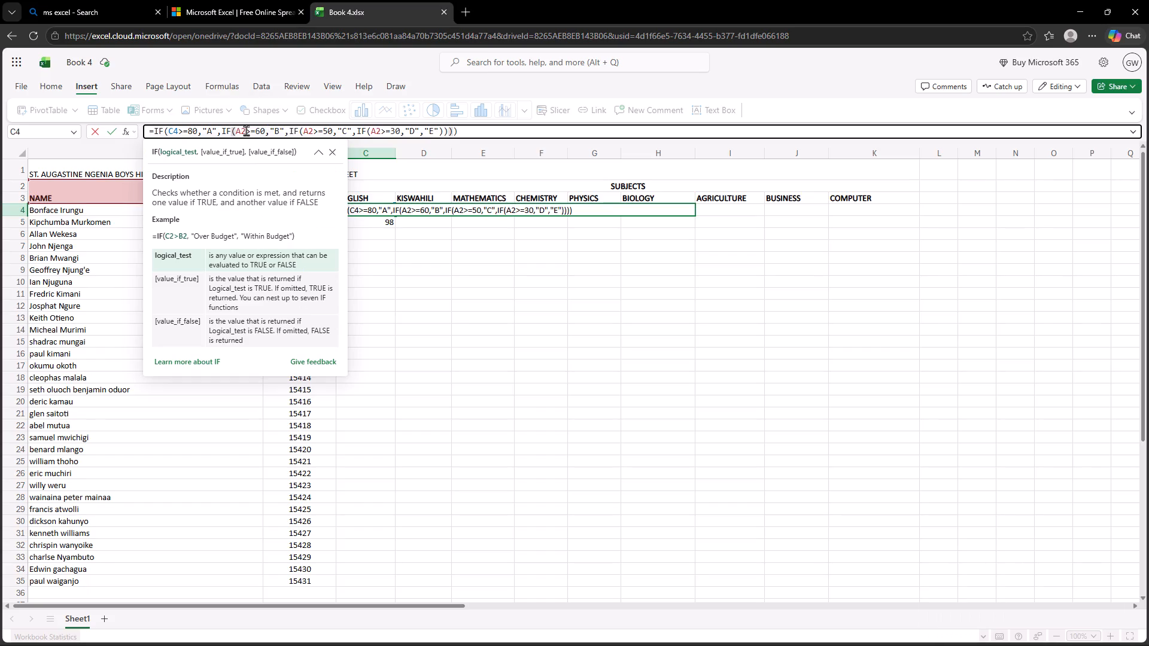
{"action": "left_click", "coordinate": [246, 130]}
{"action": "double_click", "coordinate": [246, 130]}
Remove the A2 reference from the innermost IF condition (>=30) of cell C4's grading formula.
{"action": "left_click", "coordinate": [526, 132]}
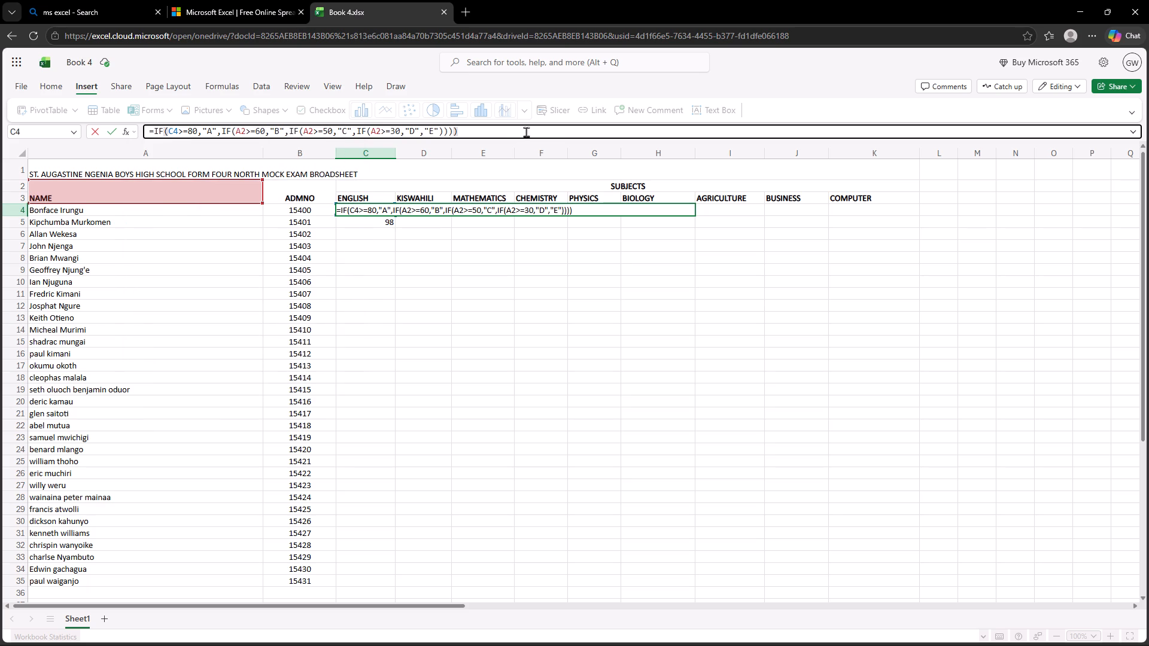
{"action": "key", "text": "Left"}
{"action": "key", "text": "Left"}
{"action": "key", "text": "Left"}
{"action": "key", "text": "Left"}
{"action": "key", "text": "Left"}
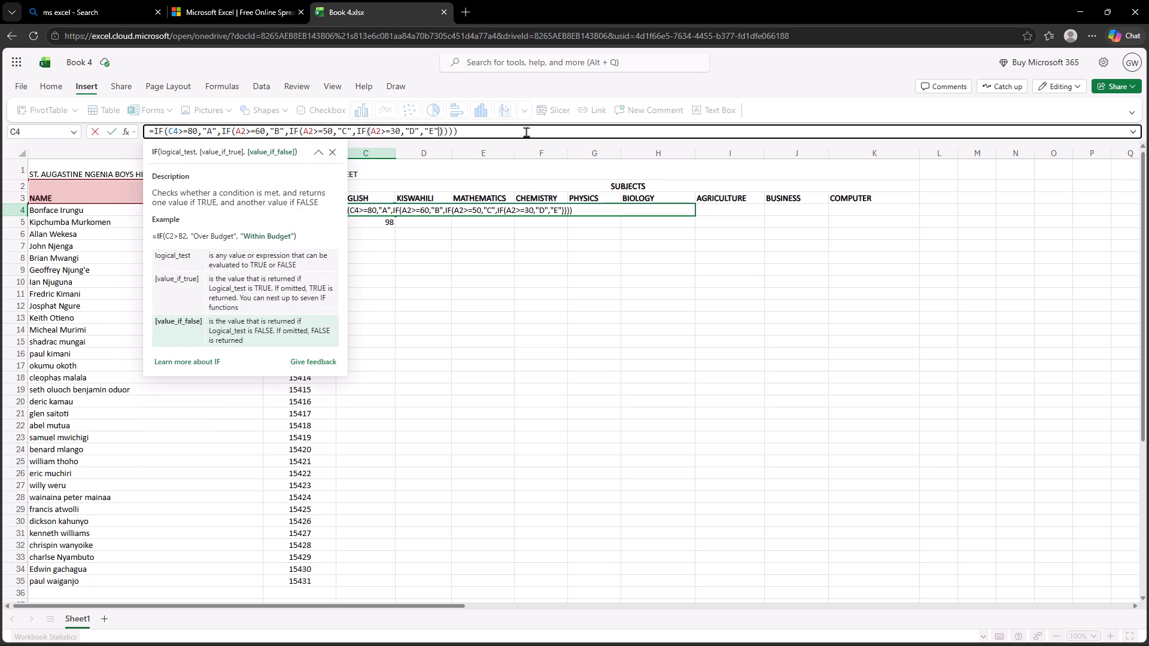
{"action": "key", "text": "Left"}
{"action": "key", "text": "Left"}
{"action": "key", "text": "Left"}
{"action": "key", "text": "Left"}
{"action": "key", "text": "Left"}
{"action": "key", "text": "Left"}
{"action": "key", "text": "Left"}
{"action": "key", "text": "Left"}
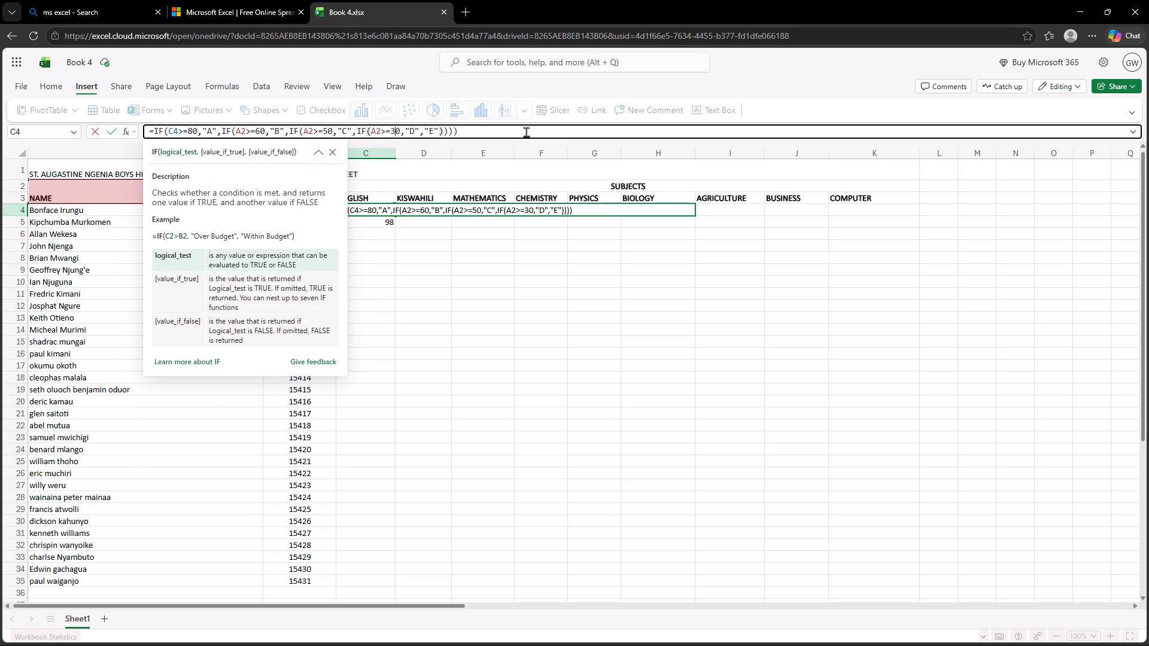
{"action": "key", "text": "Left"}
{"action": "key", "text": "Left"}
{"action": "key", "text": "Left"}
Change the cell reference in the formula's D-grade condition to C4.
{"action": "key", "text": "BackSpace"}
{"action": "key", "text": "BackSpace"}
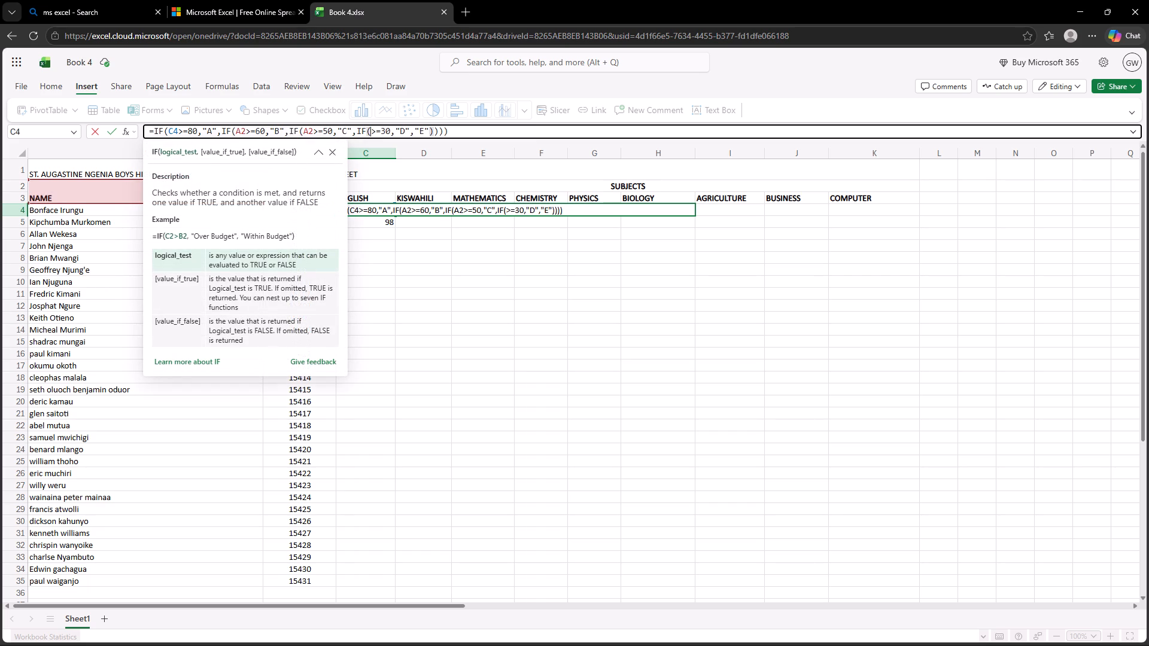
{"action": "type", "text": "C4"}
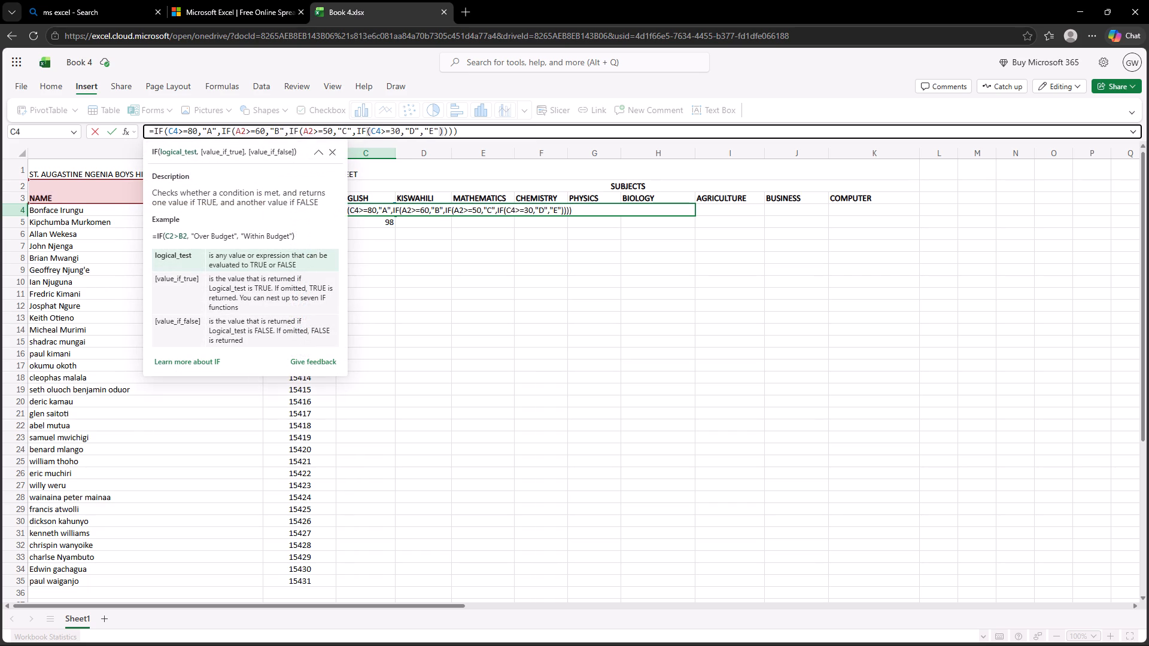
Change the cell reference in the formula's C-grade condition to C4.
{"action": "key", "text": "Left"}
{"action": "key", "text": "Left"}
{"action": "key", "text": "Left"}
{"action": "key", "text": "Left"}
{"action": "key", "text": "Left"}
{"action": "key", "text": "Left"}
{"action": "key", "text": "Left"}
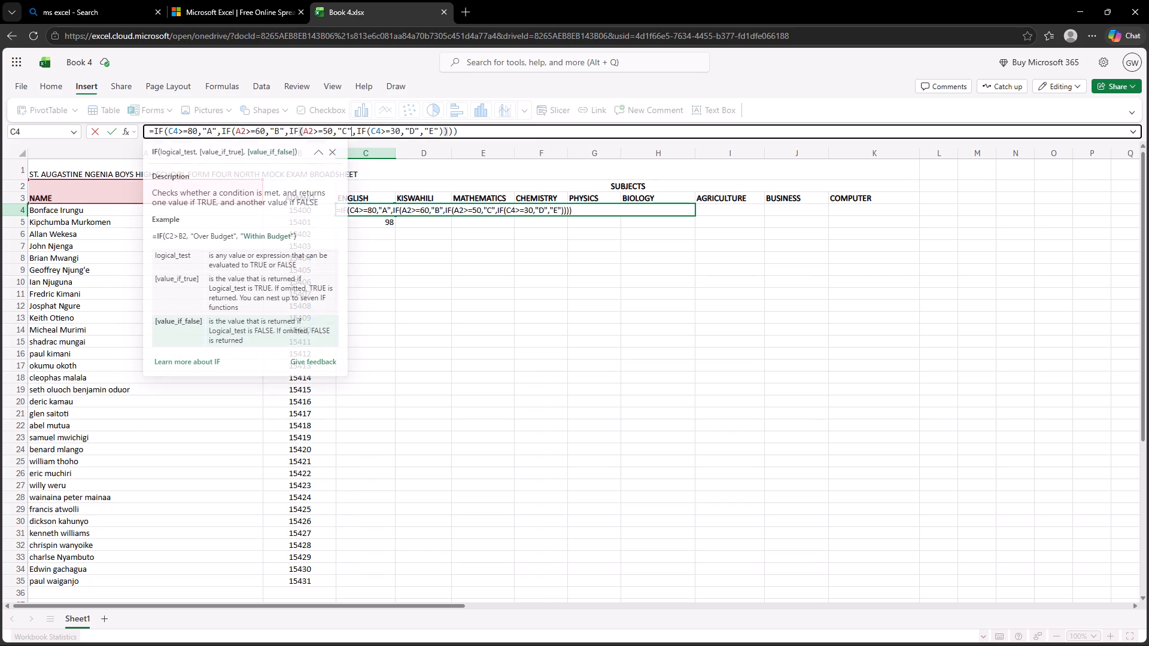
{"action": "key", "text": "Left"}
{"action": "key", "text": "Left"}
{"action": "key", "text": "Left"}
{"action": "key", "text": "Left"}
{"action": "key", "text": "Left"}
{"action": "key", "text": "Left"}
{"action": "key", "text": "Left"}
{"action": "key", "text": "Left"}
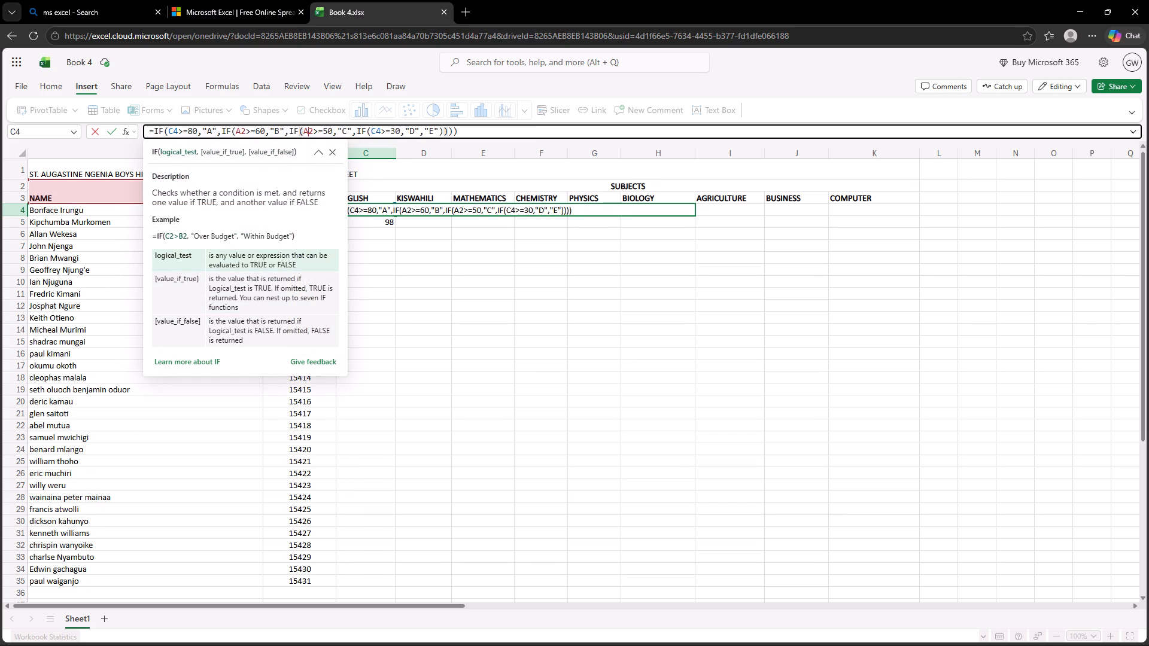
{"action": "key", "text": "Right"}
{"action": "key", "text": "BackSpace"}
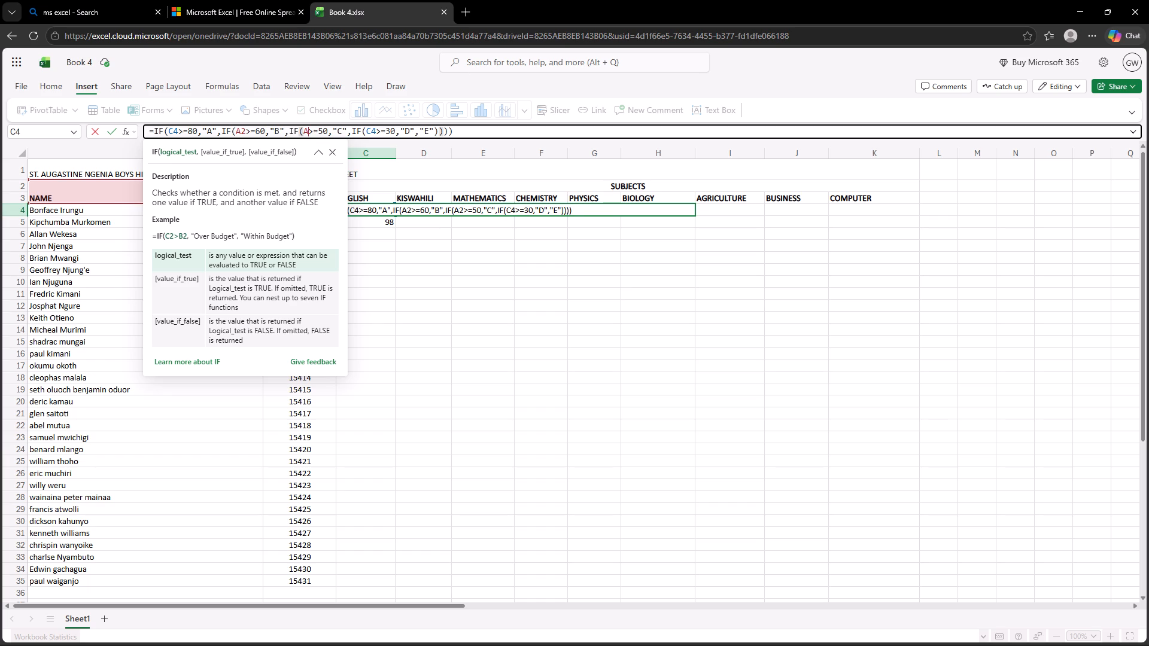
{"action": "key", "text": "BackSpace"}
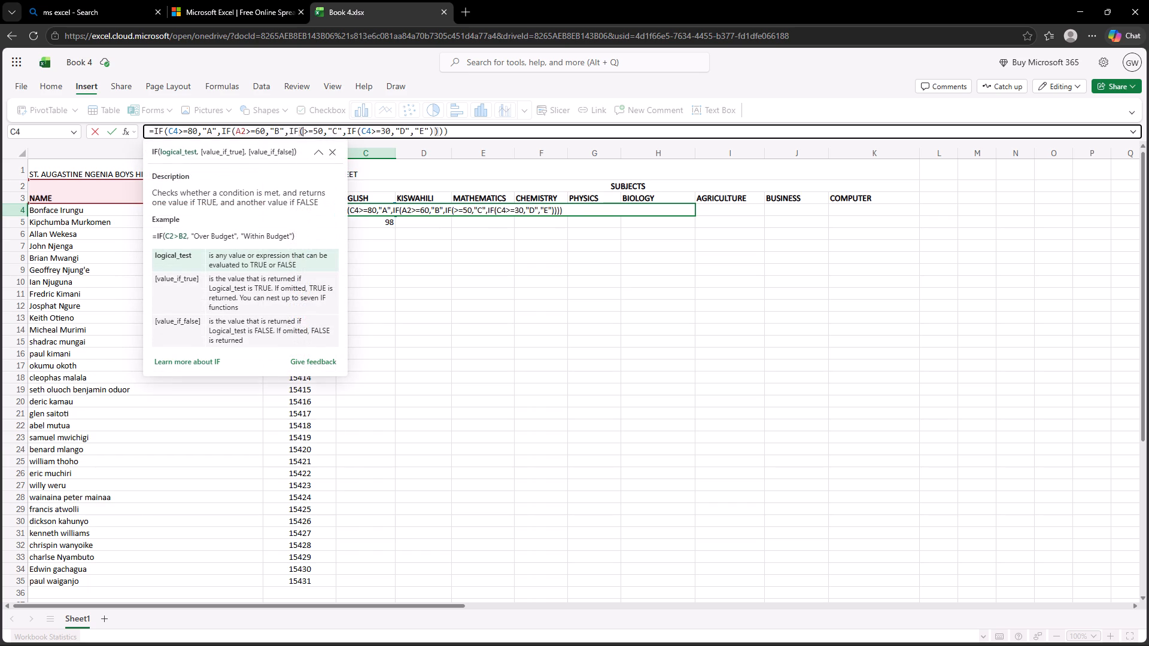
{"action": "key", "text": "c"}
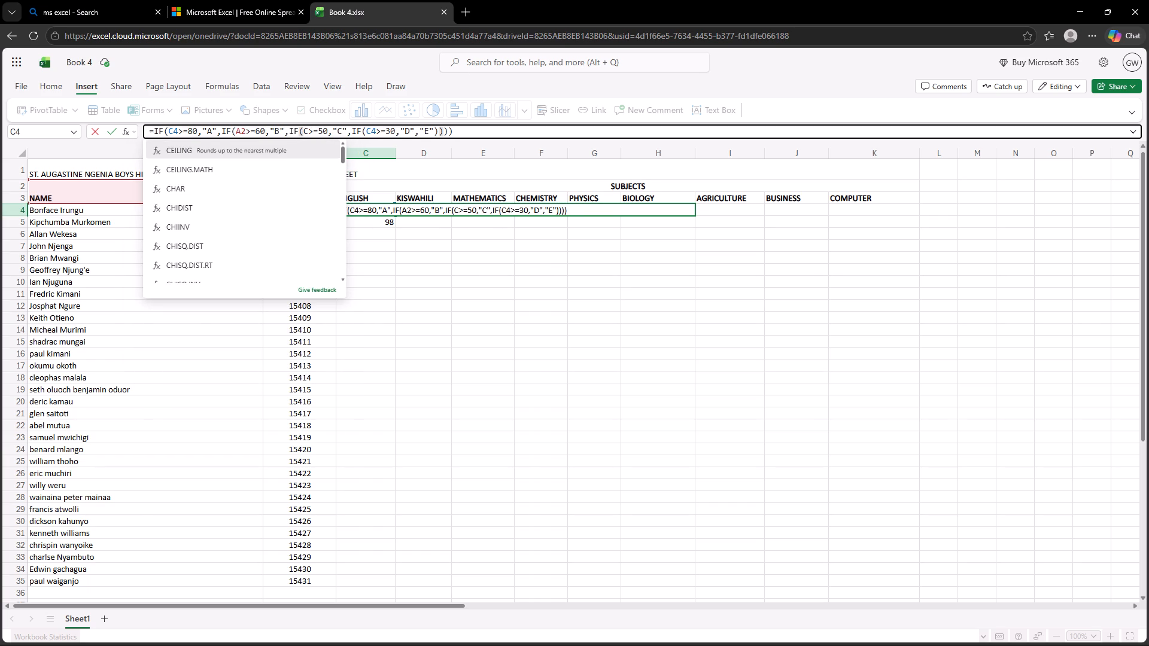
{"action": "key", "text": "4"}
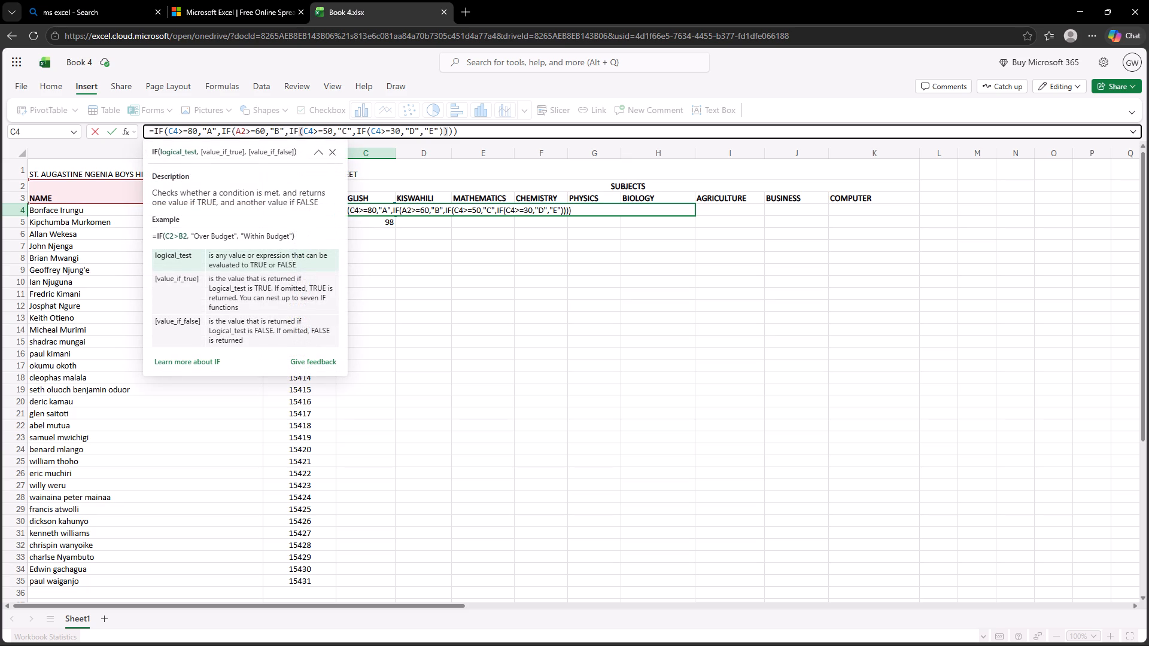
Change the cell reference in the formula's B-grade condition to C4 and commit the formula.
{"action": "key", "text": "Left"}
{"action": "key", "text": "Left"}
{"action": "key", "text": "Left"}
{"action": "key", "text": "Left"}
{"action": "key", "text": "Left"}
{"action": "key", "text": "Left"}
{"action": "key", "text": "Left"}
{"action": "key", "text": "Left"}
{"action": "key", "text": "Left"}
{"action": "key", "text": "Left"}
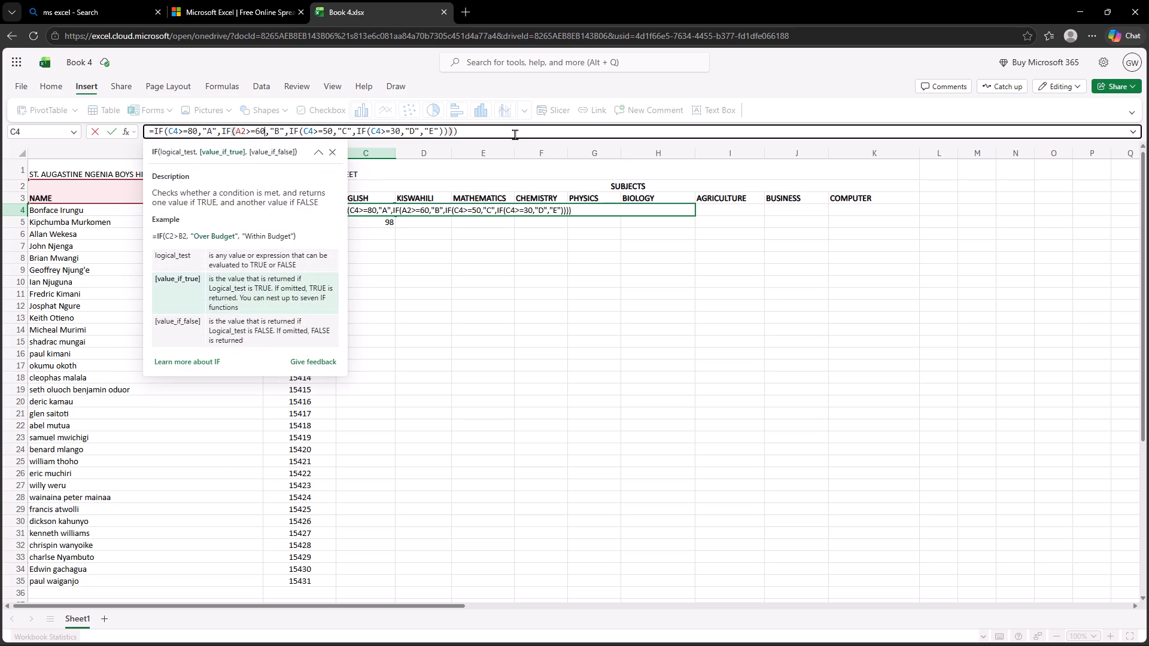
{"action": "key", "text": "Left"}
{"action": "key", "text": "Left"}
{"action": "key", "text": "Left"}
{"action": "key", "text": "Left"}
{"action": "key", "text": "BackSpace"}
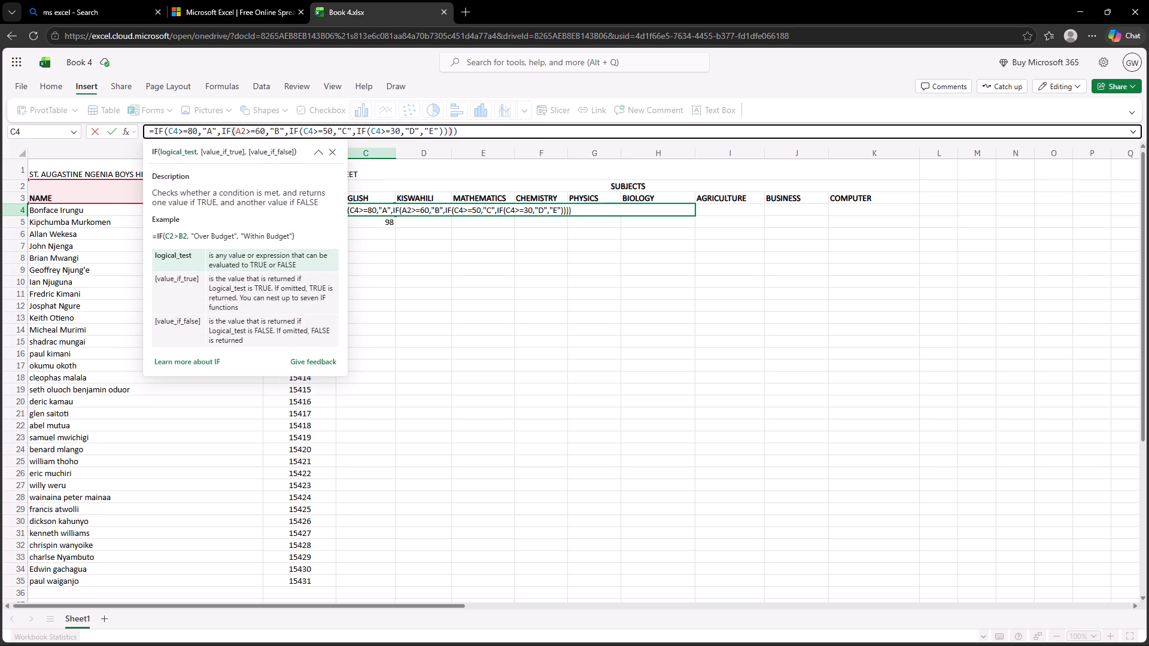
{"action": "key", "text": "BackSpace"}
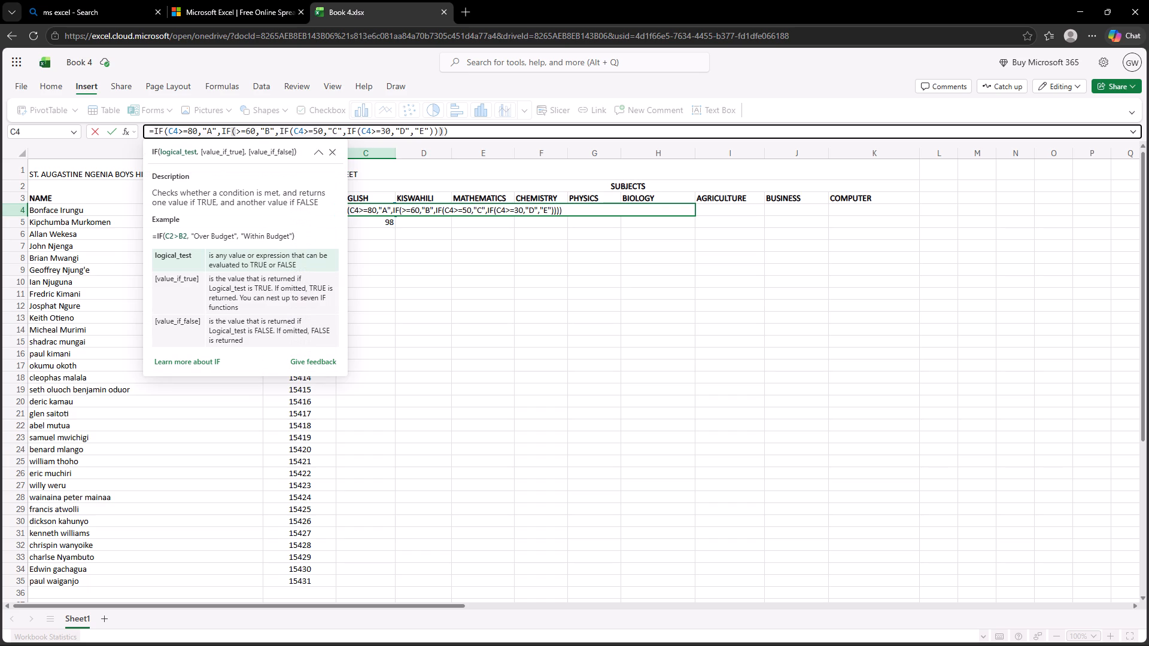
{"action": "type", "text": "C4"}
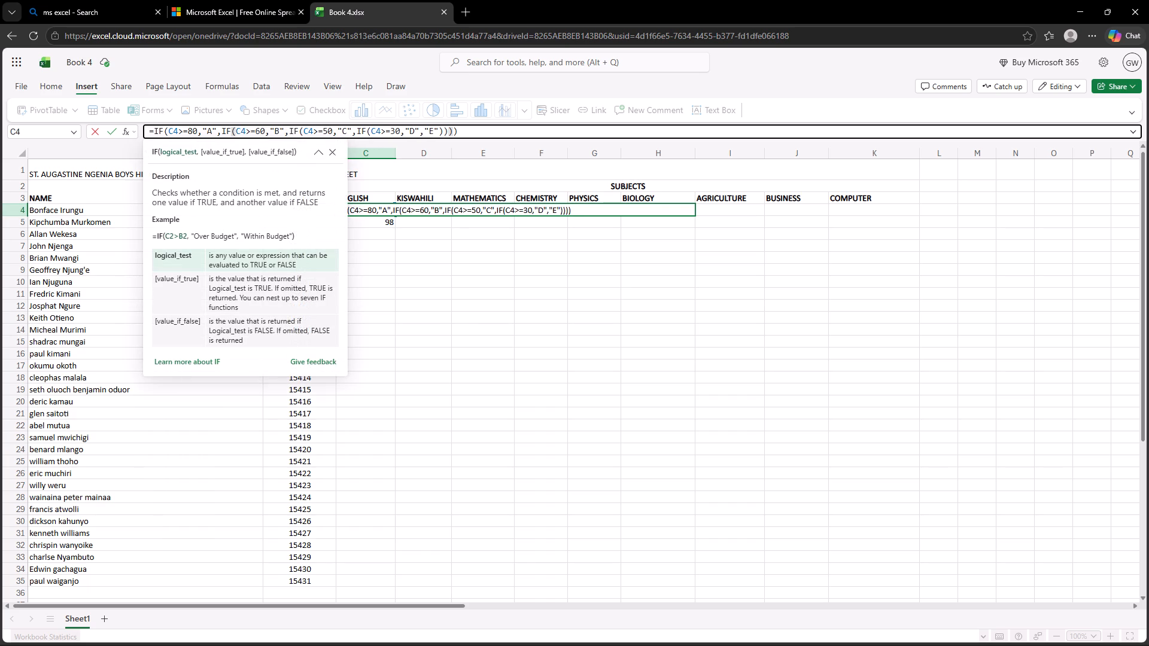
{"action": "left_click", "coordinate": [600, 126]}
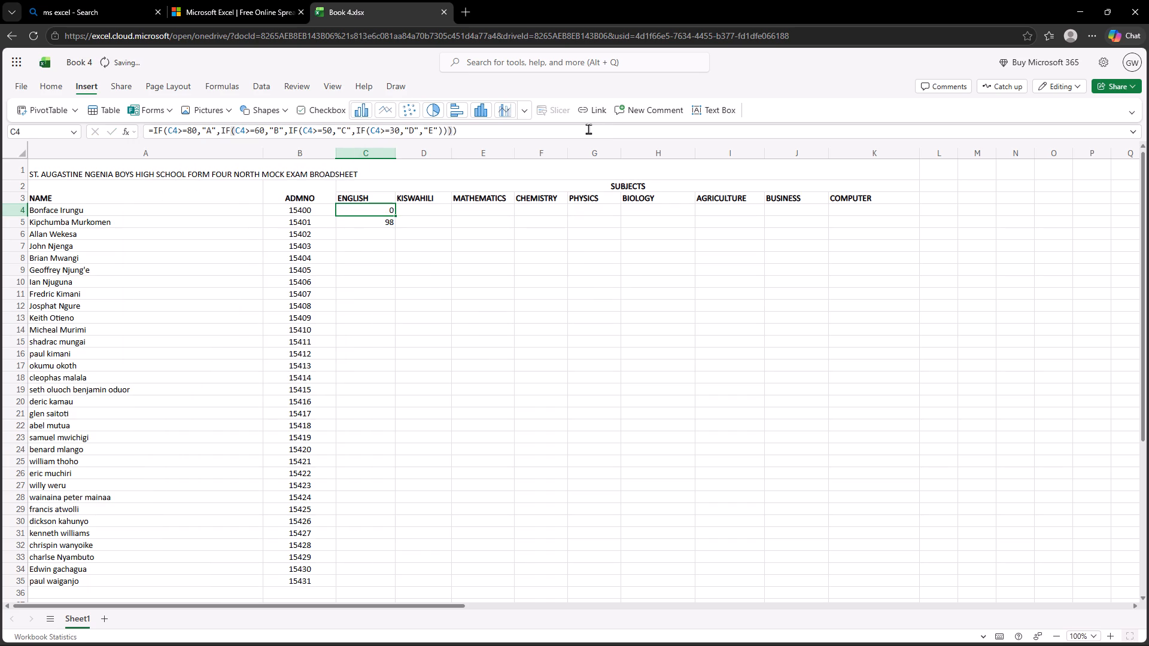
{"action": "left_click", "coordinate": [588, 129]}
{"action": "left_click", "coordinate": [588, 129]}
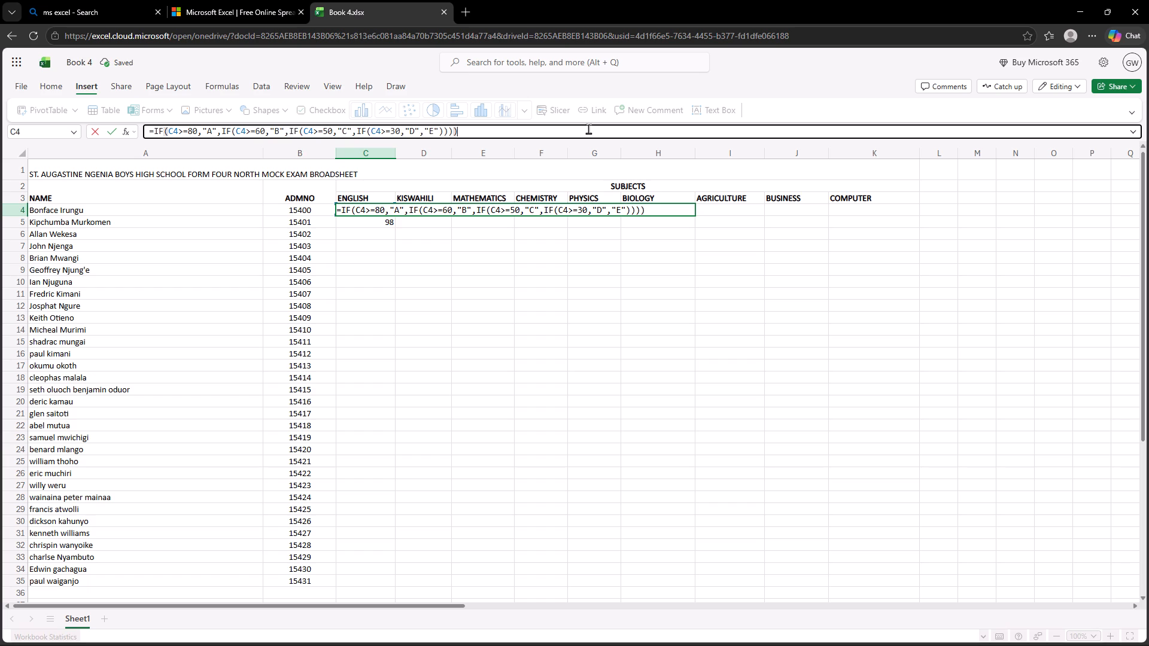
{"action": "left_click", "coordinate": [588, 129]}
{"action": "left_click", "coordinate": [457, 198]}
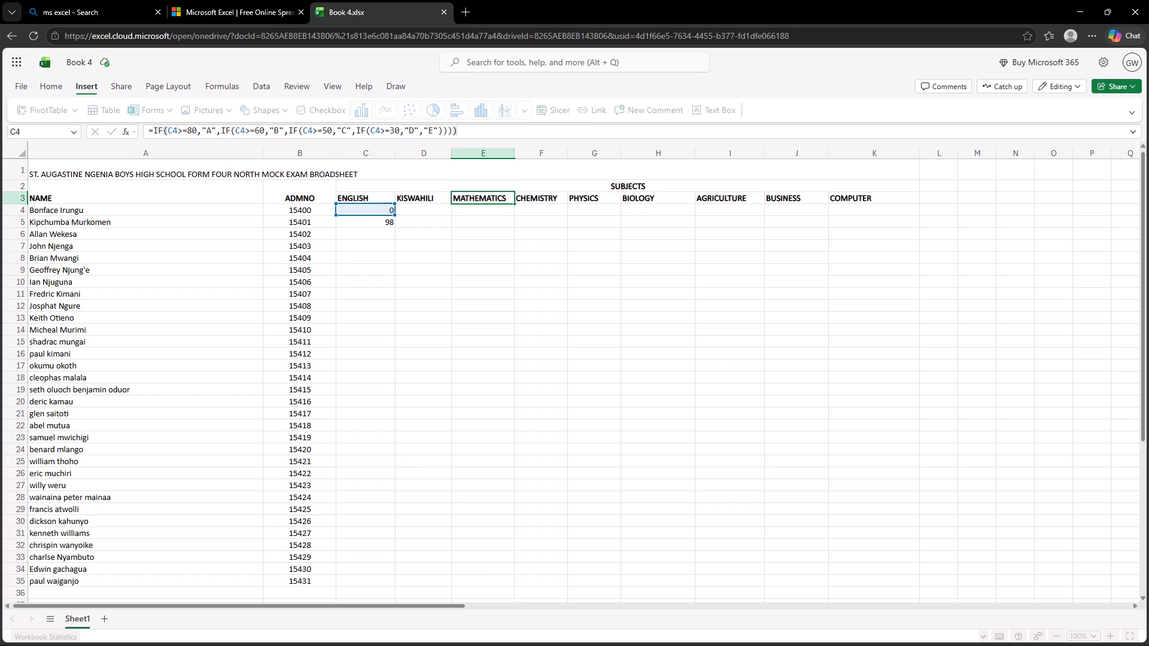
Clear the ENGLISH mark in cell C5.
{"action": "left_click", "coordinate": [390, 225]}
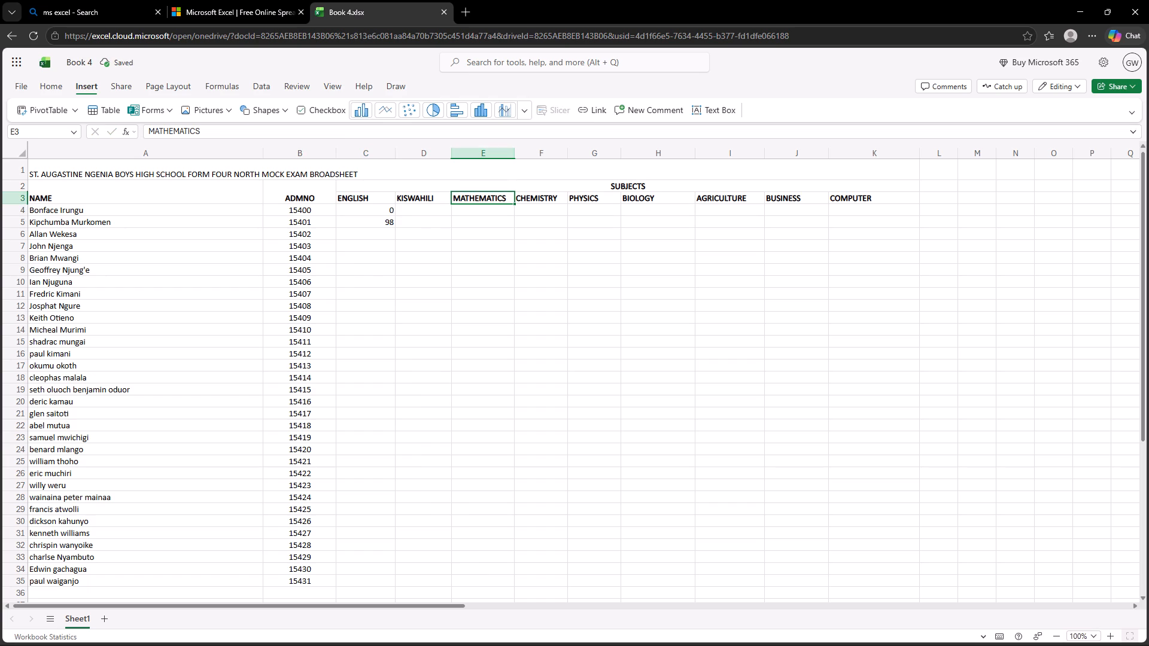
{"action": "key", "text": "BackSpace"}
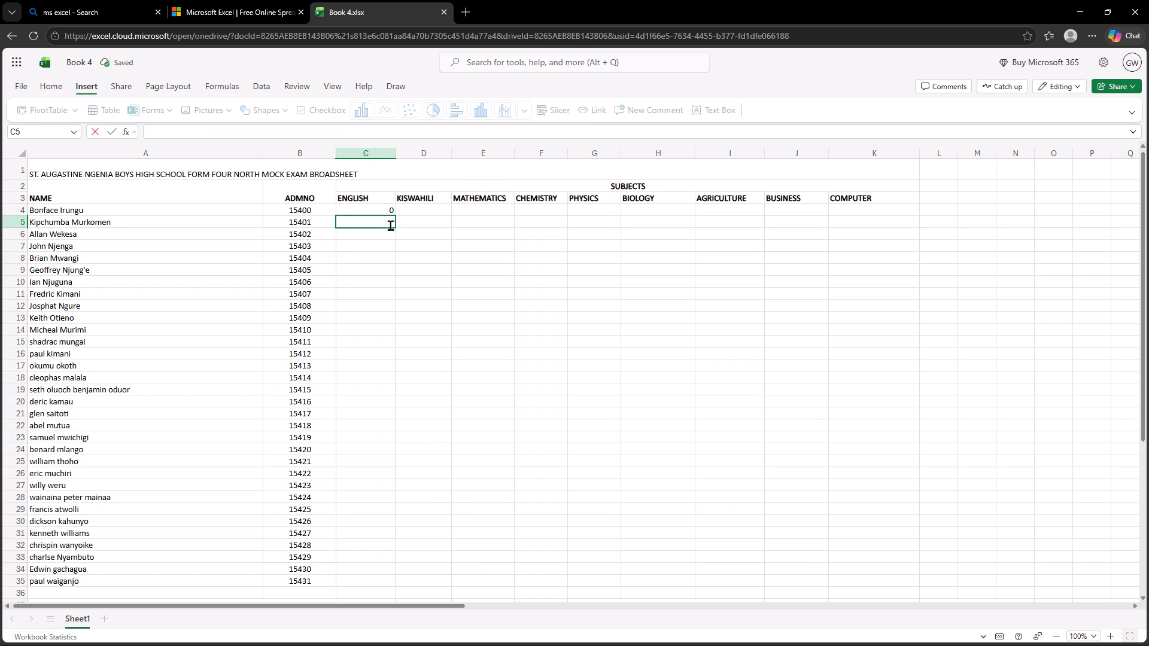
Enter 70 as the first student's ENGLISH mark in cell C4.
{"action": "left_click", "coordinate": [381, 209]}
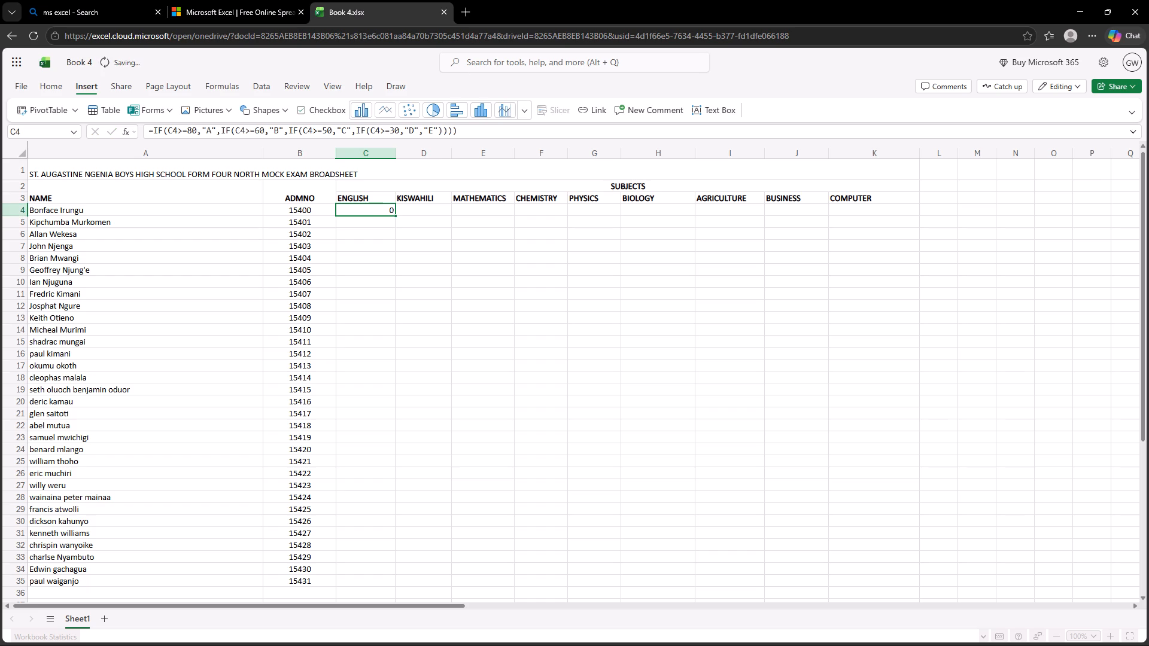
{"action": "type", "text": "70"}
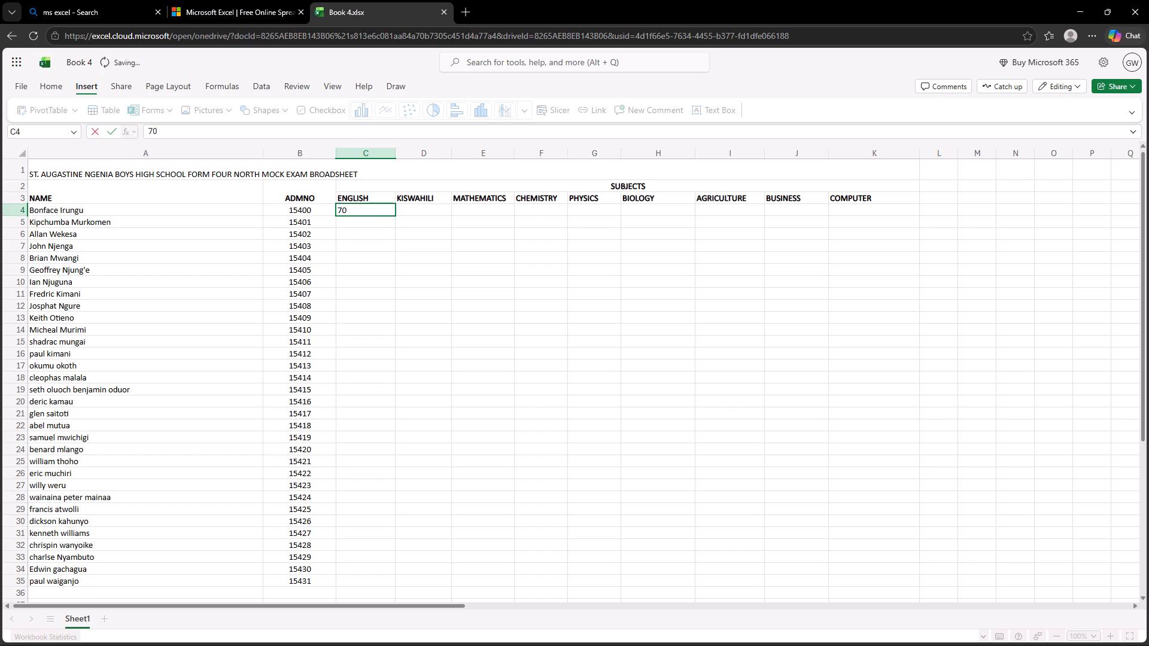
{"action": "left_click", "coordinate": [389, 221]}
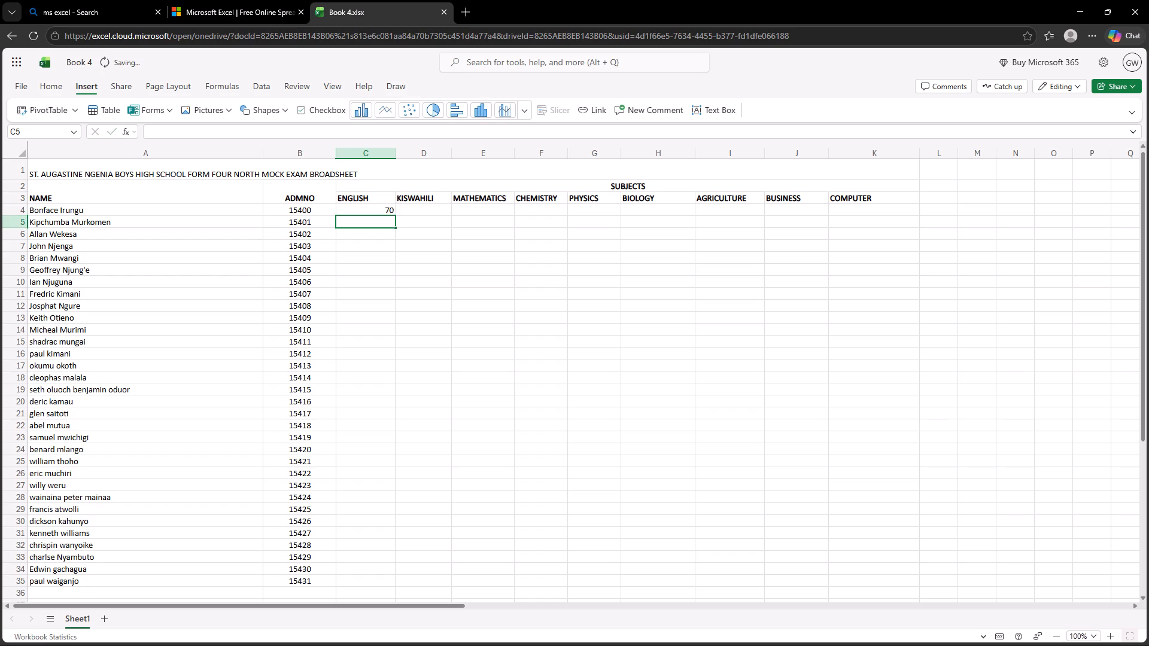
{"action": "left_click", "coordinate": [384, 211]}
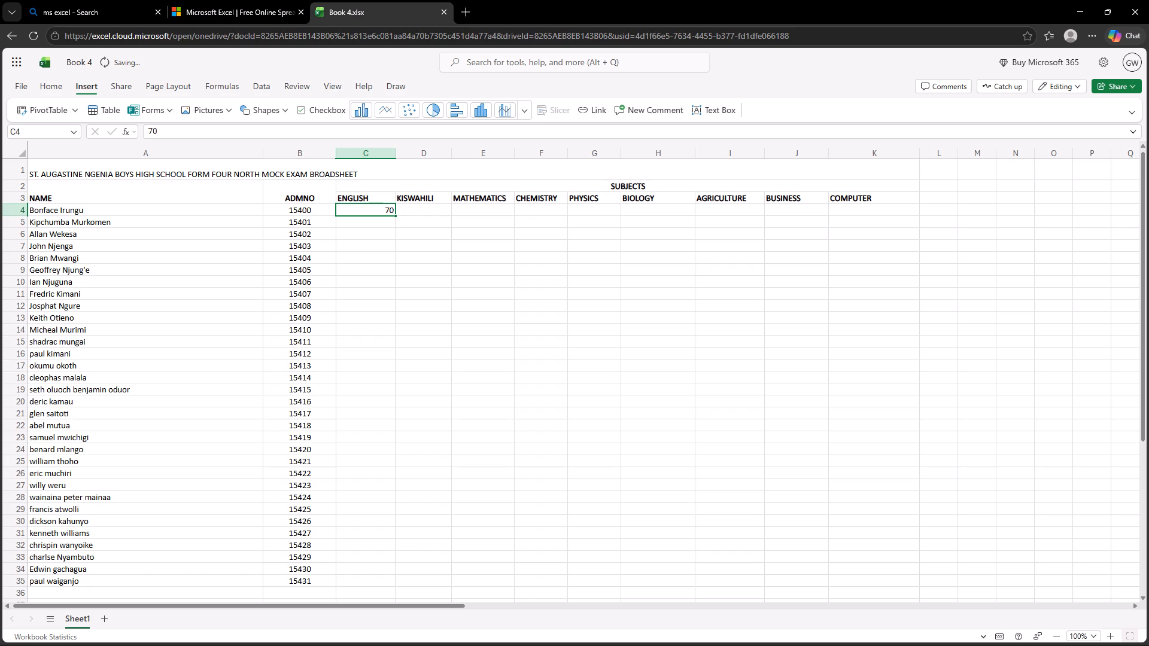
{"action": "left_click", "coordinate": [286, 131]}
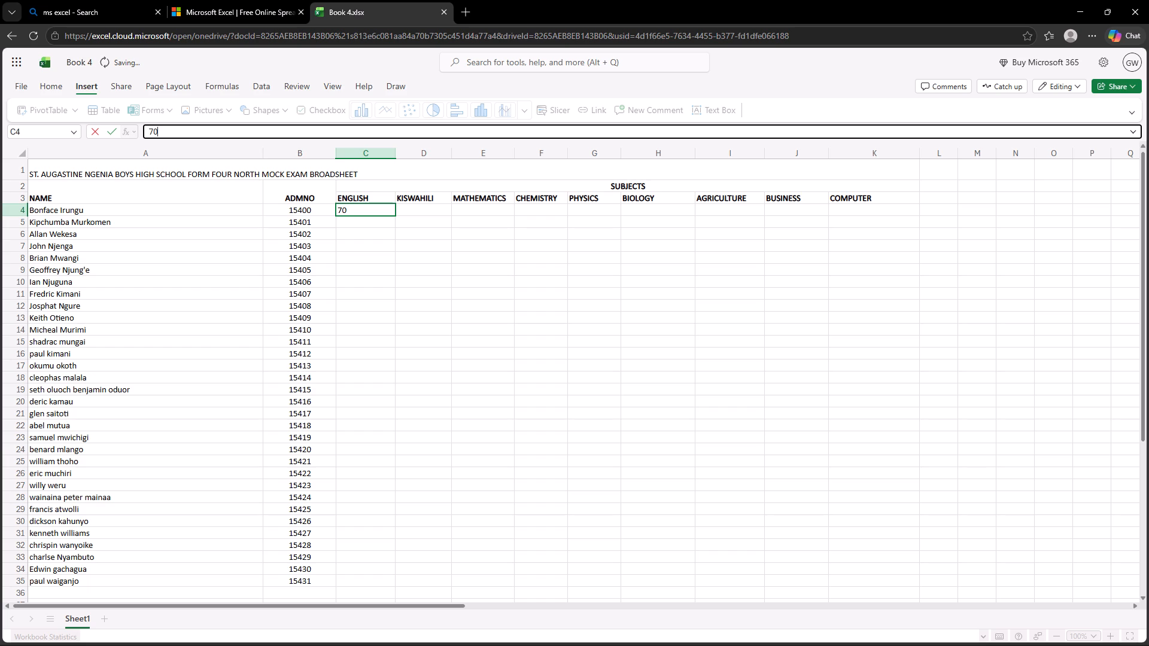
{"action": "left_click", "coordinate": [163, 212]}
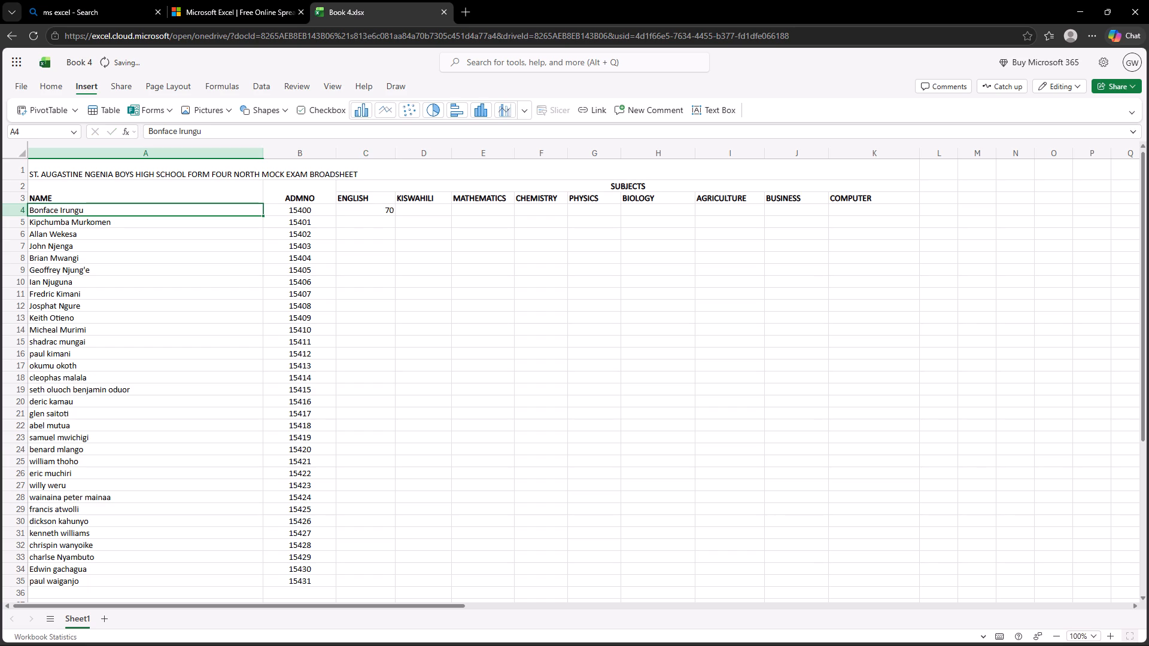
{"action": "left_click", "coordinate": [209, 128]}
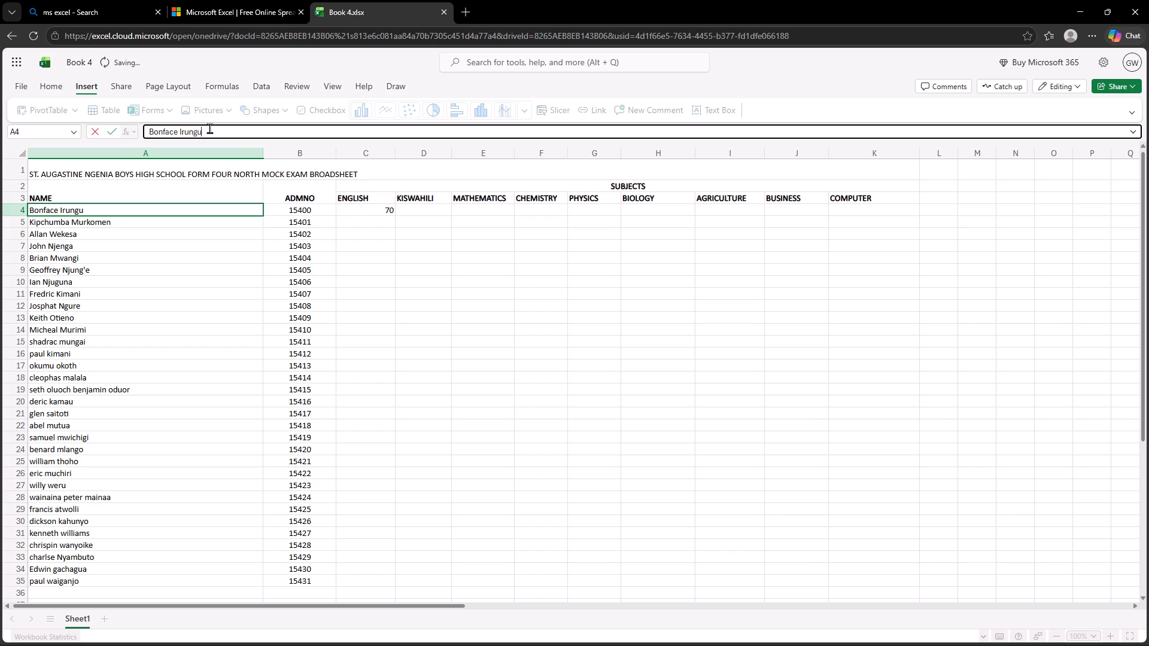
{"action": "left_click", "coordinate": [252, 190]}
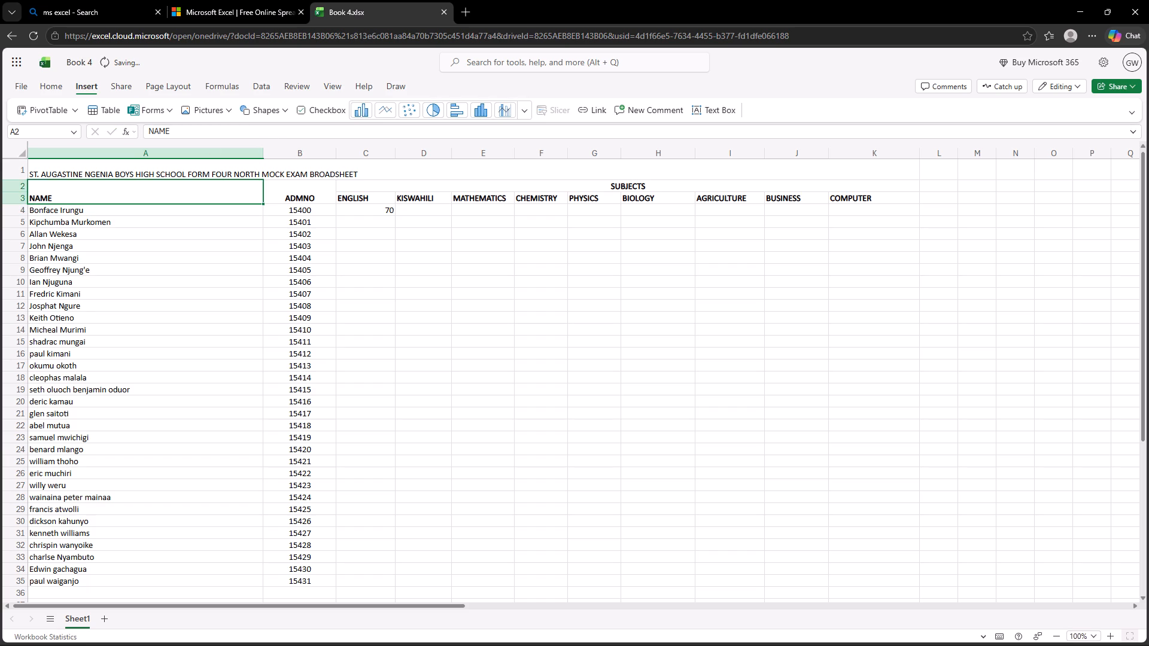
Replace the mark in cell C4 with the copied grading formula =IF(A2>=80,"A",IF(A2>=60,"B",IF(A2>=50,"C",IF(A2>=30,"D","E")))), keeping a single leading equals sign.
{"action": "left_click", "coordinate": [372, 212]}
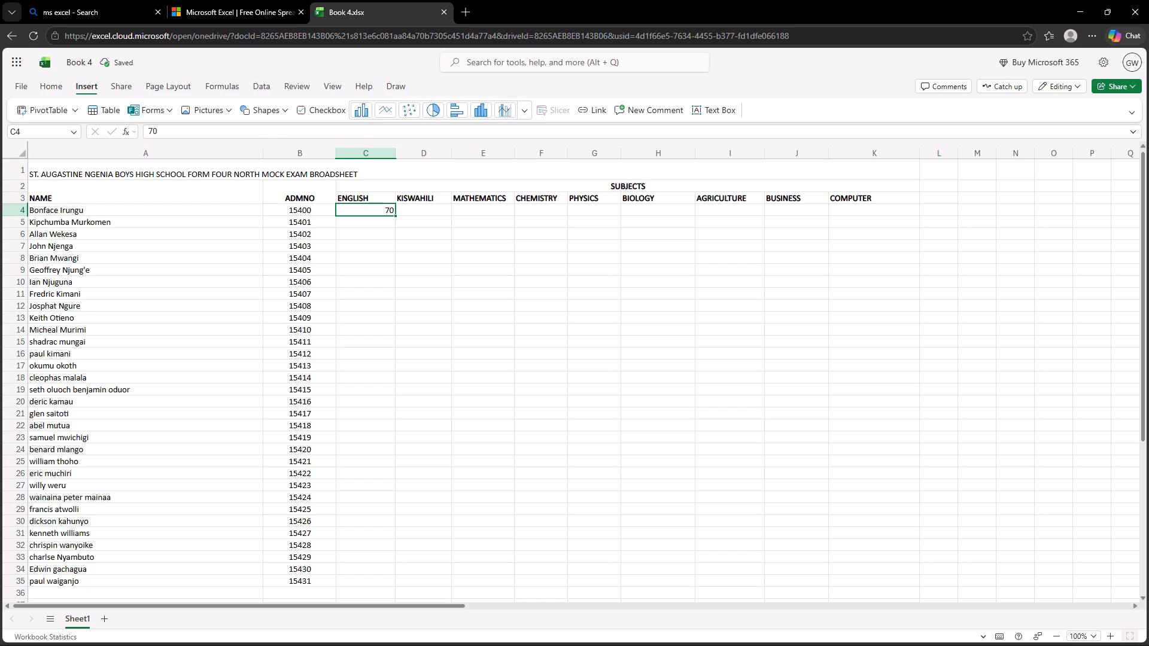
{"action": "key", "text": "equal"}
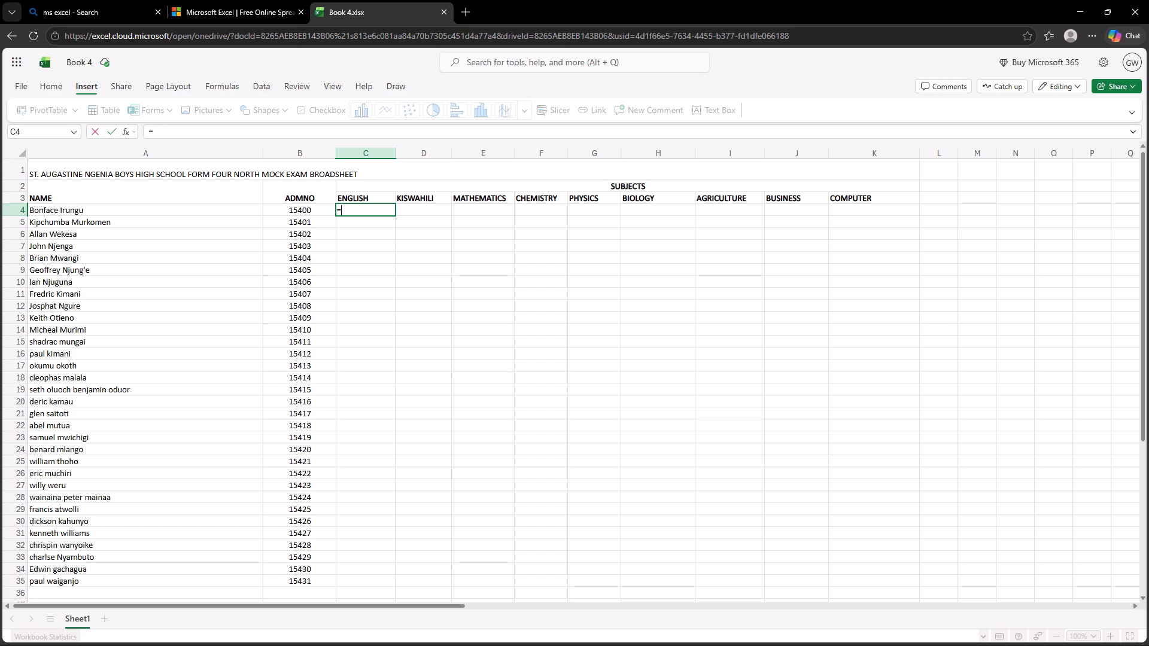
{"action": "key", "text": "ctrl+v"}
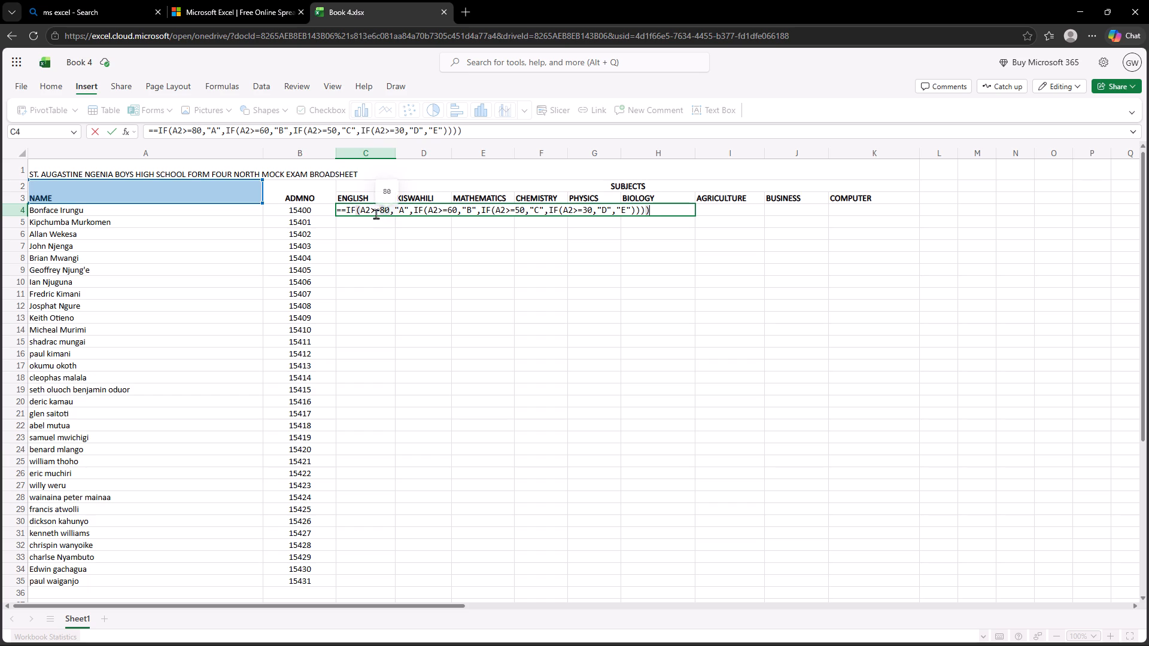
{"action": "left_click", "coordinate": [344, 211]}
{"action": "key", "text": "BackSpace"}
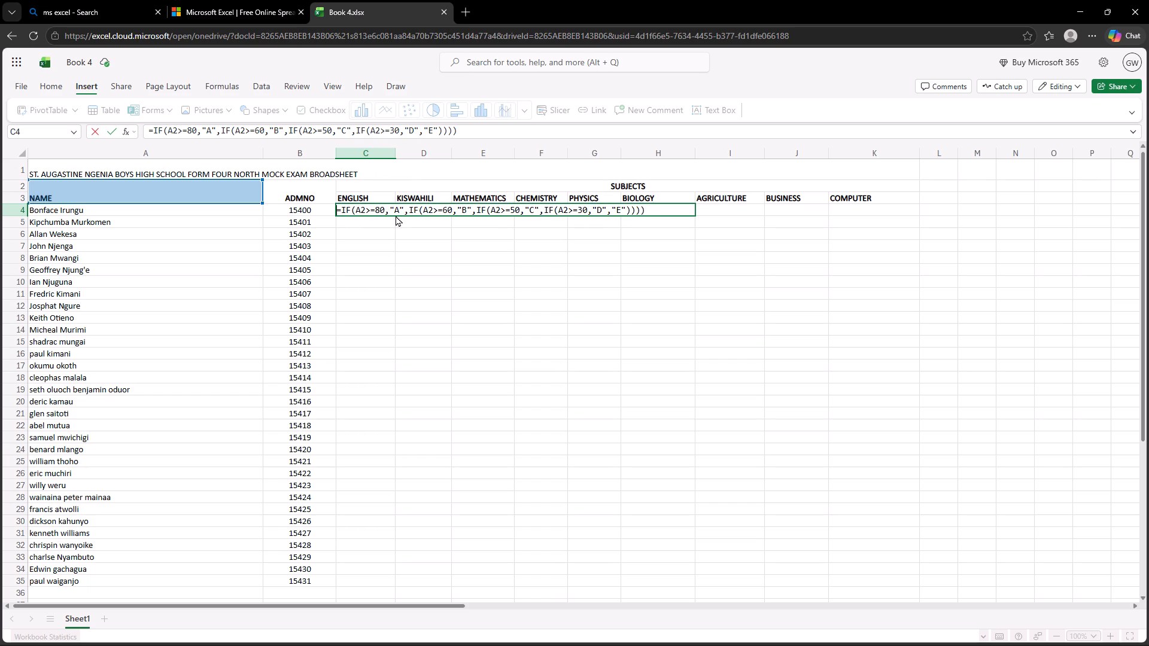
{"action": "left_click", "coordinate": [364, 211]}
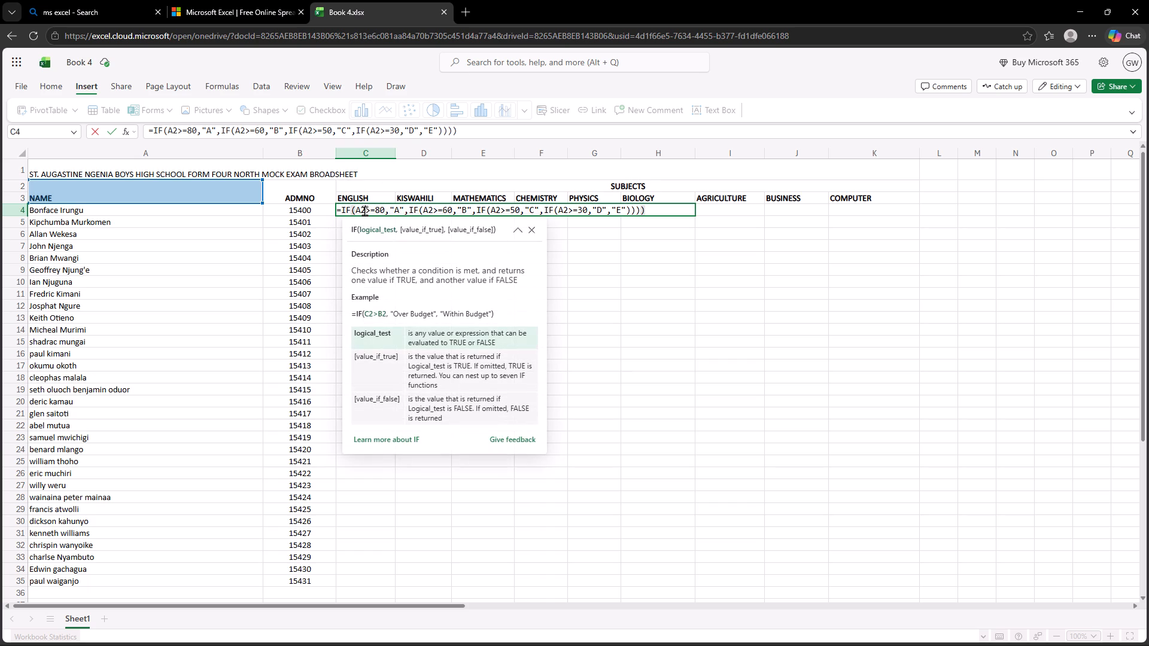
{"action": "key", "text": "Return"}
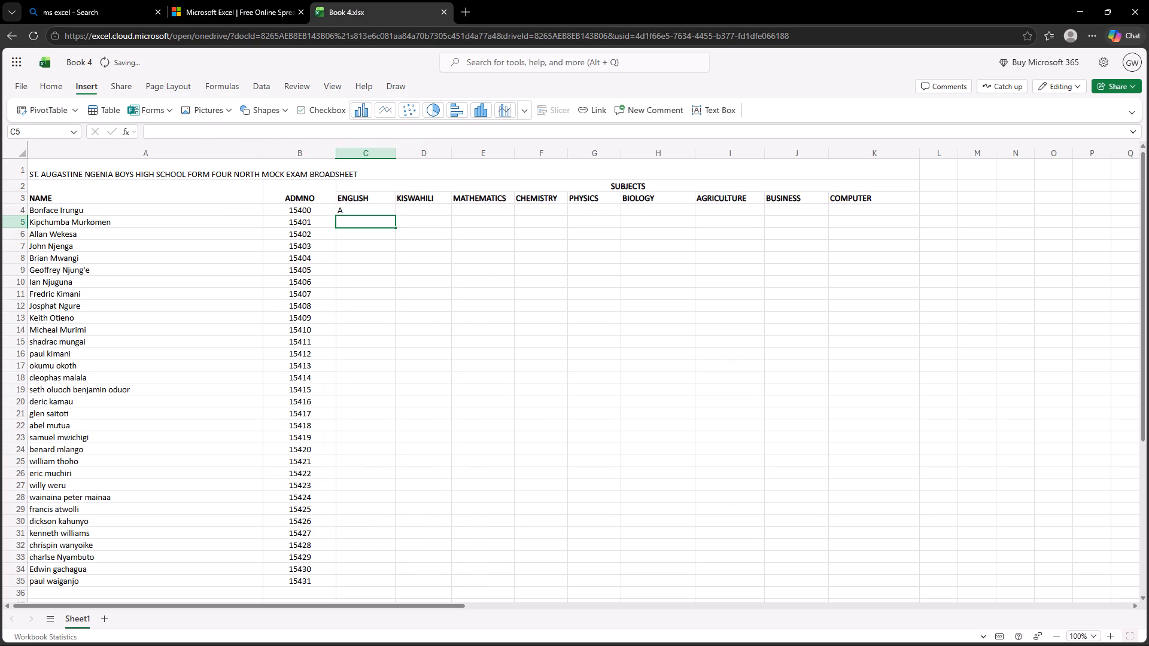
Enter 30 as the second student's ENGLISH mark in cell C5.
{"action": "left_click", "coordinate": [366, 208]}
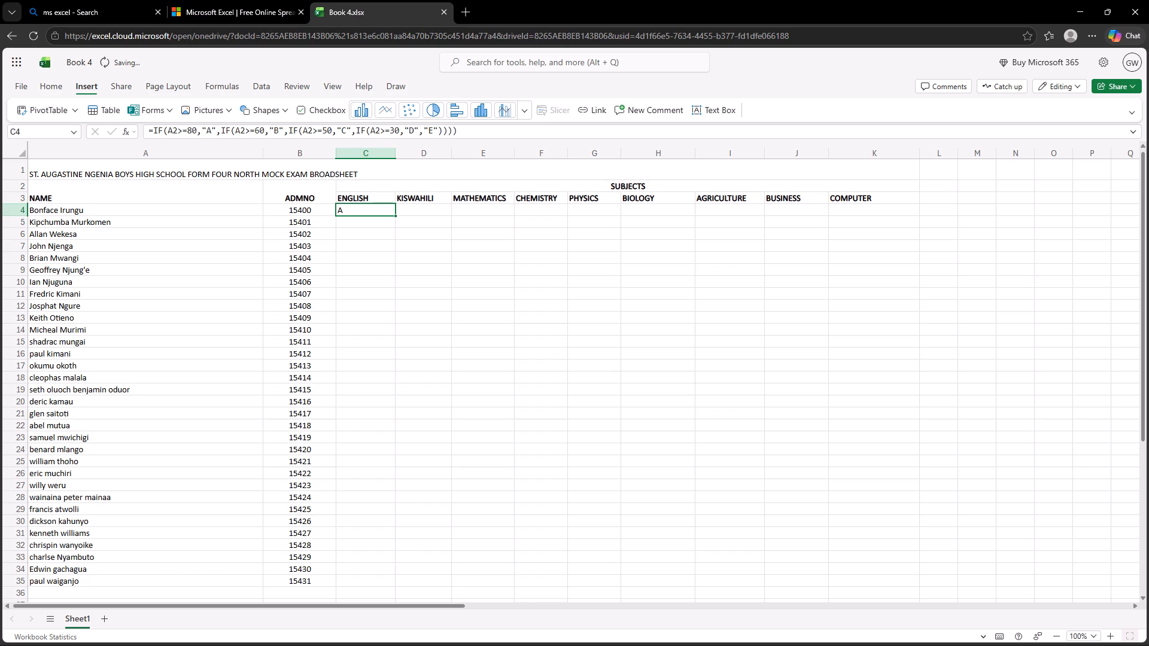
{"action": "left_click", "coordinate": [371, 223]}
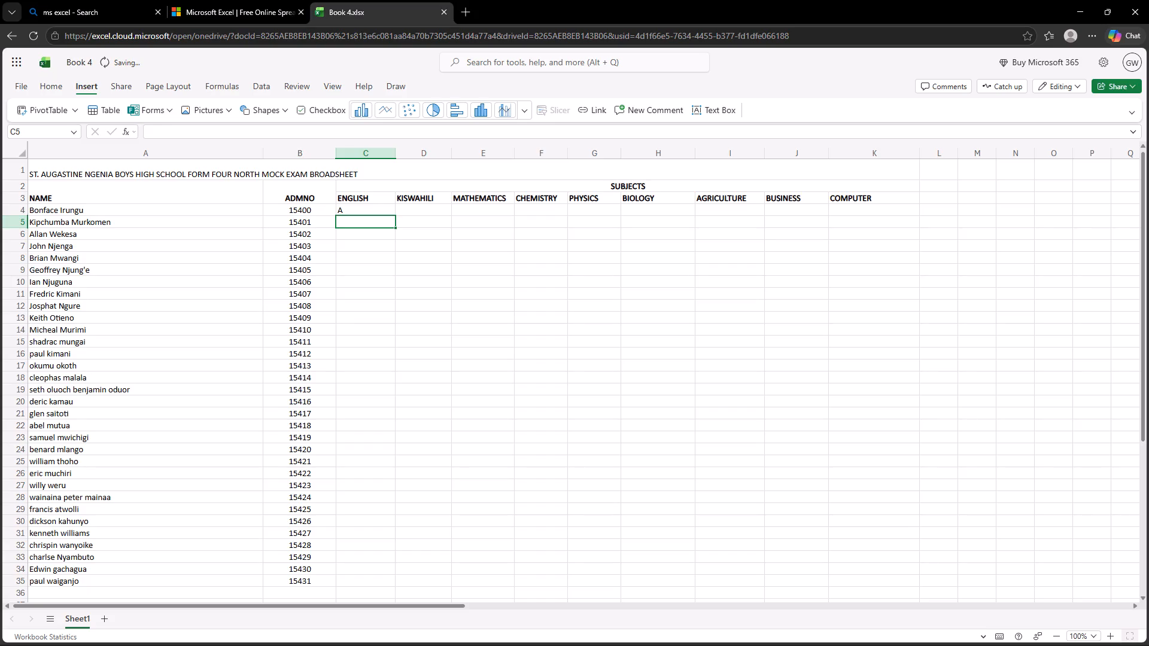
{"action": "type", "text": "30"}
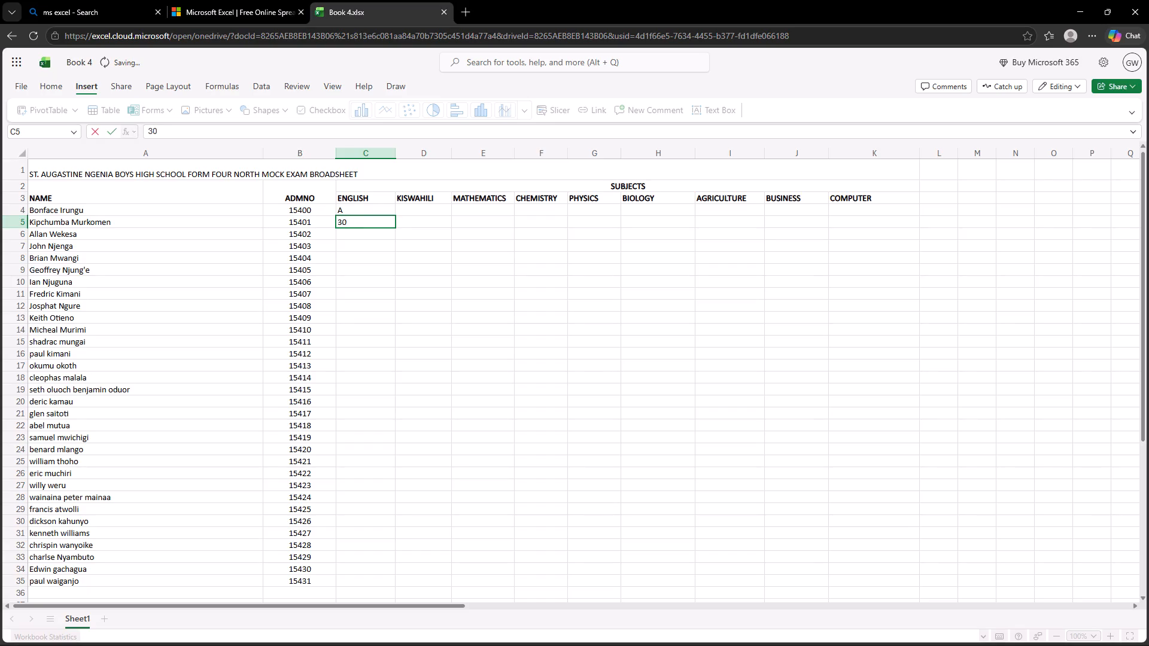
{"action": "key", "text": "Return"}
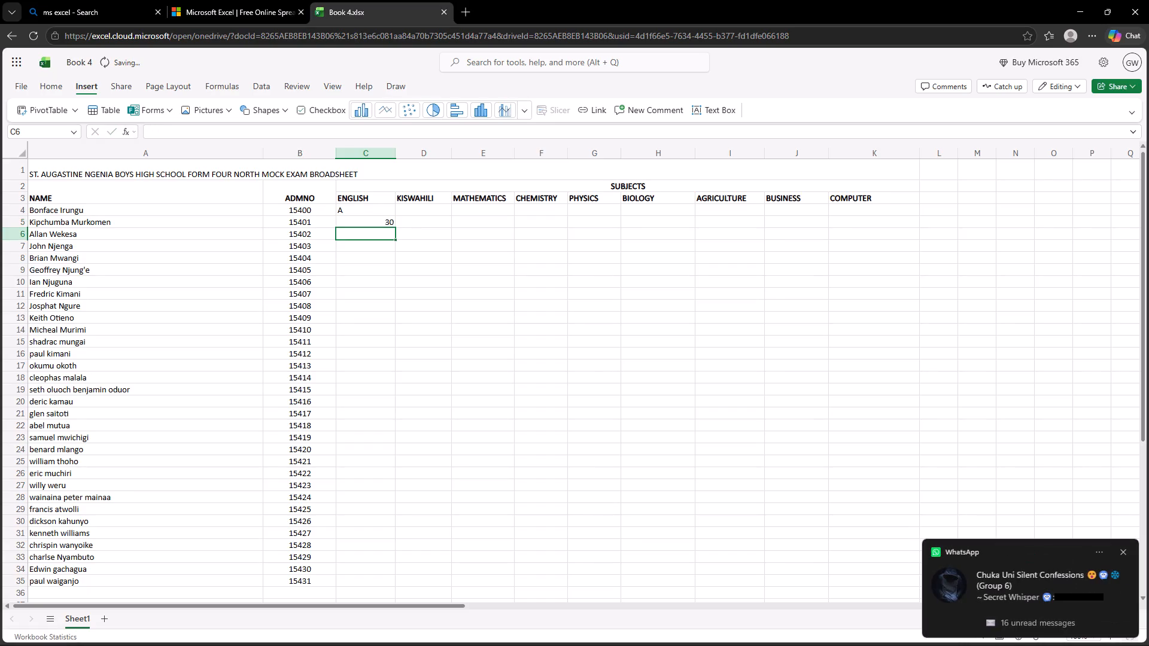
Replace the second student's ENGLISH mark in cell C5 with 20.
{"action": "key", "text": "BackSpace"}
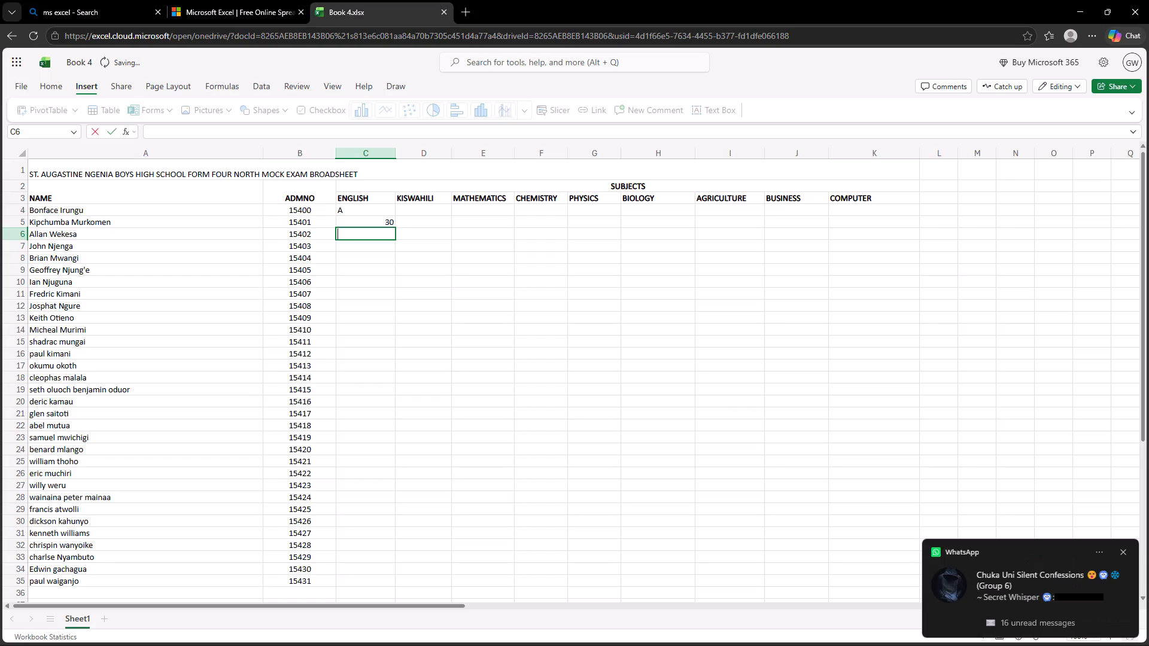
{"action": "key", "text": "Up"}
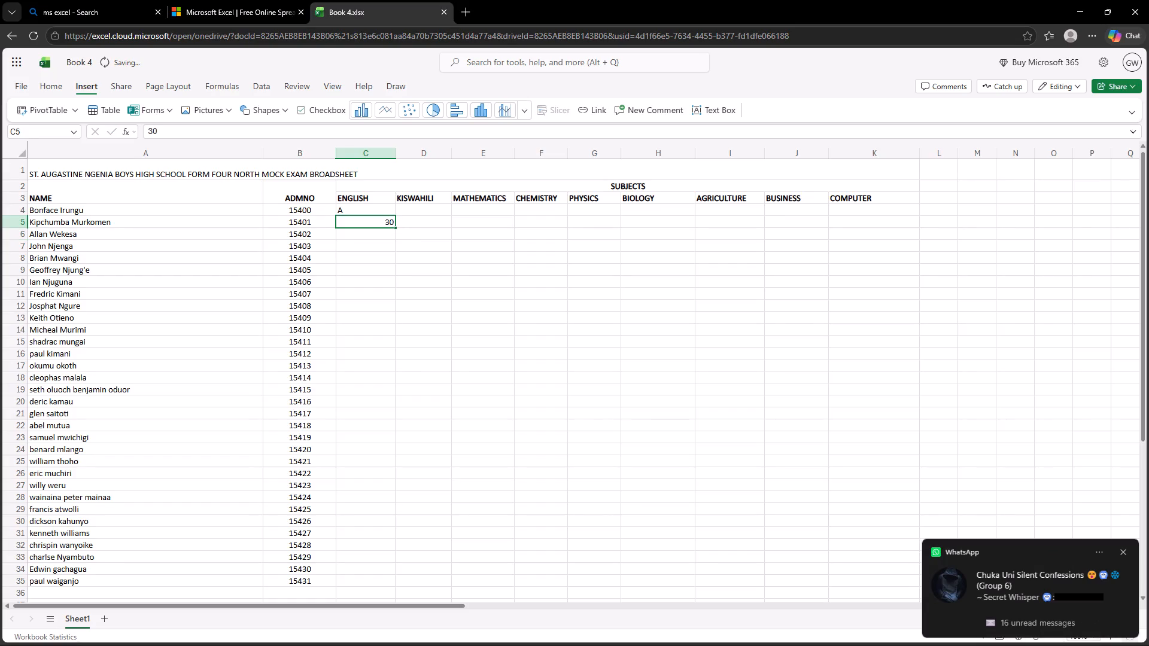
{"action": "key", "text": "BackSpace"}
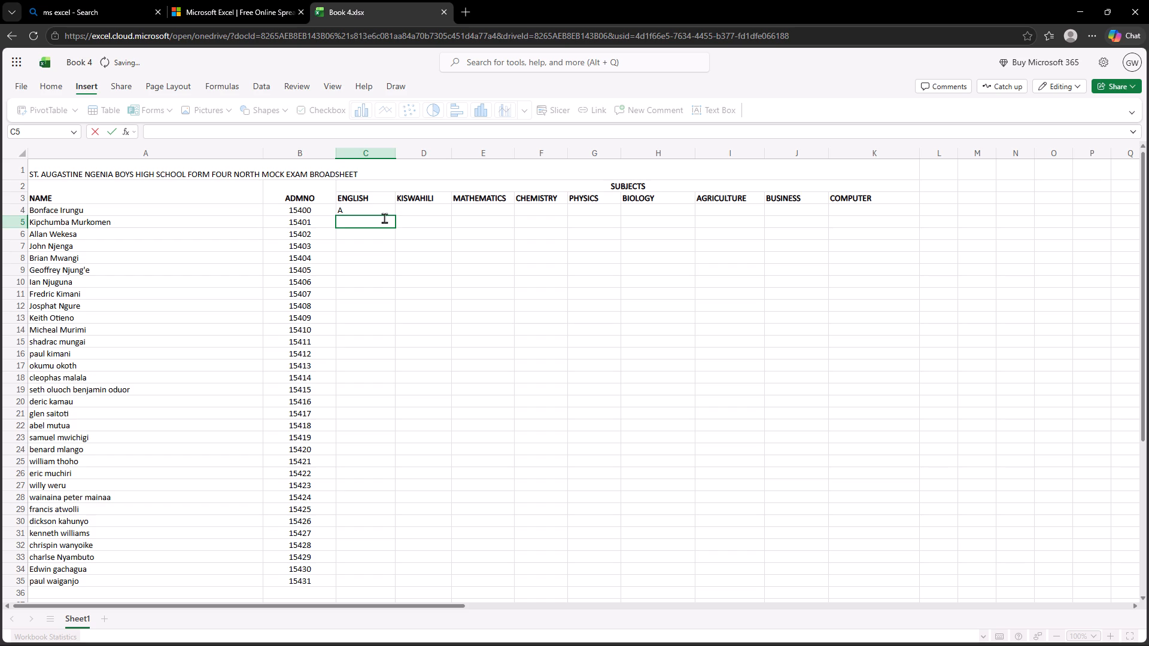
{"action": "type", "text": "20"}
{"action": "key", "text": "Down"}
Enter the ENGLISH marks 49, 30, 75 and 66 in cells C6 through C9.
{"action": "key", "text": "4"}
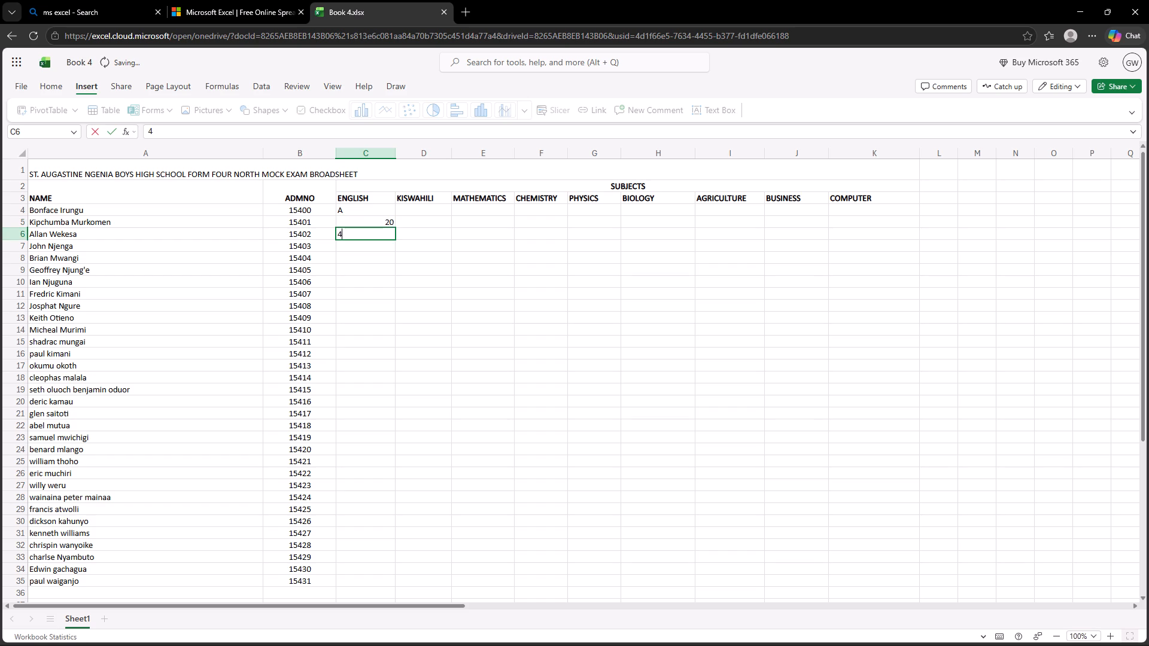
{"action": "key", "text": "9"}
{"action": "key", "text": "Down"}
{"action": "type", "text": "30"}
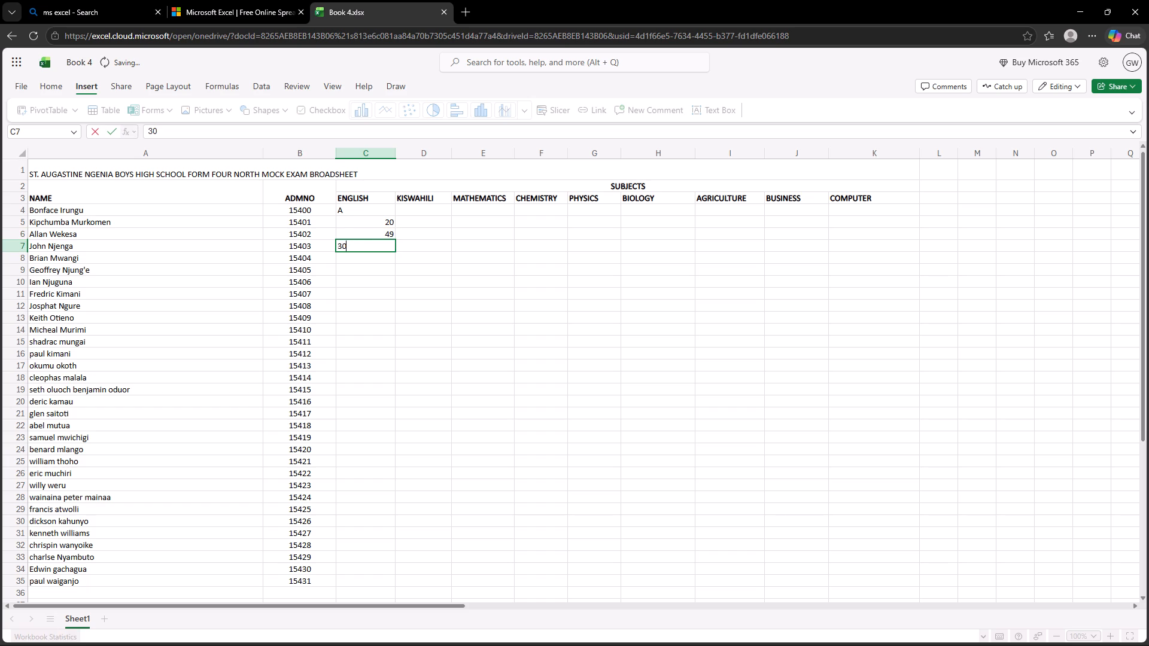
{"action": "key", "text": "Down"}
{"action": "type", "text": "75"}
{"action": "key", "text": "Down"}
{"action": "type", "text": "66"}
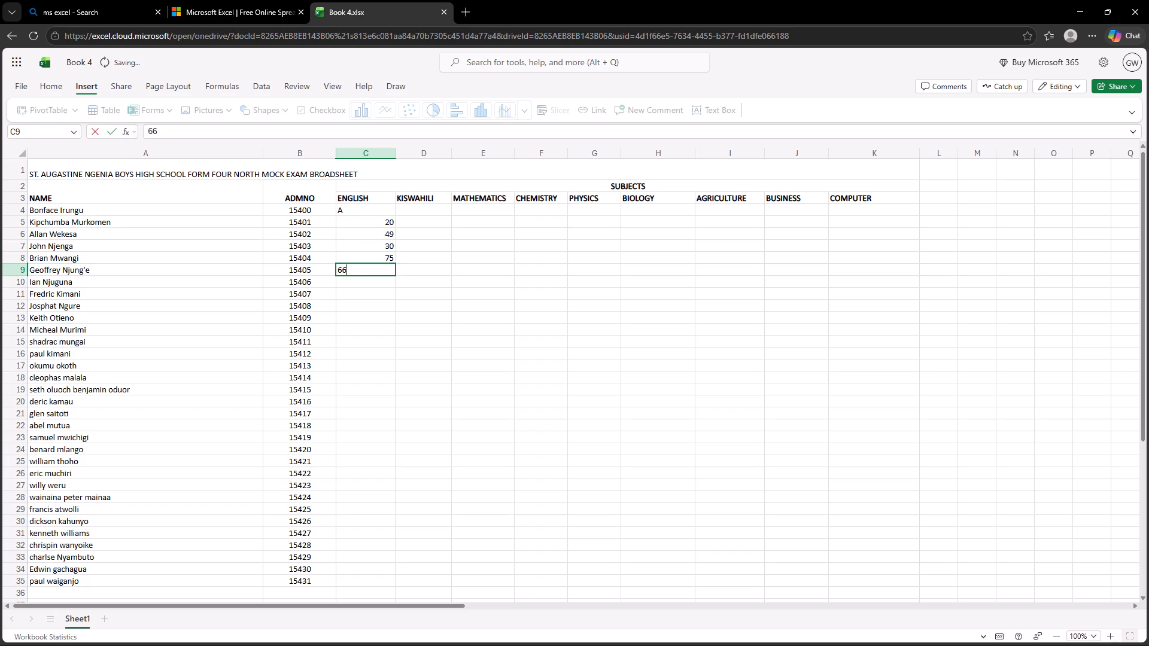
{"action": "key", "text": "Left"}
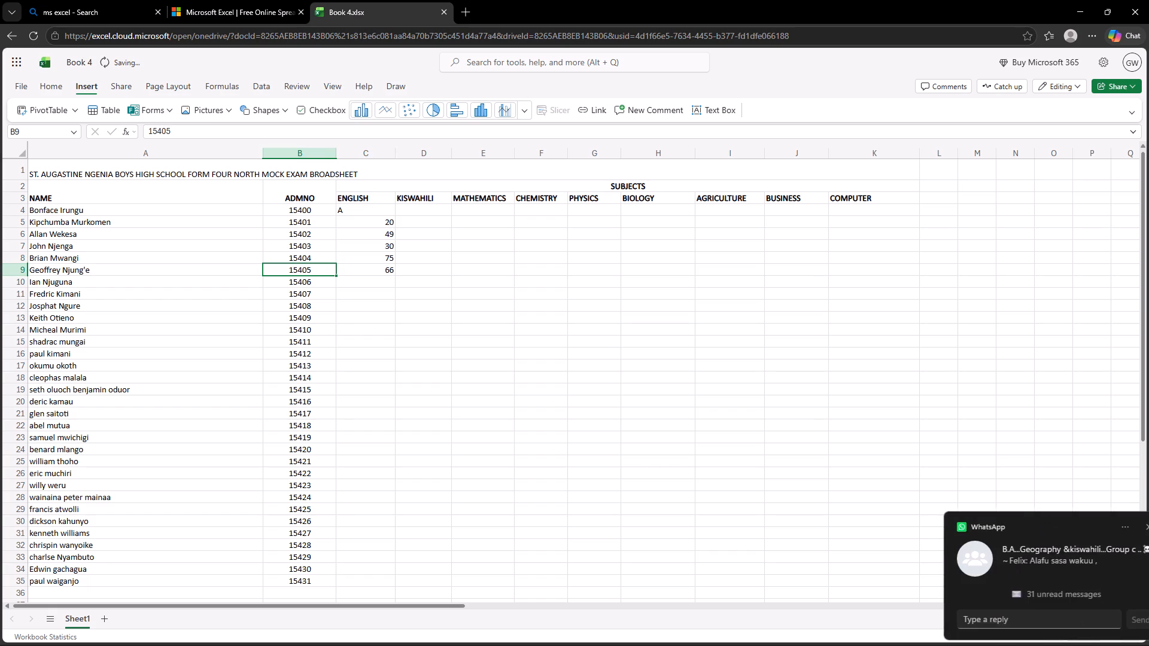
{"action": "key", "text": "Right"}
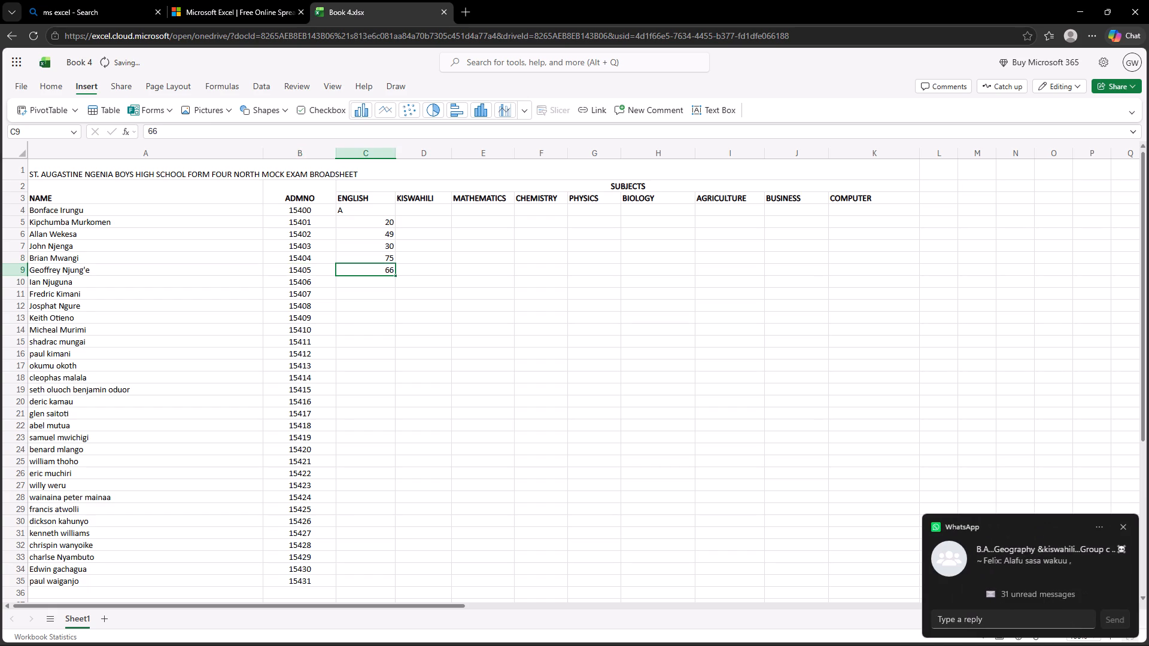
Enter the ENGLISH marks 30, 98, 43, 55, 64 and 22 in cells C10 to C15.
{"action": "key", "text": "Down"}
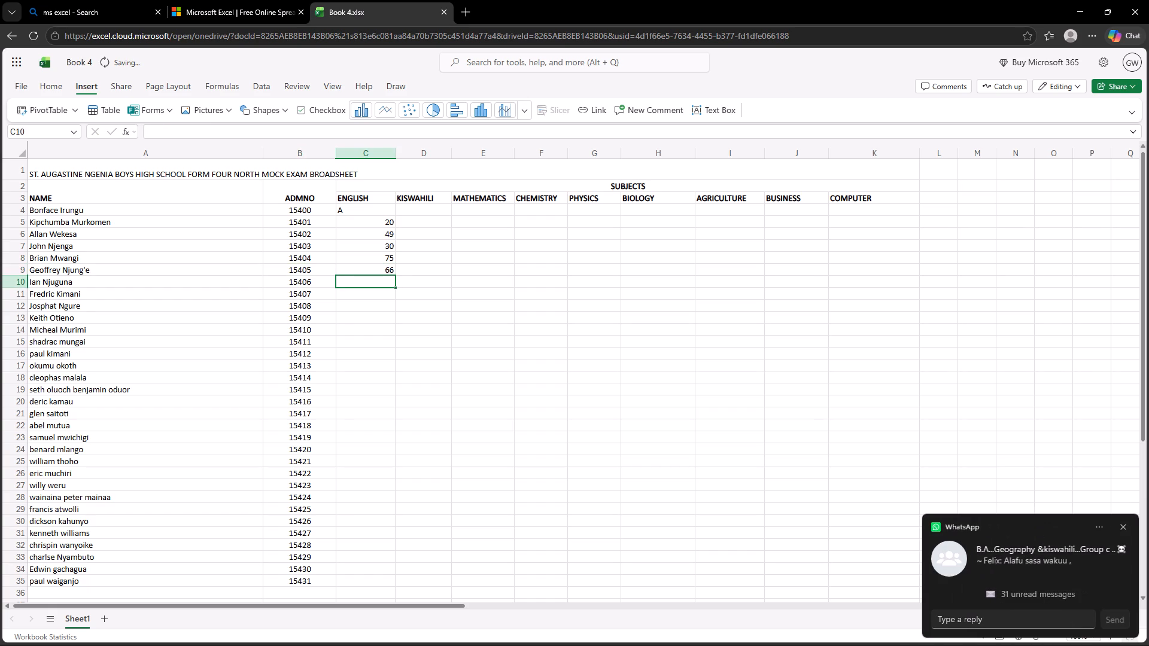
{"action": "type", "text": "30"}
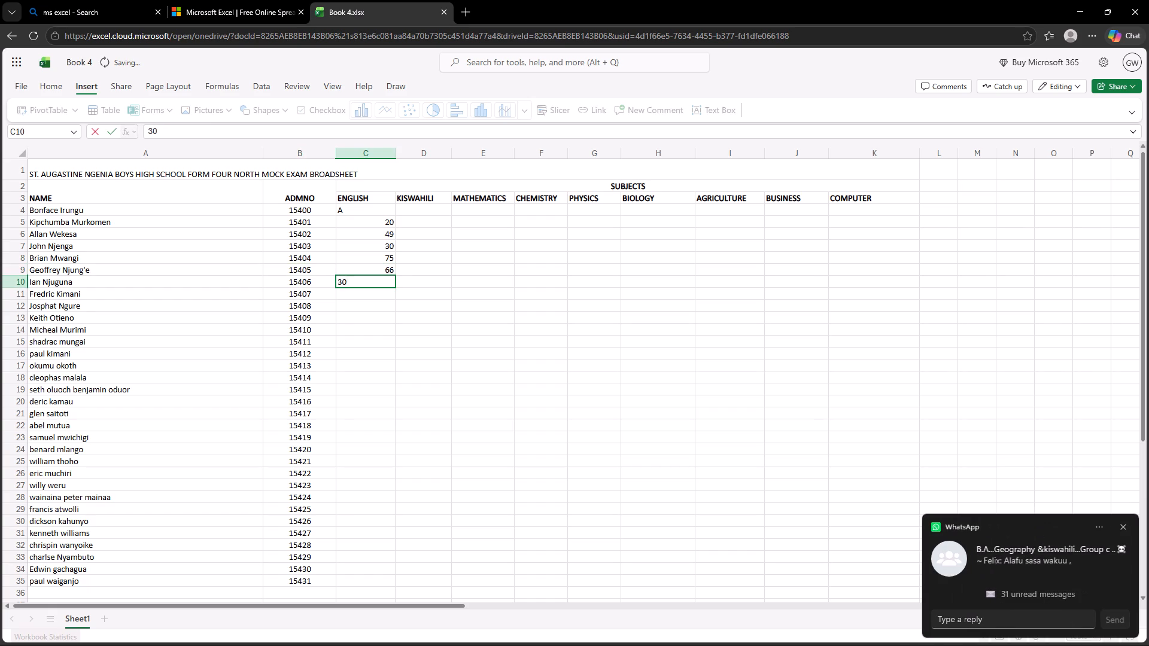
{"action": "key", "text": "Down"}
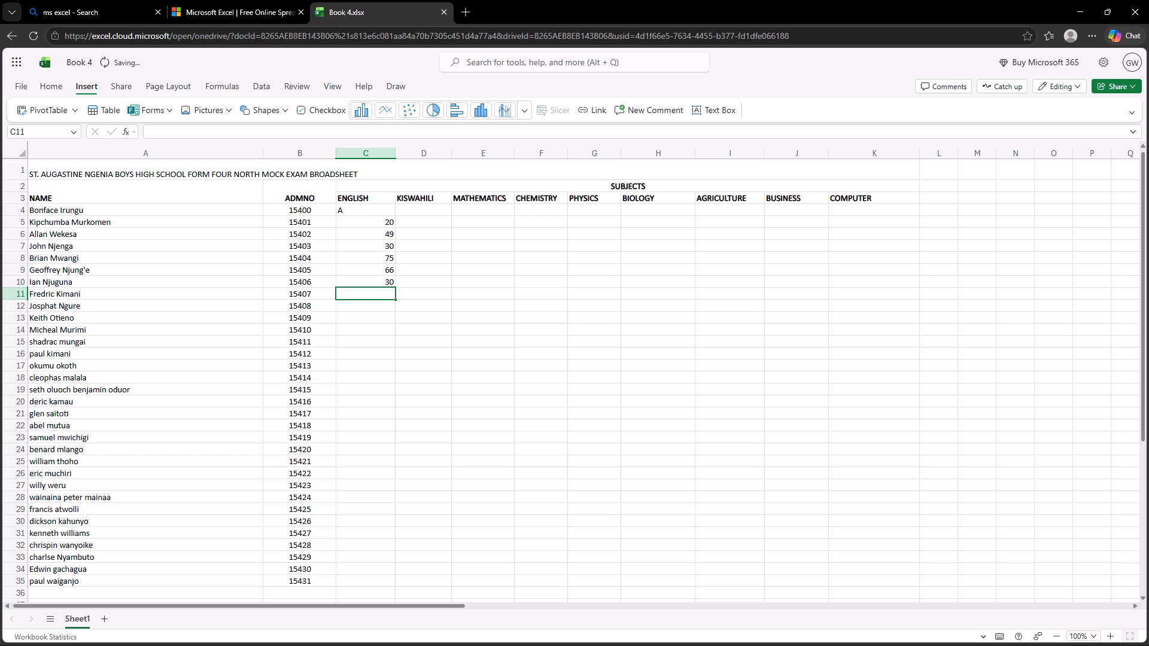
{"action": "type", "text": "98"}
{"action": "key", "text": "Down"}
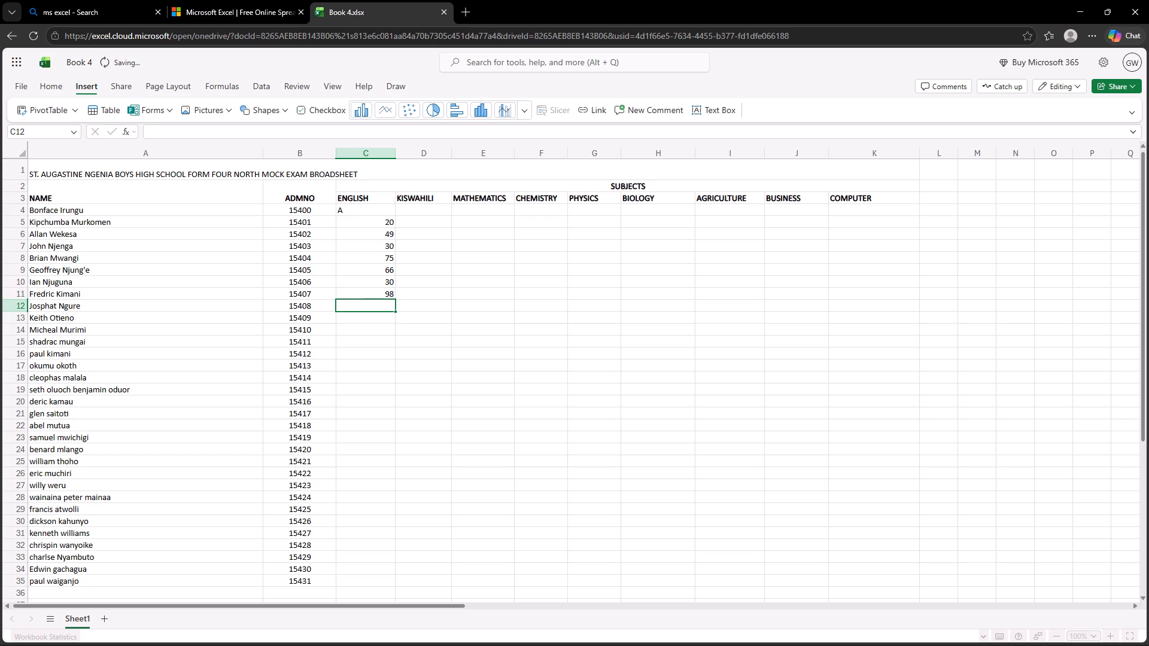
{"action": "type", "text": "43"}
{"action": "key", "text": "Down"}
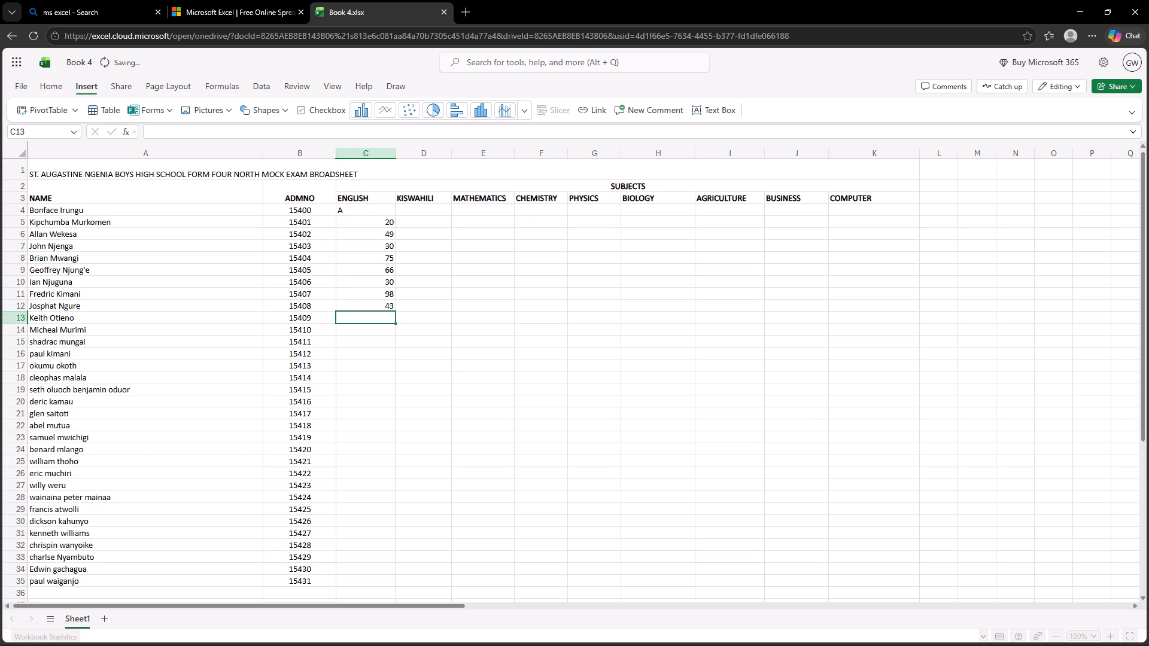
{"action": "type", "text": "55"}
{"action": "key", "text": "Down"}
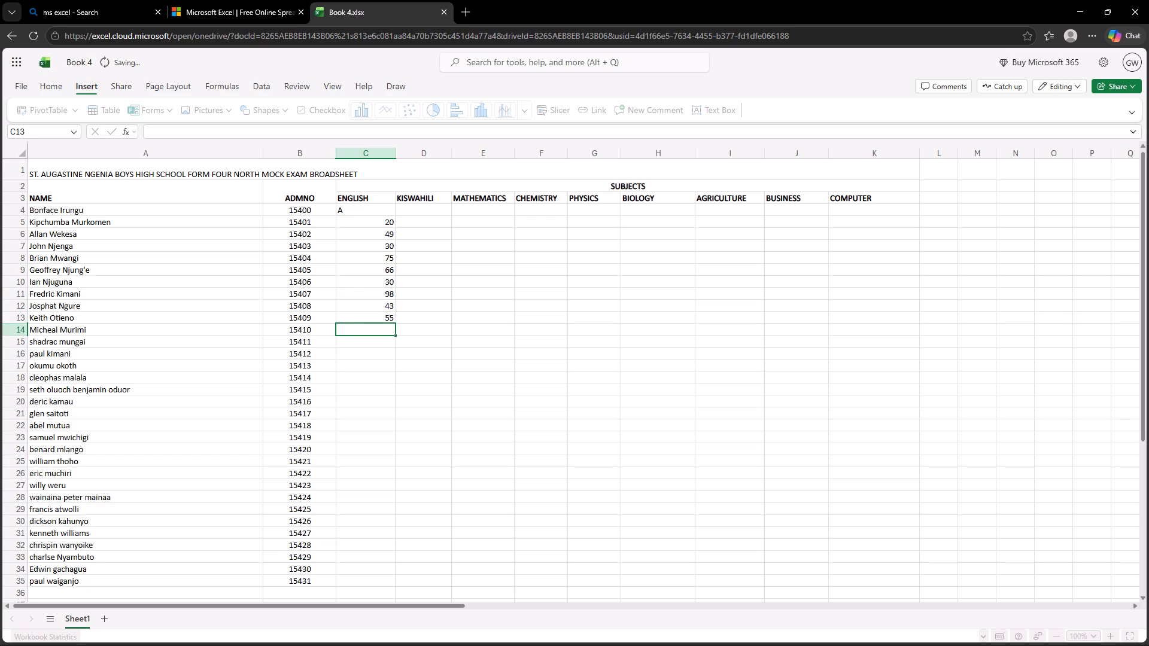
{"action": "key", "text": "6"}
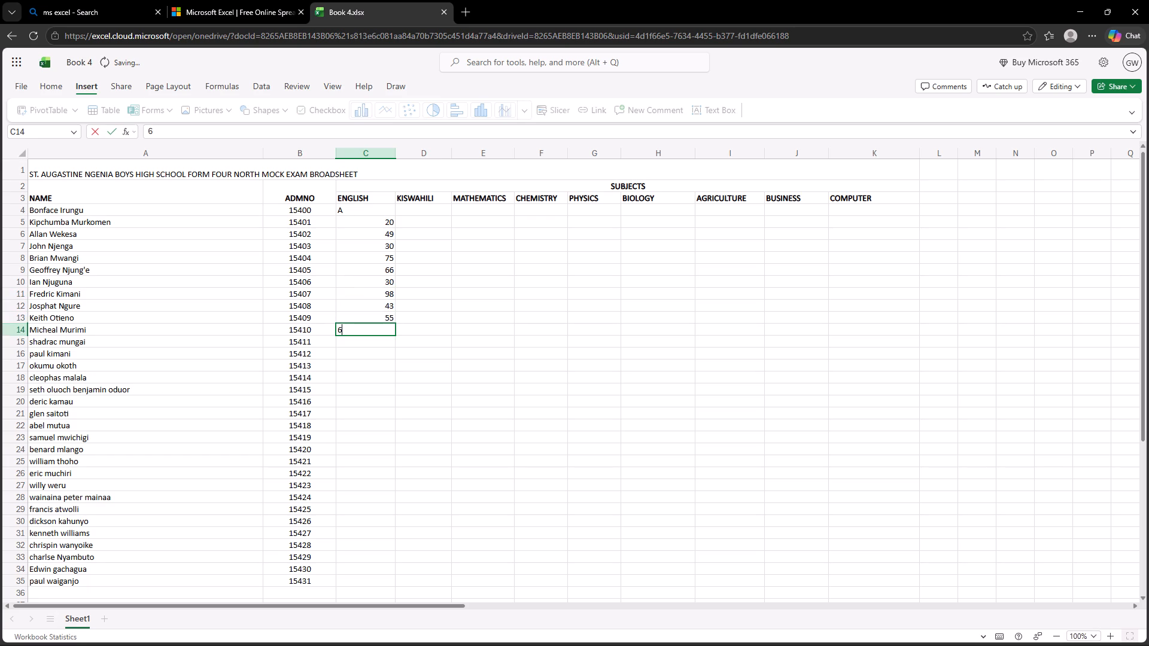
{"action": "key", "text": "4"}
{"action": "key", "text": "Down"}
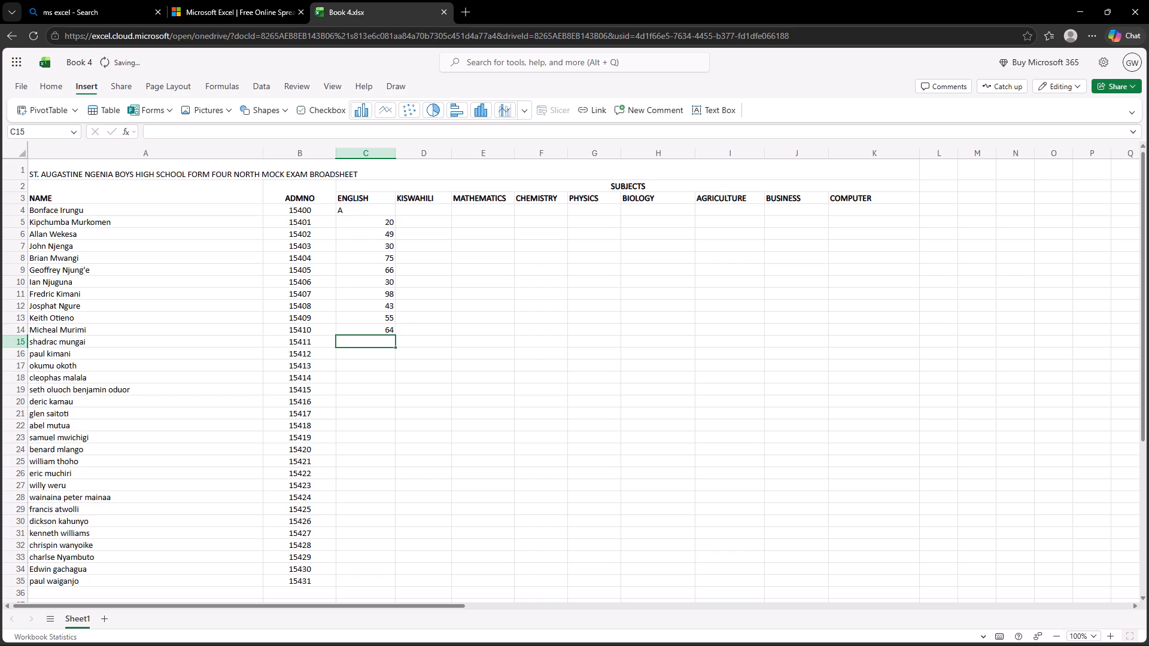
{"action": "type", "text": "22"}
{"action": "key", "text": "Down"}
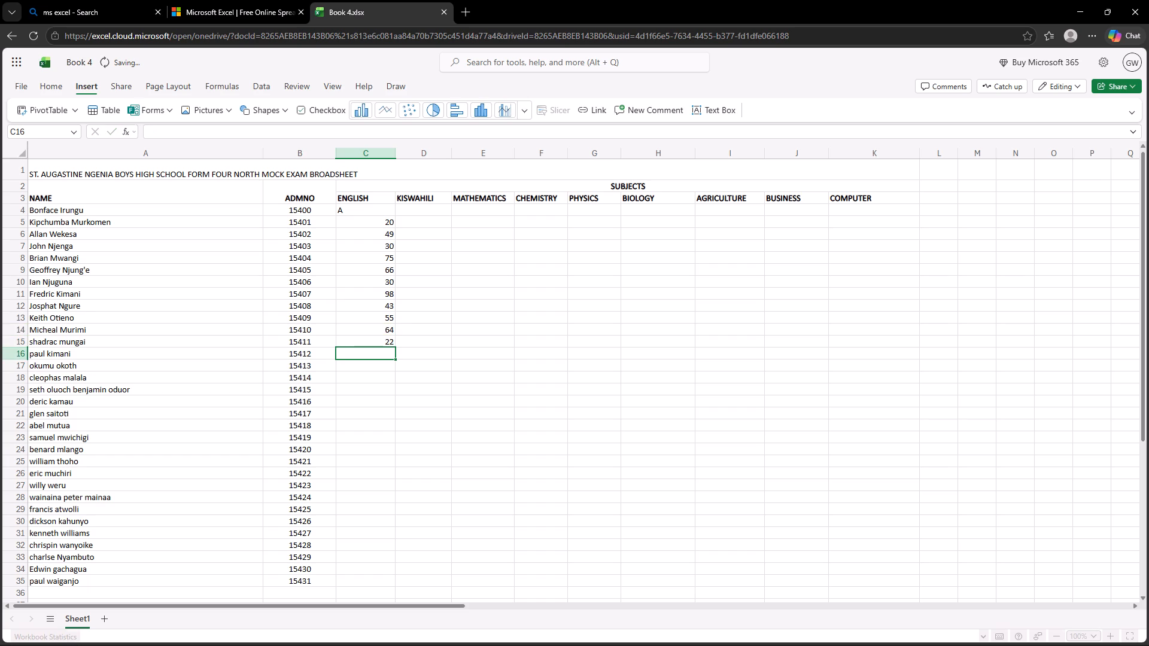
Enter the ENGLISH marks 25, 25, 98, 65 and 12 in cells C16 to C20.
{"action": "key", "text": "0"}
{"action": "key", "text": "BackSpace"}
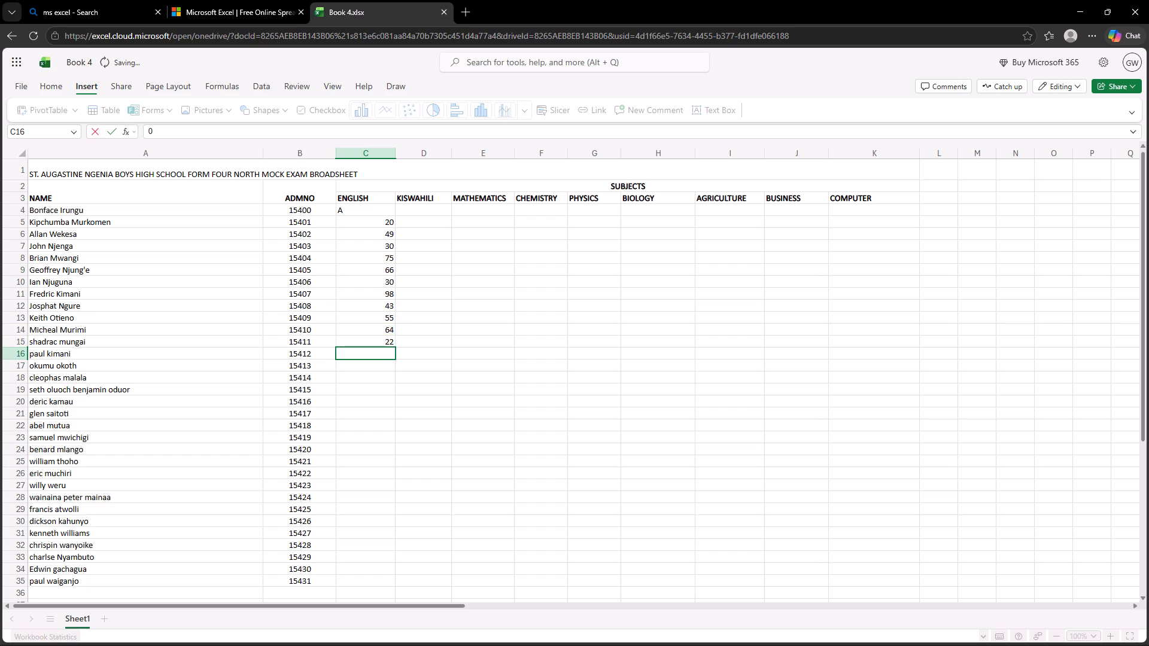
{"action": "type", "text": "25"}
{"action": "key", "text": "Down"}
{"action": "key", "text": "2"}
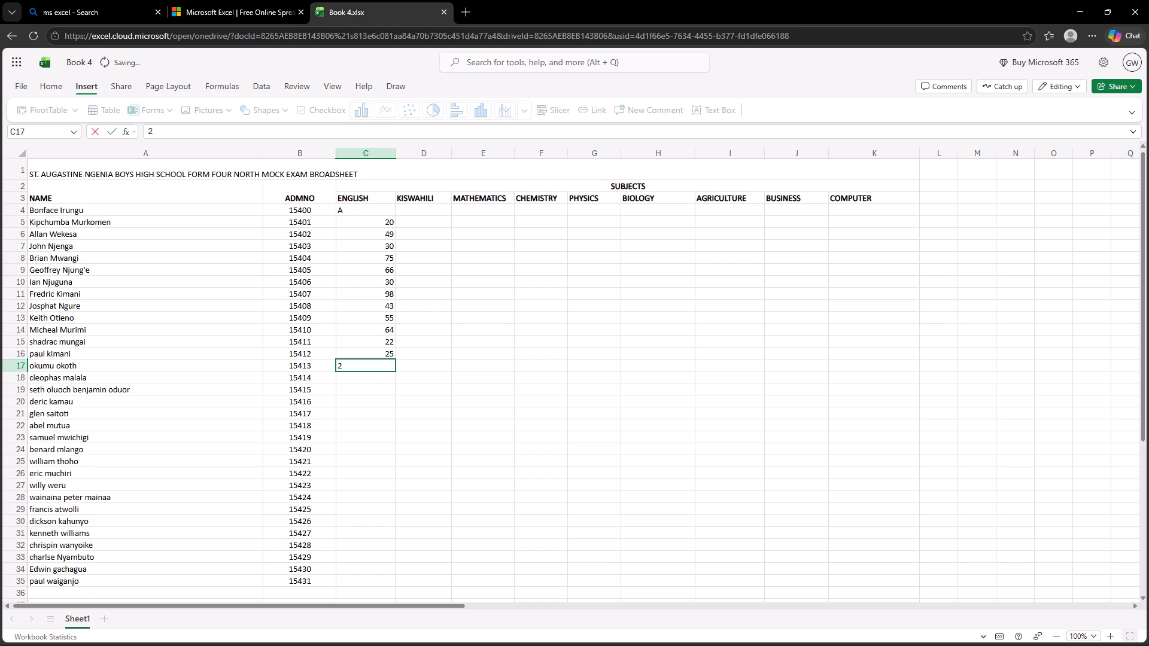
{"action": "key", "text": "5"}
{"action": "key", "text": "Down"}
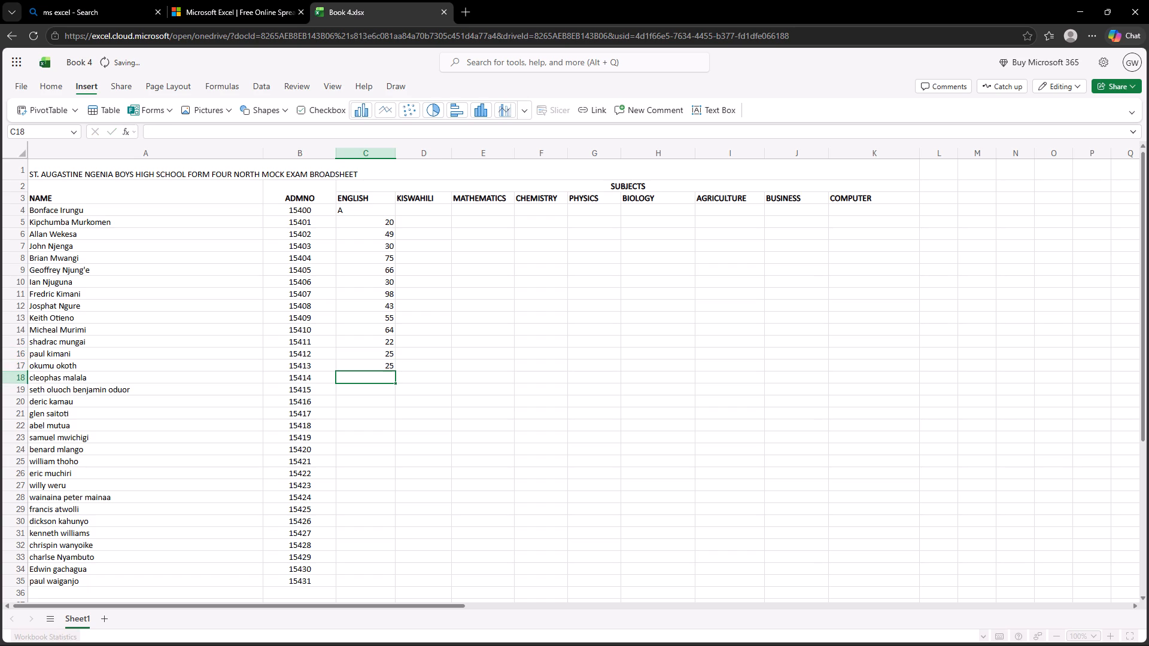
{"action": "type", "text": "98"}
{"action": "key", "text": "Down"}
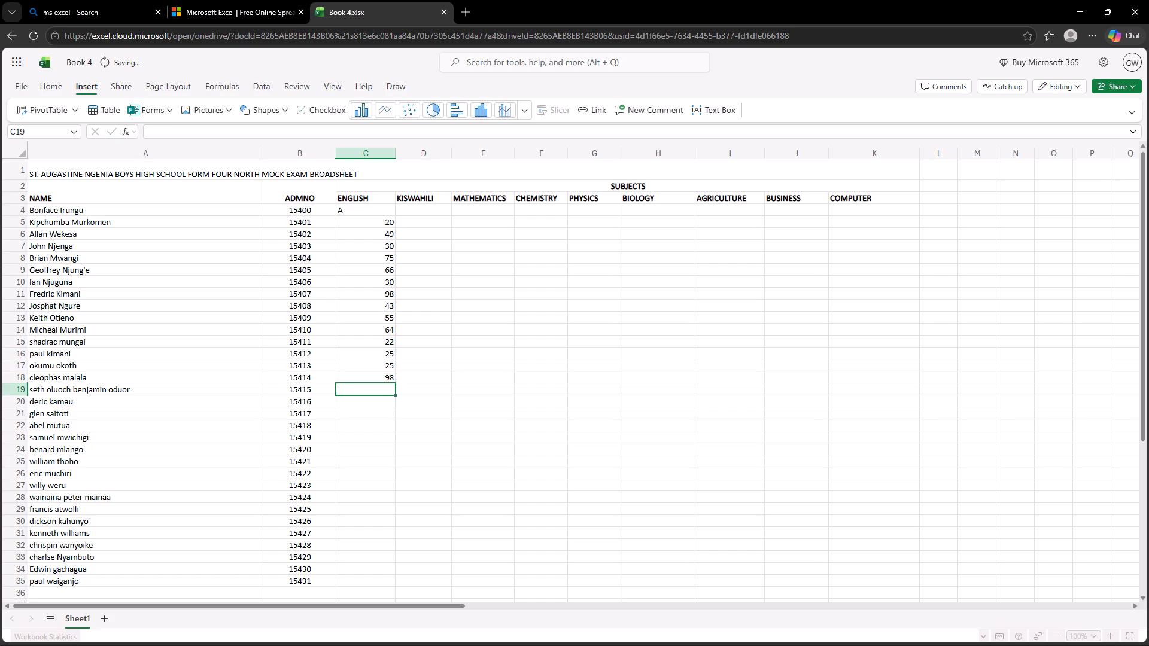
{"action": "type", "text": "65"}
{"action": "key", "text": "Down"}
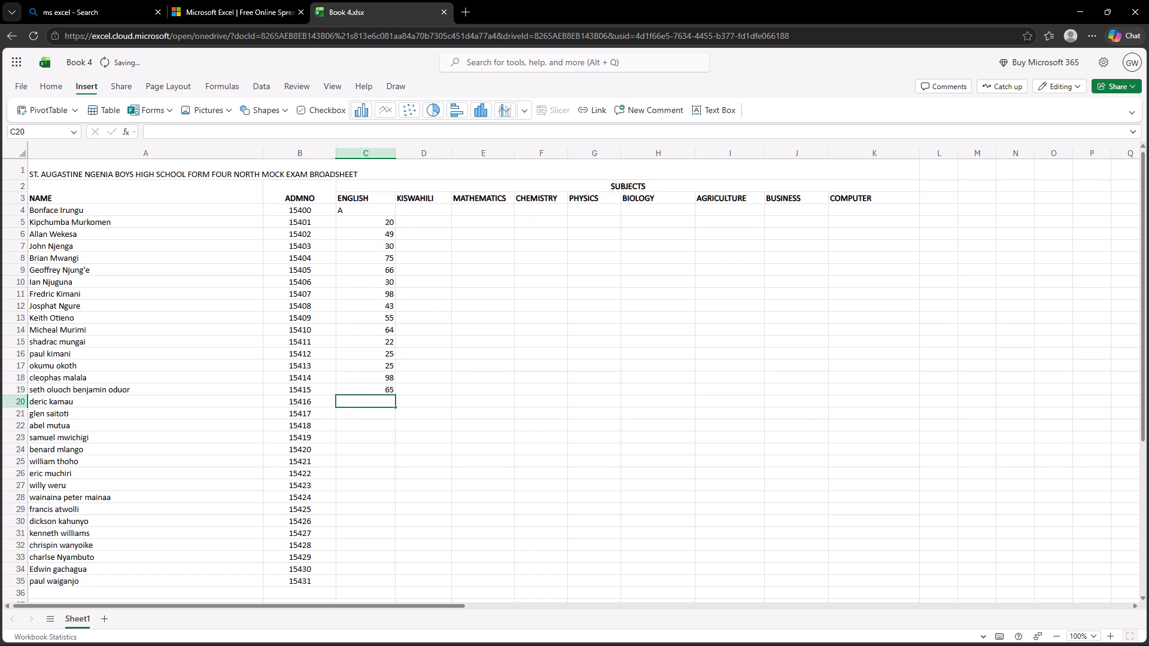
{"action": "type", "text": "12"}
{"action": "key", "text": "Down"}
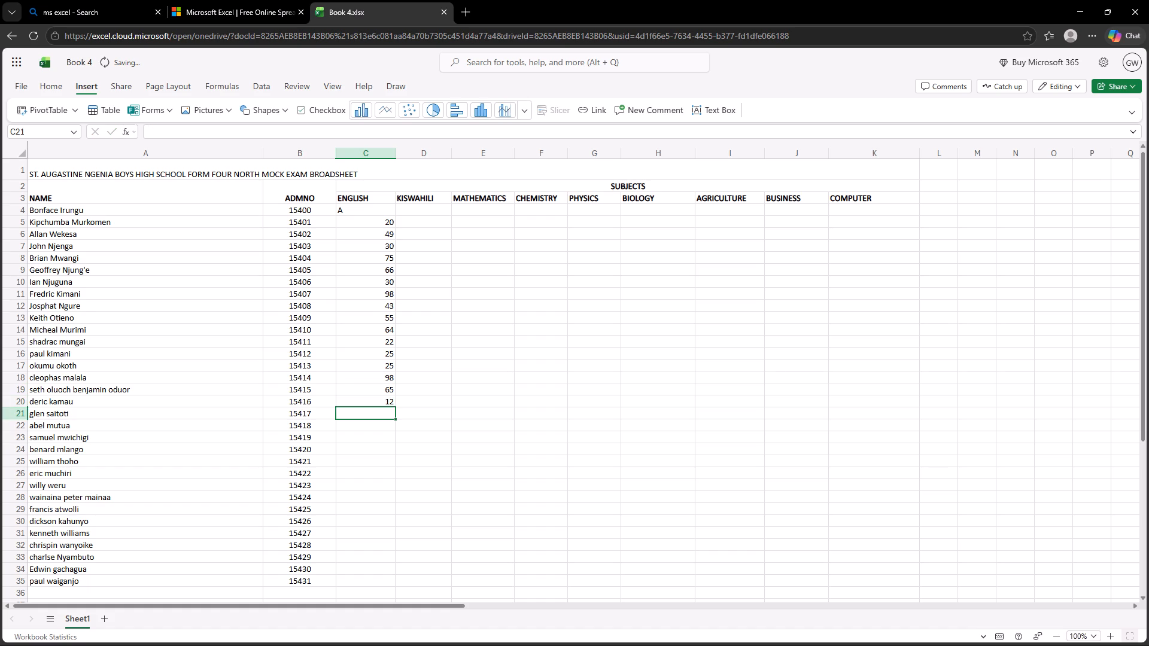
Enter the ENGLISH marks 53, 89, 60, 90 and 68 in cells C21 to C25.
{"action": "type", "text": "53"}
{"action": "key", "text": "Down"}
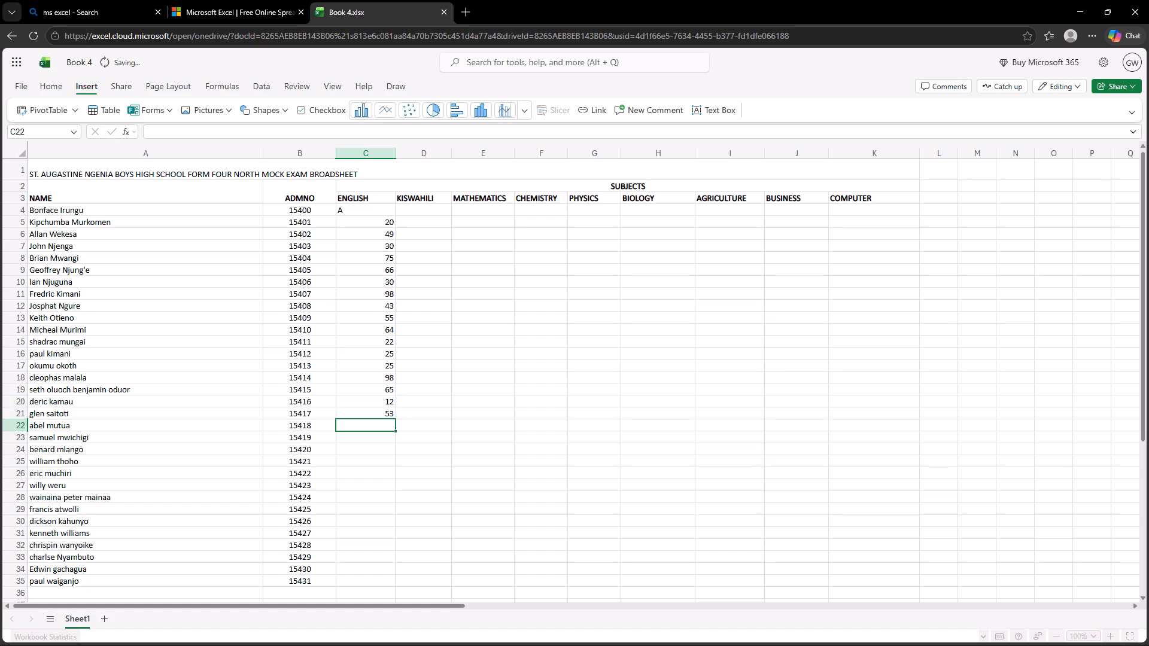
{"action": "type", "text": "89"}
{"action": "key", "text": "Down"}
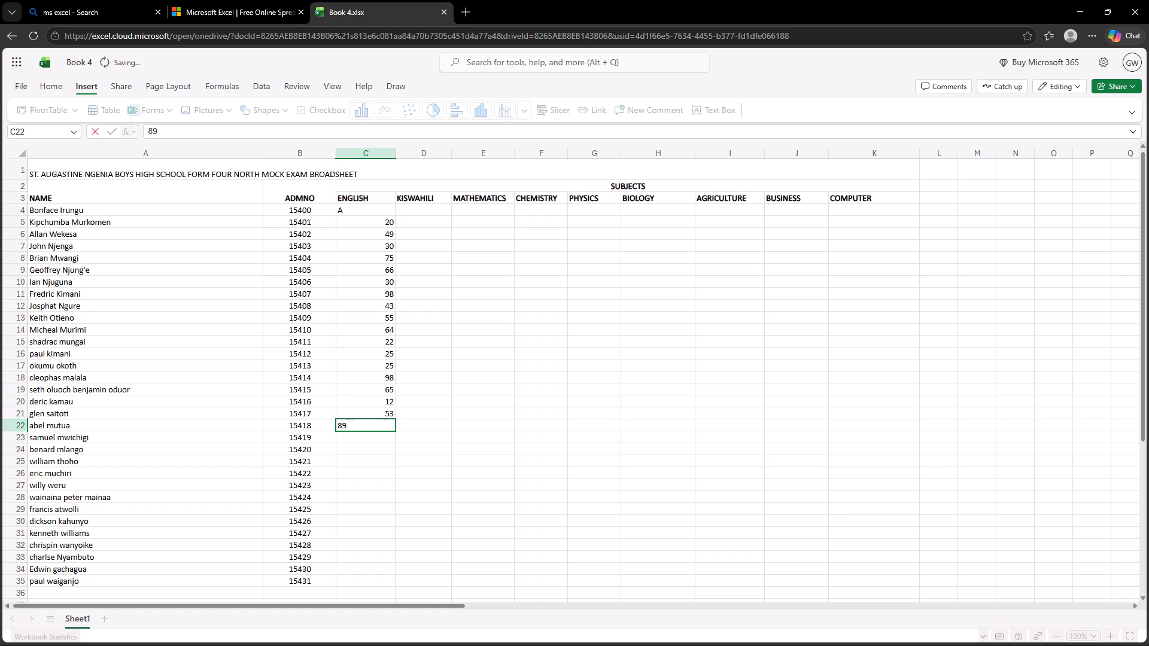
{"action": "key", "text": "6"}
{"action": "key", "text": "0"}
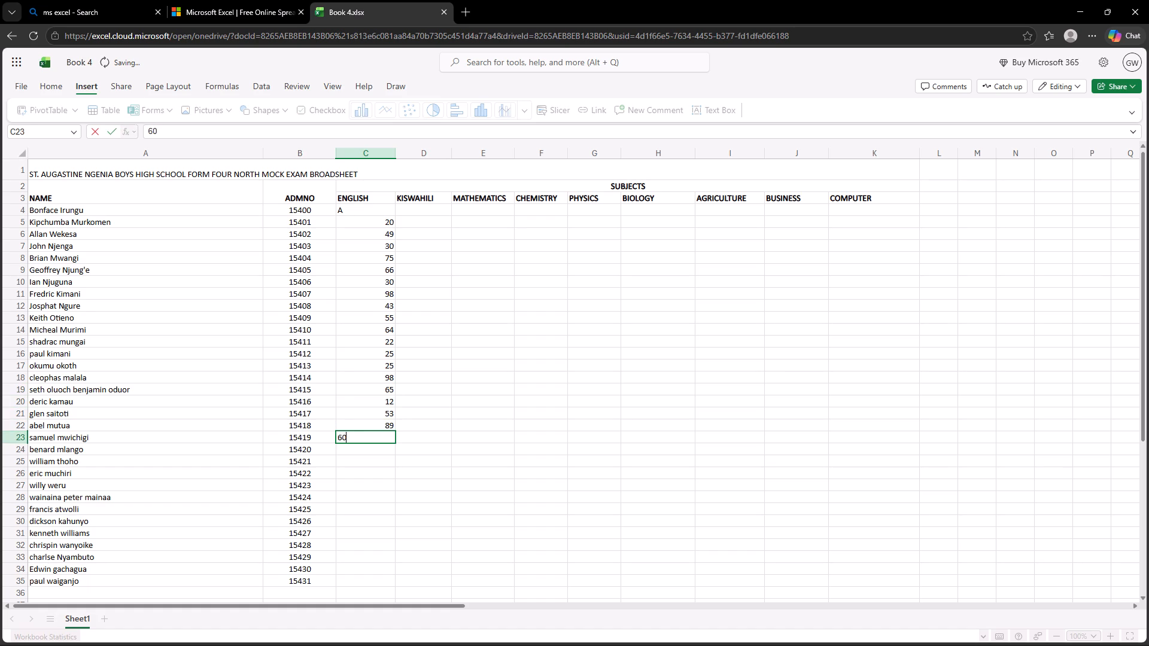
{"action": "key", "text": "Down"}
{"action": "type", "text": "90"}
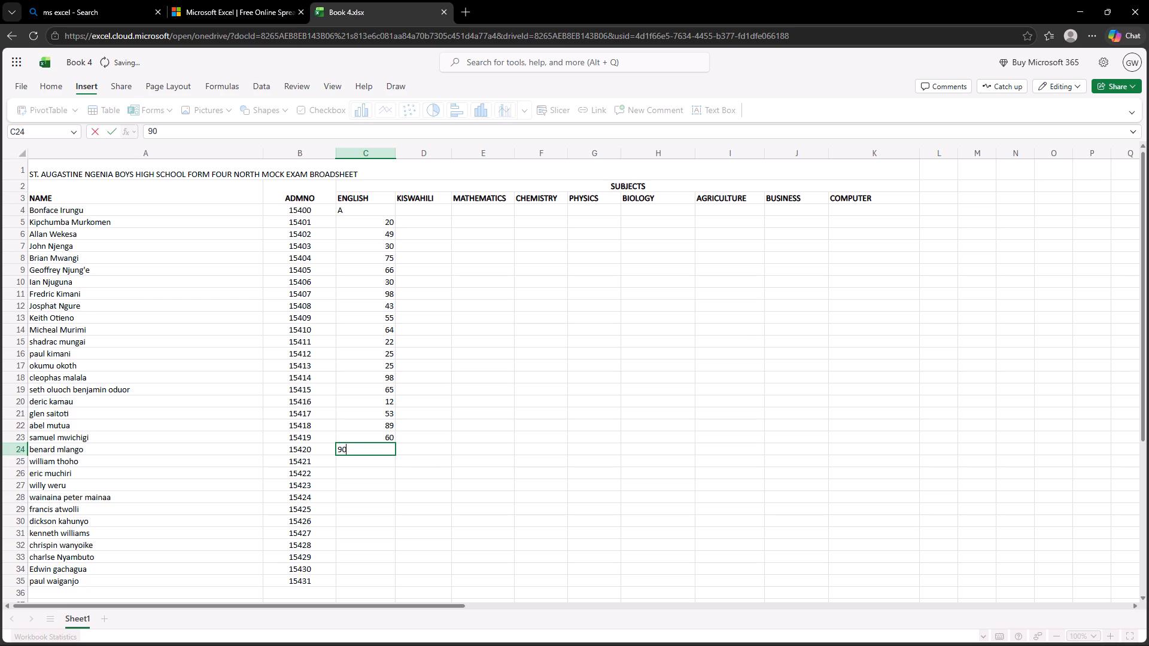
{"action": "key", "text": "Down"}
{"action": "key", "text": "6"}
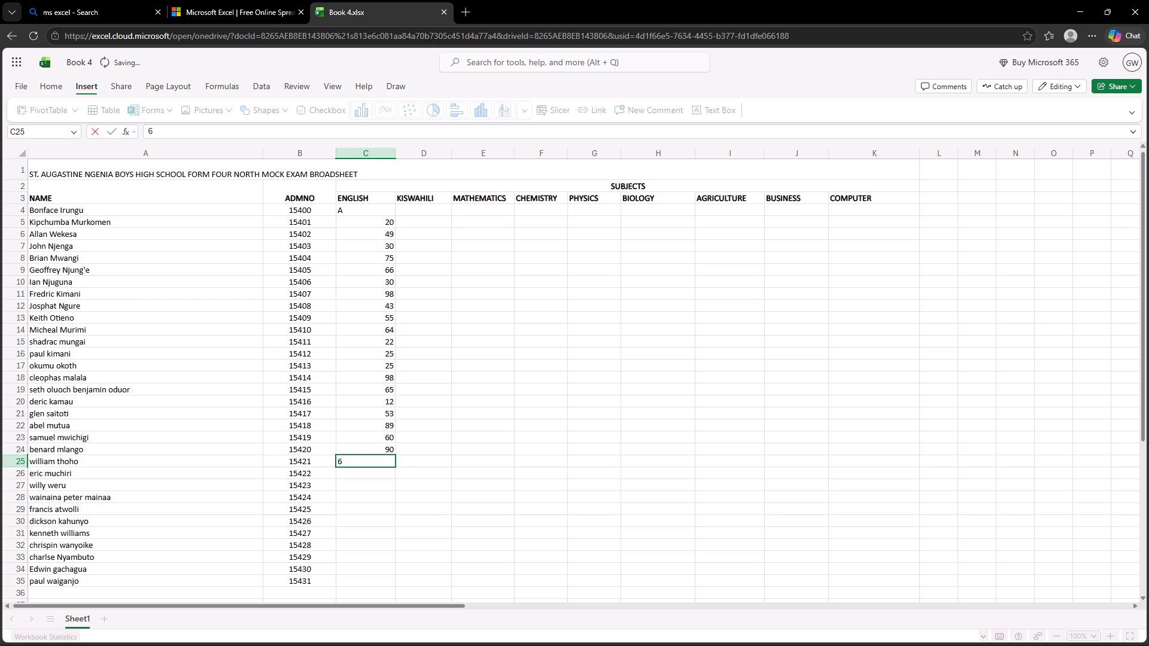
{"action": "key", "text": "8"}
{"action": "key", "text": "Down"}
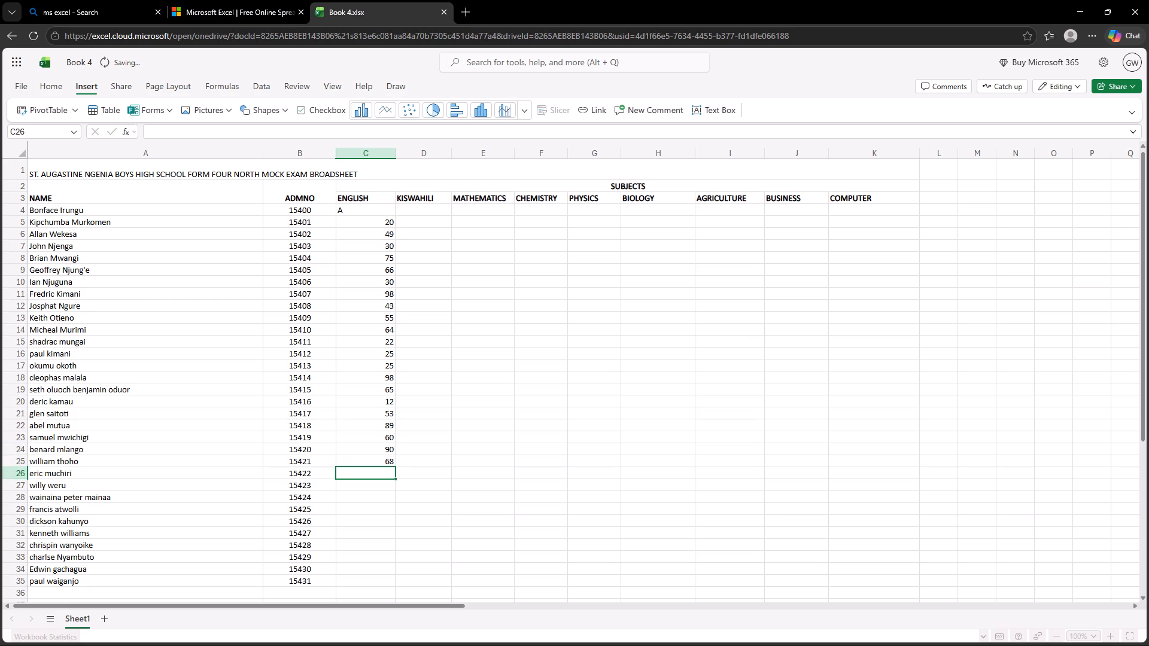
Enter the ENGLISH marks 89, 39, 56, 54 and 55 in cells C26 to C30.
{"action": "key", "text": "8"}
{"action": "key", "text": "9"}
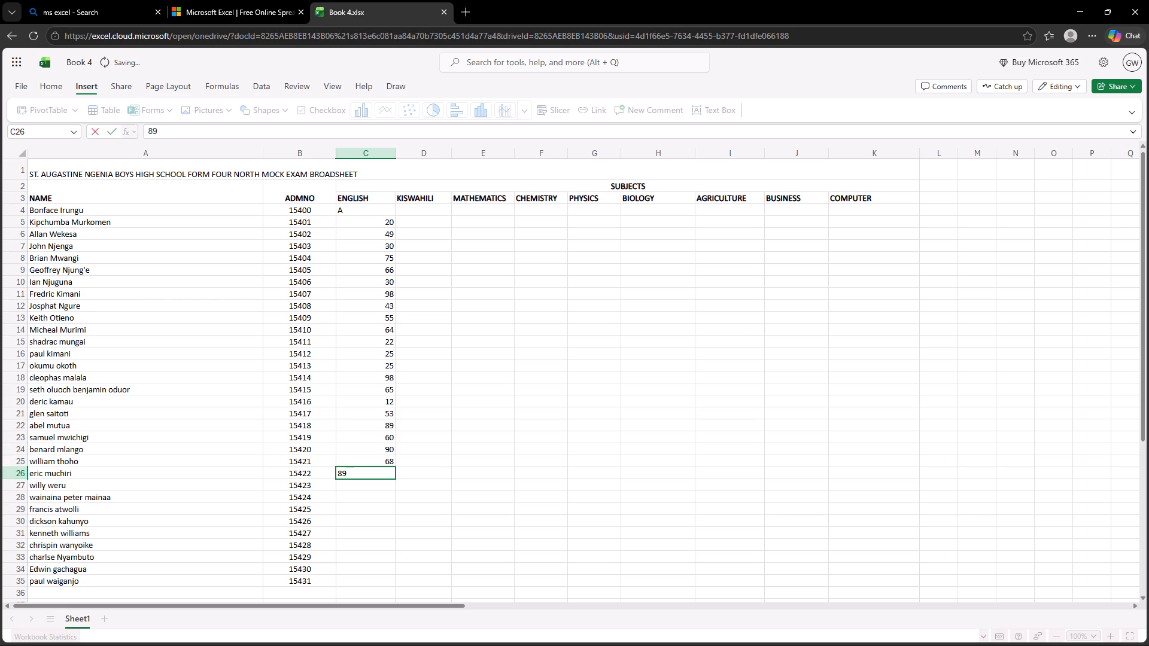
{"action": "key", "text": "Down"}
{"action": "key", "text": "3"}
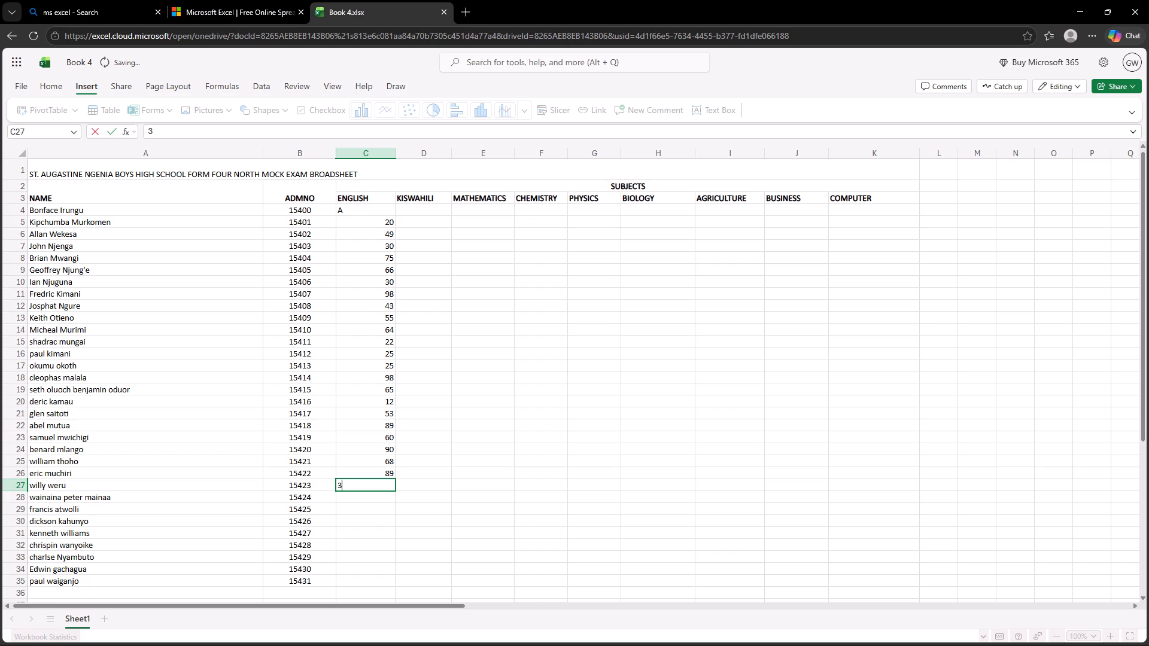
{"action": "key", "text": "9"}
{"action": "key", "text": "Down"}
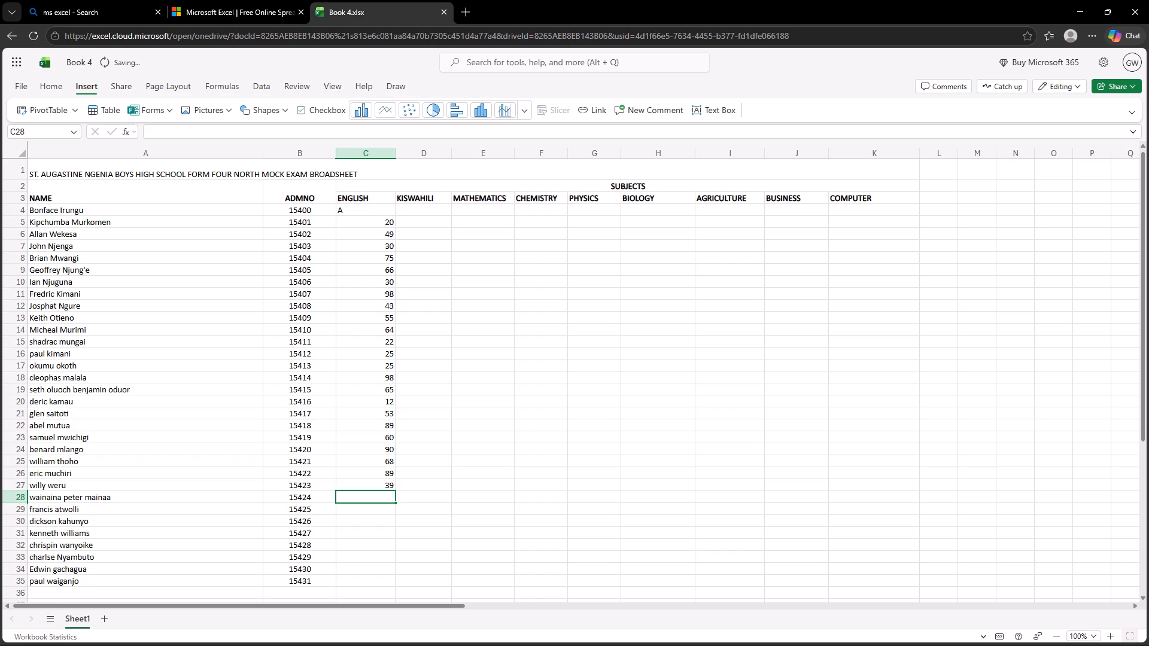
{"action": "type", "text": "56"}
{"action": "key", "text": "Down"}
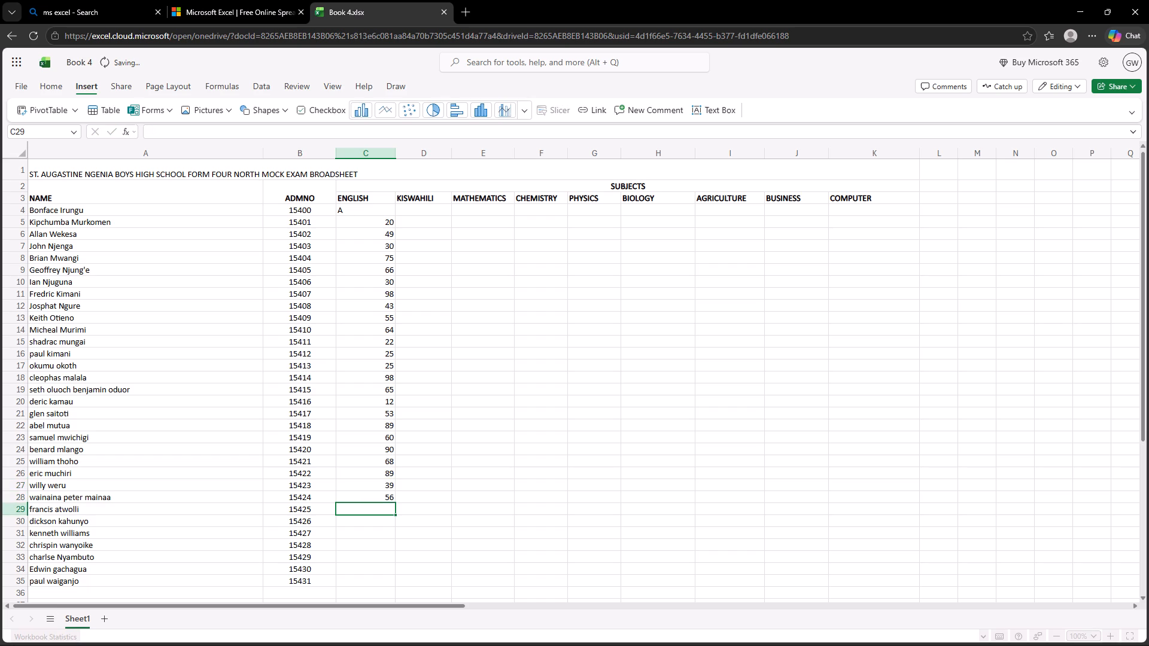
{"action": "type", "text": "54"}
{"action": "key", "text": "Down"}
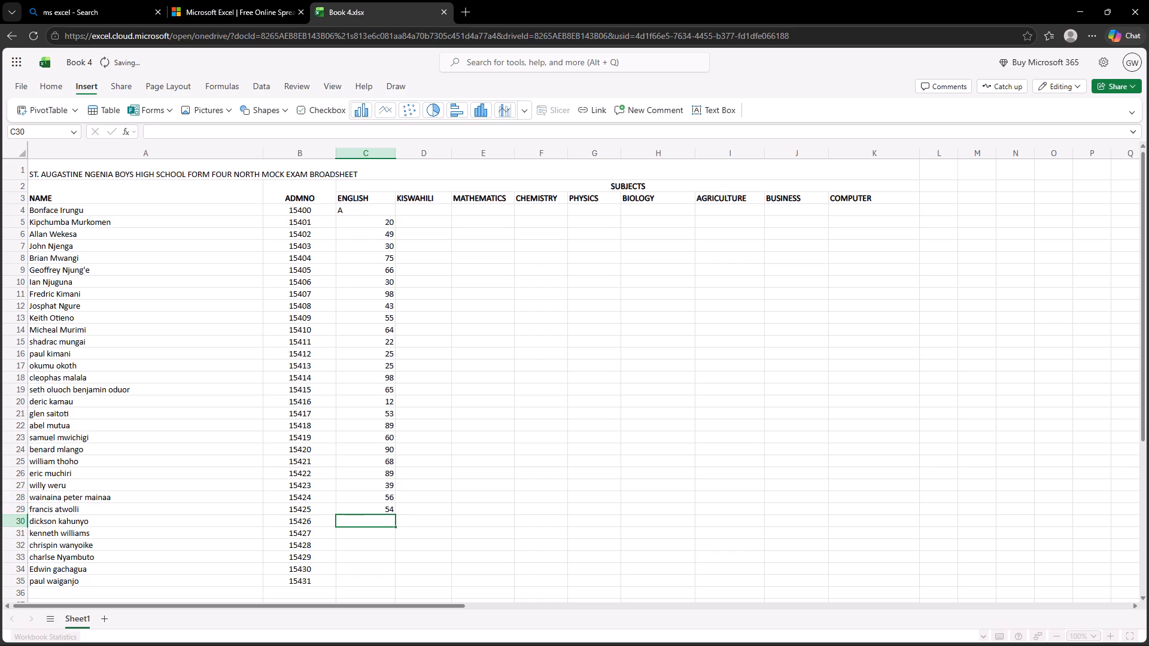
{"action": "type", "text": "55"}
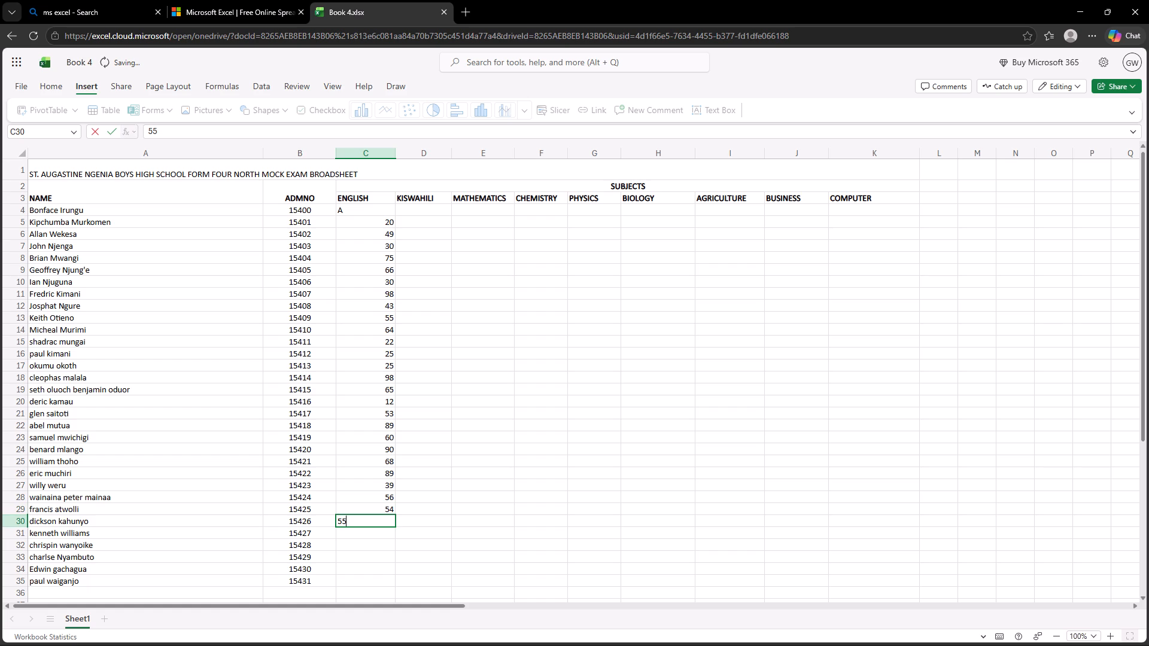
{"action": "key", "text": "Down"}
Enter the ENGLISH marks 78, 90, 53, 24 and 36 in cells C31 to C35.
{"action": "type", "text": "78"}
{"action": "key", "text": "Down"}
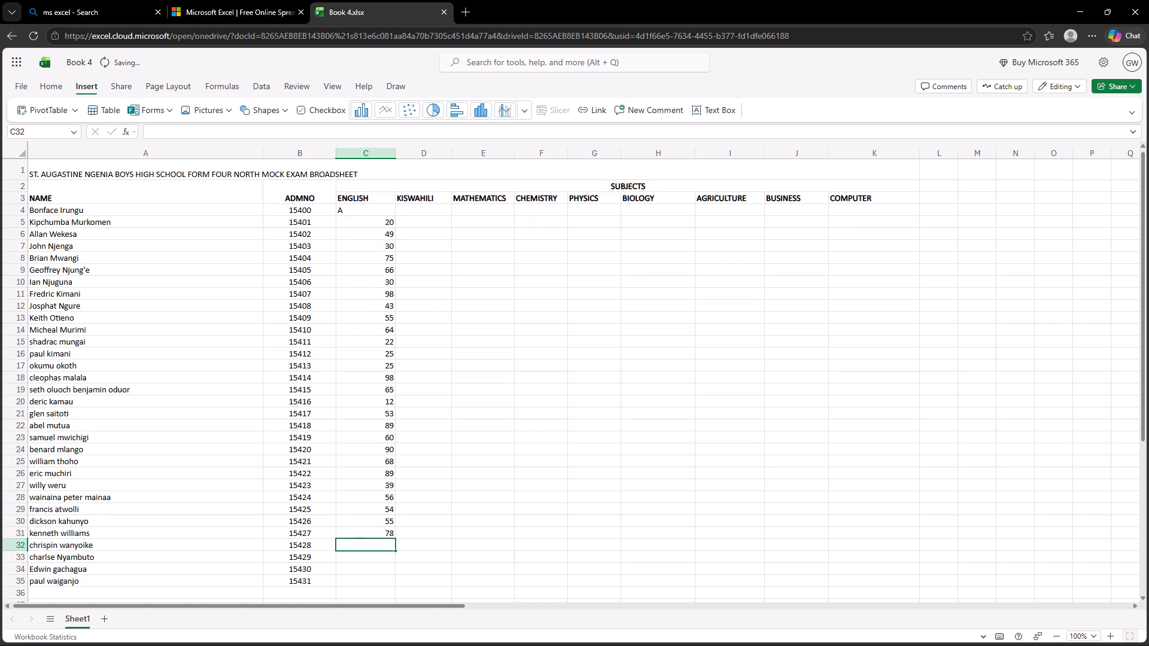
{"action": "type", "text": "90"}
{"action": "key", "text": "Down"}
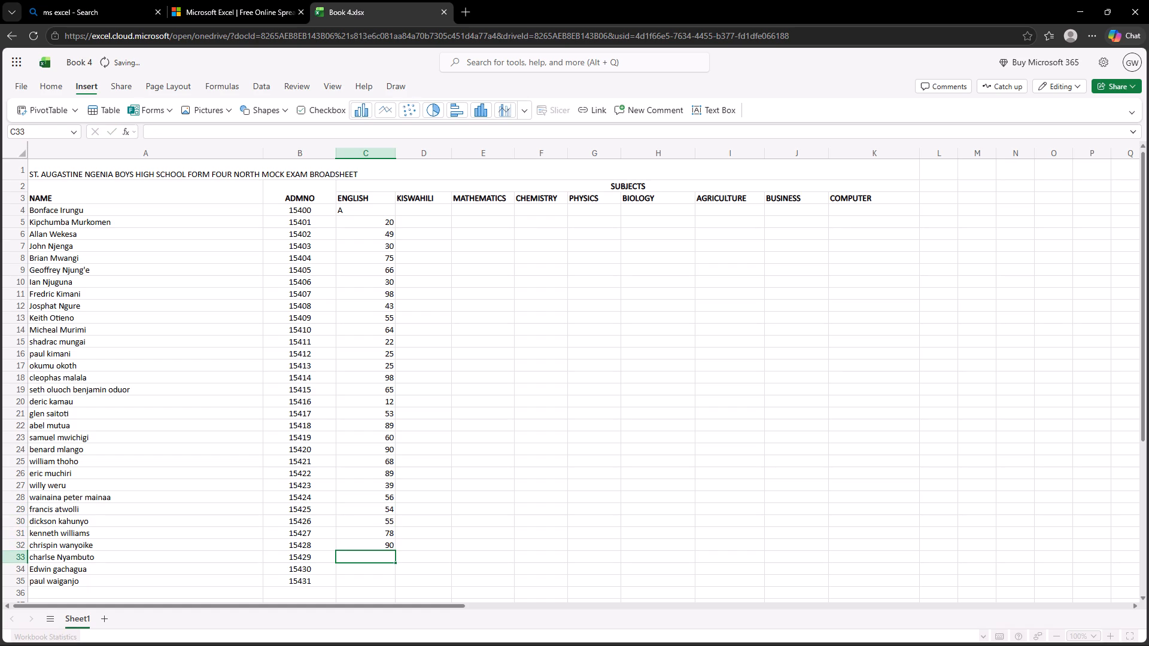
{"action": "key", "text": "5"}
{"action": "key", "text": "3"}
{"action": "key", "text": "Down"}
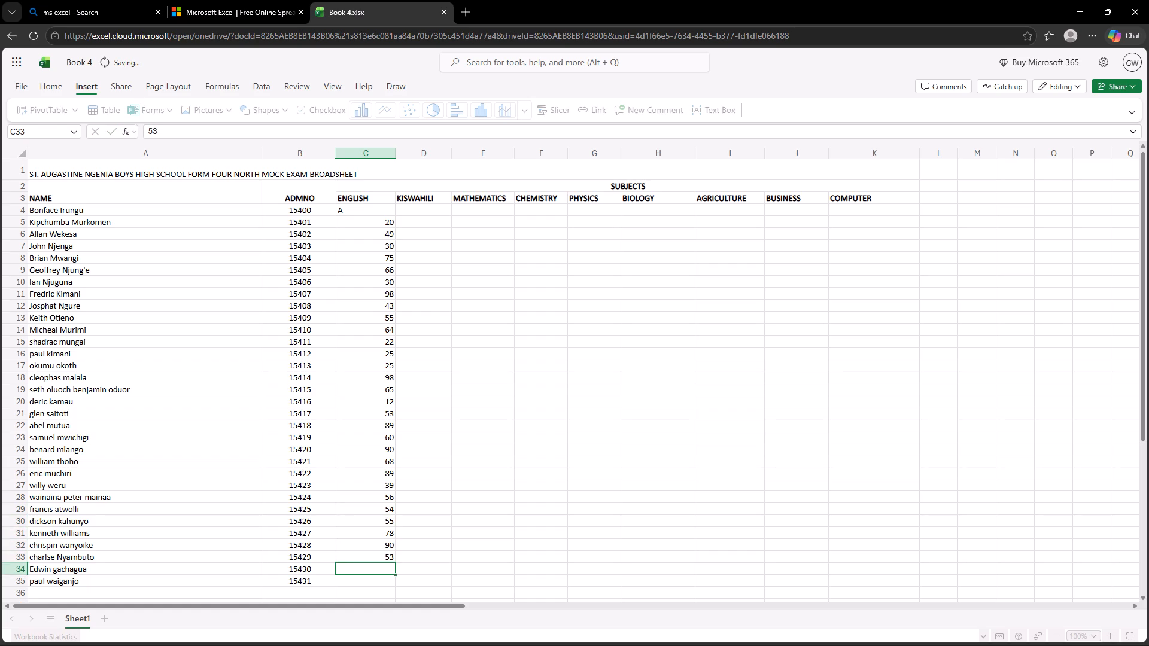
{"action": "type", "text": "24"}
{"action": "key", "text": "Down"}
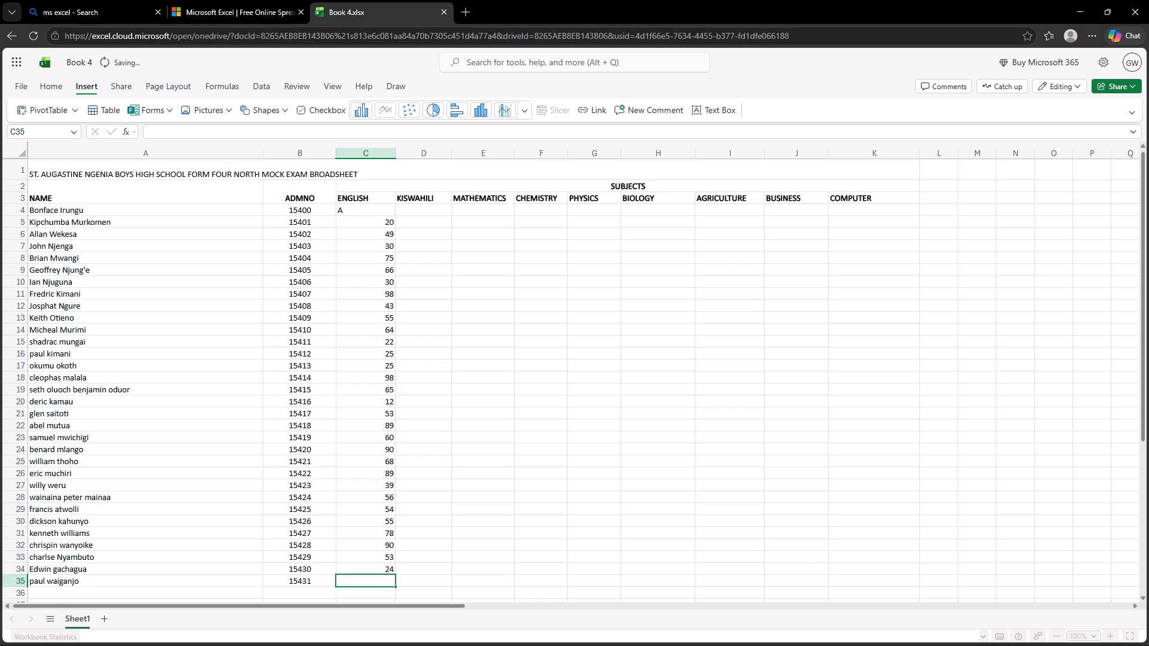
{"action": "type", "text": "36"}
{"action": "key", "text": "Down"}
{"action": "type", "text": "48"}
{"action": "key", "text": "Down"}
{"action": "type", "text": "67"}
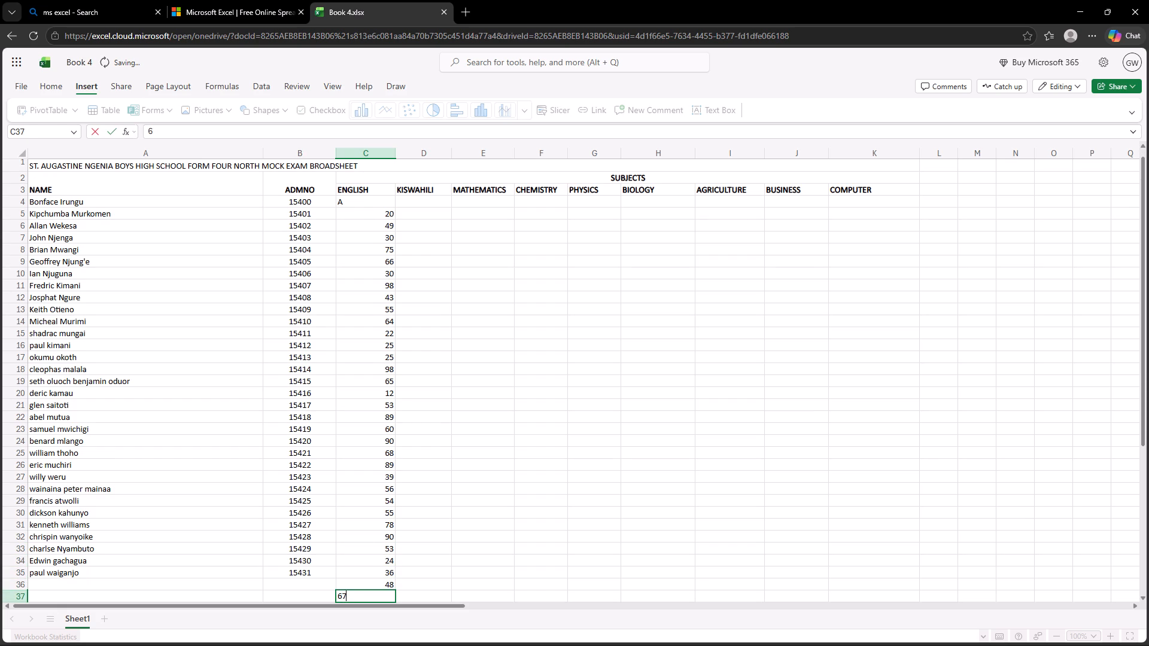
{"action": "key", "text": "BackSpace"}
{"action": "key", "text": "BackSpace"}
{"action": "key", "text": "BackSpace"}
Clear the surplus ENGLISH marks below the last student, in cells C37 and C36.
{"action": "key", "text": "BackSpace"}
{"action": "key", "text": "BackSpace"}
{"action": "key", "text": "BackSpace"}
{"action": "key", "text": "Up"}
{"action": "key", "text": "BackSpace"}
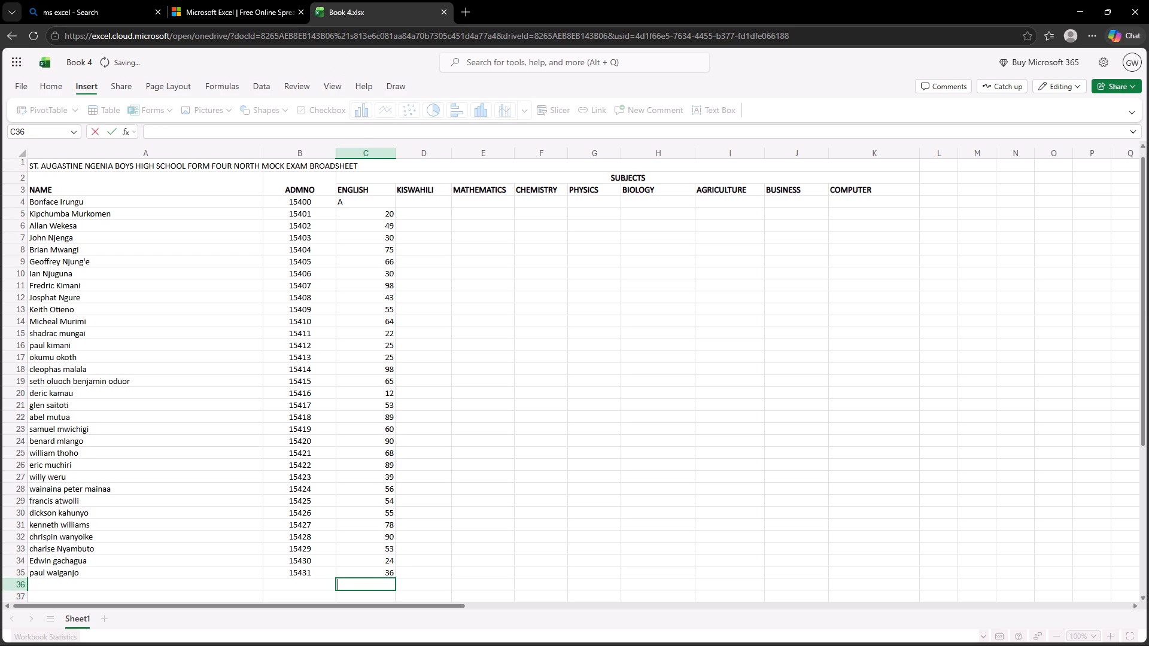
Fill the nested IF grading formula from C4 down the ENGLISH column to C35, over the entered marks.
{"action": "left_click", "coordinate": [370, 205]}
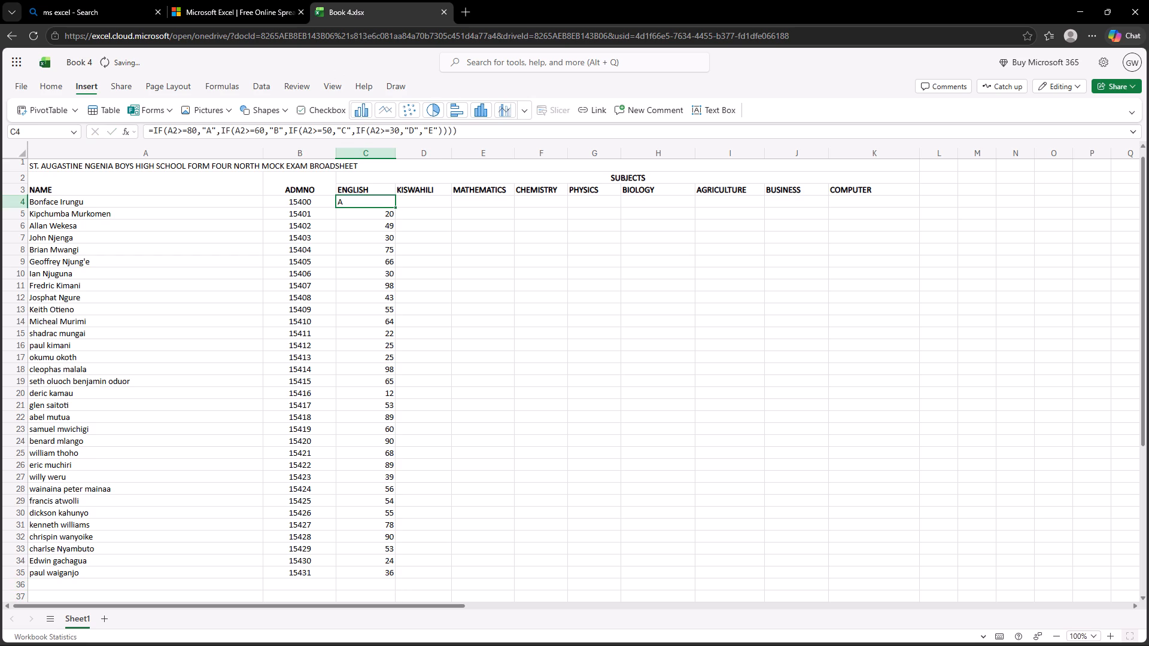
{"action": "left_click_drag", "start_coordinate": [395, 208], "coordinate": [393, 224]}
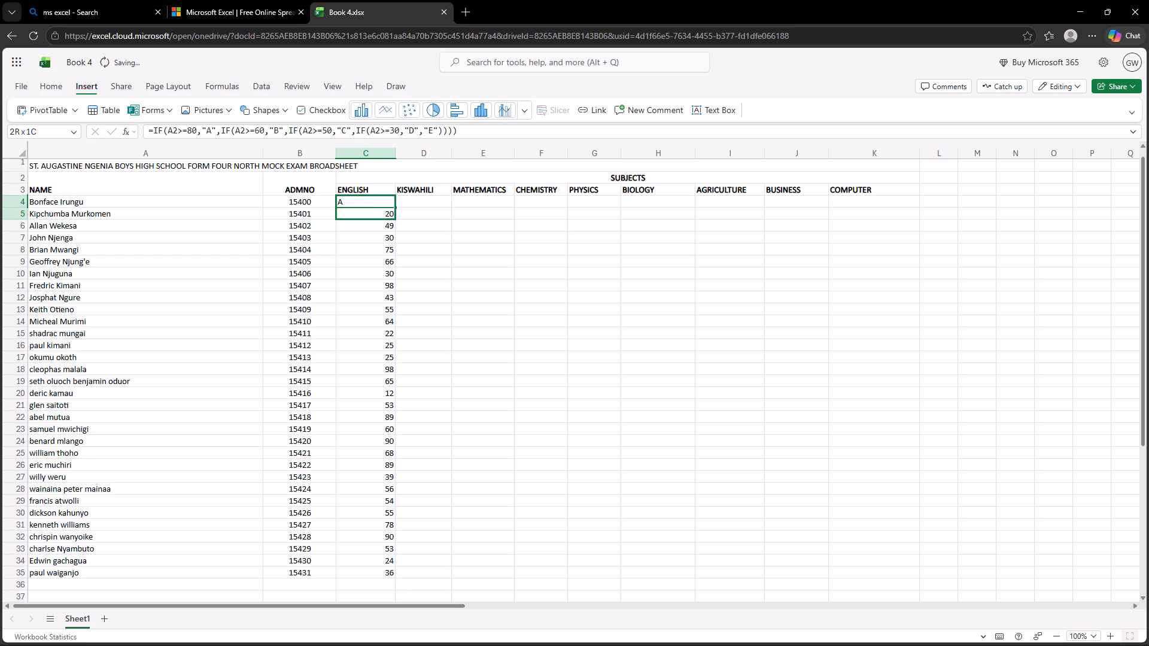
{"action": "left_click_drag", "start_coordinate": [393, 224], "coordinate": [412, 397]}
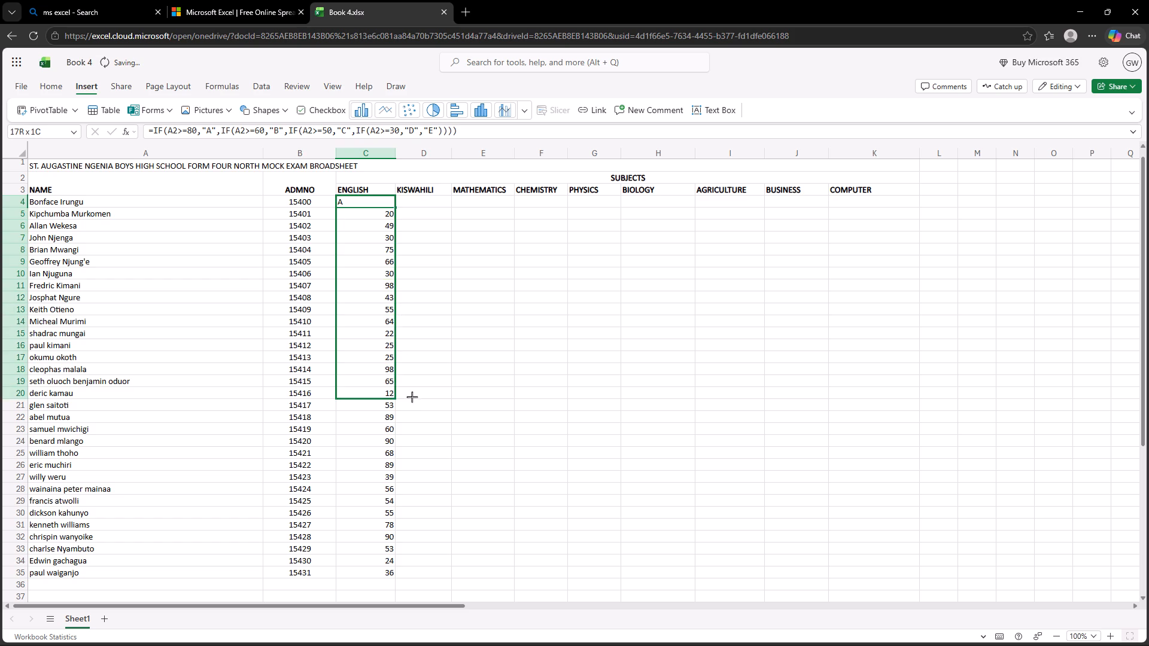
{"action": "left_click_drag", "start_coordinate": [412, 397], "coordinate": [426, 567]}
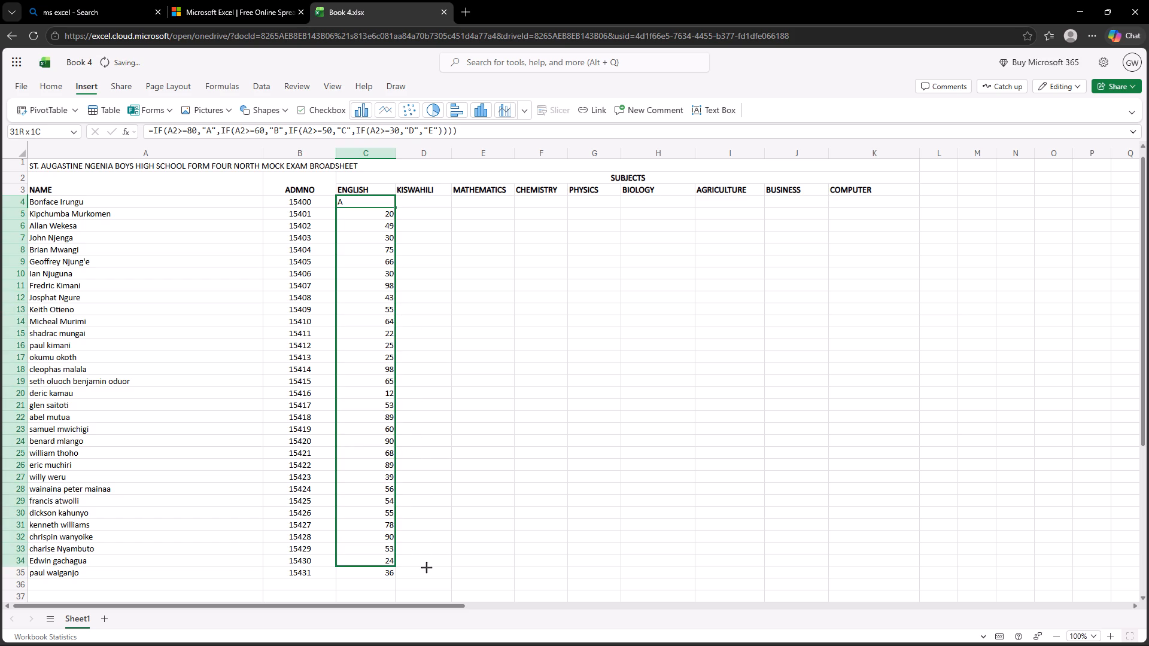
{"action": "left_click_drag", "start_coordinate": [426, 567], "coordinate": [426, 570]}
{"action": "key", "text": "Return"}
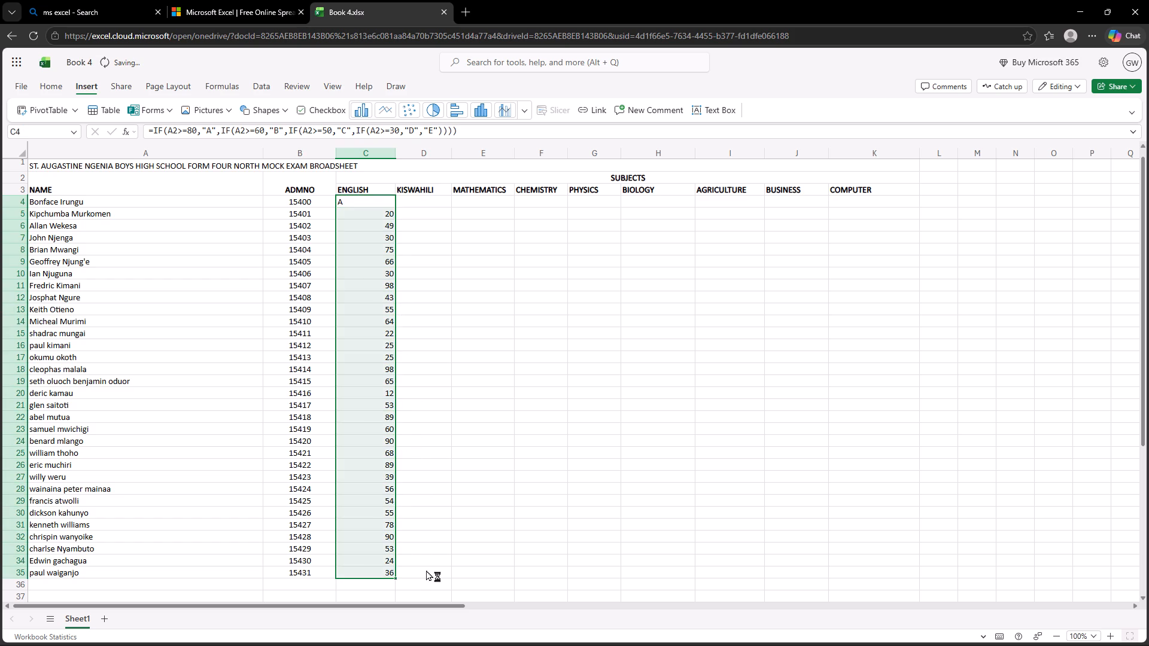
{"action": "left_click", "coordinate": [360, 531]}
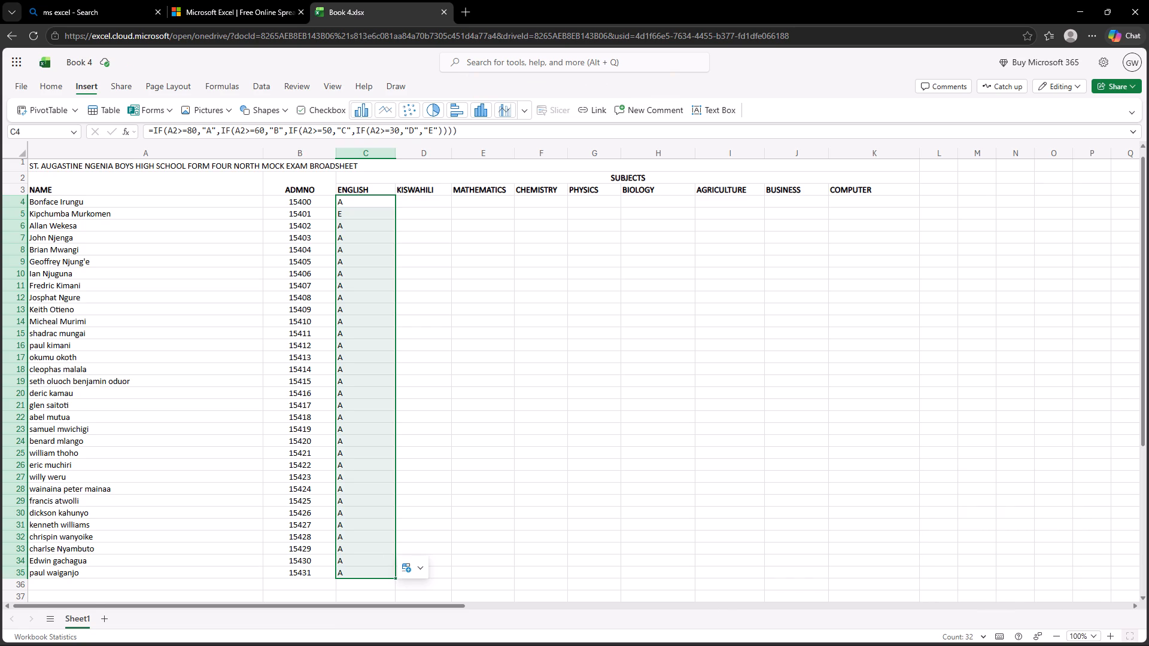
{"action": "left_click", "coordinate": [429, 201]}
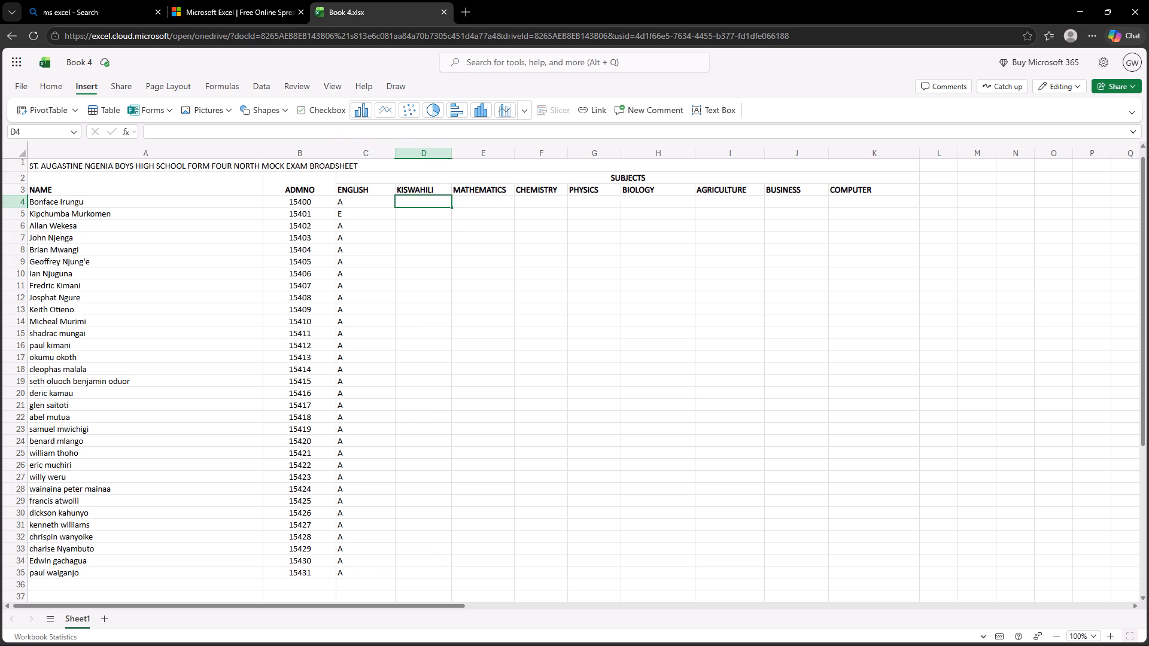
Enter the KISWAHILI marks 65, 74, 76, 53, 34 and 56 in cells D4 to D9.
{"action": "type", "text": "65"}
{"action": "key", "text": "Down"}
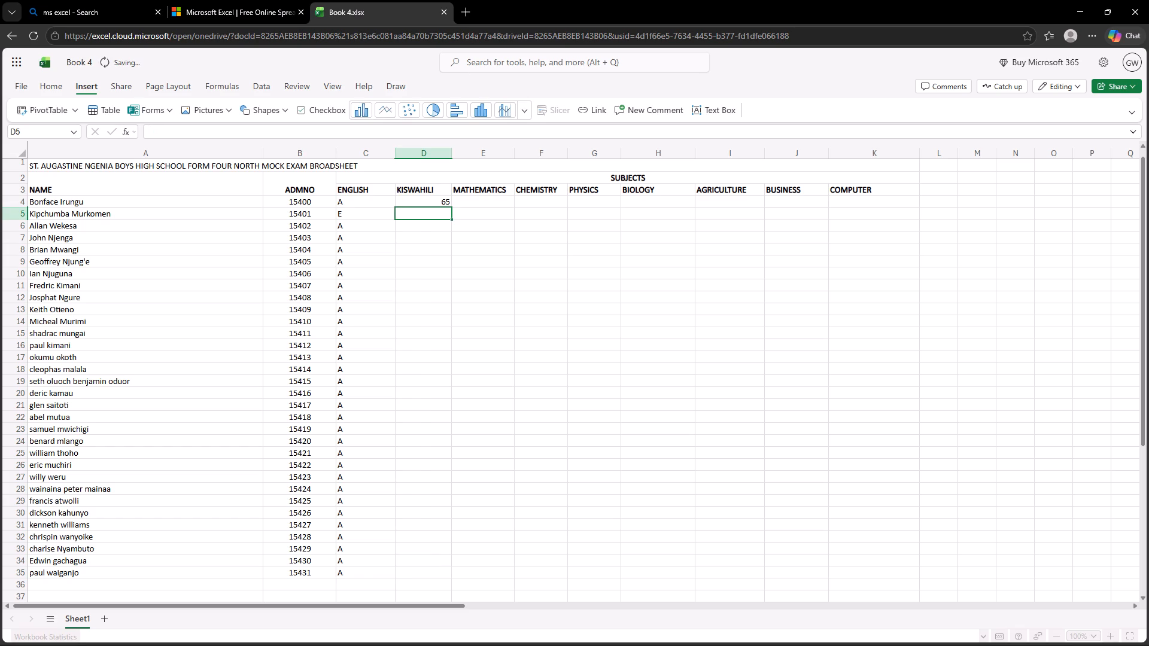
{"action": "type", "text": "749"}
{"action": "key", "text": "BackSpace"}
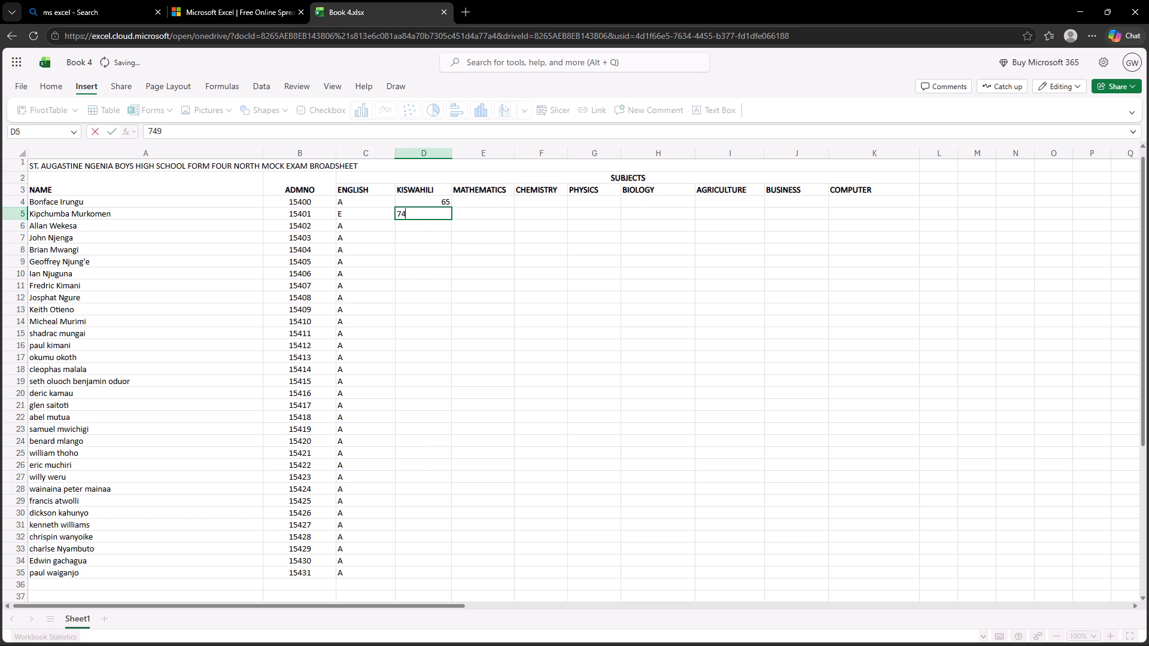
{"action": "key", "text": "Down"}
{"action": "type", "text": "76"}
{"action": "key", "text": "Down"}
{"action": "type", "text": "53"}
{"action": "key", "text": "Down"}
{"action": "type", "text": "34"}
{"action": "key", "text": "Down"}
{"action": "type", "text": "56"}
{"action": "key", "text": "Down"}
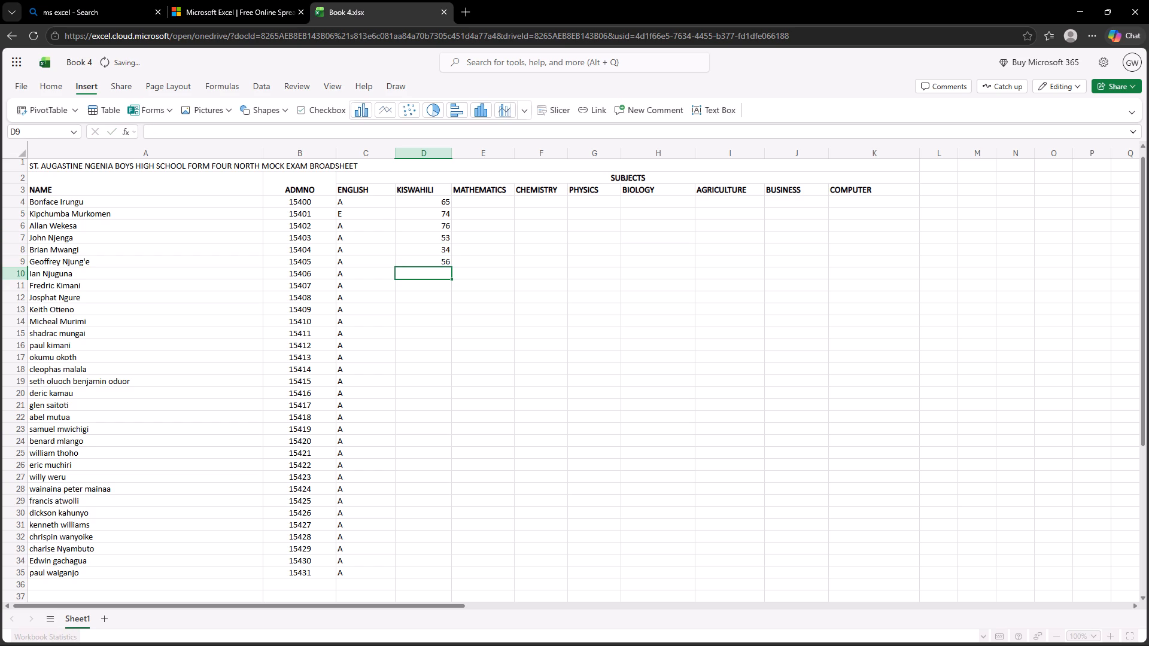
Enter the KISWAHILI marks 78, 68, 98, 78 and 76 in cells D10 to D14.
{"action": "type", "text": "78"}
{"action": "key", "text": "Down"}
{"action": "key", "text": "6"}
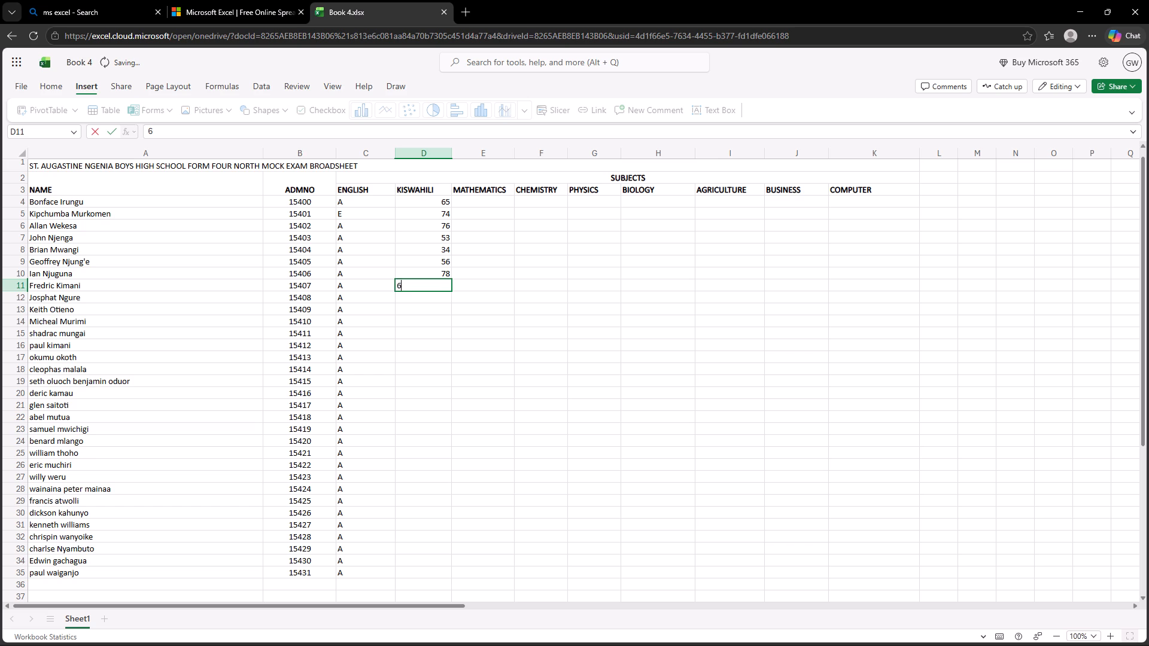
{"action": "key", "text": "8"}
{"action": "key", "text": "Down"}
{"action": "key", "text": "9"}
{"action": "key", "text": "8"}
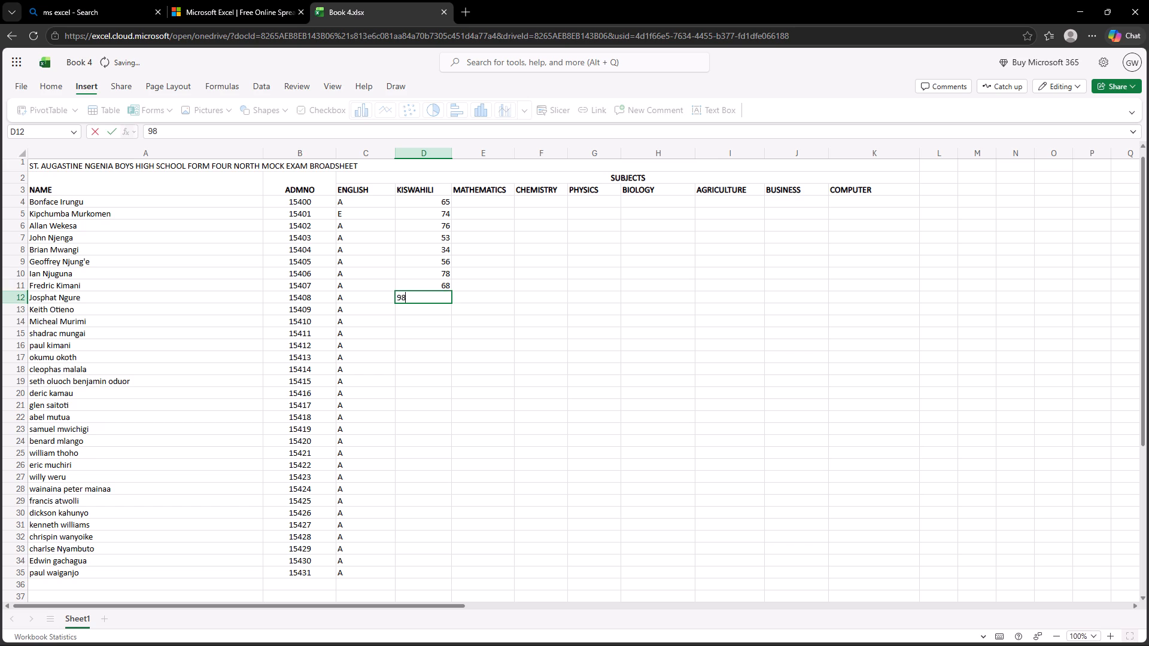
{"action": "key", "text": "Down"}
{"action": "type", "text": "78"}
{"action": "key", "text": "Down"}
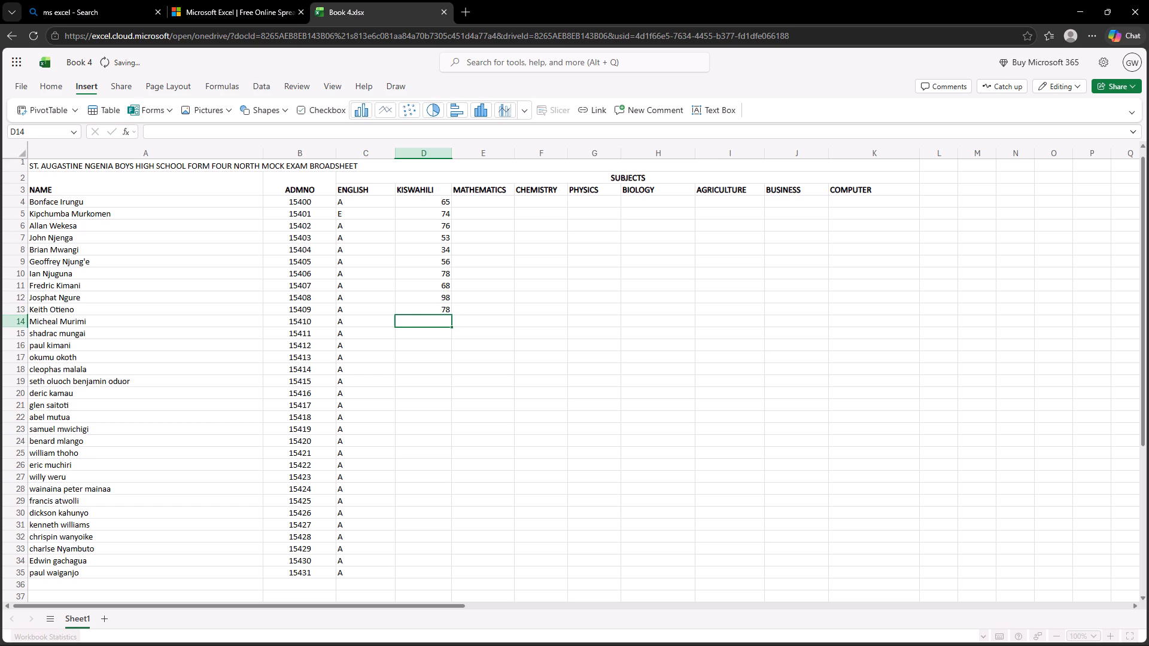
{"action": "type", "text": "76"}
{"action": "key", "text": "Down"}
Enter the KISWAHILI marks 76, 54, 65, 43, 23 and 45 in cells D15 to D20.
{"action": "type", "text": "76"}
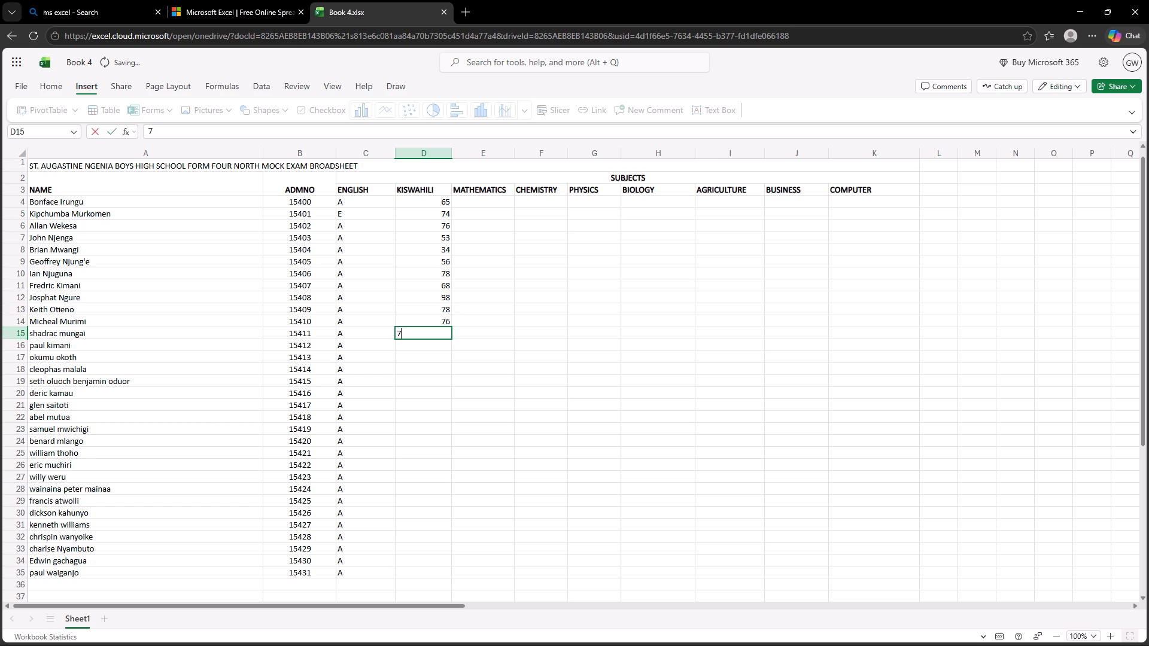
{"action": "key", "text": "Down"}
{"action": "type", "text": "54"}
{"action": "key", "text": "Down"}
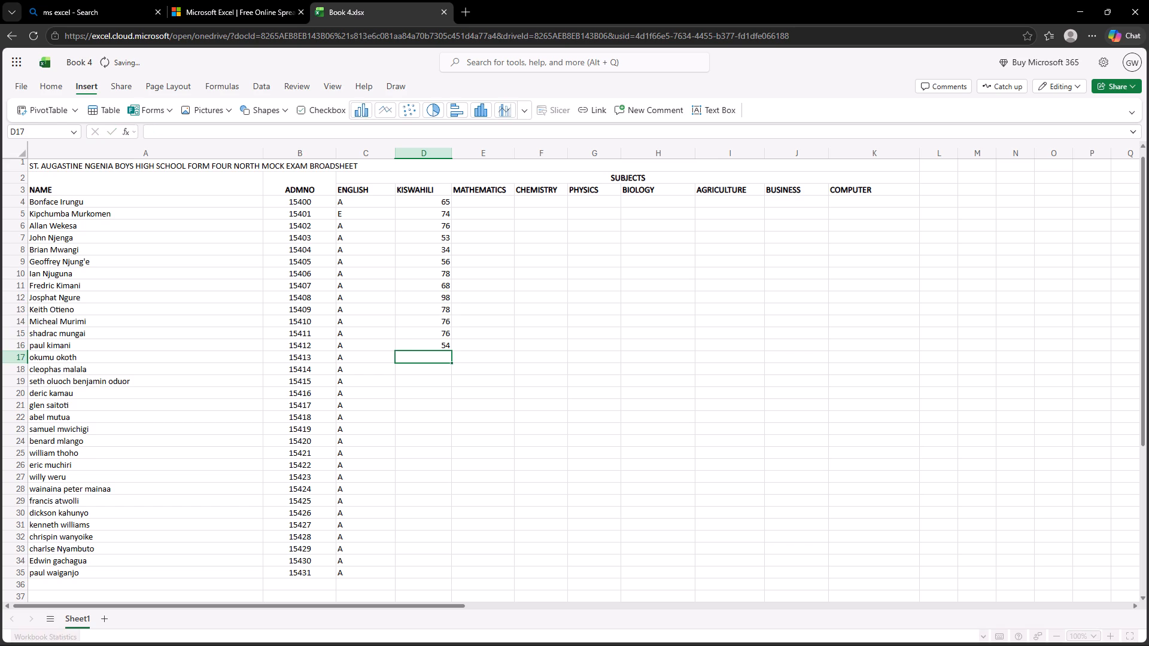
{"action": "type", "text": "65"}
{"action": "key", "text": "Down"}
{"action": "type", "text": "43"}
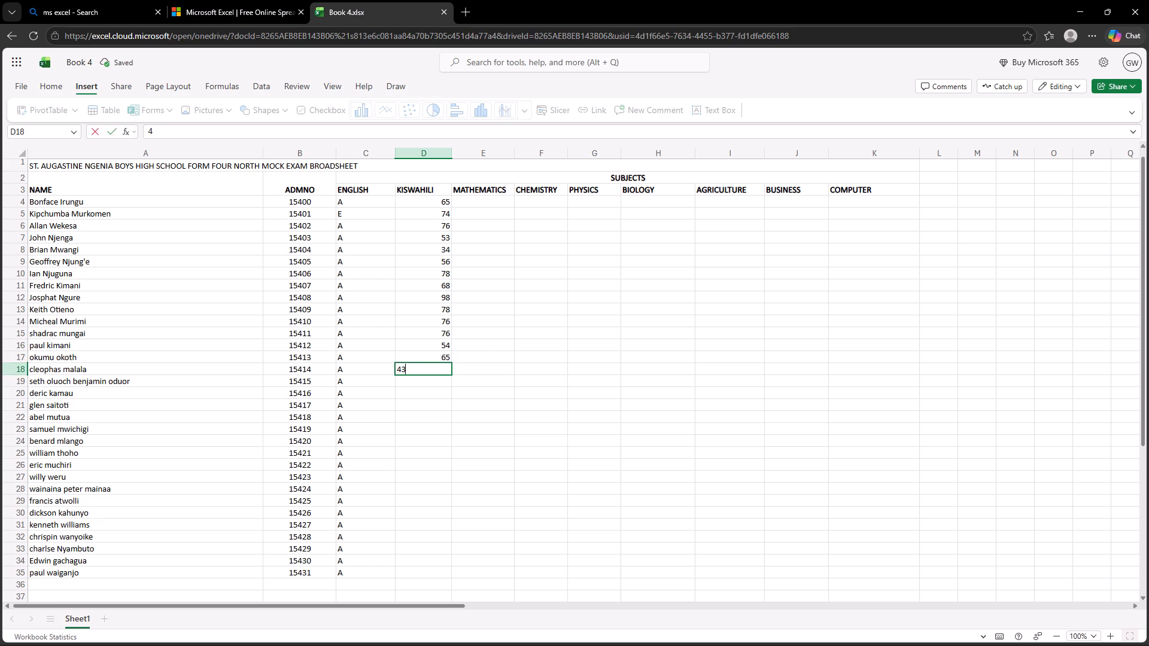
{"action": "key", "text": "Down"}
{"action": "type", "text": "23"}
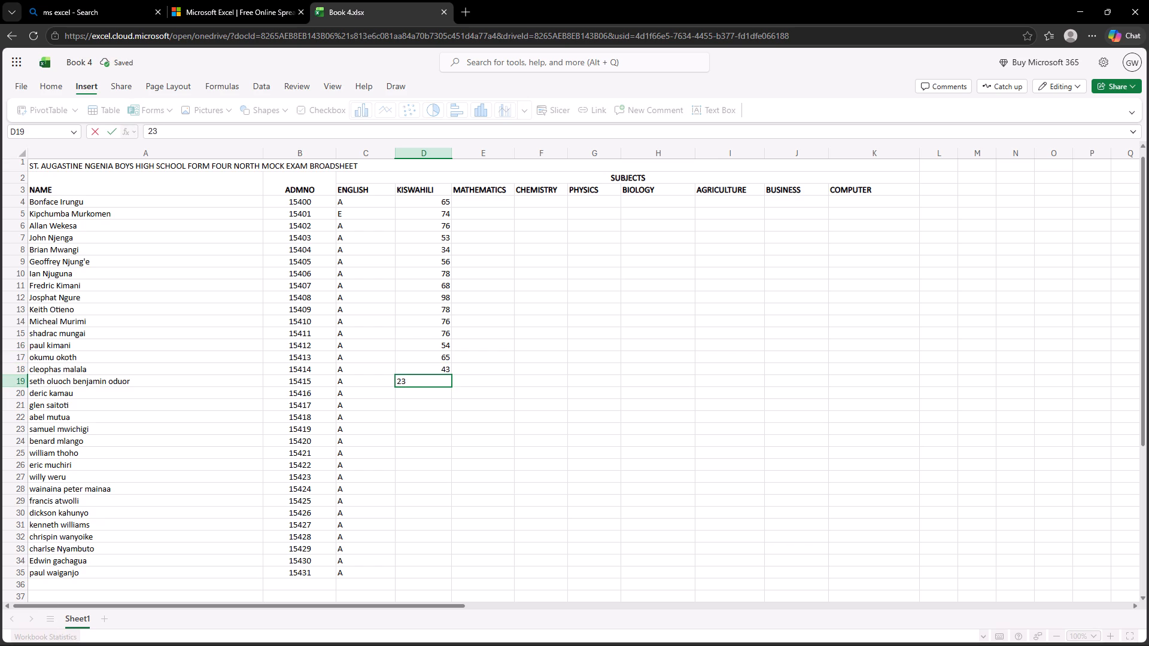
{"action": "key", "text": "Down"}
{"action": "type", "text": "45"}
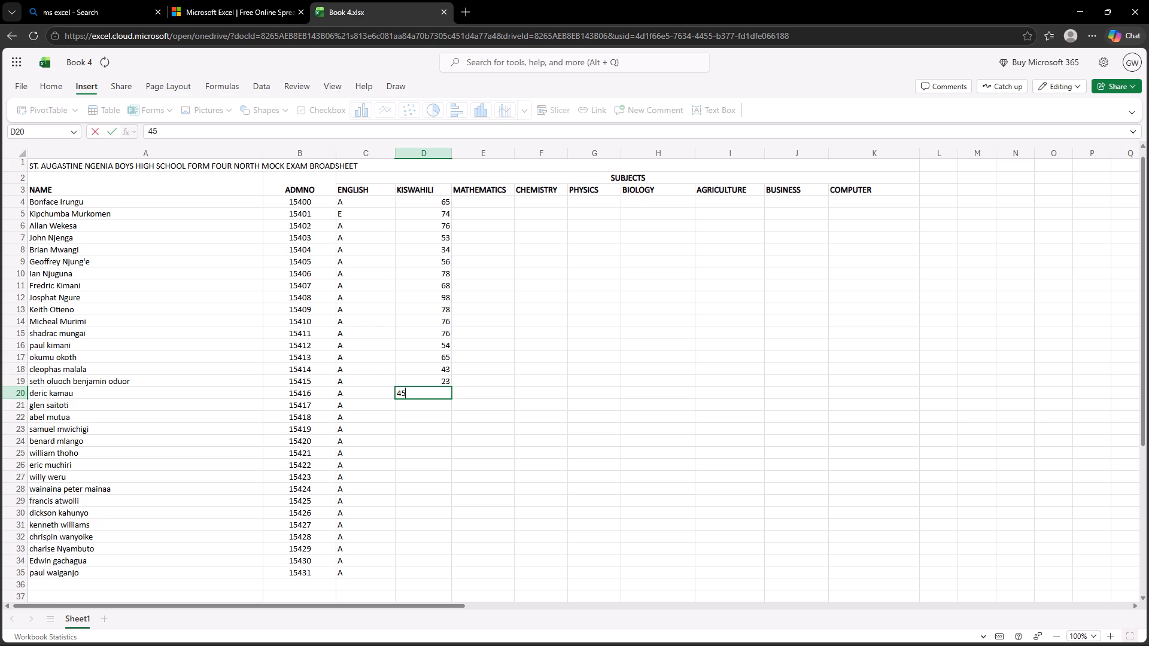
{"action": "key", "text": "Down"}
Enter the KISWAHILI marks 87, 98, 78, 67, 56 and 78 in cells D21 to D26.
{"action": "type", "text": "87"}
{"action": "key", "text": "Down"}
{"action": "type", "text": "98"}
{"action": "key", "text": "Down"}
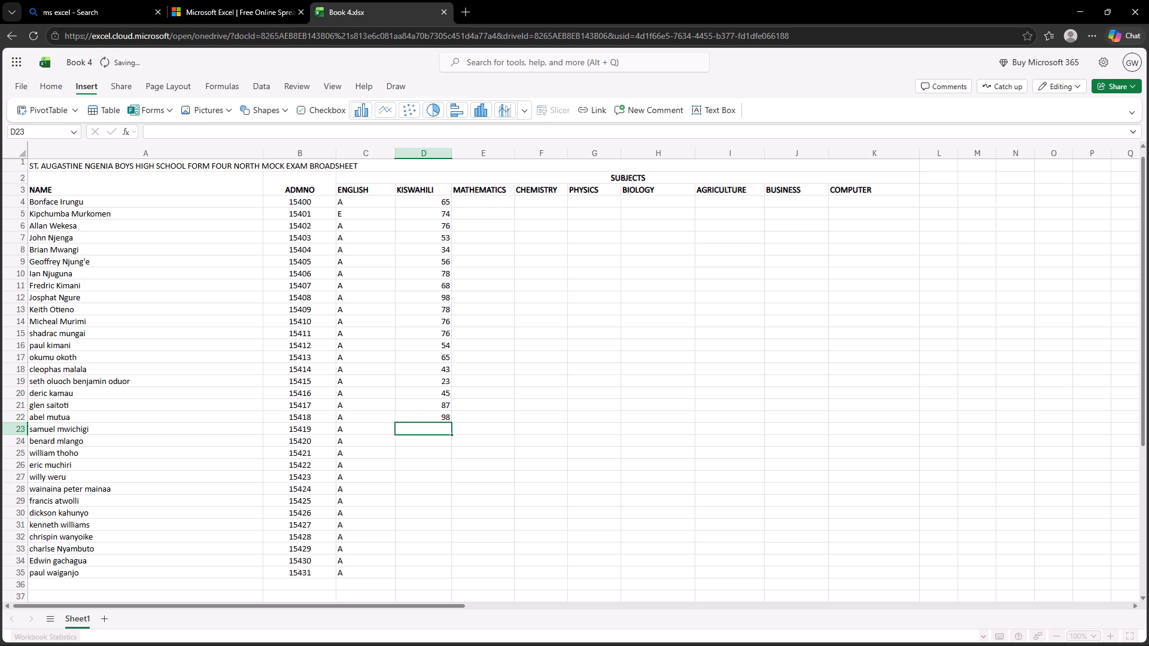
{"action": "type", "text": "78"}
{"action": "key", "text": "Down"}
{"action": "type", "text": "67"}
{"action": "key", "text": "Down"}
{"action": "type", "text": "56"}
{"action": "key", "text": "Down"}
{"action": "type", "text": "78"}
{"action": "key", "text": "Down"}
Enter the KISWAHILI marks 90, 43, 23, 12 and 56 in cells D27 to D31.
{"action": "type", "text": "90"}
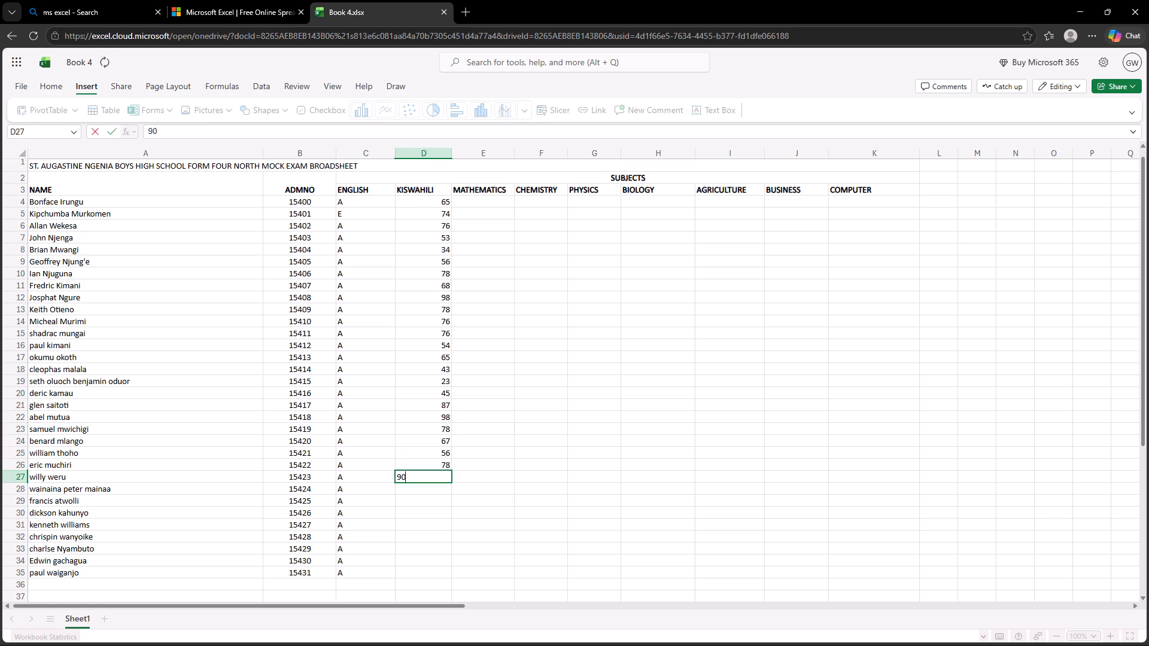
{"action": "key", "text": "Down"}
{"action": "type", "text": "43"}
{"action": "key", "text": "Down"}
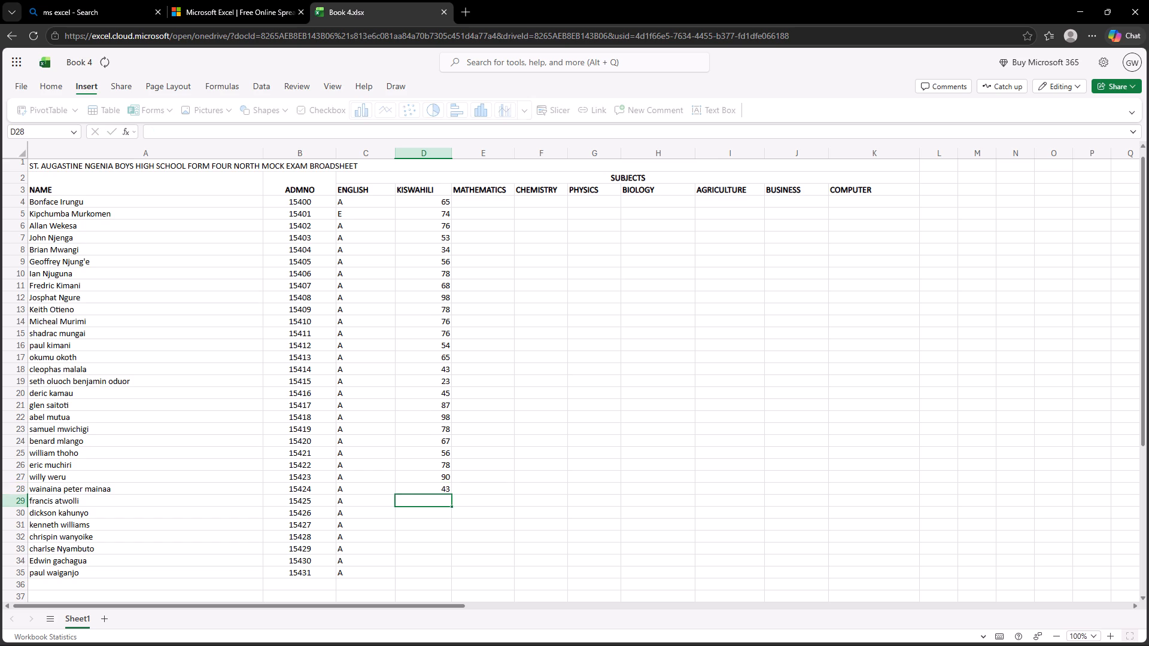
{"action": "type", "text": "23"}
{"action": "key", "text": "Down"}
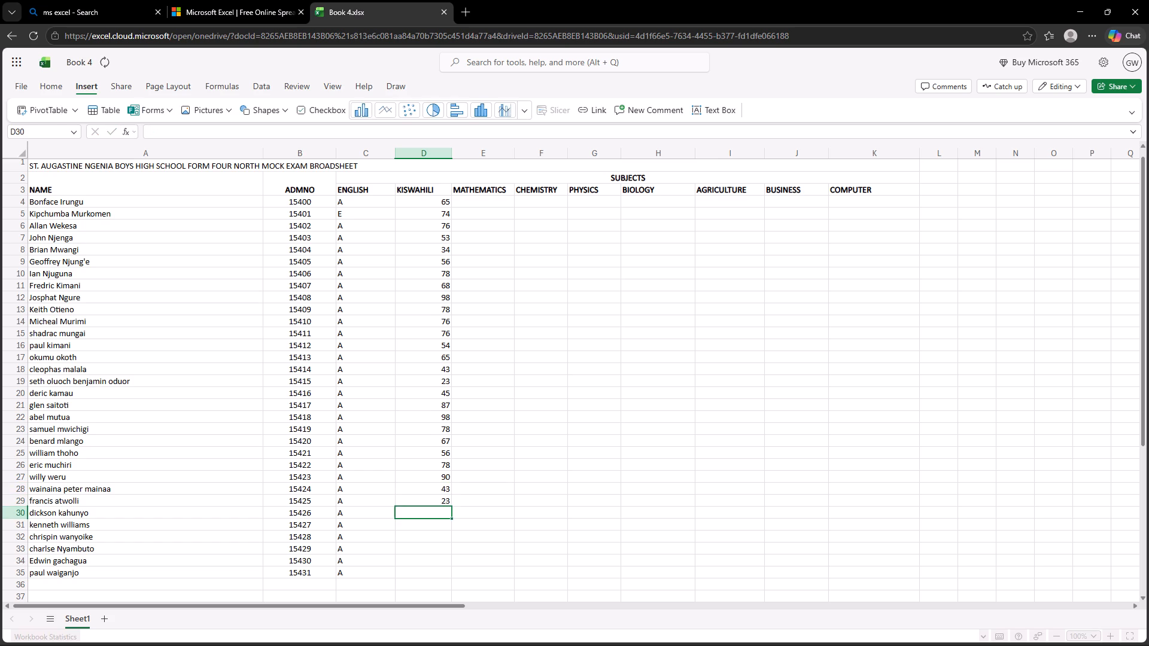
{"action": "type", "text": "12"}
{"action": "key", "text": "Down"}
{"action": "type", "text": "56"}
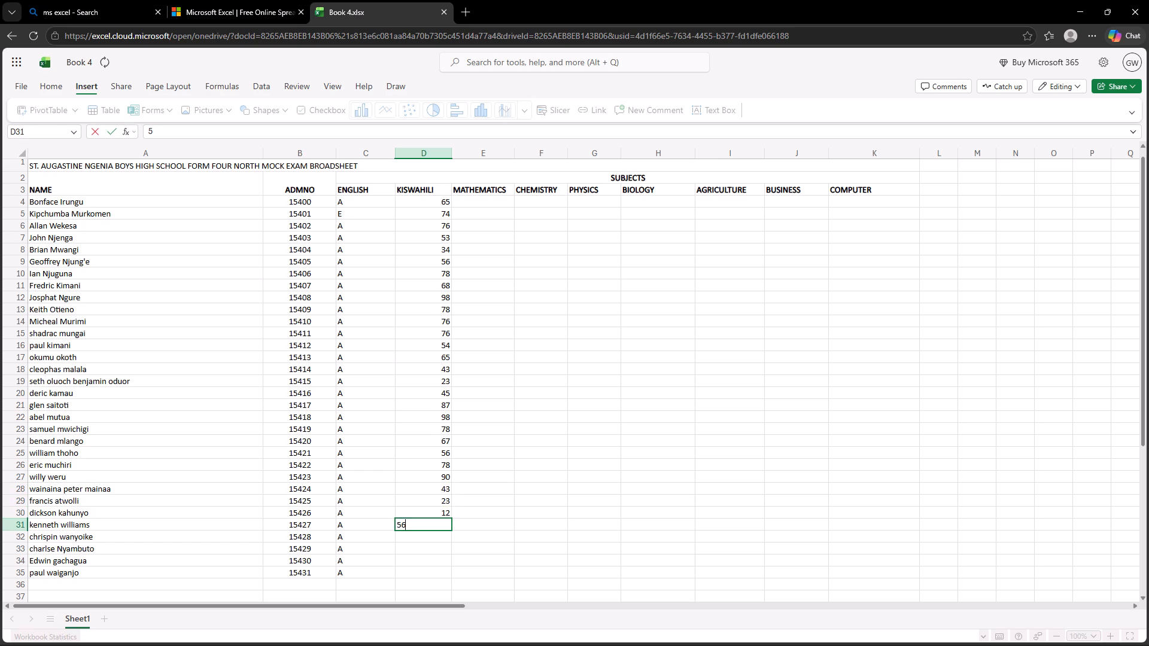
{"action": "key", "text": "Down"}
Enter the KISWAHILI marks 78, 55, 45 and 67 in cells D32 to D35.
{"action": "type", "text": "78"}
{"action": "key", "text": "Down"}
{"action": "type", "text": "55"}
{"action": "key", "text": "Down"}
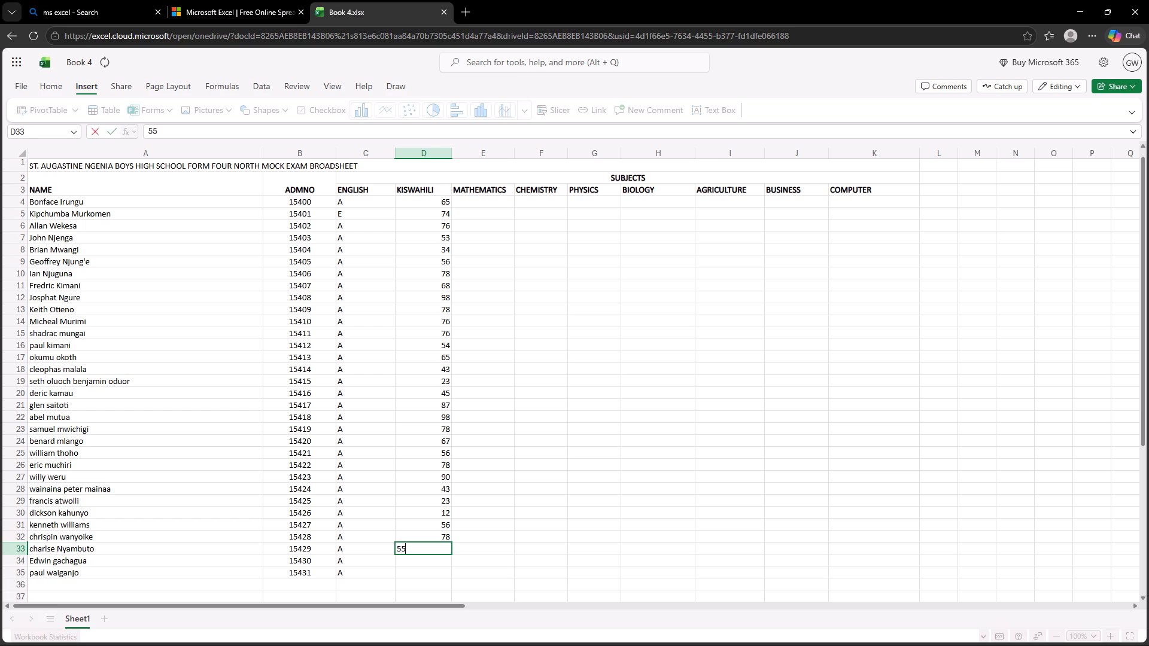
{"action": "type", "text": "45"}
{"action": "key", "text": "Down"}
{"action": "type", "text": "67"}
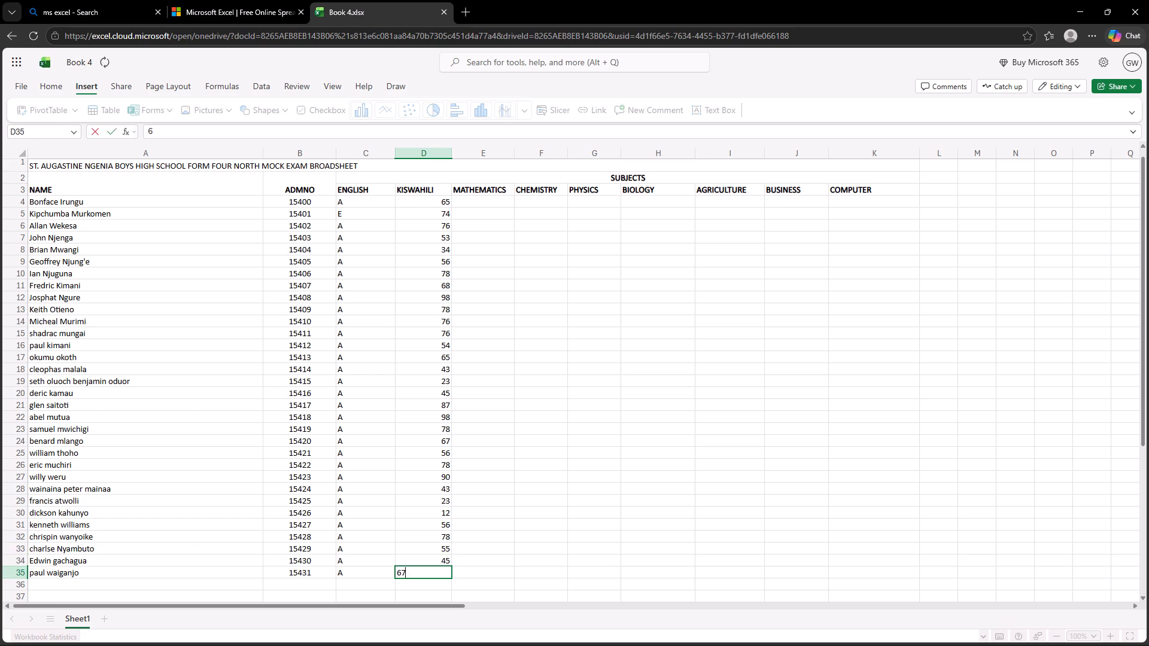
{"action": "key", "text": "Down"}
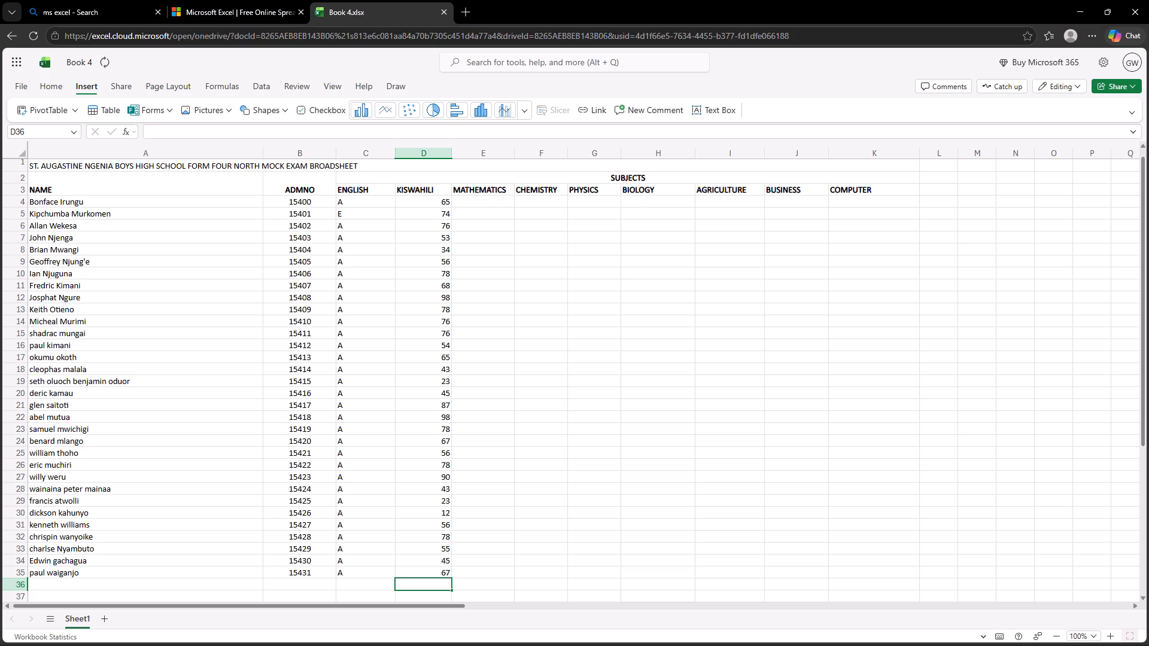
Copy the full nested IF grading formula text from cell C4 in the ENGLISH column.
{"action": "left_click", "coordinate": [406, 201]}
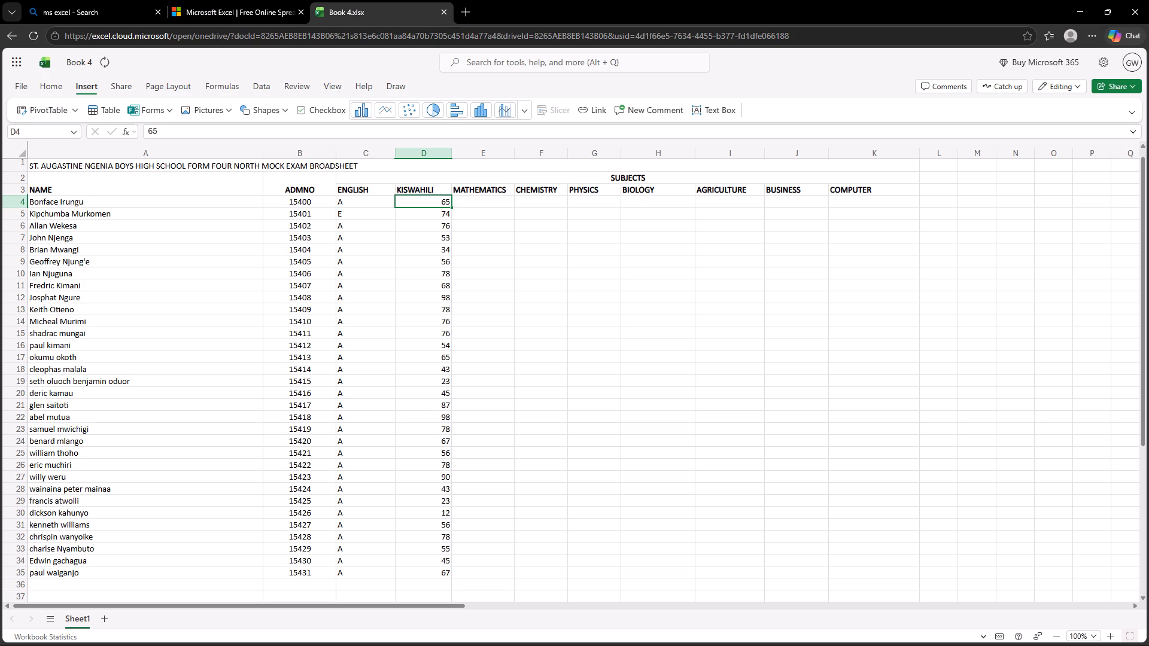
{"action": "left_click", "coordinate": [361, 202]}
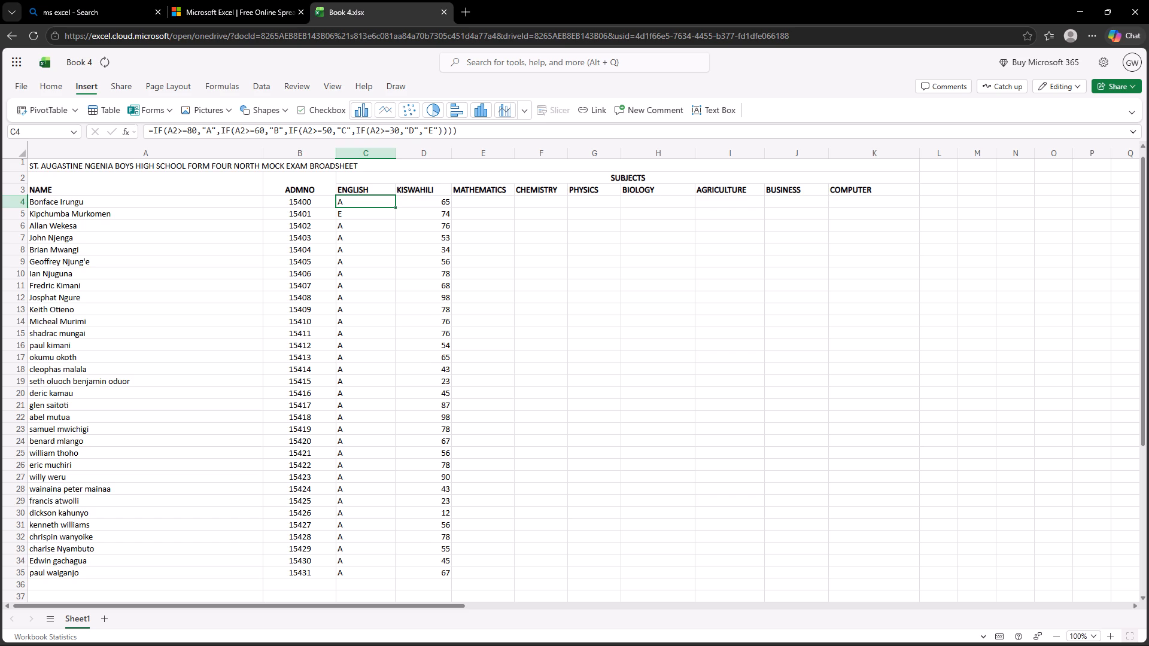
{"action": "left_click_drag", "start_coordinate": [459, 132], "coordinate": [203, 126]}
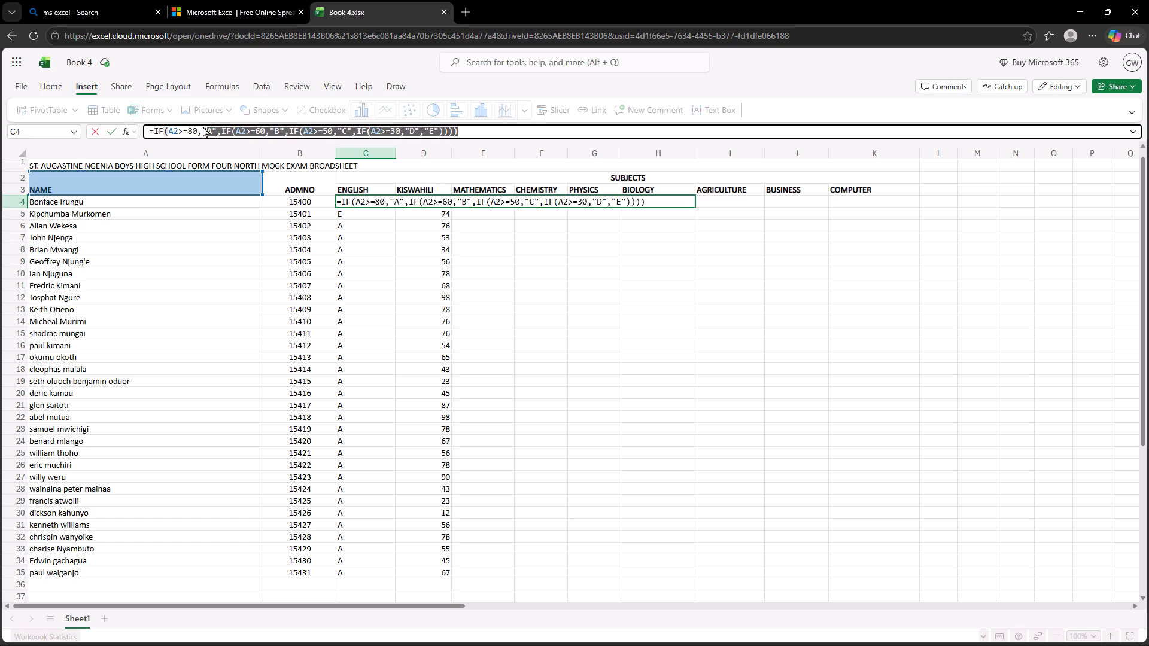
{"action": "left_click_drag", "start_coordinate": [203, 126], "coordinate": [150, 130]}
{"action": "key", "text": "ctrl+c"}
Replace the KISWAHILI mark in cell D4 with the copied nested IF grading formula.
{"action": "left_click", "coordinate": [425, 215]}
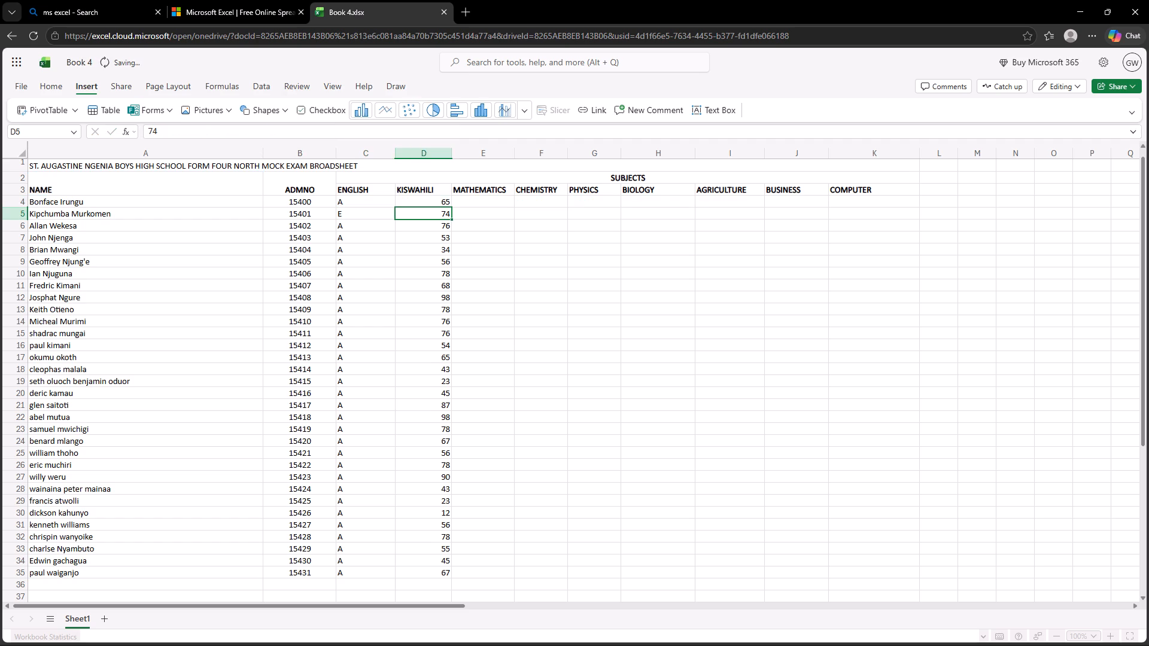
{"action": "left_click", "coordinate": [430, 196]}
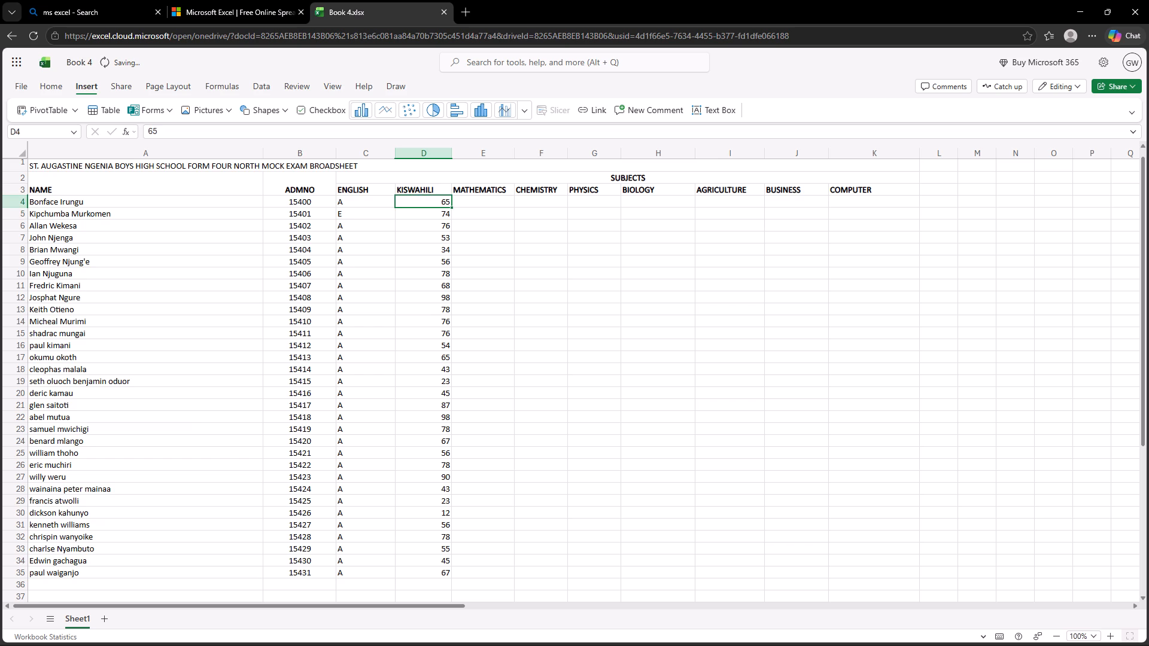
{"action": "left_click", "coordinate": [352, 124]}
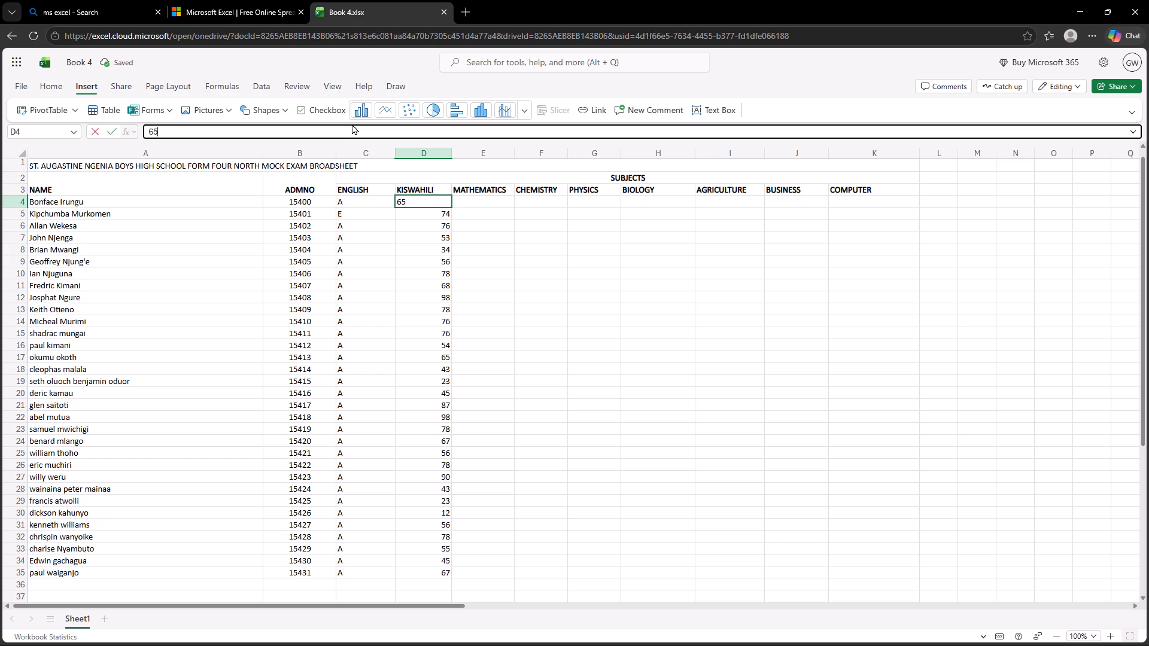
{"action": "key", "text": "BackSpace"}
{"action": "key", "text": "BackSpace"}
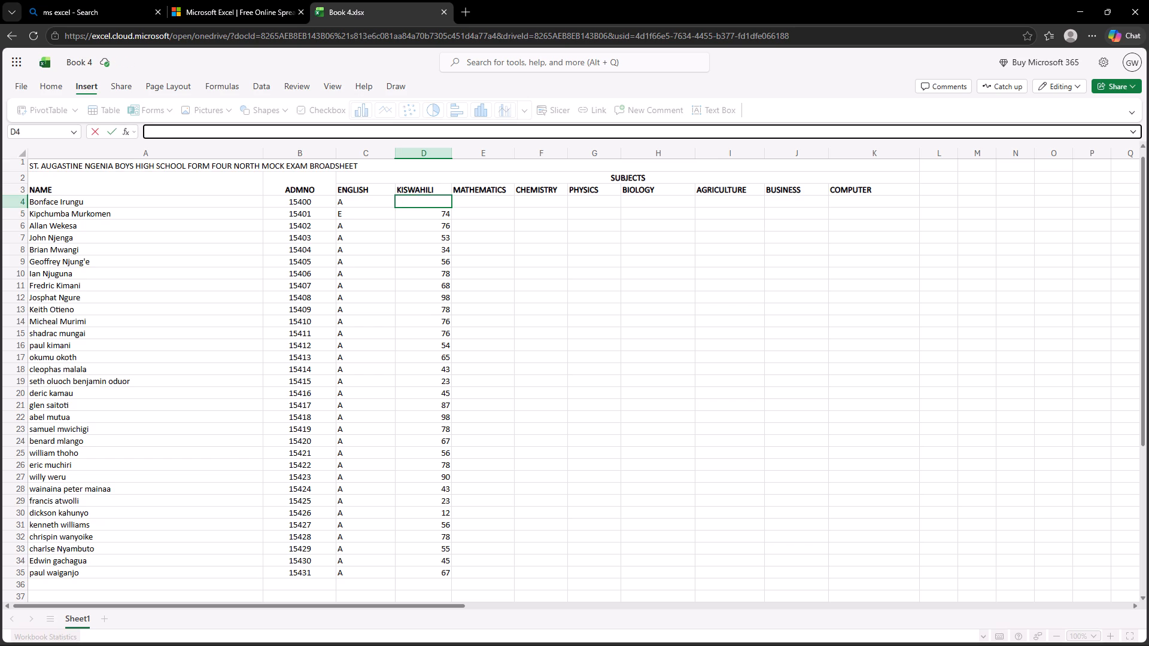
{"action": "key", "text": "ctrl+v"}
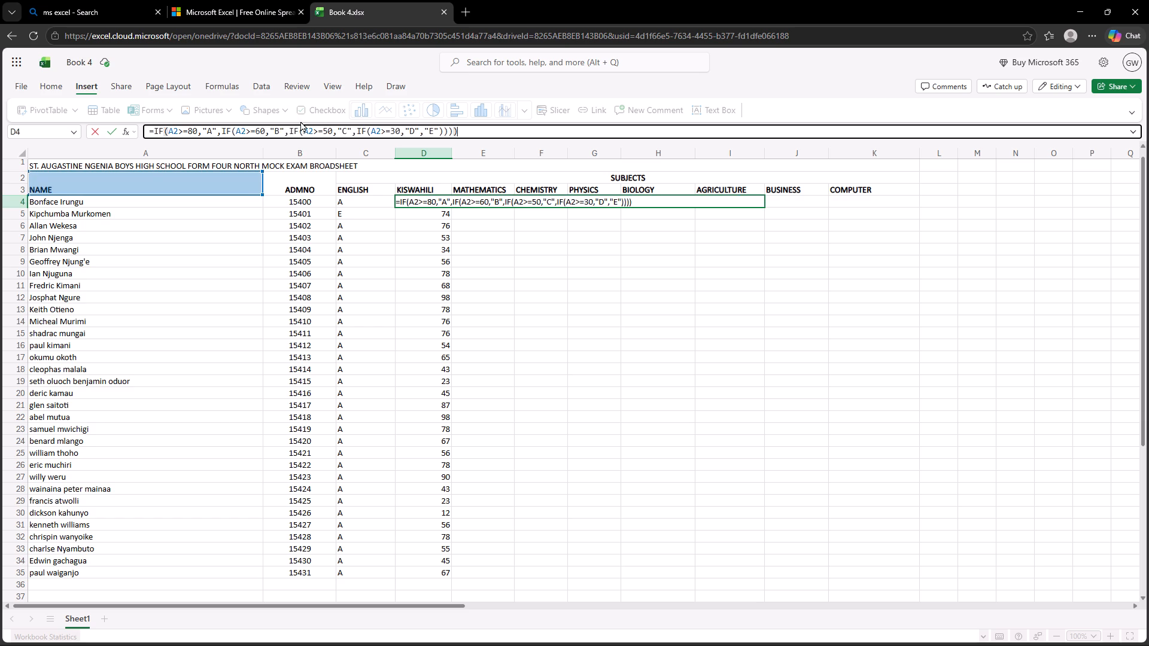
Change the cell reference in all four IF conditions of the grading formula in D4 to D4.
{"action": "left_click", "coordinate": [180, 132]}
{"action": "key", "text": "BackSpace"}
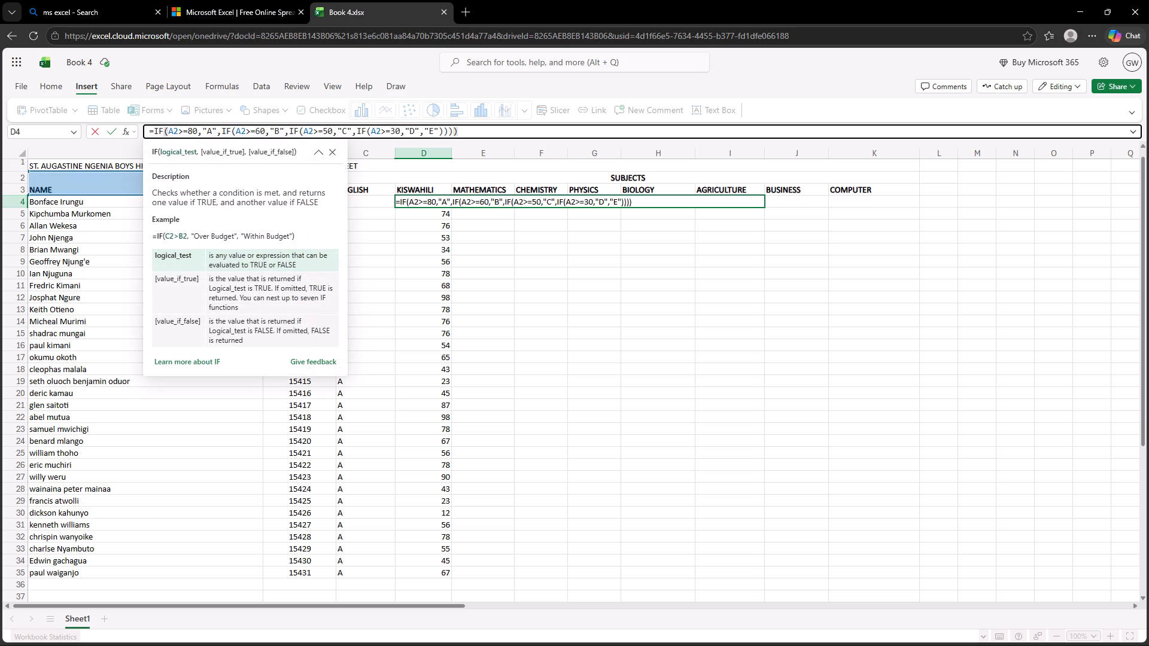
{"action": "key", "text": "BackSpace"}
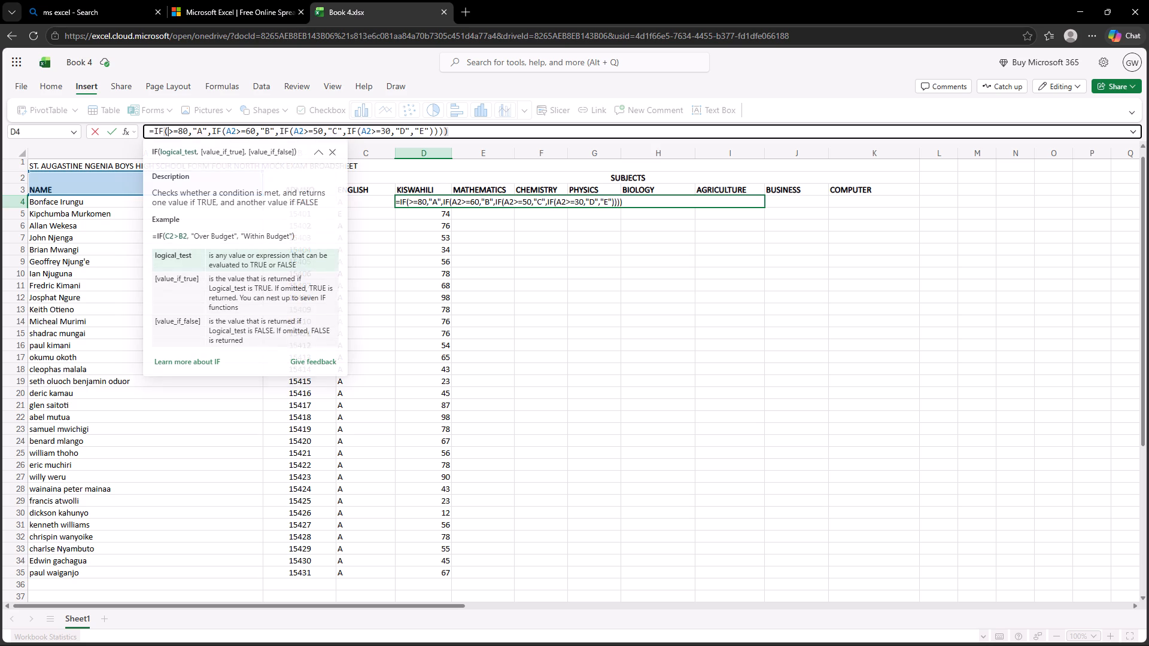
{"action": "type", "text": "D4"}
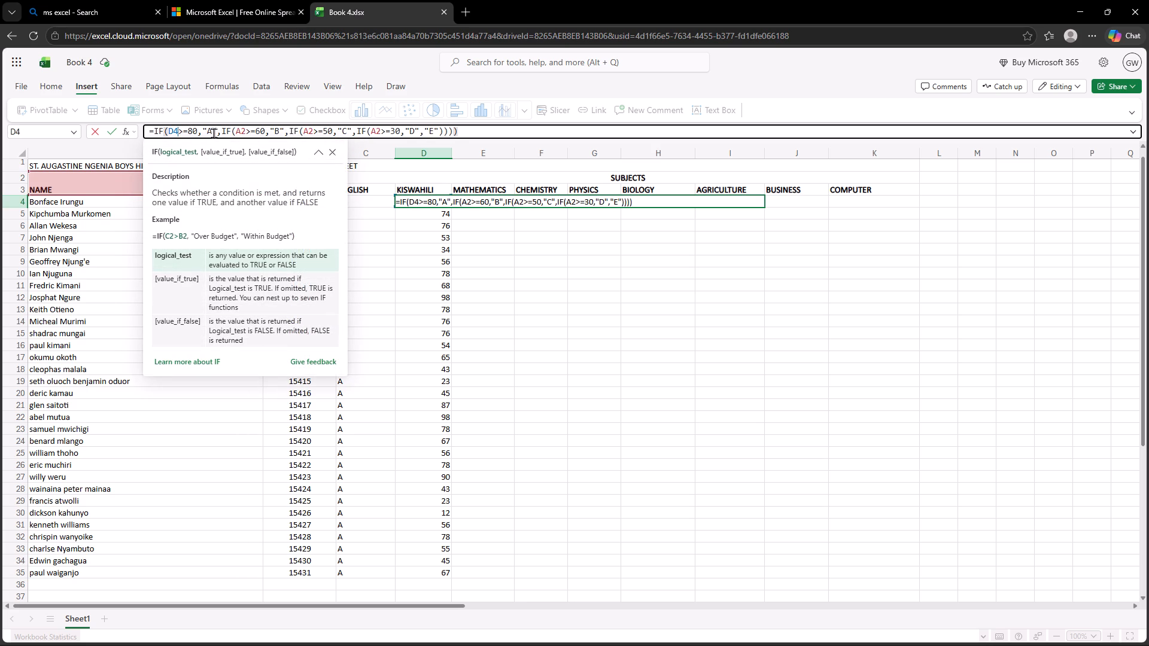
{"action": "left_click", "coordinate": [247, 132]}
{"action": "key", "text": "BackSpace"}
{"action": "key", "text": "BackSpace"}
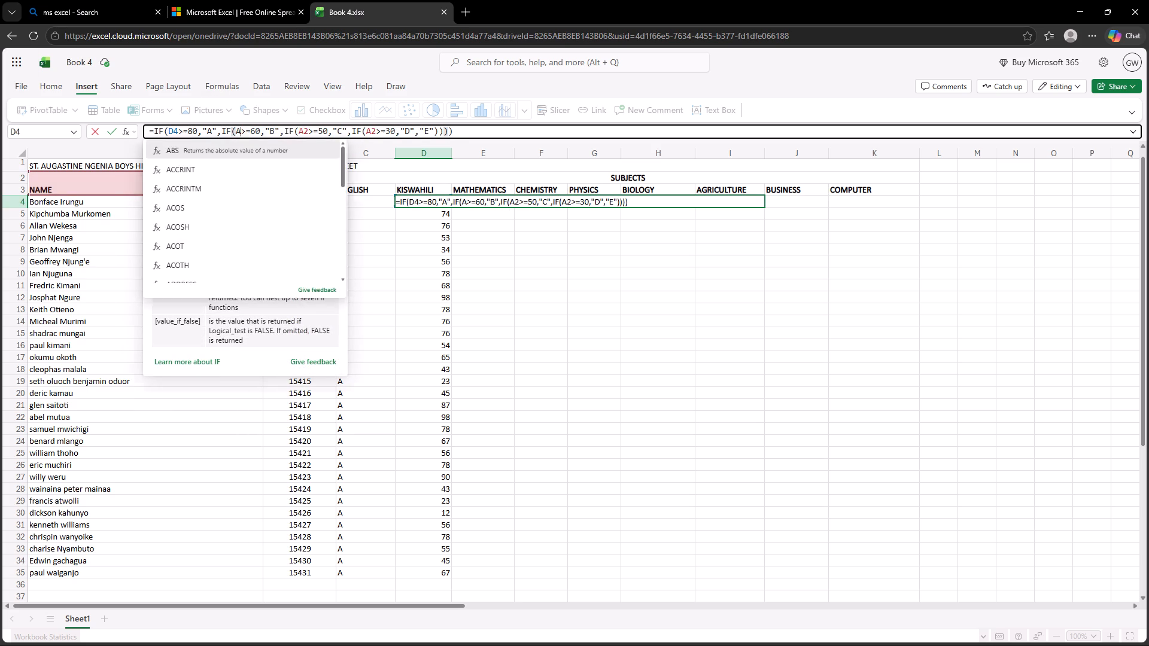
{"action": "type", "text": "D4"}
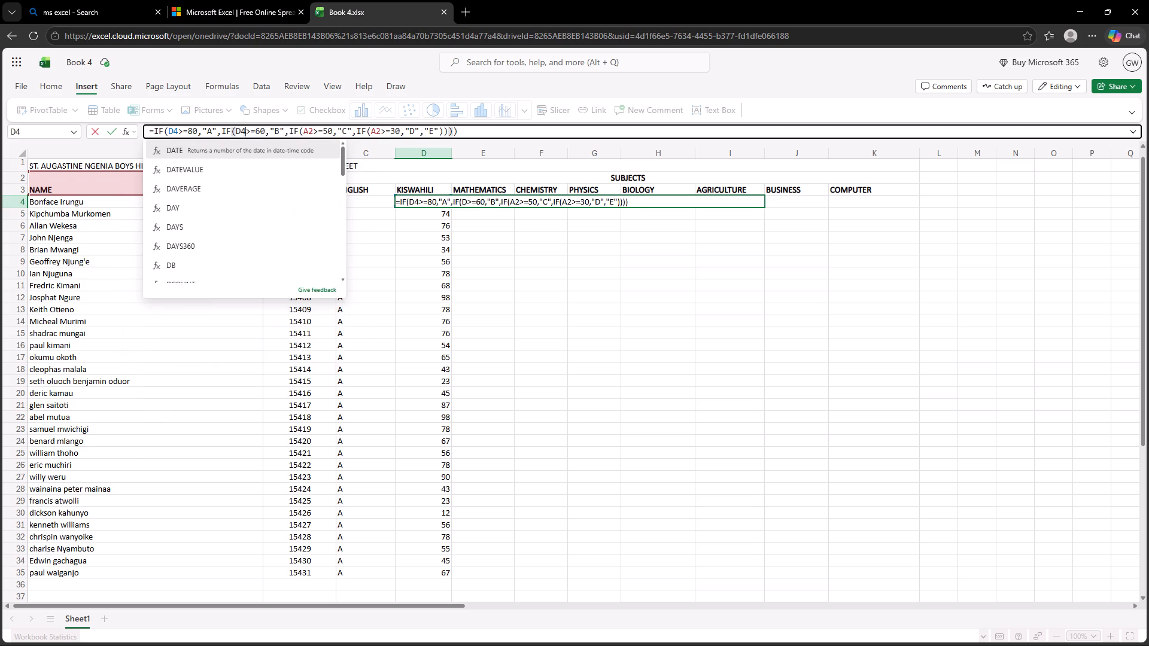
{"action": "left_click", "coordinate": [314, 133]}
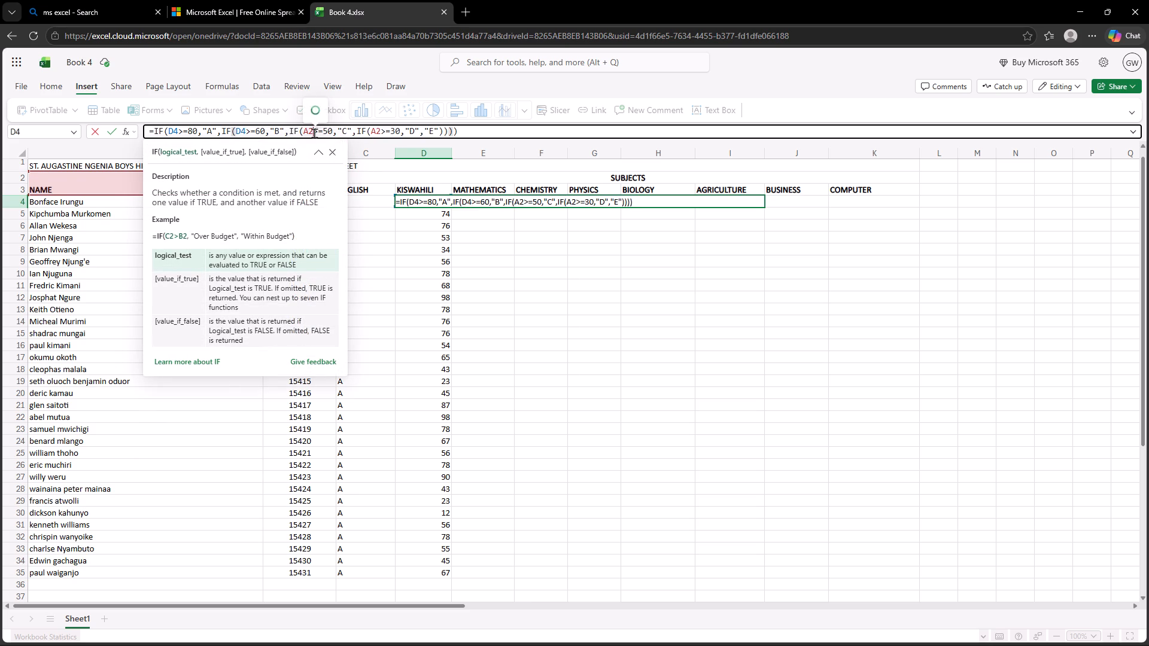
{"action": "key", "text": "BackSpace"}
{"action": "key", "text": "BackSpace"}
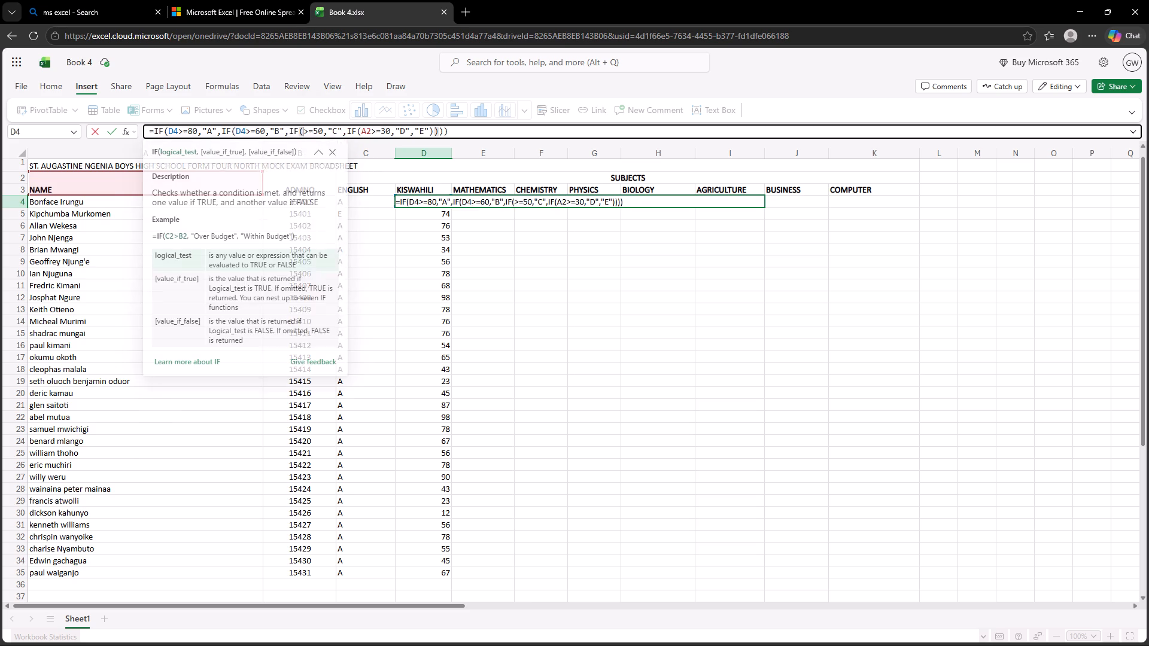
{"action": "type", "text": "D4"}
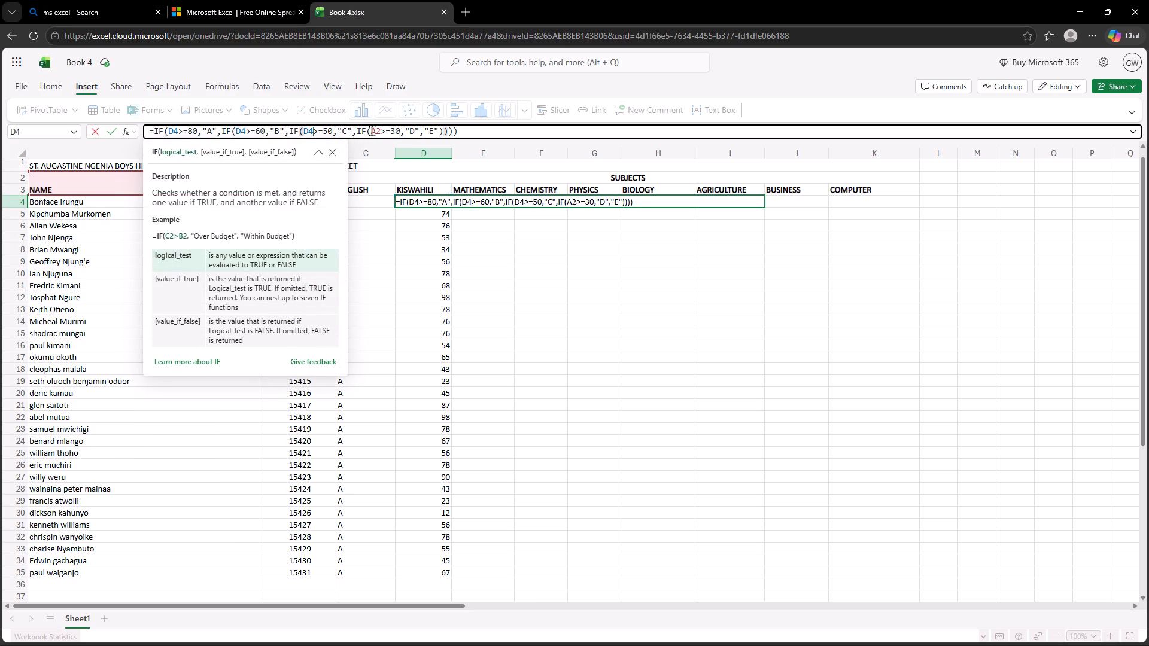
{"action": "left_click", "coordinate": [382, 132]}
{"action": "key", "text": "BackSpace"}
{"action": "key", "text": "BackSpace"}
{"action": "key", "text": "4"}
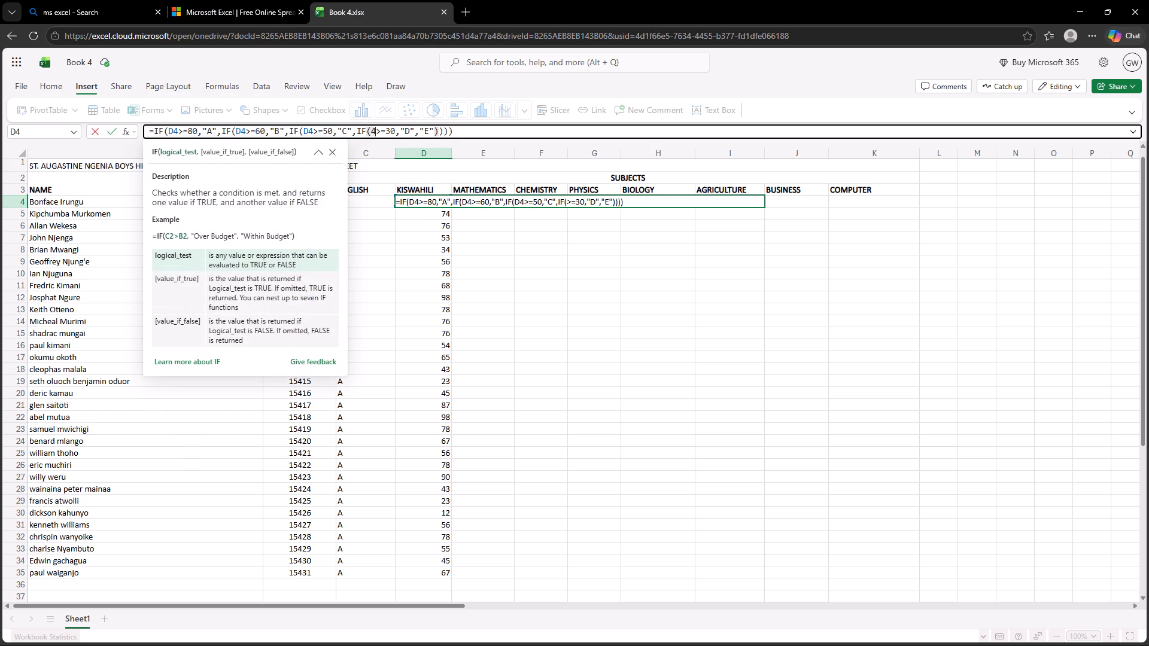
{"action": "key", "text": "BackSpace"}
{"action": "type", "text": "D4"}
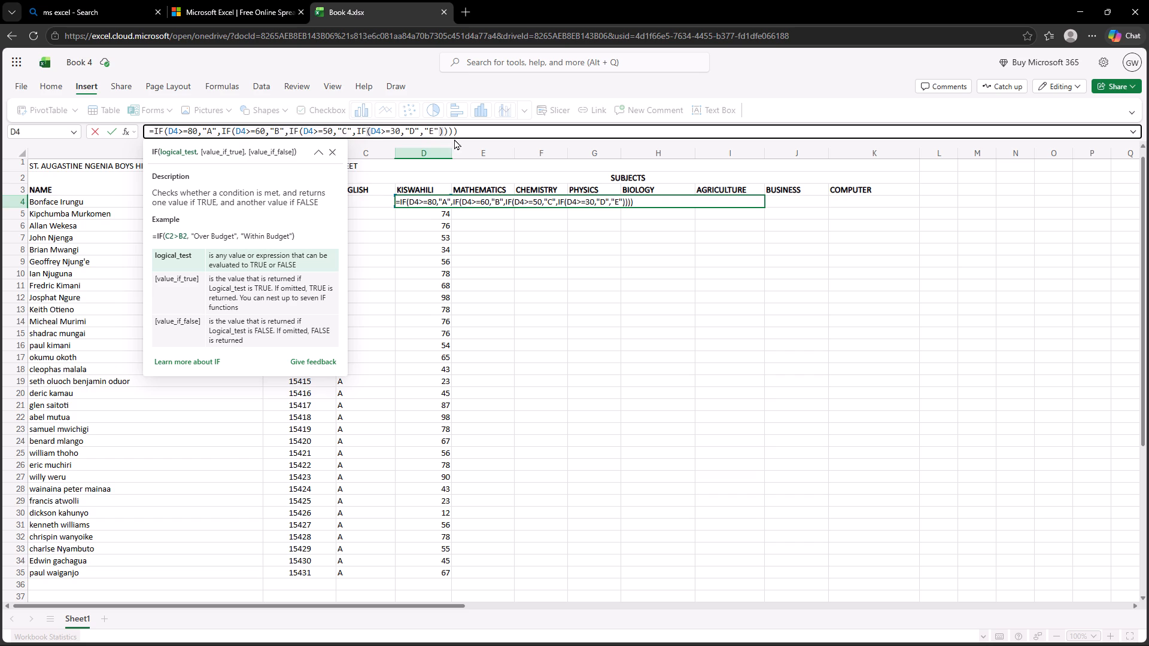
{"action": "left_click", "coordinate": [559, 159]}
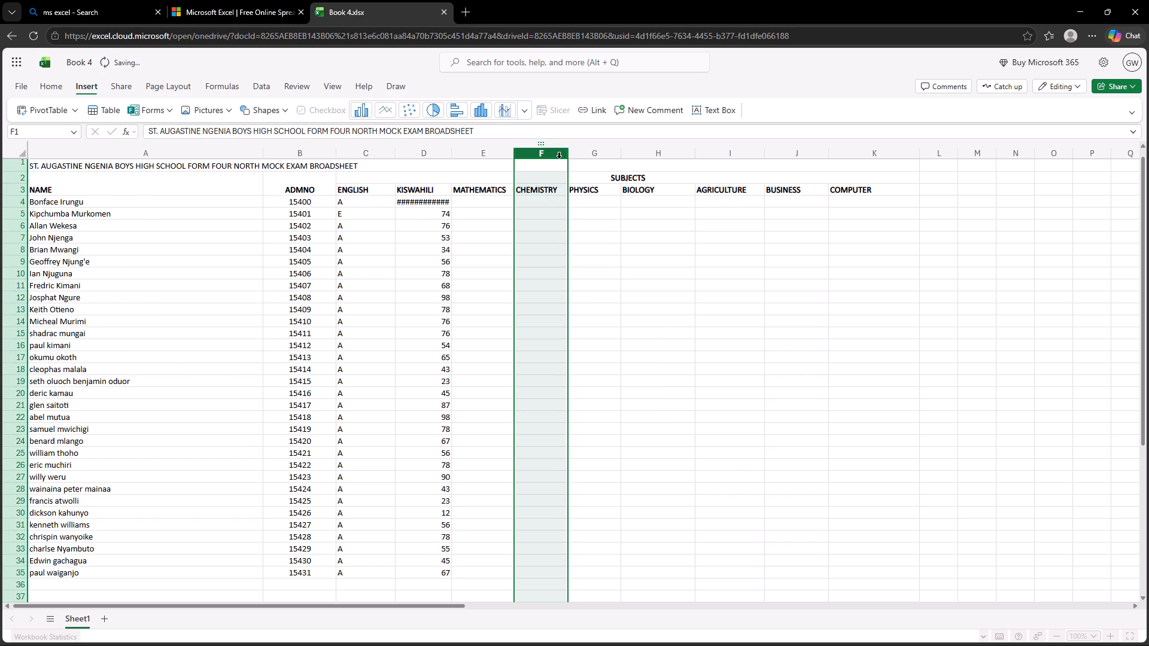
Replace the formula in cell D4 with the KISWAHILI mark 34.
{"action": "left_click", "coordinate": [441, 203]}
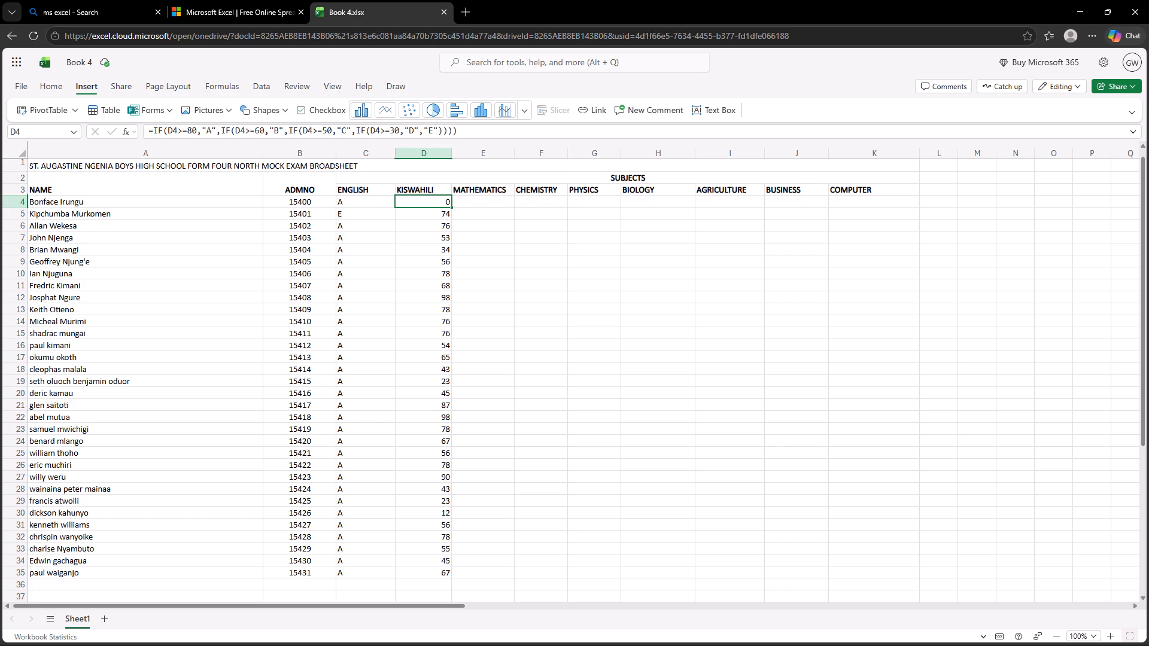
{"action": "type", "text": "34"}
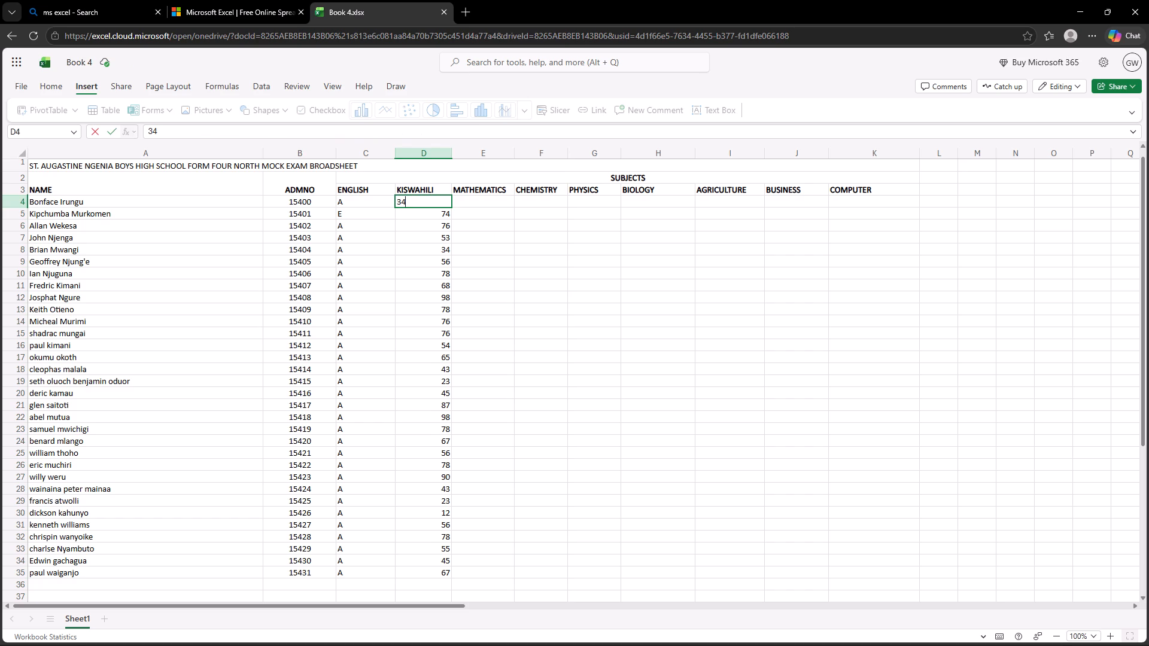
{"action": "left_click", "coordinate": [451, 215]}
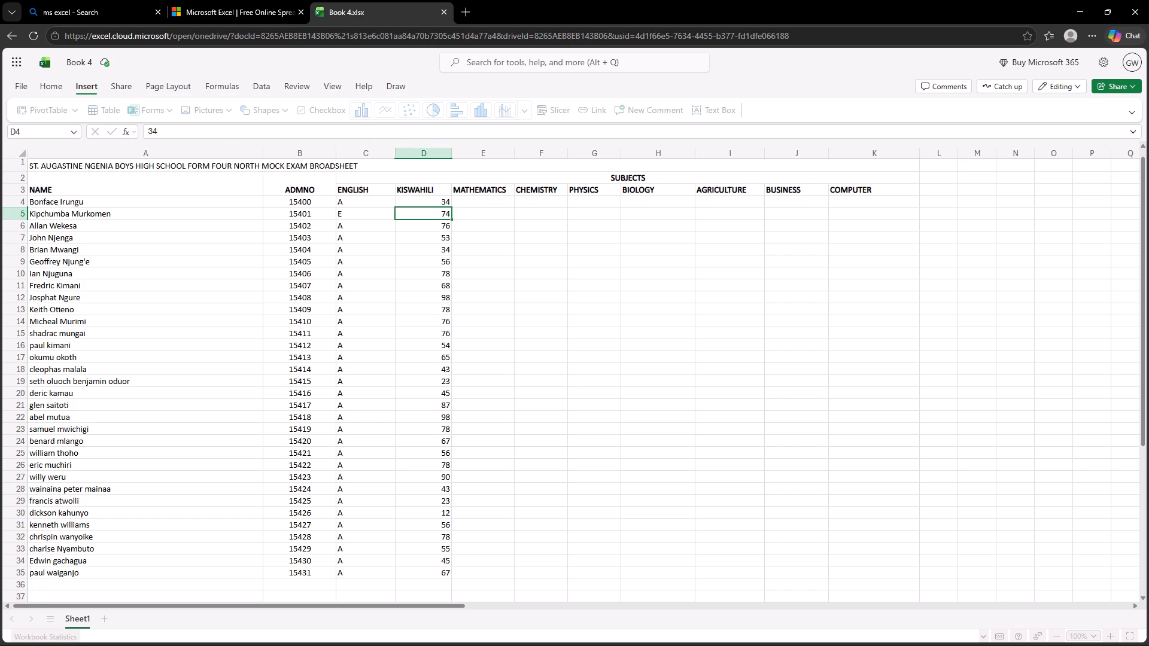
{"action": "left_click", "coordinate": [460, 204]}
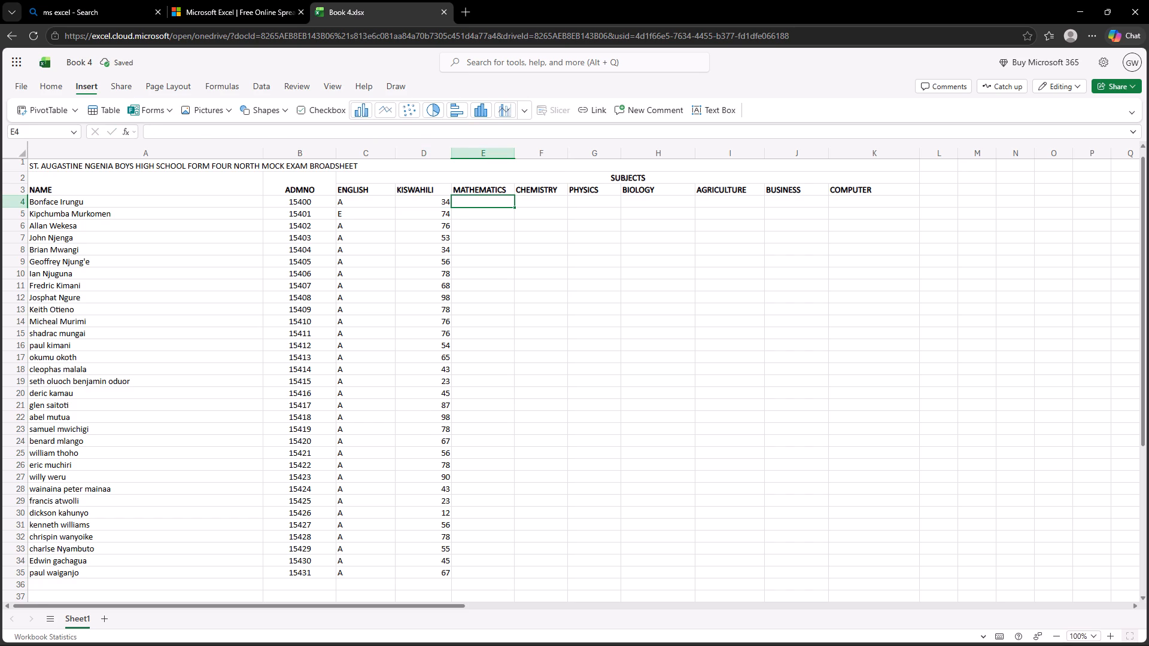
Replace the mark in cell D4 with the copied nested IF grading formula again.
{"action": "left_click", "coordinate": [445, 202]}
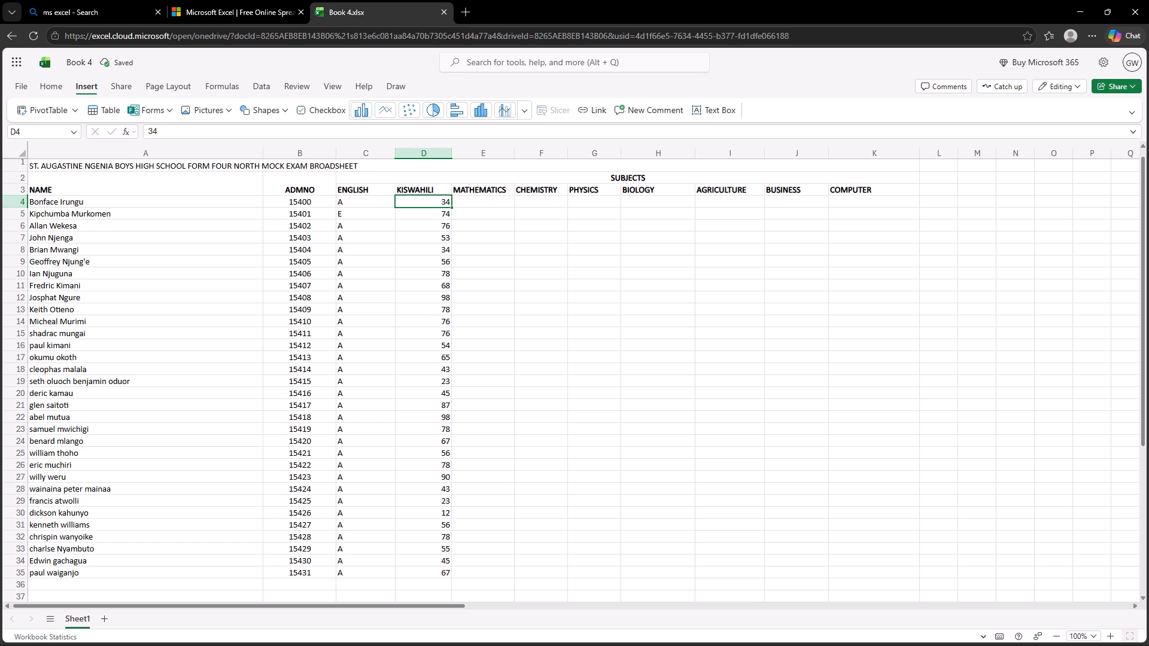
{"action": "left_click", "coordinate": [363, 133]}
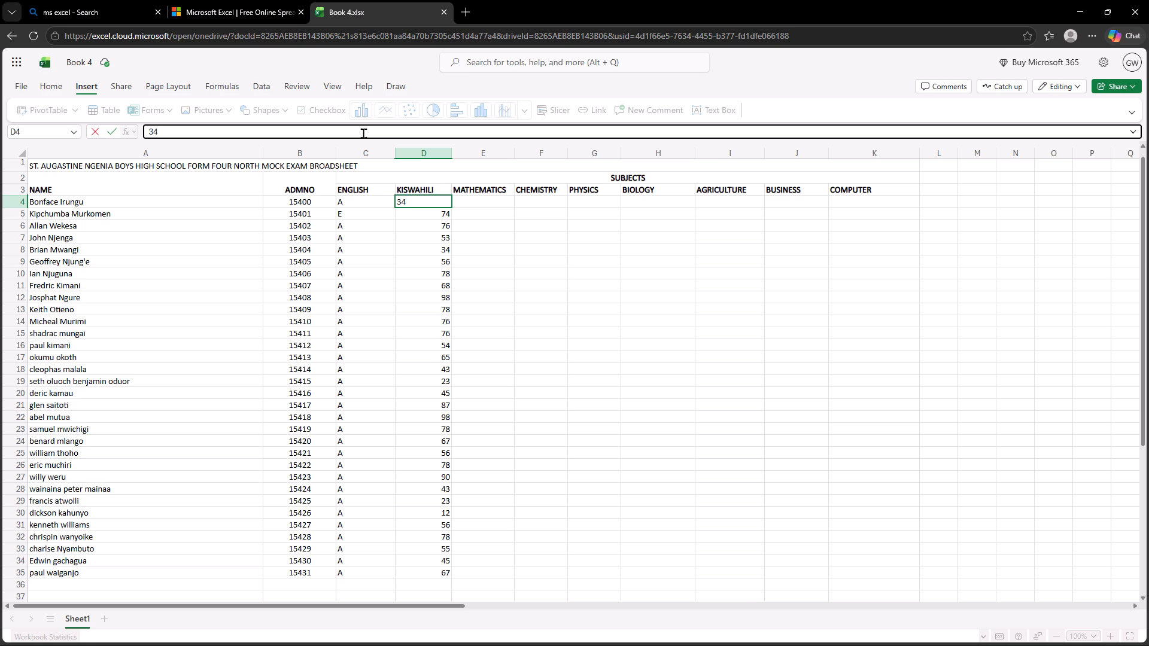
{"action": "key", "text": "BackSpace"}
{"action": "key", "text": "BackSpace"}
{"action": "key", "text": "ctrl+v"}
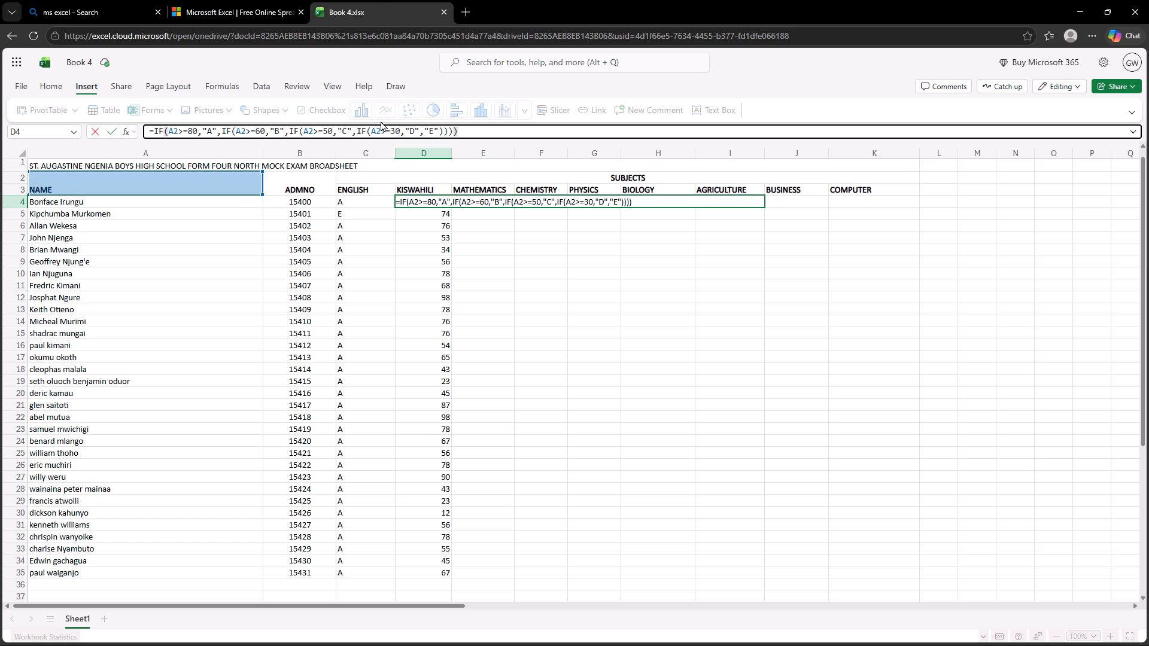
In D4's grading formula, change the cell references tested against 30 and 50 to D4.
{"action": "left_click", "coordinate": [382, 128]}
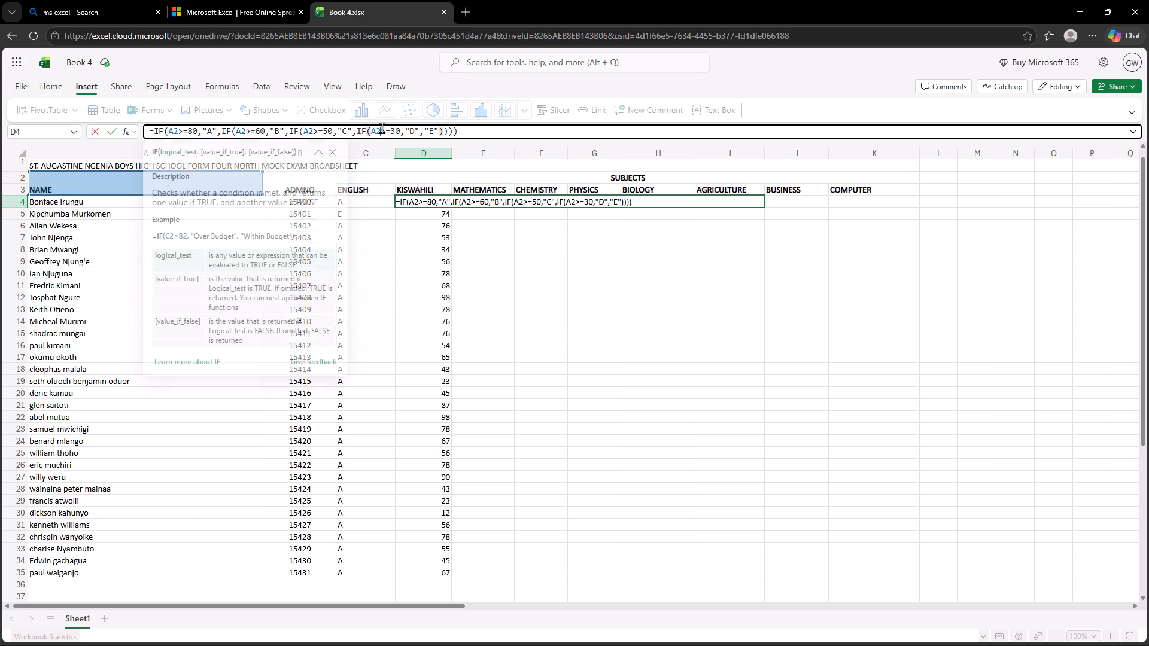
{"action": "key", "text": "BackSpace"}
{"action": "key", "text": "BackSpace"}
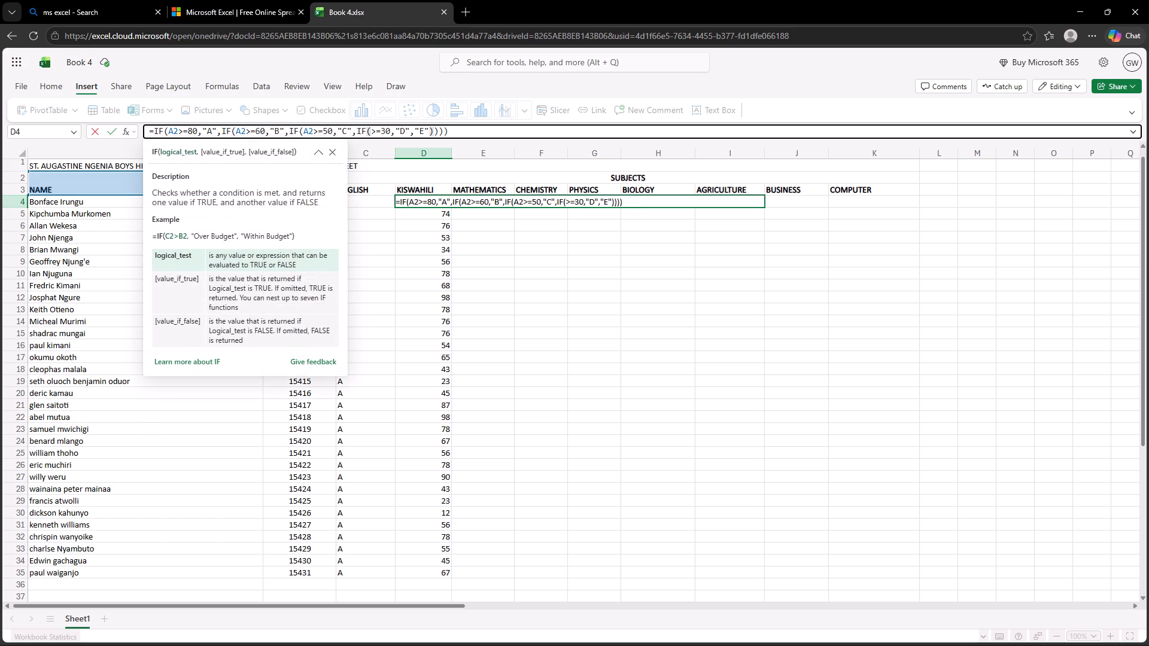
{"action": "key", "text": "d"}
{"action": "key", "text": "4"}
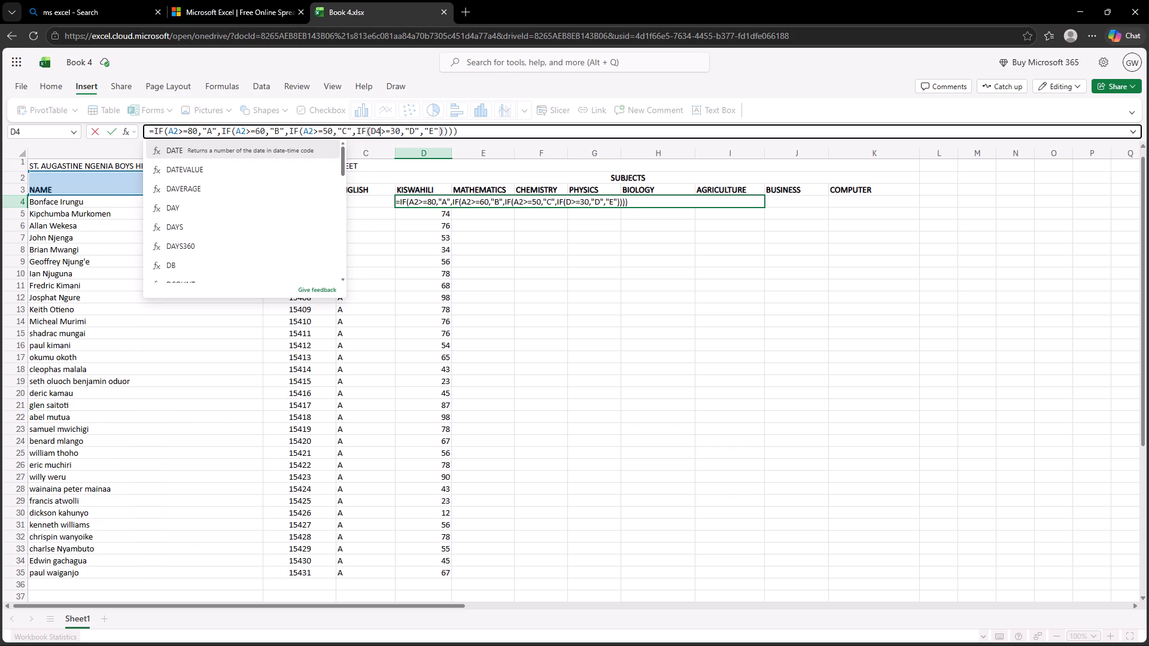
{"action": "key", "text": "Left"}
{"action": "key", "text": "Left"}
{"action": "key", "text": "Left"}
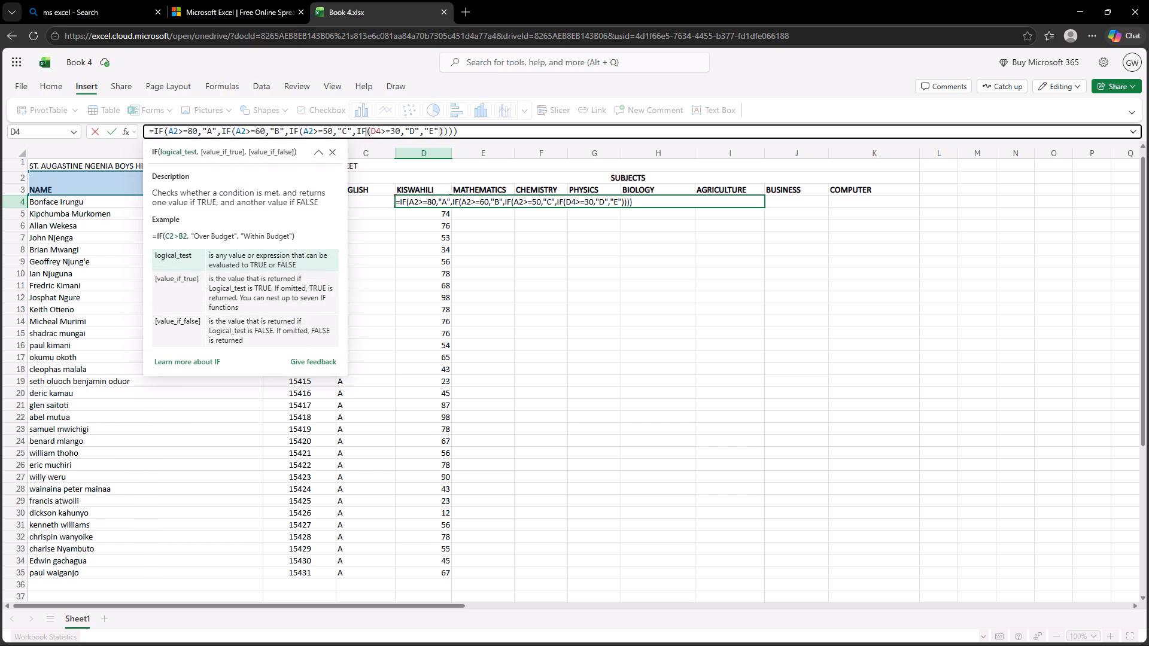
{"action": "key", "text": "Left"}
{"action": "key", "text": "Left"}
{"action": "key", "text": "Left"}
{"action": "key", "text": "Left"}
{"action": "key", "text": "Left"}
{"action": "key", "text": "Left"}
{"action": "key", "text": "Left"}
{"action": "key", "text": "Left"}
{"action": "key", "text": "Left"}
{"action": "key", "text": "Left"}
{"action": "key", "text": "Left"}
{"action": "key", "text": "BackSpace"}
{"action": "key", "text": "BackSpace"}
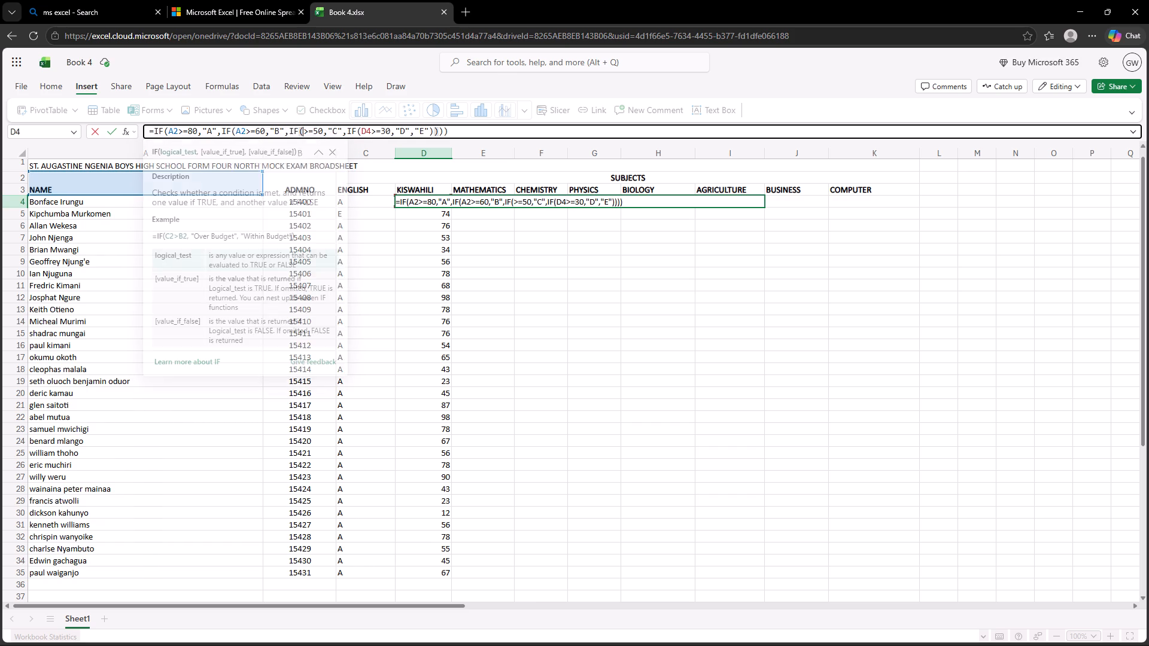
{"action": "type", "text": "D4"}
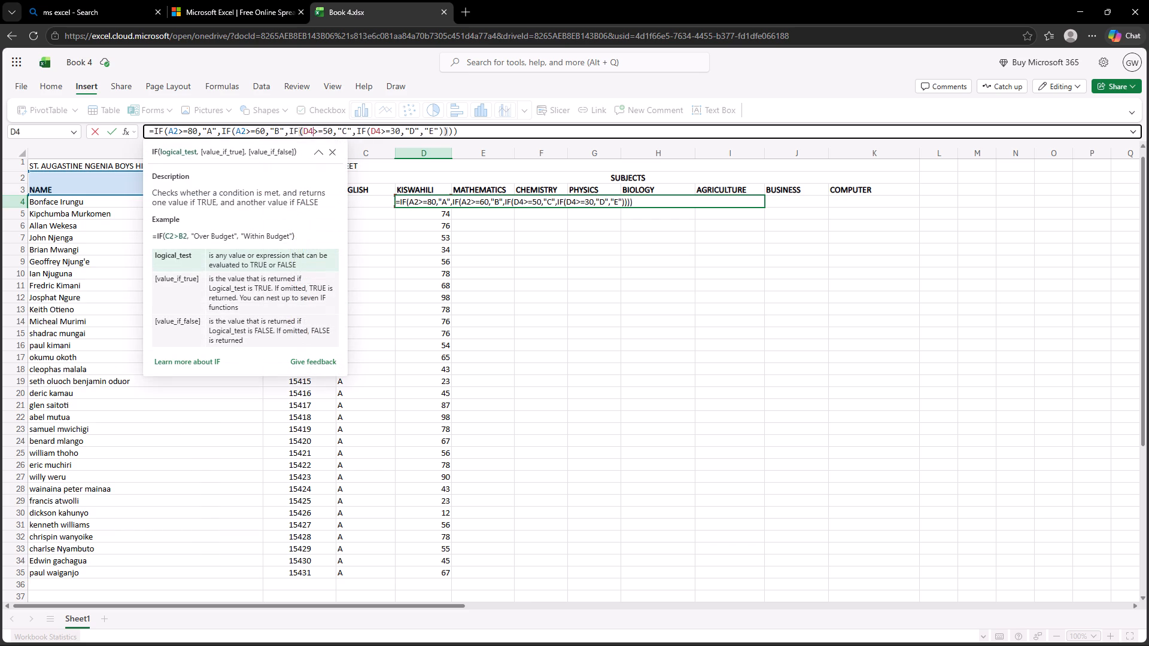
Change the cell references tested against 60 and 80 in D4's grading formula to D4 and enter the formula.
{"action": "key", "text": "Left"}
{"action": "key", "text": "Left"}
{"action": "key", "text": "Left"}
{"action": "key", "text": "Left"}
{"action": "key", "text": "Left"}
{"action": "key", "text": "Left"}
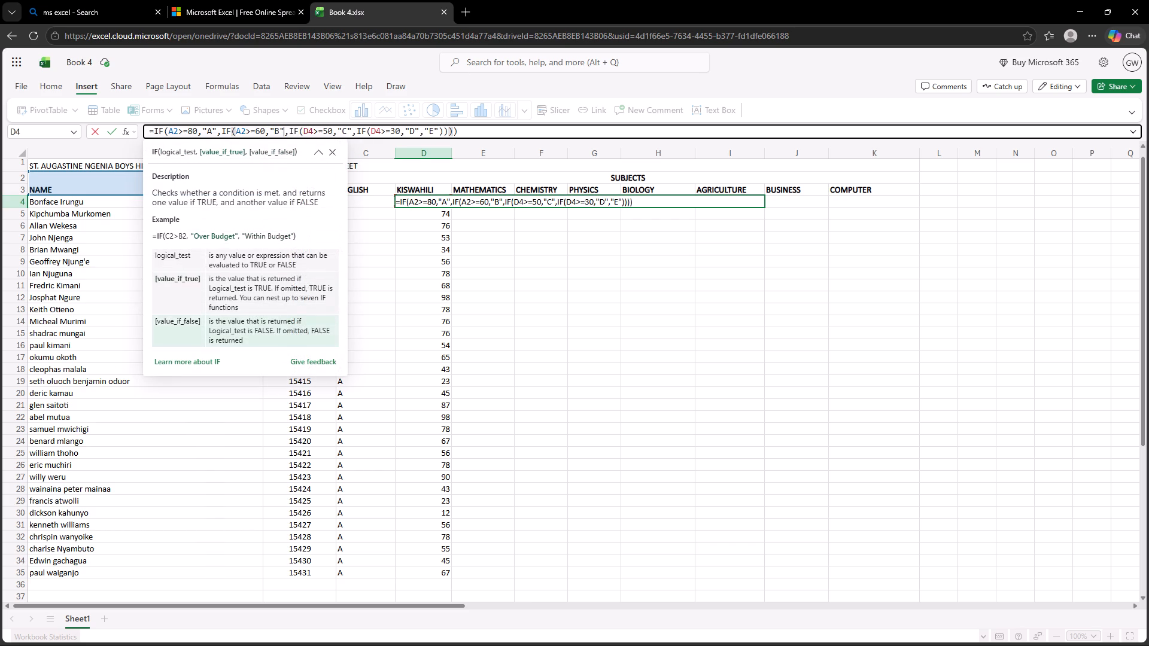
{"action": "key", "text": "Left"}
{"action": "key", "text": "Left"}
{"action": "key", "text": "Left"}
{"action": "key", "text": "Left"}
{"action": "key", "text": "Left"}
{"action": "key", "text": "Left"}
{"action": "key", "text": "Left"}
{"action": "key", "text": "Left"}
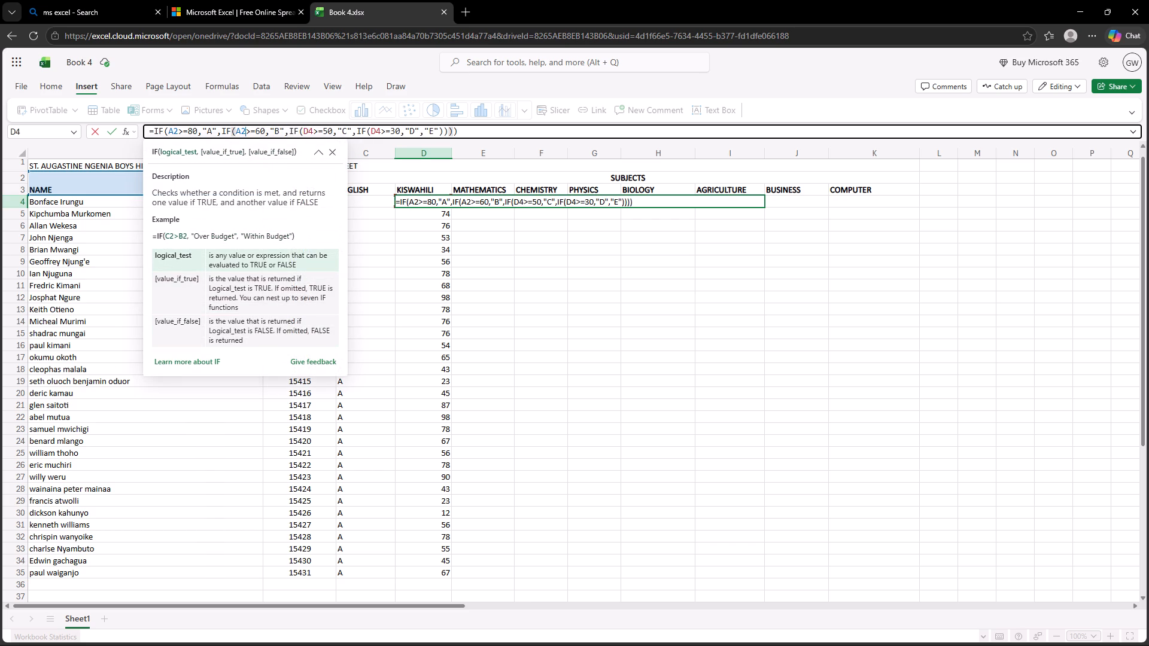
{"action": "key", "text": "BackSpace"}
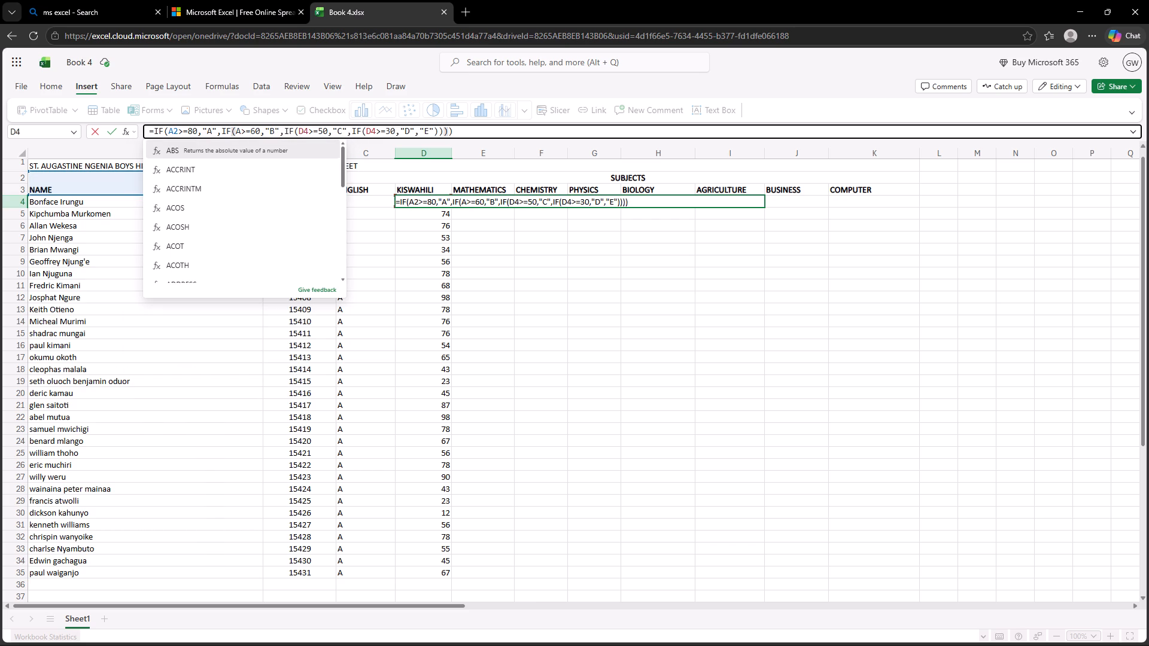
{"action": "key", "text": "BackSpace"}
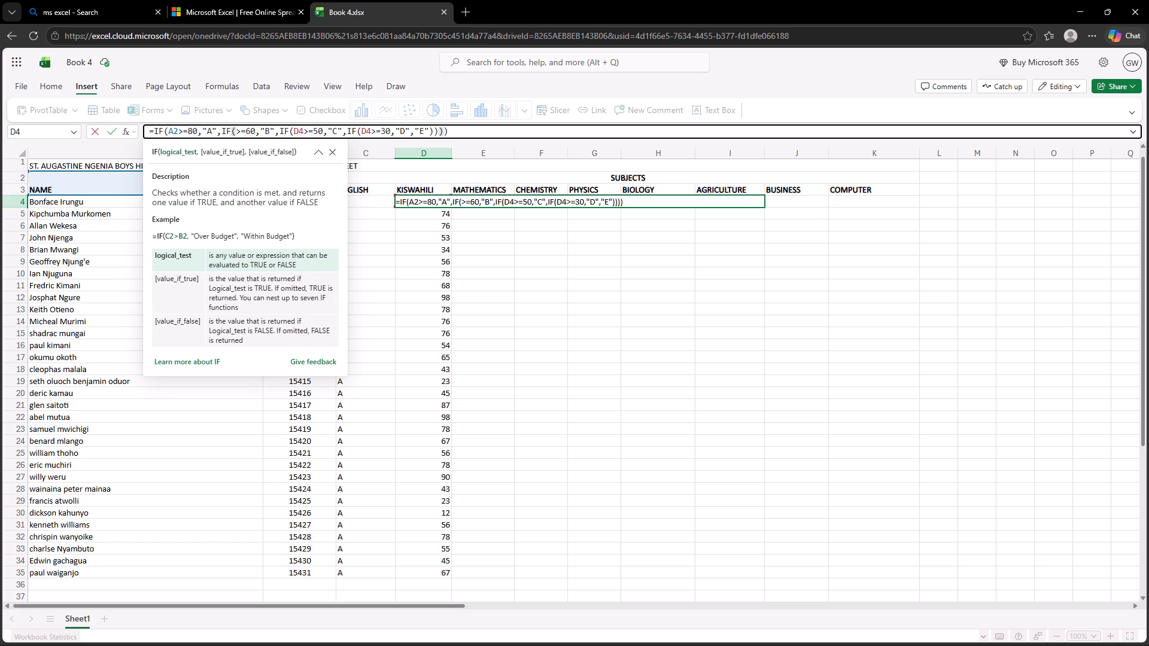
{"action": "type", "text": "D4"}
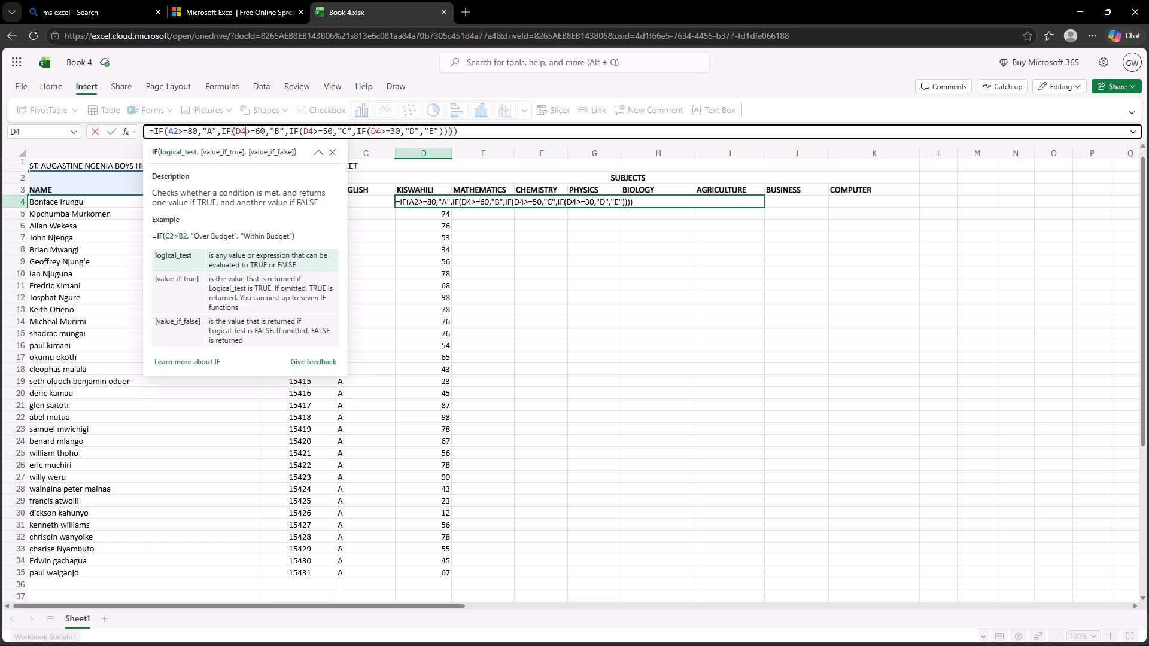
{"action": "key", "text": "Left"}
{"action": "key", "text": "Left"}
{"action": "key", "text": "Left"}
{"action": "key", "text": "Left"}
{"action": "key", "text": "Left"}
{"action": "key", "text": "Left"}
{"action": "key", "text": "Left"}
{"action": "key", "text": "Left"}
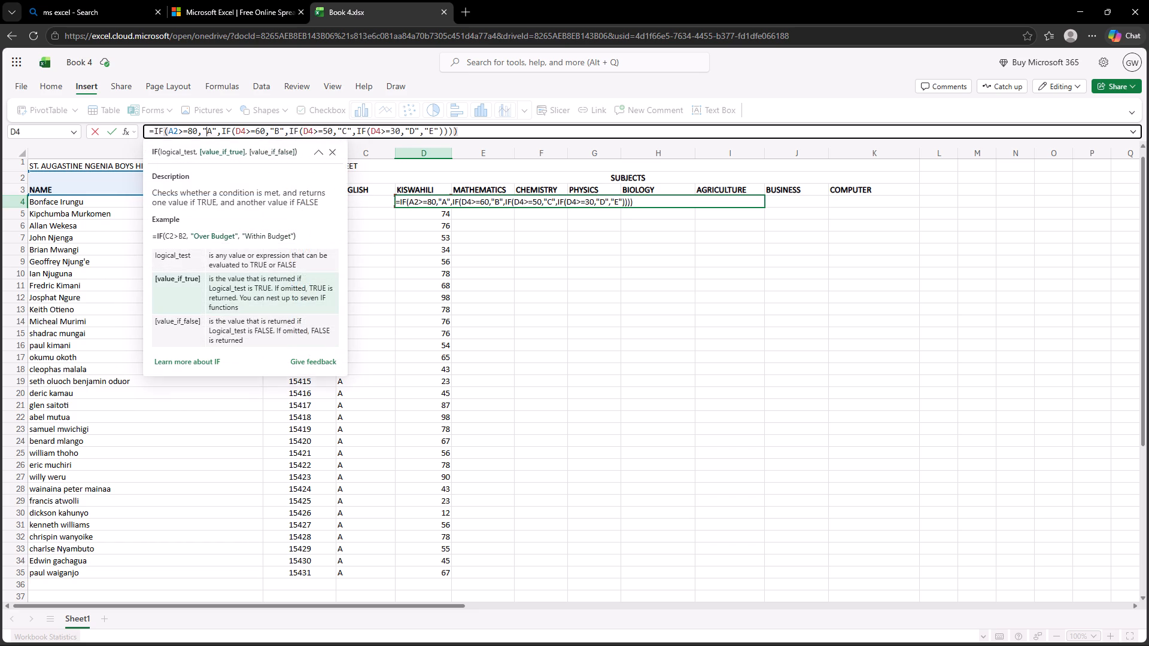
{"action": "key", "text": "Left"}
{"action": "key", "text": "Left"}
{"action": "key", "text": "Left"}
{"action": "key", "text": "Left"}
{"action": "key", "text": "Left"}
{"action": "key", "text": "Left"}
{"action": "key", "text": "BackSpace"}
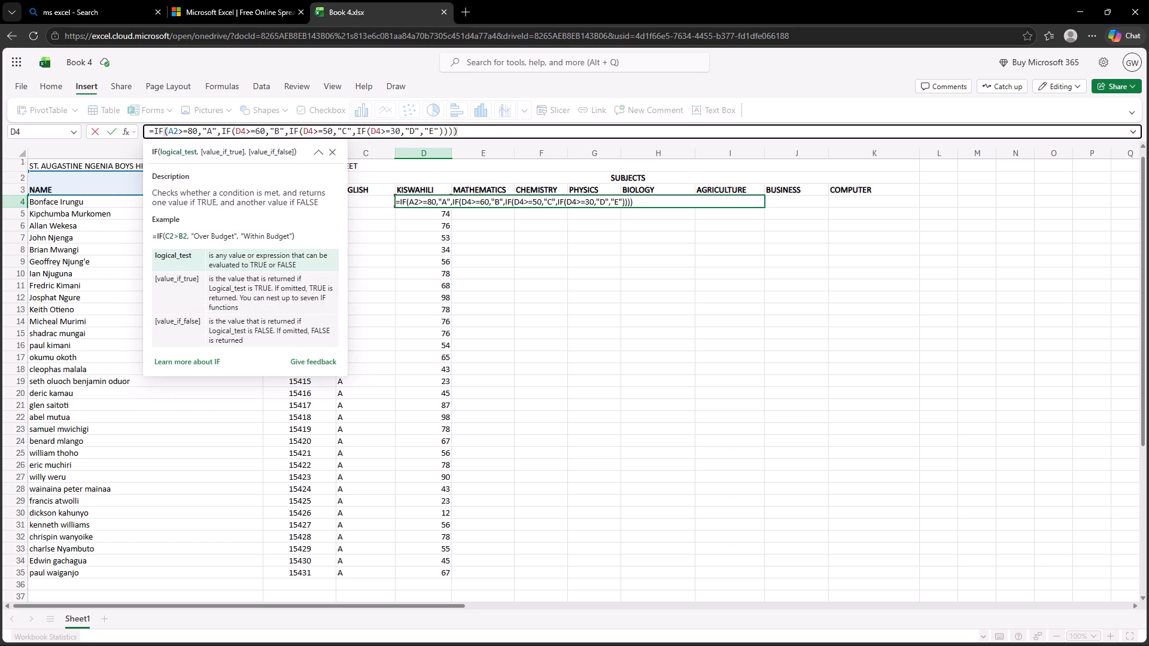
{"action": "key", "text": "BackSpace"}
{"action": "type", "text": "D4"}
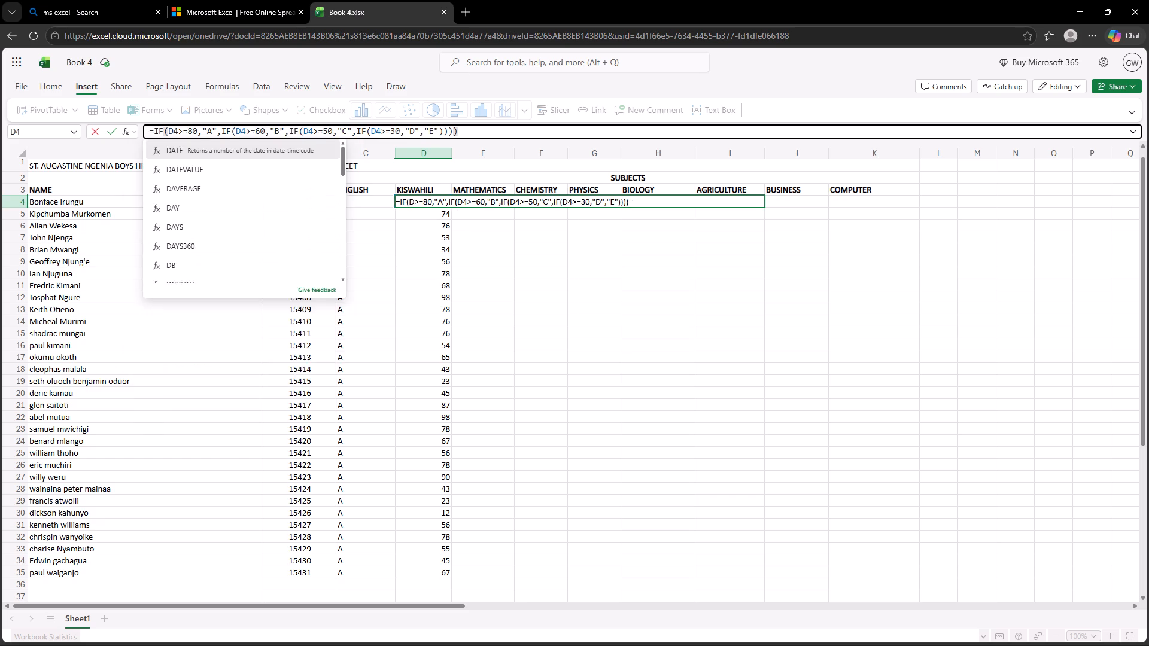
{"action": "key", "text": "Return"}
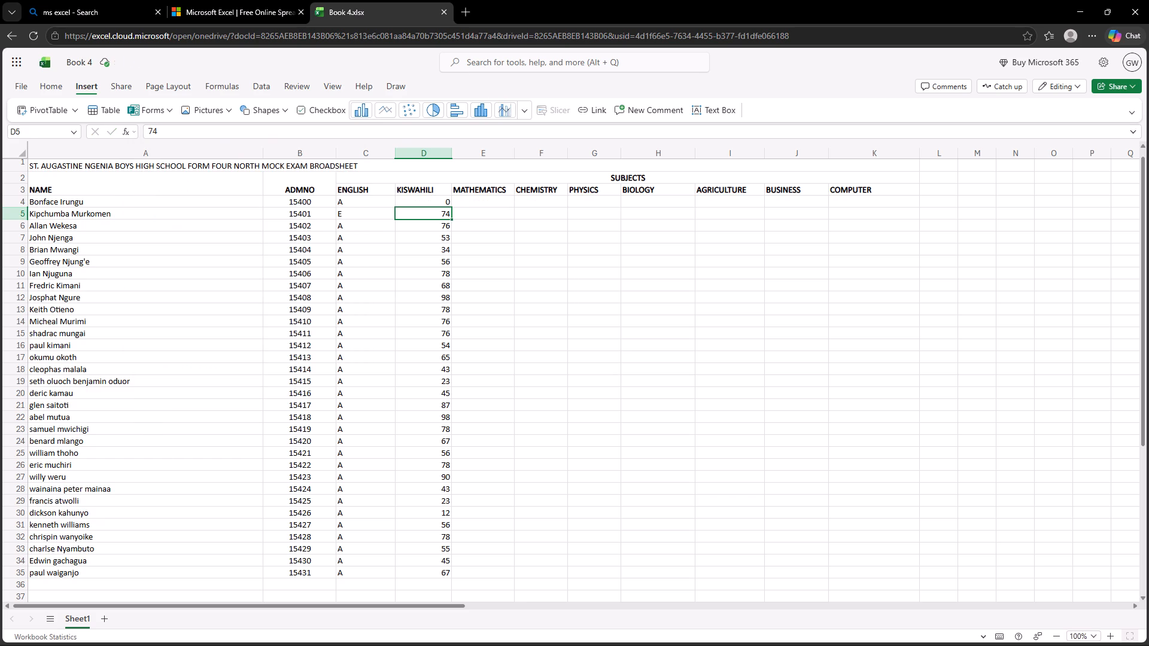
Fill the grading formula from D4 down the KISWAHILI column to D35.
{"action": "left_click", "coordinate": [436, 202]}
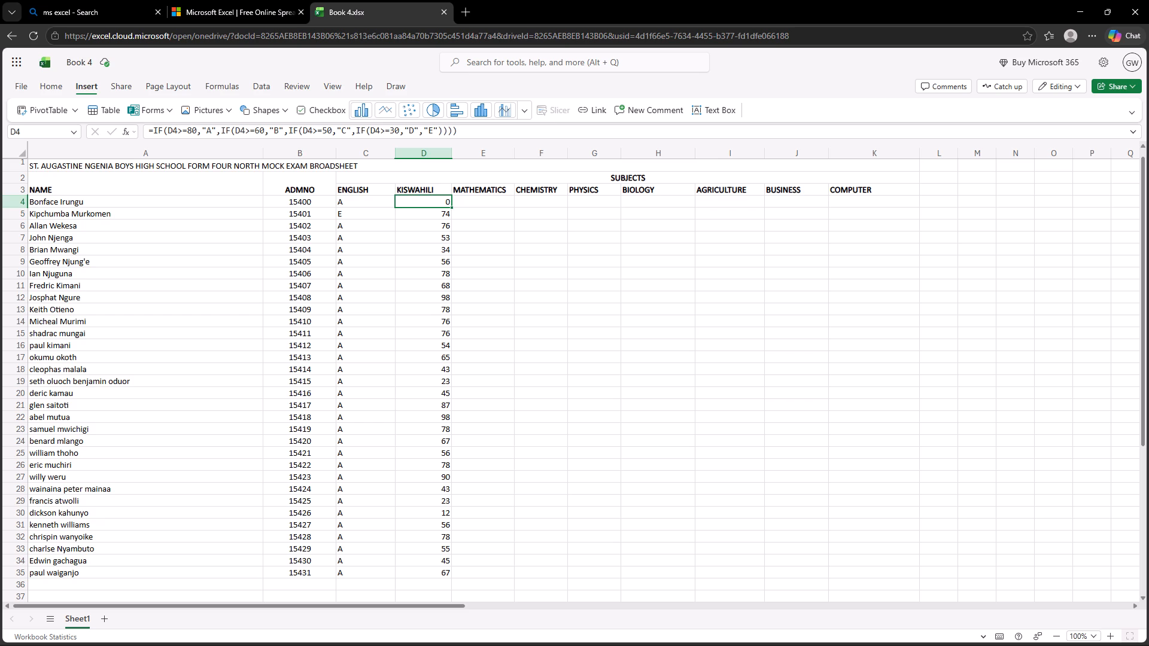
{"action": "left_click_drag", "start_coordinate": [452, 206], "coordinate": [478, 556]}
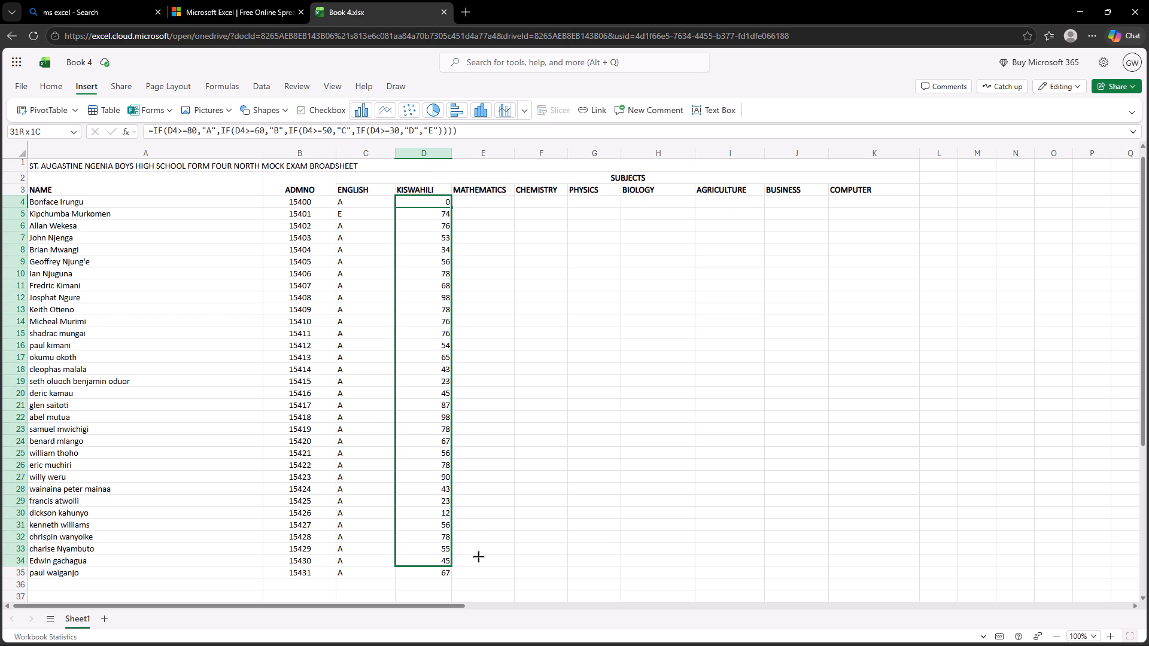
{"action": "left_click_drag", "start_coordinate": [478, 556], "coordinate": [479, 566]}
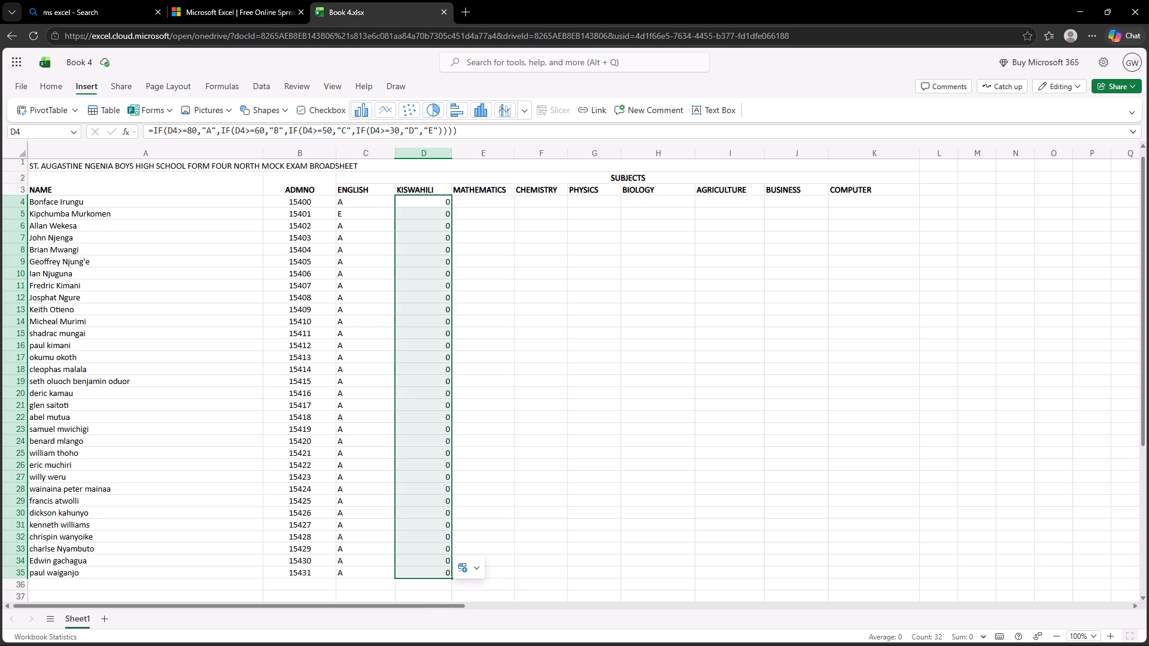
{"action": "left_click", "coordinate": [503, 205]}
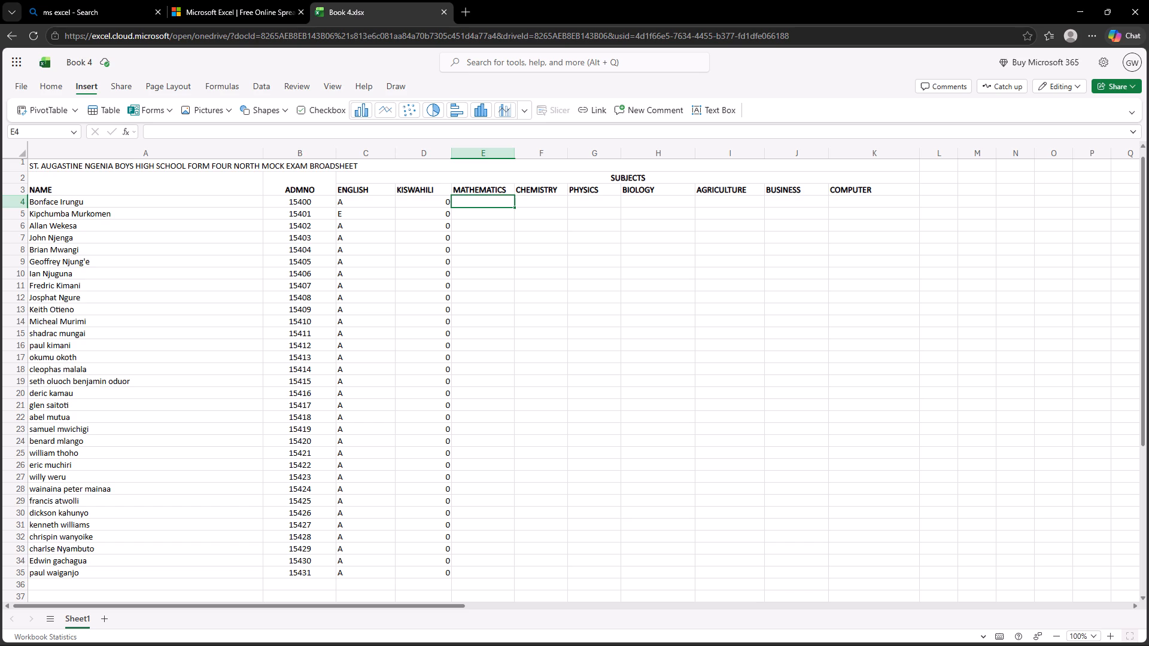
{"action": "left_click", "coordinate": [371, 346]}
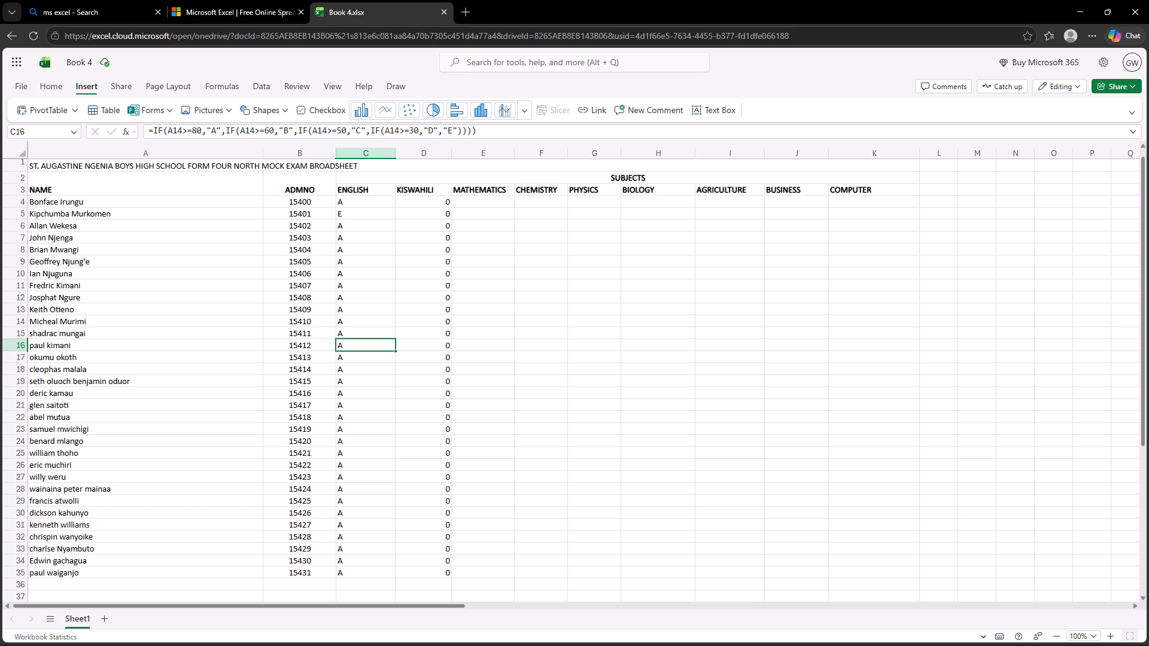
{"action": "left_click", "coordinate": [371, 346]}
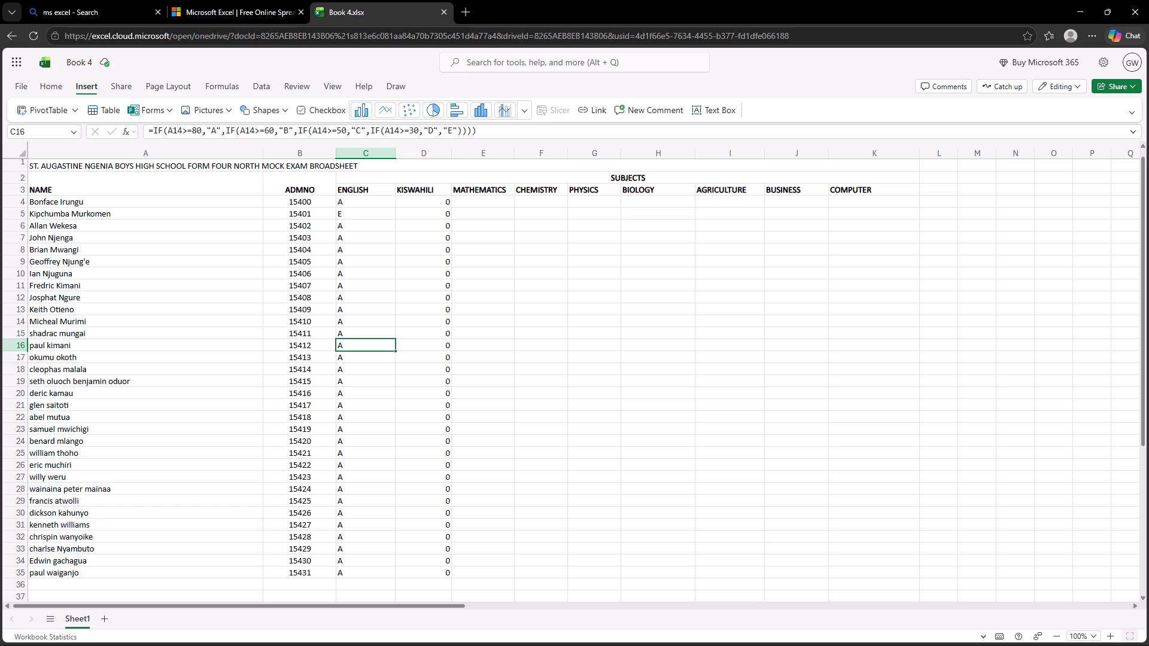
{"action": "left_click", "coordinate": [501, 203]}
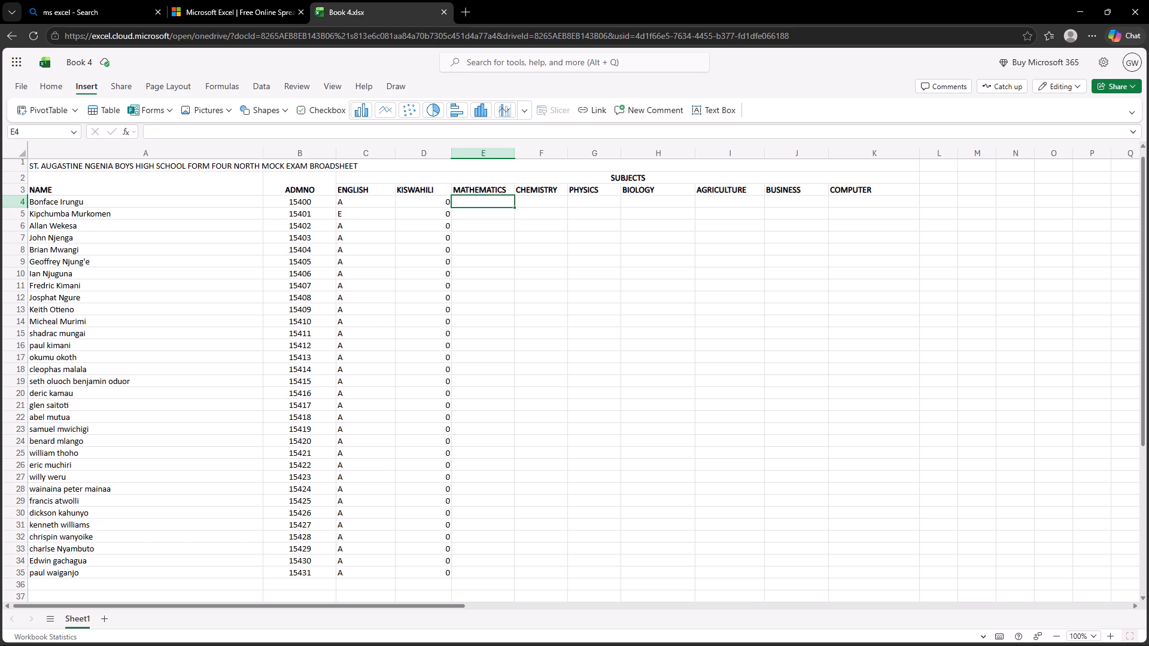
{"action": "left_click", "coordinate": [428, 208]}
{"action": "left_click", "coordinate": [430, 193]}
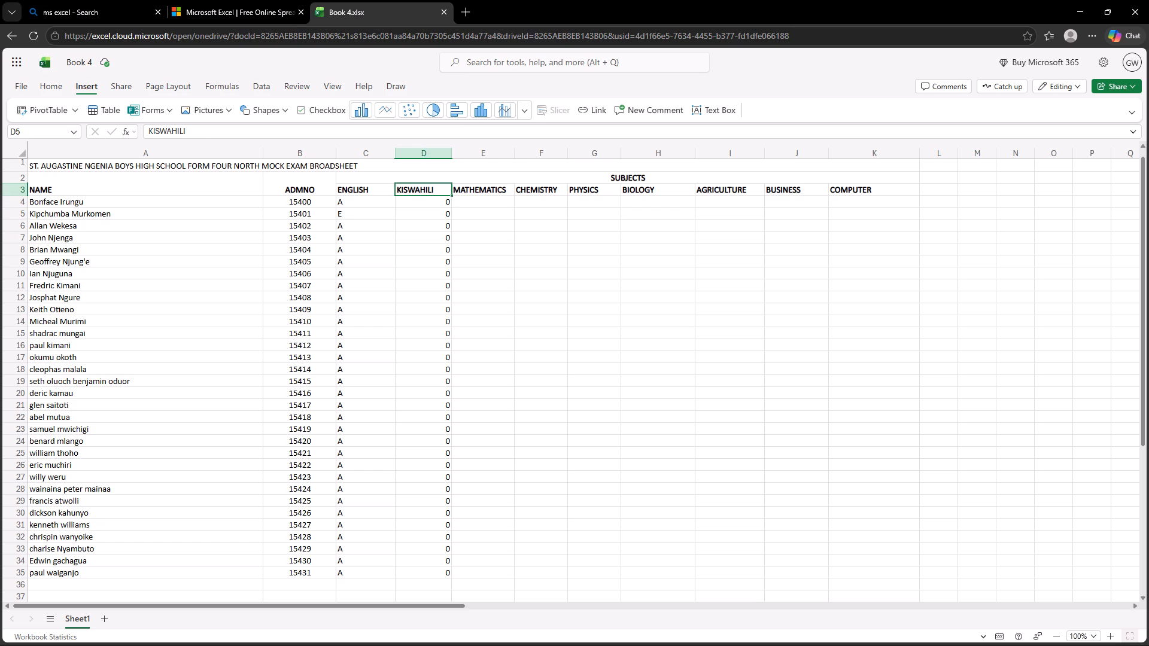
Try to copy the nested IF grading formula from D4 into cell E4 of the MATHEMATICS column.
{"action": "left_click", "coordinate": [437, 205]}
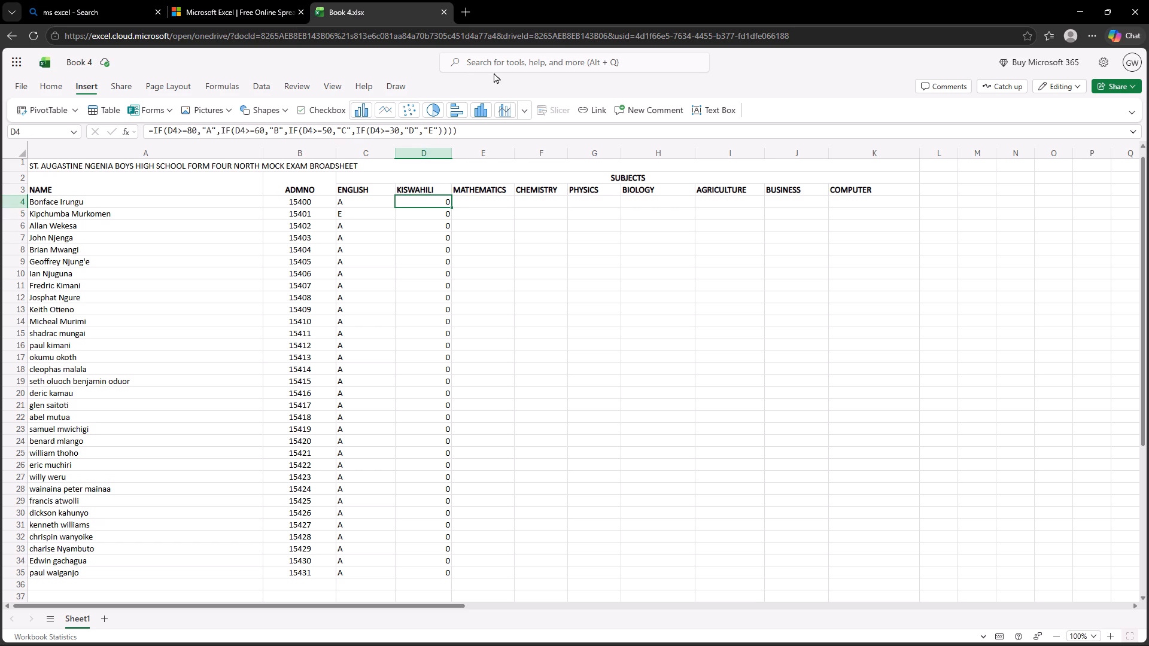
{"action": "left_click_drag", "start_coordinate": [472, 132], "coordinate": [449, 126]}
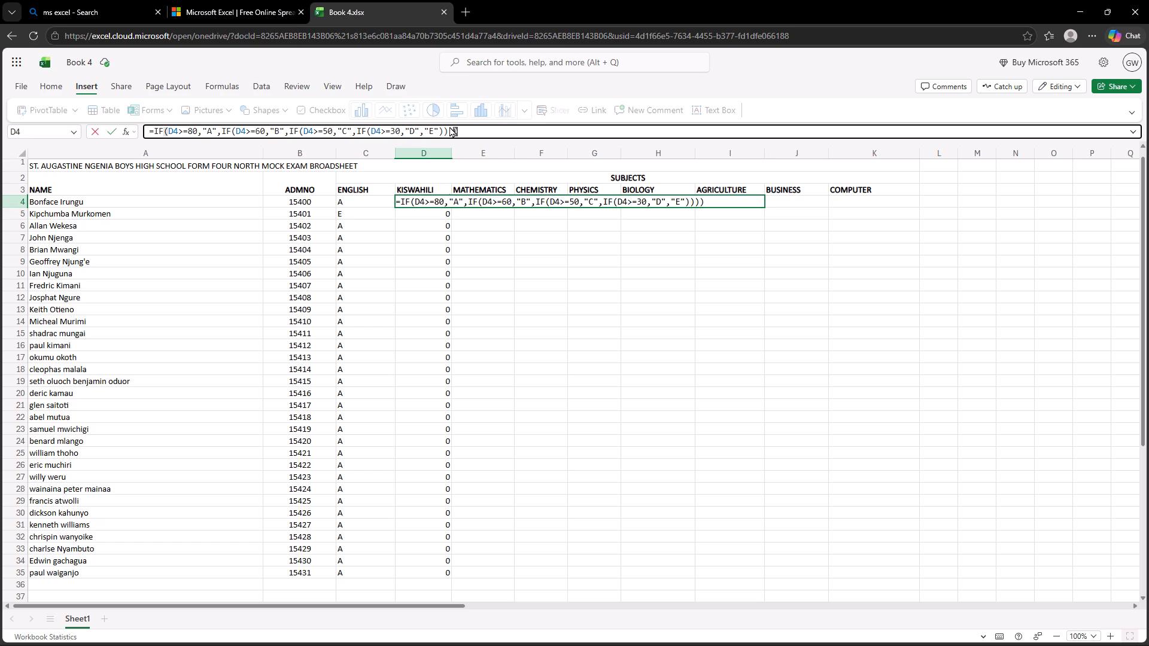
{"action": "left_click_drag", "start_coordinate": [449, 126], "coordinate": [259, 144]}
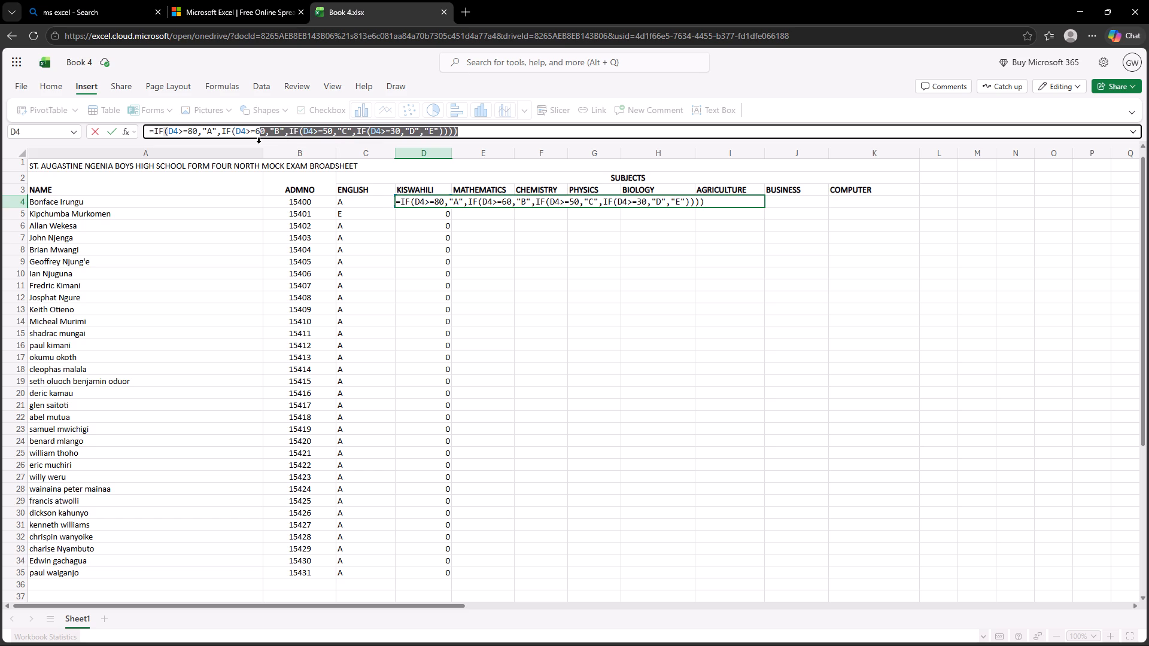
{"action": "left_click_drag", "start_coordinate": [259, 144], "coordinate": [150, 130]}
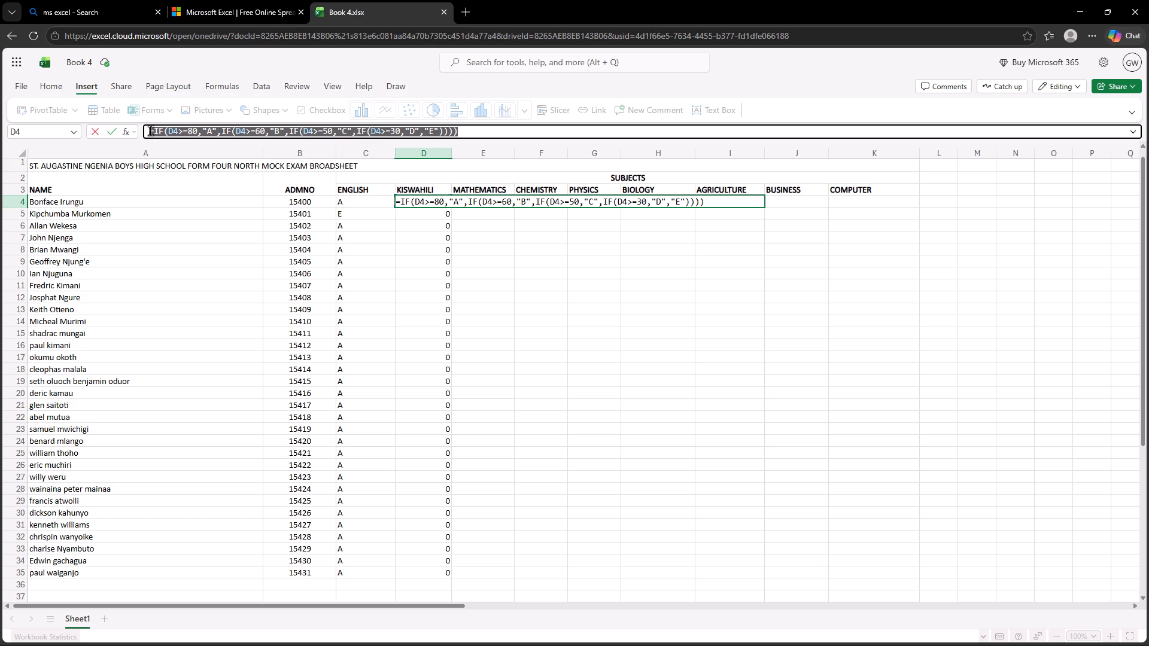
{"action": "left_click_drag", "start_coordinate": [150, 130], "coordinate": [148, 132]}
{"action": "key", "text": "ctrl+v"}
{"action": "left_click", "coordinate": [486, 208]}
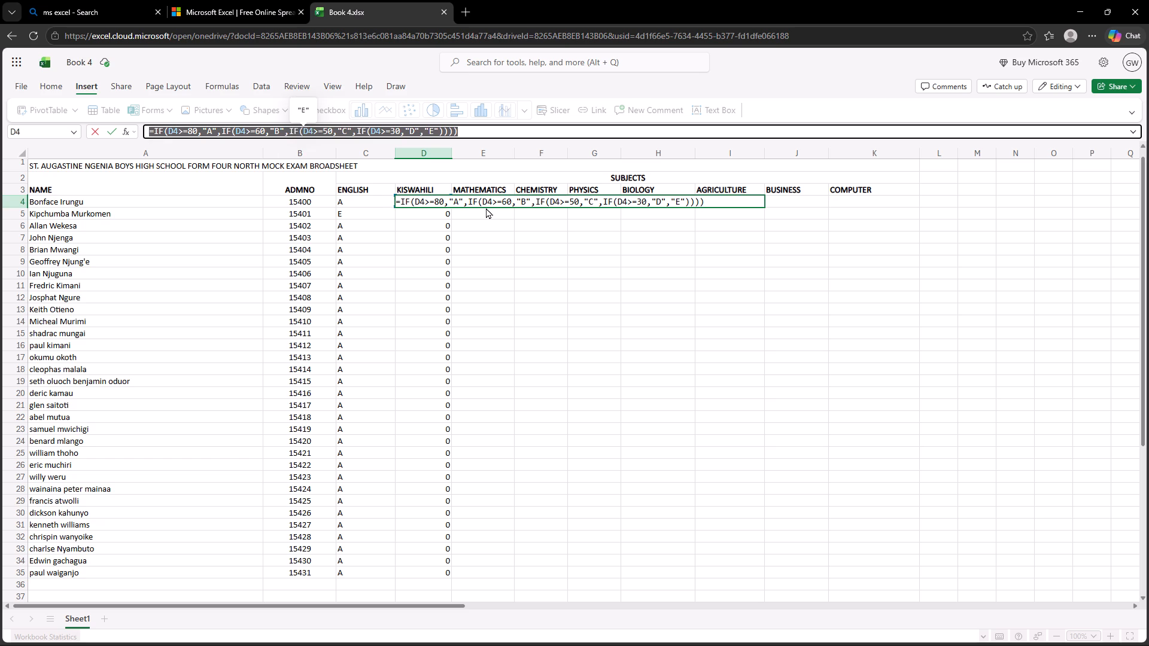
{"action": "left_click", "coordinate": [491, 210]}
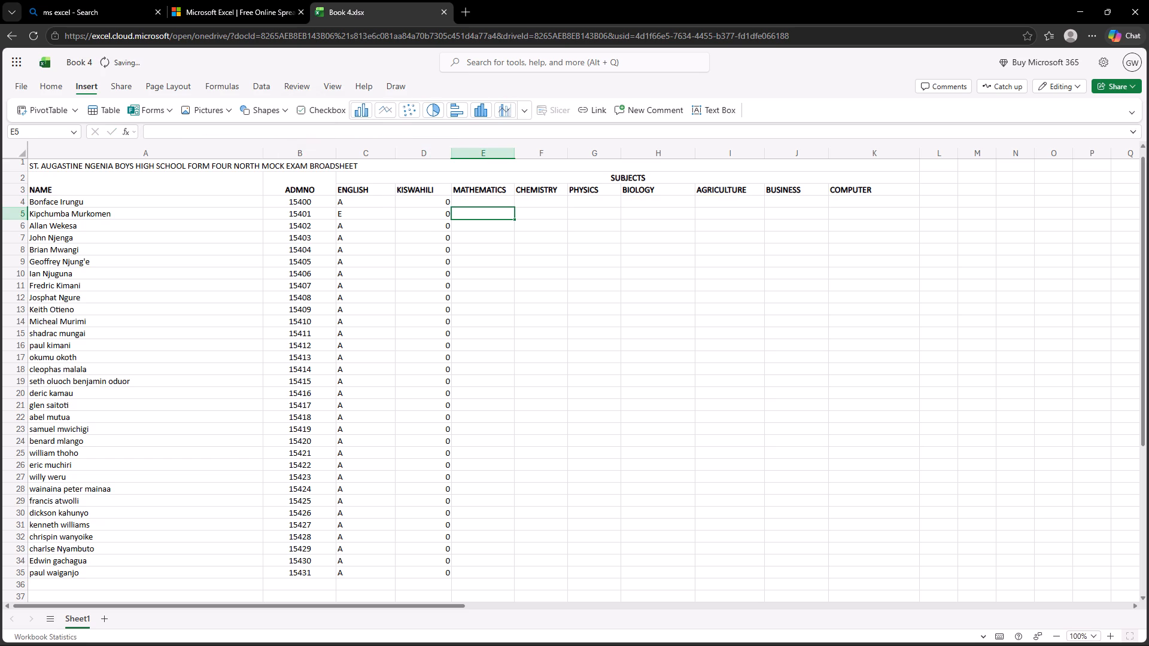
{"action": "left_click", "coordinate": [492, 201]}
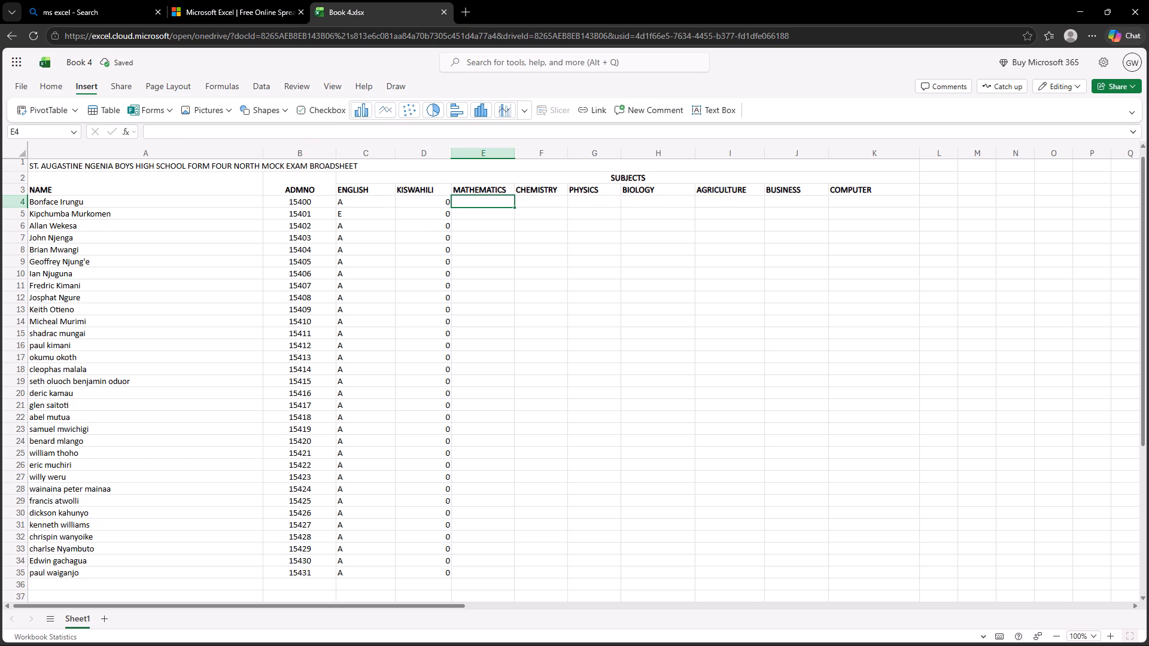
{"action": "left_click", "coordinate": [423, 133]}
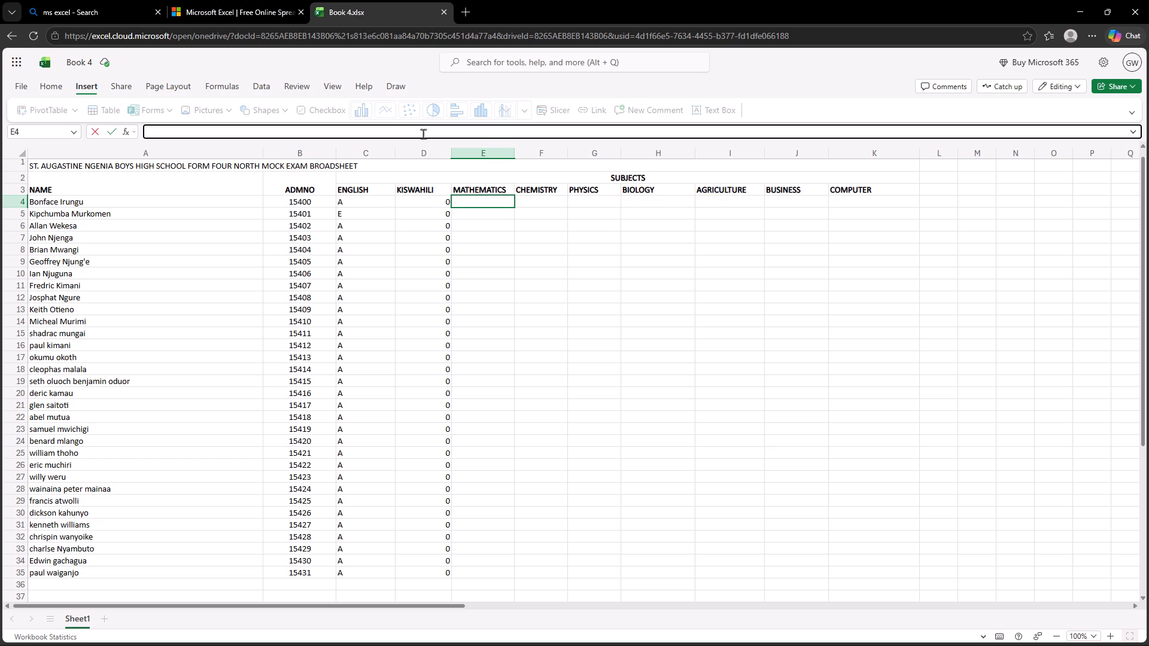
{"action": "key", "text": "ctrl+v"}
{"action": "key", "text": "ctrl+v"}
Copy the full nested IF grading formula text from D4 and paste it into cell E4 under MATHEMATICS.
{"action": "left_click", "coordinate": [423, 202]}
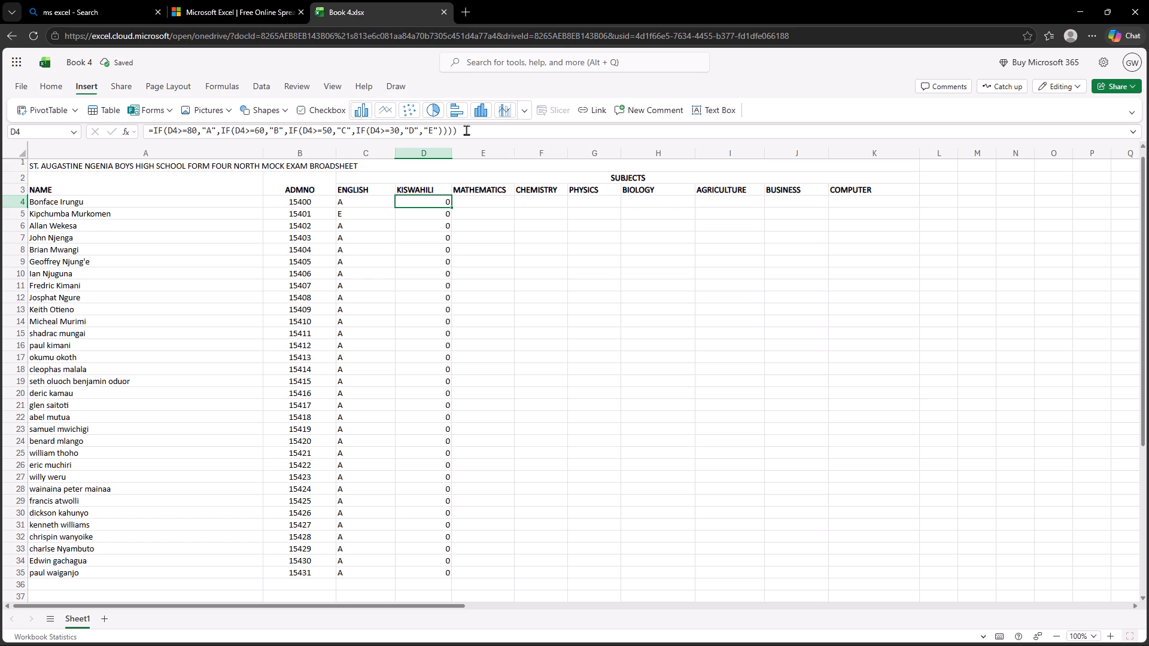
{"action": "left_click_drag", "start_coordinate": [466, 130], "coordinate": [323, 133]}
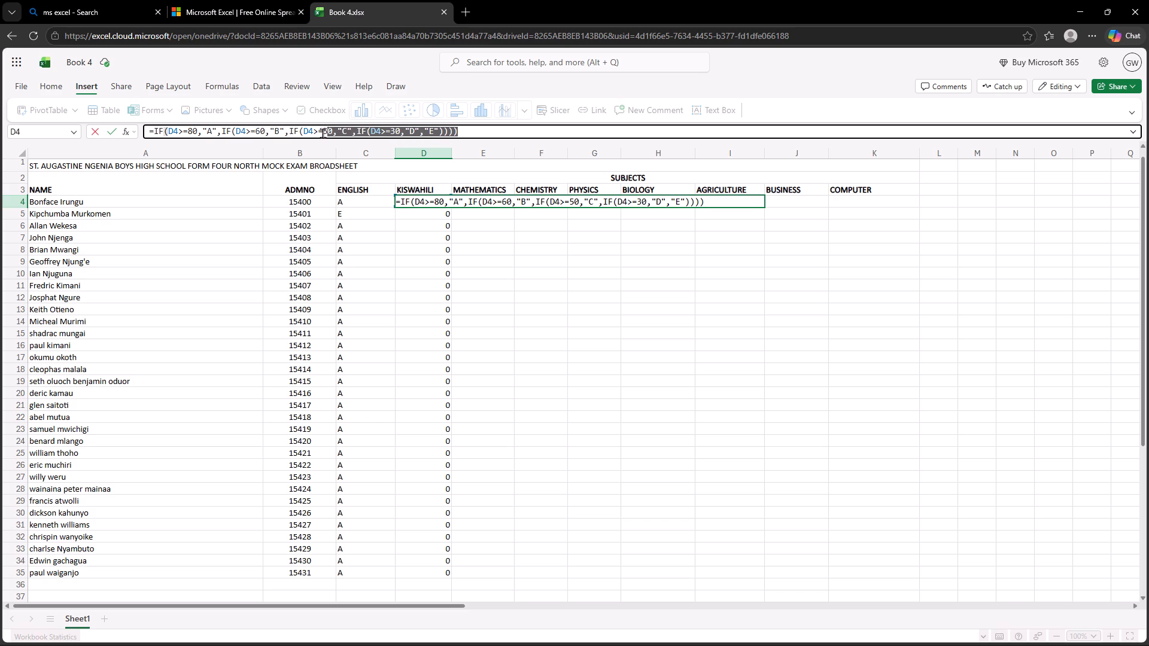
{"action": "left_click_drag", "start_coordinate": [323, 133], "coordinate": [191, 133]}
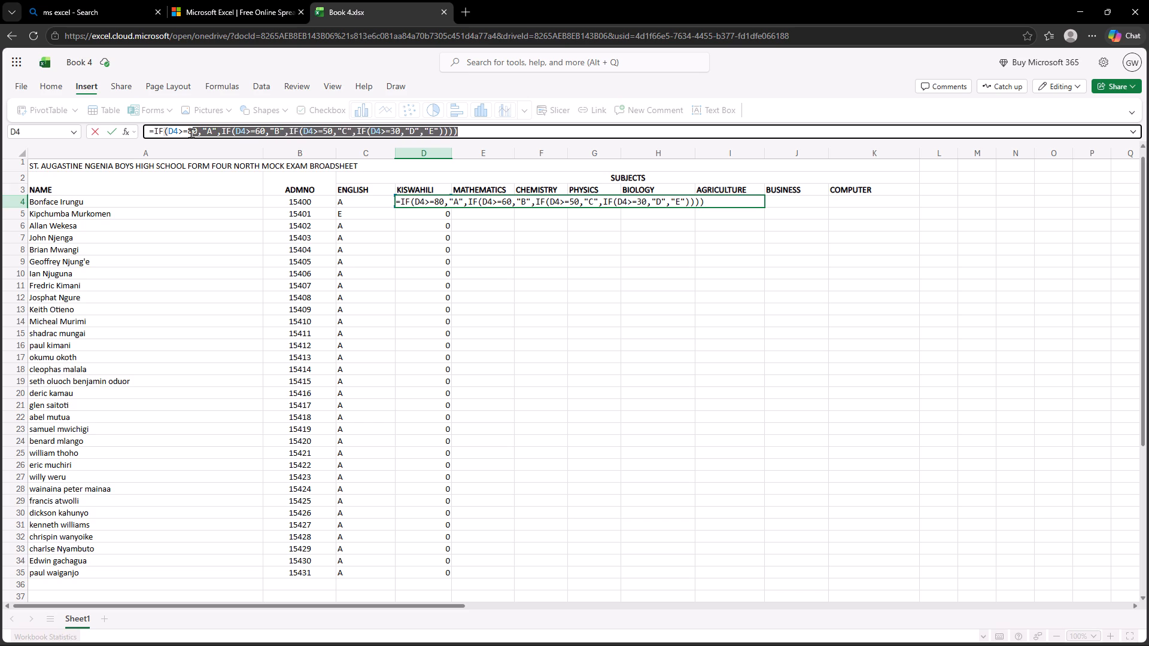
{"action": "left_click_drag", "start_coordinate": [191, 133], "coordinate": [153, 132]}
{"action": "left_click_drag", "start_coordinate": [153, 132], "coordinate": [142, 134]}
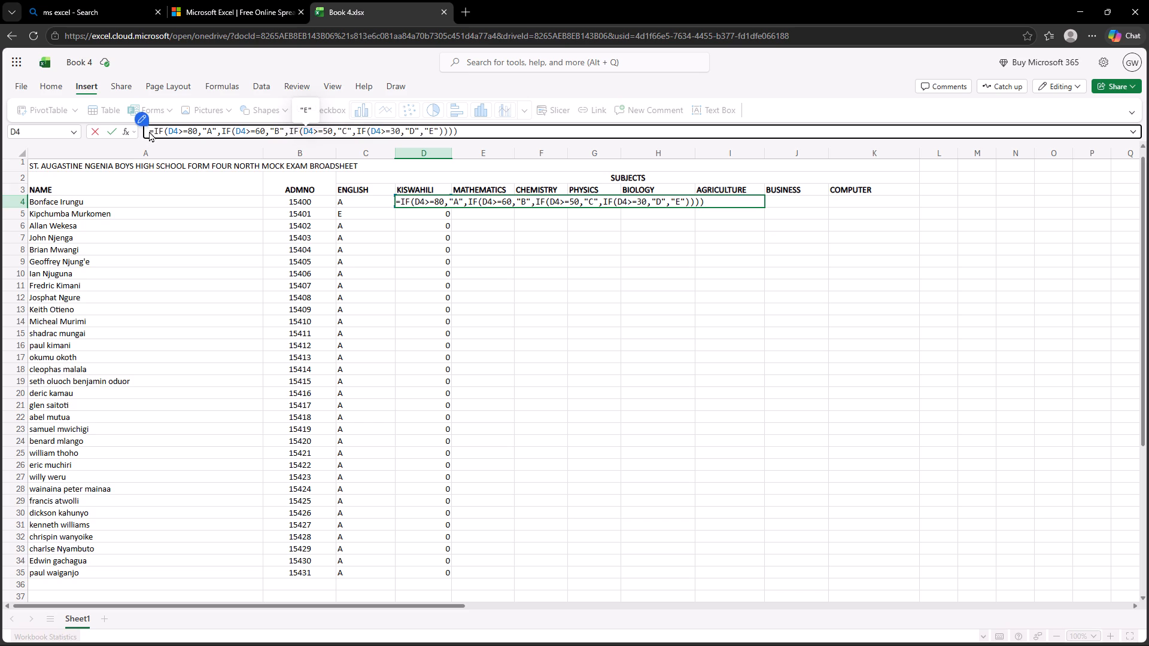
{"action": "left_click_drag", "start_coordinate": [149, 131], "coordinate": [428, 147]}
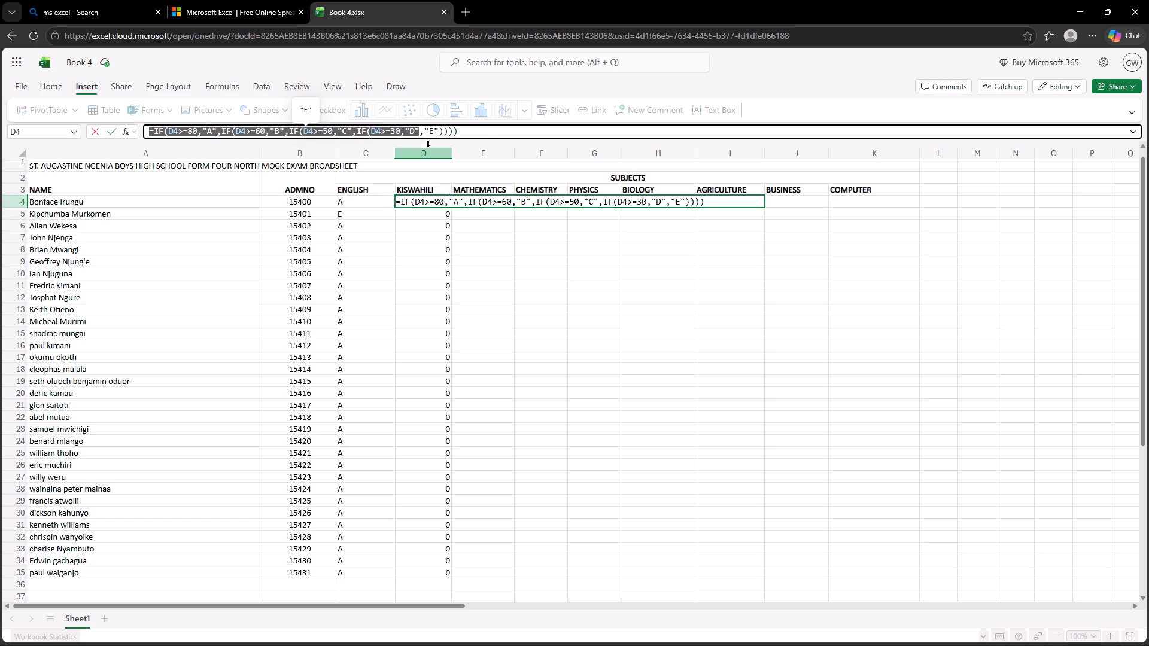
{"action": "left_click_drag", "start_coordinate": [428, 147], "coordinate": [489, 145]}
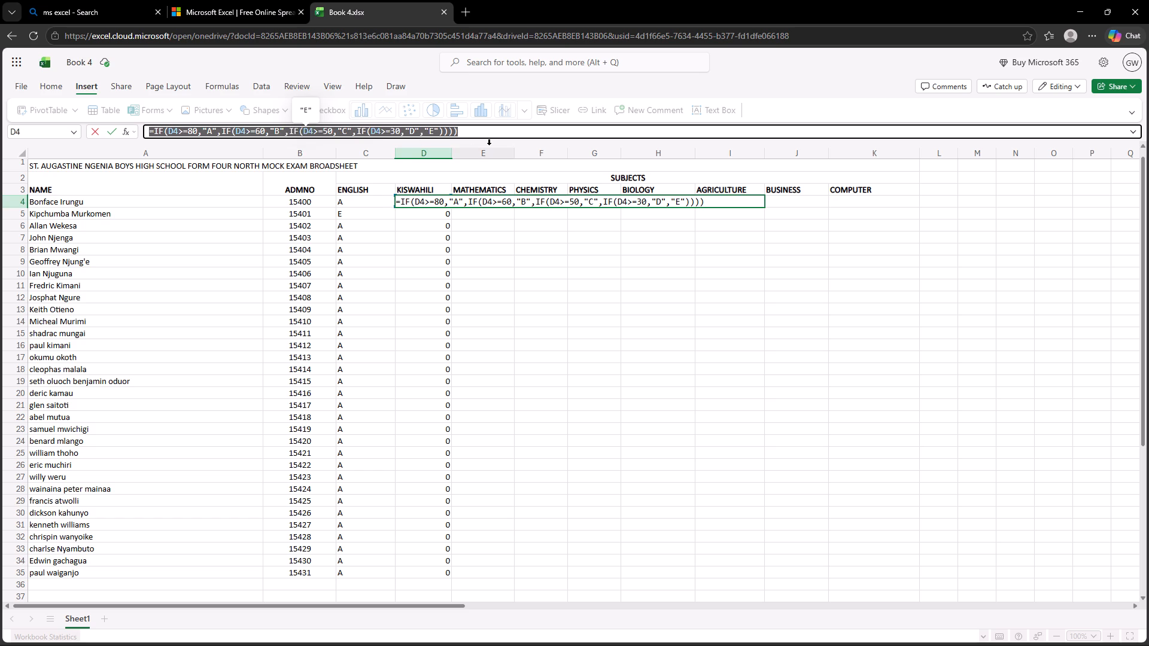
{"action": "key", "text": "ctrl+c"}
{"action": "left_click", "coordinate": [489, 145], "text": "ctrl"}
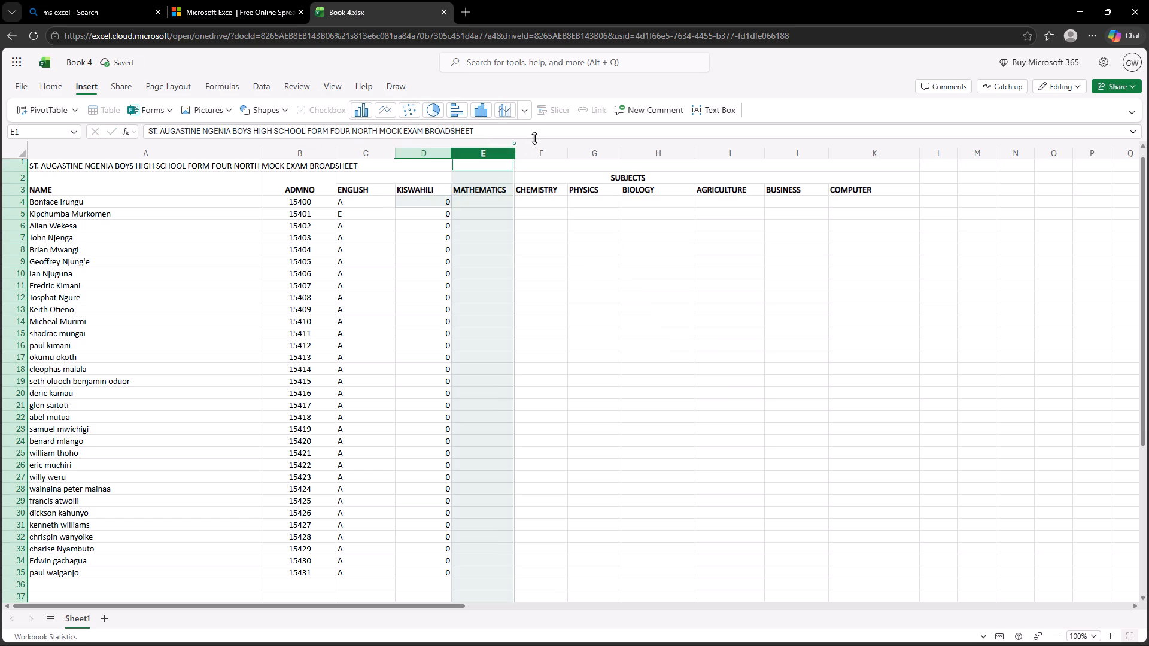
{"action": "left_click", "coordinate": [475, 198]}
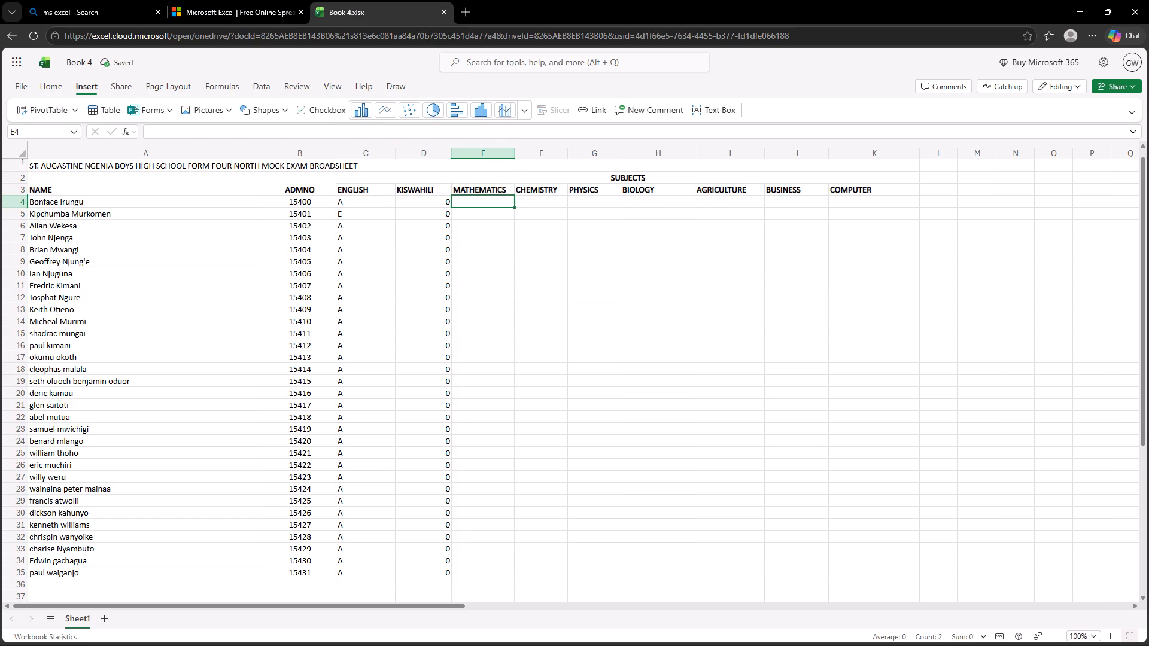
{"action": "left_click", "coordinate": [390, 133]}
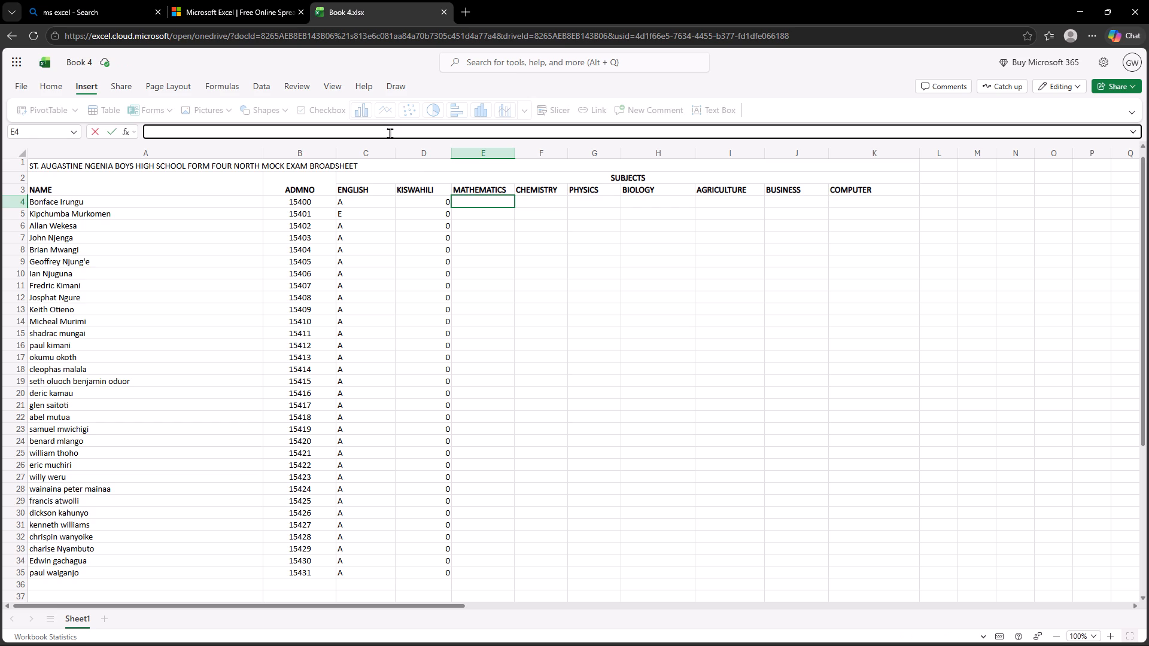
{"action": "key", "text": "ctrl+v"}
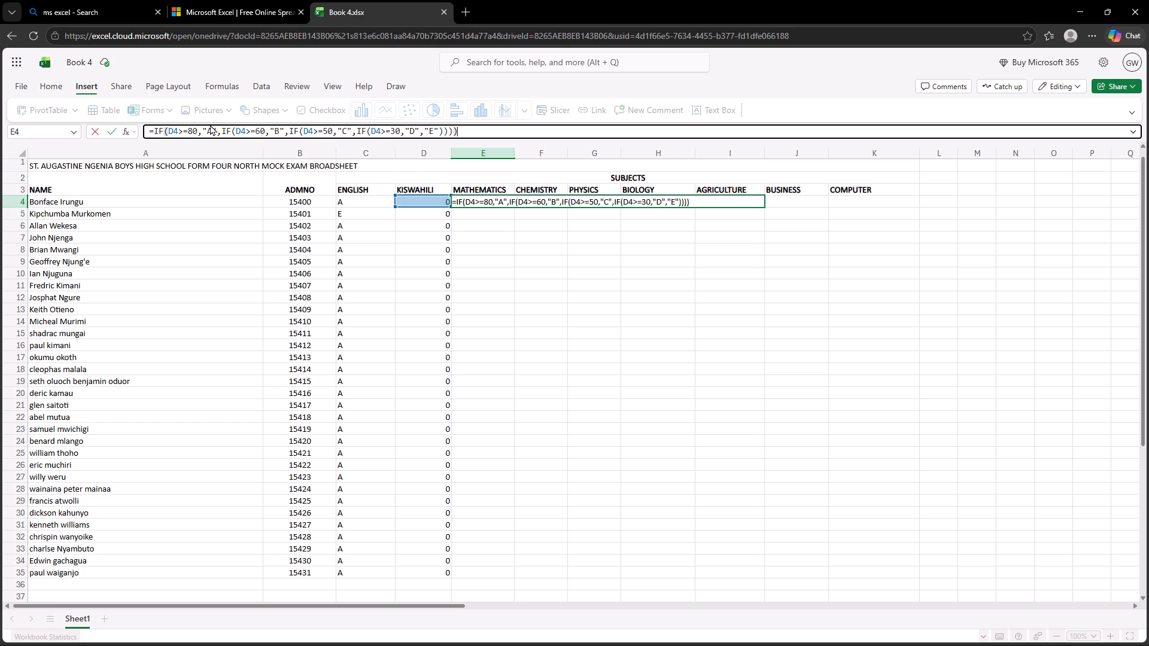
In E4's grading formula, change the cell references tested against 80 and 60 to E4.
{"action": "left_click", "coordinate": [180, 129]}
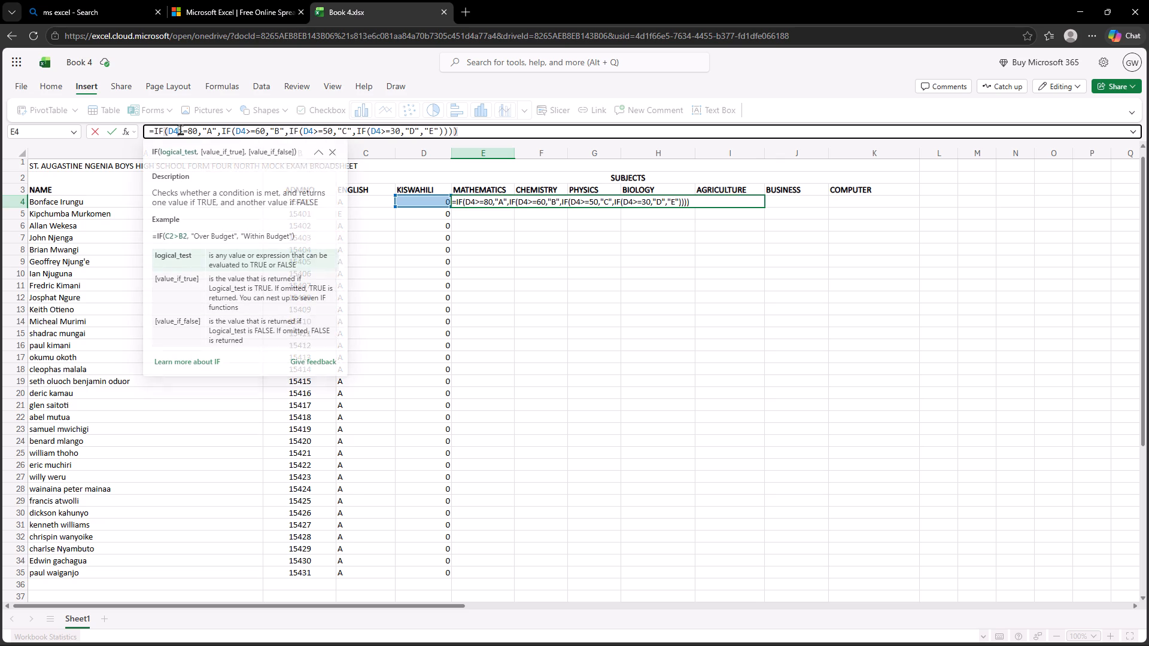
{"action": "key", "text": "BackSpace"}
{"action": "key", "text": "BackSpace"}
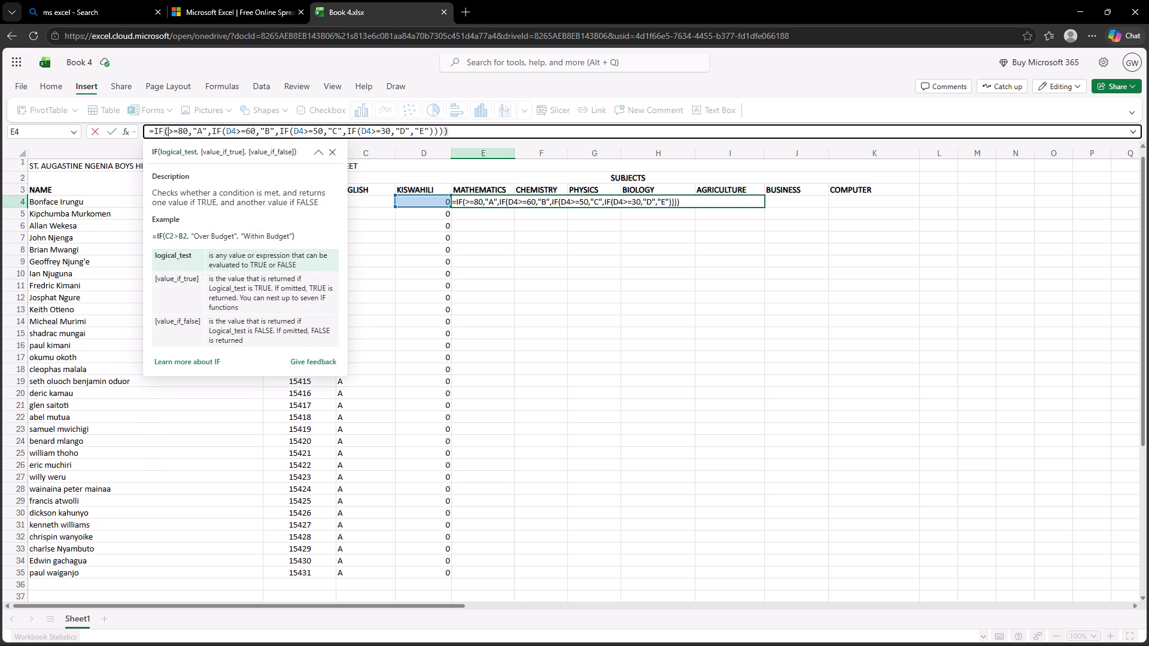
{"action": "key", "text": "e"}
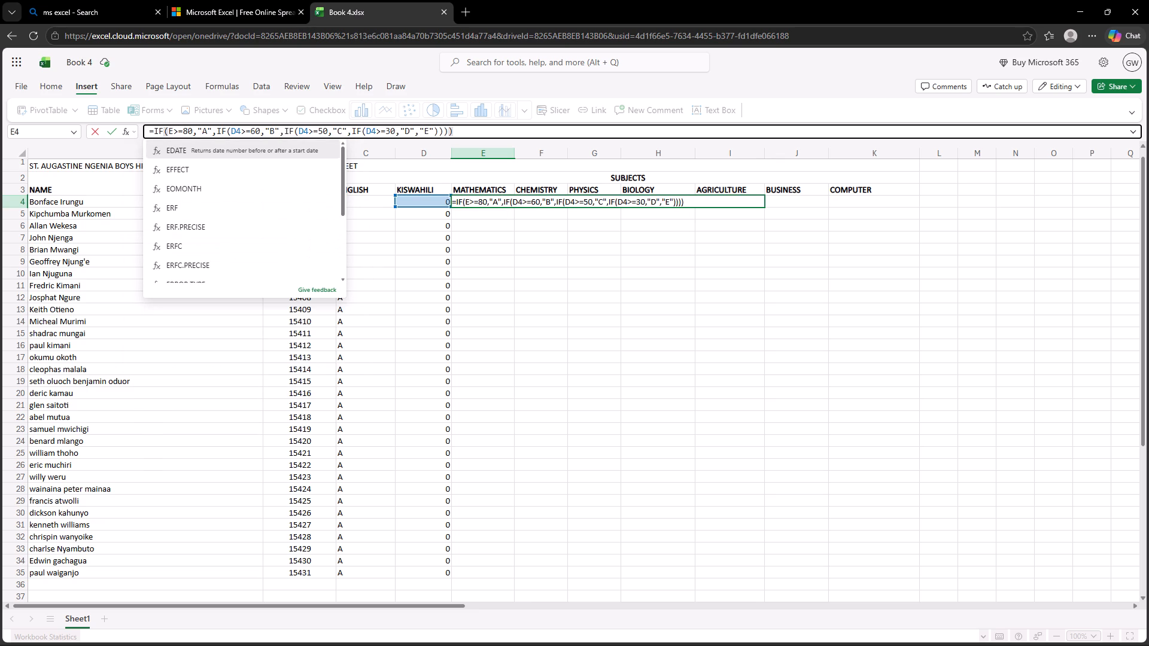
{"action": "key", "text": "4"}
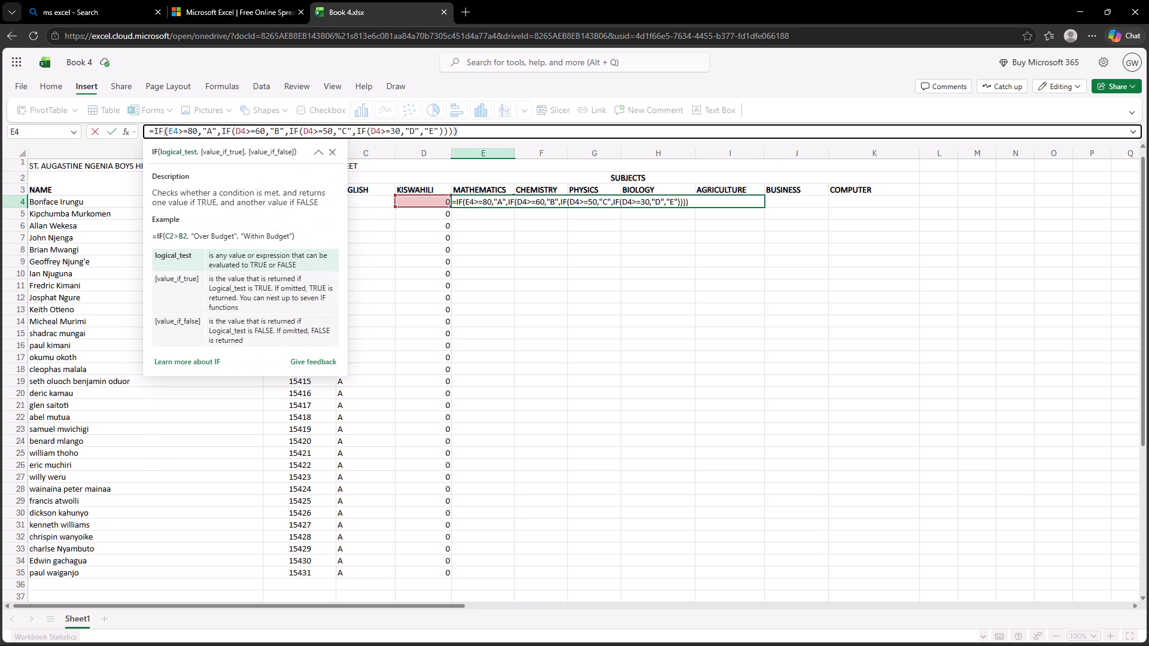
{"action": "left_click", "coordinate": [247, 132]}
{"action": "key", "text": "BackSpace"}
{"action": "key", "text": "BackSpace"}
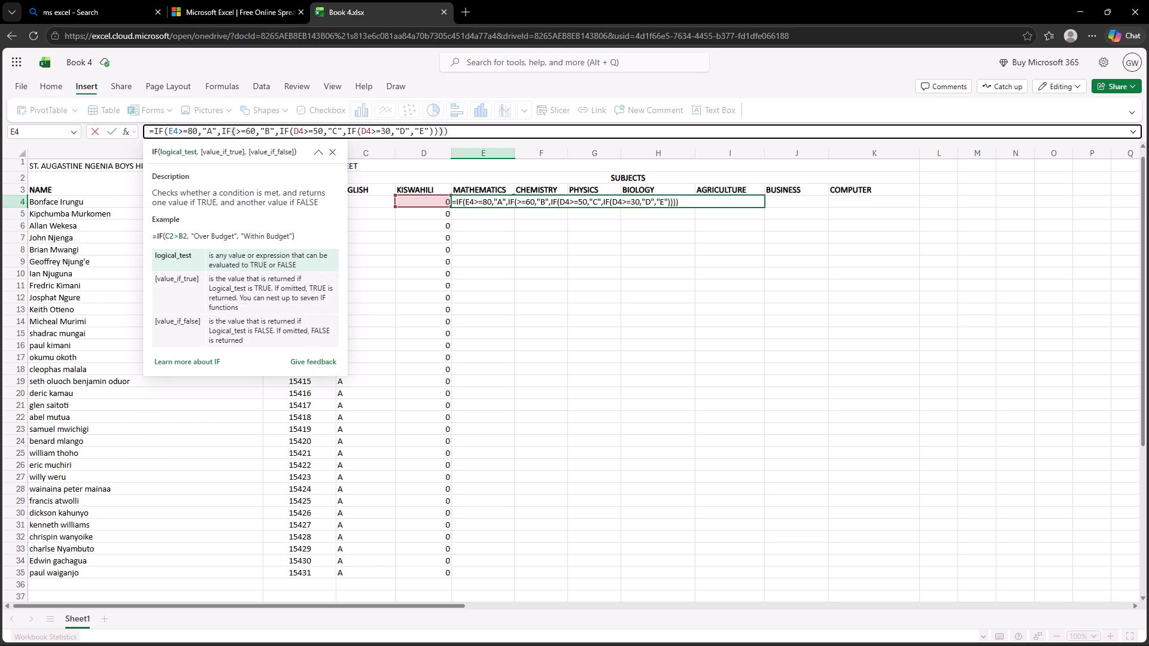
{"action": "key", "text": "e"}
{"action": "key", "text": "4"}
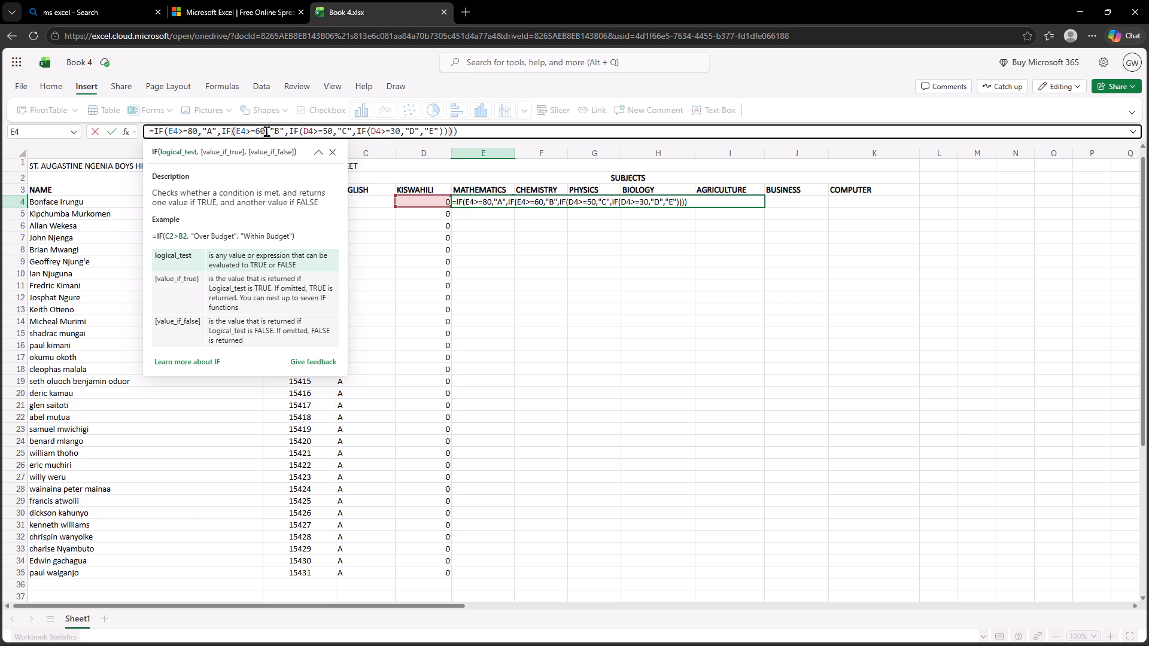
Set the grade B threshold in E4's grading formula to 65.
{"action": "left_click", "coordinate": [266, 131]}
{"action": "key", "text": "BackSpace"}
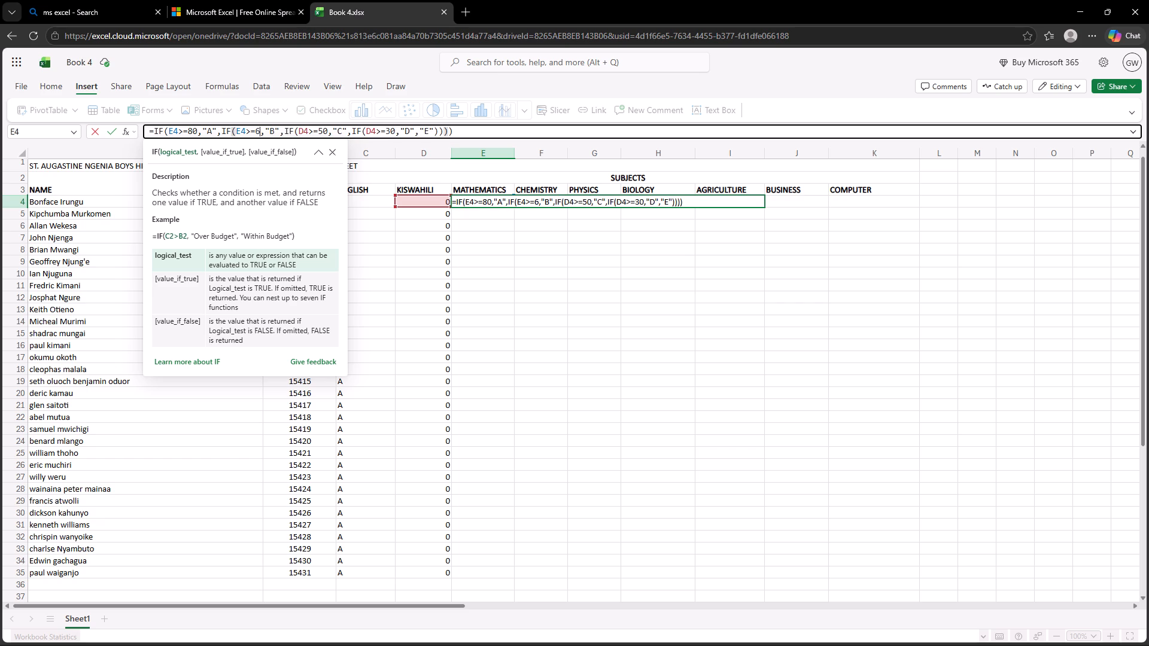
{"action": "key", "text": "BackSpace"}
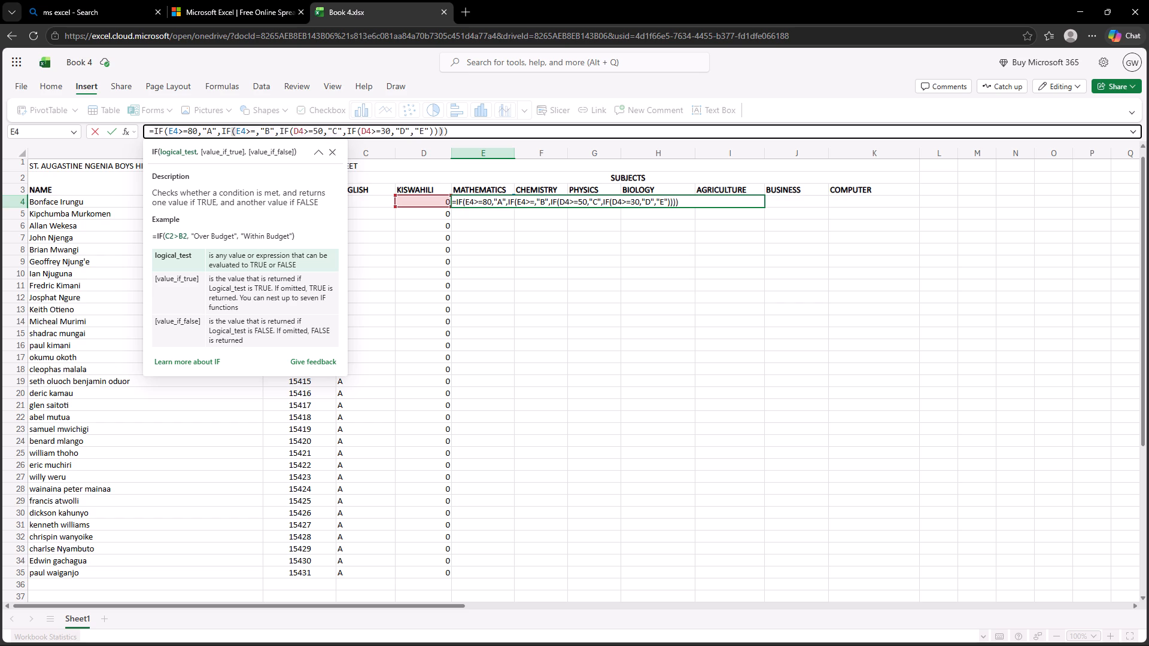
{"action": "key", "text": "6"}
{"action": "key", "text": "5"}
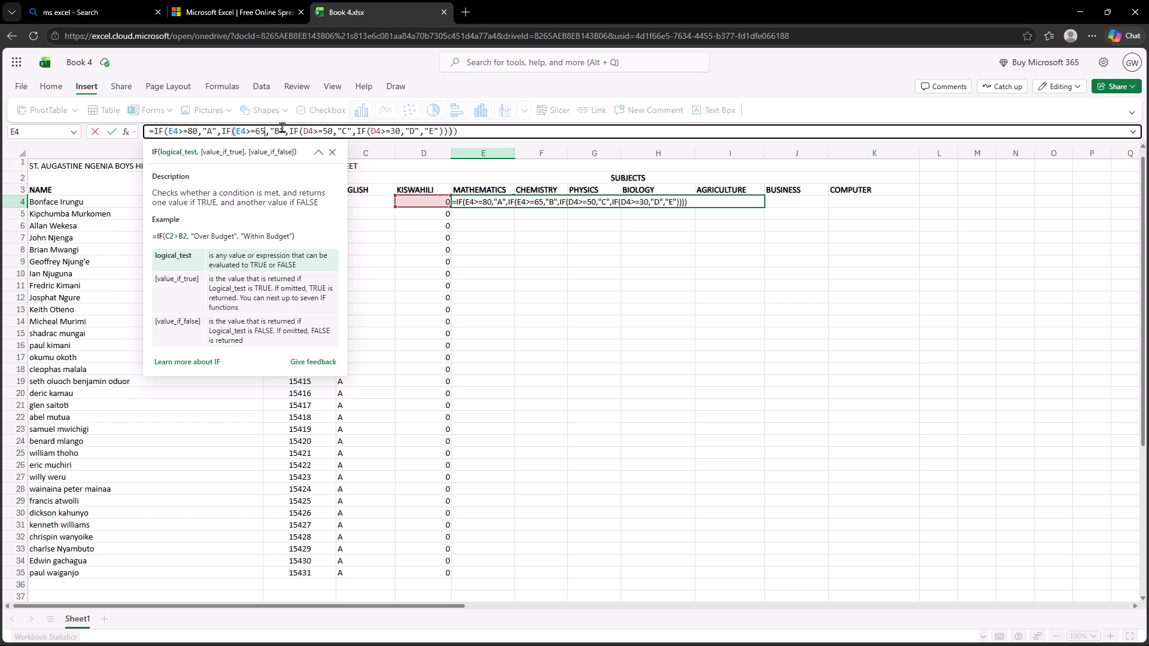
{"action": "left_click", "coordinate": [282, 129]}
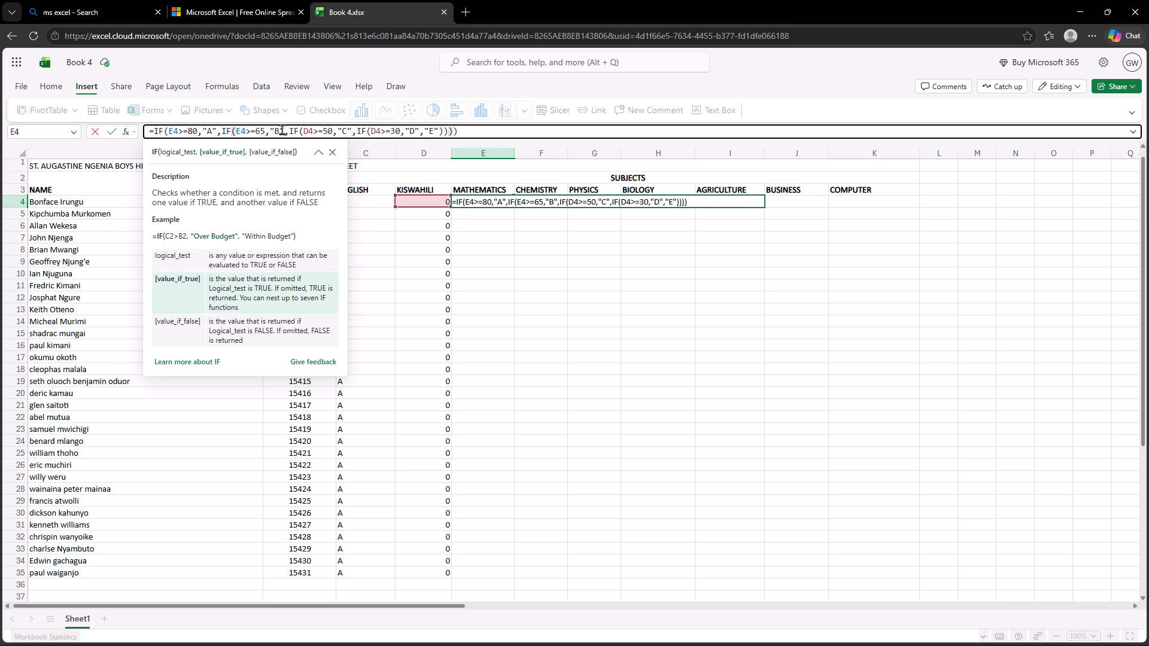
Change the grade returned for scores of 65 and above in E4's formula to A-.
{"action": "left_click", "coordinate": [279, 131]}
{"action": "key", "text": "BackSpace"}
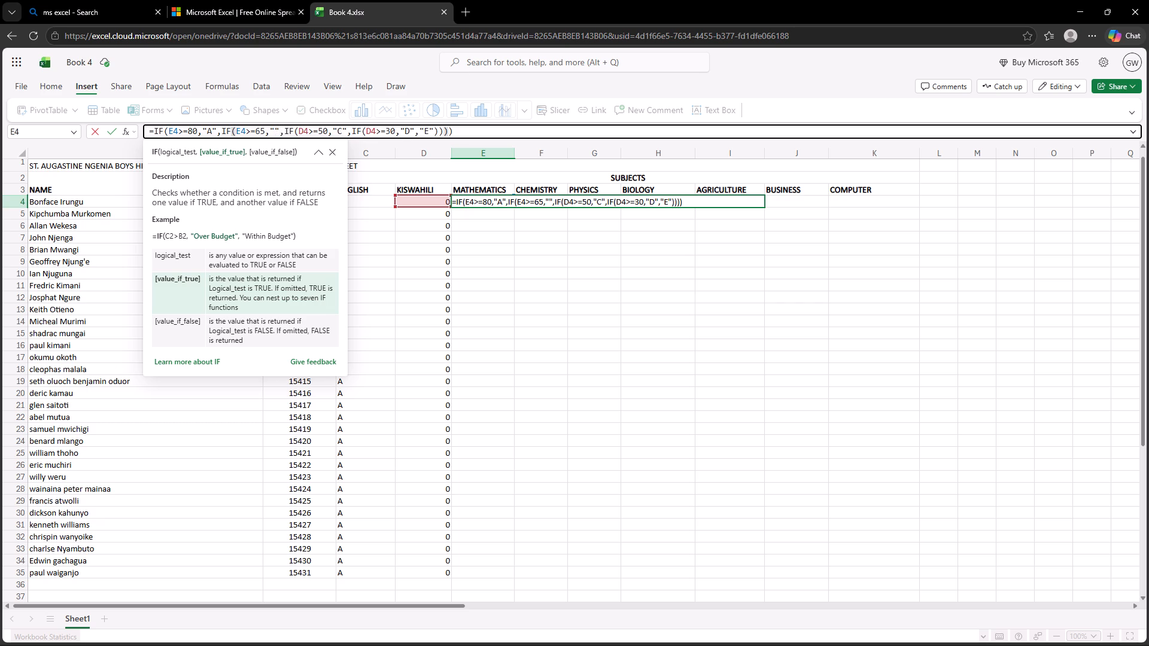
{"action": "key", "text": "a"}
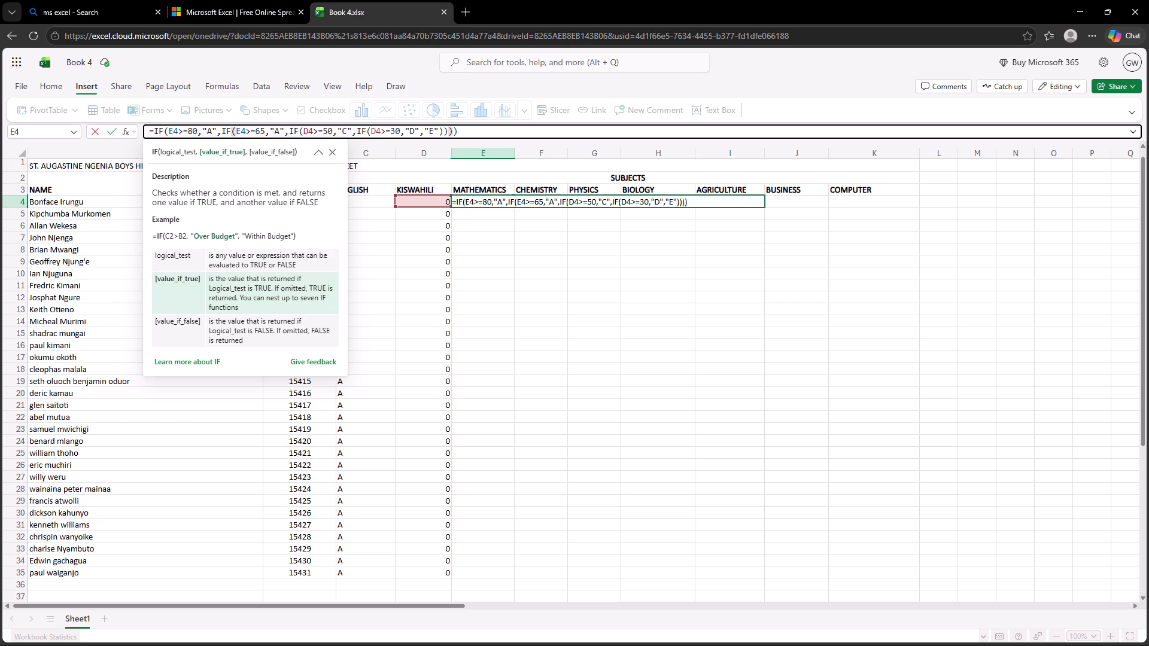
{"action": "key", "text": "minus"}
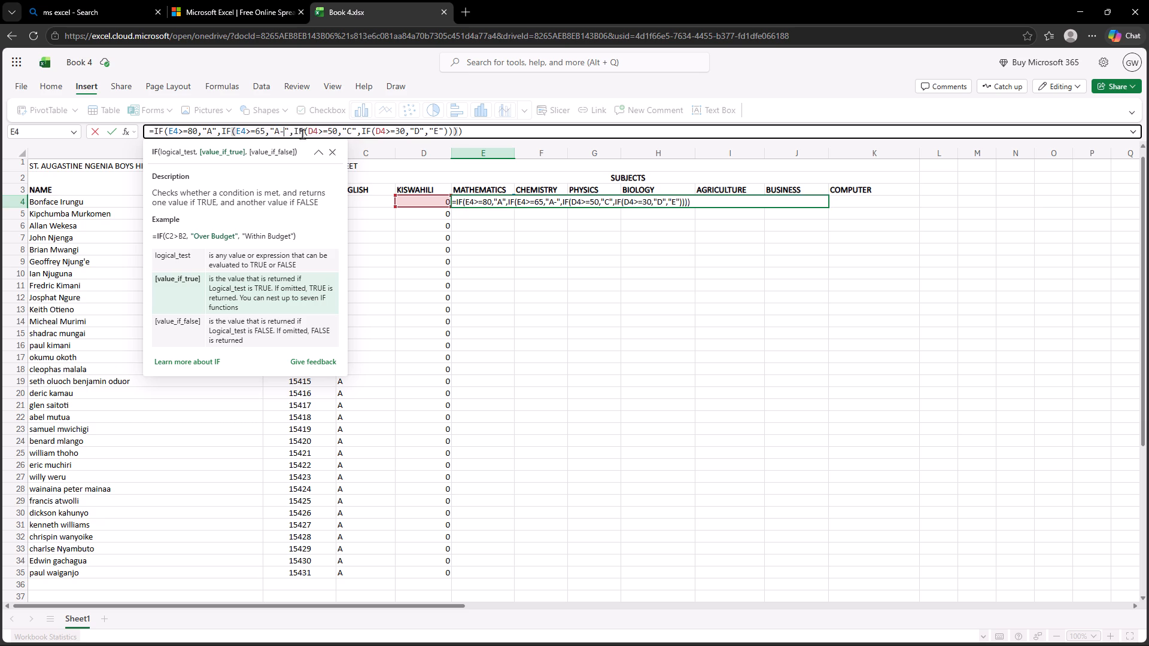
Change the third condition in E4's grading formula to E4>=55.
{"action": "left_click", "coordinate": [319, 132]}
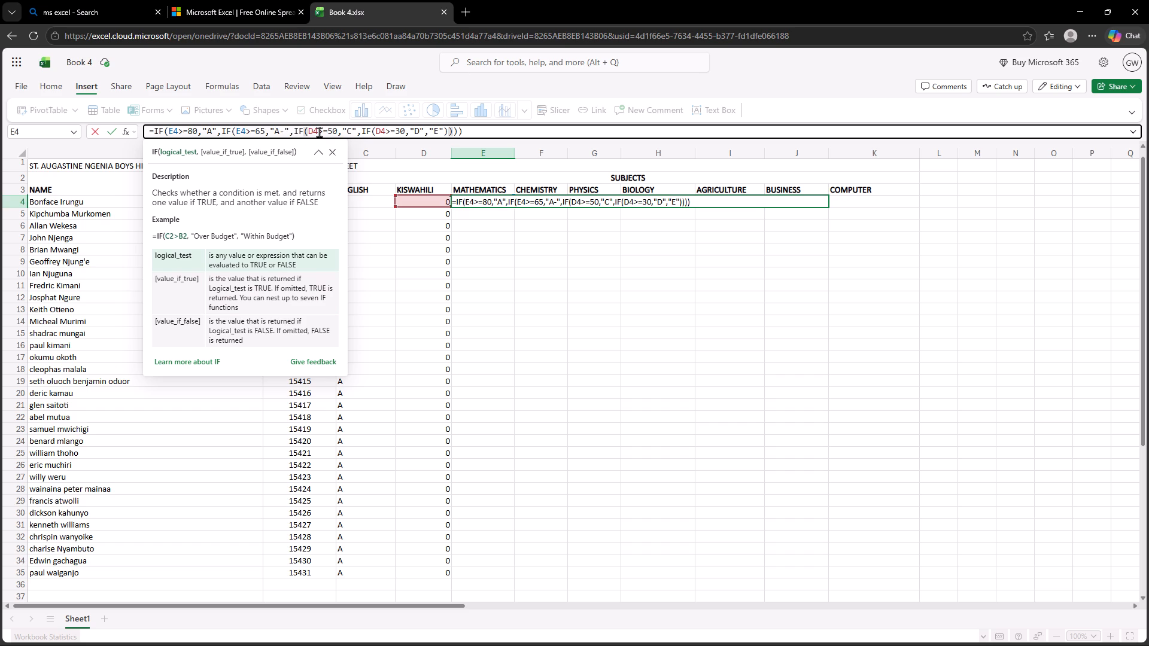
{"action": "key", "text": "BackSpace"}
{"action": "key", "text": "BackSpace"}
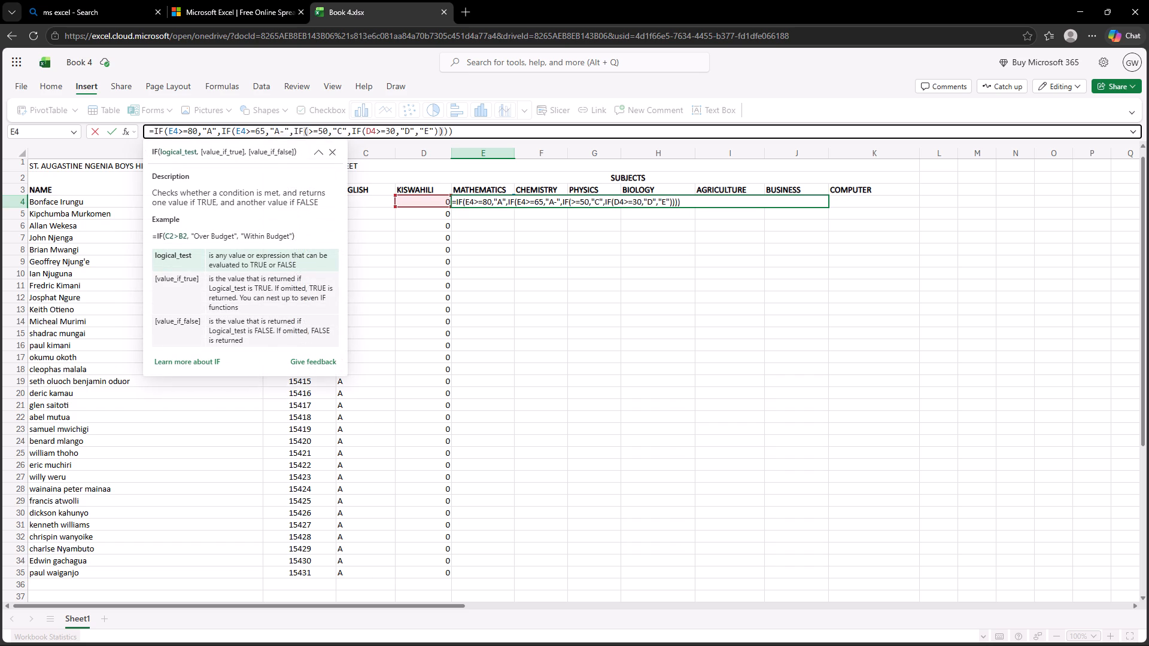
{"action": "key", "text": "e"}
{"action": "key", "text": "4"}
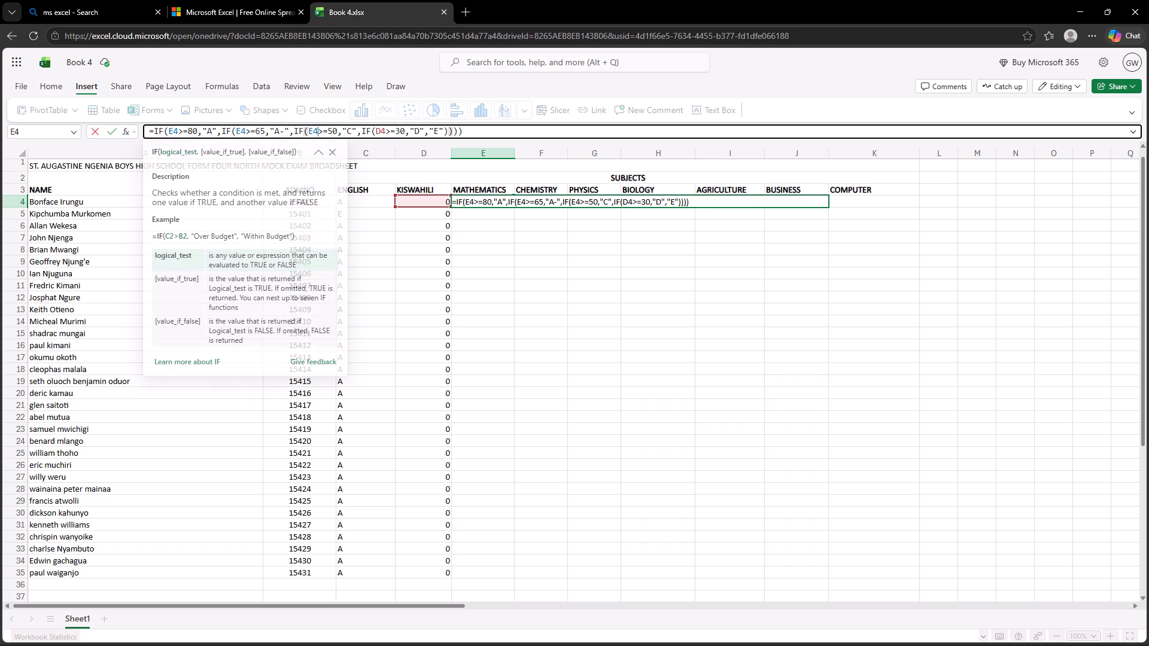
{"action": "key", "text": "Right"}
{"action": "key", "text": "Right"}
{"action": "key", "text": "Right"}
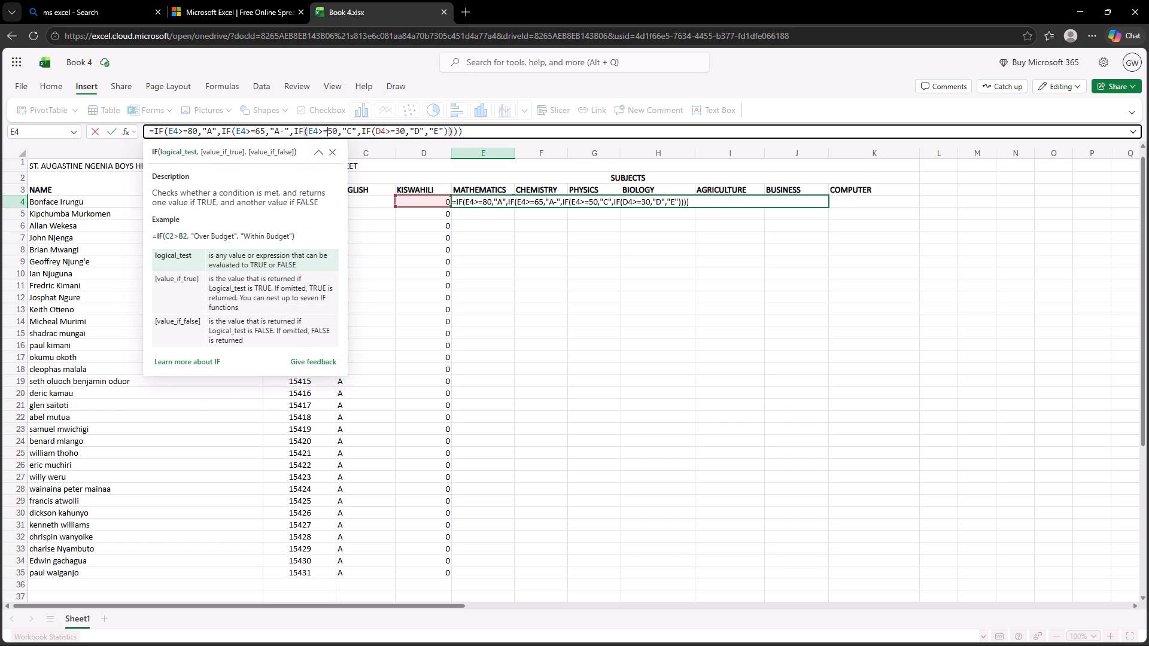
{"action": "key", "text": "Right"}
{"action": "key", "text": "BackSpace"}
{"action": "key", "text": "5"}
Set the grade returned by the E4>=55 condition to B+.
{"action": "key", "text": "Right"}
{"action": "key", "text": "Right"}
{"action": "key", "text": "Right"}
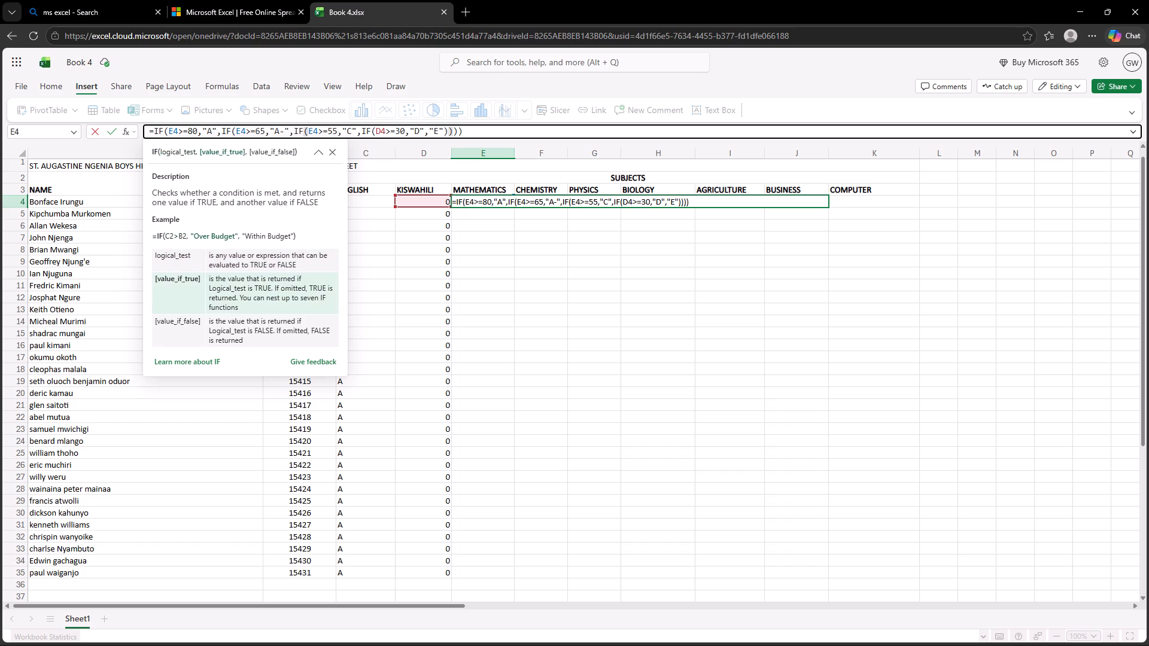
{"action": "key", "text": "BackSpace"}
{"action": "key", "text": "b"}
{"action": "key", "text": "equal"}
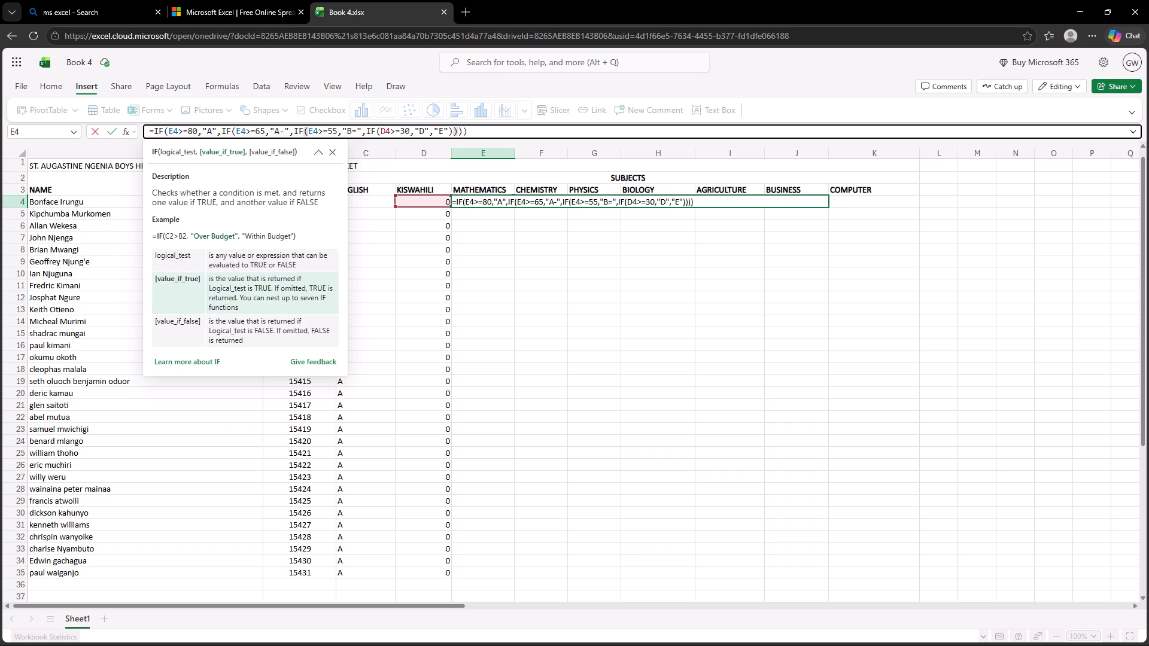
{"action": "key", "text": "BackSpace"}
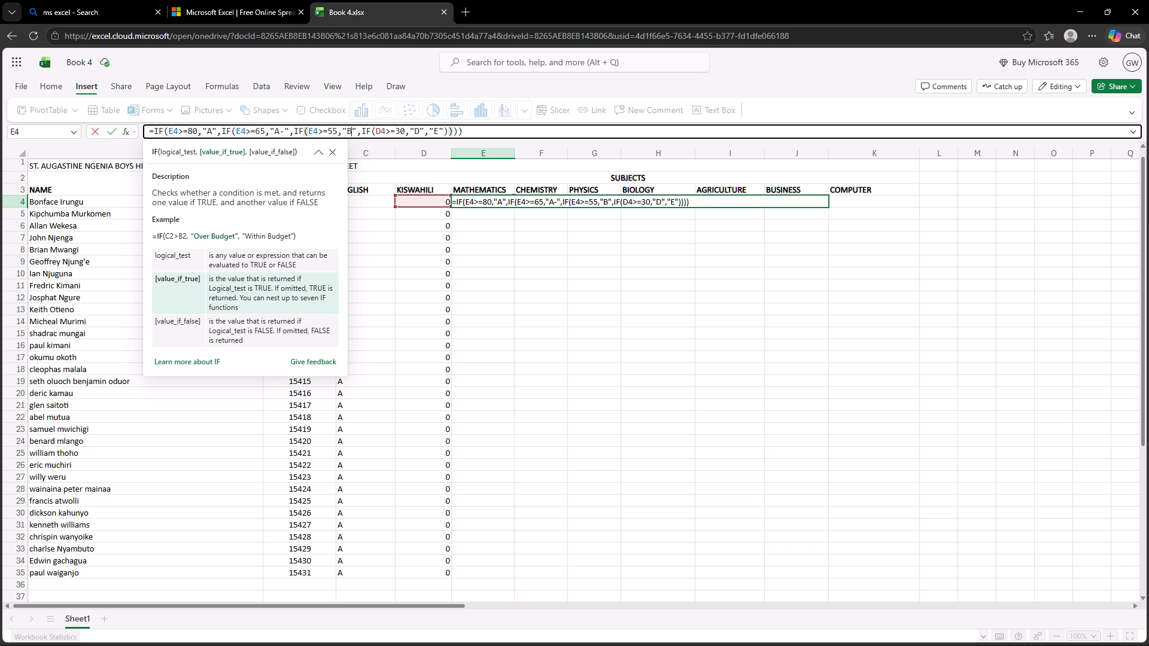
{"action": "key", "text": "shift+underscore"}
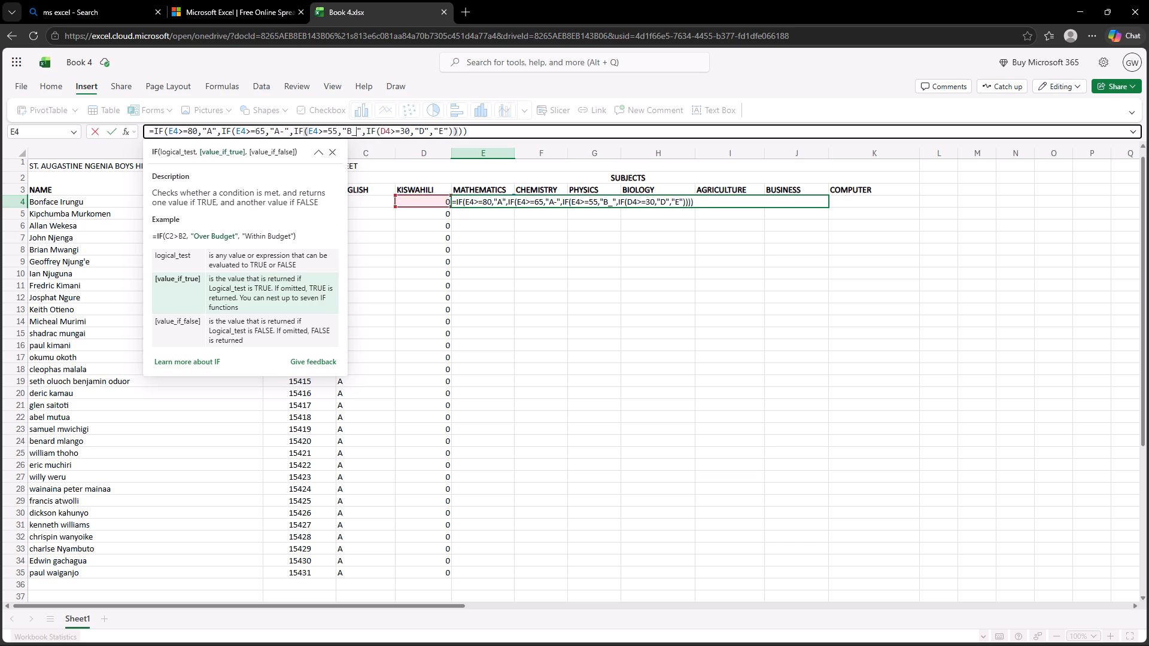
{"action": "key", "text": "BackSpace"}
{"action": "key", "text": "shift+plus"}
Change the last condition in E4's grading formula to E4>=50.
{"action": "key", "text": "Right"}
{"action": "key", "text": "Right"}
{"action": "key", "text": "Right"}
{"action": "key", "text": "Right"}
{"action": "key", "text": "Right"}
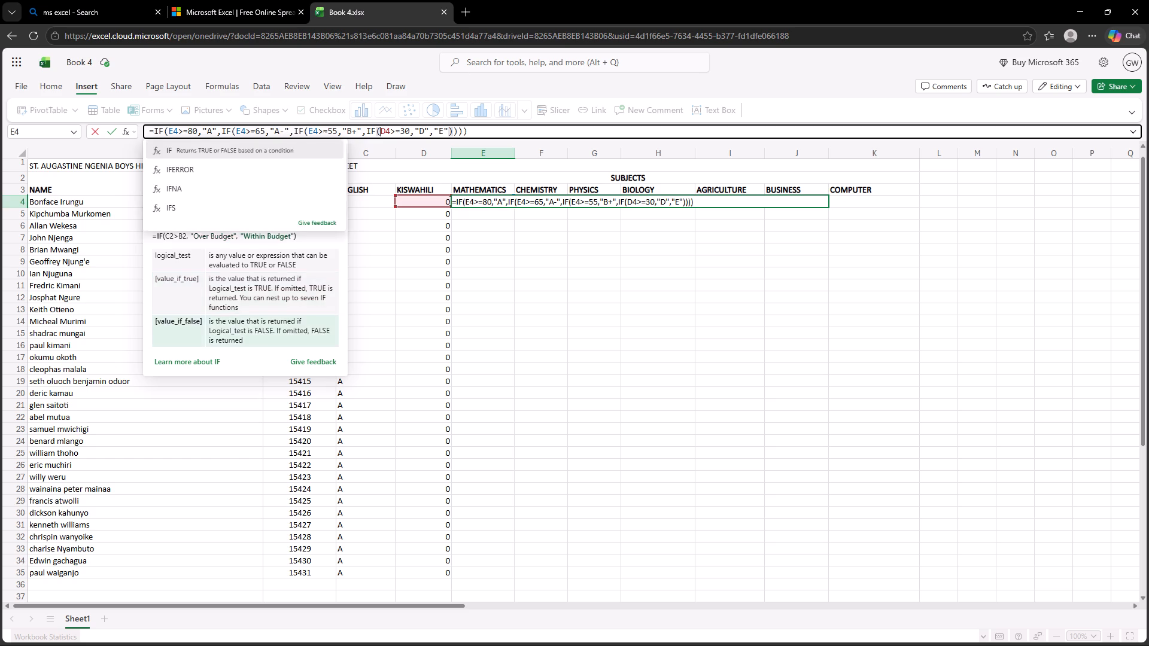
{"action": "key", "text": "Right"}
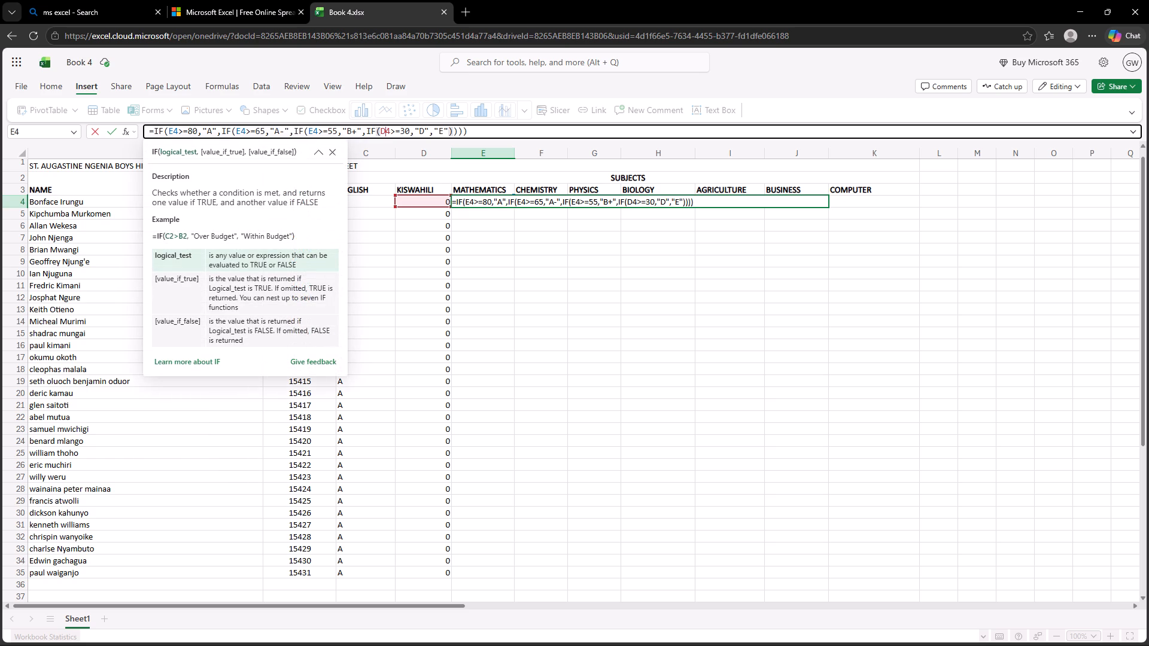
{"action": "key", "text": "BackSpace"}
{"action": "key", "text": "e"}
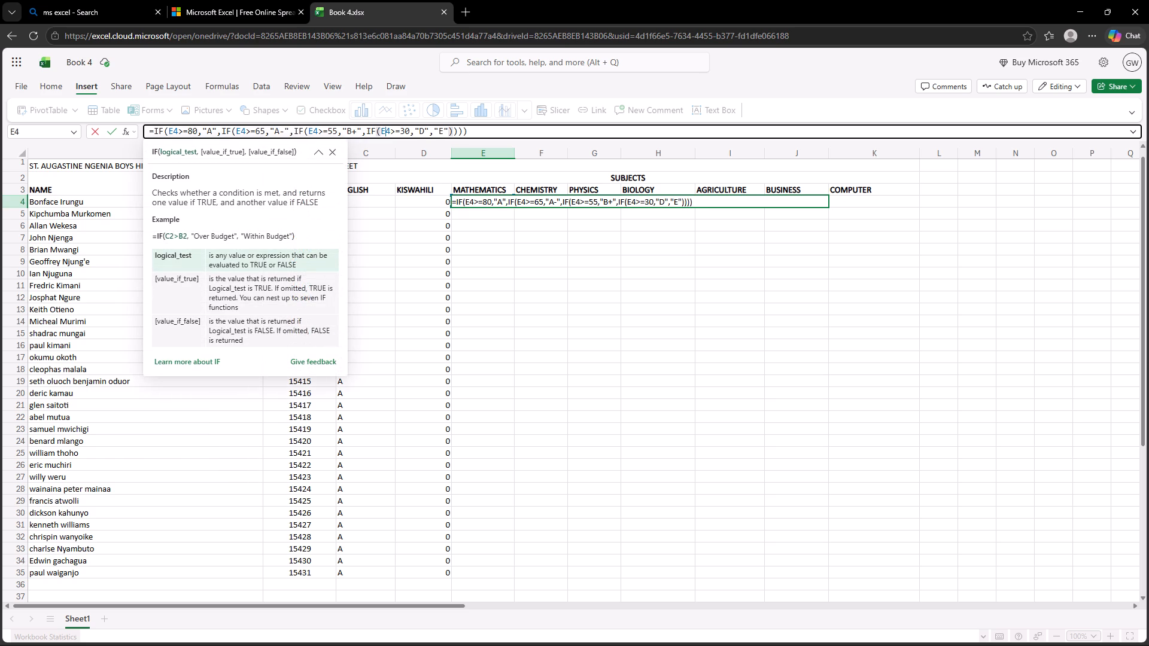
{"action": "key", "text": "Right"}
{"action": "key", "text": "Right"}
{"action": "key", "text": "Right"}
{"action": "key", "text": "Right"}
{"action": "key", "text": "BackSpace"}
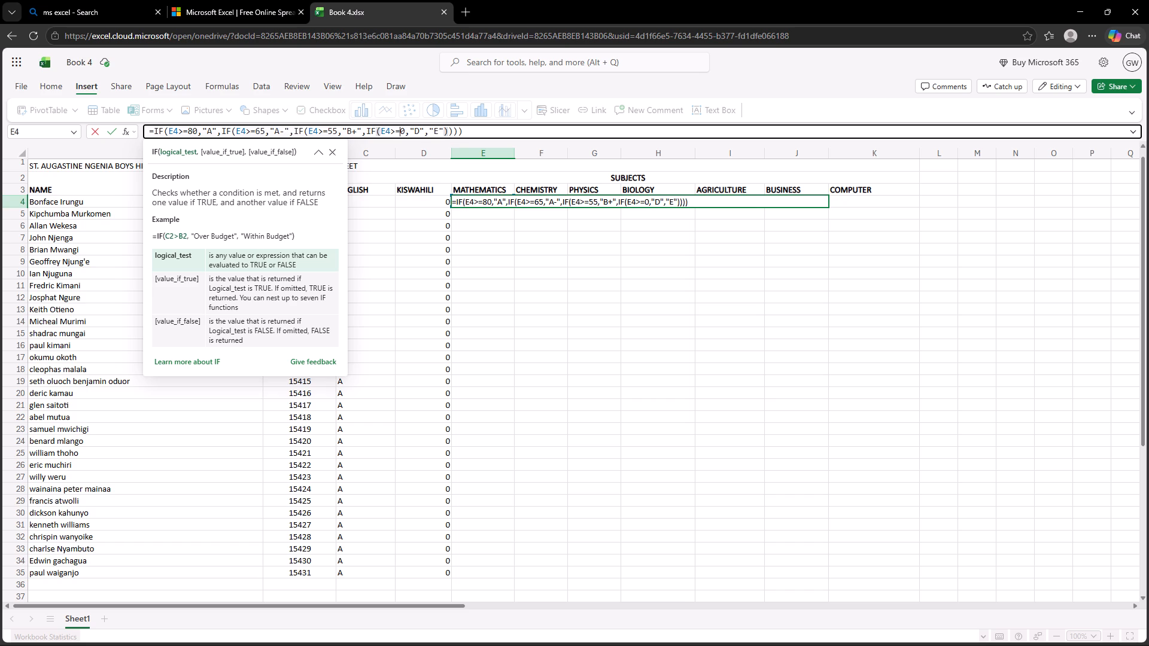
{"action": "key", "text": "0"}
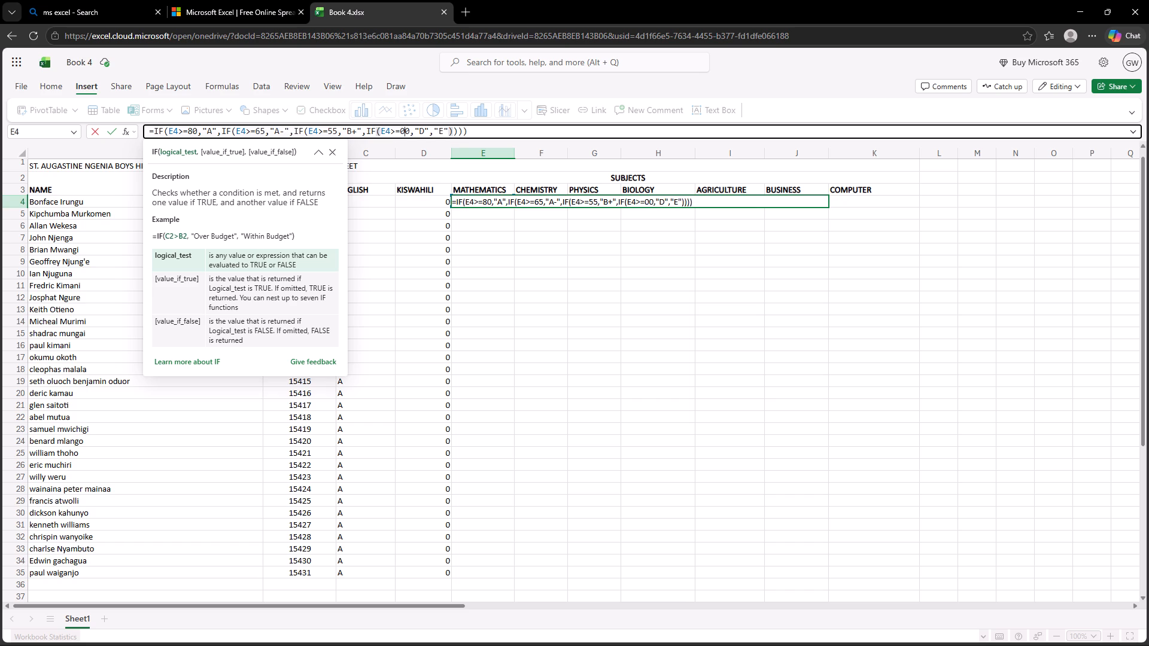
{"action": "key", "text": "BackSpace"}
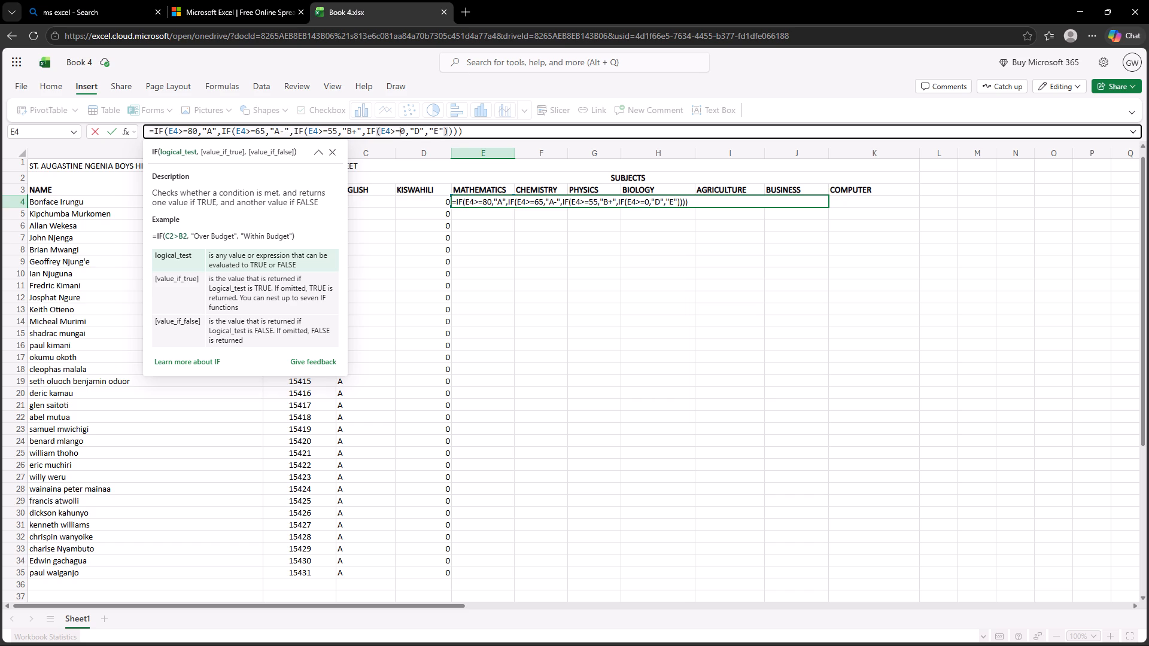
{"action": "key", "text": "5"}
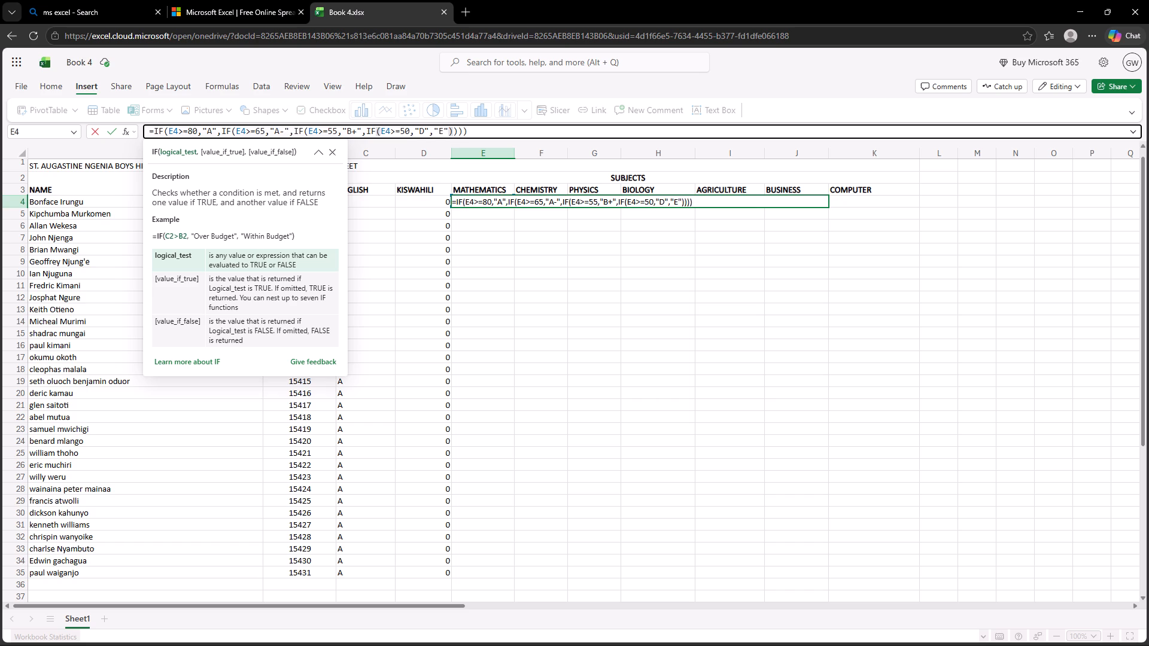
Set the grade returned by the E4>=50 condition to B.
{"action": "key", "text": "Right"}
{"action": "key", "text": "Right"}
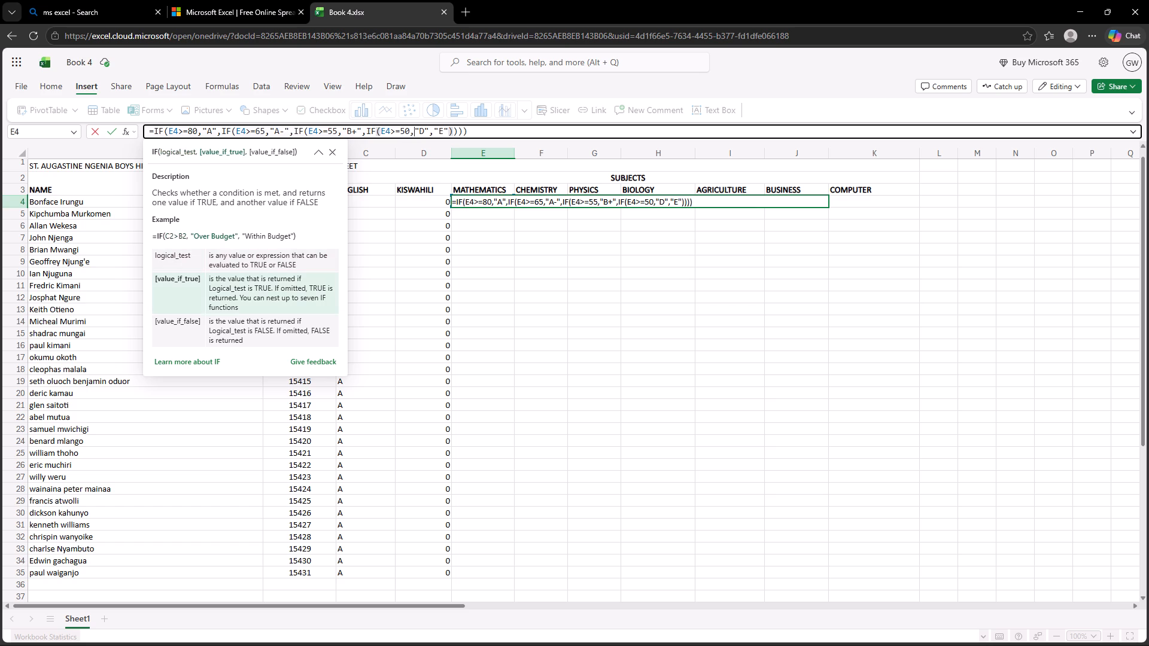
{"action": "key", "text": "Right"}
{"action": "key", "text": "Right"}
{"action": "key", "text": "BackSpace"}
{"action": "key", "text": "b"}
Delete the entire grading formula from cell E4 under MATHEMATICS, leaving the cell empty.
{"action": "key", "text": "BackSpace"}
{"action": "key", "text": "BackSpace"}
{"action": "key", "text": "BackSpace"}
{"action": "key", "text": "BackSpace"}
{"action": "key", "text": "BackSpace"}
{"action": "key", "text": "BackSpace"}
{"action": "key", "text": "BackSpace"}
{"action": "key", "text": "BackSpace"}
{"action": "key", "text": "BackSpace"}
{"action": "key", "text": "BackSpace"}
{"action": "key", "text": "BackSpace"}
{"action": "key", "text": "BackSpace"}
{"action": "key", "text": "BackSpace"}
{"action": "key", "text": "BackSpace"}
{"action": "key", "text": "BackSpace"}
{"action": "key", "text": "BackSpace"}
{"action": "key", "text": "BackSpace"}
{"action": "key", "text": "BackSpace"}
{"action": "key", "text": "BackSpace"}
{"action": "key", "text": "BackSpace"}
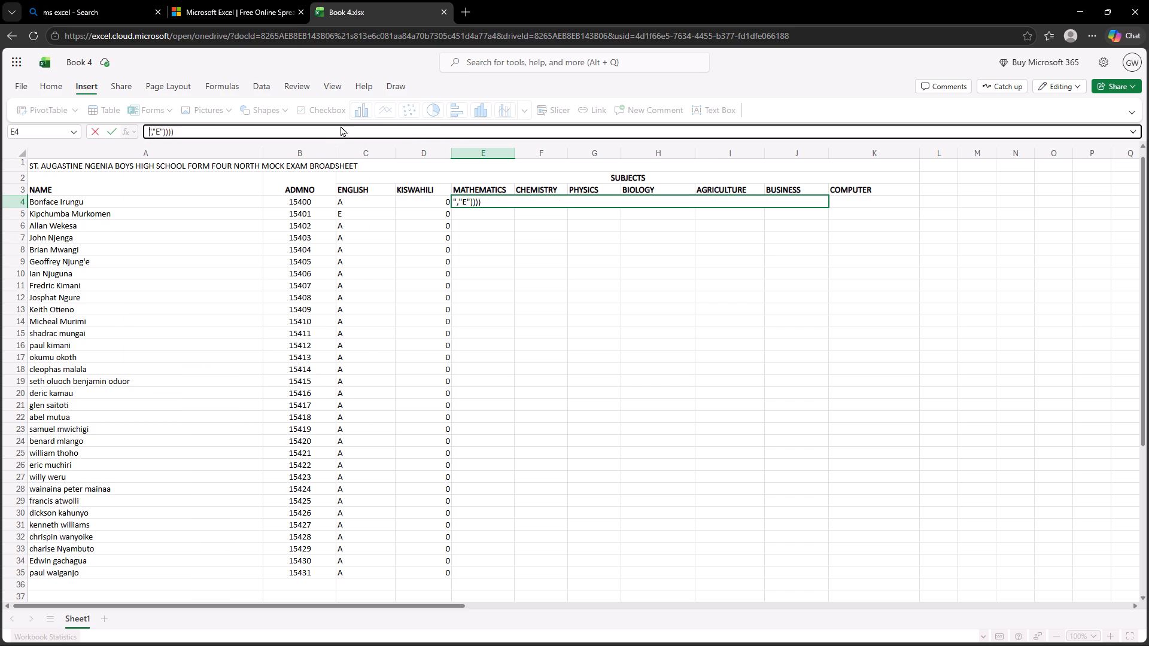
{"action": "left_click", "coordinate": [327, 130]}
{"action": "key", "text": "BackSpace"}
{"action": "key", "text": "BackSpace"}
{"action": "key", "text": "BackSpace"}
{"action": "key", "text": "BackSpace"}
{"action": "key", "text": "BackSpace"}
{"action": "key", "text": "BackSpace"}
{"action": "key", "text": "BackSpace"}
{"action": "key", "text": "BackSpace"}
{"action": "key", "text": "BackSpace"}
{"action": "key", "text": "BackSpace"}
Fill the ENGLISH grading formula from C4 down through C35.
{"action": "left_click", "coordinate": [369, 197]}
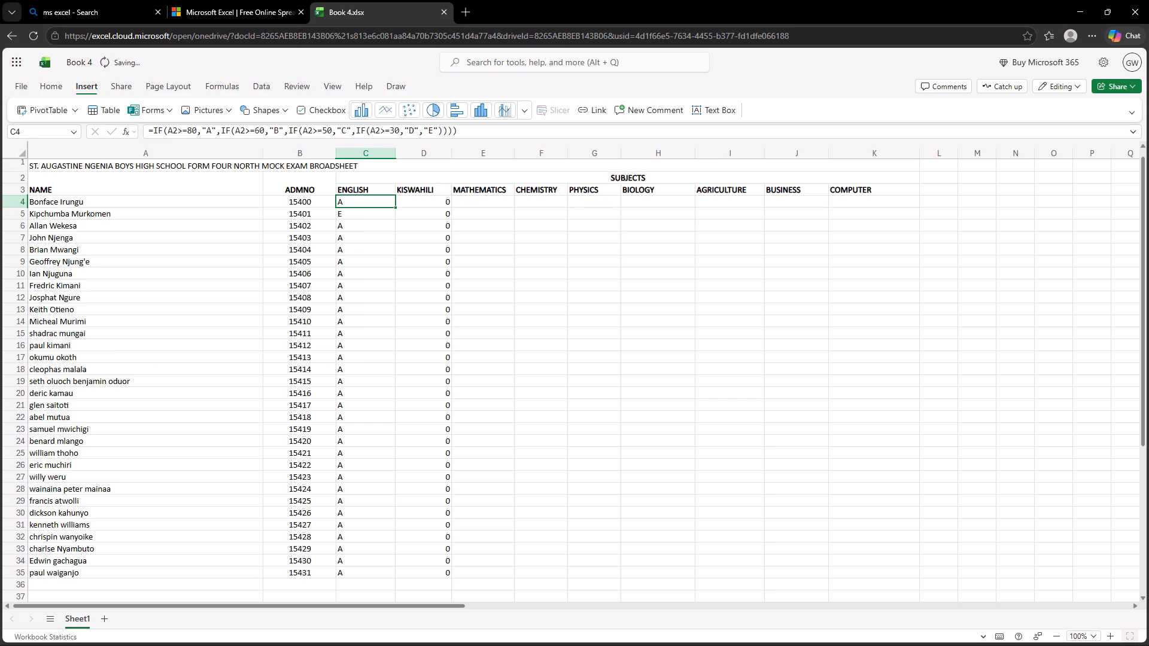
{"action": "left_click_drag", "start_coordinate": [396, 207], "coordinate": [394, 233]}
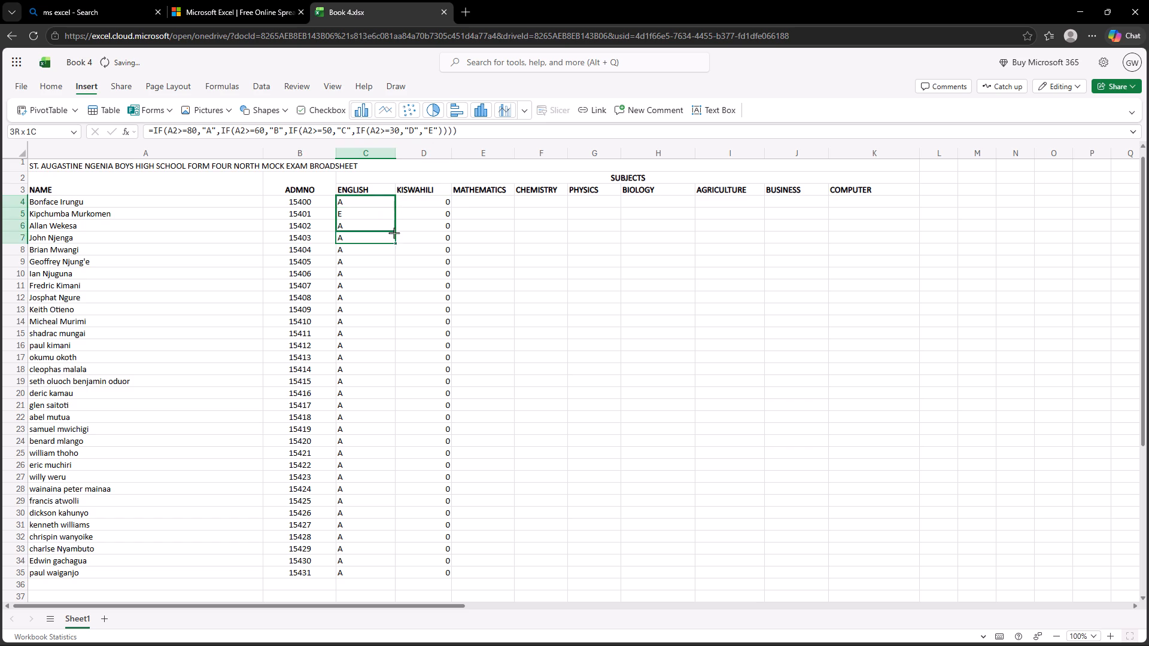
{"action": "left_click_drag", "start_coordinate": [394, 233], "coordinate": [394, 410]}
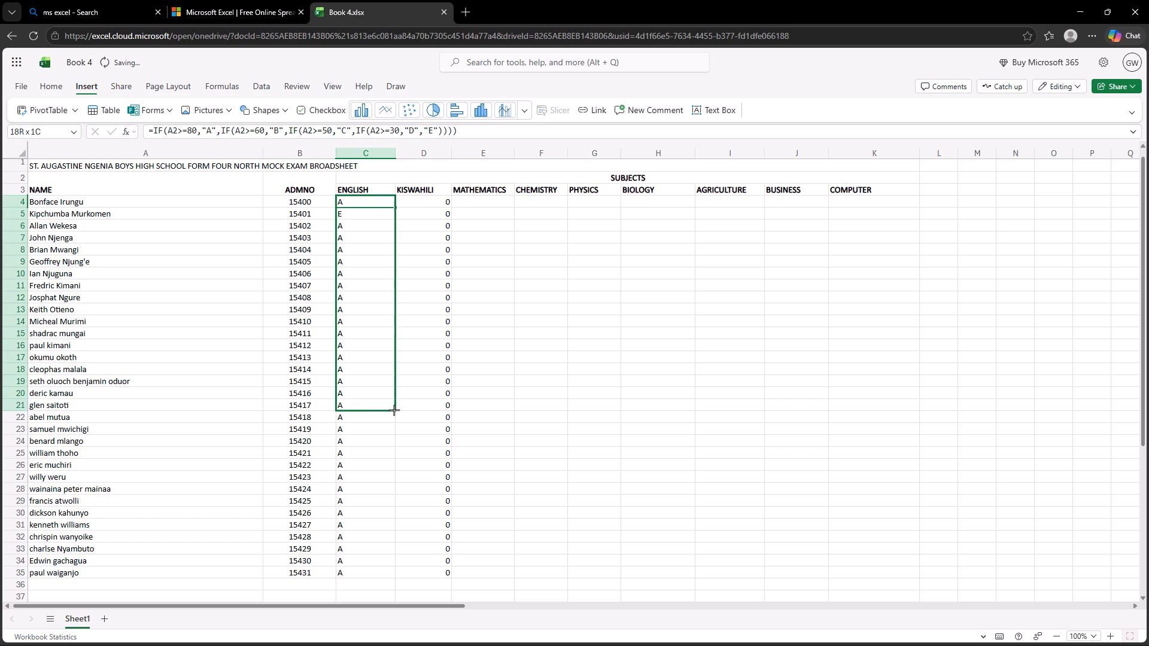
{"action": "left_click_drag", "start_coordinate": [394, 410], "coordinate": [390, 544]}
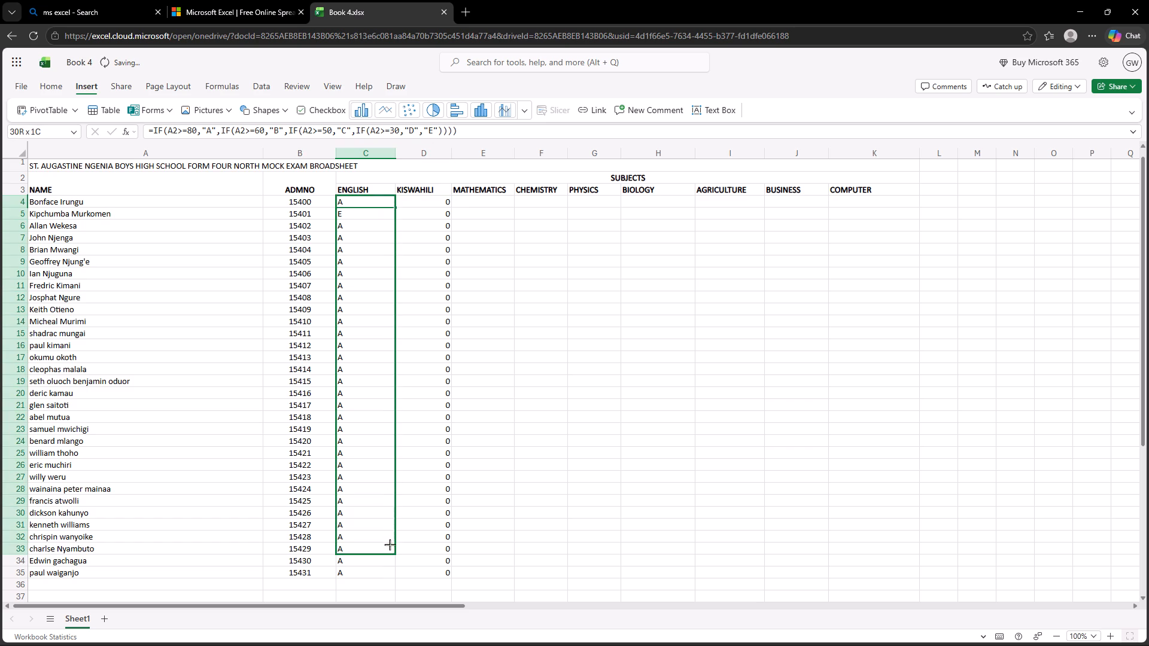
{"action": "left_click_drag", "start_coordinate": [390, 544], "coordinate": [390, 570]}
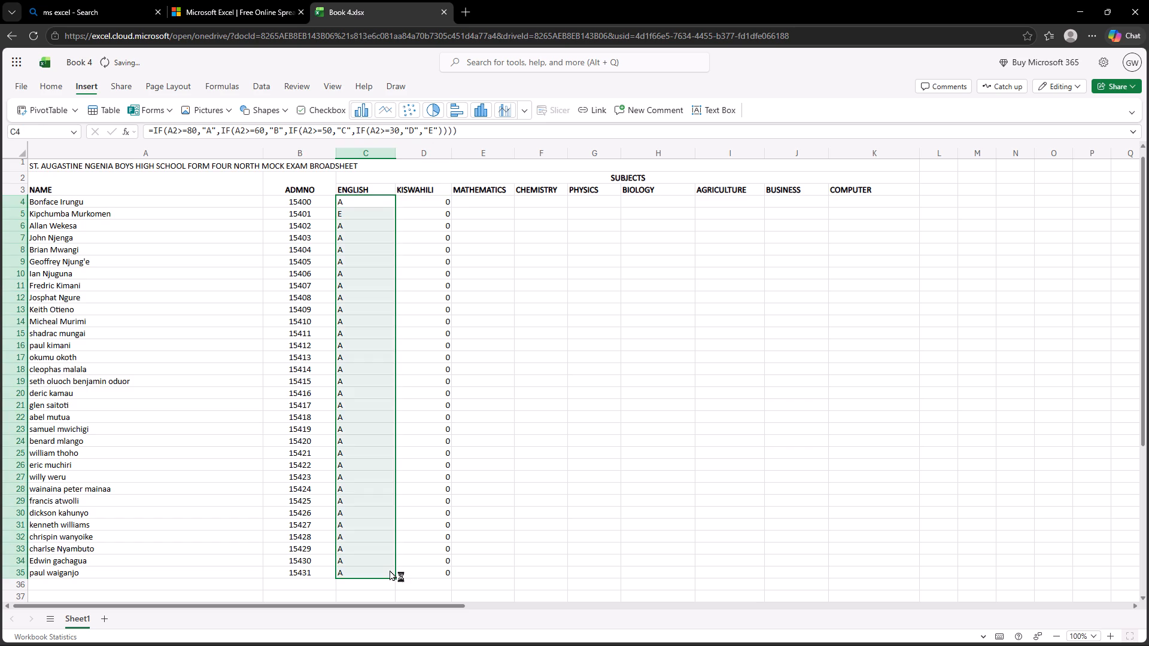
{"action": "key", "text": "Return"}
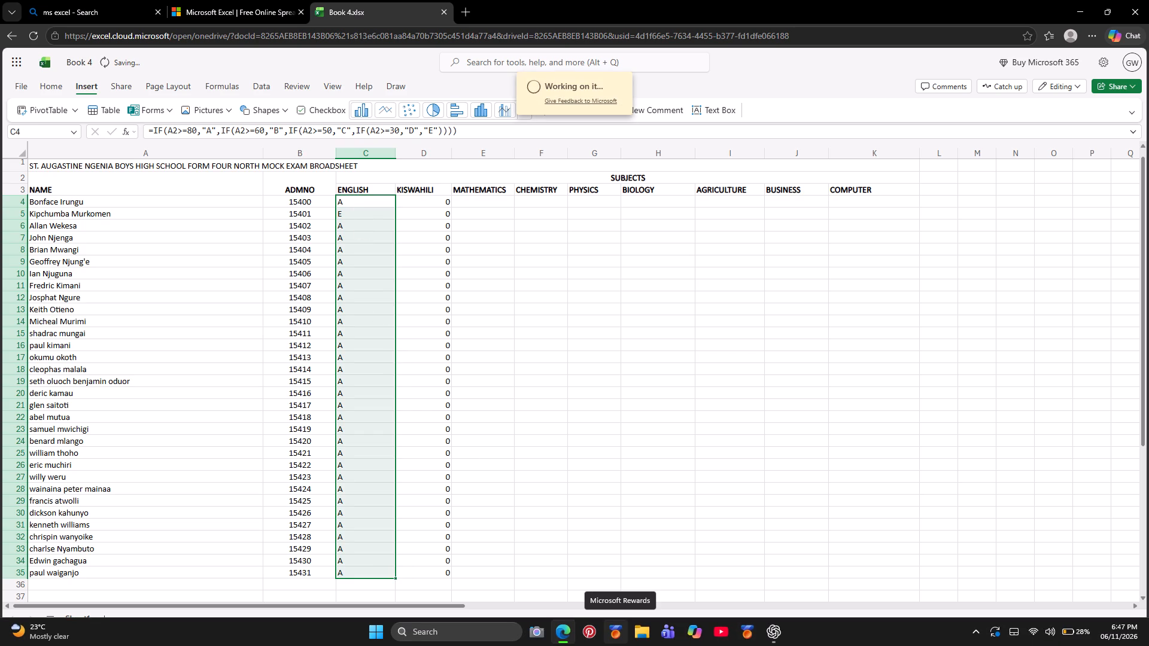
Switch to YouTube and play the video "Ken Me Gooner || Mkurugenzi Minisodes 17 Ep 4".
{"action": "left_click", "coordinate": [719, 630]}
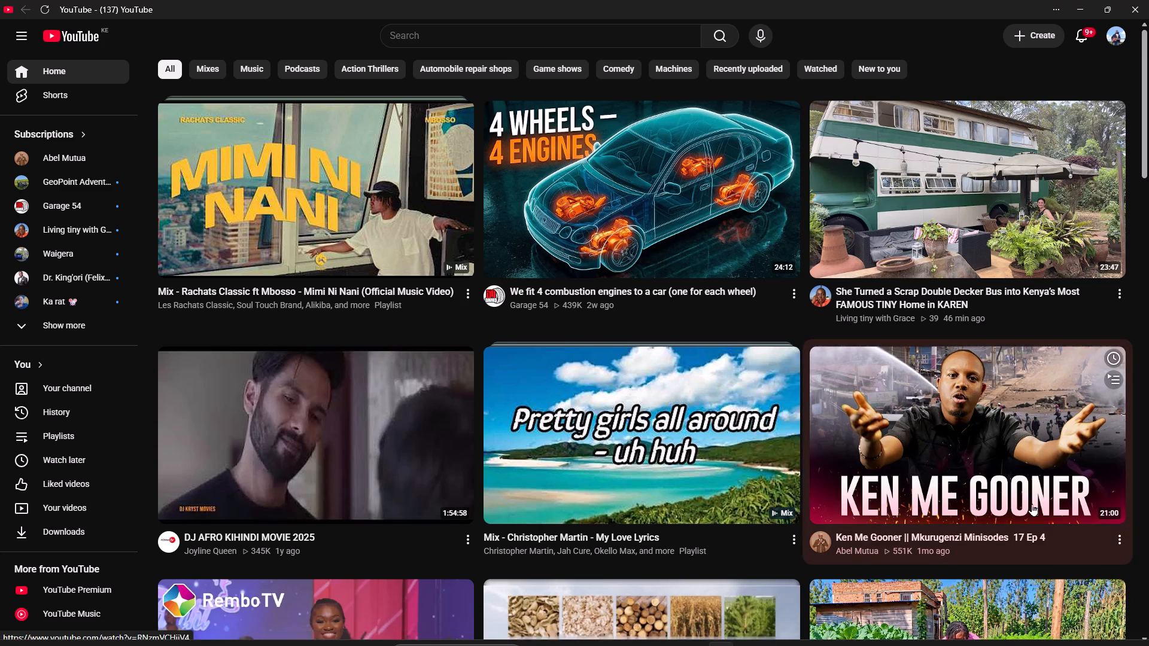
{"action": "double_click", "coordinate": [999, 472]}
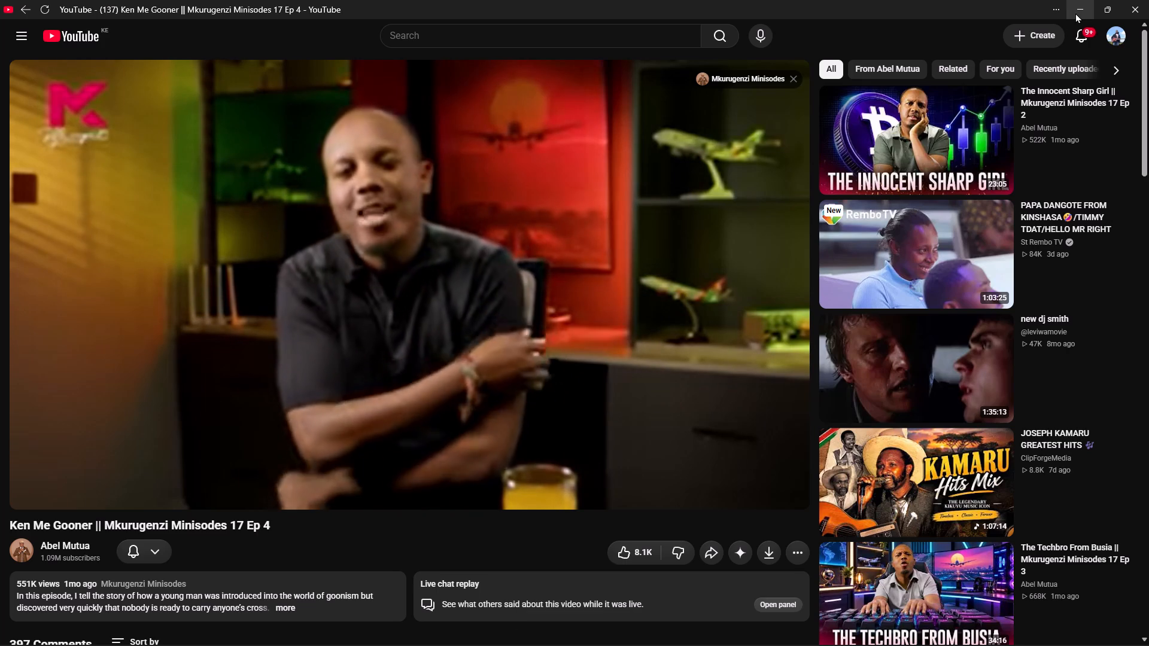
Turn off the computer's Bluetooth, then return to the Excel workbook.
{"action": "left_click", "coordinate": [1031, 637]}
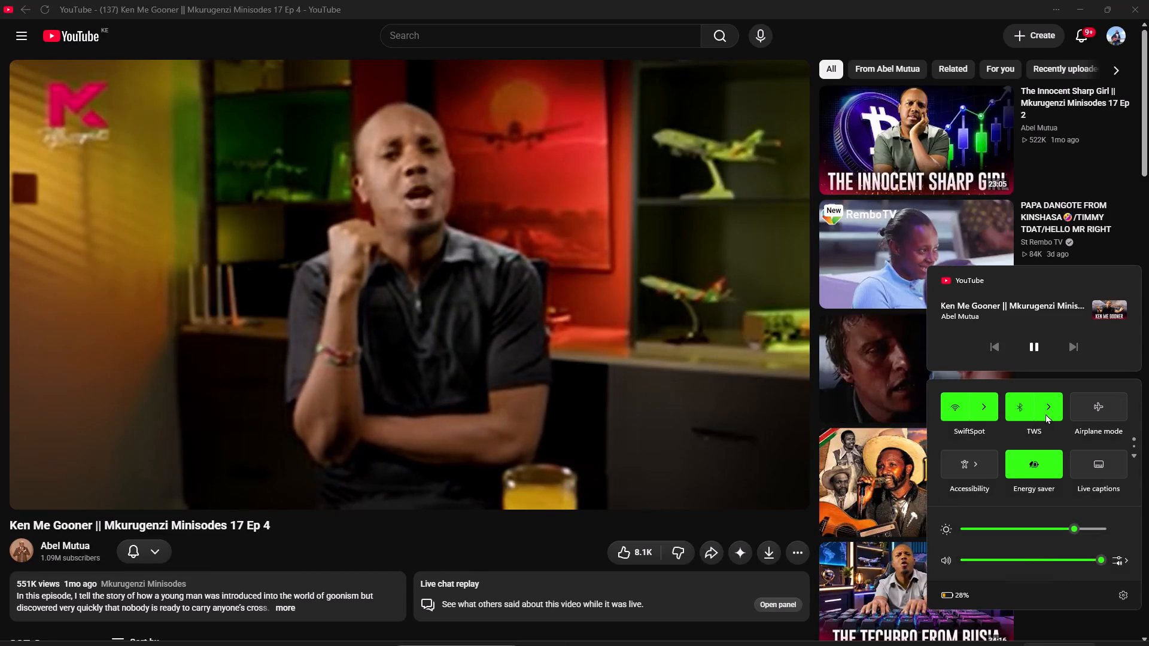
{"action": "left_click", "coordinate": [1044, 410]}
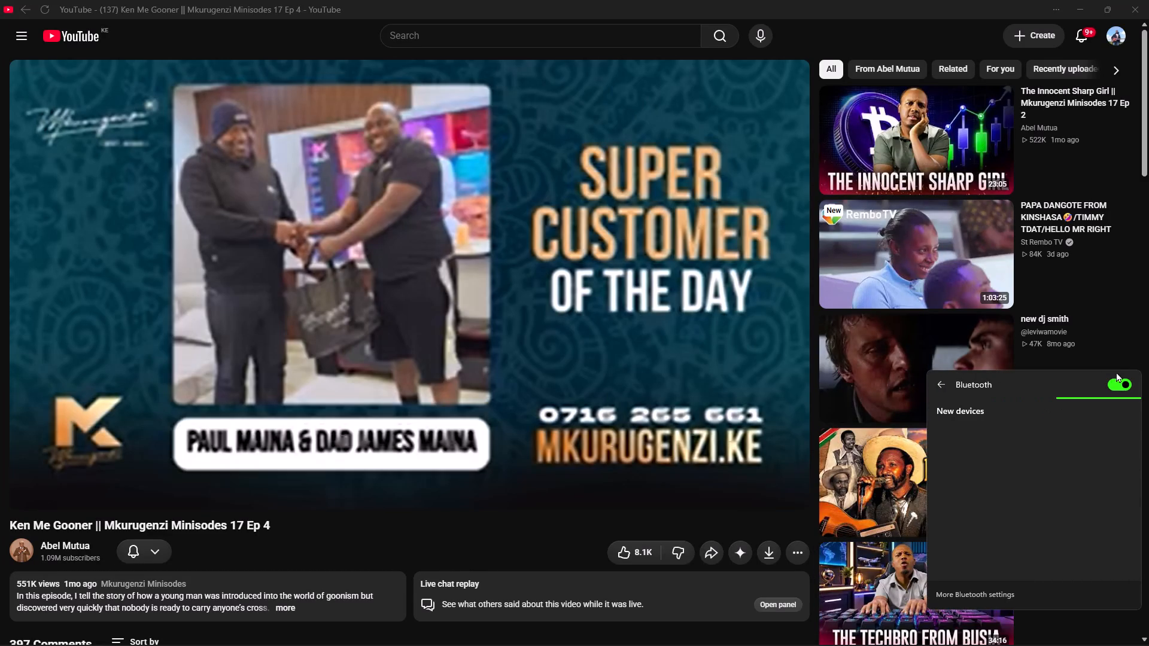
{"action": "left_click", "coordinate": [1124, 381]}
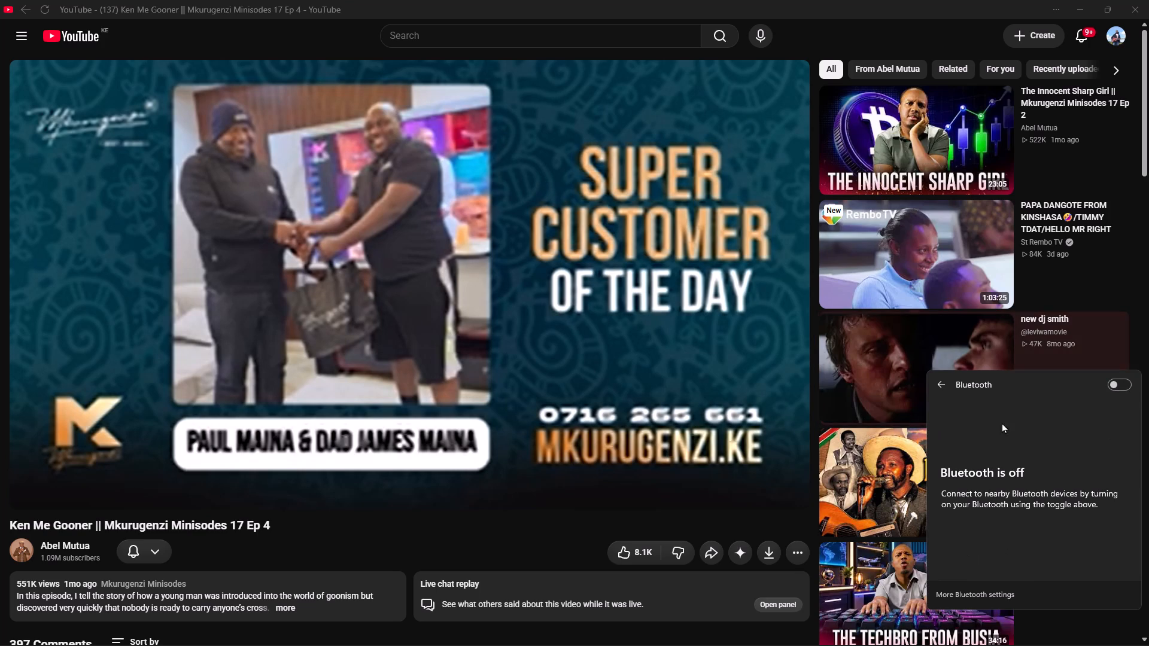
{"action": "left_click", "coordinate": [1083, 11]}
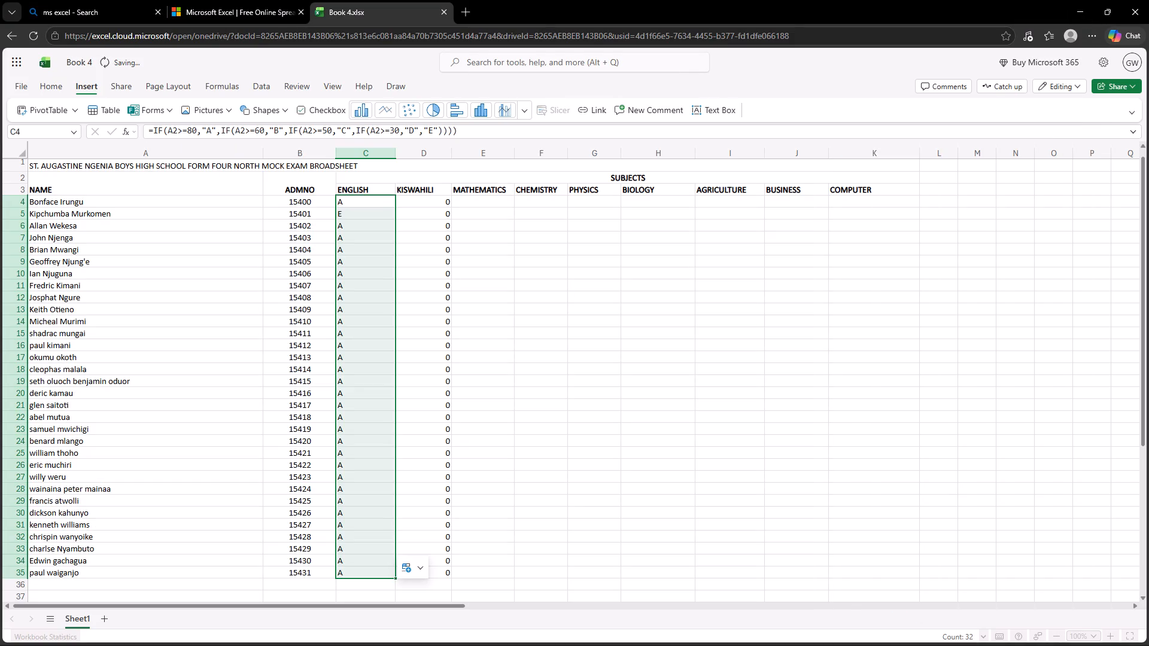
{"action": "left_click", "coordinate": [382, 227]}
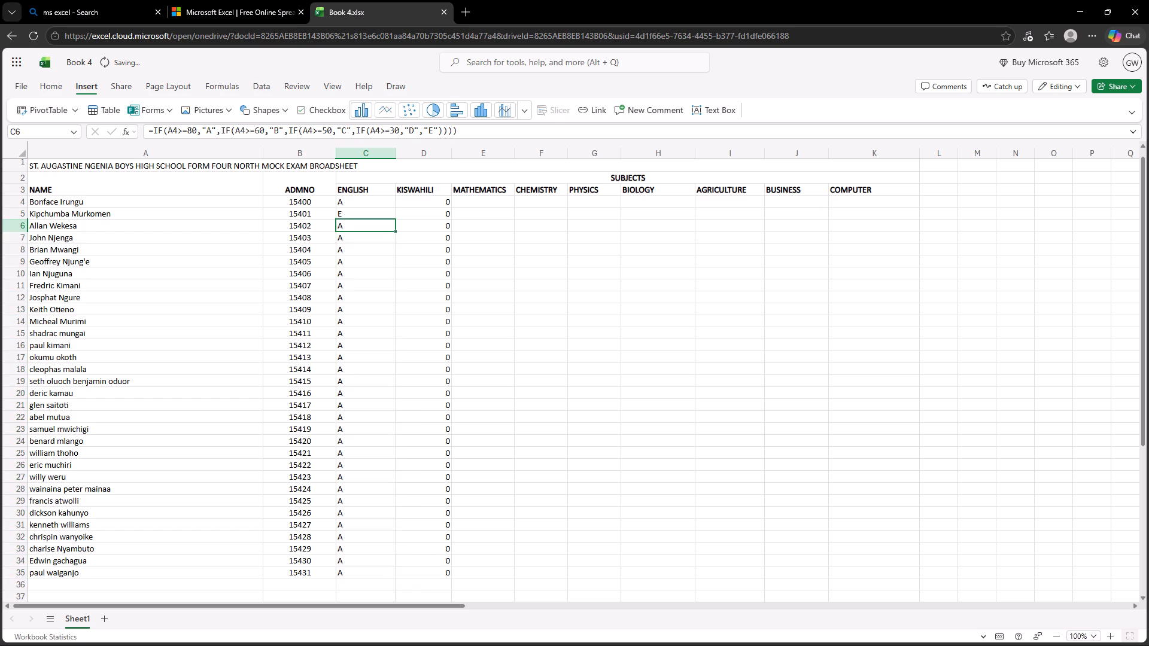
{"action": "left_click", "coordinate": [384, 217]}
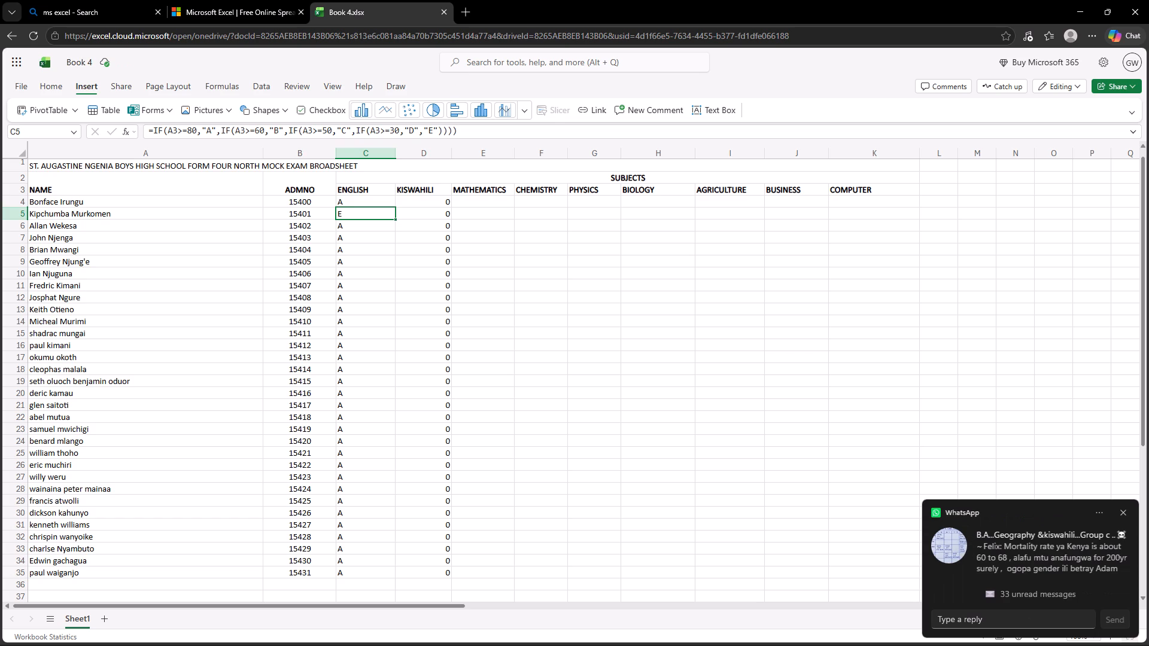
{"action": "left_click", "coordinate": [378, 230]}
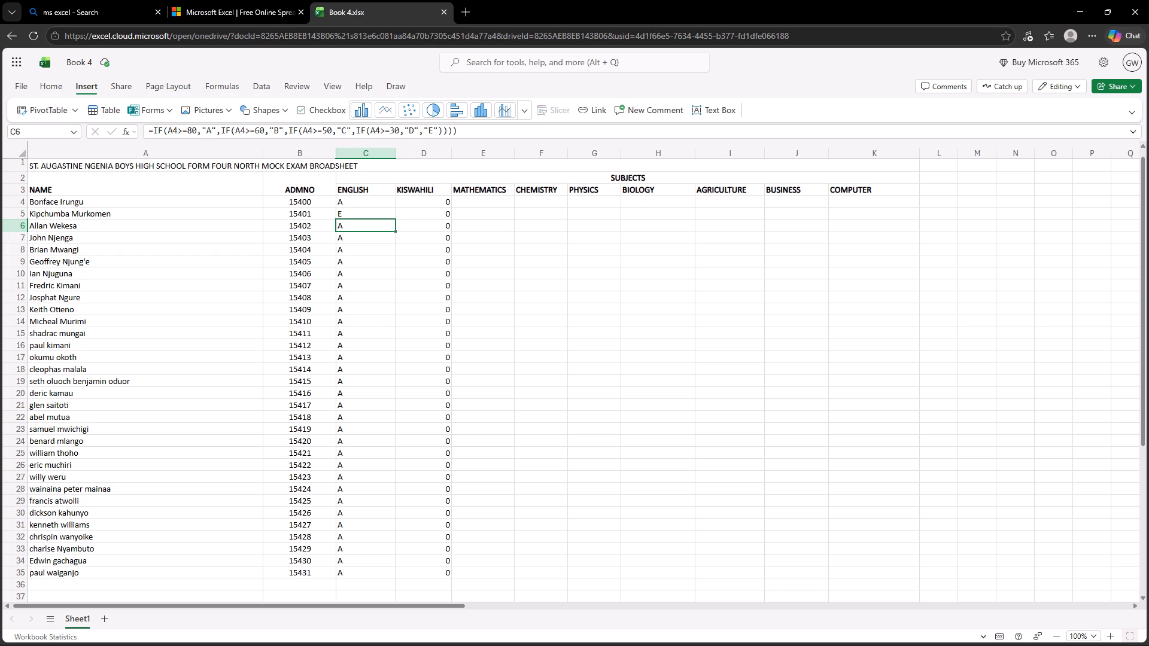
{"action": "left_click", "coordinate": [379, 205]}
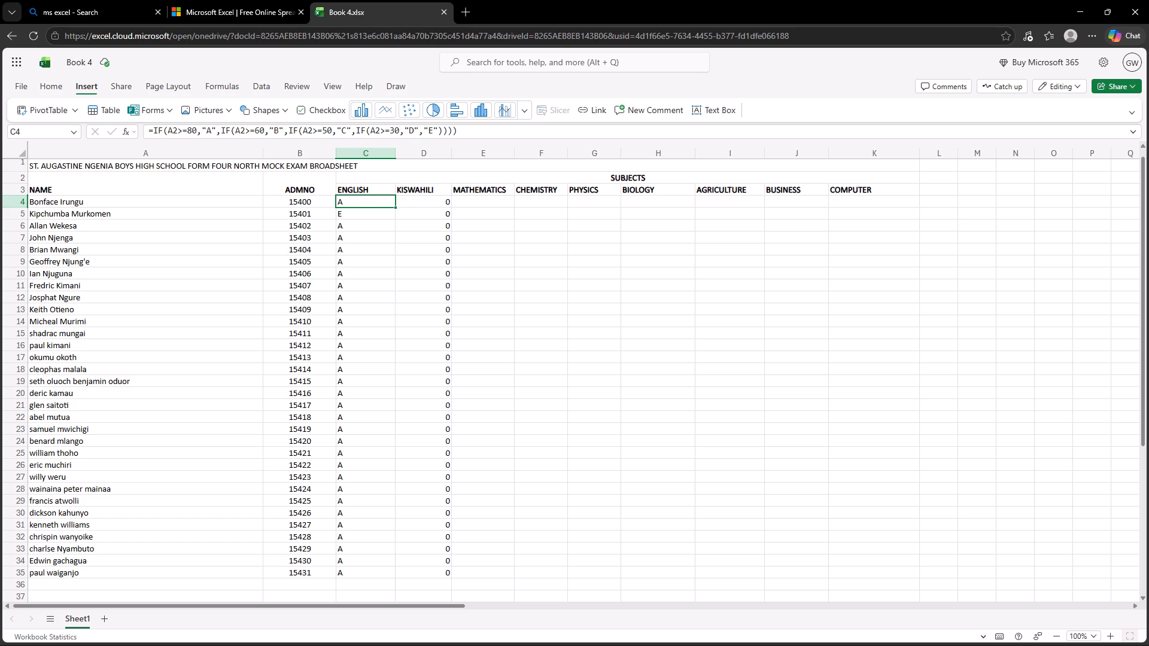
Replace the KISWAHILI formulas in D4 and D5 with the marks 43 and 23.
{"action": "left_click", "coordinate": [372, 224]}
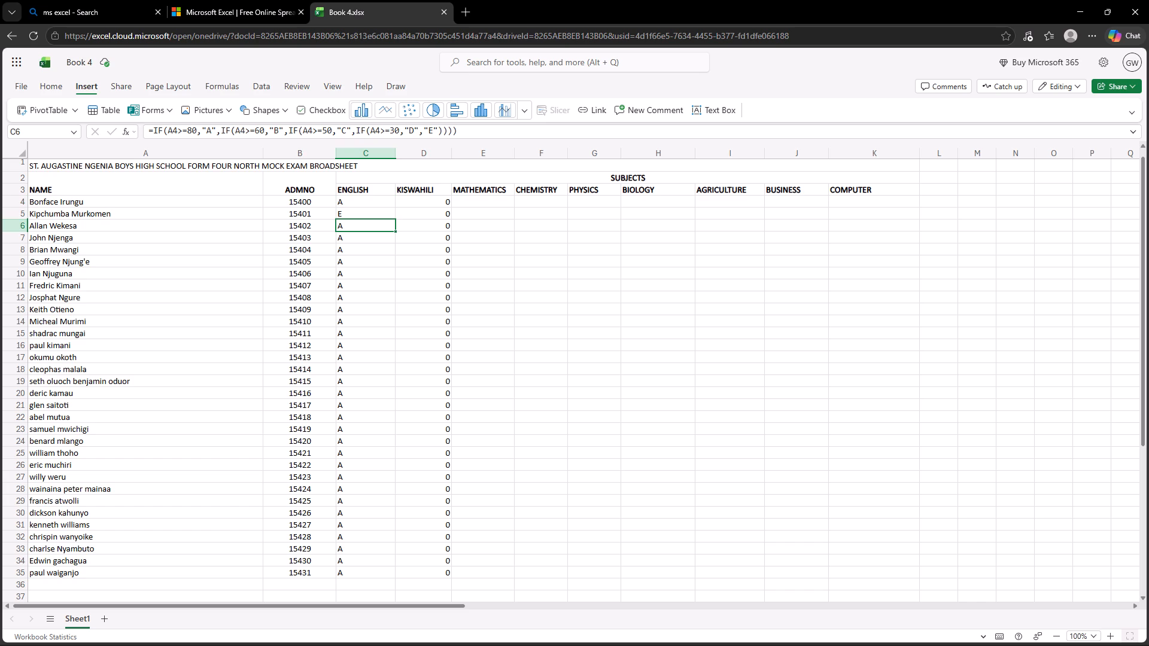
{"action": "left_click", "coordinate": [442, 198]}
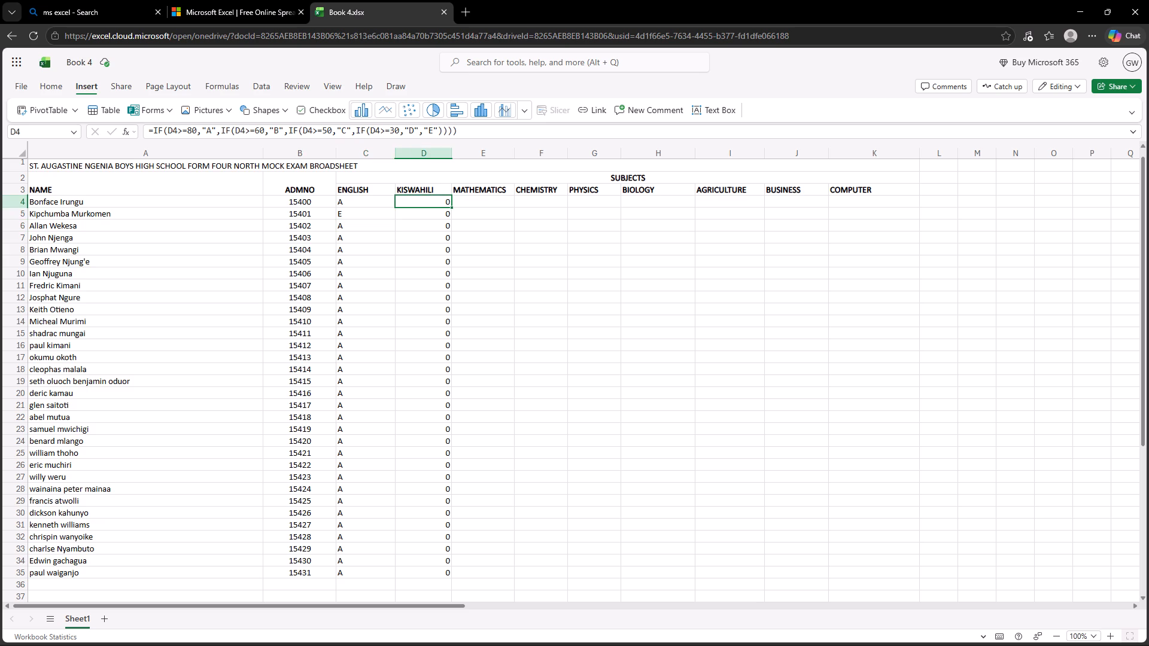
{"action": "type", "text": "43"}
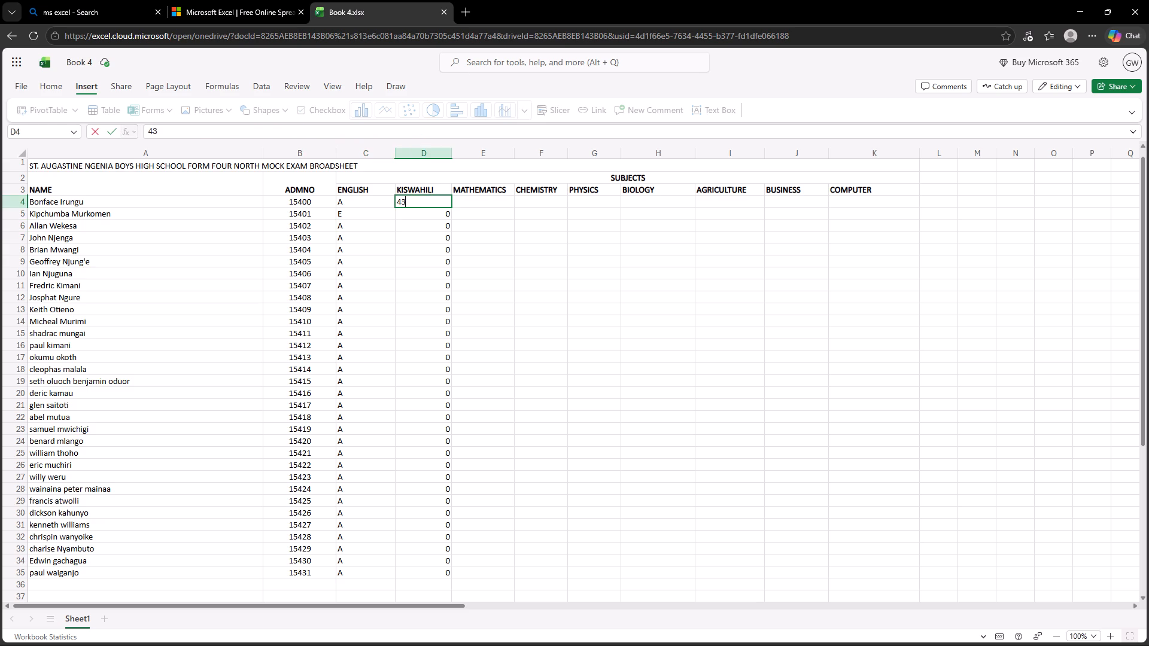
{"action": "key", "text": "Return"}
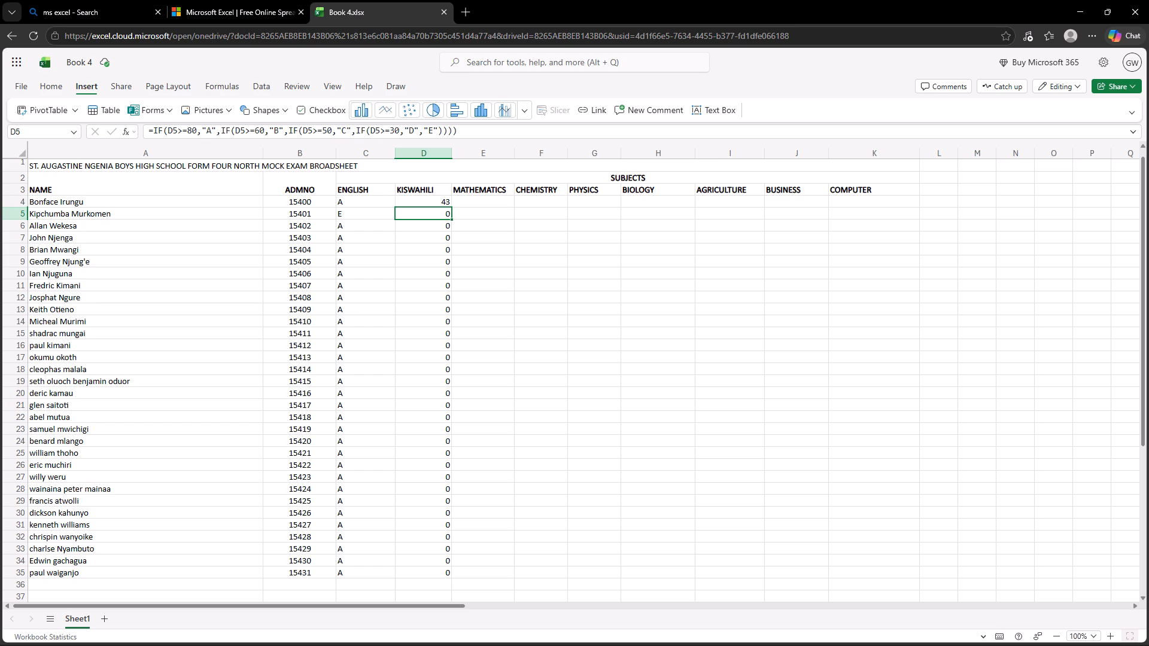
{"action": "left_click", "coordinate": [439, 202]}
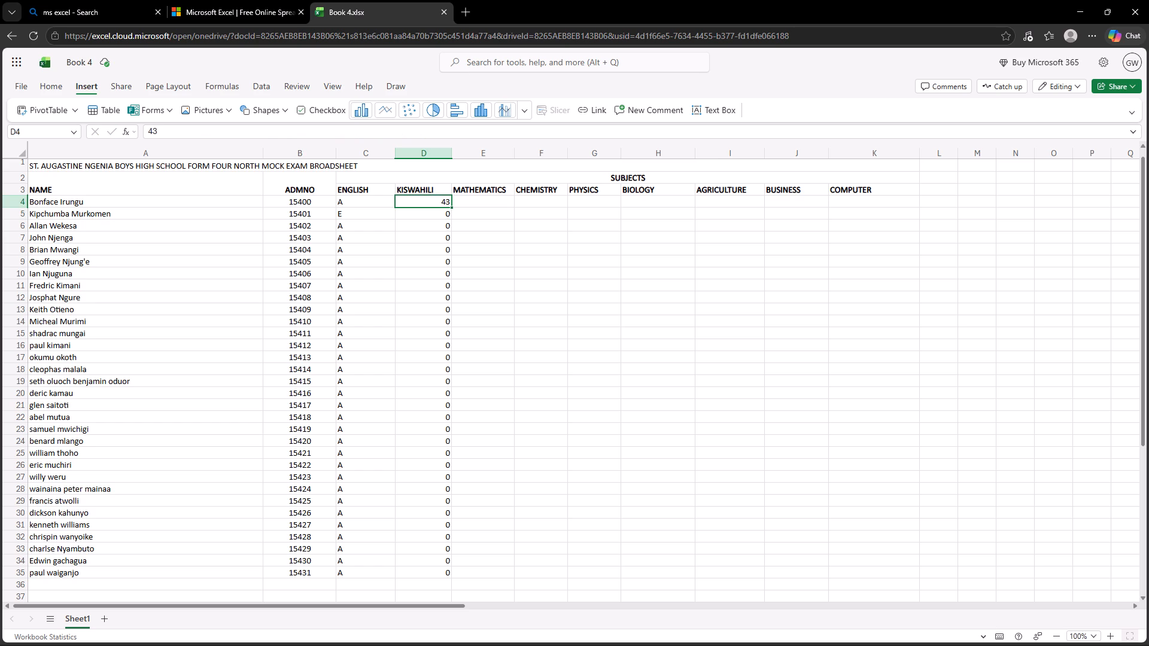
{"action": "left_click", "coordinate": [439, 214]}
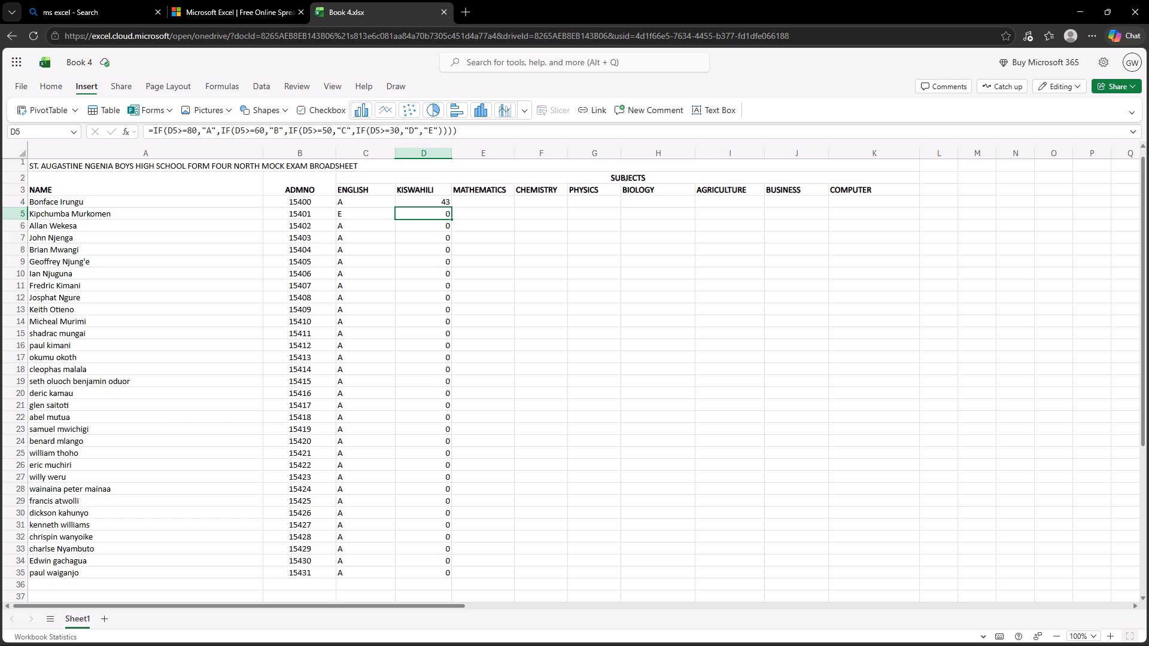
{"action": "type", "text": "23"}
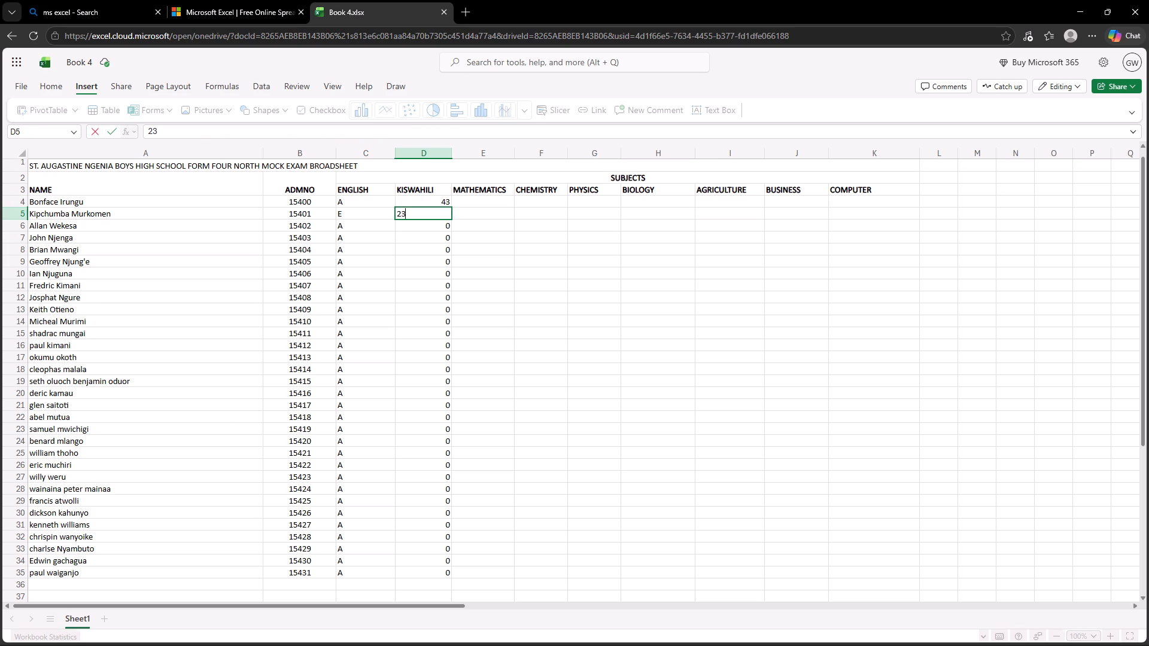
{"action": "key", "text": "Return"}
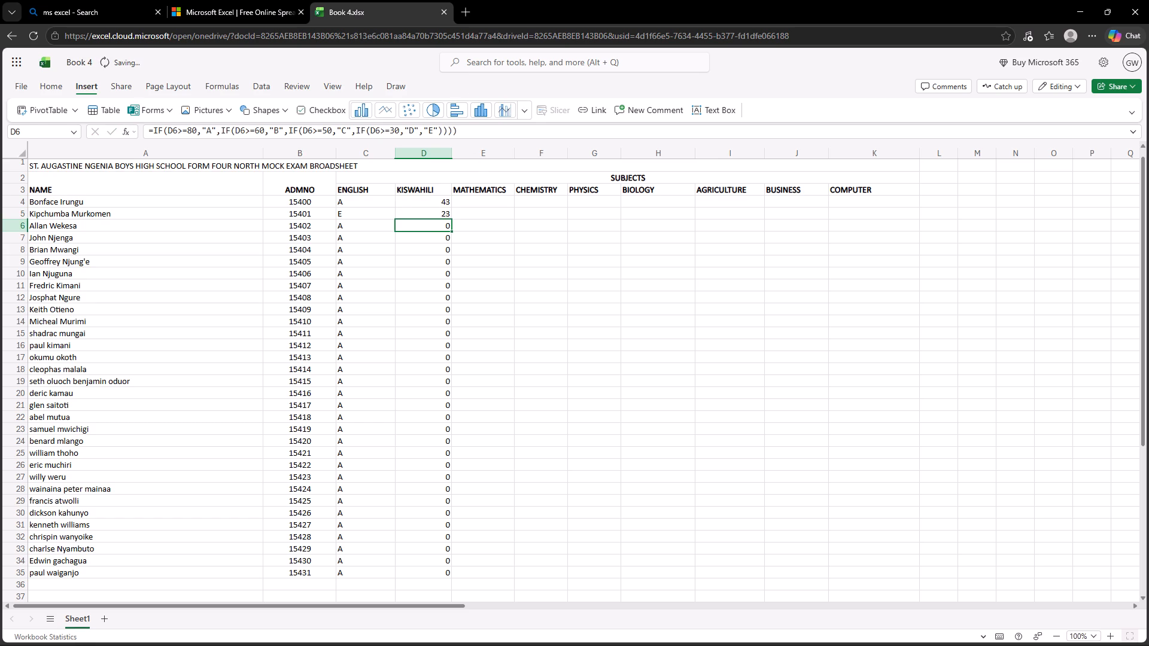
Replace the KISWAHILI formula in D17 with the mark 43.
{"action": "left_click", "coordinate": [443, 220]}
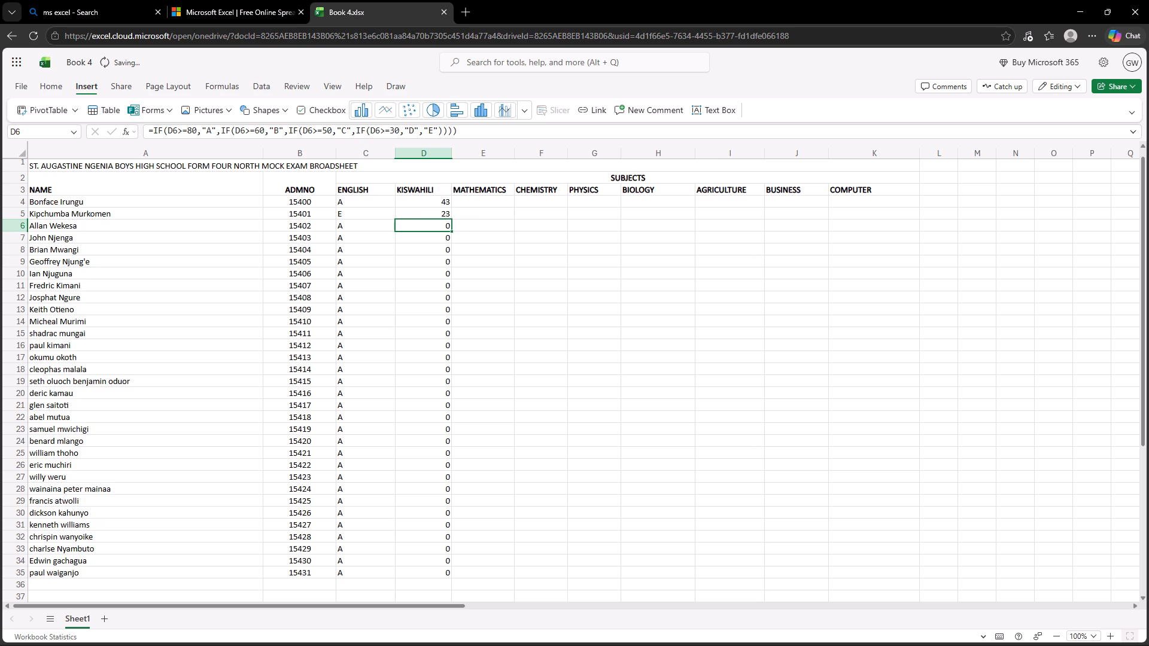
{"action": "left_click", "coordinate": [445, 215]}
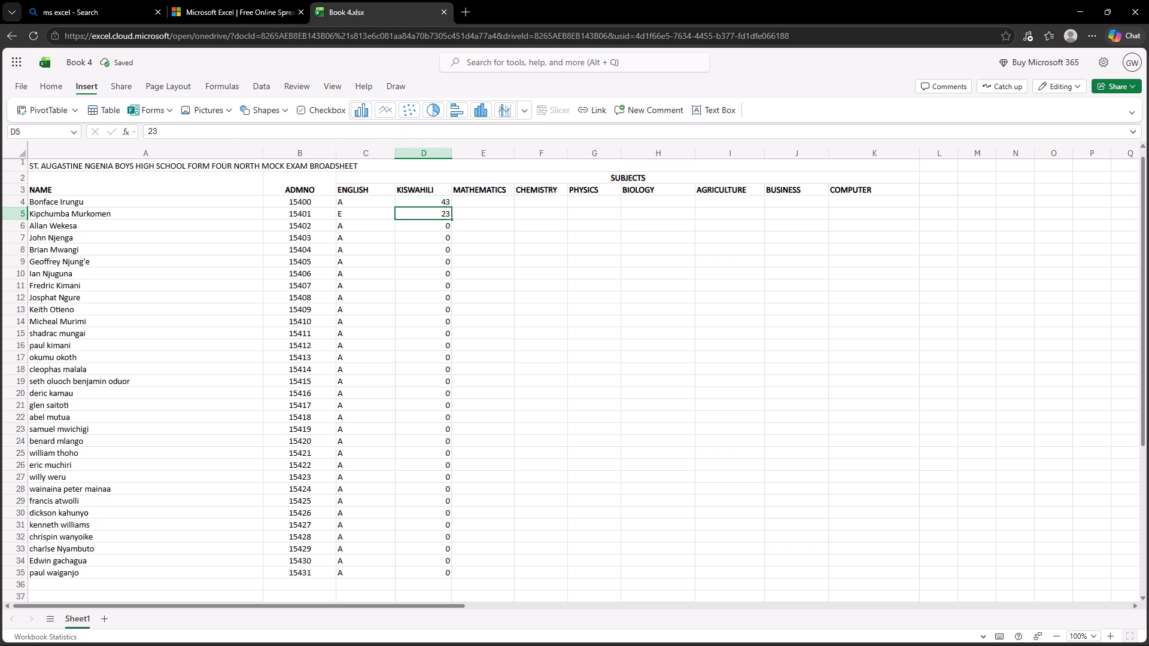
{"action": "left_click", "coordinate": [432, 202]}
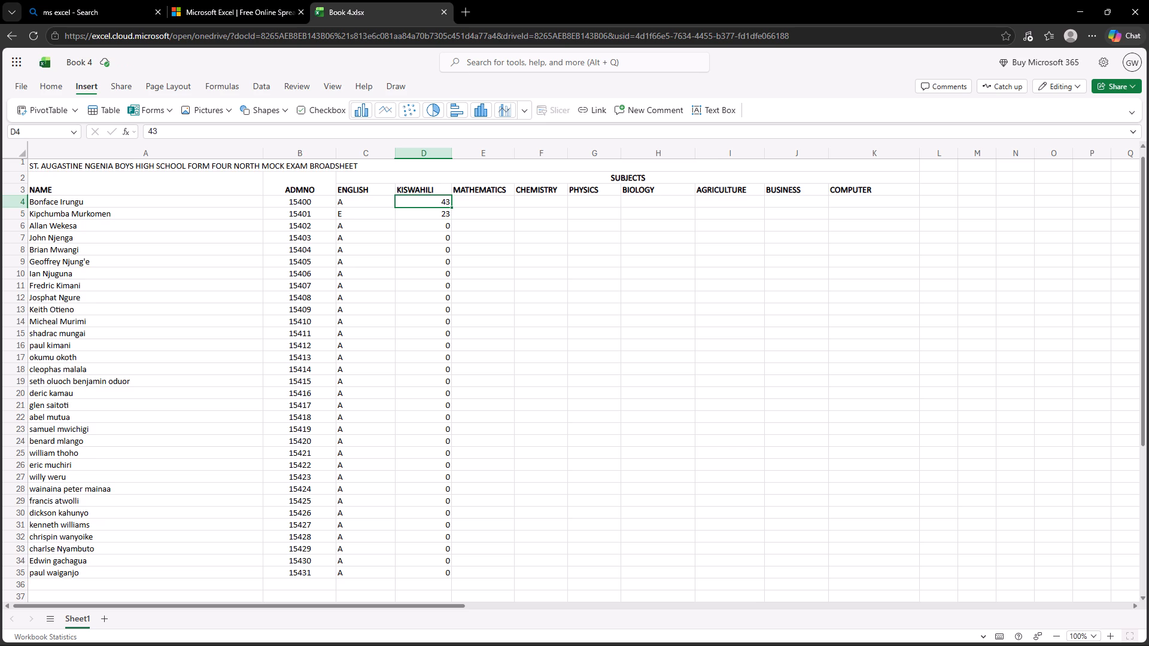
{"action": "left_click", "coordinate": [417, 351]}
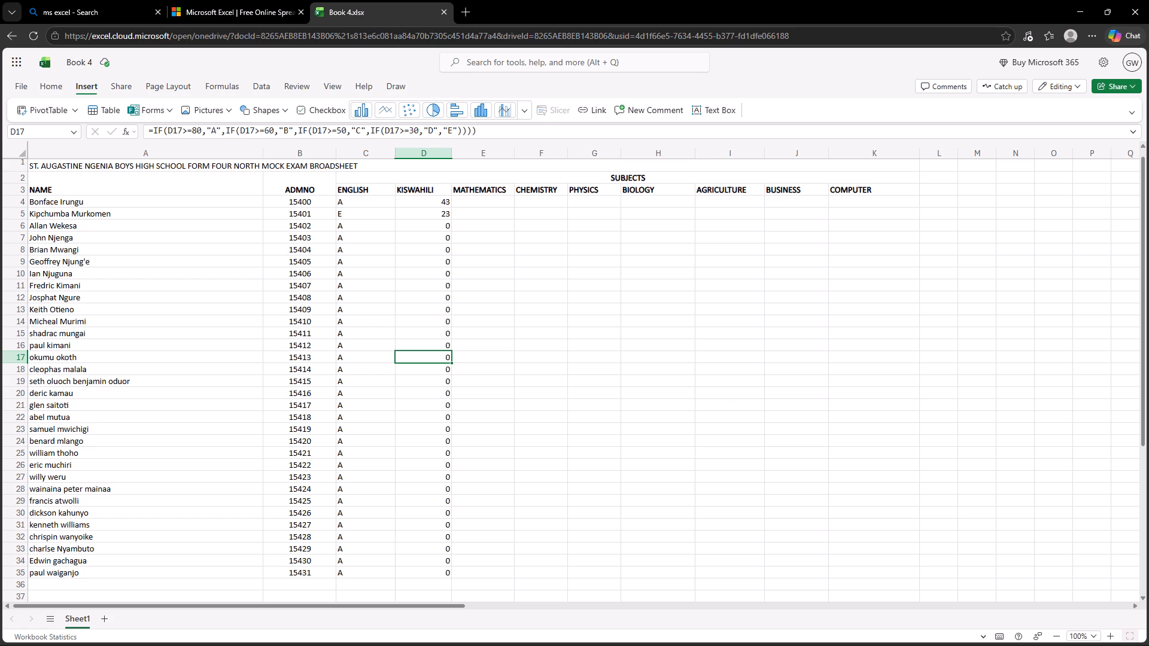
{"action": "type", "text": "43"}
{"action": "key", "text": "Return"}
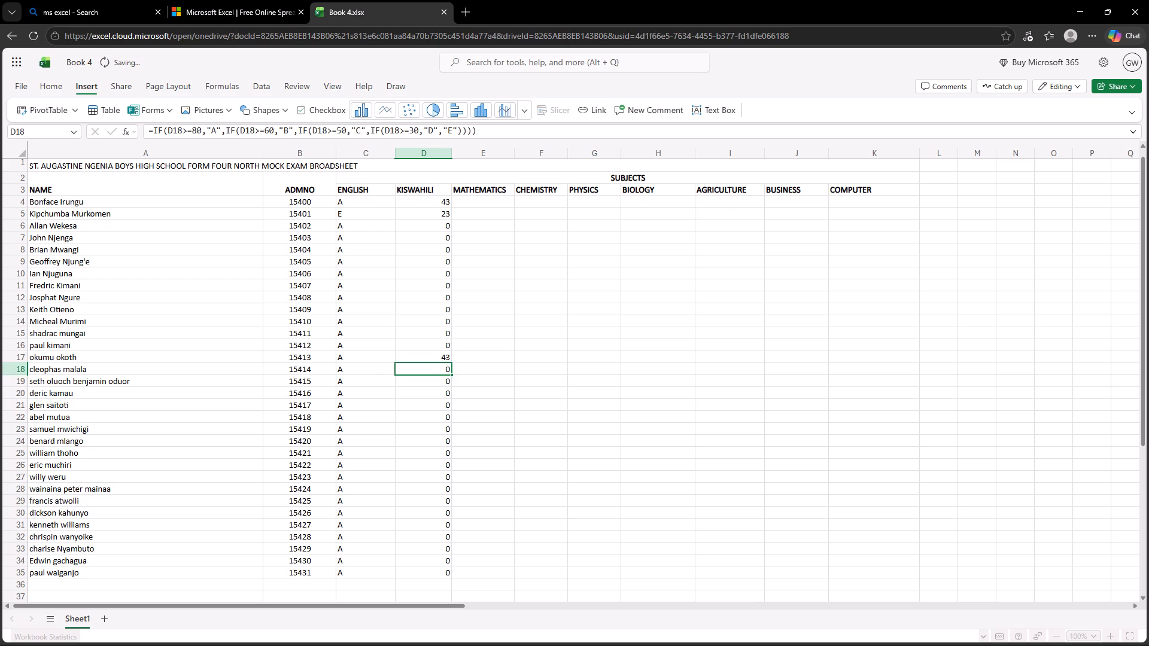
Replace the KISWAHILI formulas in D19 through D25 with the mark 3 in each cell.
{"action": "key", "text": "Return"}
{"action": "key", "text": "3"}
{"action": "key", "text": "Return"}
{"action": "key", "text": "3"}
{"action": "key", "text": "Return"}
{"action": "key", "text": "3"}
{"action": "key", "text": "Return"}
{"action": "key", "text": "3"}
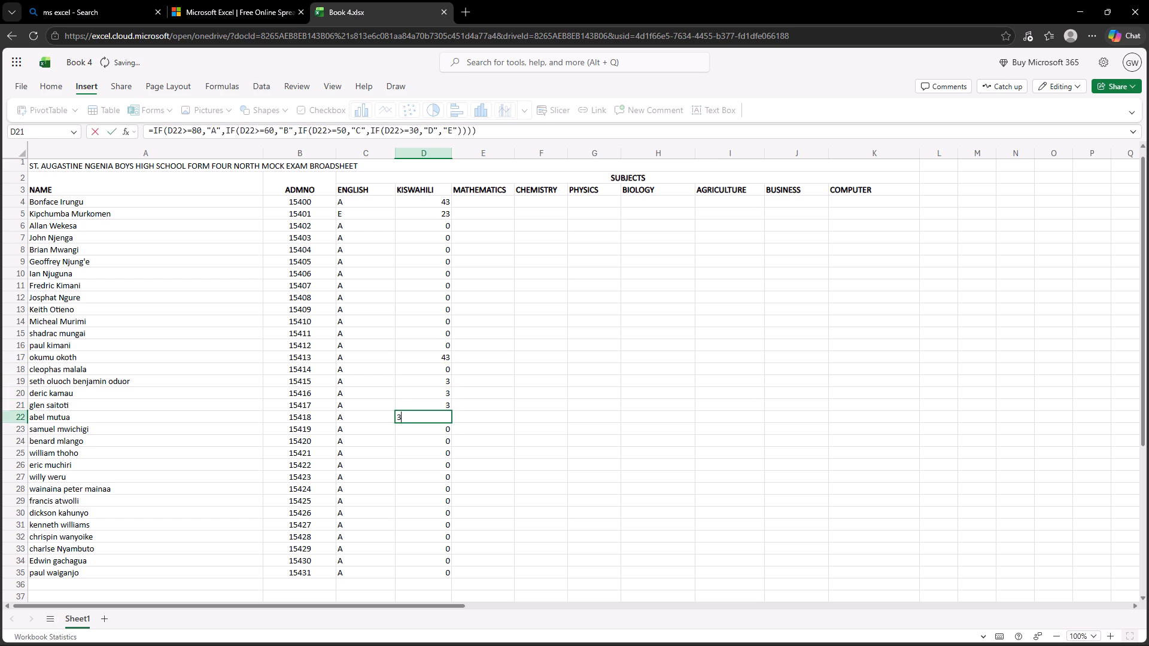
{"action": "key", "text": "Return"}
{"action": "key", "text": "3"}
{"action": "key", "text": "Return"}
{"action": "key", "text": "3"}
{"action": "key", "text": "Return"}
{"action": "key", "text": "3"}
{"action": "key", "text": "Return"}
Clear the KISWAHILI entry for the student in row 26, leaving D26 empty.
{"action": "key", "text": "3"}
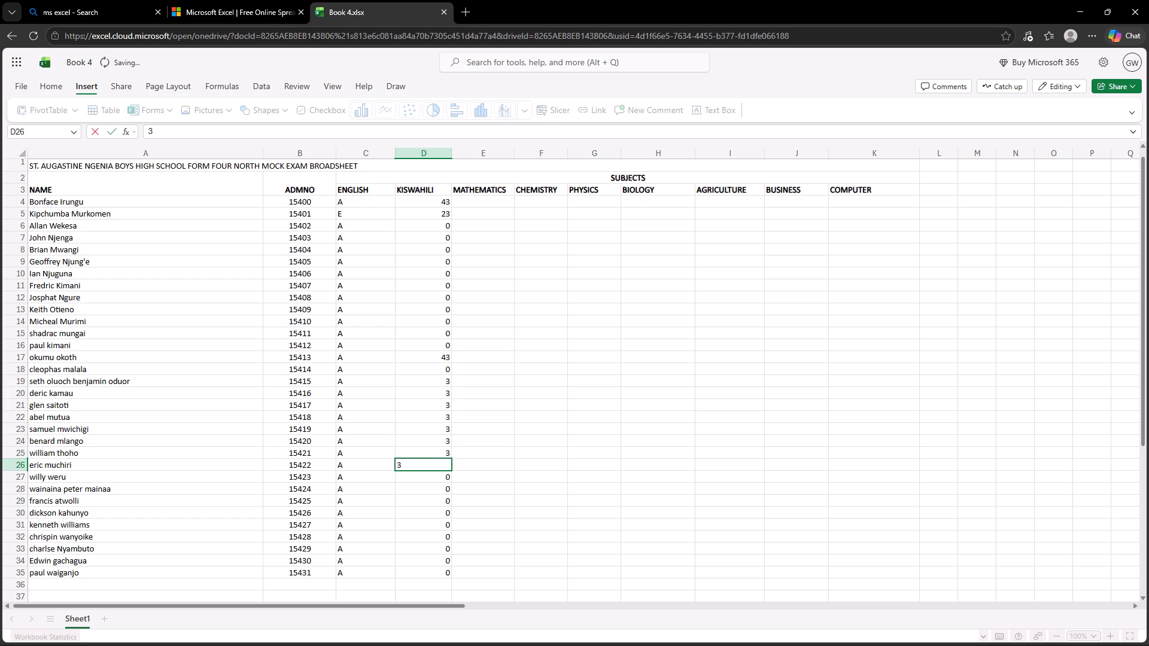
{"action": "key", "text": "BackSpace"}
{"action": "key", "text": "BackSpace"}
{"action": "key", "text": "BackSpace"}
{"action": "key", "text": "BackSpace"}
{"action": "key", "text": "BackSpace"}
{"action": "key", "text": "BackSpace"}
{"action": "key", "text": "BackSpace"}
{"action": "left_click", "coordinate": [349, 278]}
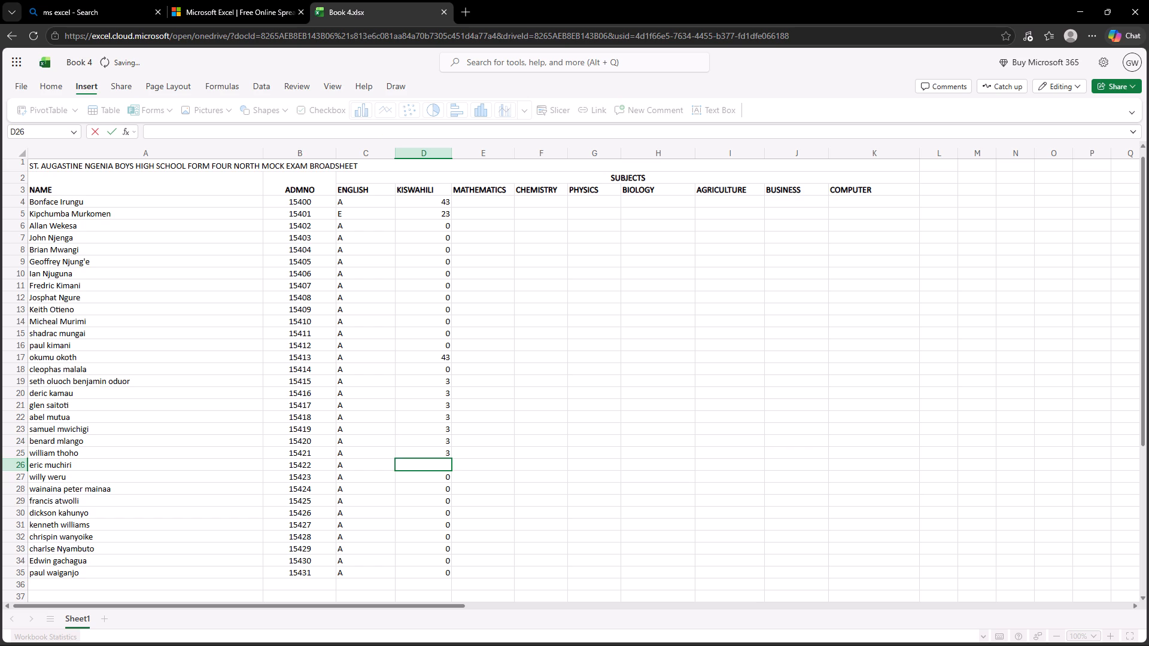
In the ENGLISH formula in C10, change the first condition's reference to C8 and remove the column letter from the second condition's reference.
{"action": "left_click", "coordinate": [349, 278]}
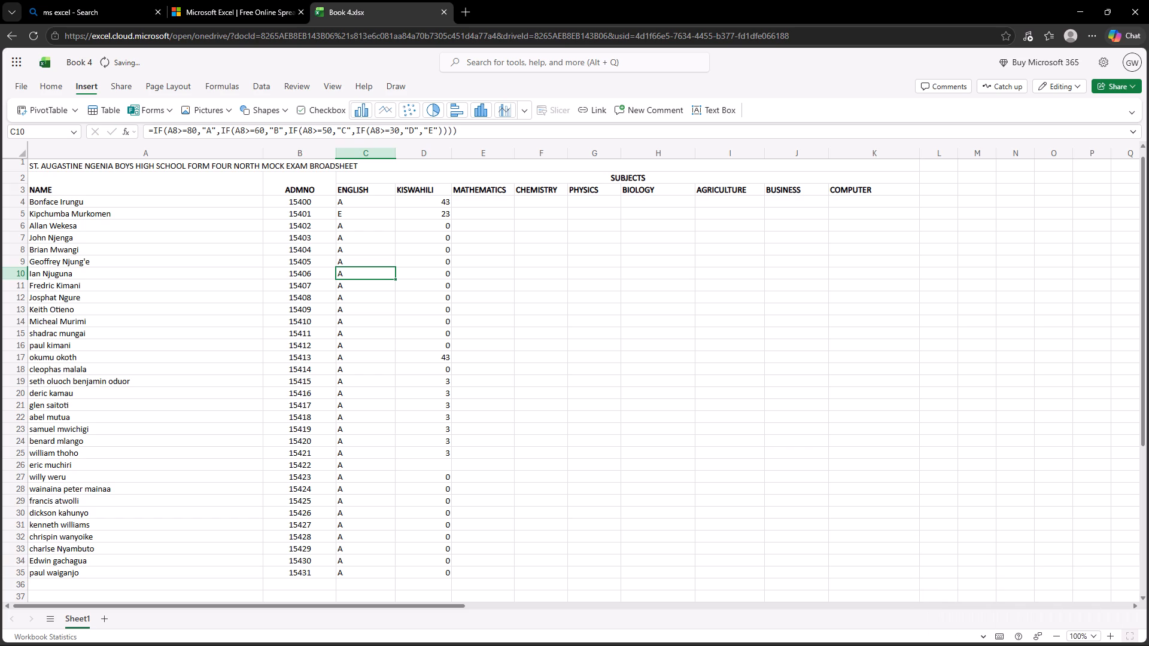
{"action": "left_click", "coordinate": [172, 130]}
{"action": "key", "text": "BackSpace"}
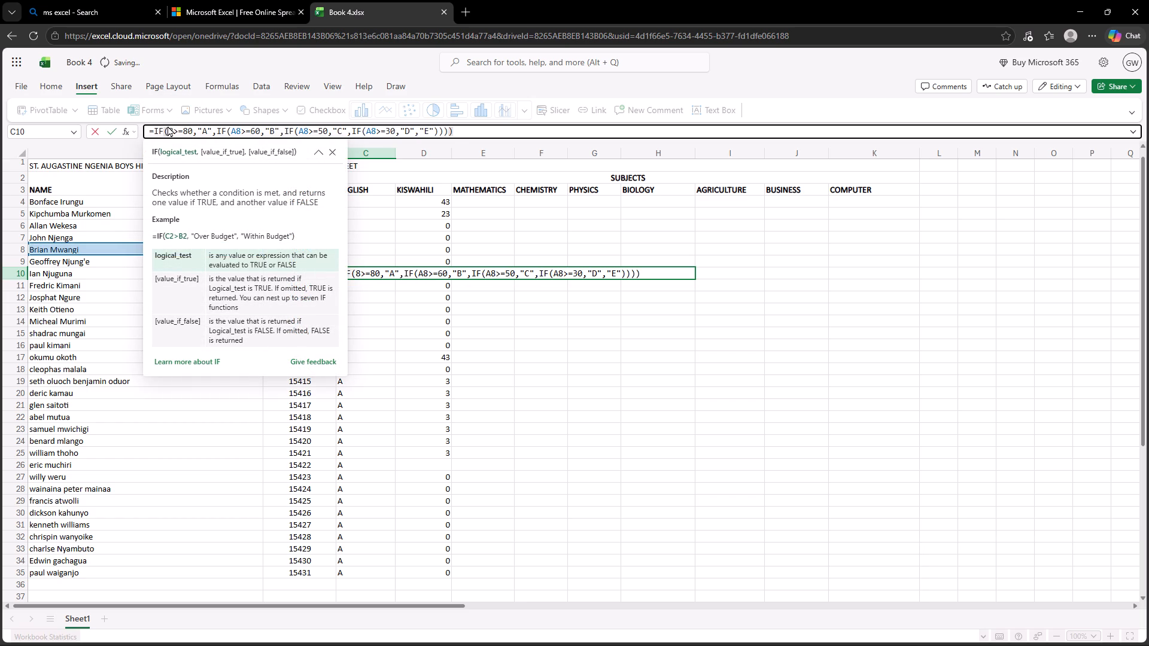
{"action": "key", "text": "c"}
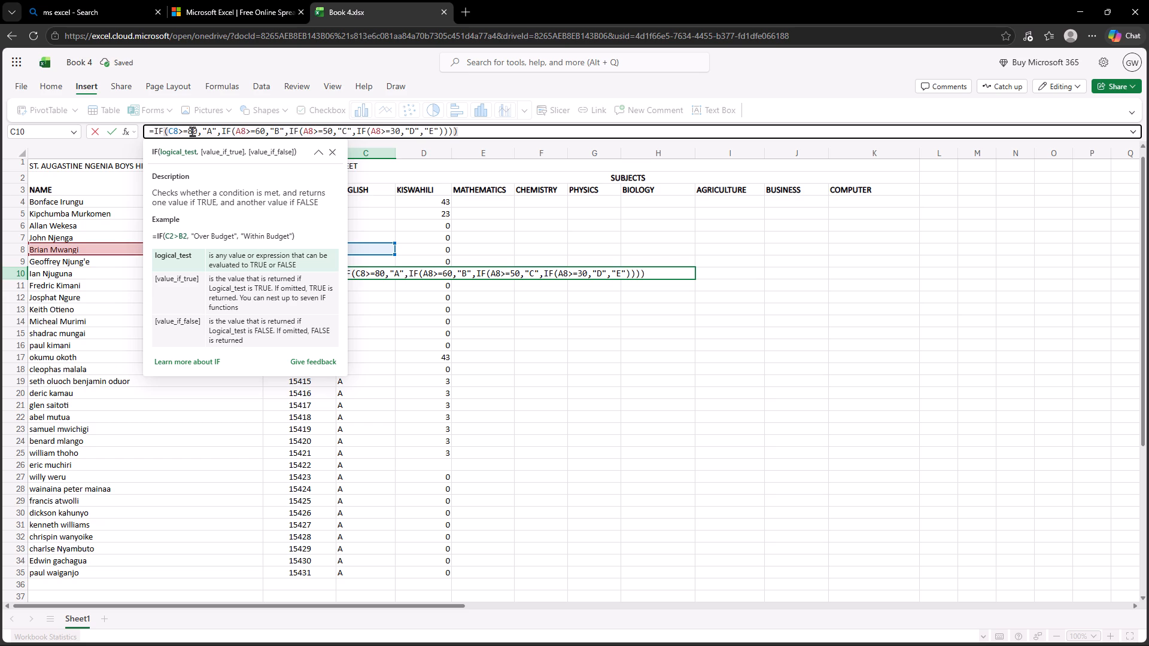
{"action": "left_click", "coordinate": [241, 132]}
{"action": "key", "text": "BackSpace"}
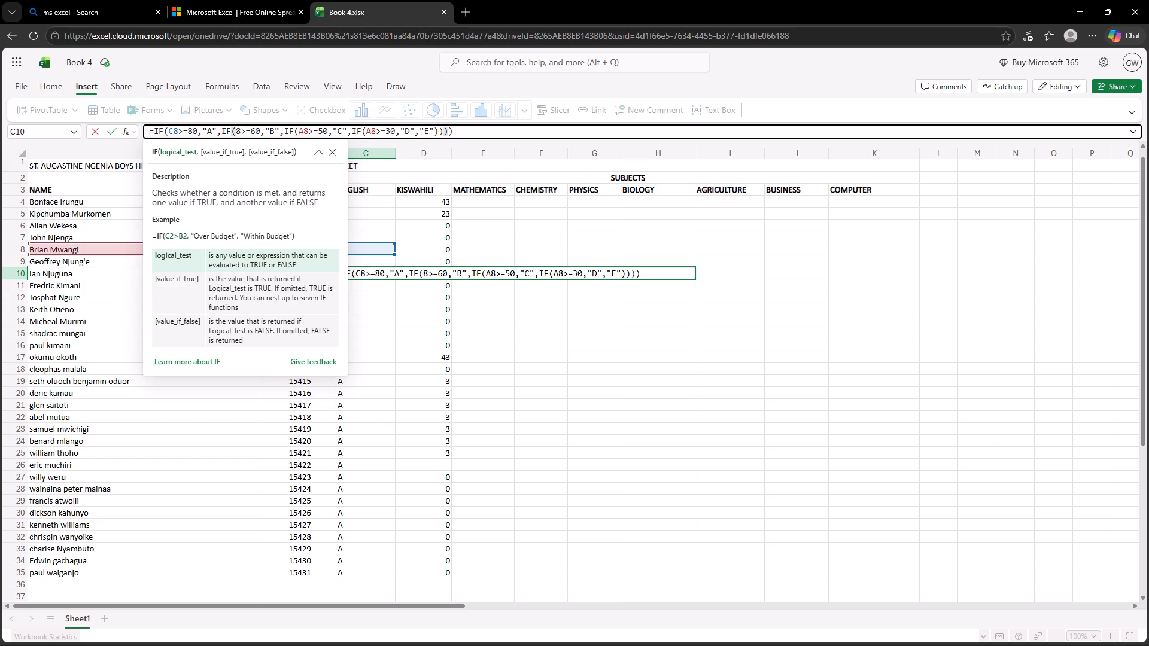
Change the cell reference in the 60, 50 and 30 conditions of C10's ENGLISH grading formula to C8.
{"action": "key", "text": "c"}
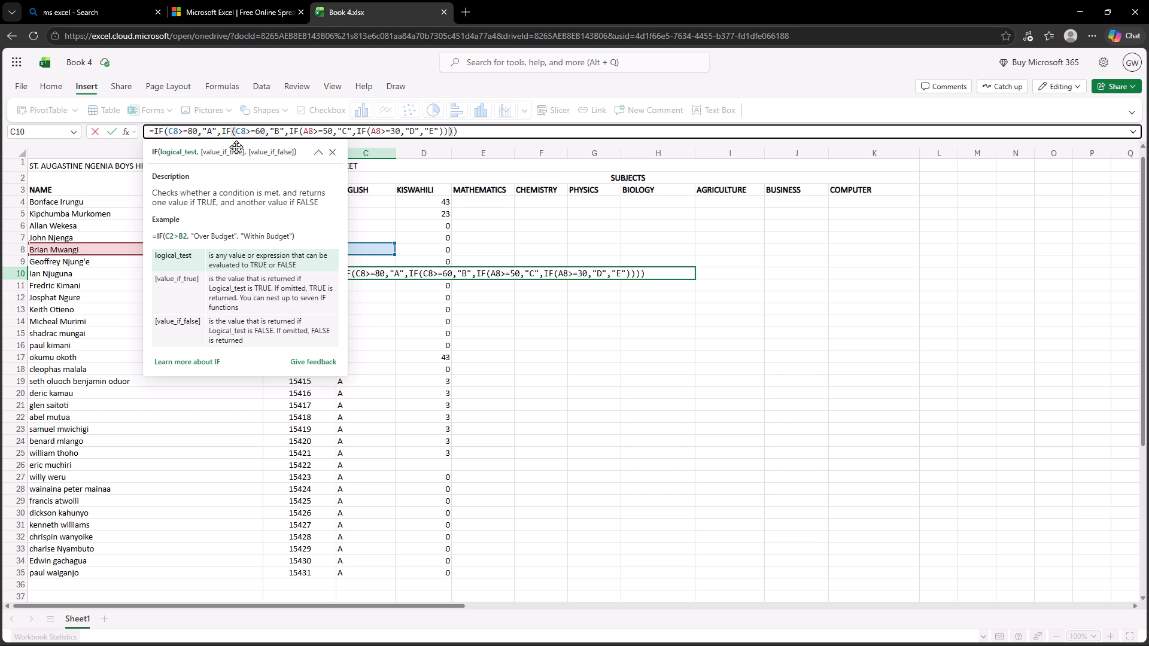
{"action": "left_click", "coordinate": [309, 132]}
{"action": "key", "text": "BackSpace"}
{"action": "key", "text": "c"}
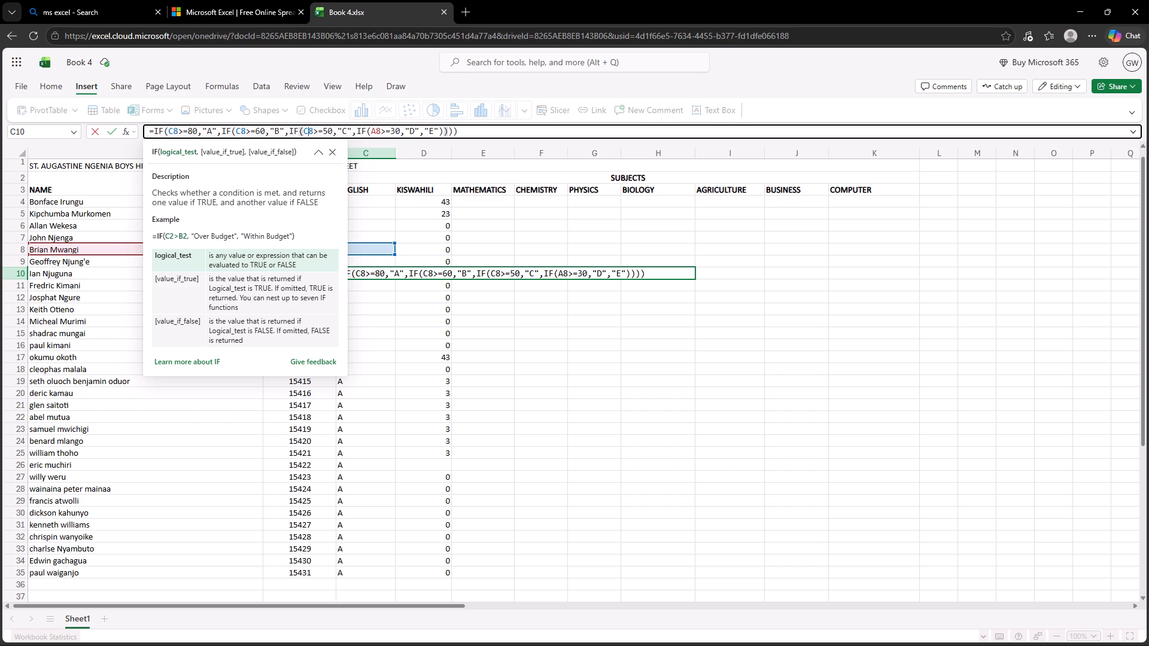
{"action": "left_click", "coordinate": [378, 128]}
{"action": "key", "text": "BackSpace"}
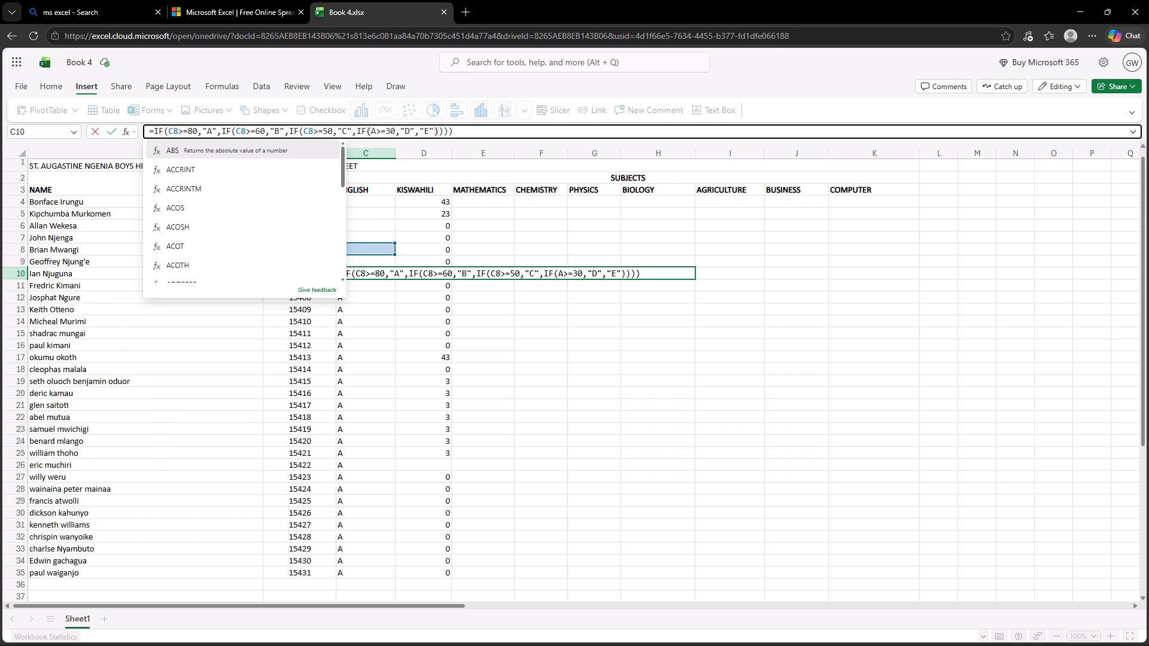
{"action": "key", "text": "BackSpace"}
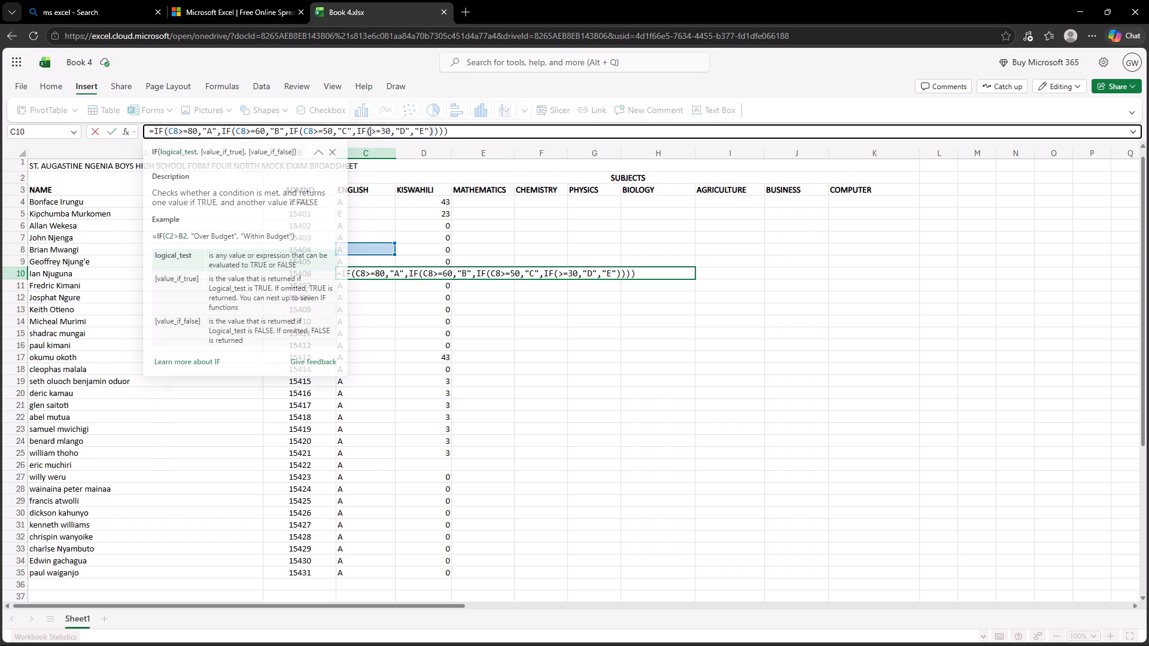
{"action": "key", "text": "c"}
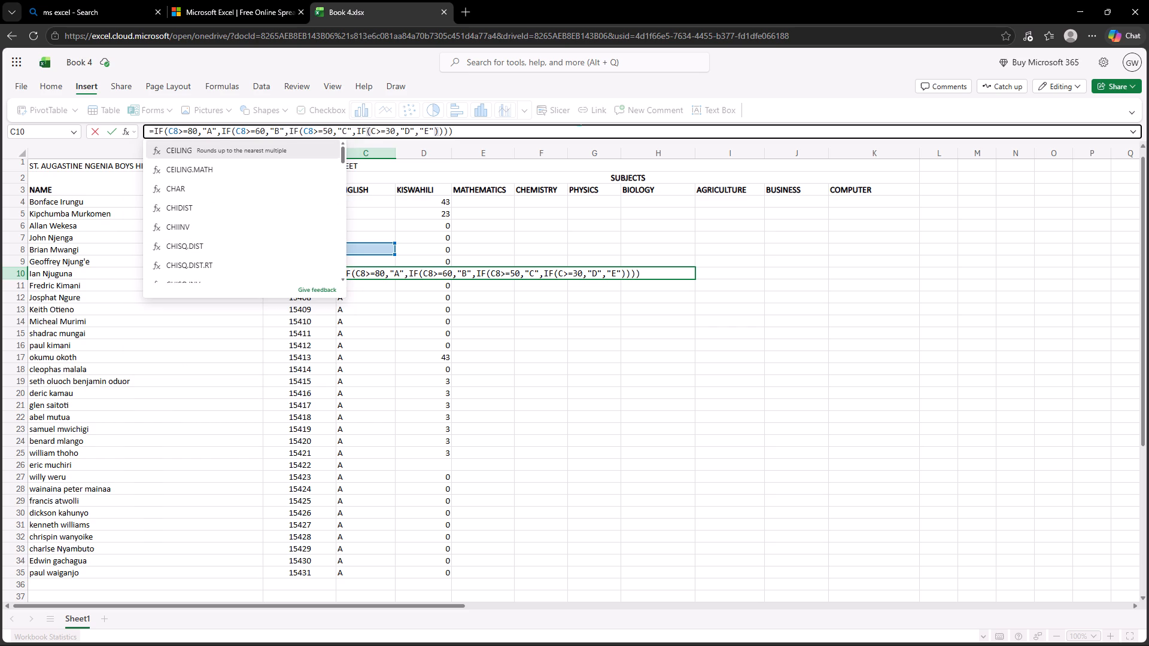
{"action": "key", "text": "8"}
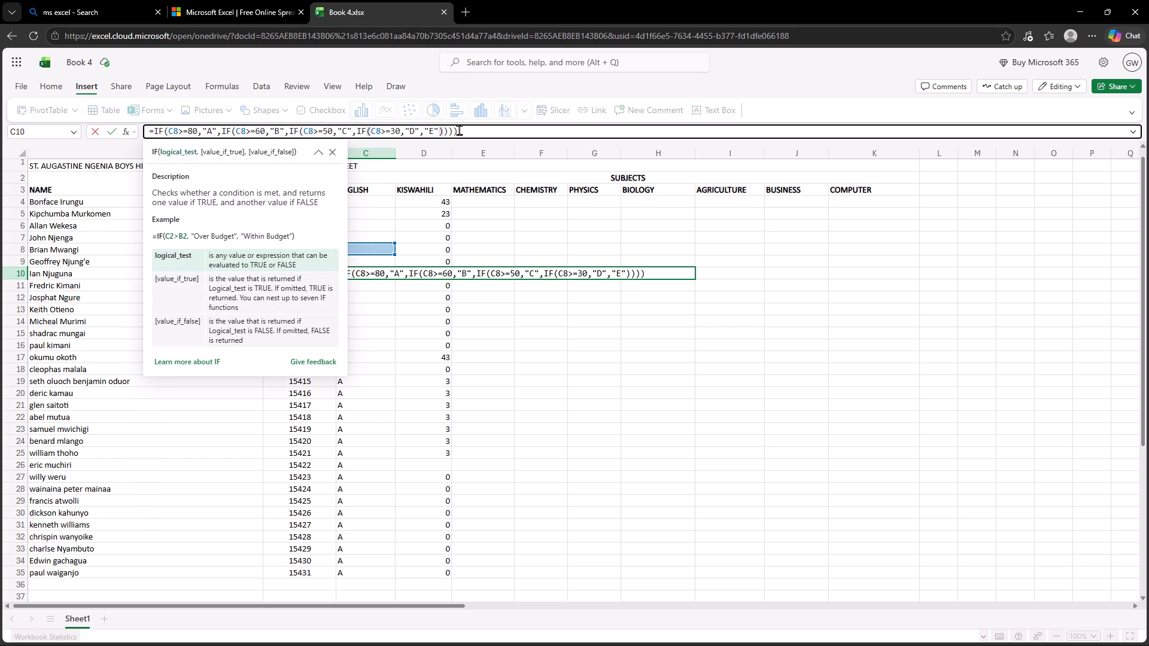
{"action": "key", "text": "Return"}
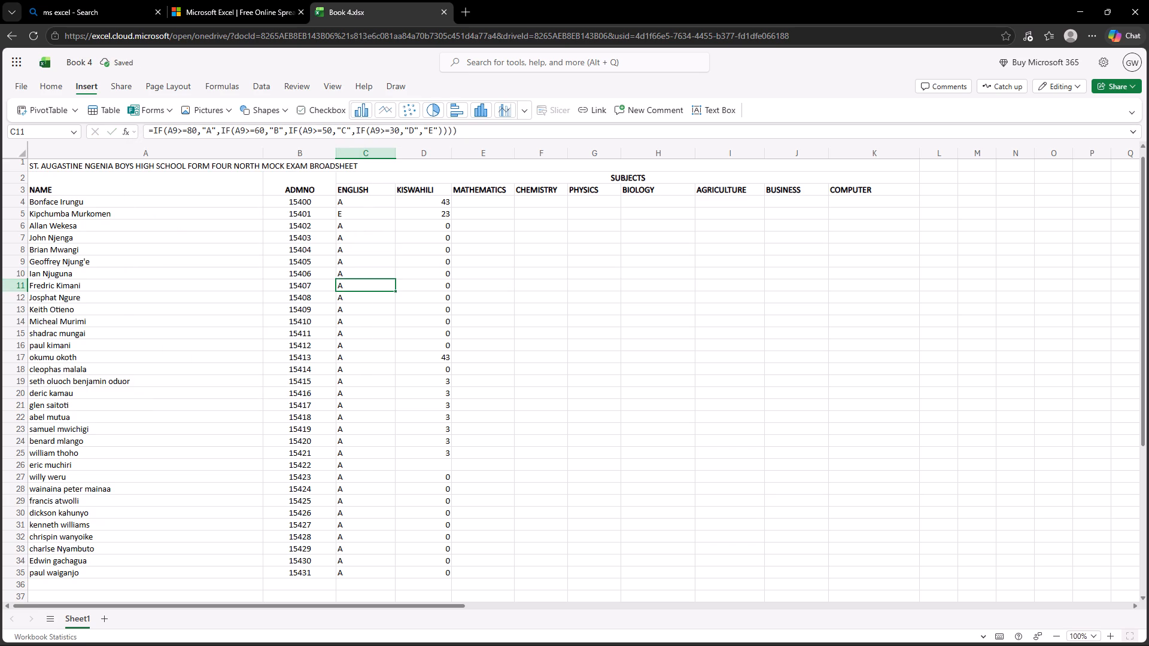
{"action": "left_click", "coordinate": [381, 285]}
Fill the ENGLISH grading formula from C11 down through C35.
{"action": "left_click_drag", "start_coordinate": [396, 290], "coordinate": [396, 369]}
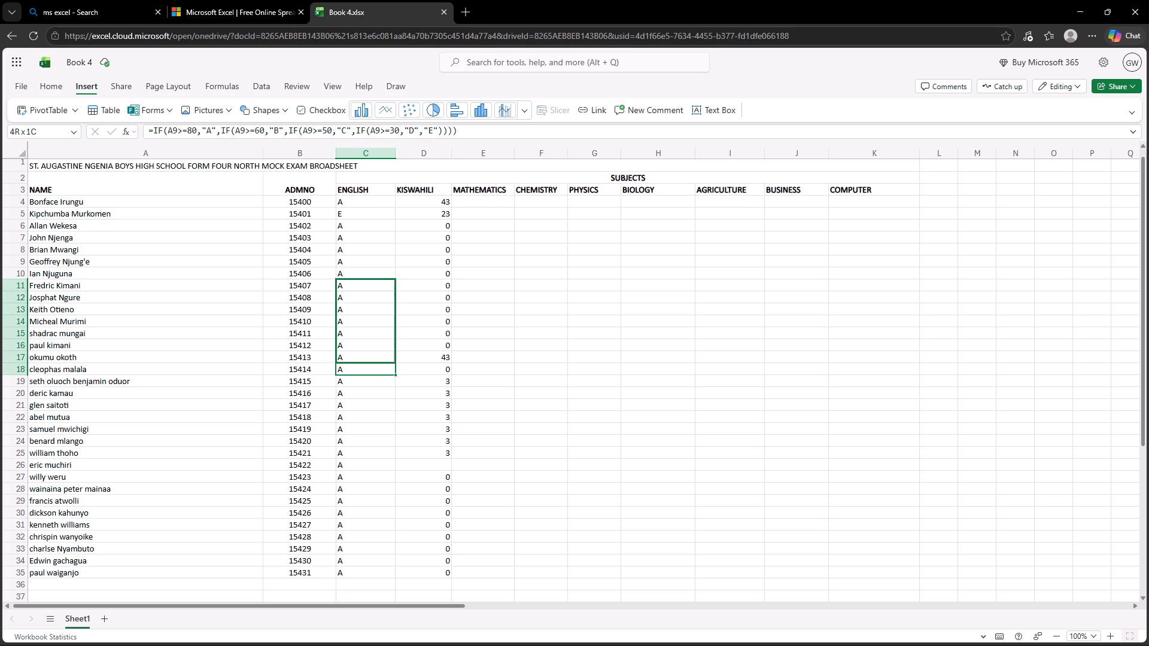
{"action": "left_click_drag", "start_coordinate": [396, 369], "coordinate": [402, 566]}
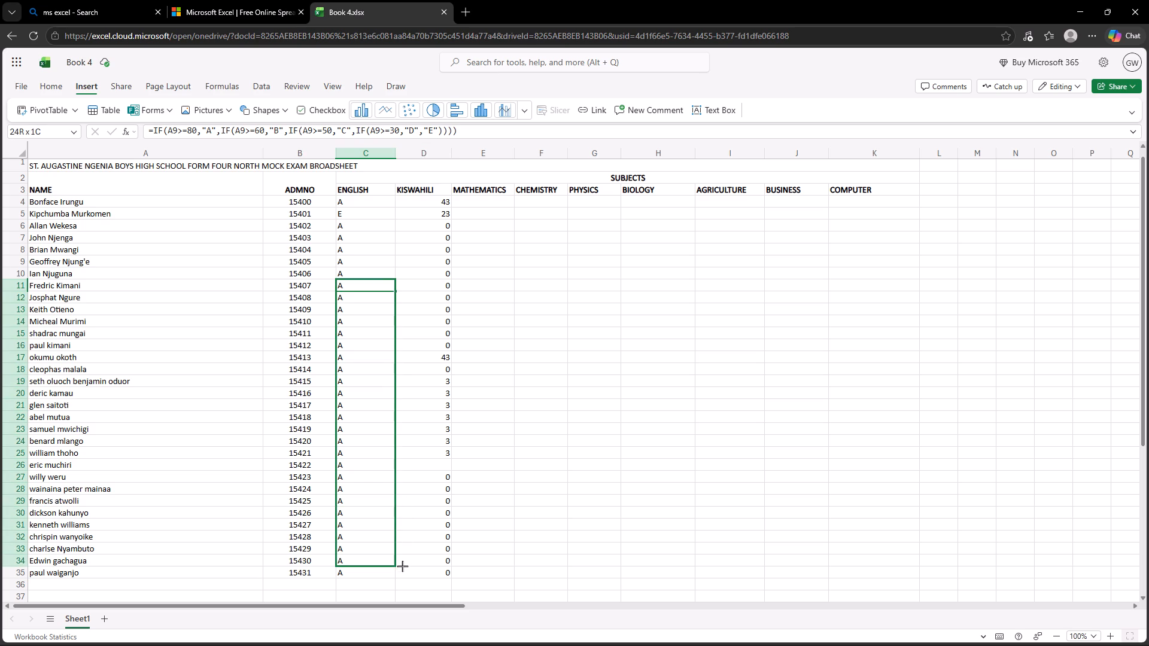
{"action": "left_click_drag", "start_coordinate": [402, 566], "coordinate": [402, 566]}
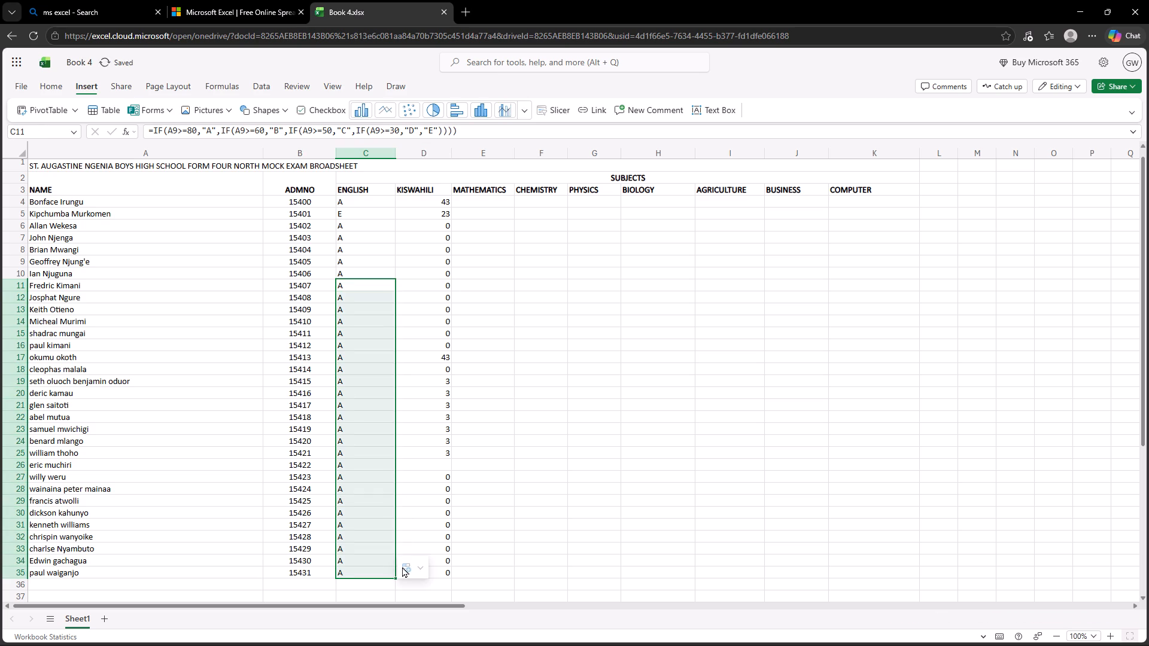
Review the grading formulas down the ENGLISH column, checking the cell references in cells such as C30, C4 and C9.
{"action": "key", "text": "Return"}
{"action": "key", "text": "Return"}
{"action": "key", "text": "Return"}
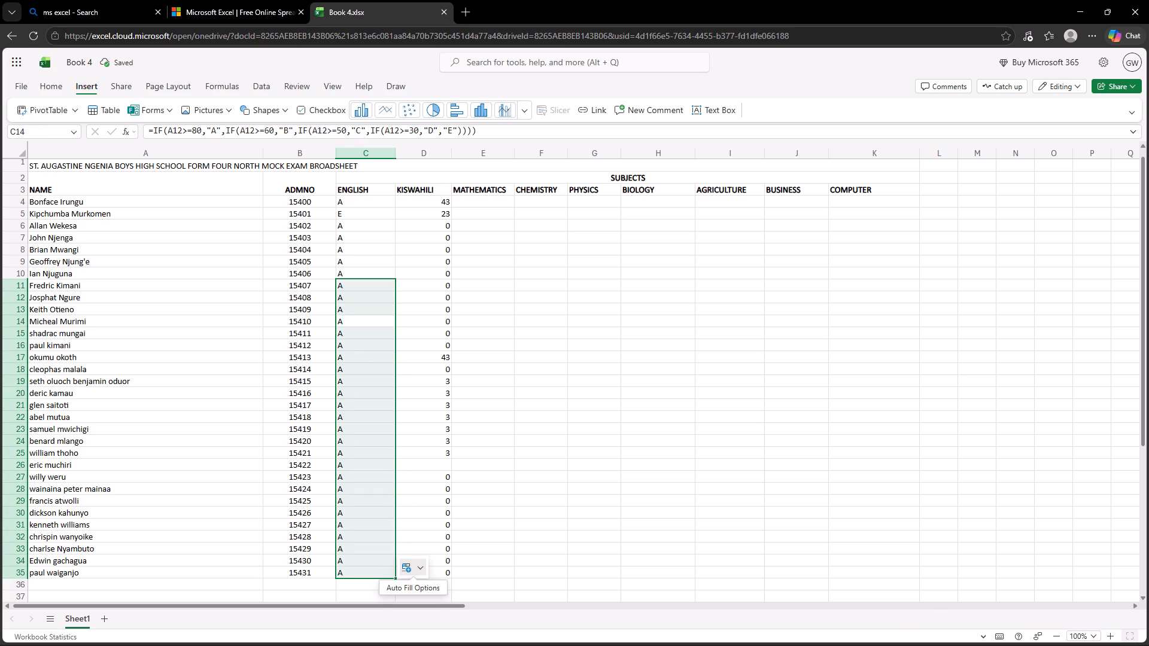
{"action": "key", "text": "Return"}
{"action": "key", "text": "Return"}
{"action": "key", "text": "Return"}
{"action": "key", "text": "Return"}
{"action": "key", "text": "Return"}
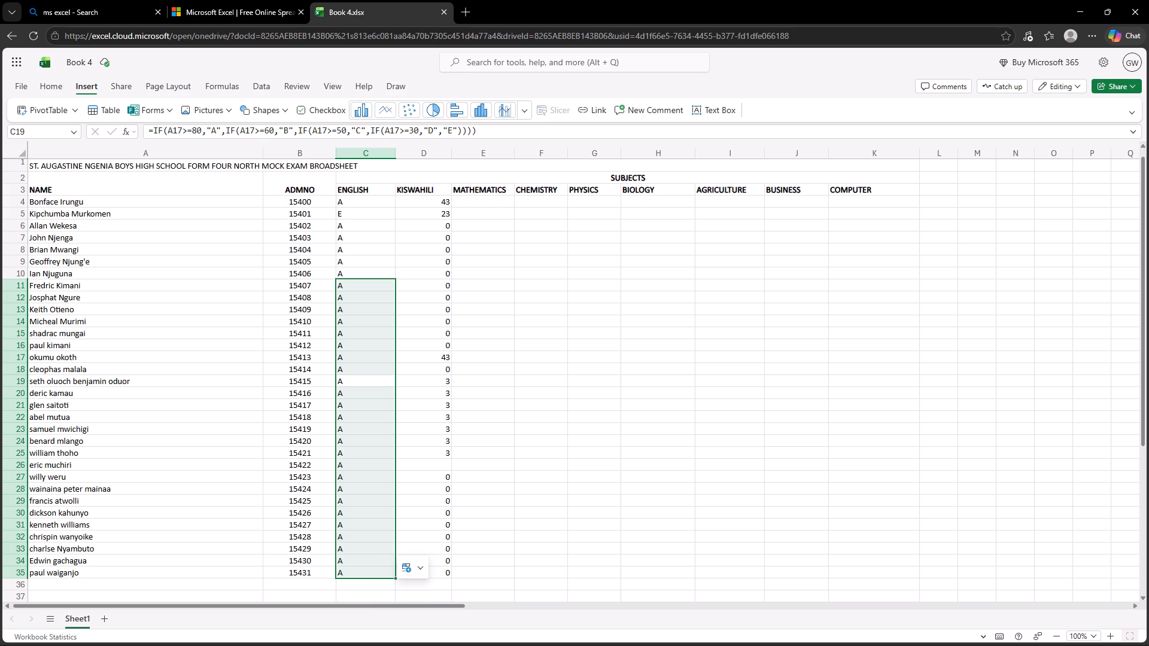
{"action": "double_click", "coordinate": [363, 514]}
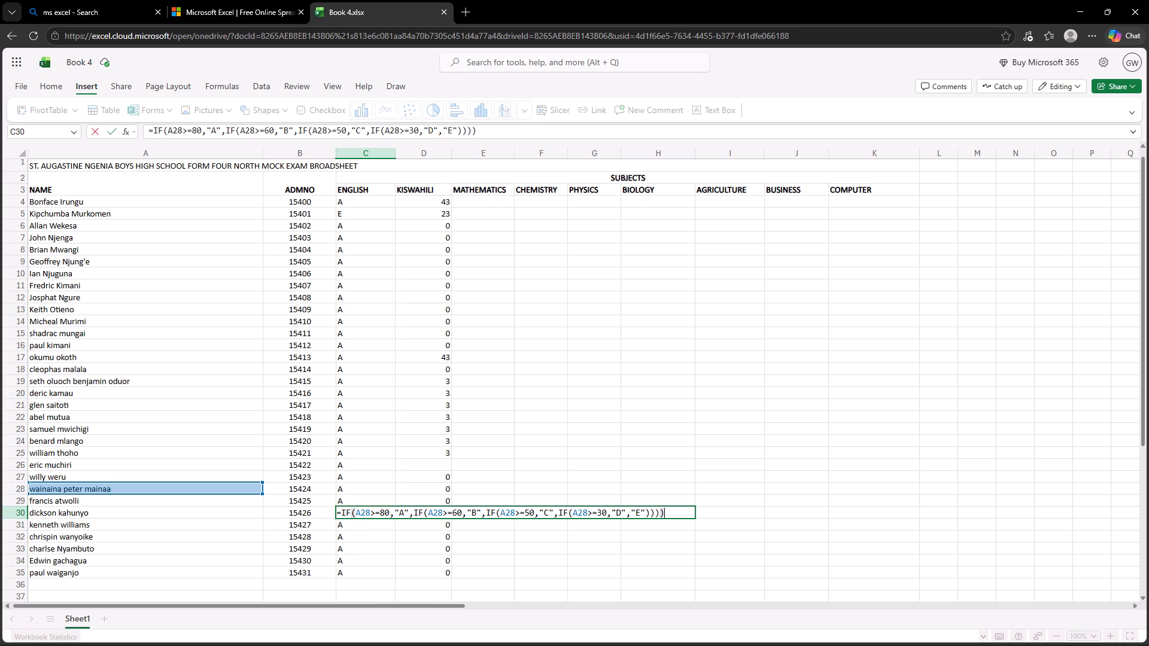
{"action": "left_click", "coordinate": [382, 206]}
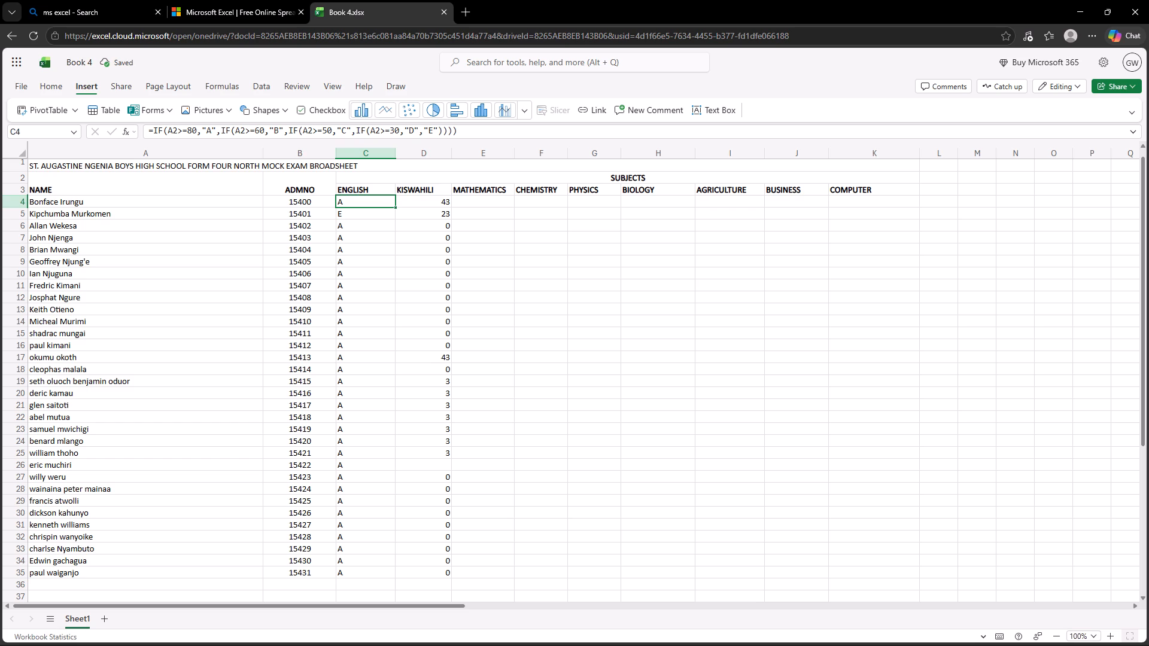
{"action": "left_click", "coordinate": [360, 264]}
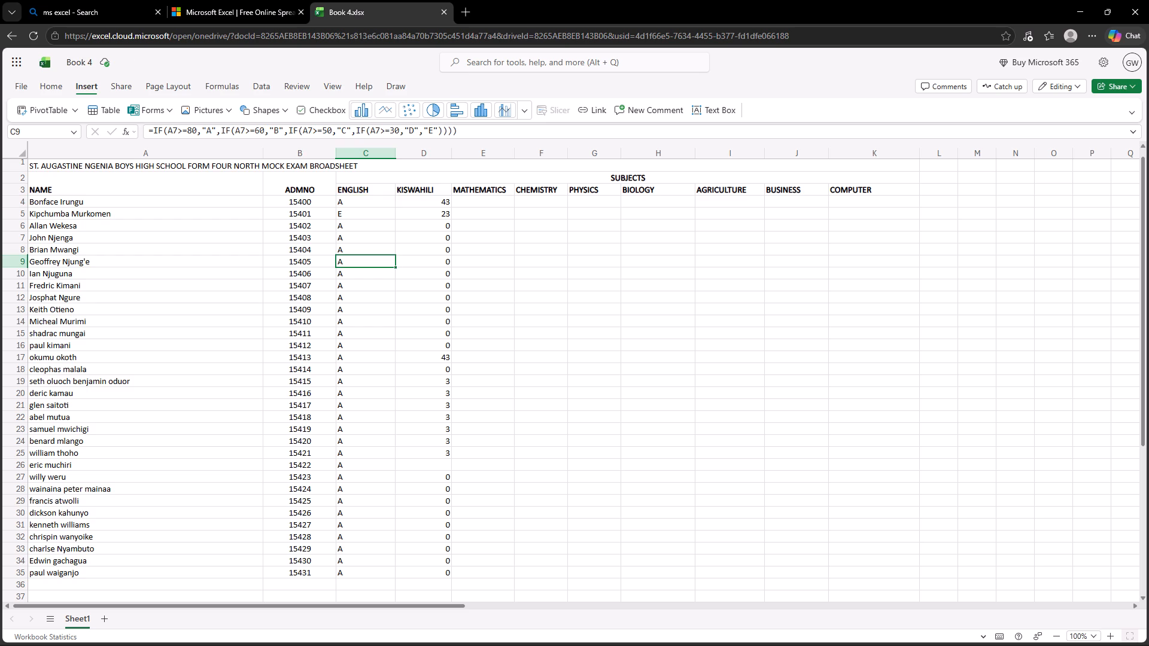
Fill C10's ENGLISH grading formula, which refers to C8, down the column through C35.
{"action": "left_click", "coordinate": [360, 276]}
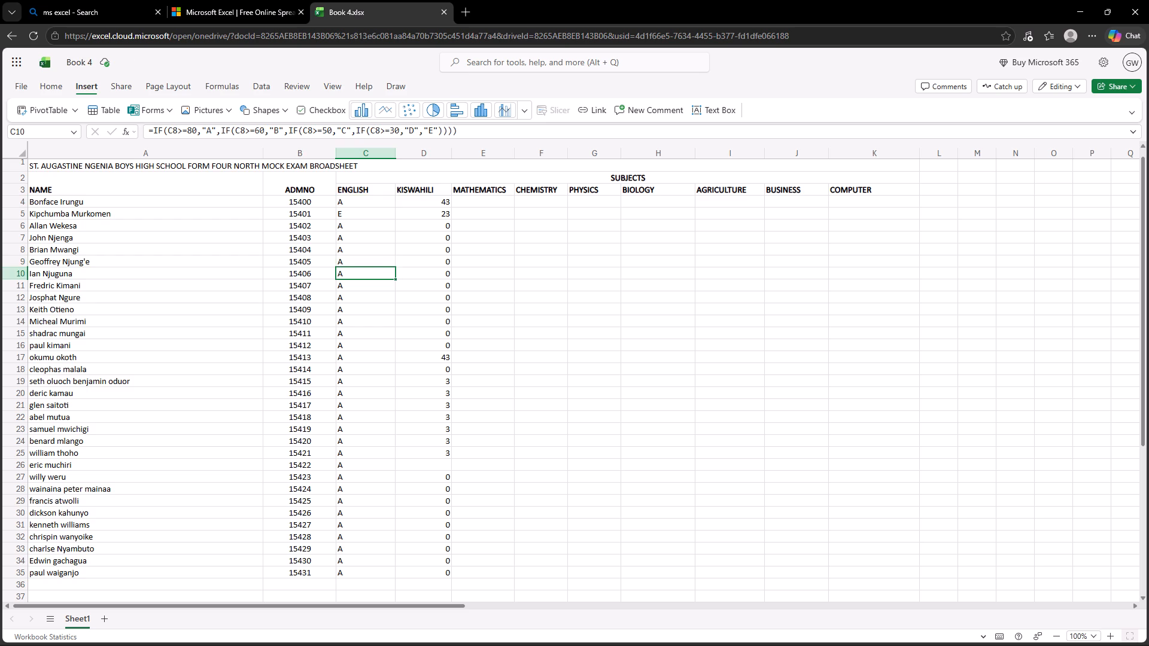
{"action": "left_click", "coordinate": [360, 276]}
{"action": "left_click_drag", "start_coordinate": [395, 278], "coordinate": [398, 320]}
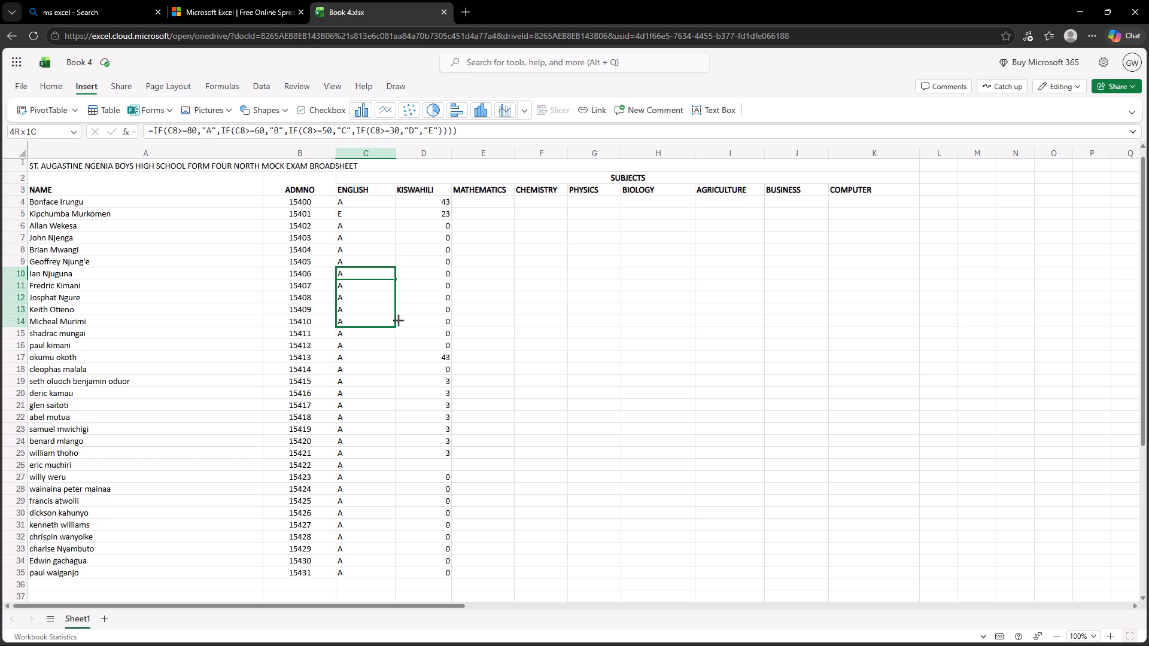
{"action": "left_click_drag", "start_coordinate": [398, 320], "coordinate": [415, 458]}
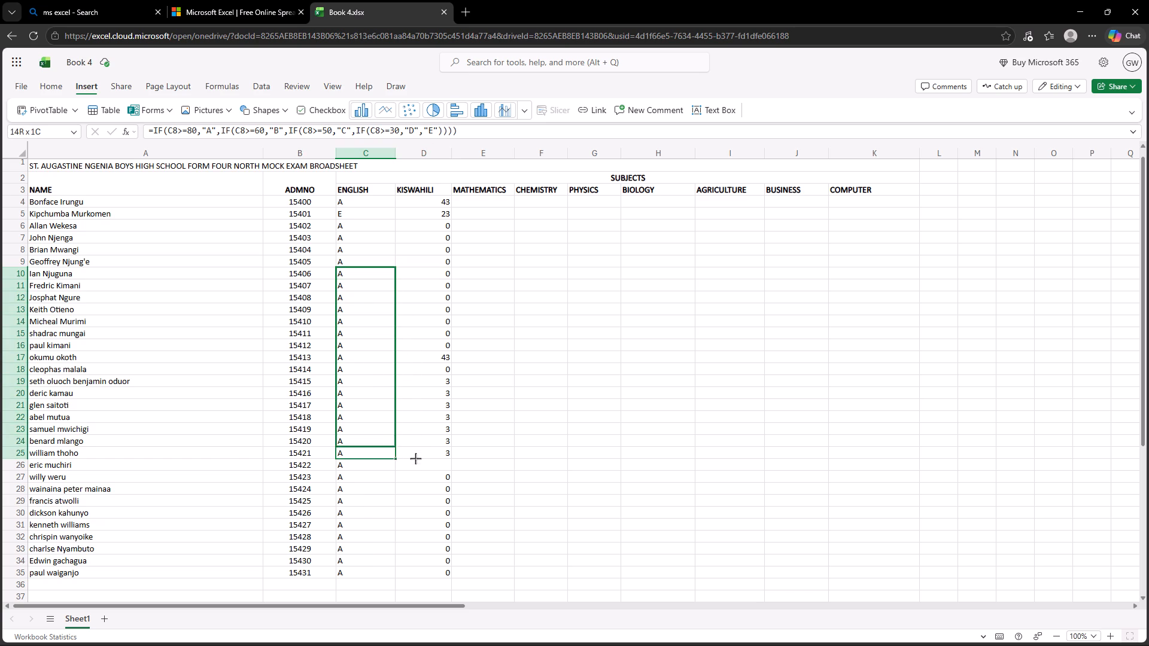
{"action": "left_click_drag", "start_coordinate": [415, 458], "coordinate": [412, 560]}
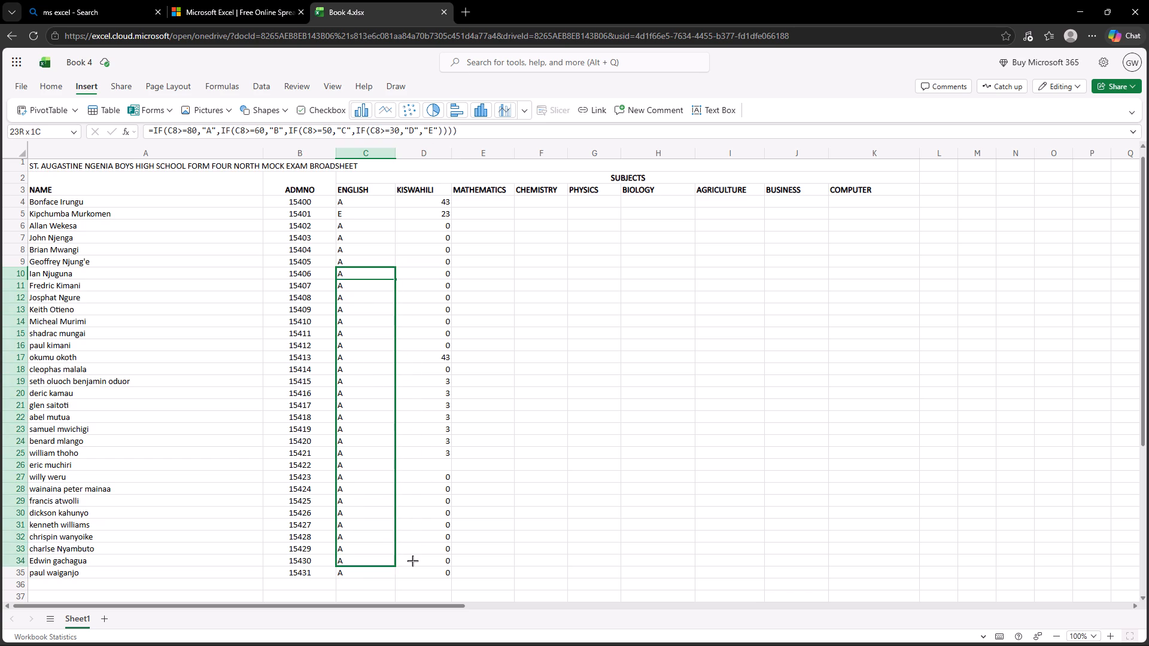
{"action": "left_click_drag", "start_coordinate": [412, 560], "coordinate": [413, 569]}
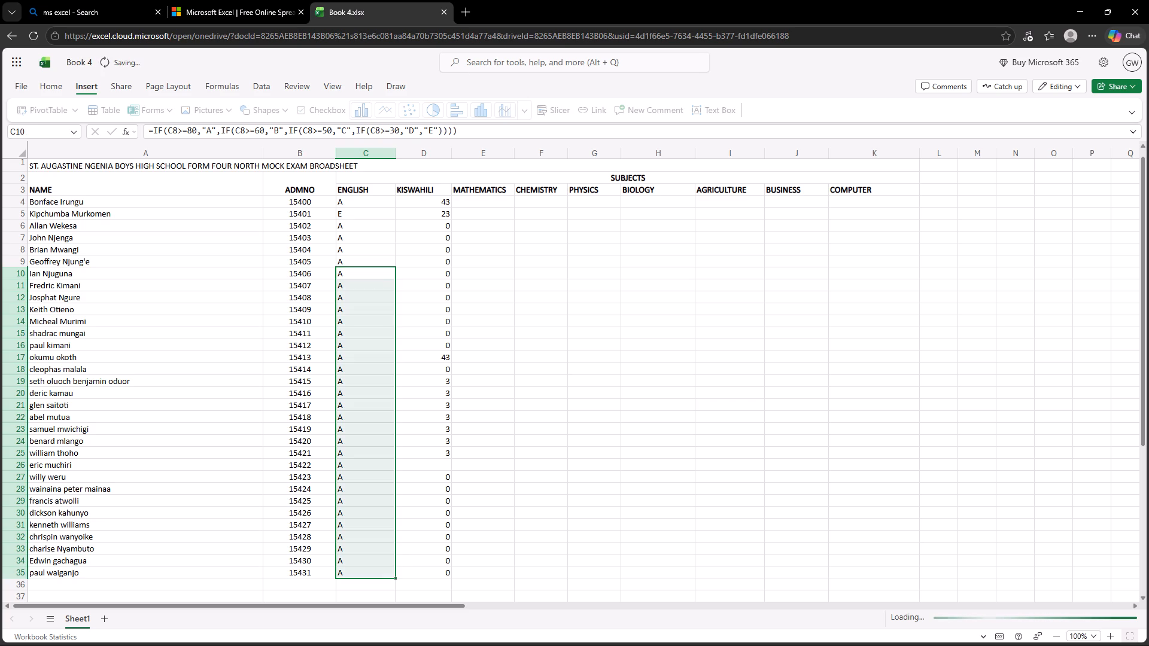
{"action": "left_click", "coordinate": [413, 569]}
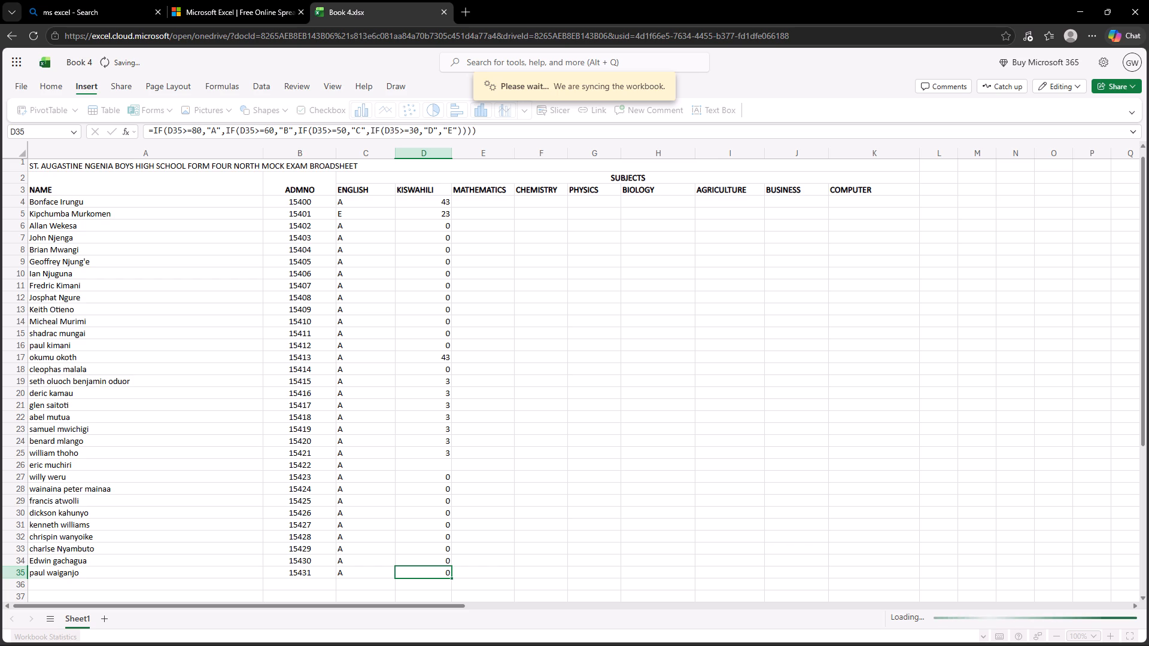
{"action": "left_click", "coordinate": [149, 130]}
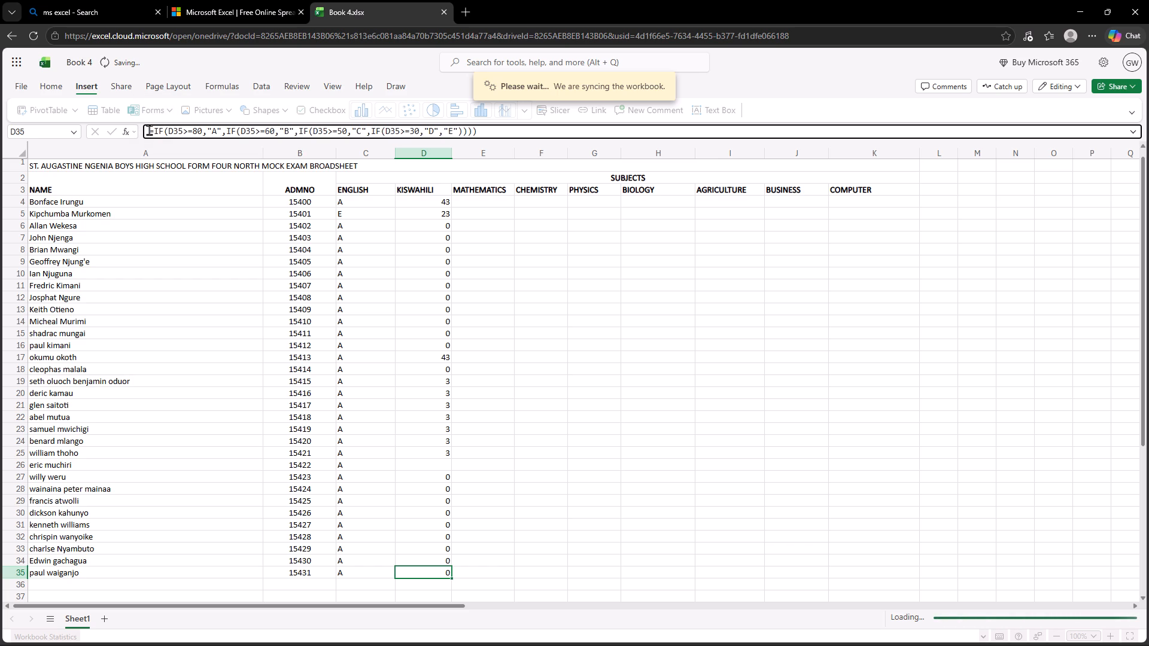
Re-enter D35's KISWAHILI grading formula as =IF(D35>=80,"A",IF(D35>=60,"B",IF(D35>=50,"C",IF(D35>=30,"D","E")))).
{"action": "key", "text": "equal"}
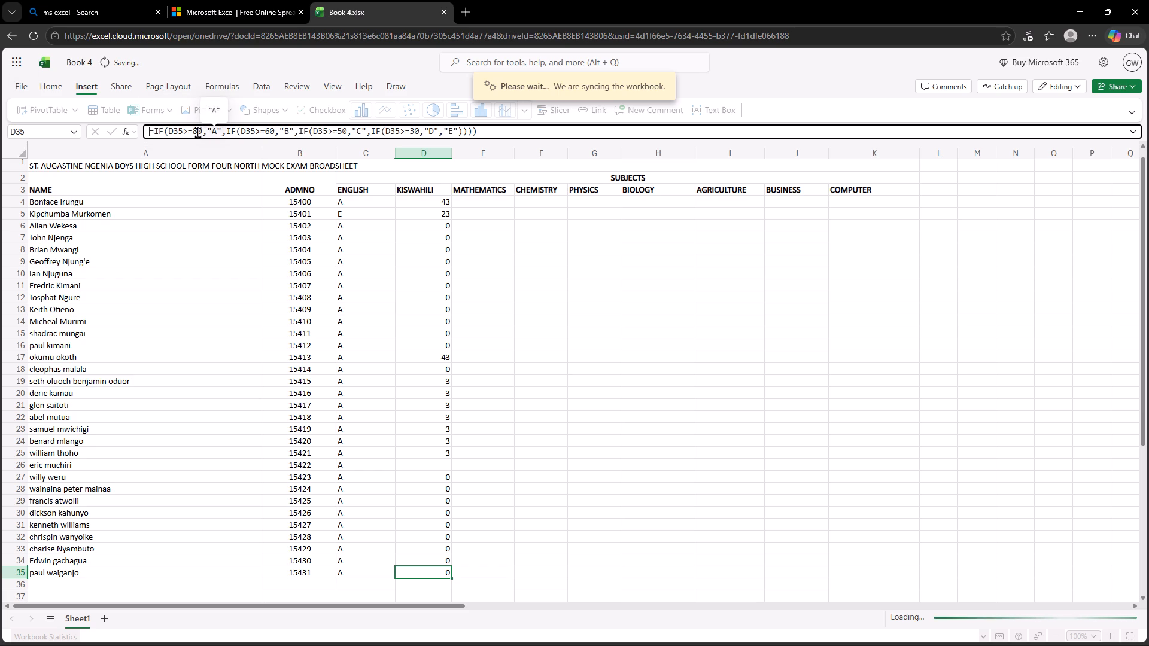
{"action": "left_click", "coordinate": [500, 135]}
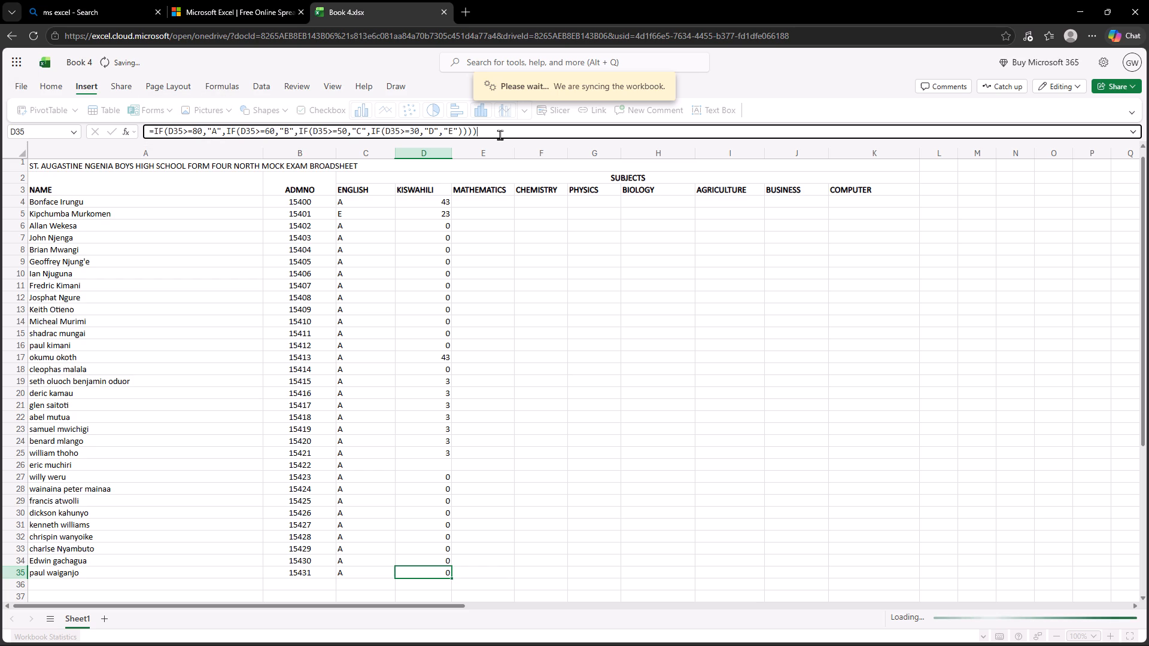
{"action": "key", "text": "Return"}
{"action": "key", "text": "Return"}
{"action": "key", "text": "Return"}
{"action": "key", "text": "Return"}
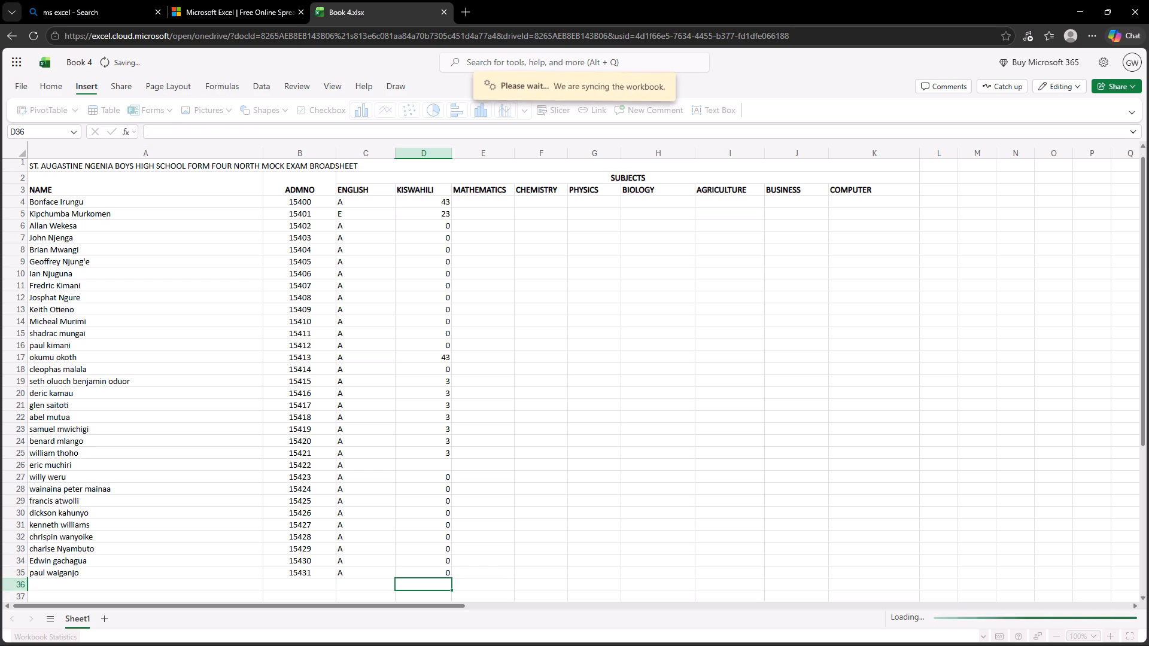
{"action": "key", "text": "Return"}
{"action": "key", "text": "Return"}
{"action": "key", "text": "Return"}
{"action": "key", "text": "Return"}
{"action": "key", "text": "Return"}
{"action": "key", "text": "Return"}
{"action": "key", "text": "Return"}
{"action": "key", "text": "Return"}
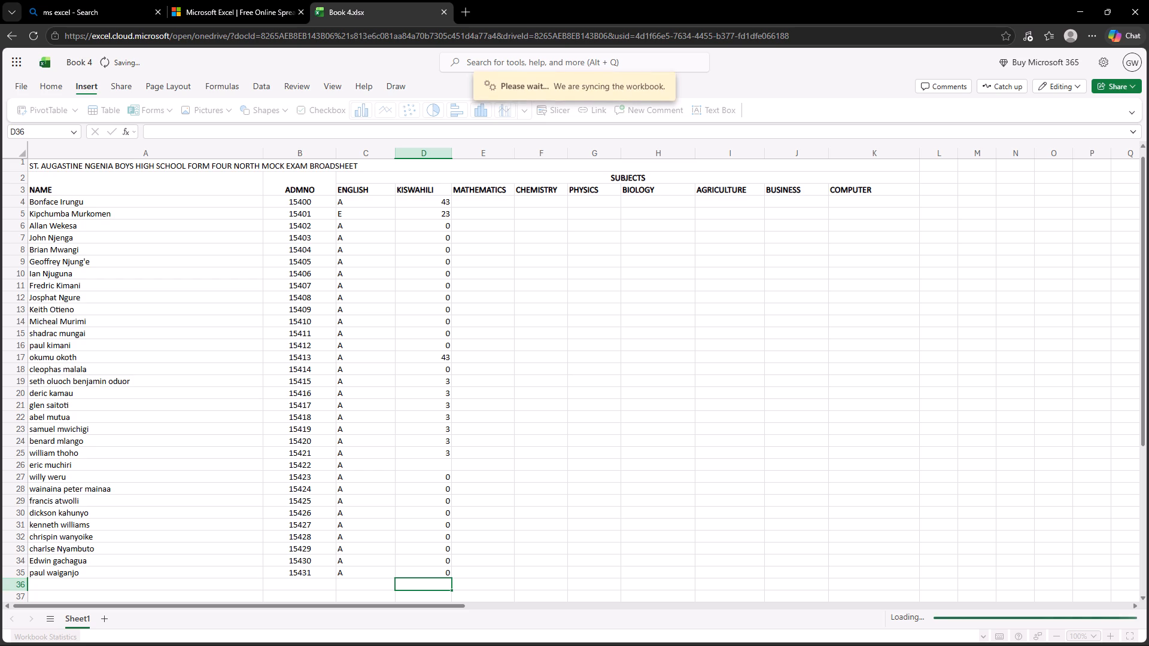
{"action": "key", "text": "Return"}
Check the KISWAHILI grading formulas in D11 and D10.
{"action": "double_click", "coordinate": [459, 269]}
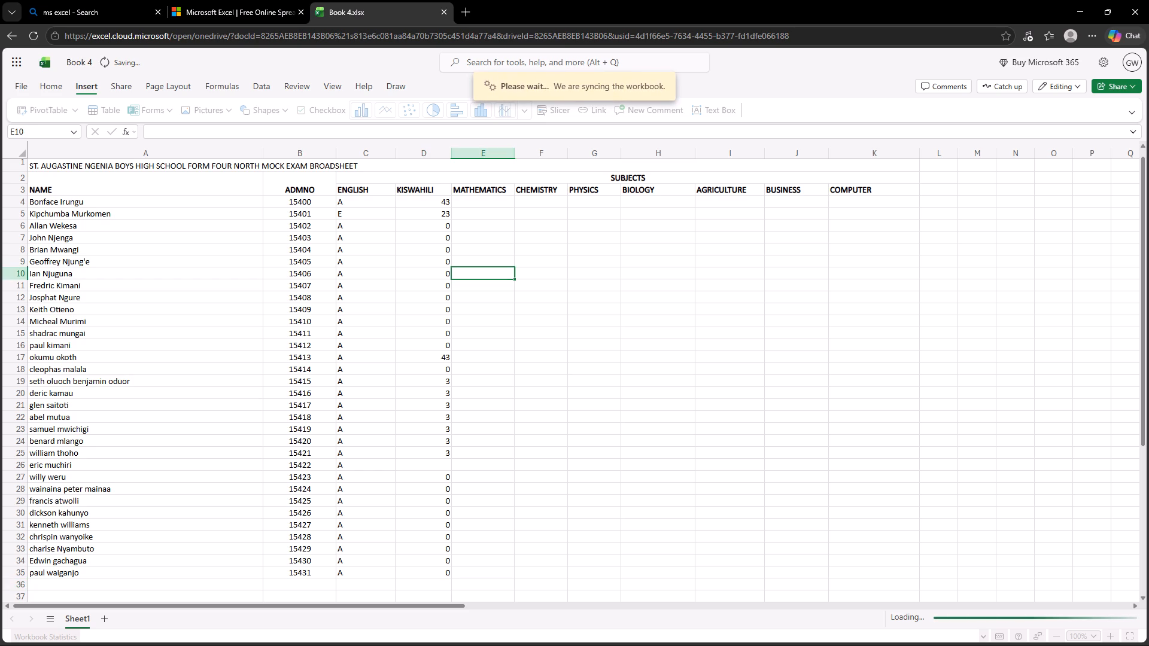
{"action": "double_click", "coordinate": [417, 279]}
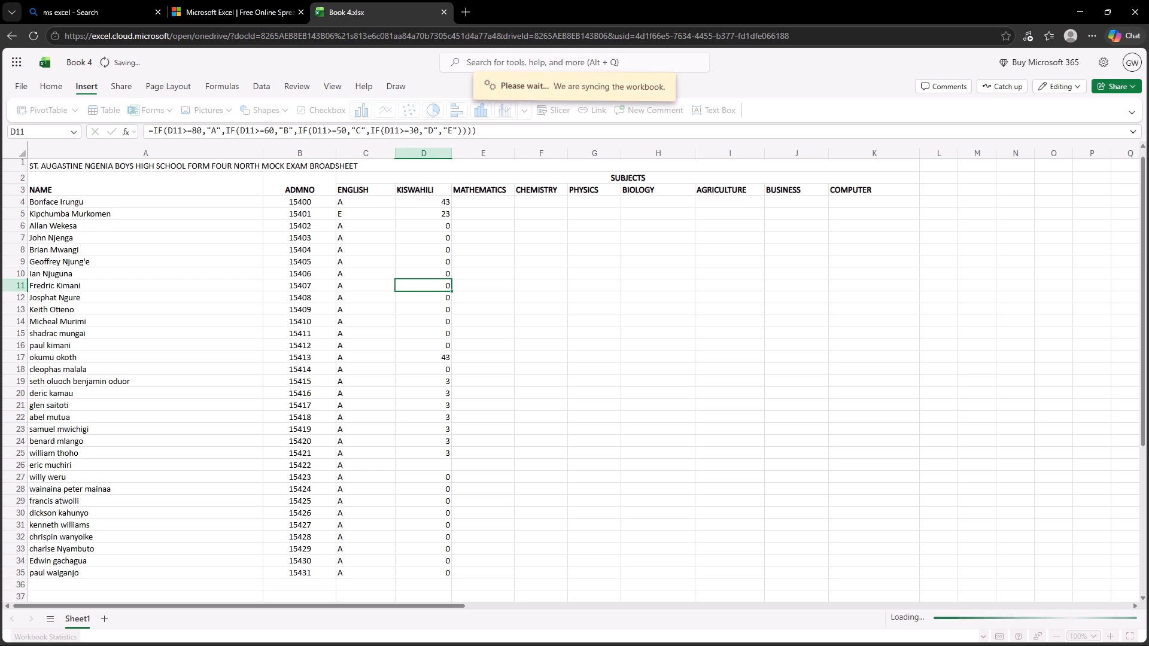
{"action": "left_click", "coordinate": [417, 273]}
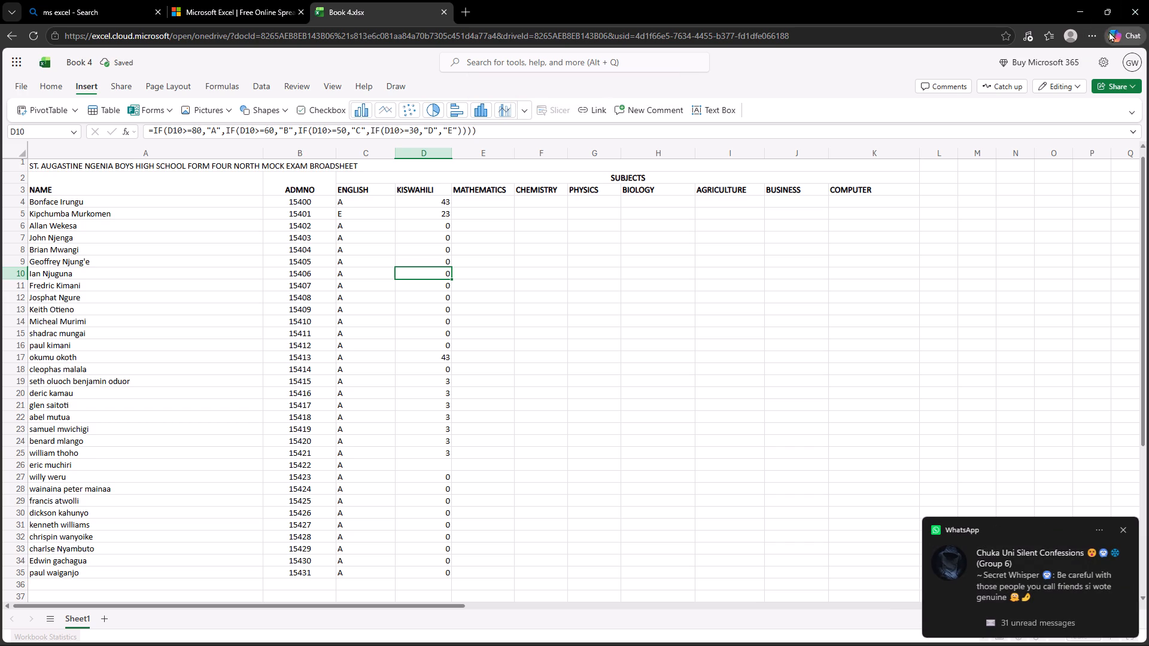
Switch to YouTube and look through the open video's comments and suggested videos.
{"action": "left_click", "coordinate": [1085, 8]}
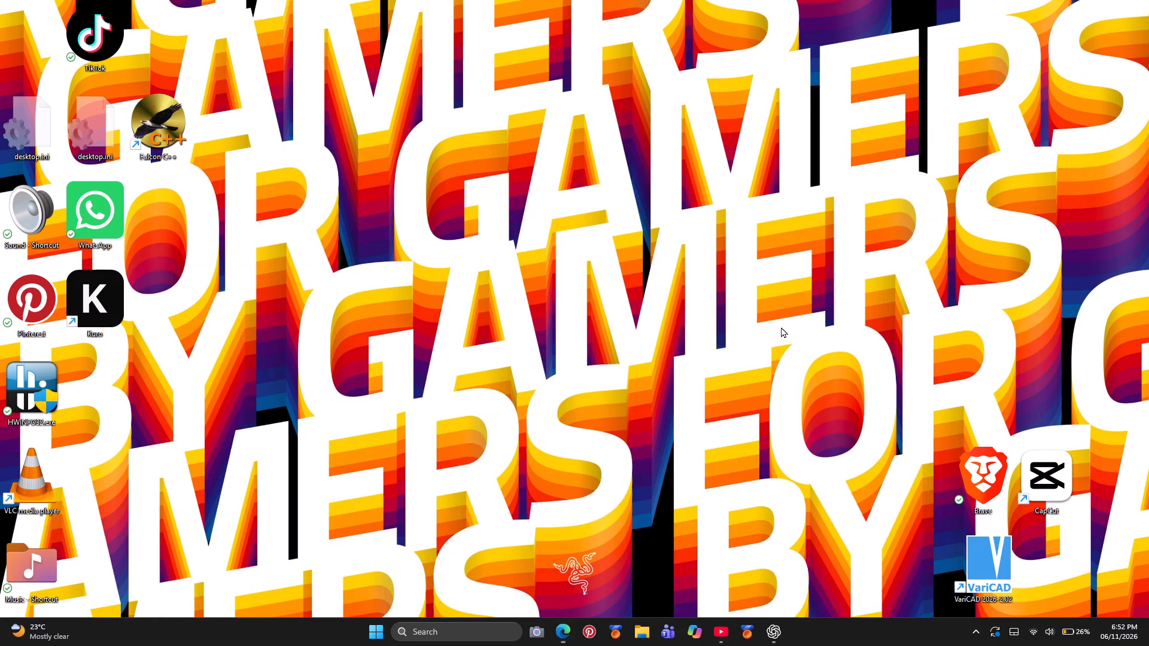
{"action": "double_click", "coordinate": [725, 625]}
{"action": "left_click", "coordinate": [725, 625]}
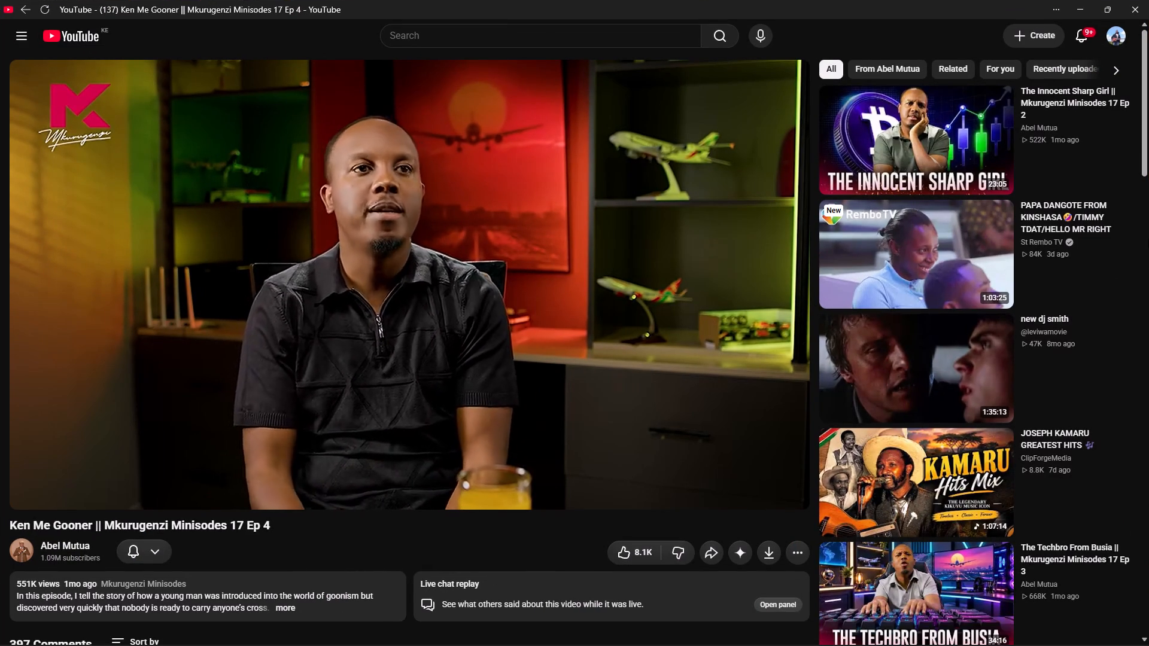
{"action": "left_click_drag", "start_coordinate": [1142, 163], "coordinate": [1141, 170]}
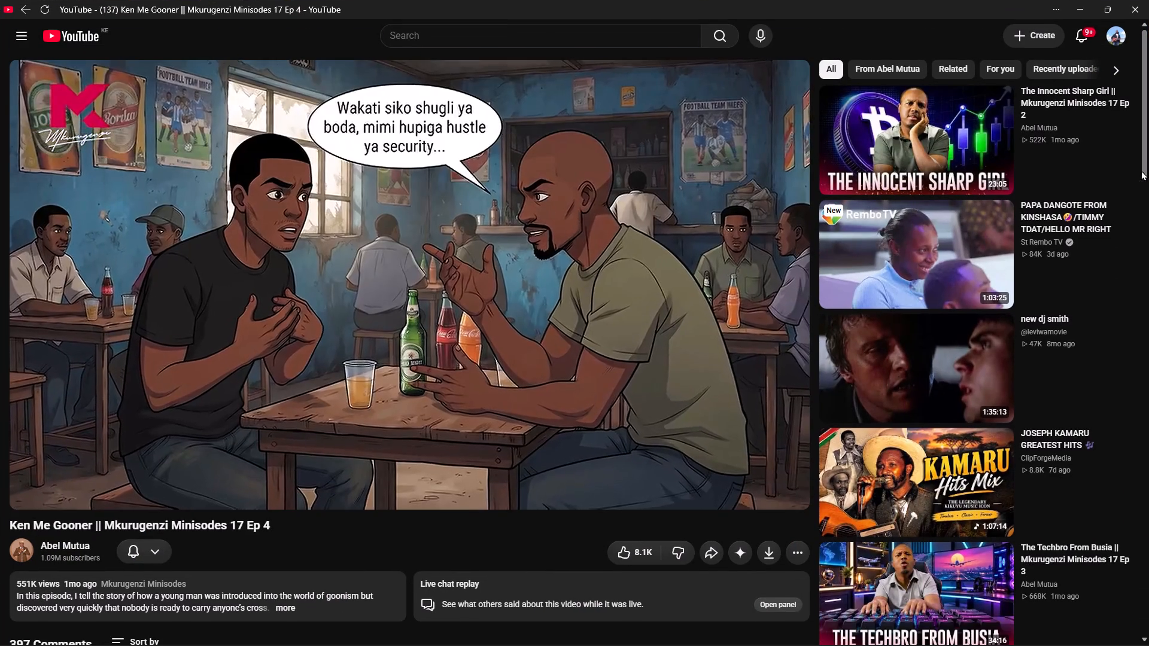
{"action": "left_click_drag", "start_coordinate": [1141, 170], "coordinate": [1139, 252]}
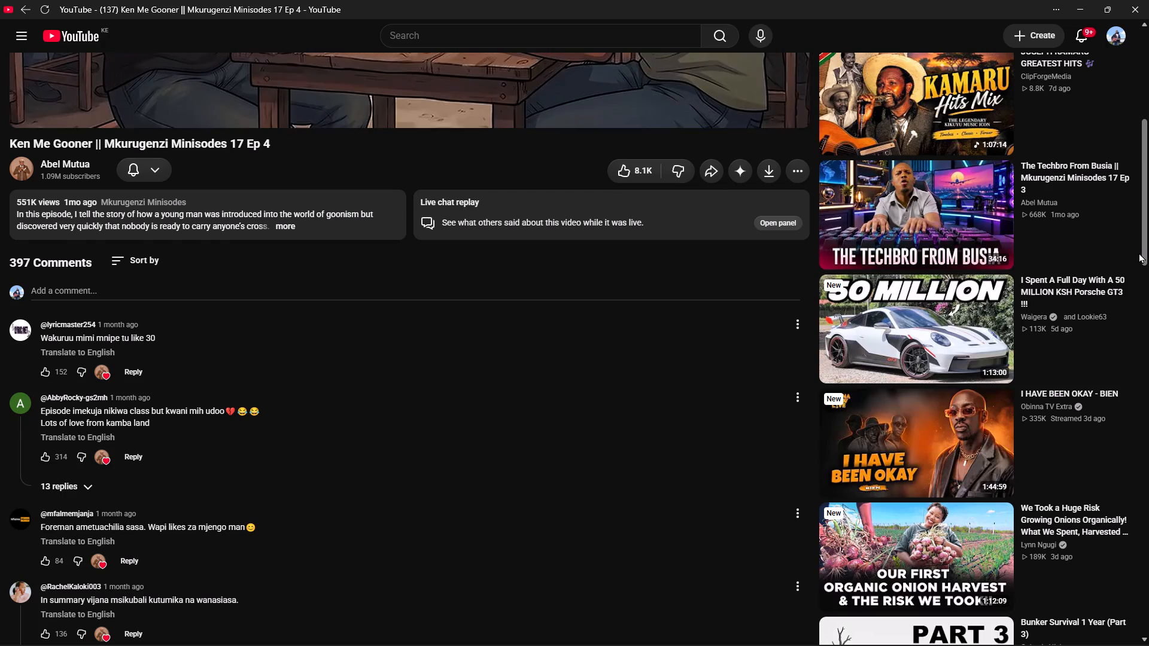
{"action": "left_click_drag", "start_coordinate": [1139, 252], "coordinate": [1139, 252]}
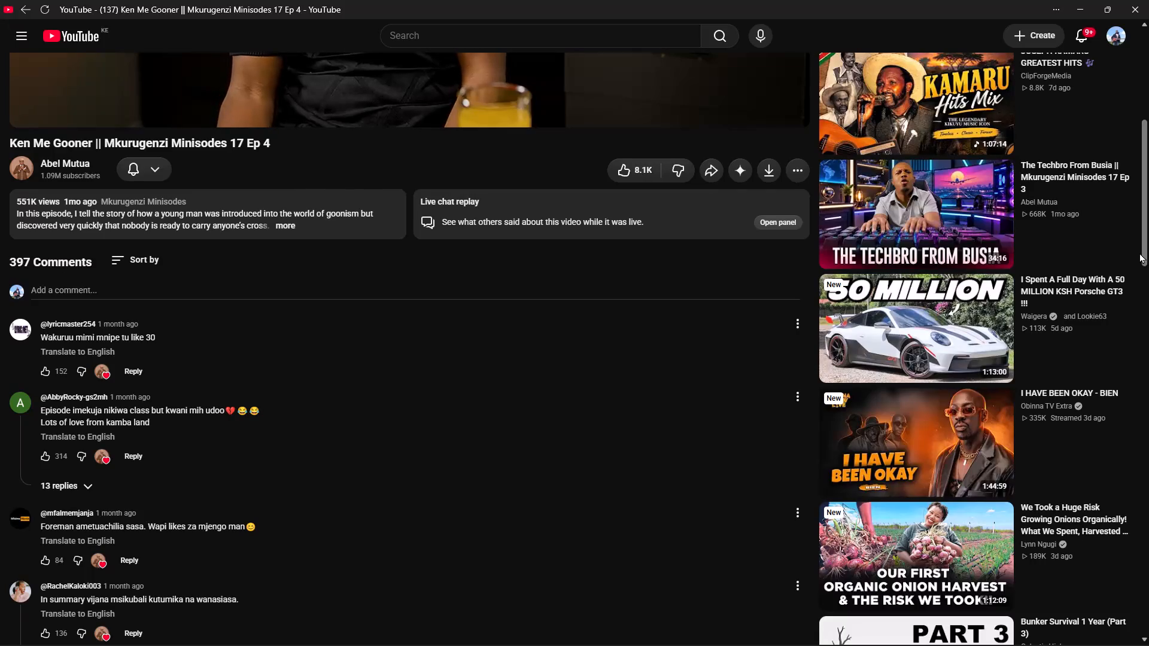
Open the suggested video "The Dan Markel Case Headline hitters ep 9" on YouTube, then return to the Excel workbook.
{"action": "left_click_drag", "start_coordinate": [1139, 252], "coordinate": [1148, 278]}
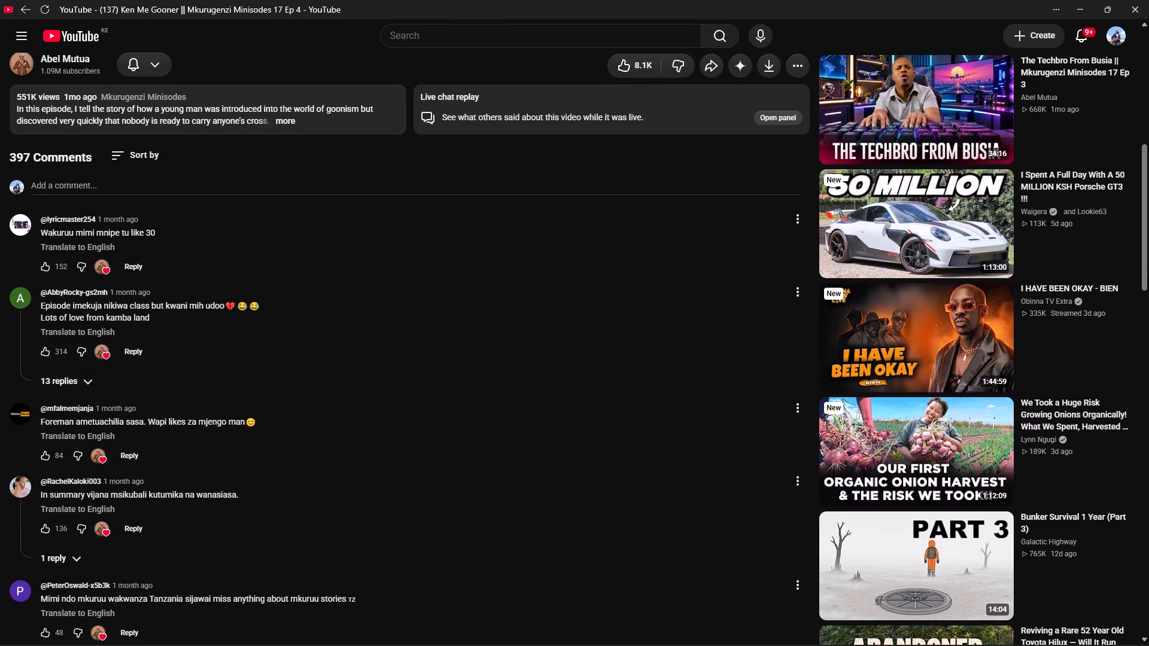
{"action": "left_click_drag", "start_coordinate": [1148, 278], "coordinate": [1148, 294]}
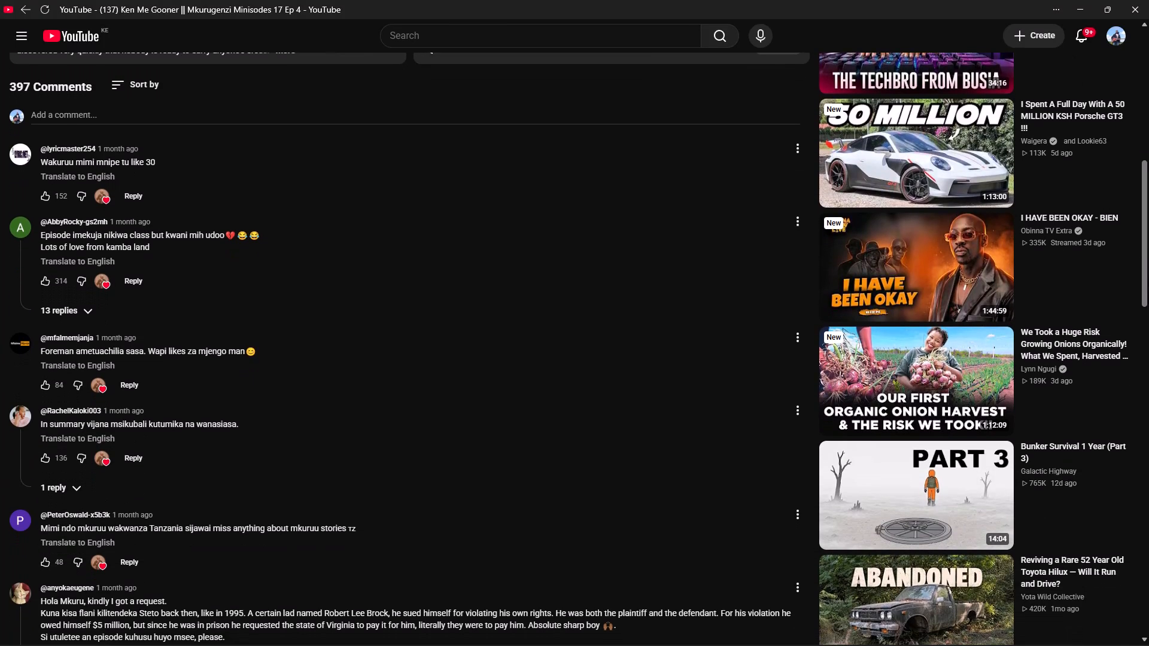
{"action": "left_click_drag", "start_coordinate": [1148, 294], "coordinate": [1148, 372]}
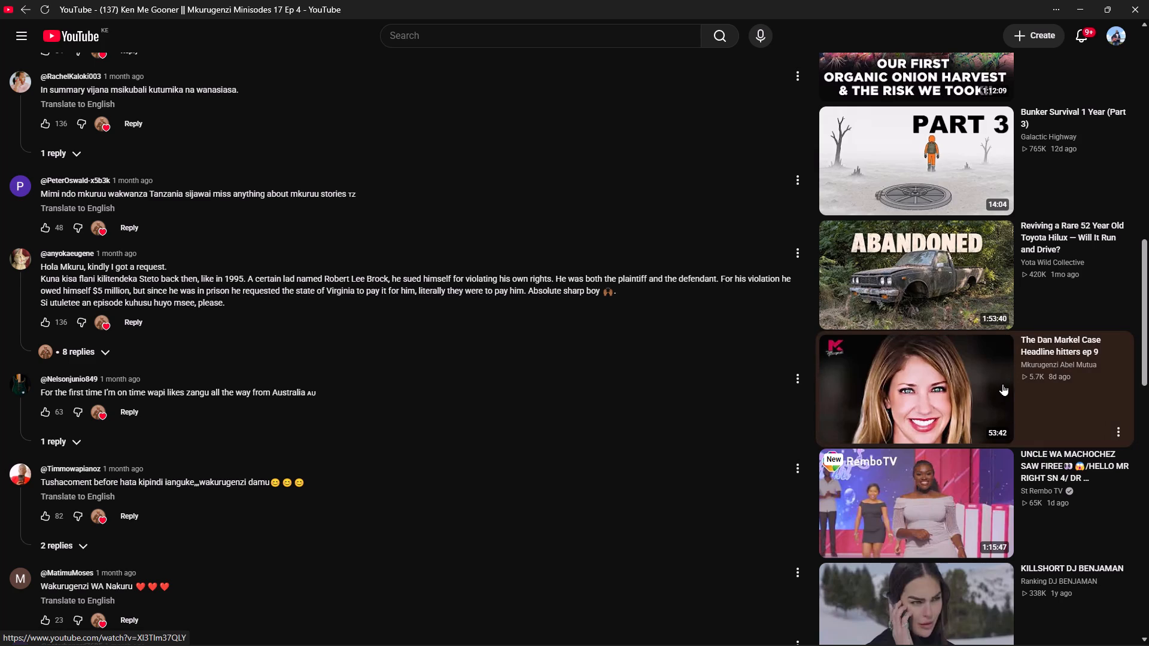
{"action": "double_click", "coordinate": [1002, 383]}
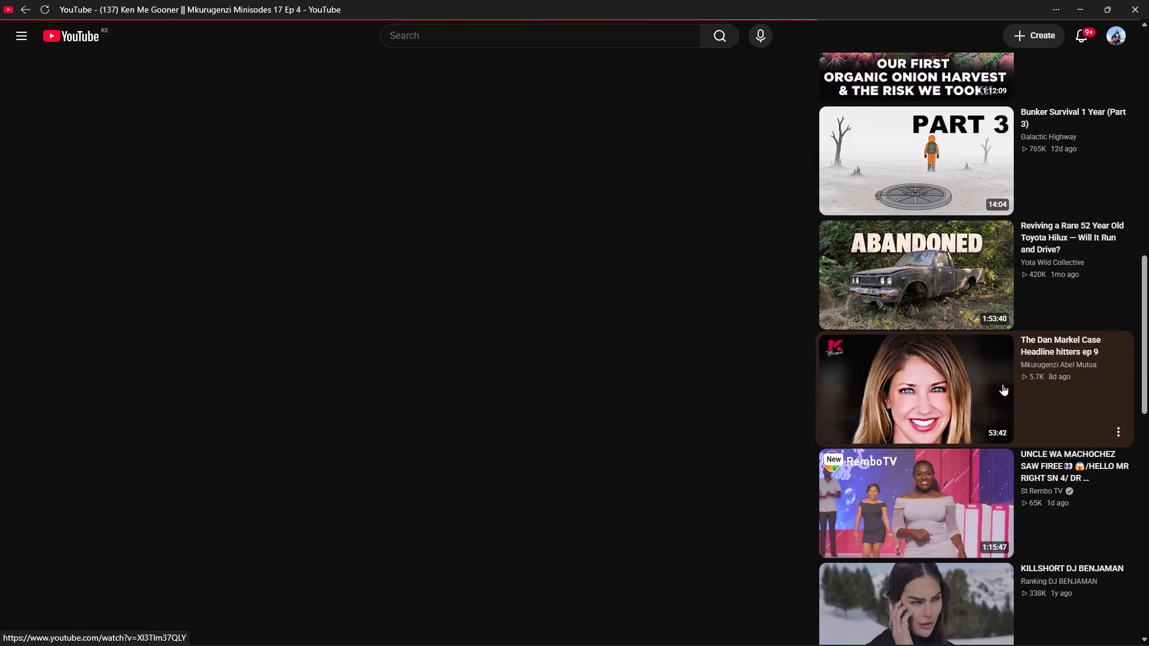
{"action": "left_click_drag", "start_coordinate": [1002, 383], "coordinate": [1002, 389]}
{"action": "left_click", "coordinate": [1002, 389]}
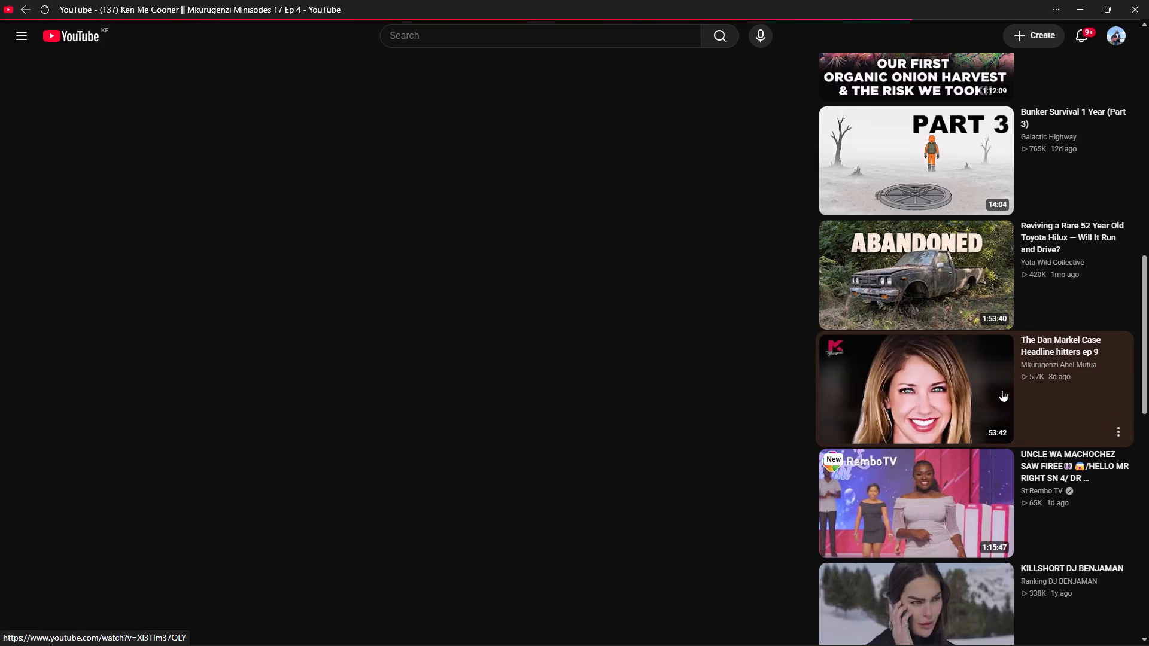
{"action": "double_click", "coordinate": [1002, 389]}
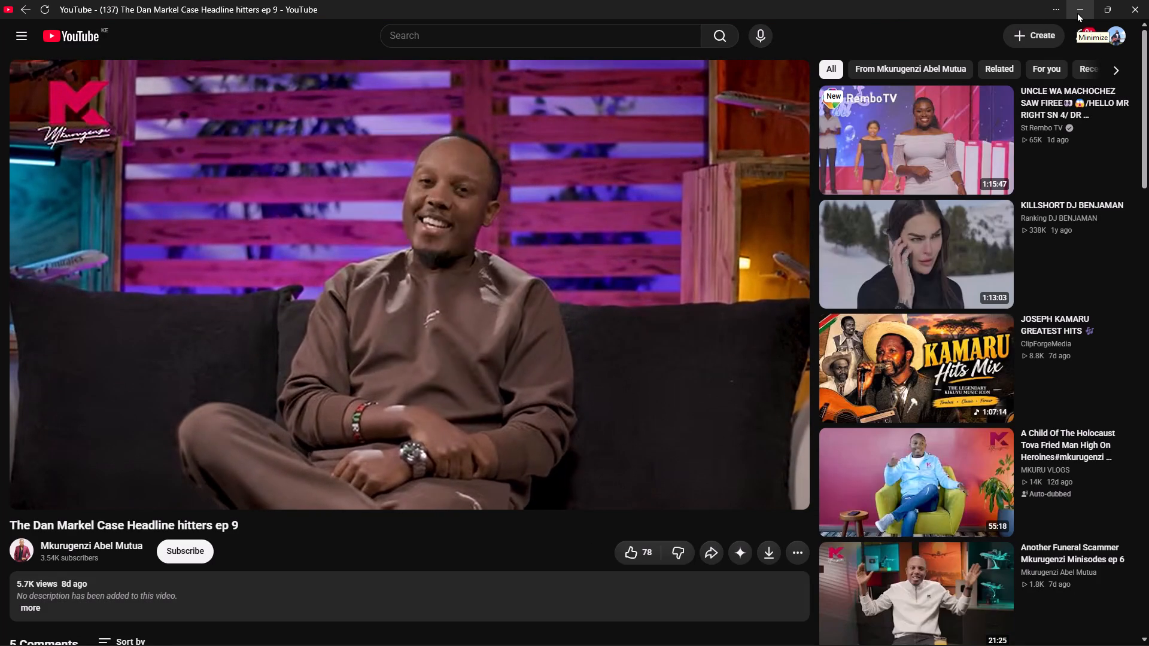
{"action": "left_click", "coordinate": [1077, 12]}
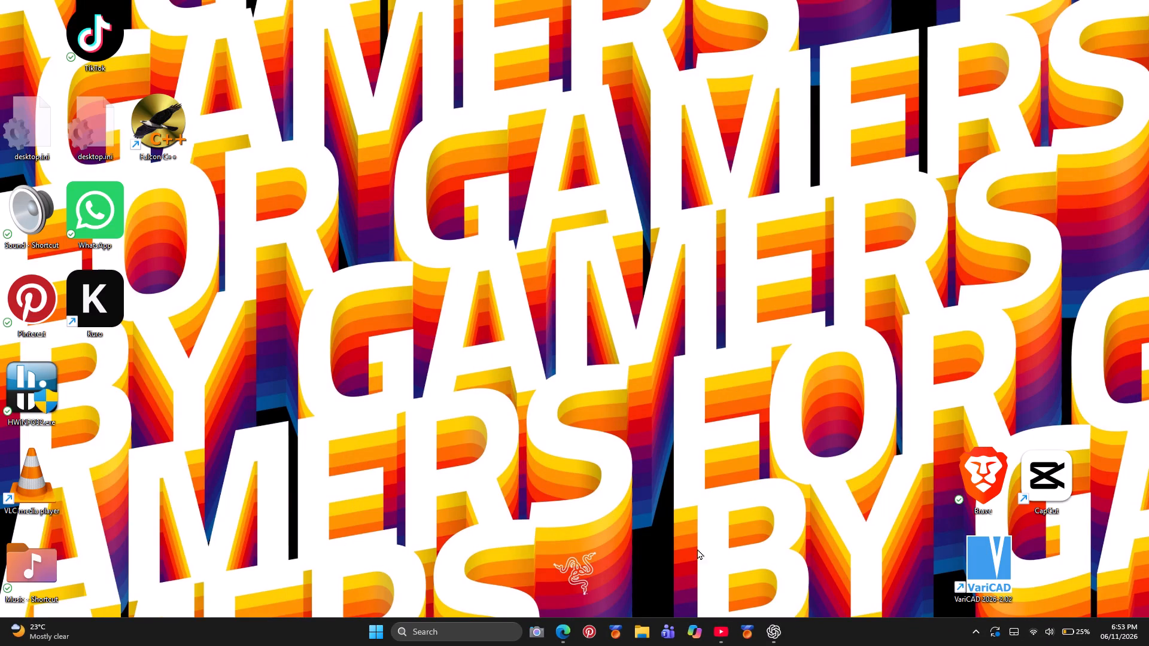
{"action": "left_click", "coordinate": [566, 636]}
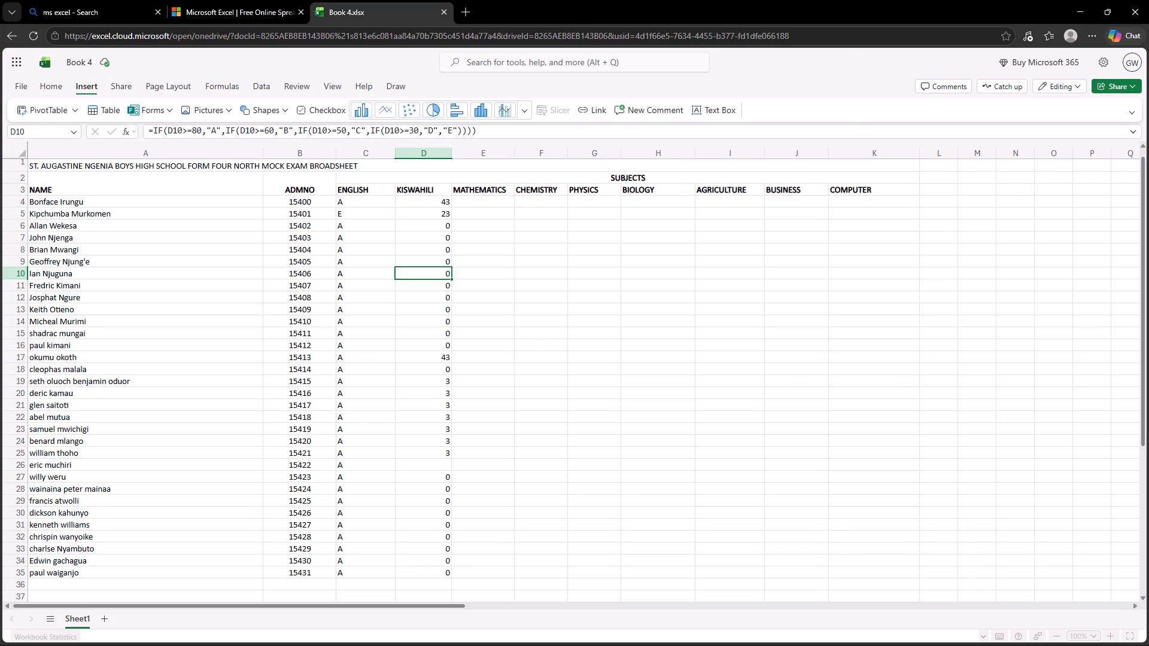
Enter the MATHEMATICS marks 40, 90, 47, 43 and 23 in cells E4 to E8.
{"action": "left_click", "coordinate": [497, 204]}
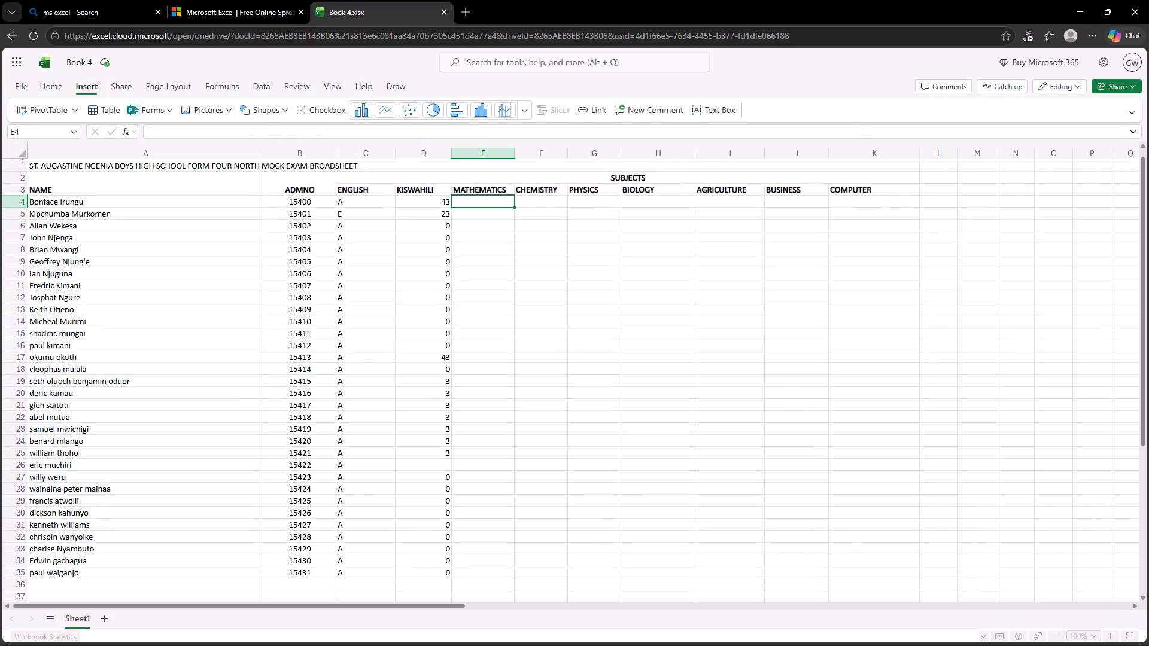
{"action": "type", "text": "40"}
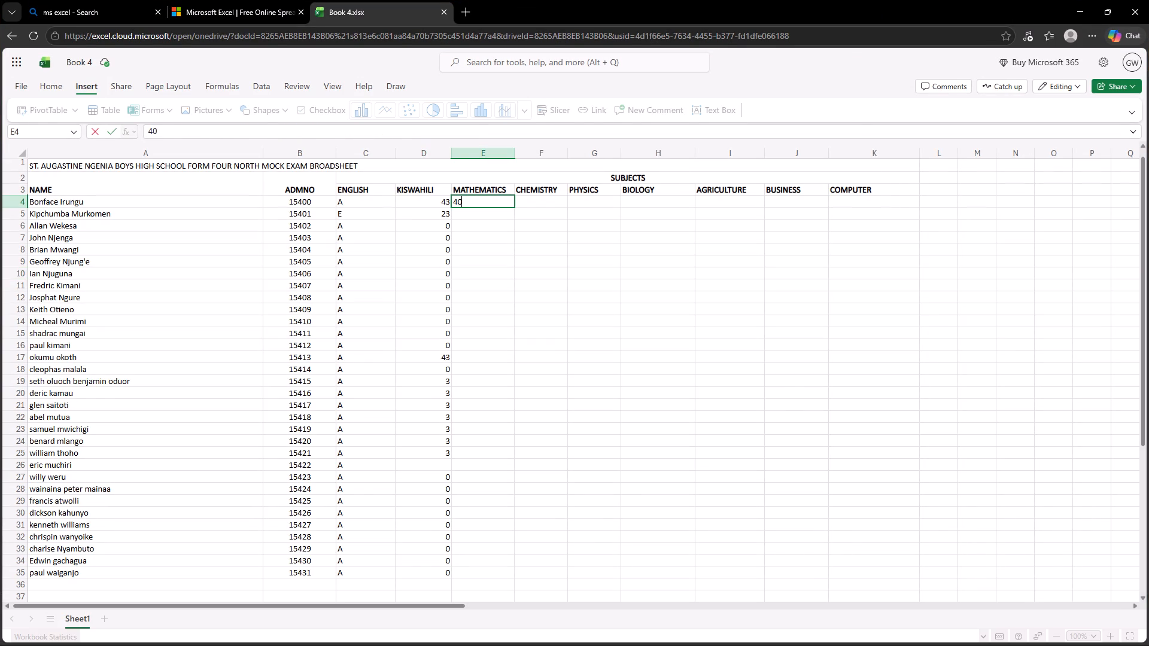
{"action": "key", "text": "Return"}
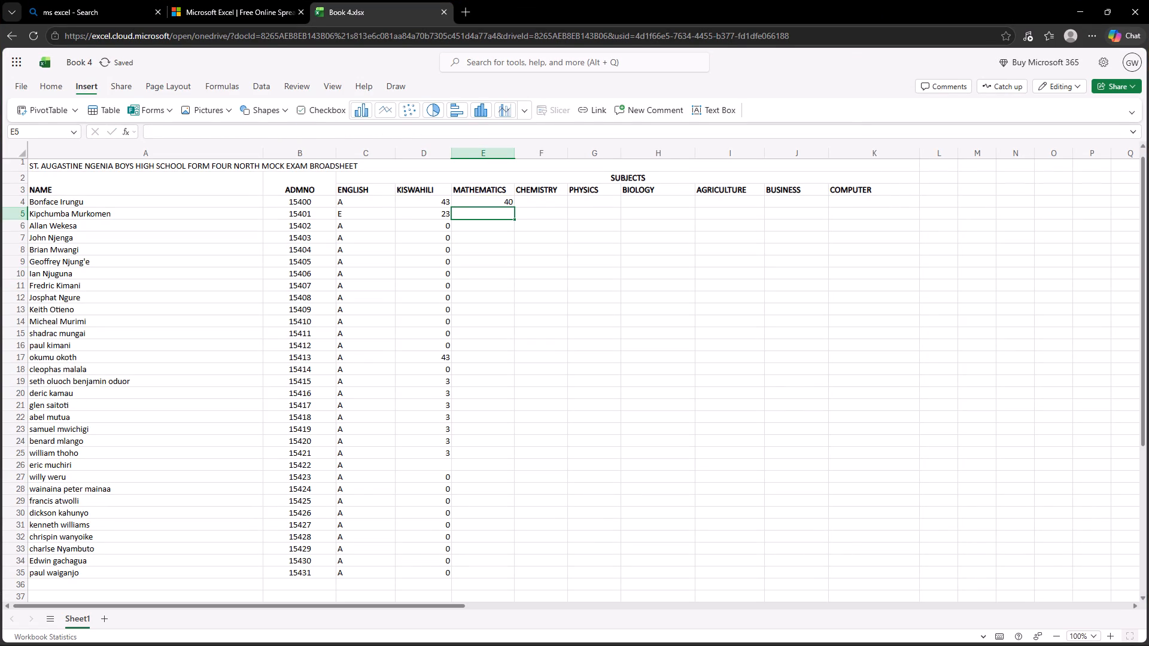
{"action": "type", "text": "90"}
{"action": "key", "text": "Return"}
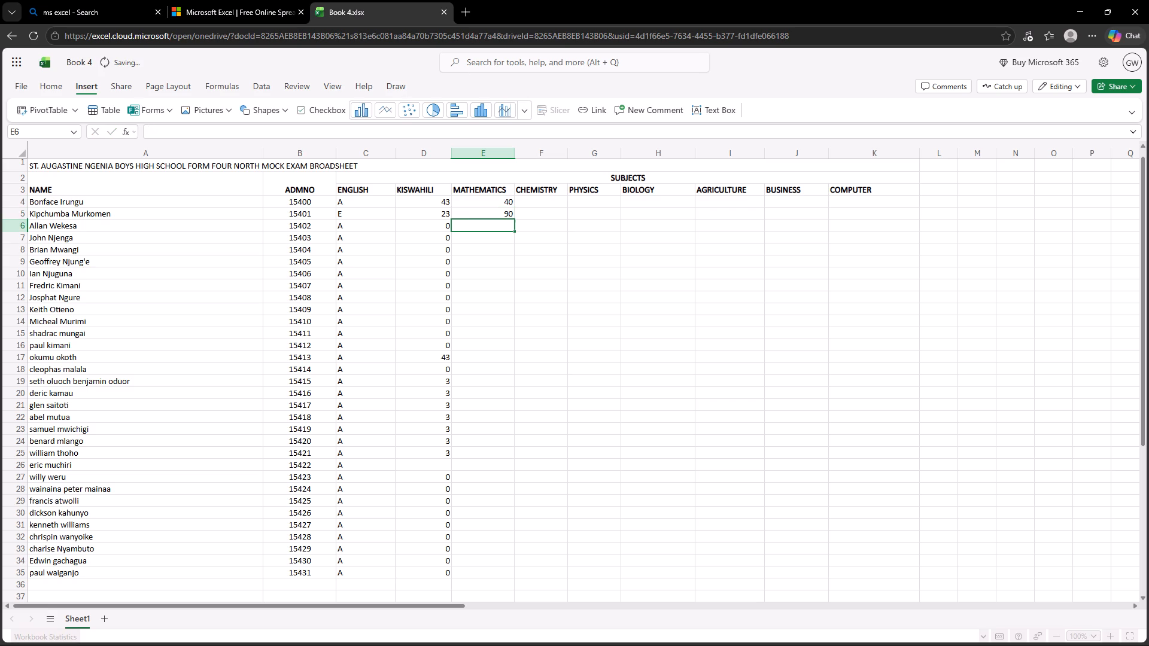
{"action": "key", "text": "4"}
{"action": "key", "text": "7"}
{"action": "key", "text": "Return"}
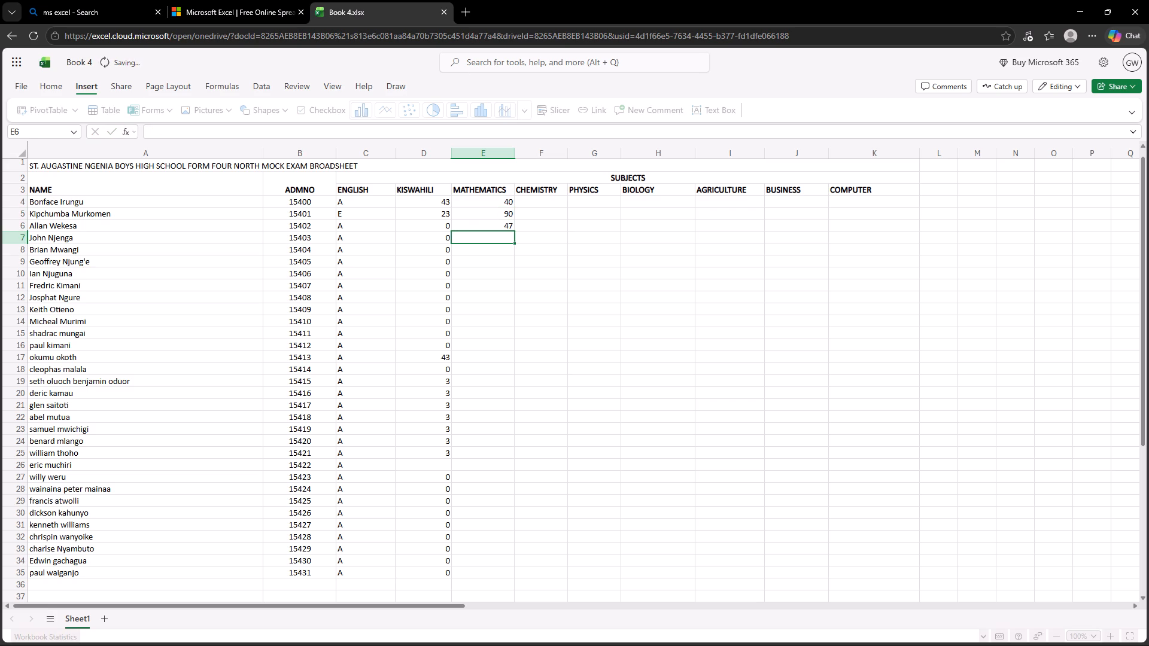
{"action": "key", "text": "4"}
{"action": "key", "text": "3"}
{"action": "key", "text": "Return"}
{"action": "key", "text": "2"}
{"action": "key", "text": "3"}
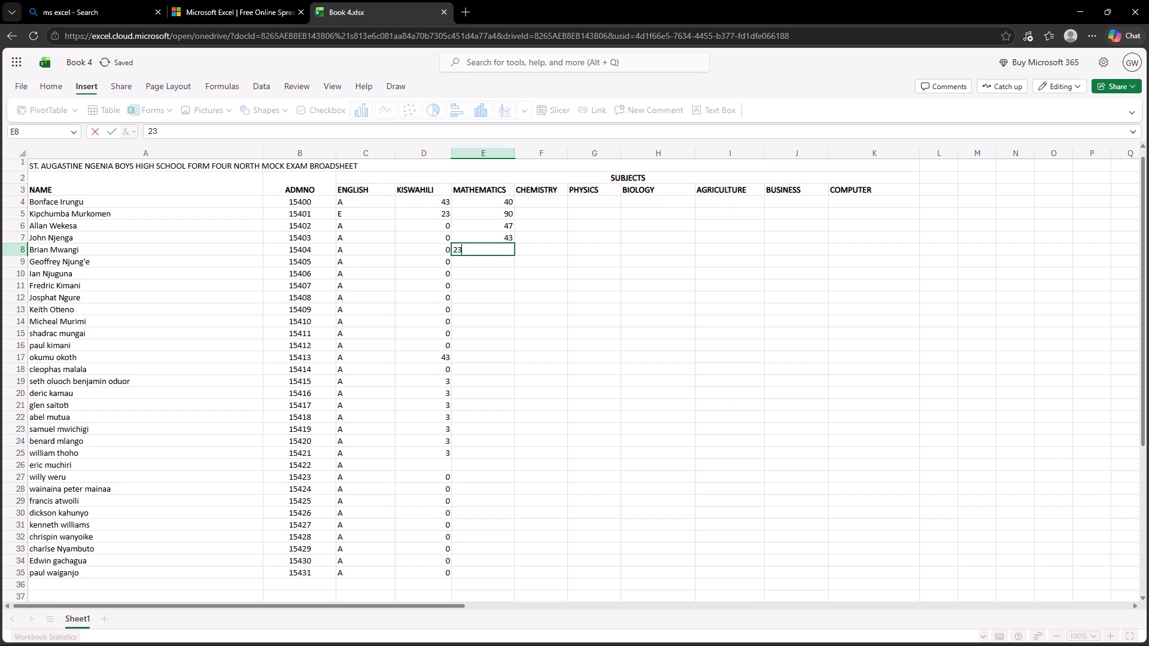
{"action": "key", "text": "Return"}
Enter the MATHEMATICS marks 12, 2, 45, 67, 89 and 80 in cells E9 to E14.
{"action": "type", "text": "12"}
{"action": "key", "text": "Return"}
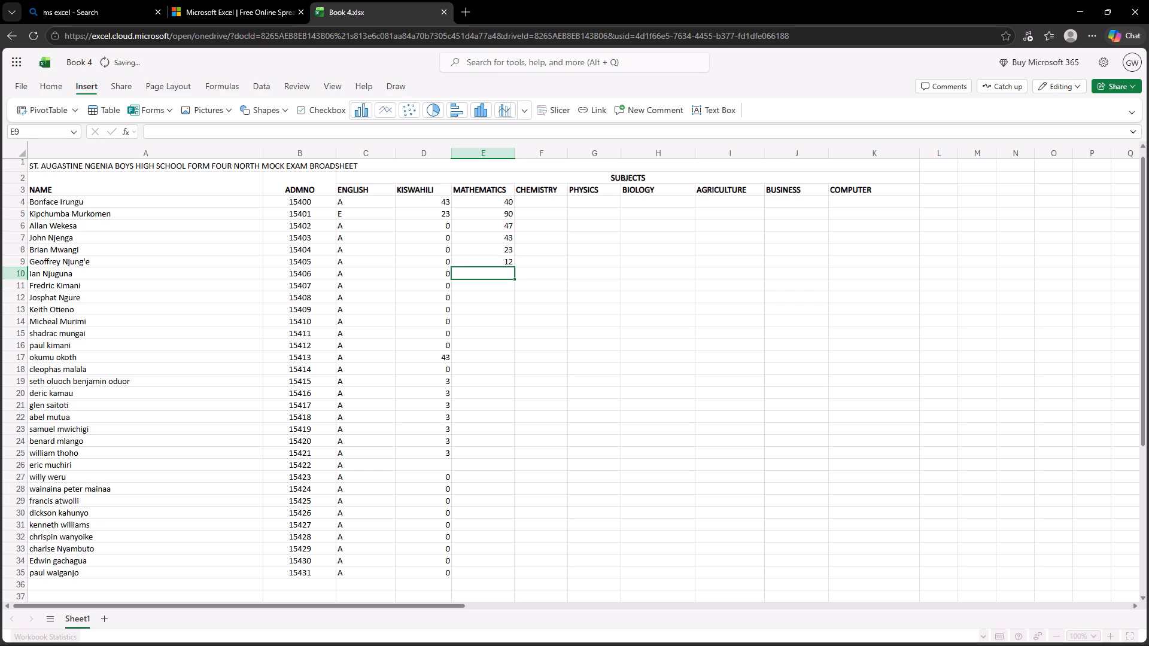
{"action": "type", "text": "02"}
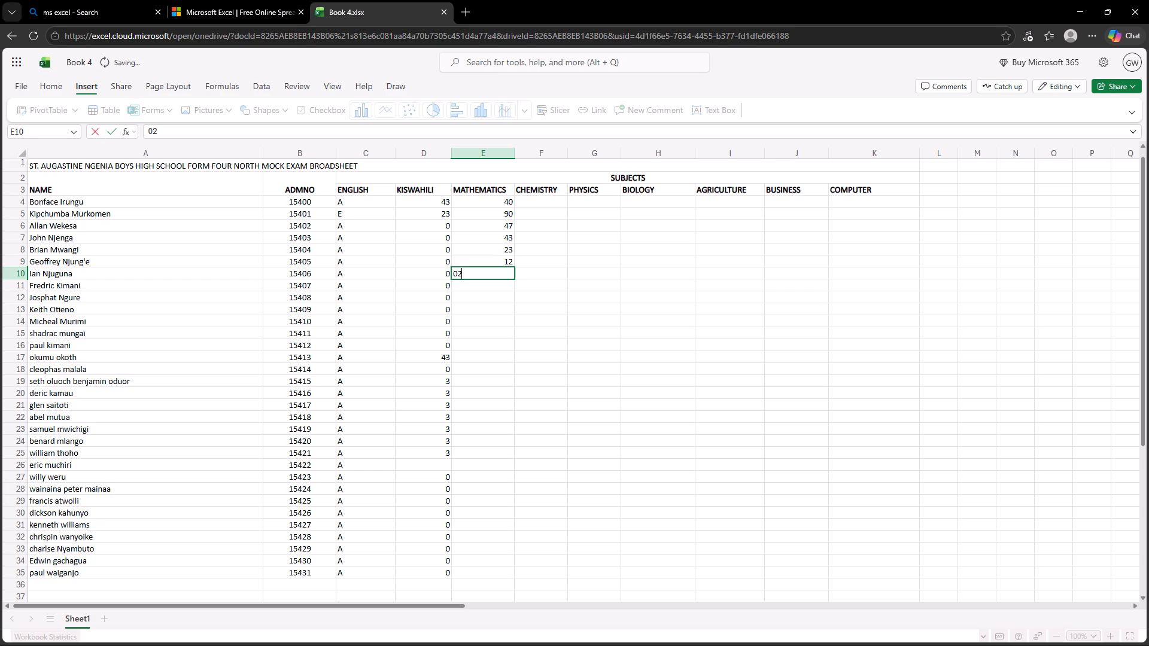
{"action": "key", "text": "Return"}
{"action": "type", "text": "45"}
{"action": "key", "text": "Return"}
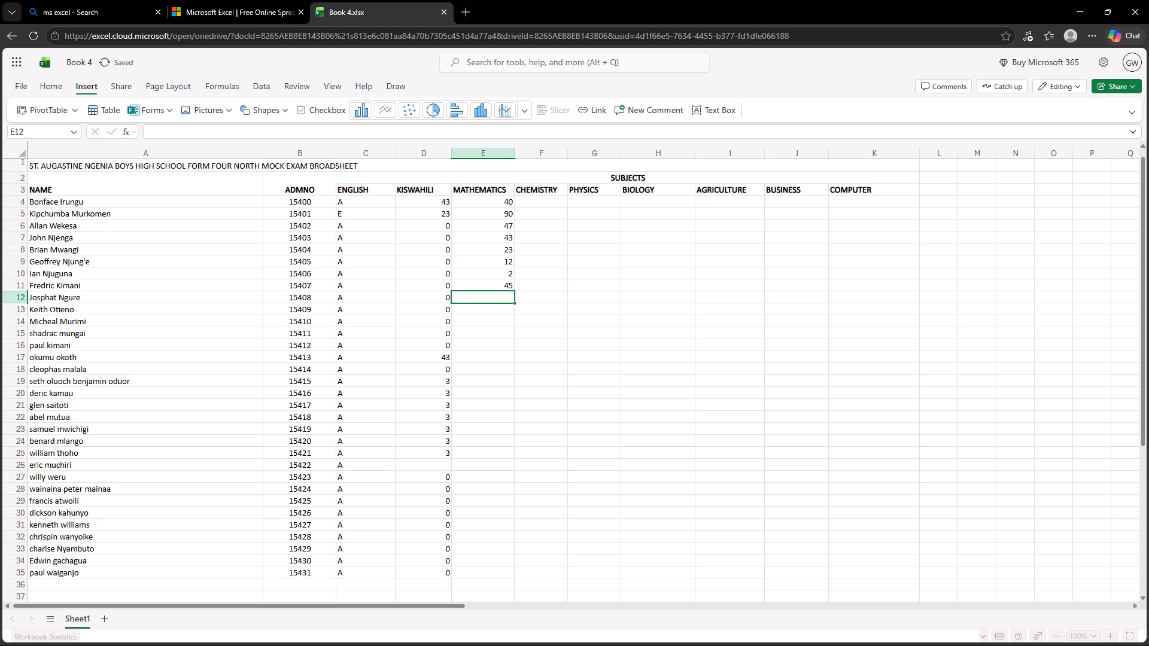
{"action": "type", "text": "67"}
{"action": "key", "text": "Return"}
{"action": "type", "text": "89"}
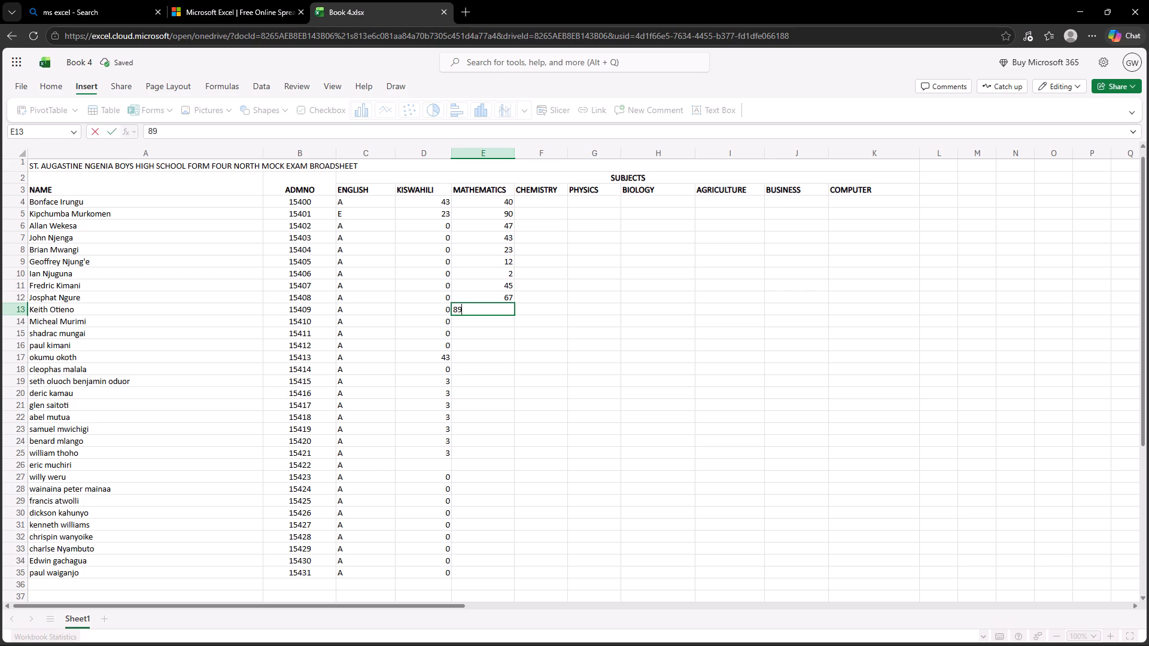
{"action": "key", "text": "Return"}
{"action": "type", "text": "80"}
{"action": "key", "text": "Return"}
Enter the MATHEMATICS marks 90, 76, 65, 45, 65 and 67 in cells E15 to E20.
{"action": "type", "text": "90"}
{"action": "key", "text": "Return"}
{"action": "type", "text": "76"}
{"action": "key", "text": "Return"}
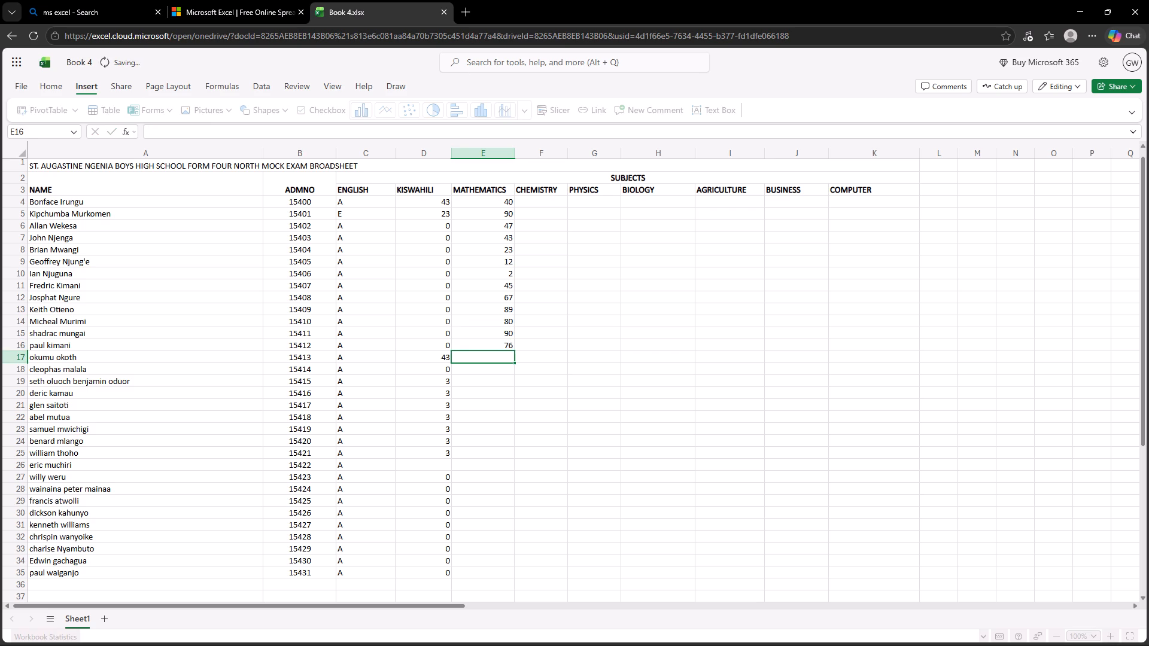
{"action": "type", "text": "65"}
{"action": "key", "text": "Return"}
{"action": "type", "text": "45"}
{"action": "key", "text": "Return"}
{"action": "type", "text": "65"}
{"action": "key", "text": "Return"}
{"action": "type", "text": "67"}
{"action": "key", "text": "Return"}
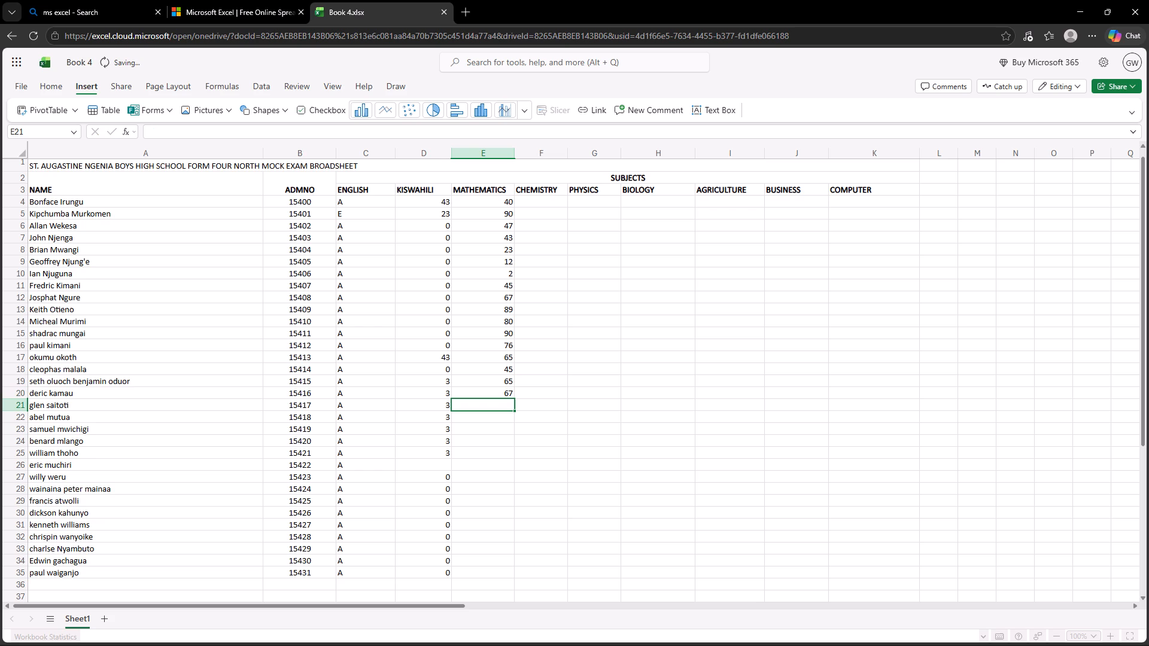
Enter the MATHEMATICS marks 77, 76, 87, 43 and 23 in cells E21 to E25.
{"action": "type", "text": "77"}
{"action": "key", "text": "Return"}
{"action": "type", "text": "76"}
{"action": "key", "text": "Return"}
{"action": "key", "text": "8"}
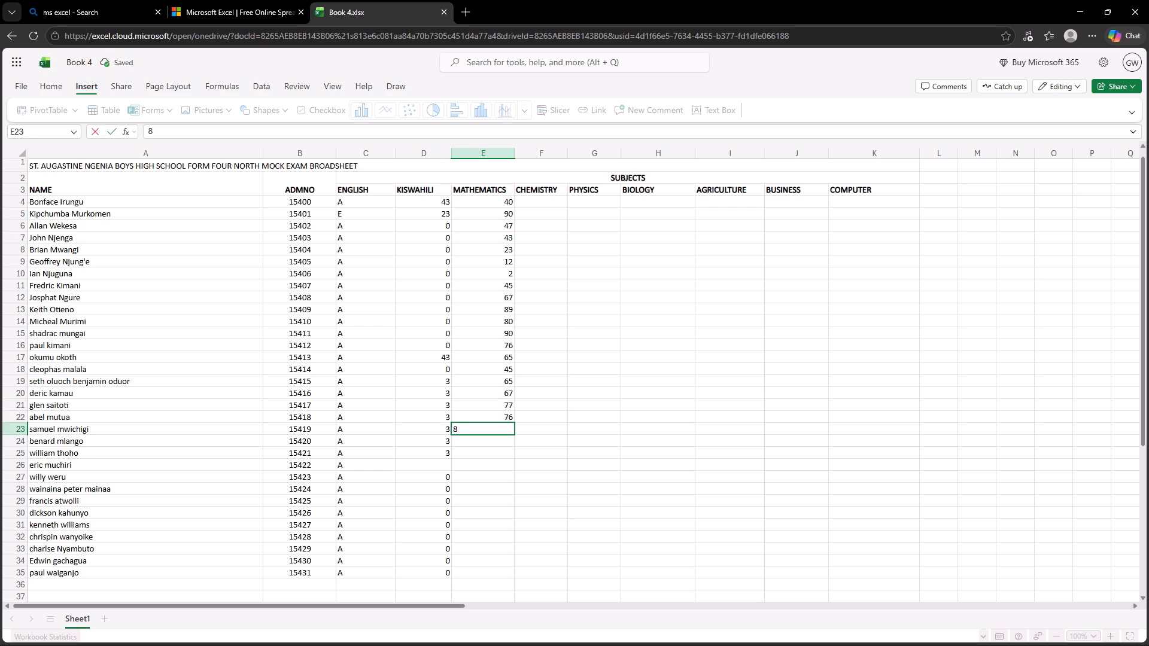
{"action": "key", "text": "7"}
{"action": "key", "text": "Return"}
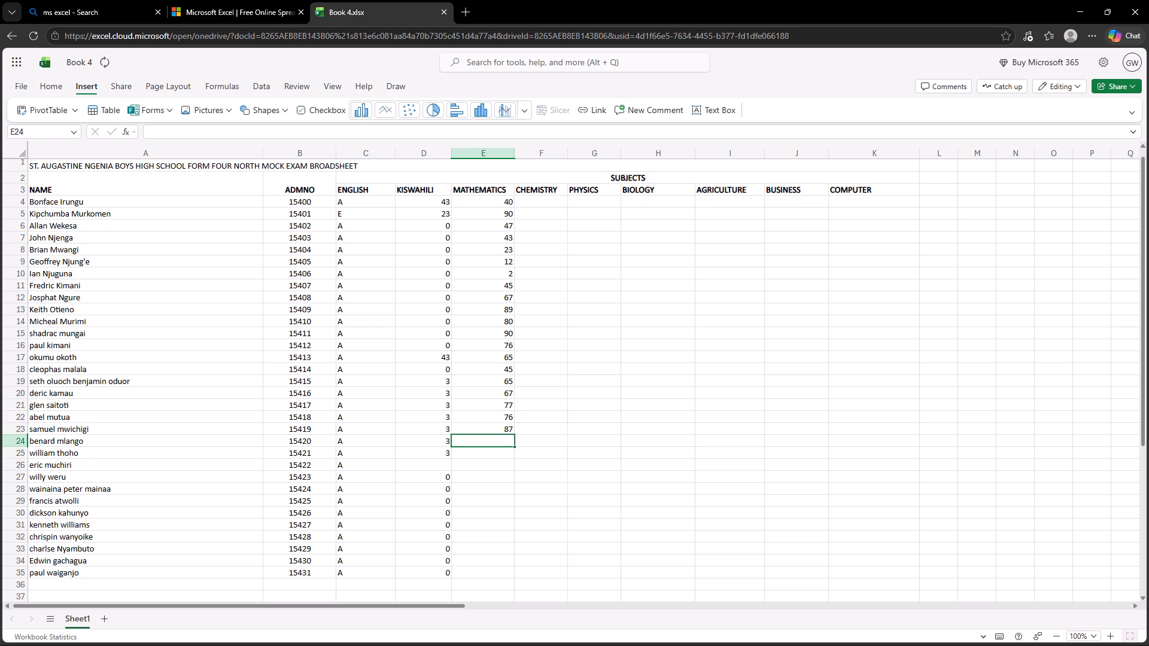
{"action": "type", "text": "43"}
{"action": "key", "text": "Return"}
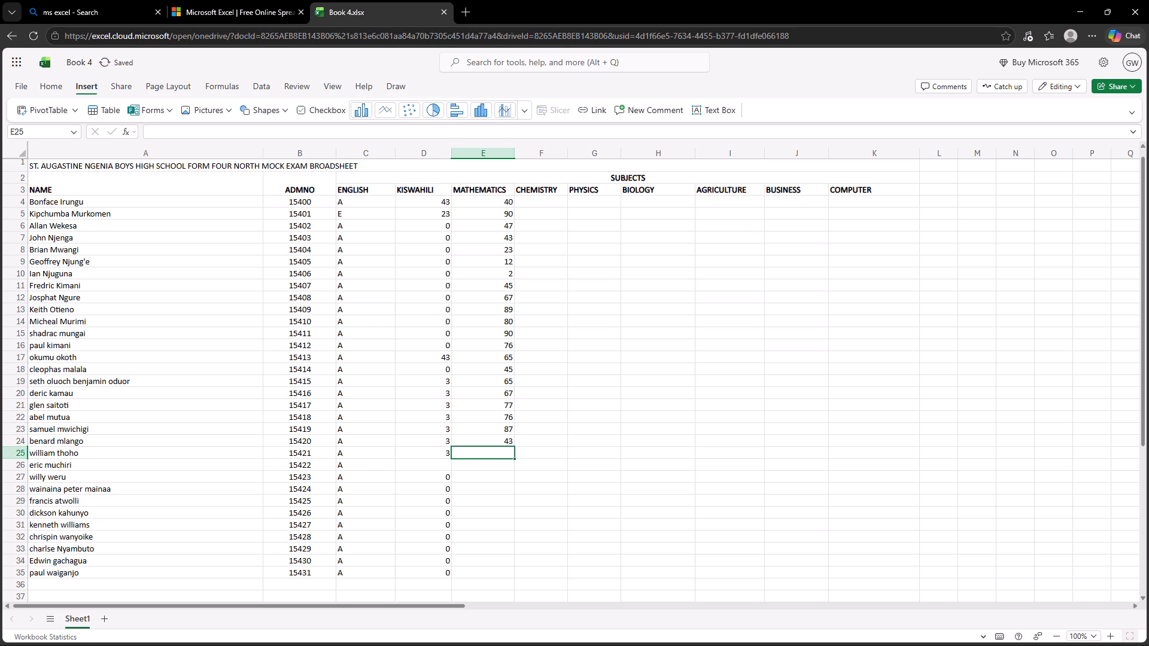
{"action": "type", "text": "23"}
{"action": "key", "text": "Return"}
Enter the MATHEMATICS marks 32, 13, 21, 22 and 34 in cells E26 to E30.
{"action": "type", "text": "32"}
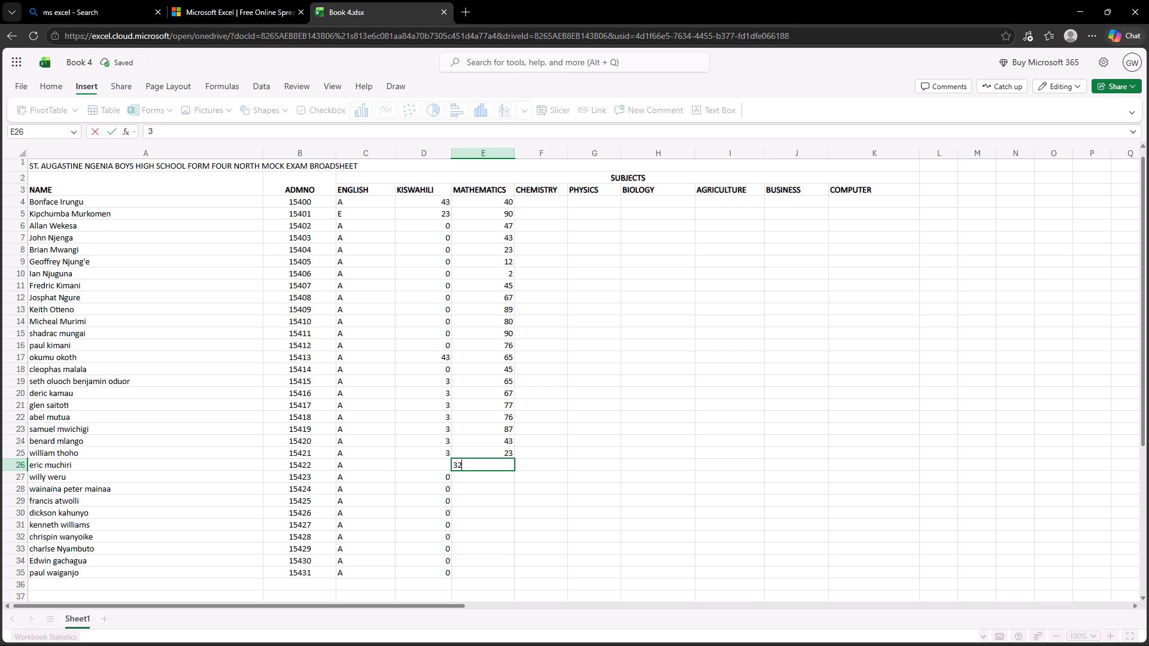
{"action": "key", "text": "Return"}
{"action": "type", "text": "13"}
{"action": "key", "text": "Return"}
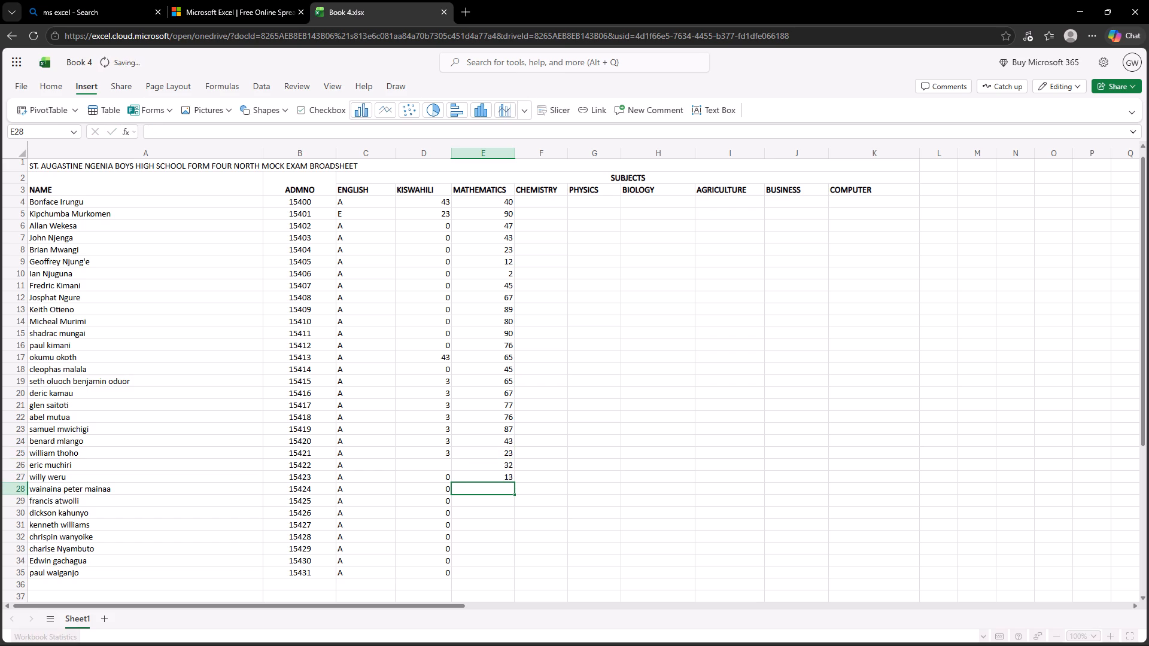
{"action": "type", "text": "21"}
{"action": "key", "text": "Return"}
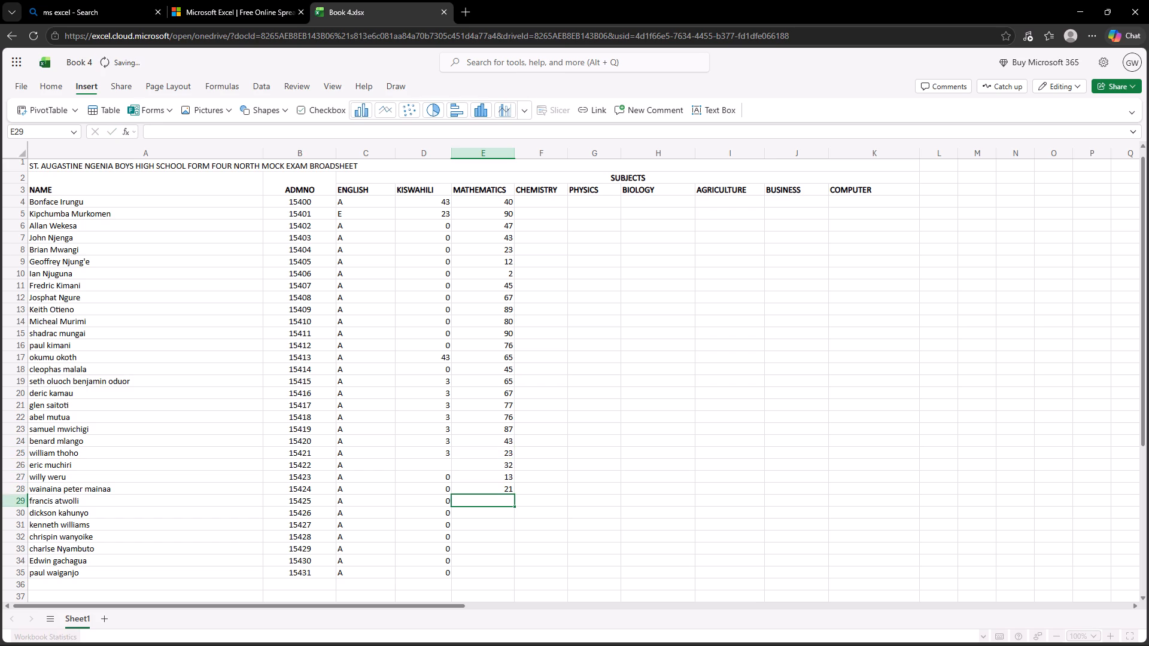
{"action": "type", "text": "22"}
{"action": "key", "text": "Return"}
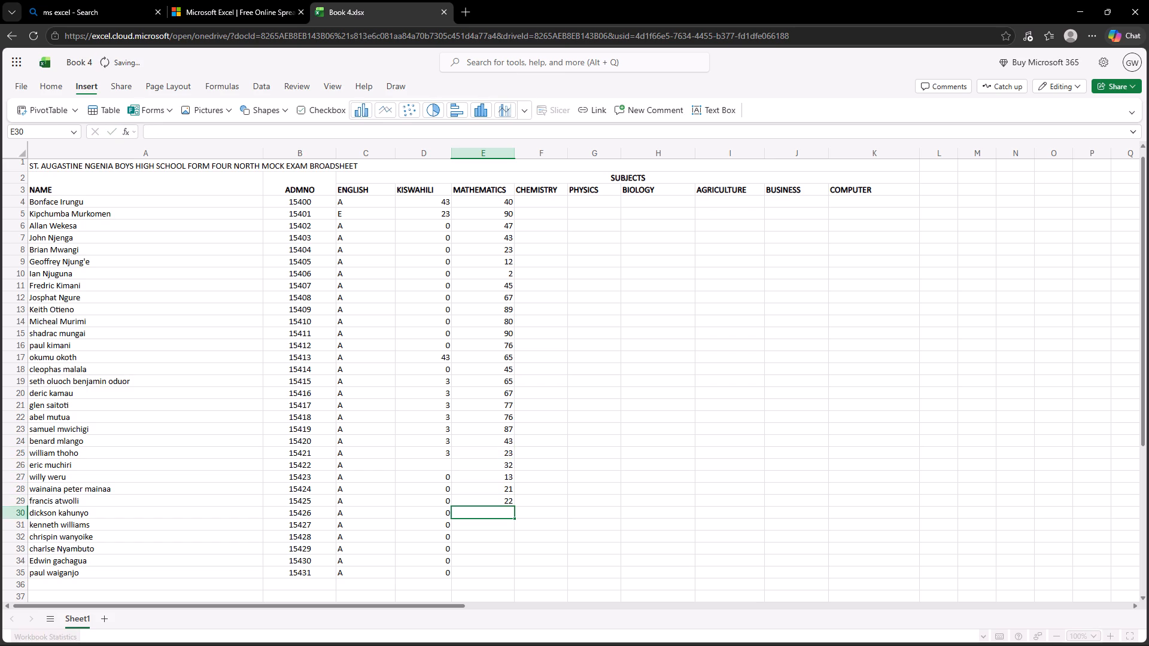
{"action": "key", "text": "3"}
{"action": "key", "text": "4"}
{"action": "key", "text": "Return"}
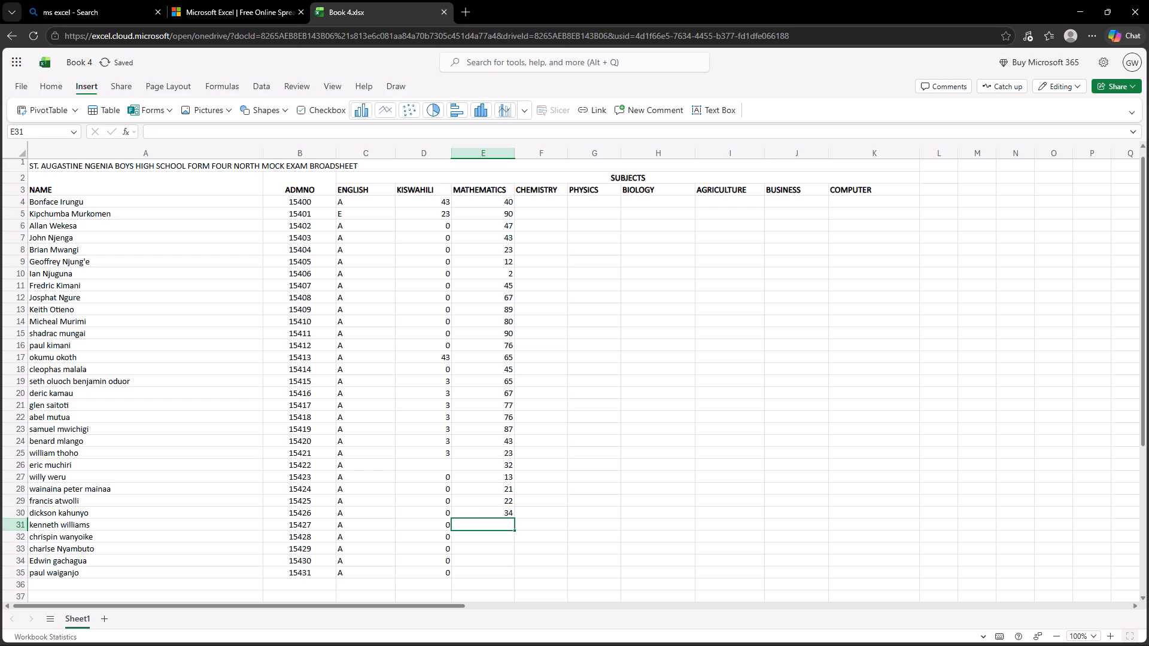
Enter the MATHEMATICS marks 44, 55, 69, 80 and 43 in cells E31 to E35.
{"action": "type", "text": "44"}
{"action": "key", "text": "Return"}
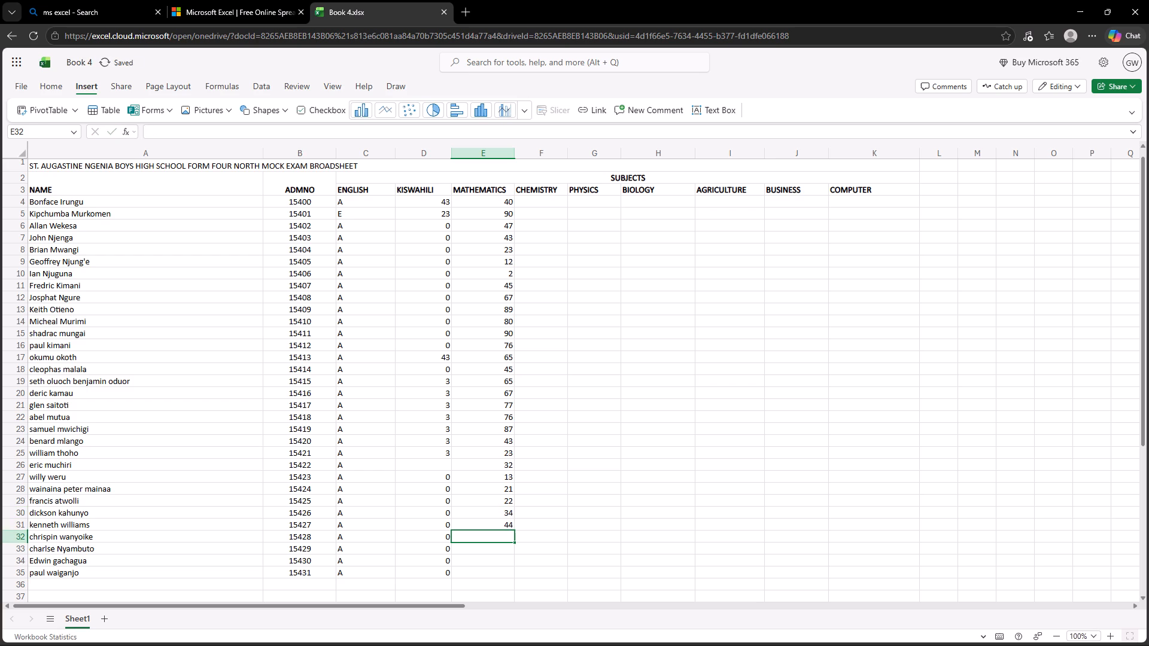
{"action": "type", "text": "55"}
{"action": "key", "text": "Return"}
{"action": "key", "text": "6"}
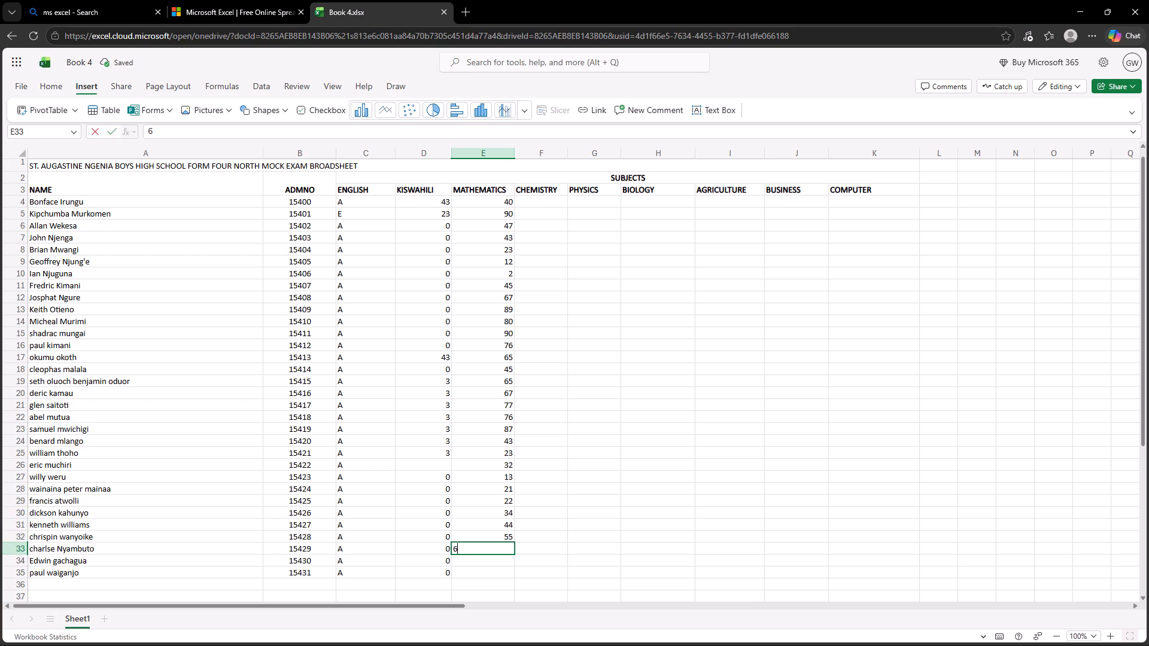
{"action": "key", "text": "9"}
{"action": "key", "text": "Return"}
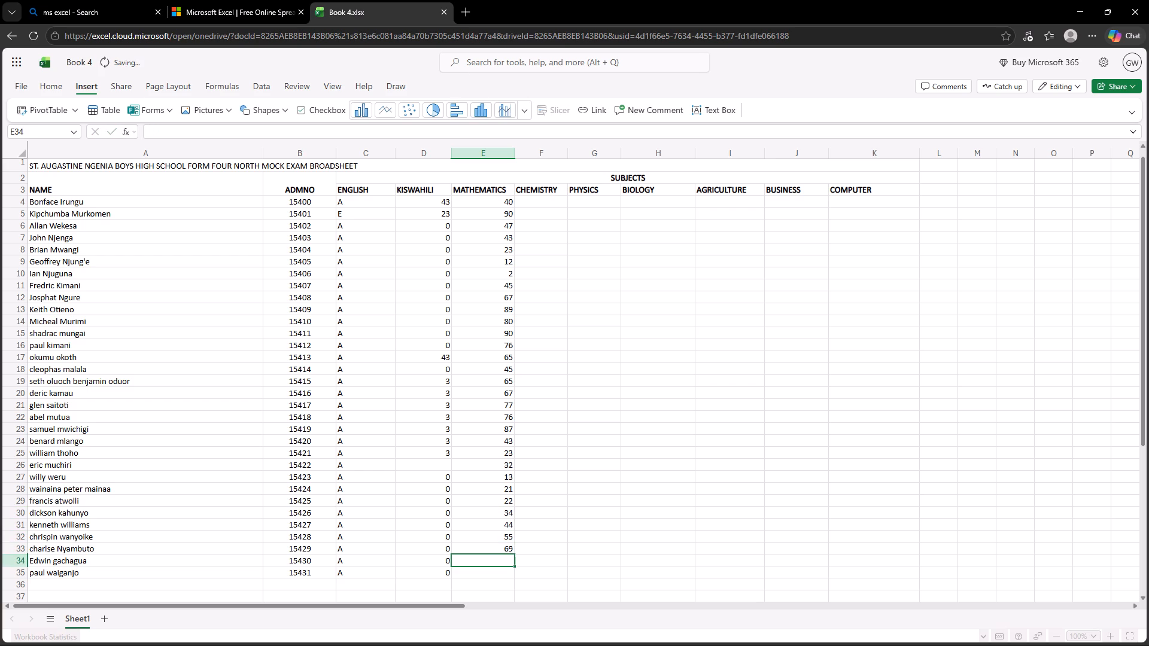
{"action": "type", "text": "80"}
{"action": "key", "text": "Return"}
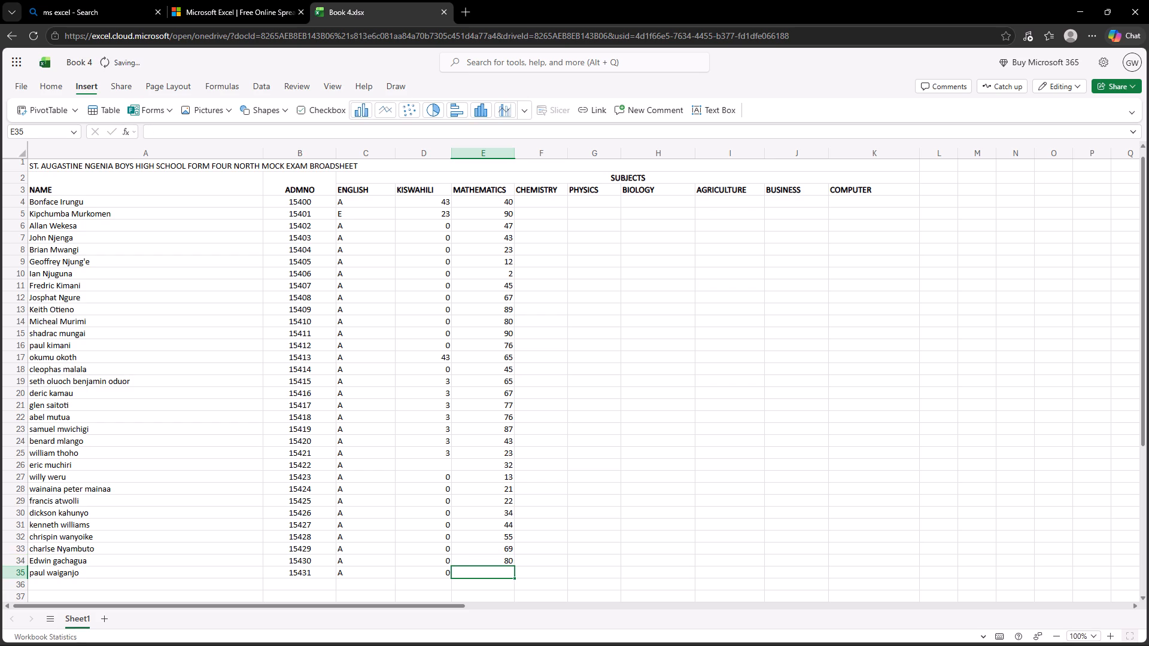
{"action": "type", "text": "43"}
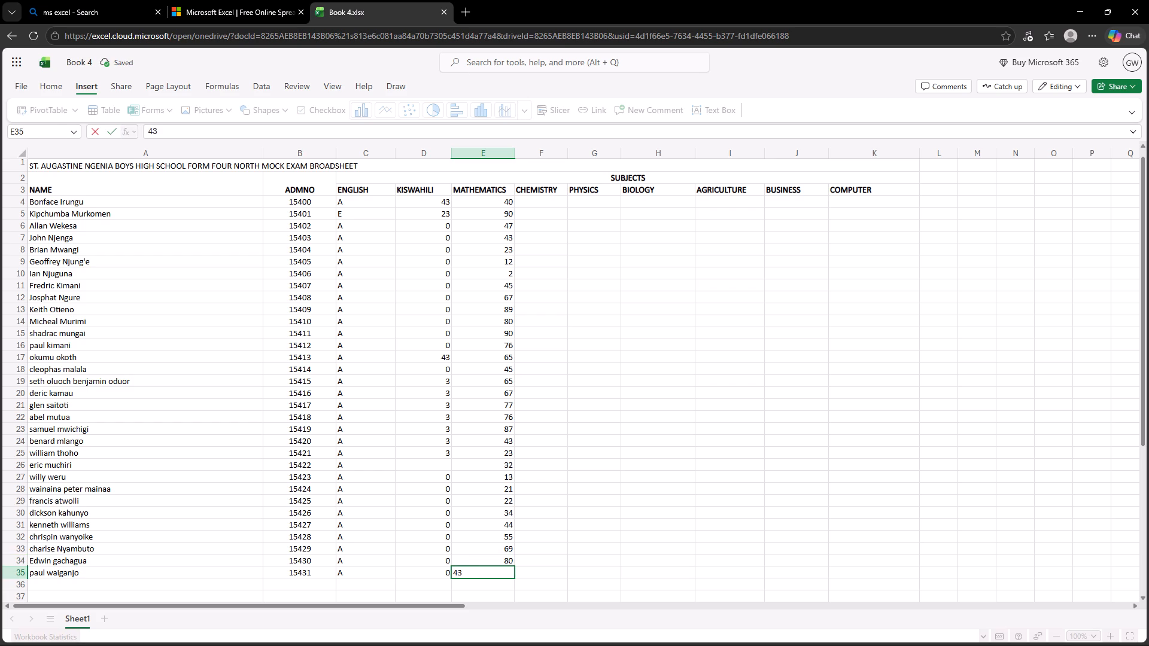
{"action": "key", "text": "Right"}
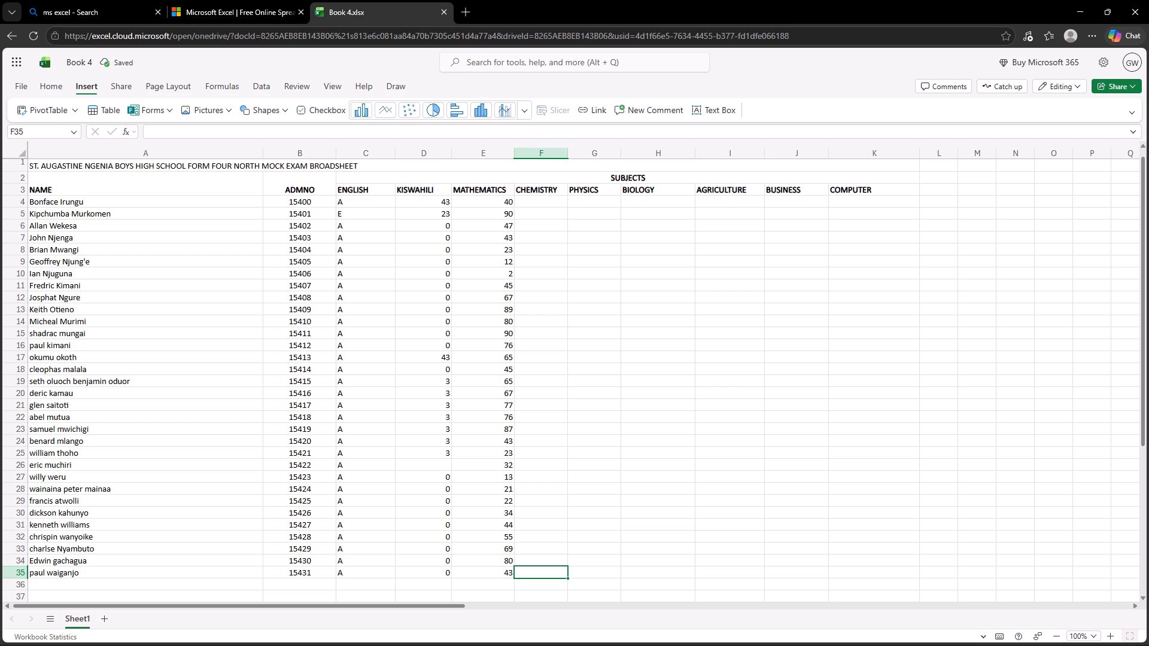
Enter the CHEMISTRY marks 22, 21 and 45 in cells F4 to F6.
{"action": "left_click", "coordinate": [497, 204]}
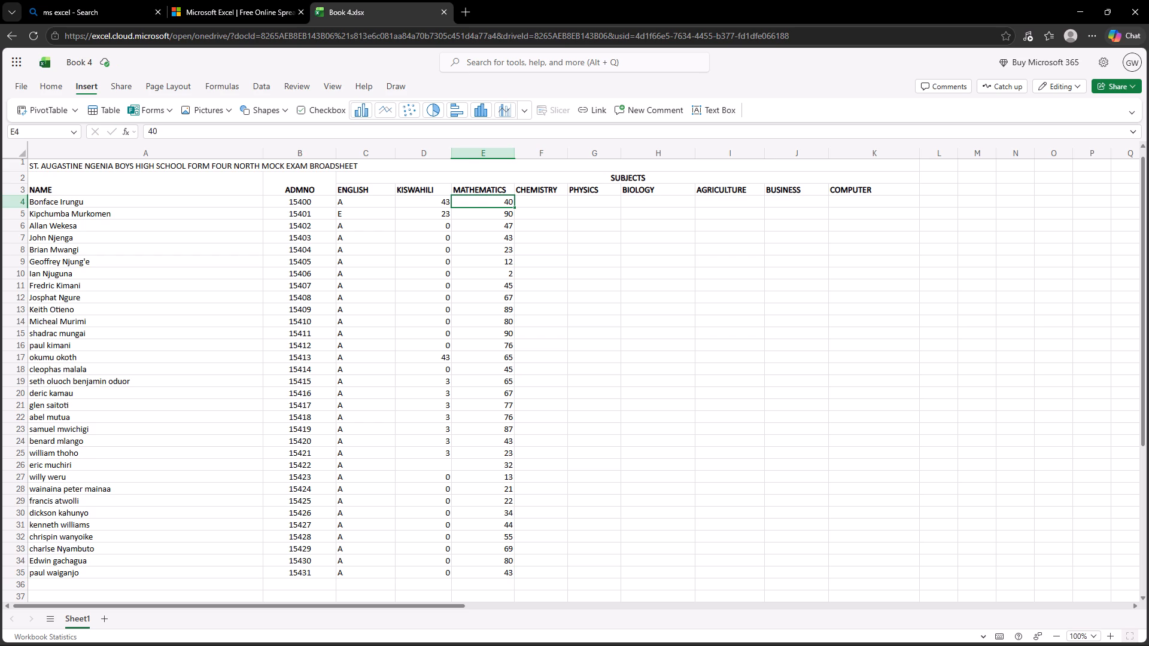
{"action": "left_click", "coordinate": [548, 206]}
{"action": "type", "text": "12"}
{"action": "key", "text": "Down"}
{"action": "key", "text": "Up"}
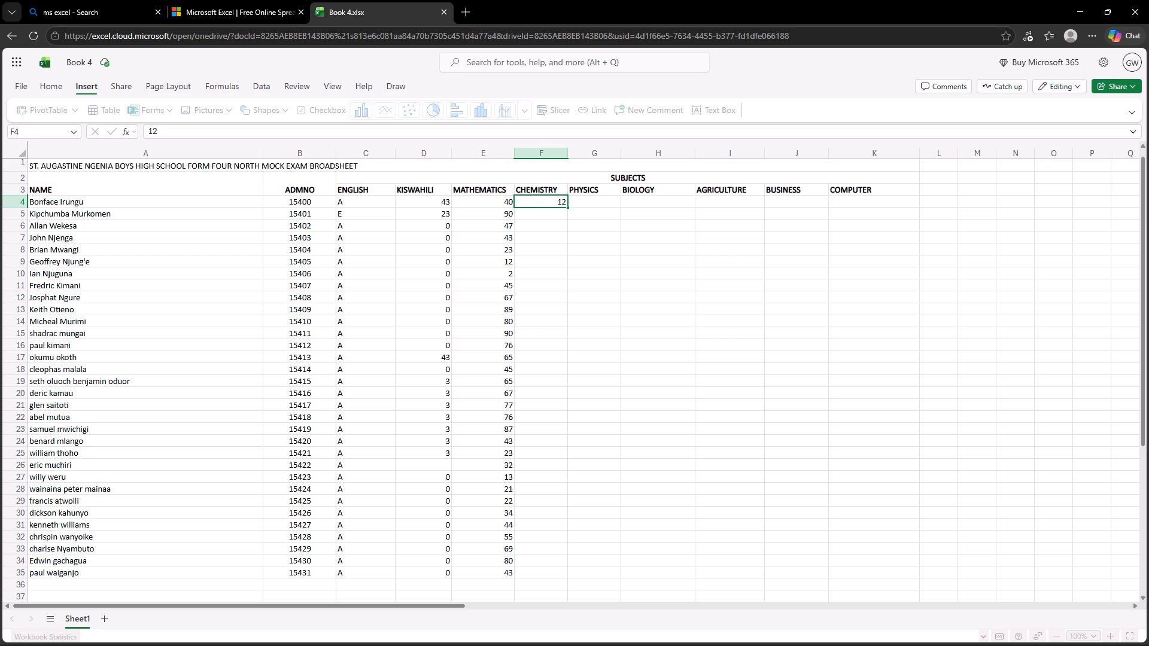
{"action": "type", "text": "22"}
{"action": "key", "text": "Down"}
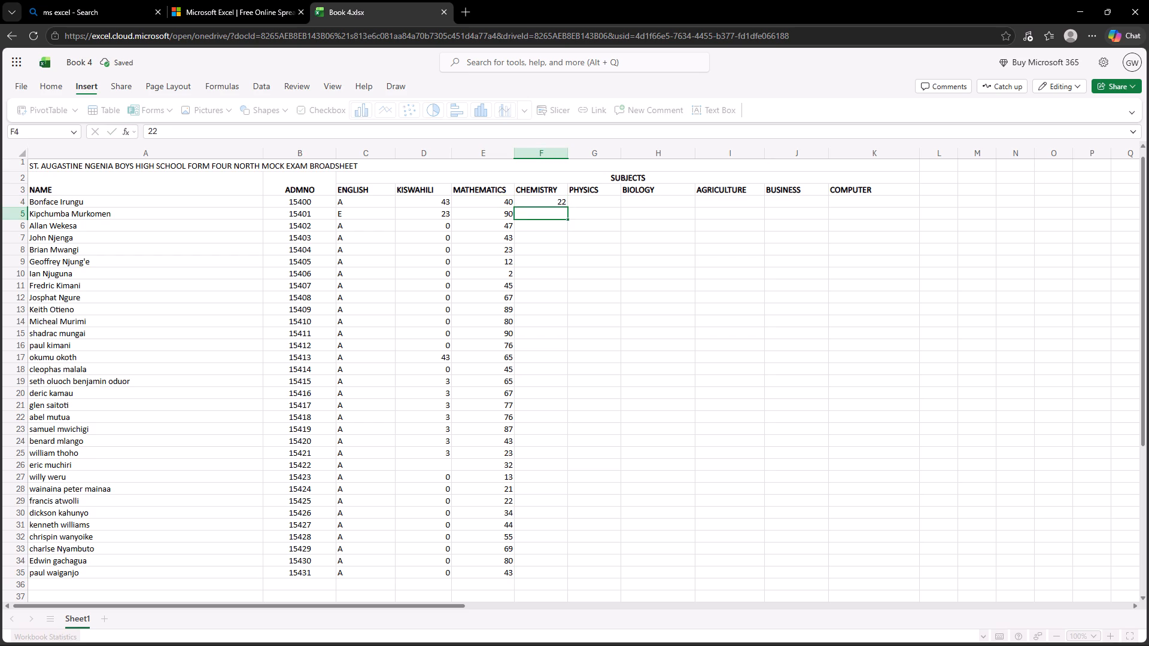
{"action": "type", "text": "21"}
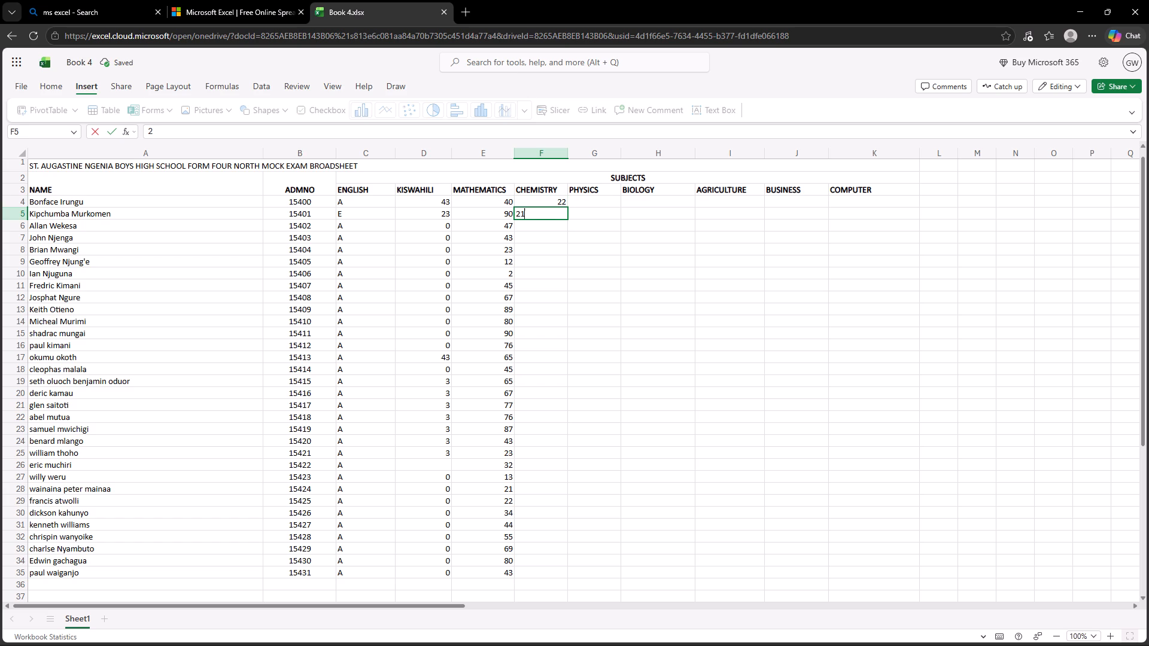
{"action": "key", "text": "Down"}
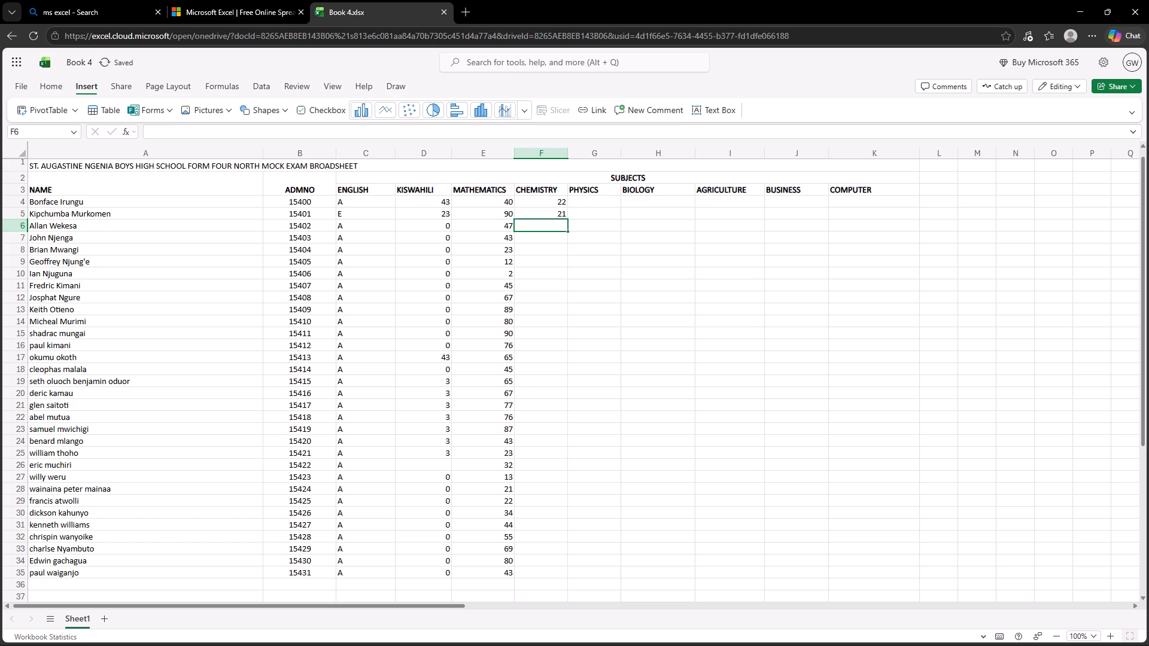
{"action": "type", "text": "45"}
{"action": "key", "text": "Down"}
Enter the CHEMISTRY marks 55, 43 and 77 in cells F7 to F9, leaving F10 selected.
{"action": "type", "text": "55"}
{"action": "key", "text": "Down"}
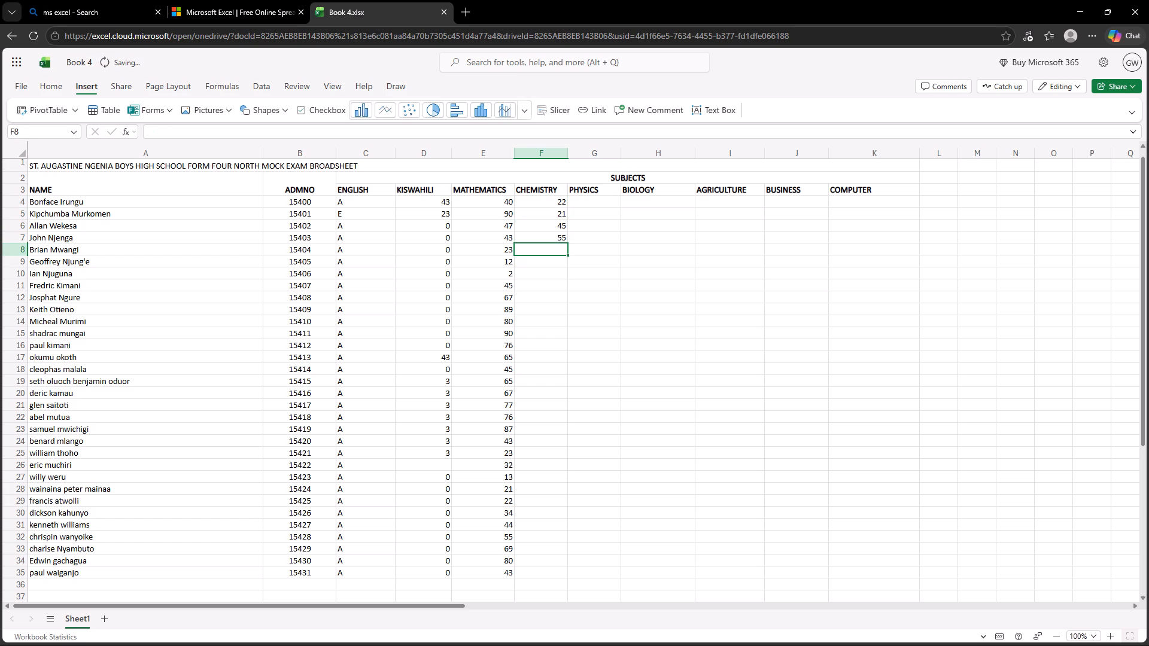
{"action": "key", "text": "4"}
{"action": "key", "text": "3"}
{"action": "key", "text": "Down"}
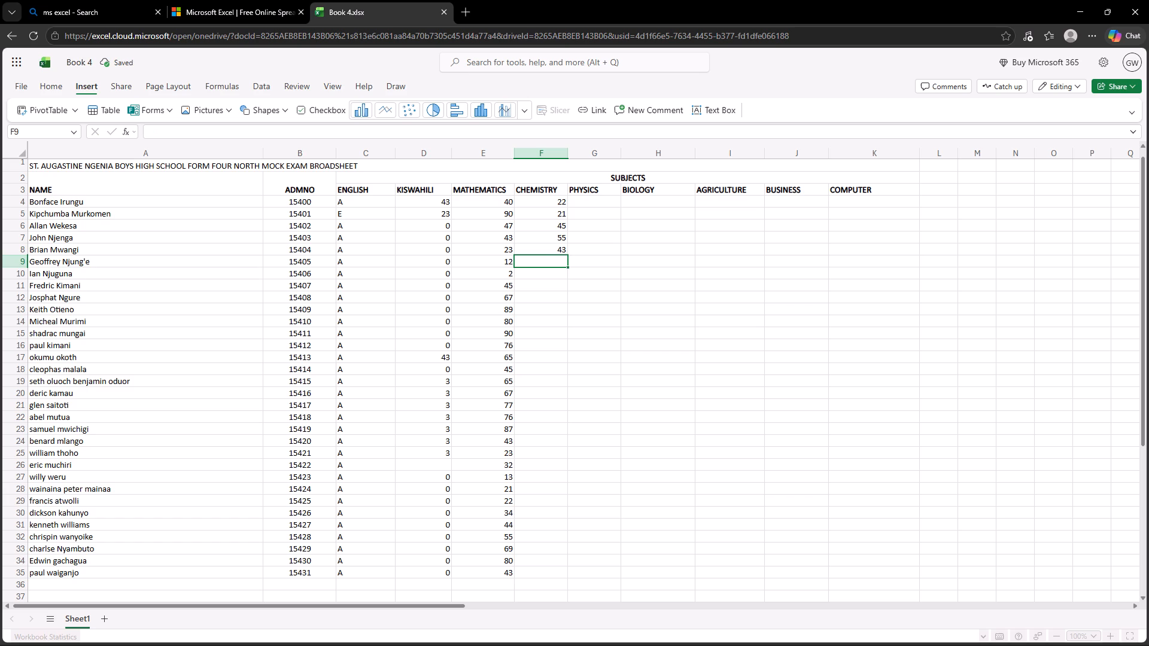
{"action": "type", "text": "77"}
{"action": "key", "text": "Down"}
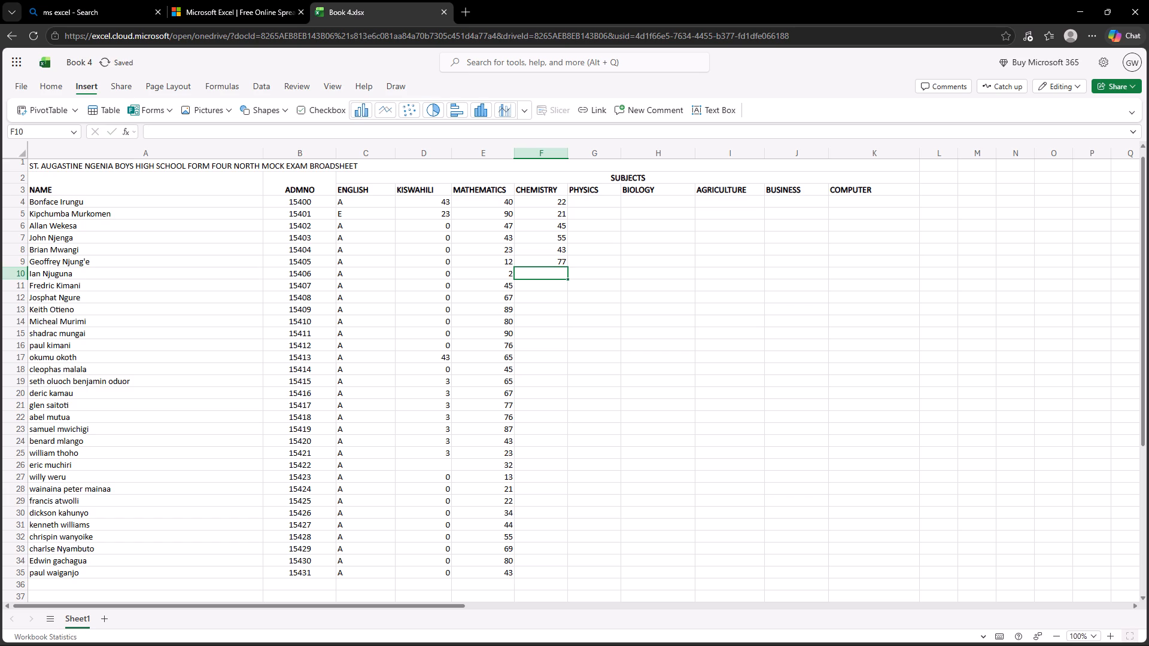
{"action": "key", "text": "Down"}
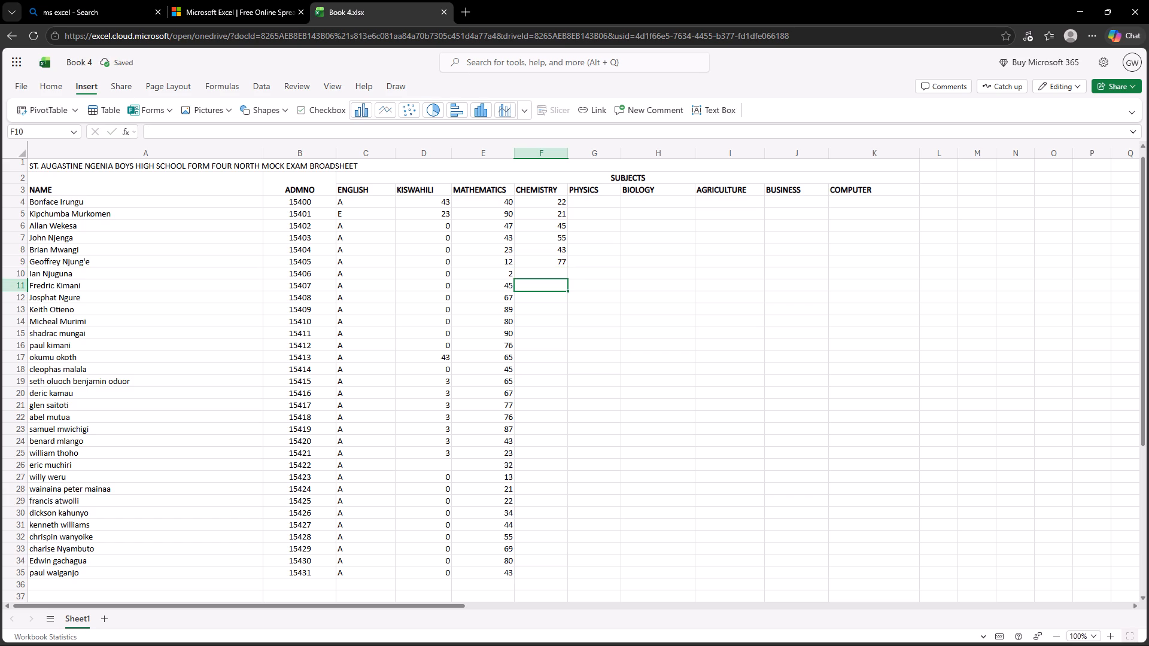
{"action": "key", "text": "BackSpace"}
{"action": "key", "text": "Up"}
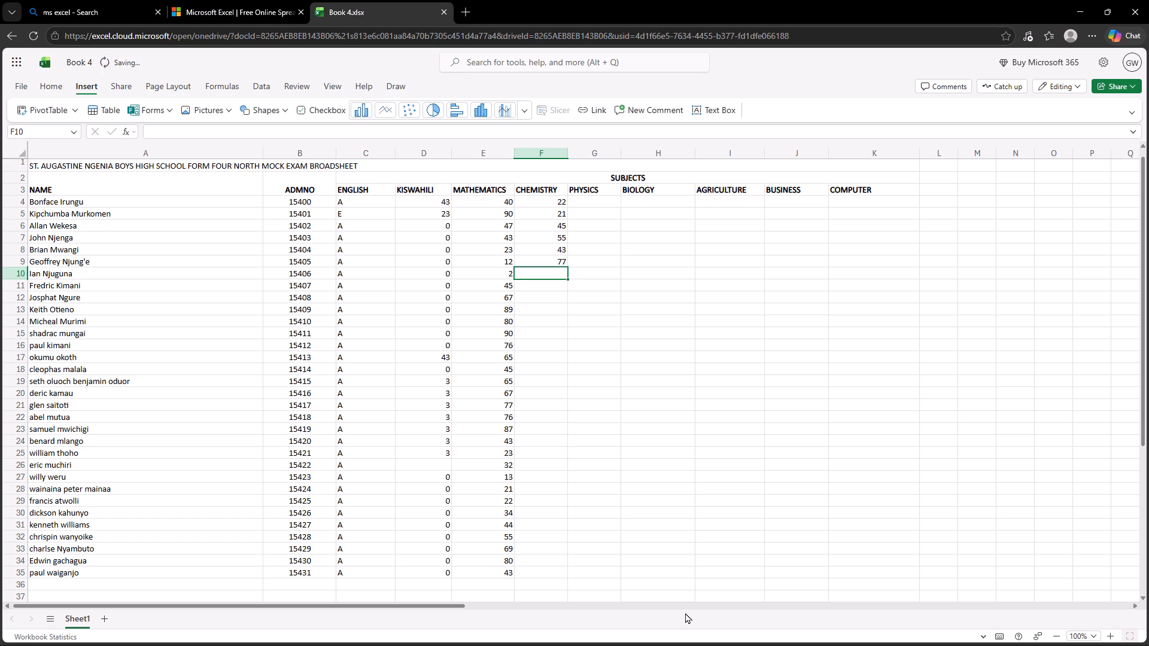
Switch to YouTube and open the suggested video "A Child Of The Holocaust Tova Fried Man High On Heroines".
{"action": "left_click", "coordinate": [716, 635]}
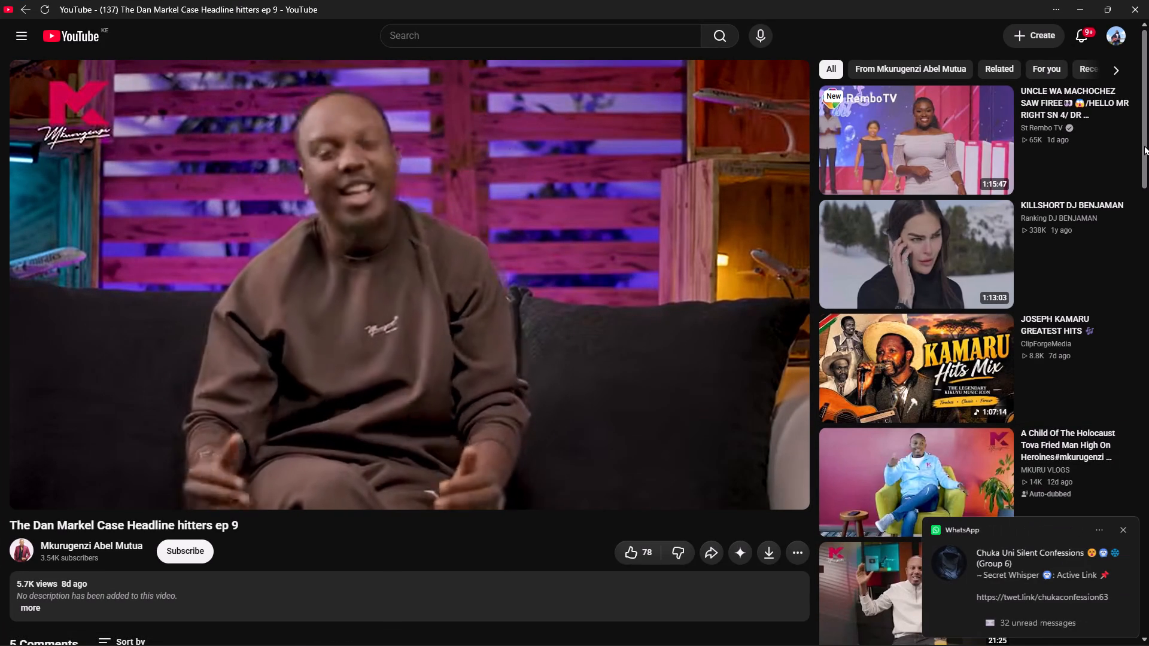
{"action": "left_click_drag", "start_coordinate": [1144, 145], "coordinate": [1142, 150]}
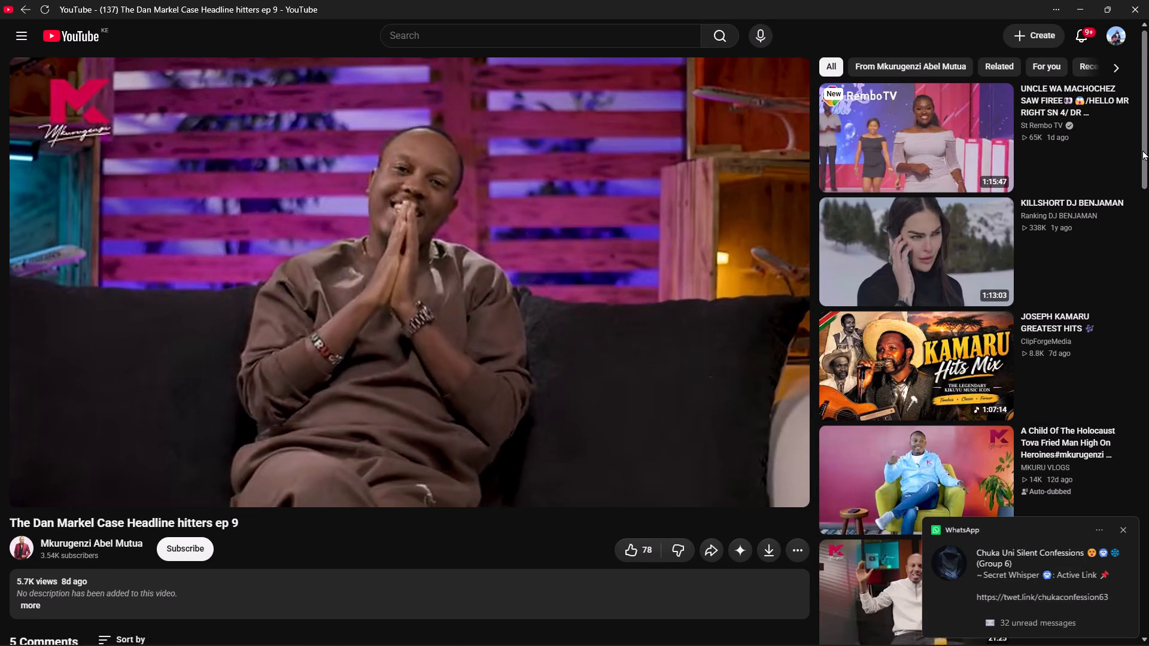
{"action": "left_click_drag", "start_coordinate": [1142, 150], "coordinate": [1141, 160]}
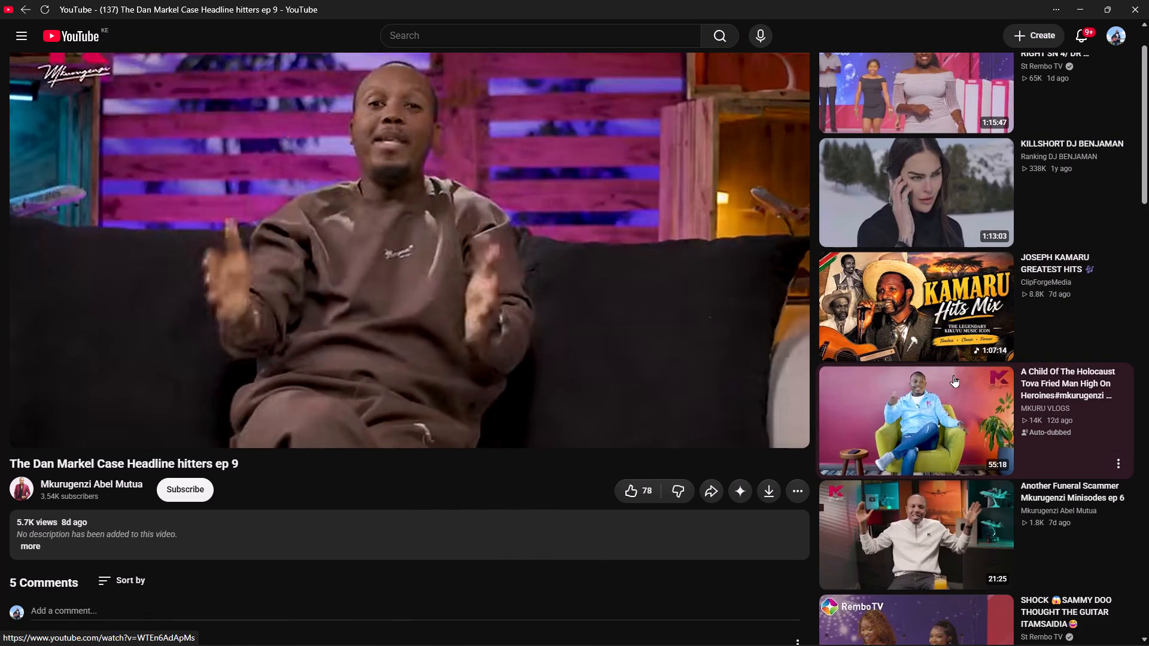
{"action": "double_click", "coordinate": [953, 375]}
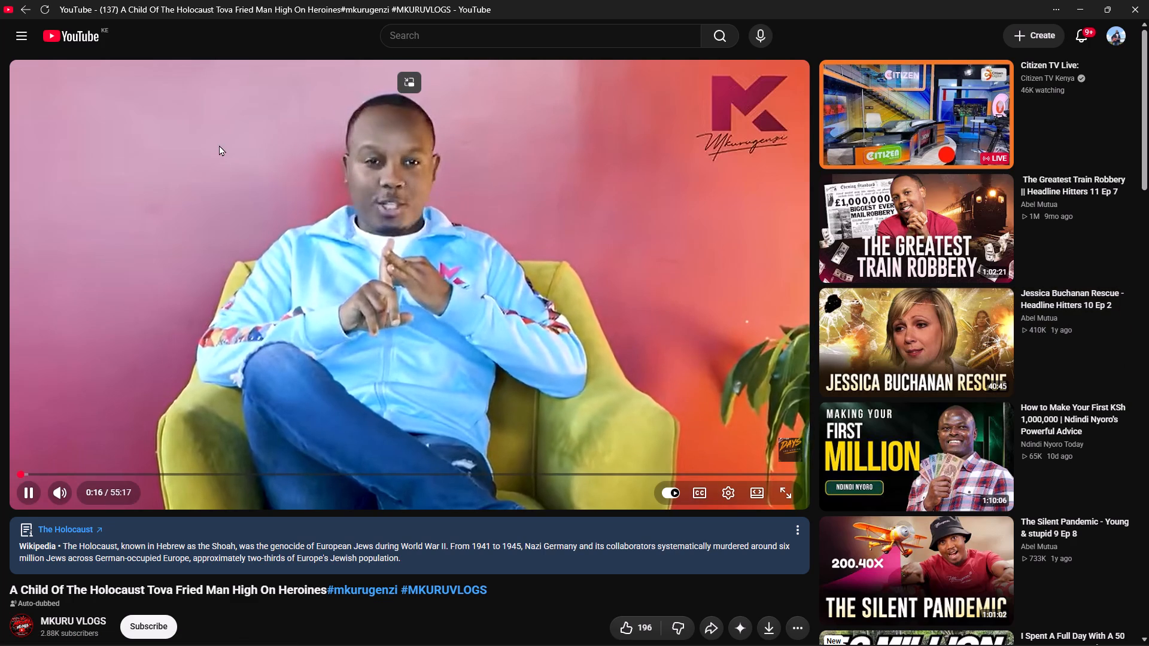
Leave the playing video and return to the YouTube home feed.
{"action": "left_click", "coordinate": [28, 42]}
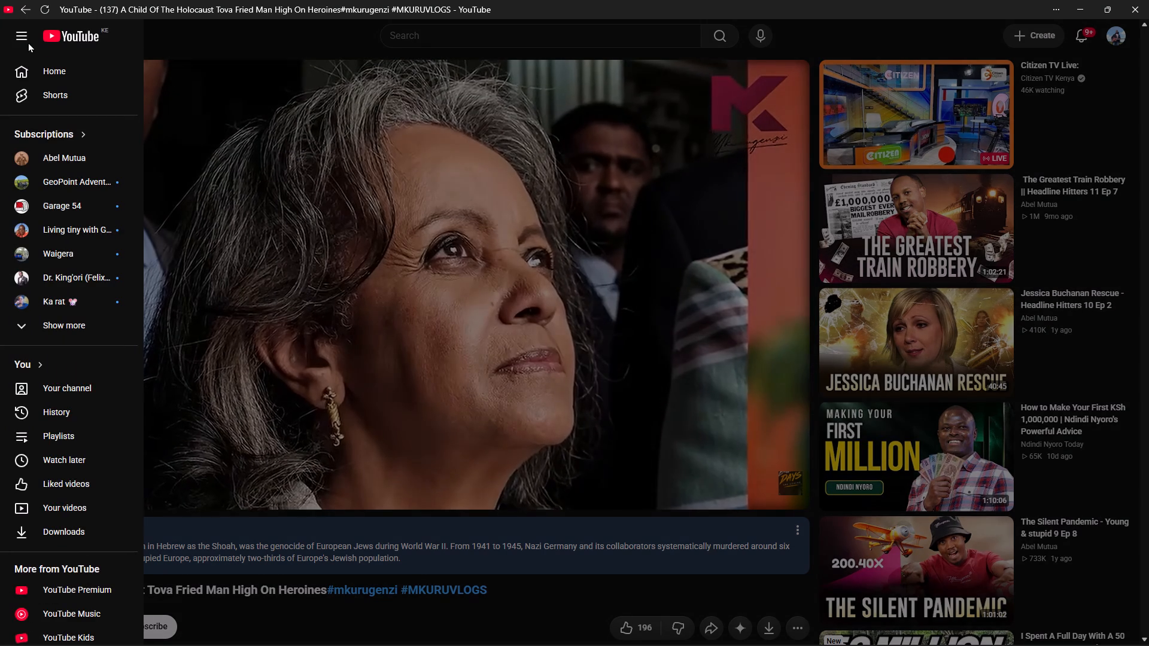
{"action": "left_click", "coordinate": [53, 66]}
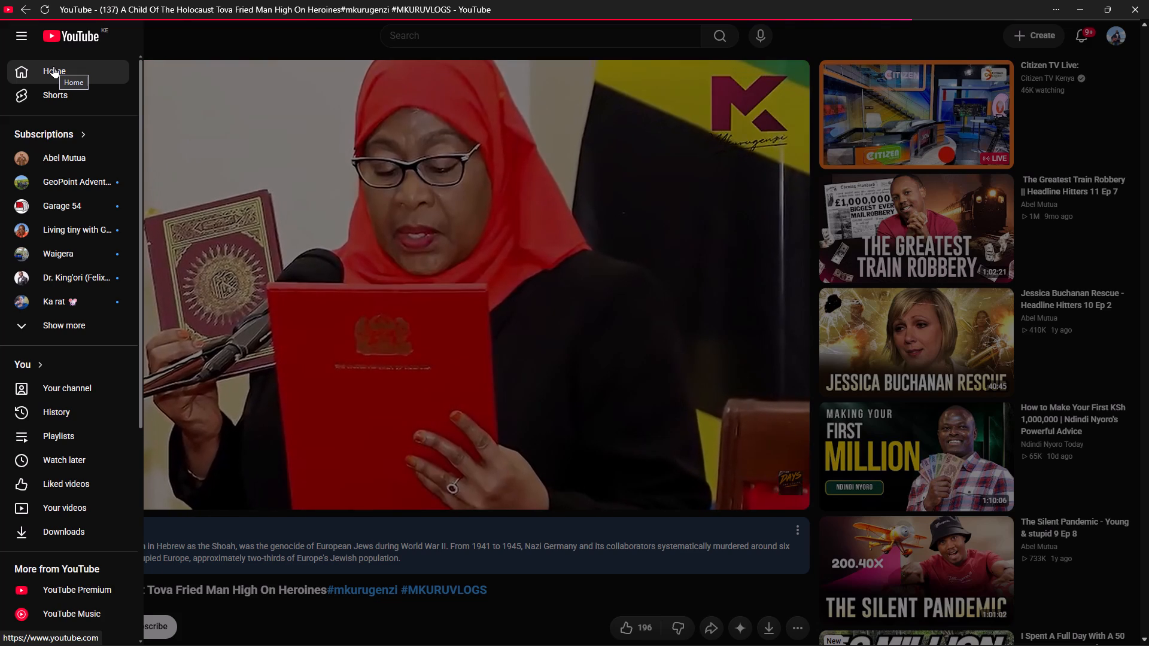
{"action": "double_click", "coordinate": [53, 66]}
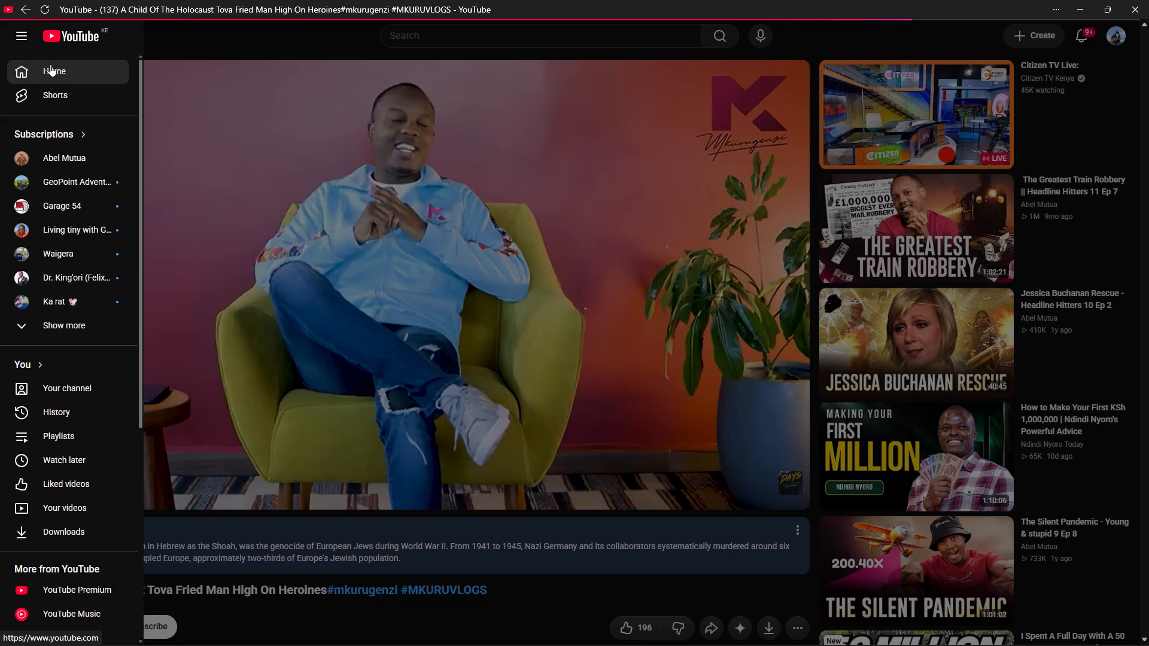
{"action": "left_click", "coordinate": [50, 64]}
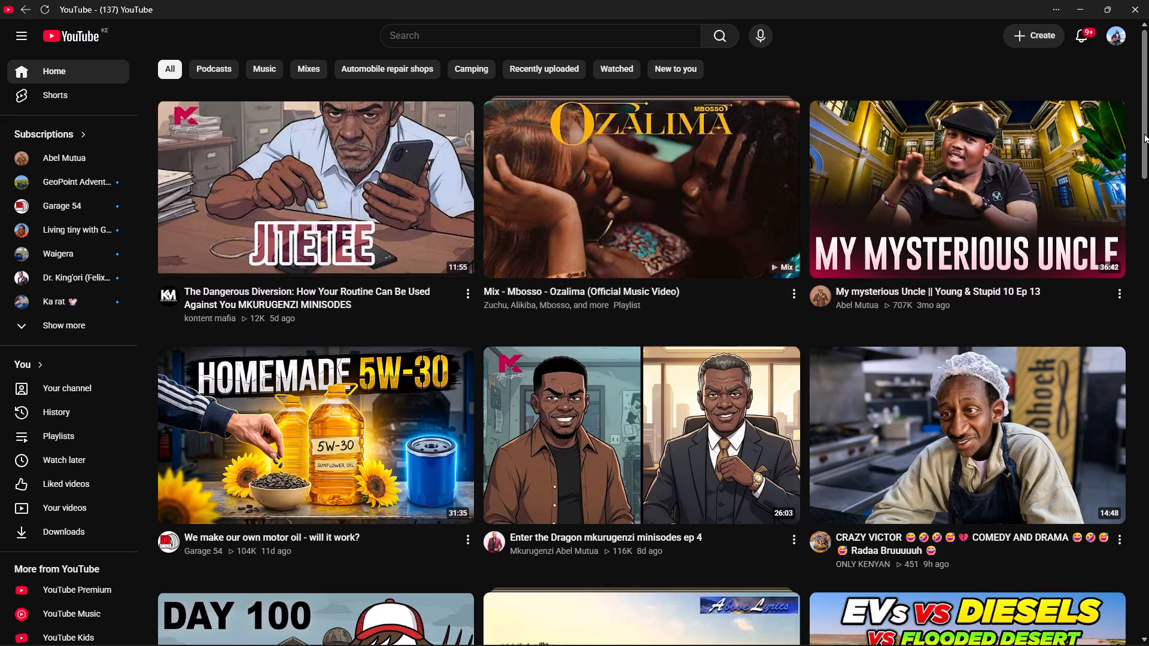
Find the "Mix - Church music" playlist in the home feed and start playing it.
{"action": "left_click_drag", "start_coordinate": [1144, 133], "coordinate": [1148, 150]}
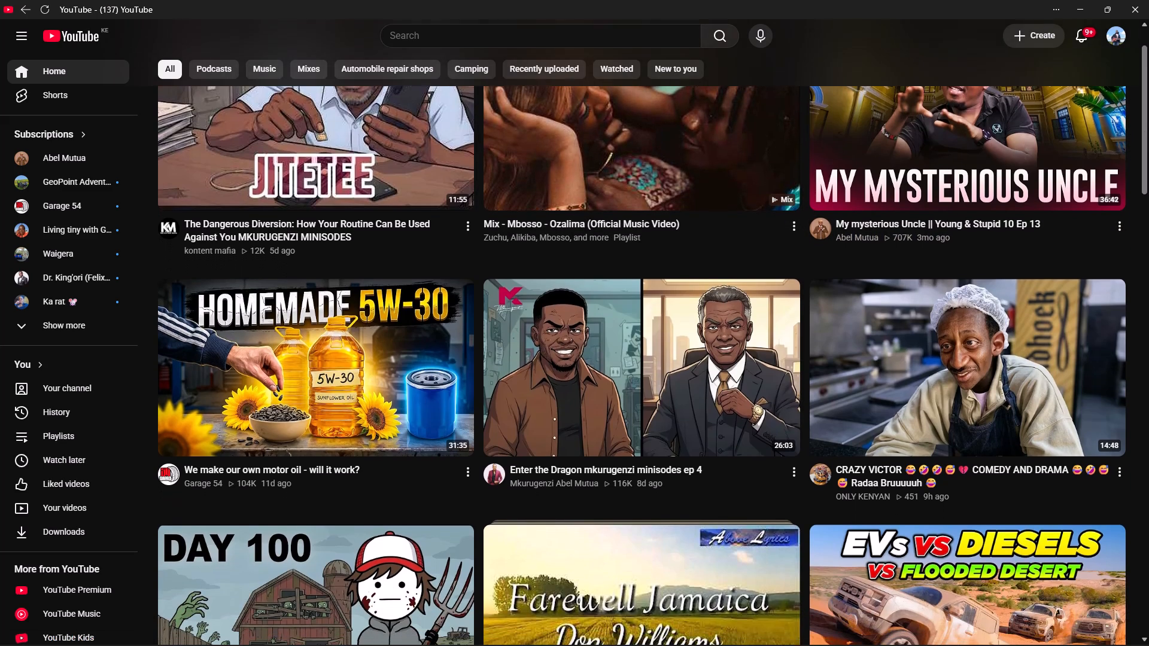
{"action": "left_click_drag", "start_coordinate": [1148, 150], "coordinate": [1148, 194]}
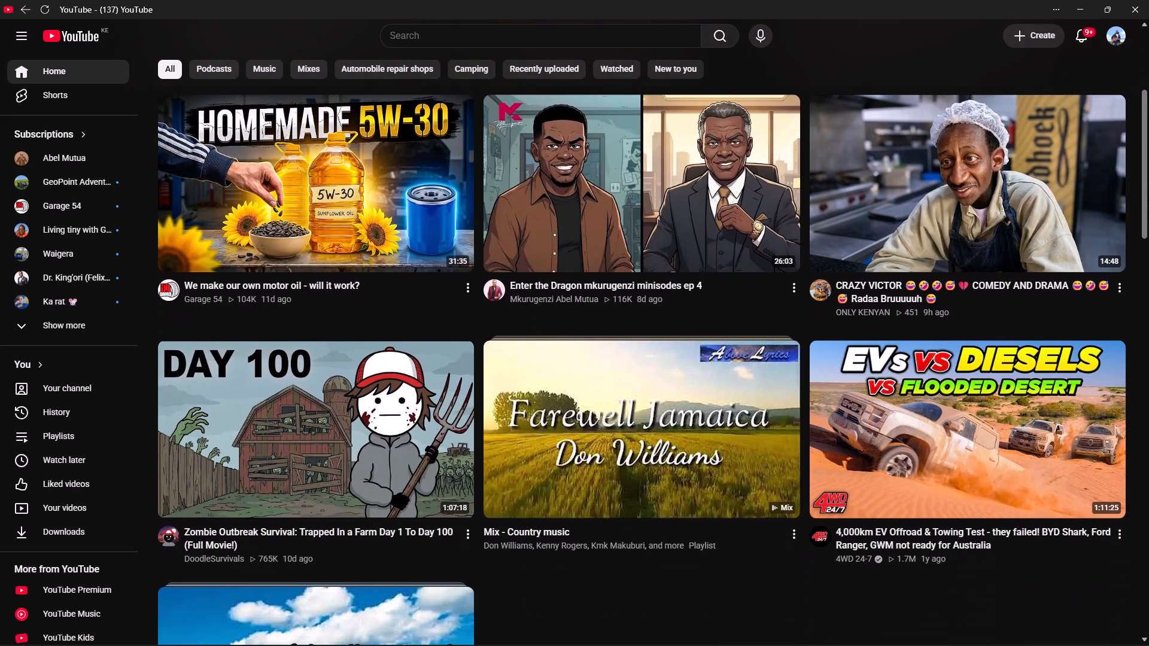
{"action": "left_click_drag", "start_coordinate": [1148, 194], "coordinate": [1148, 225]}
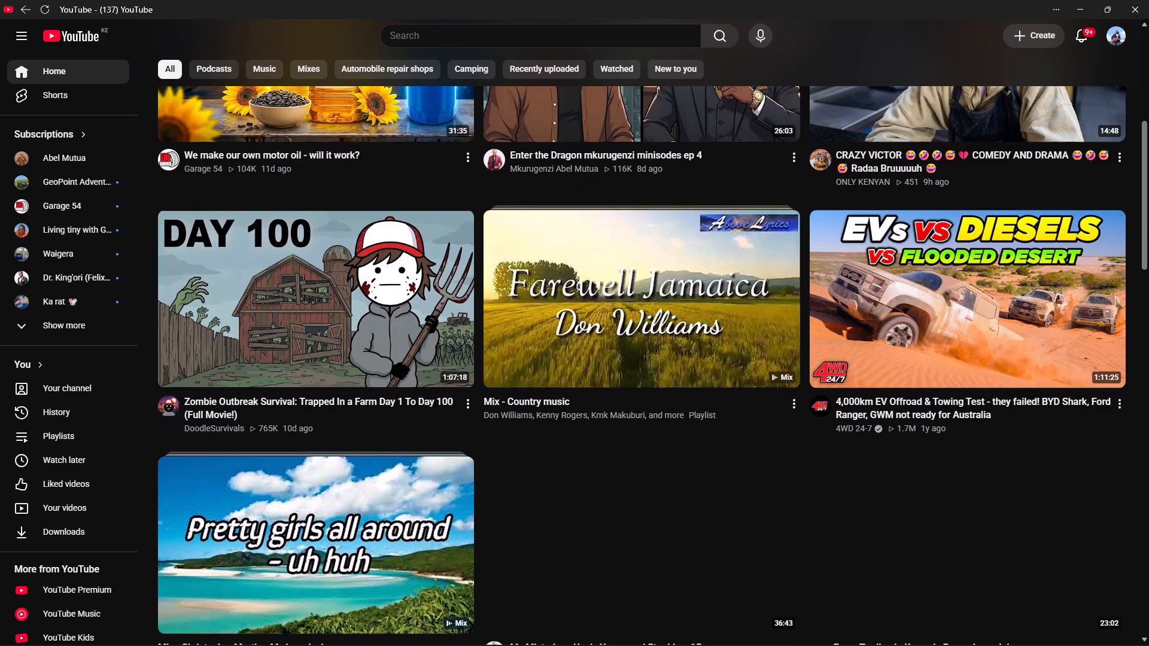
{"action": "left_click_drag", "start_coordinate": [1148, 225], "coordinate": [1148, 279]}
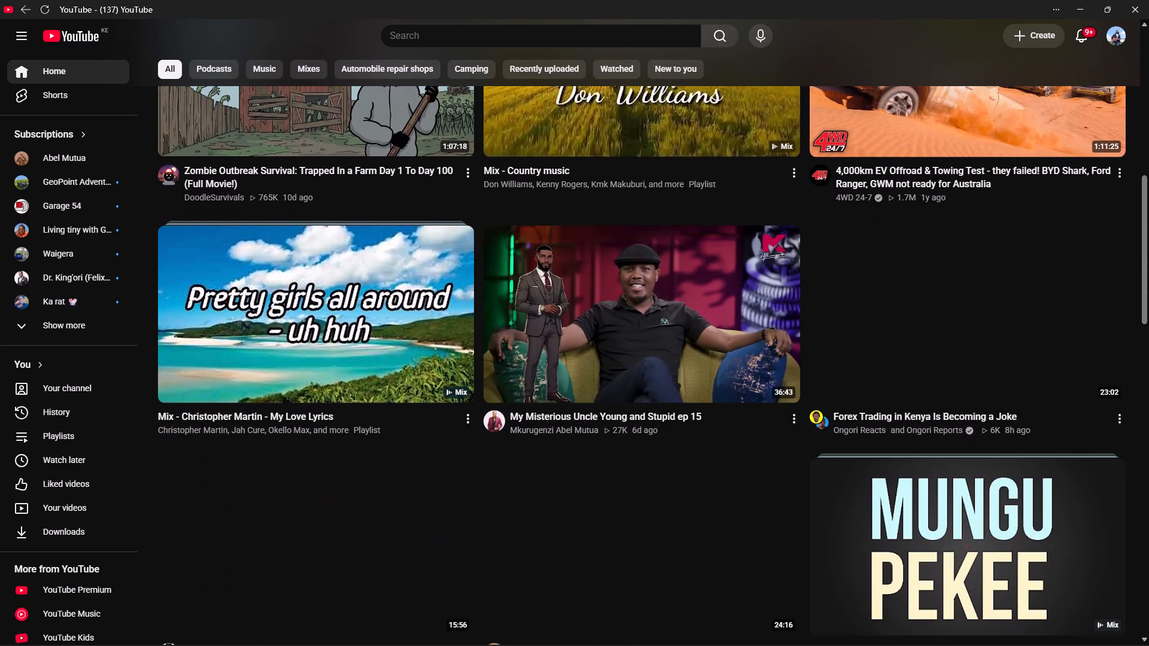
{"action": "left_click_drag", "start_coordinate": [1148, 279], "coordinate": [1148, 296]}
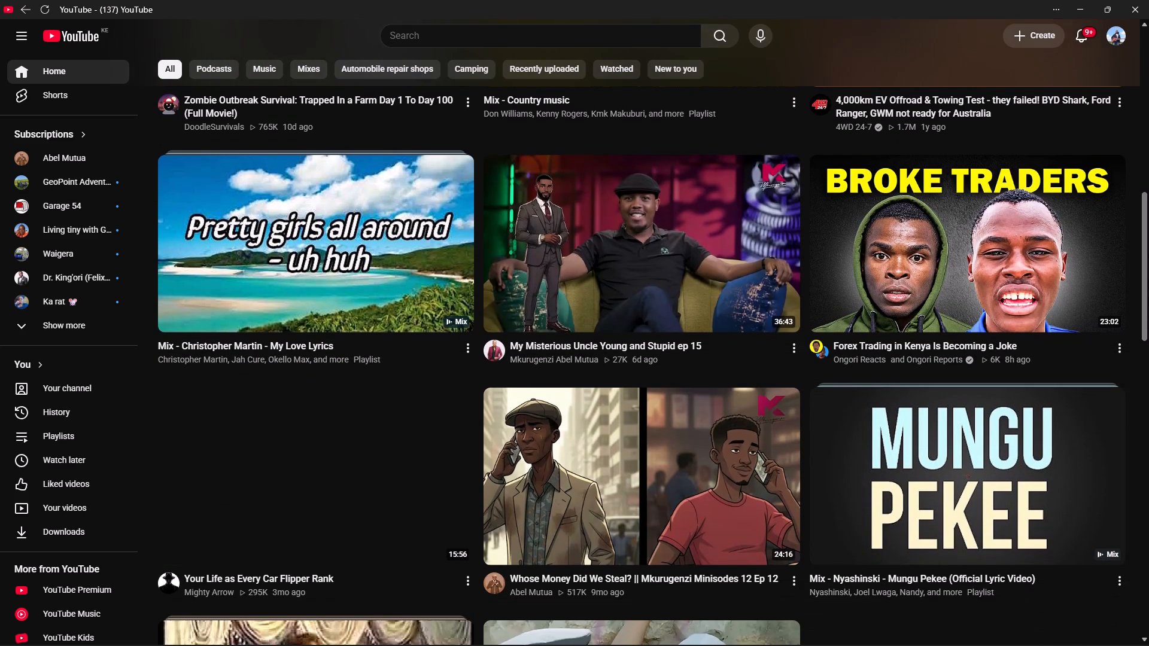
{"action": "left_click_drag", "start_coordinate": [1148, 296], "coordinate": [1148, 306]}
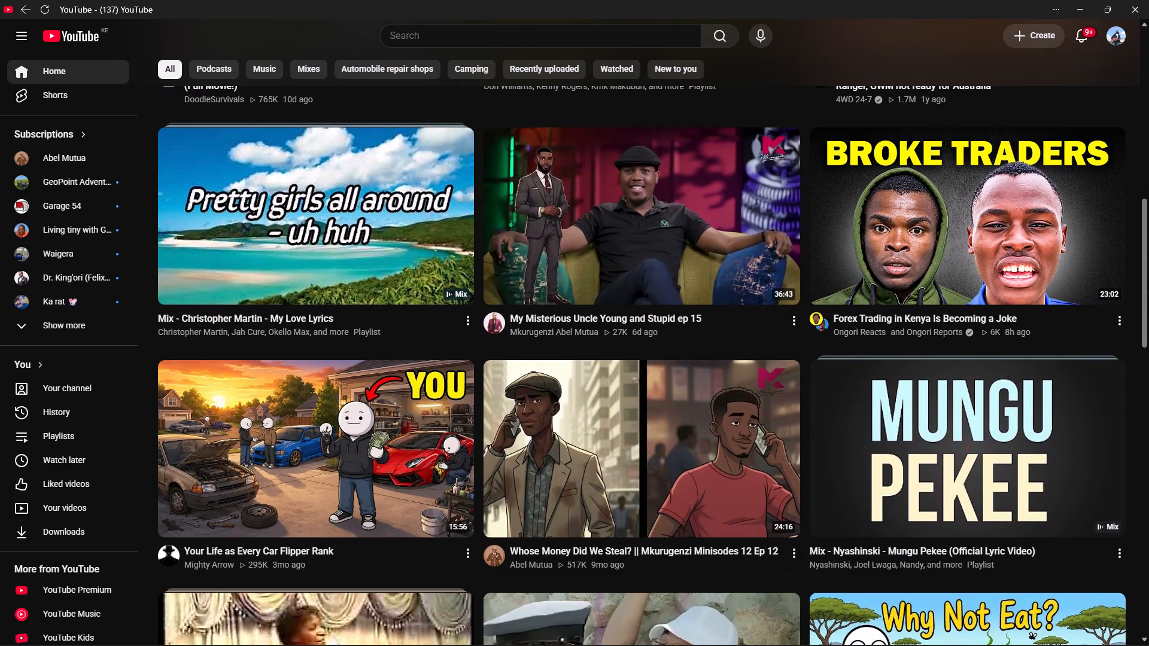
{"action": "left_click_drag", "start_coordinate": [1148, 306], "coordinate": [1148, 351]}
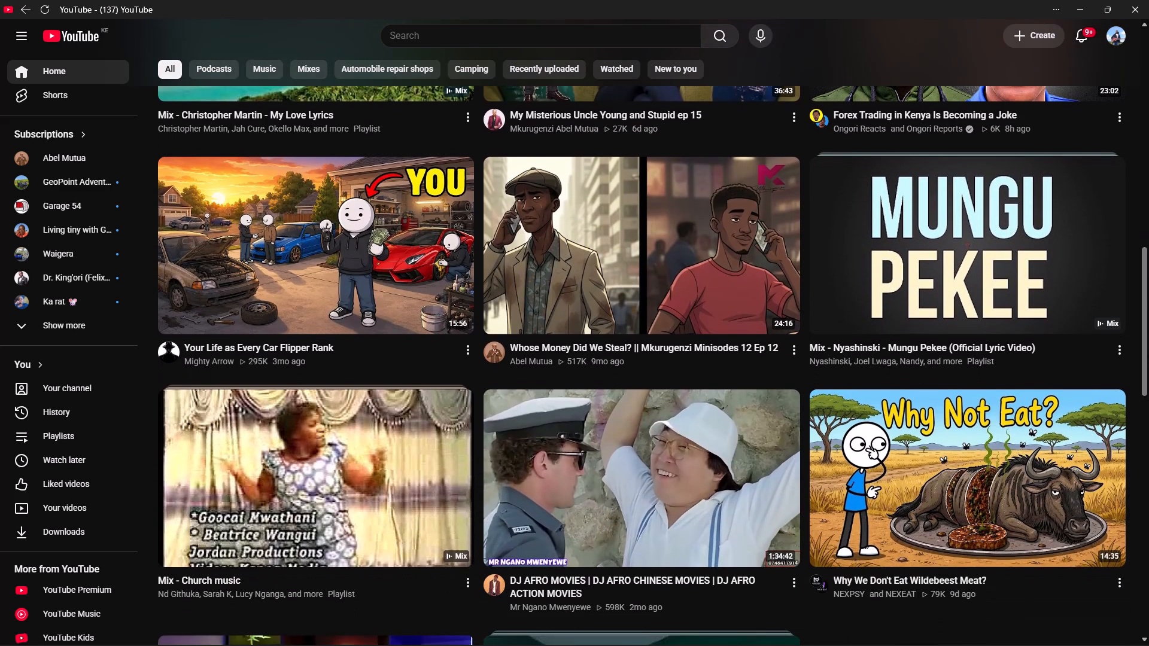
{"action": "left_click_drag", "start_coordinate": [1148, 351], "coordinate": [1148, 395]}
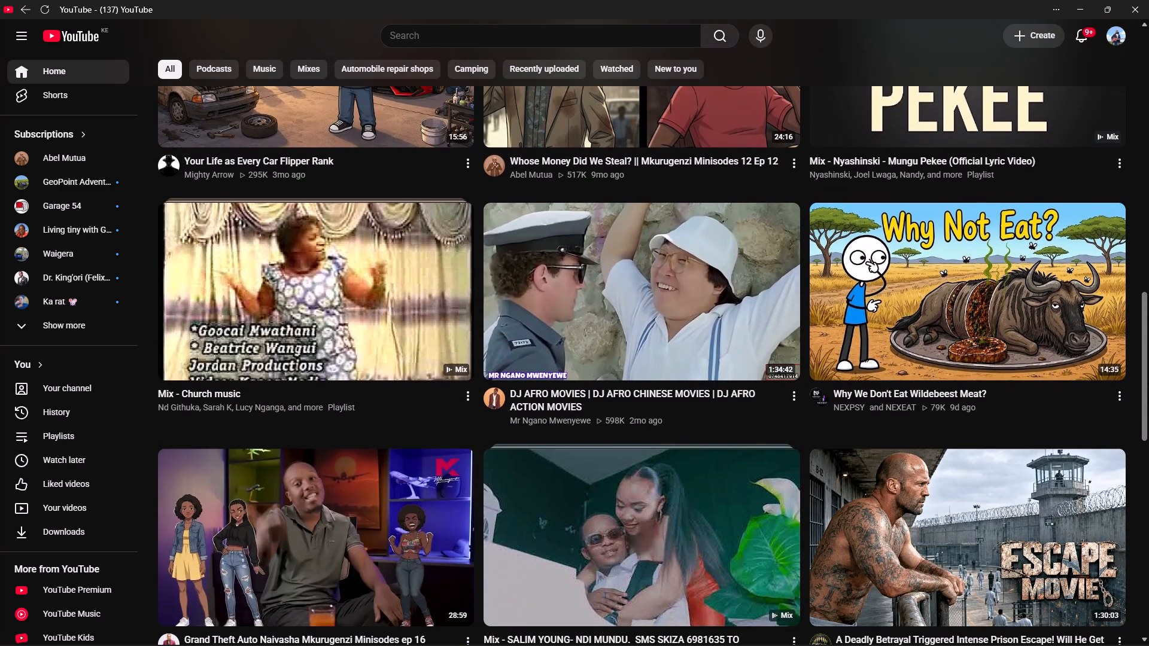
{"action": "left_click_drag", "start_coordinate": [1148, 395], "coordinate": [1148, 404]}
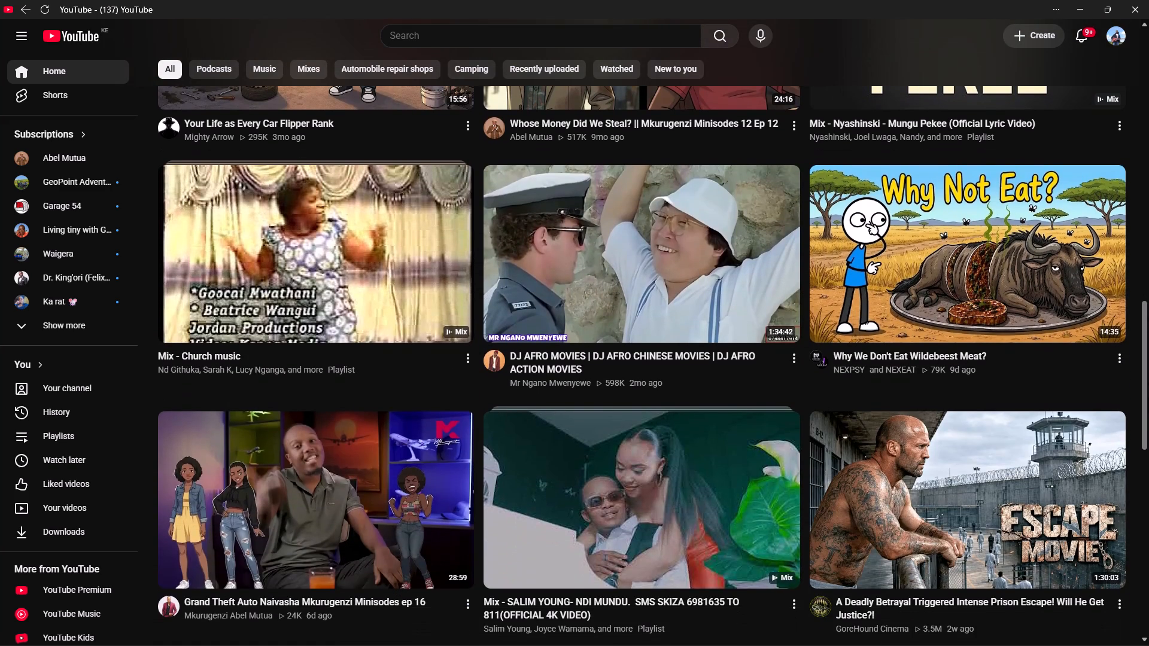
{"action": "left_click_drag", "start_coordinate": [1148, 404], "coordinate": [1148, 418]}
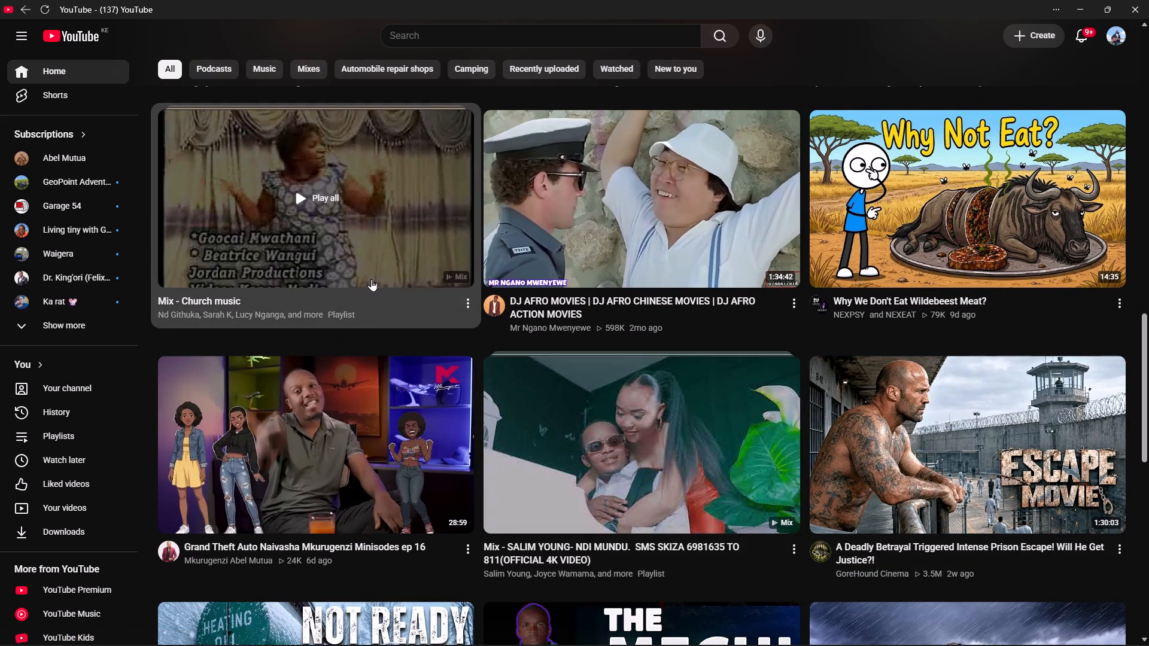
{"action": "double_click", "coordinate": [371, 279]}
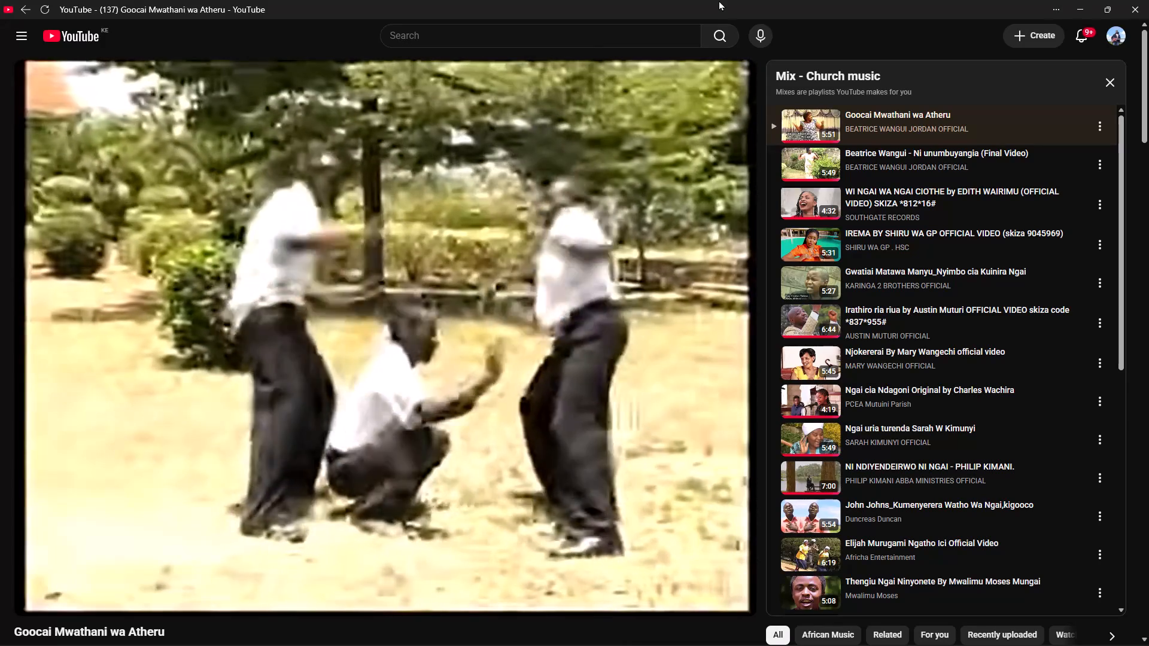
Switch back to the Excel broadsheet and enter the CHEMISTRY marks 54, 78 and 66 in cells F10 to F12.
{"action": "left_click", "coordinate": [1081, 2]}
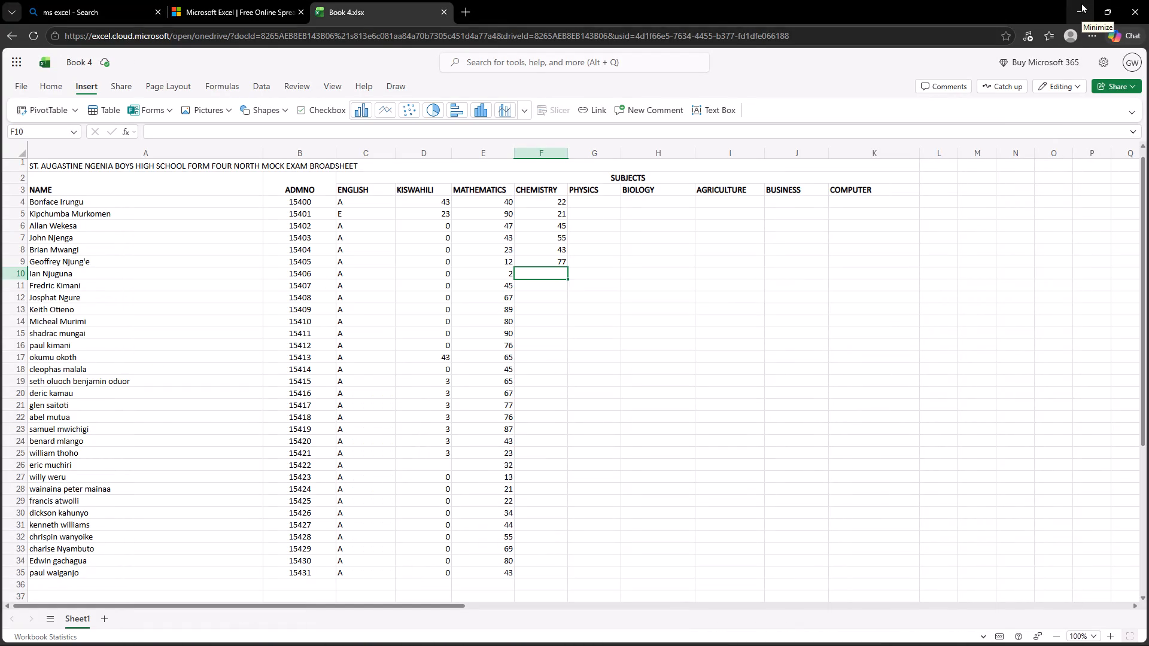
{"action": "type", "text": "54"}
{"action": "key", "text": "Down"}
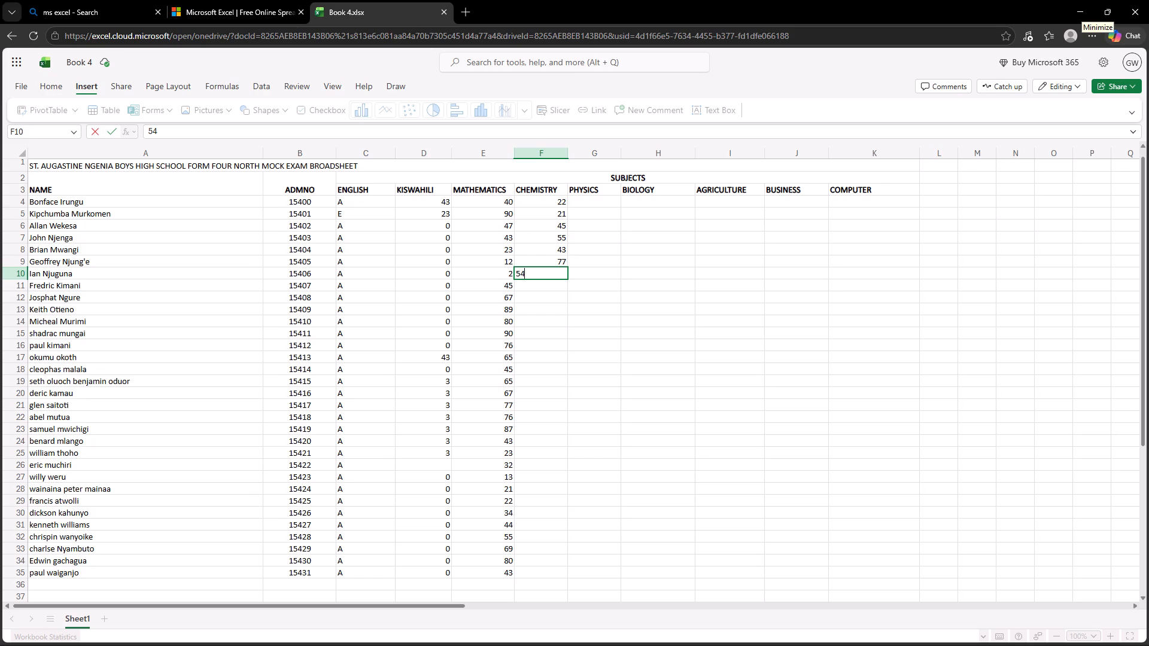
{"action": "type", "text": "78"}
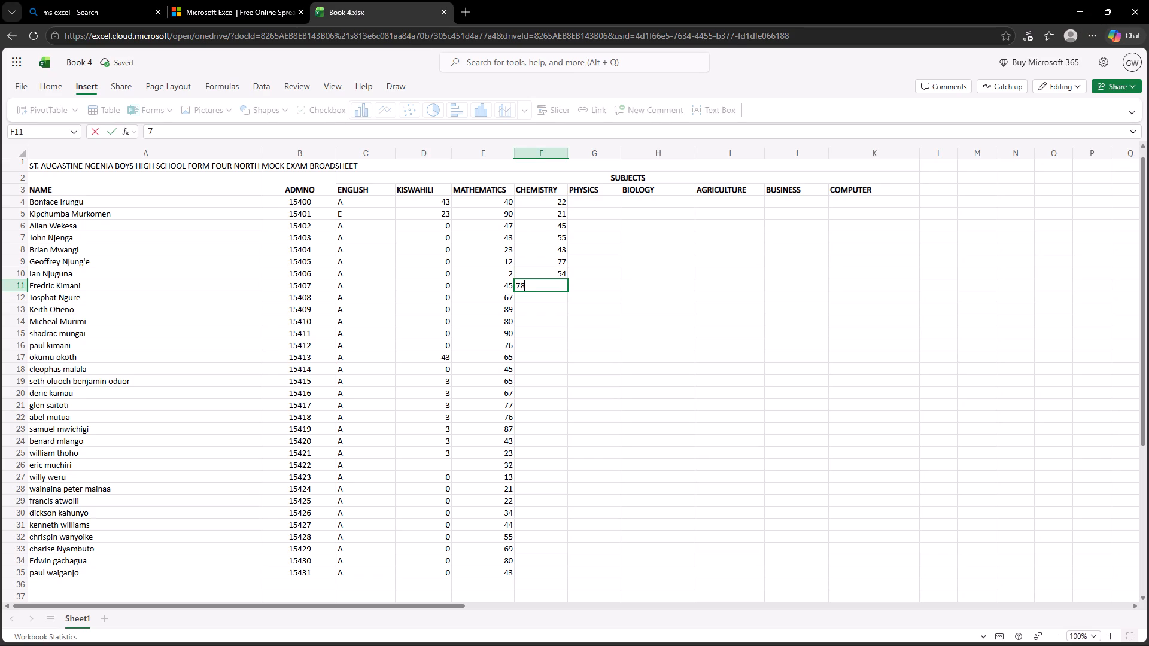
{"action": "key", "text": "Down"}
{"action": "type", "text": "66"}
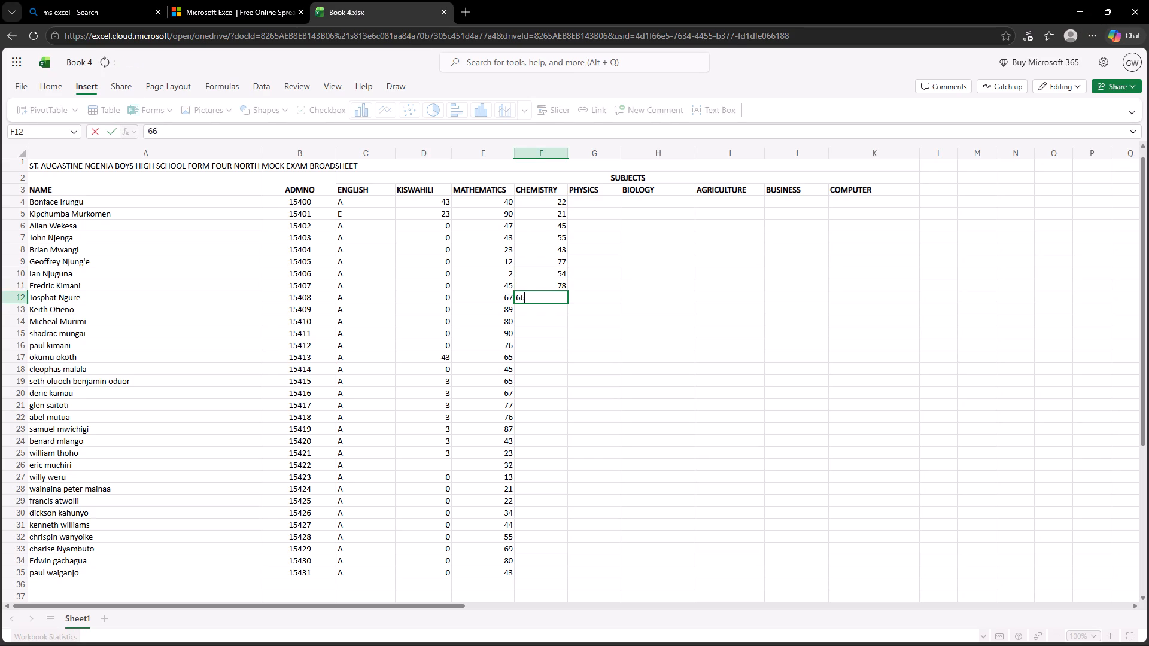
{"action": "key", "text": "Down"}
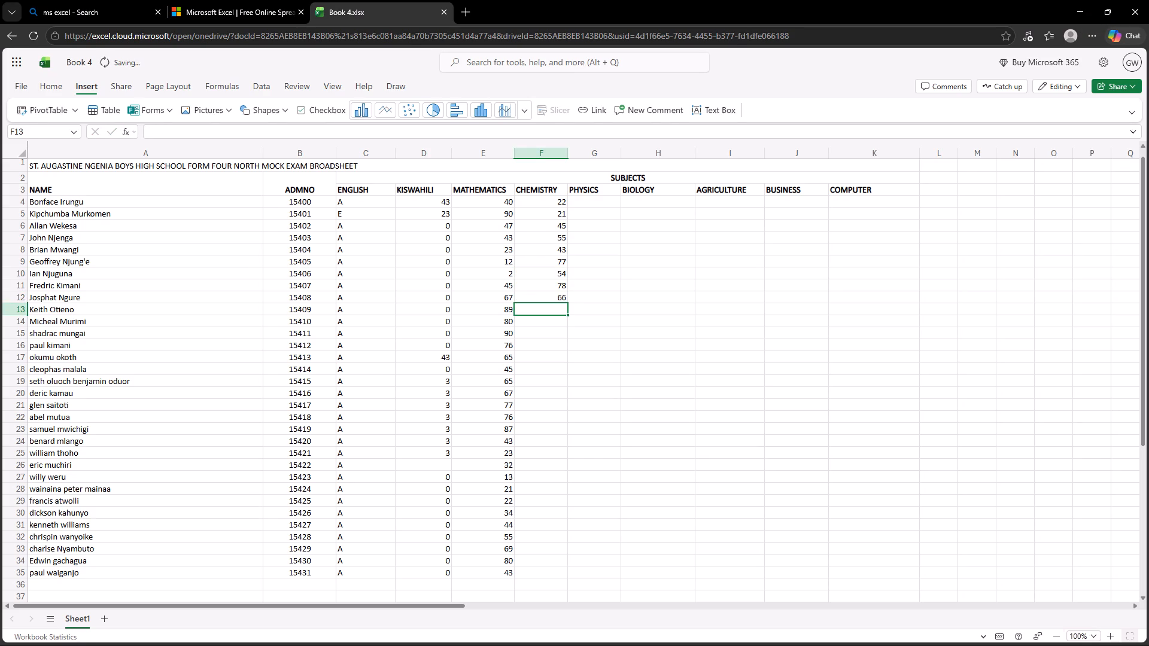
Enter the CHEMISTRY marks 56, 55, 43, 23, 12 and 22 in cells F13 to F18.
{"action": "type", "text": "56"}
{"action": "key", "text": "Down"}
{"action": "type", "text": "55"}
{"action": "key", "text": "Down"}
{"action": "type", "text": "43"}
{"action": "key", "text": "Down"}
{"action": "type", "text": "23"}
{"action": "key", "text": "Down"}
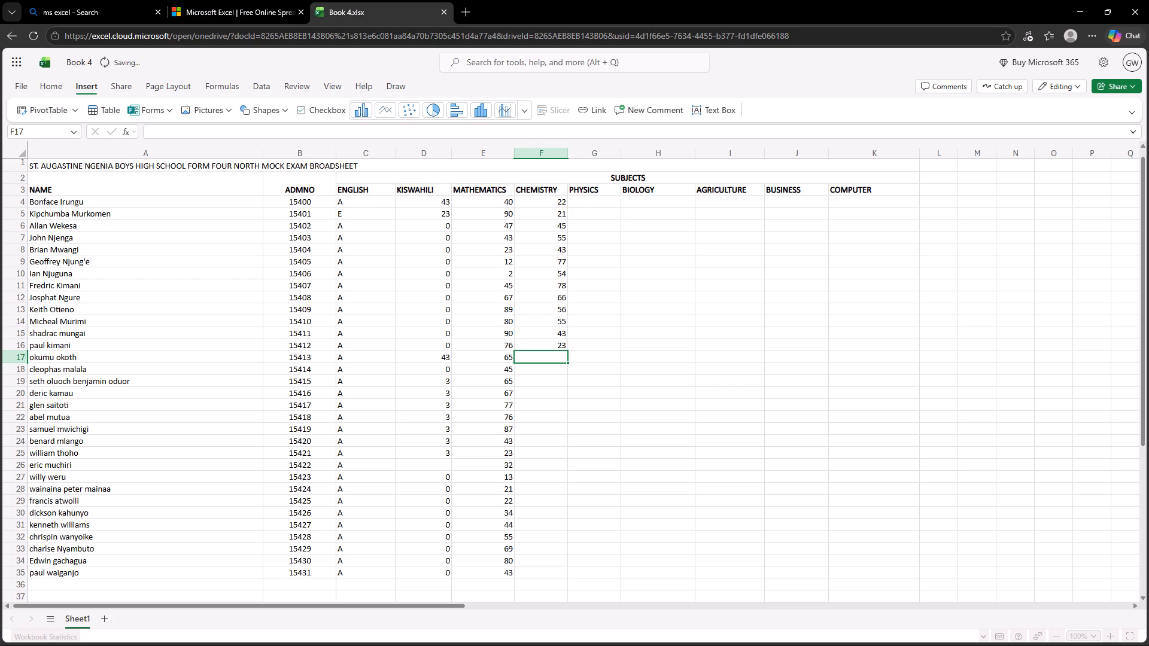
{"action": "type", "text": "12"}
{"action": "key", "text": "Down"}
{"action": "type", "text": "22"}
{"action": "key", "text": "Down"}
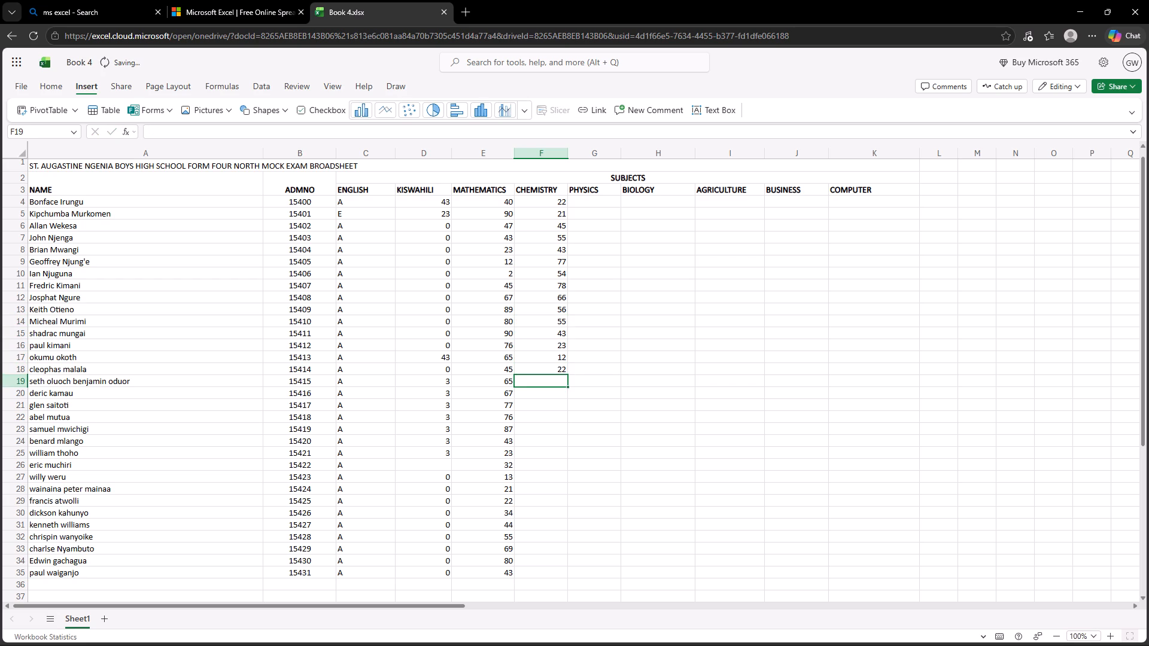
Enter the CHEMISTRY marks 15, 18, 90 and 65 in cells F19 to F22.
{"action": "key", "text": "1"}
{"action": "key", "text": "5"}
{"action": "key", "text": "Down"}
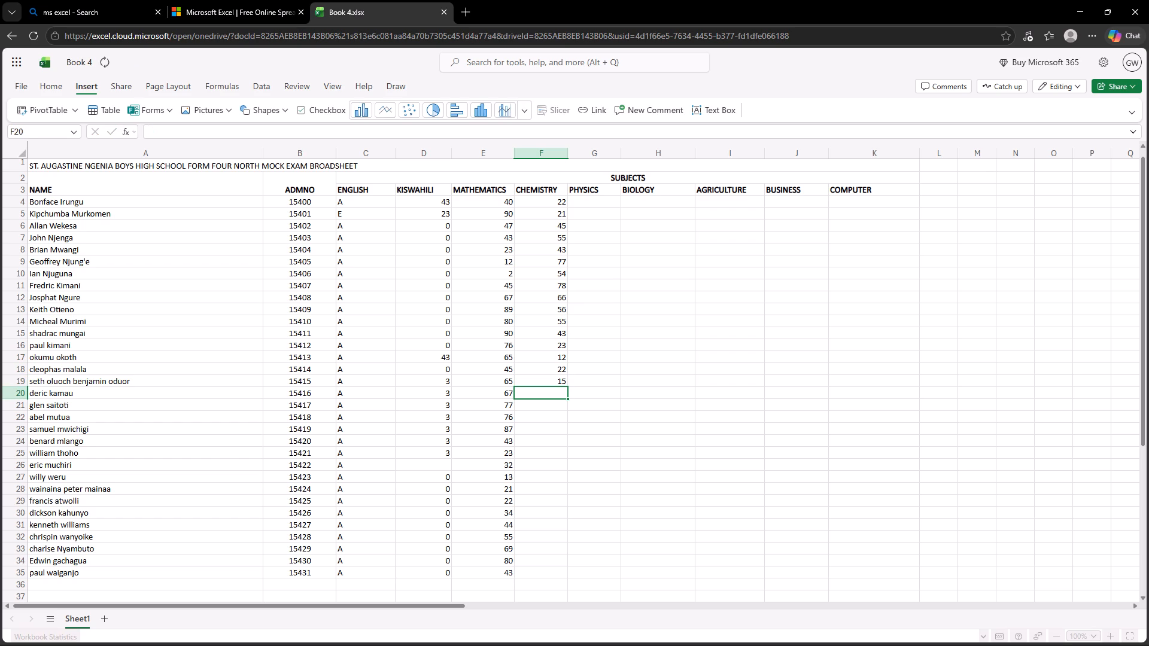
{"action": "key", "text": "1"}
{"action": "key", "text": "8"}
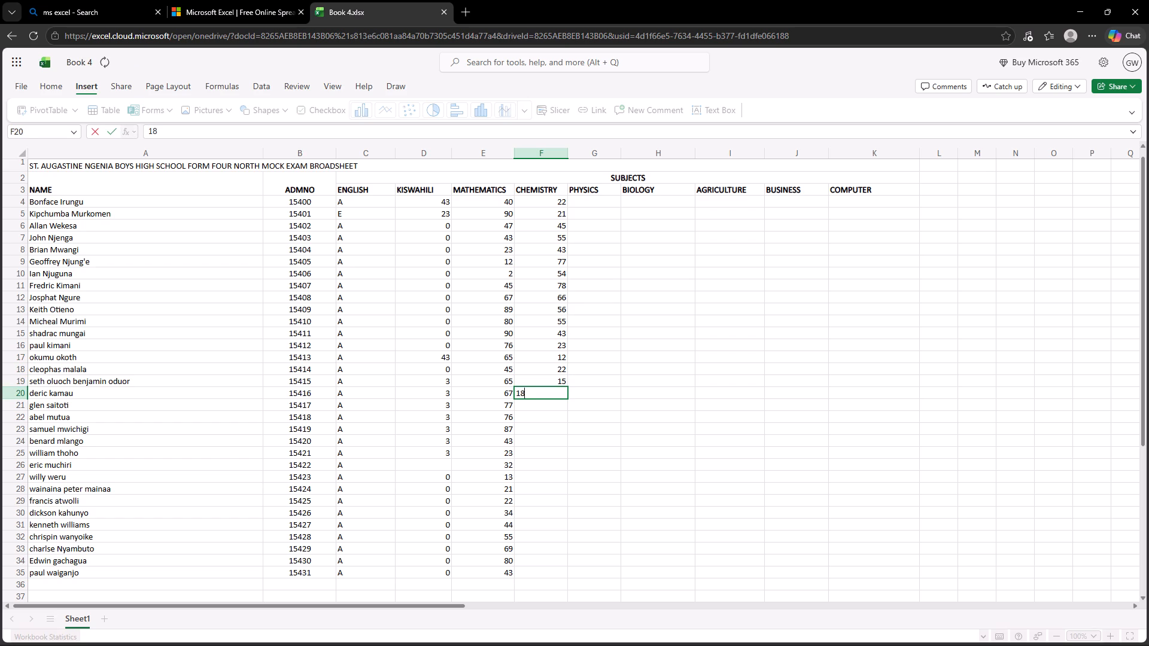
{"action": "key", "text": "Down"}
{"action": "key", "text": "9"}
{"action": "key", "text": "0"}
{"action": "key", "text": "Down"}
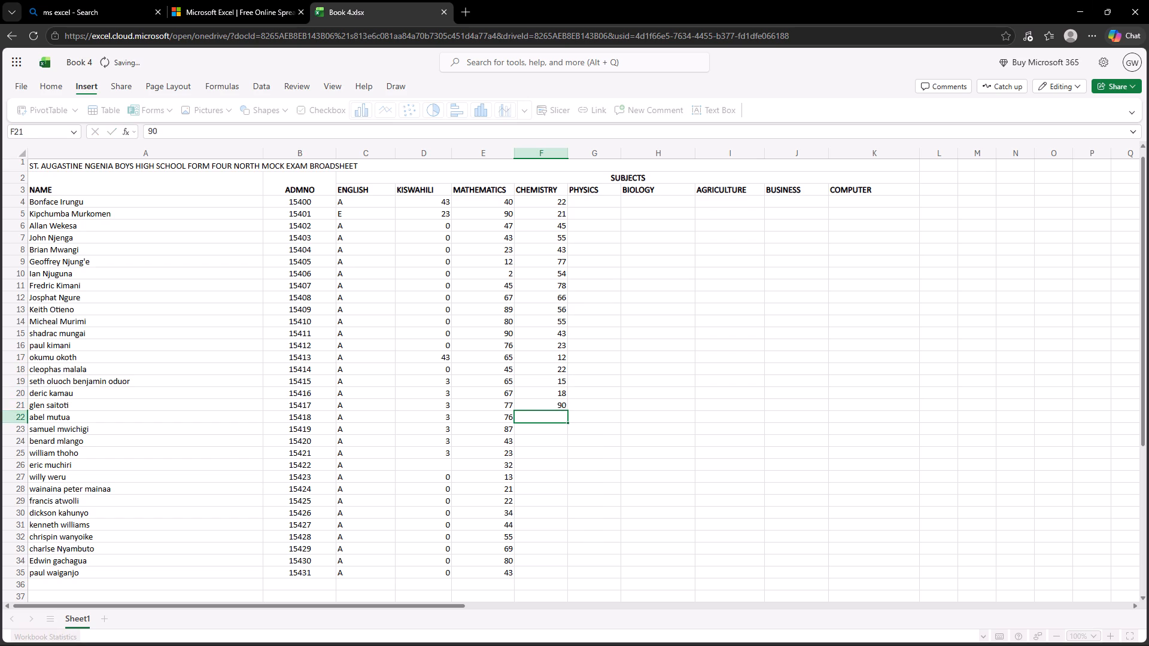
{"action": "type", "text": "65"}
{"action": "key", "text": "Down"}
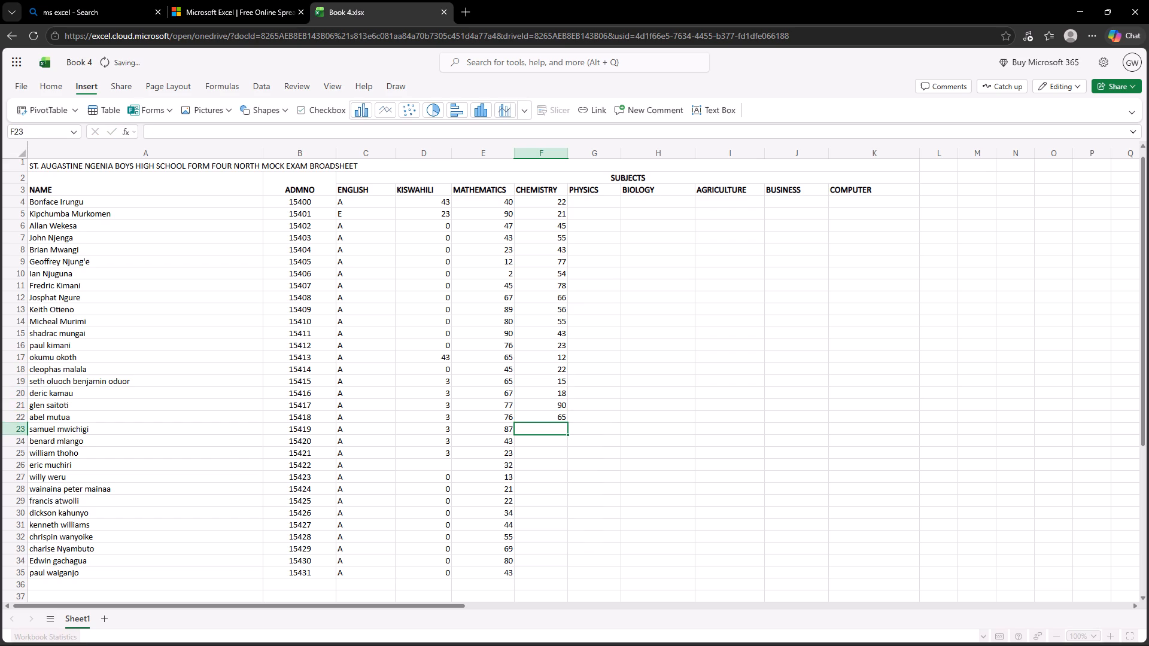
Enter the CHEMISTRY marks 44, 33, 43 and 2 in cells F23 to F26.
{"action": "type", "text": "44"}
{"action": "key", "text": "Down"}
{"action": "type", "text": "33"}
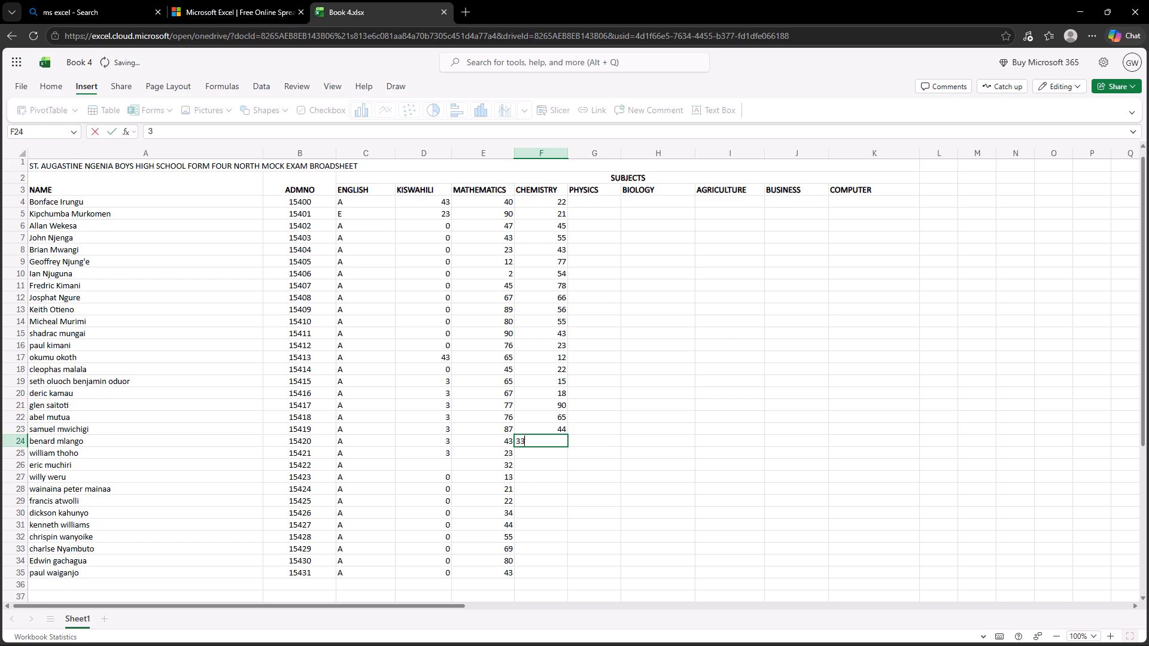
{"action": "key", "text": "Down"}
{"action": "type", "text": "43"}
{"action": "key", "text": "Down"}
{"action": "key", "text": "2"}
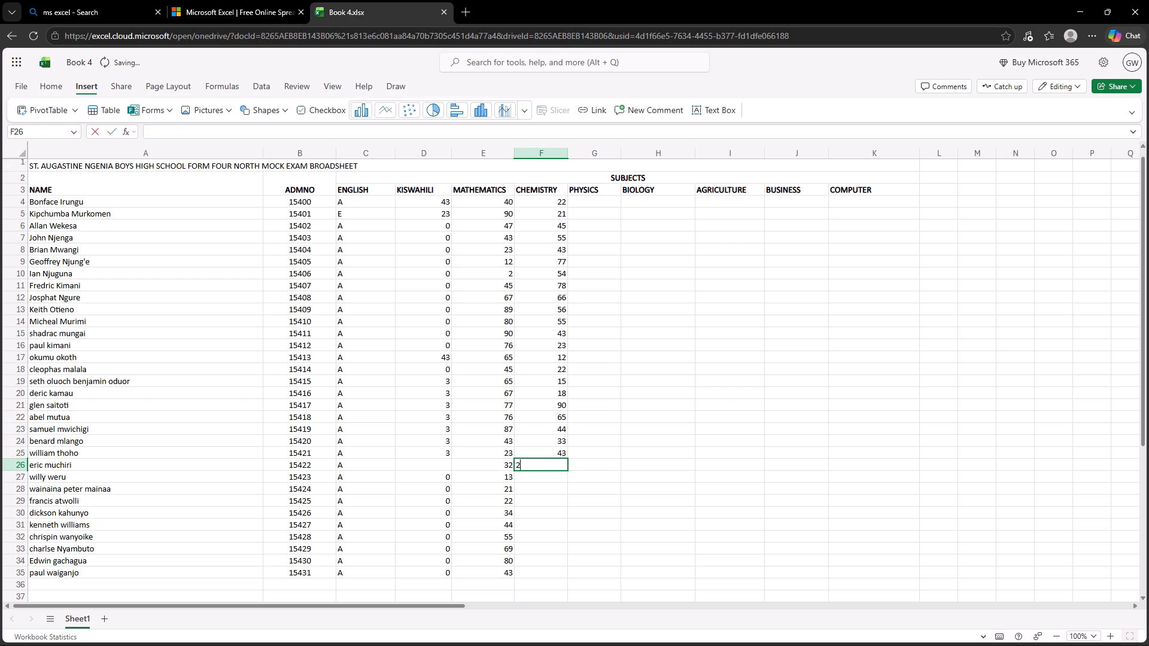
{"action": "key", "text": "Down"}
Enter the CHEMISTRY marks 22, 55, 76, 55 and 6 in cells F27 to F31.
{"action": "key", "text": "Down"}
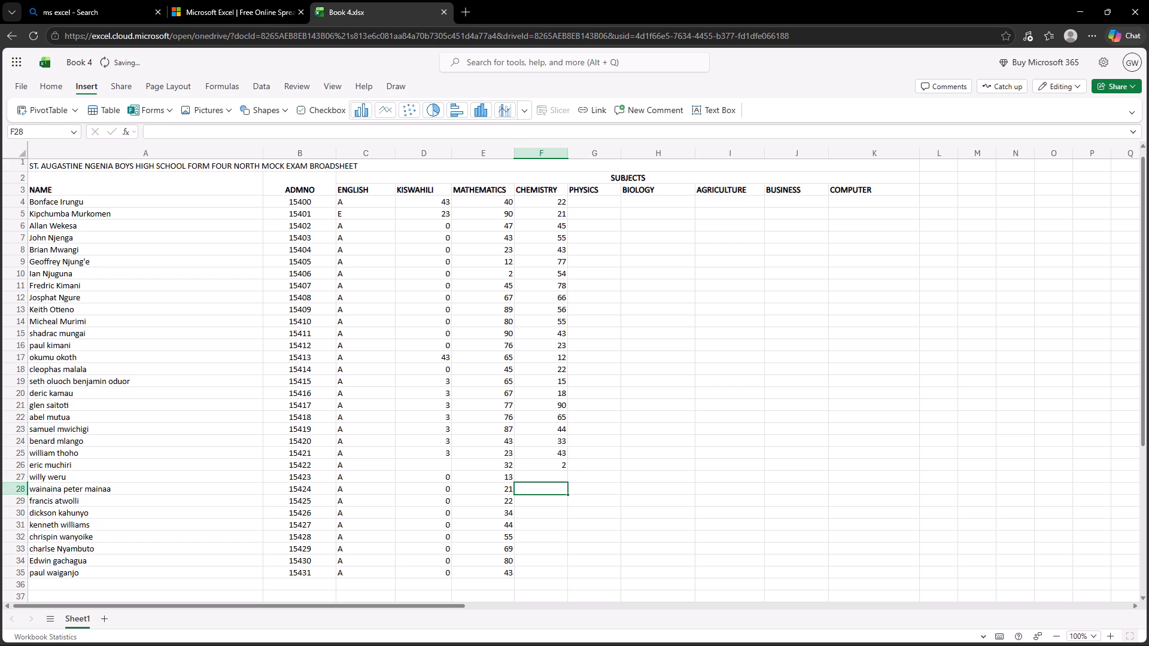
{"action": "key", "text": "BackSpace"}
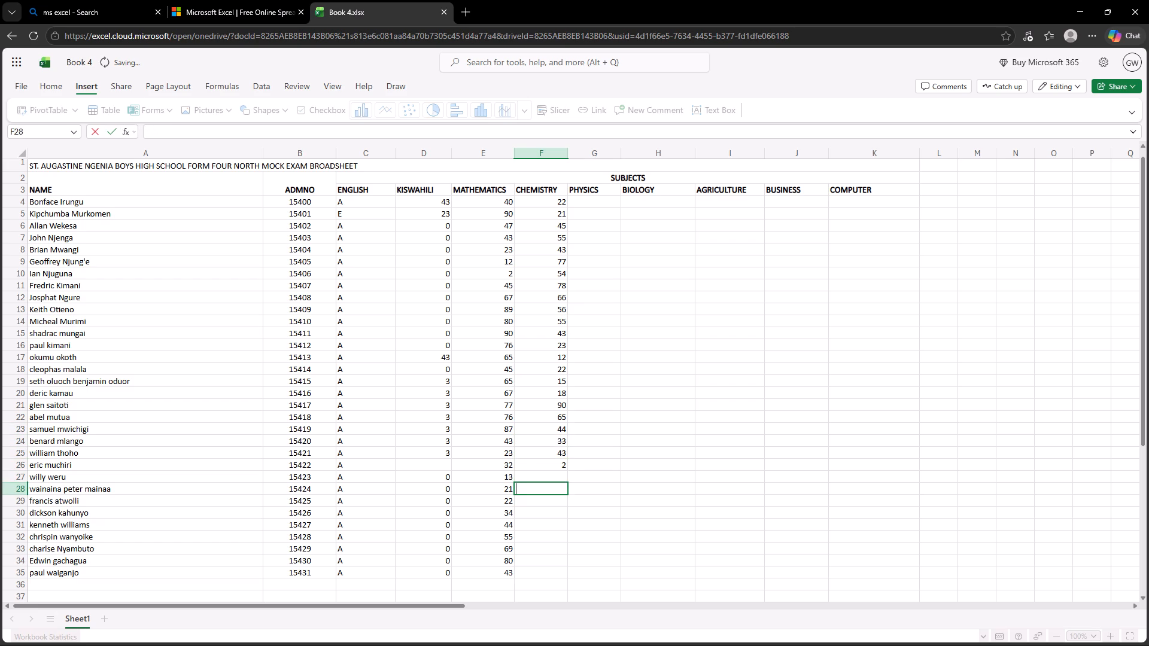
{"action": "key", "text": "Up"}
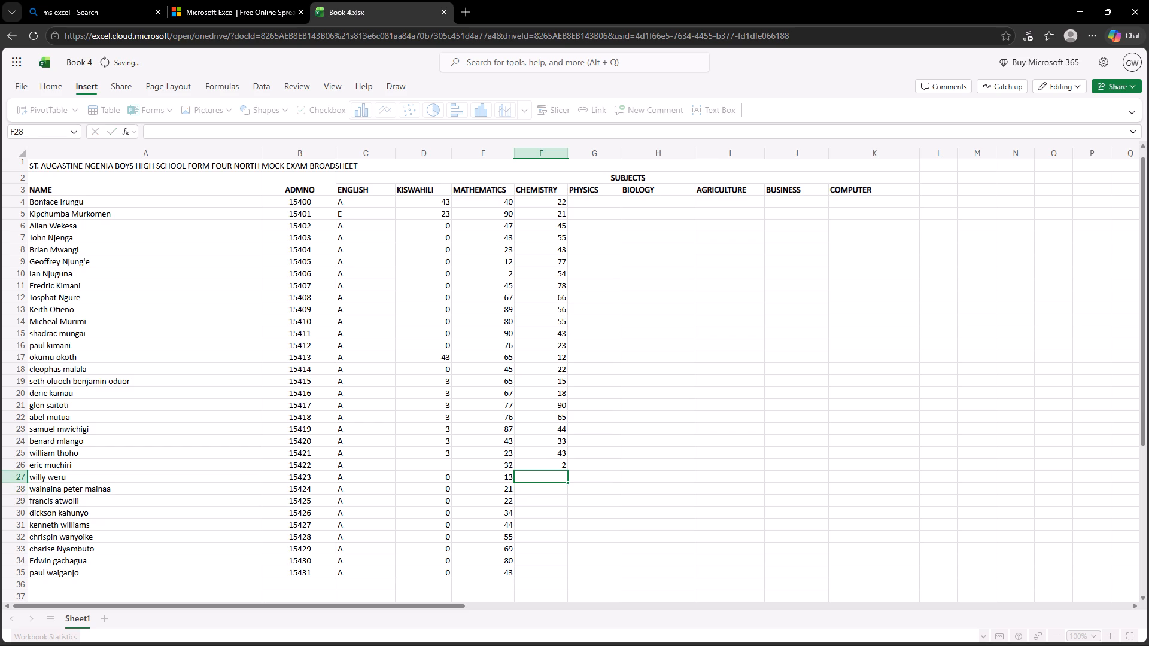
{"action": "type", "text": "22"}
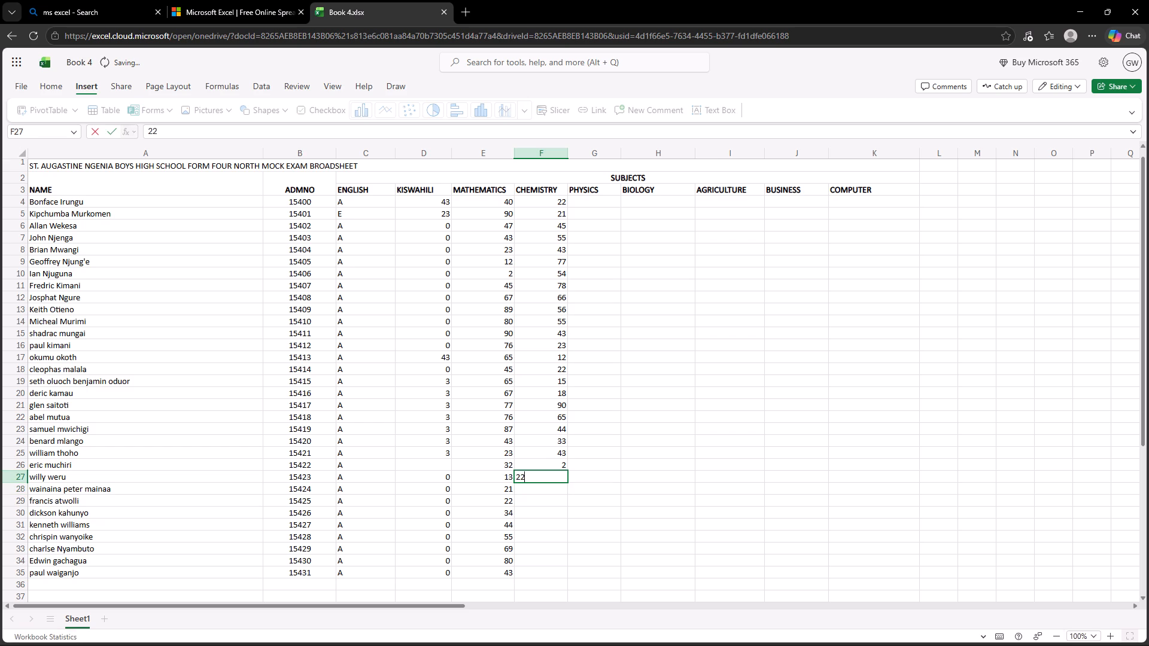
{"action": "key", "text": "Down"}
{"action": "type", "text": "55"}
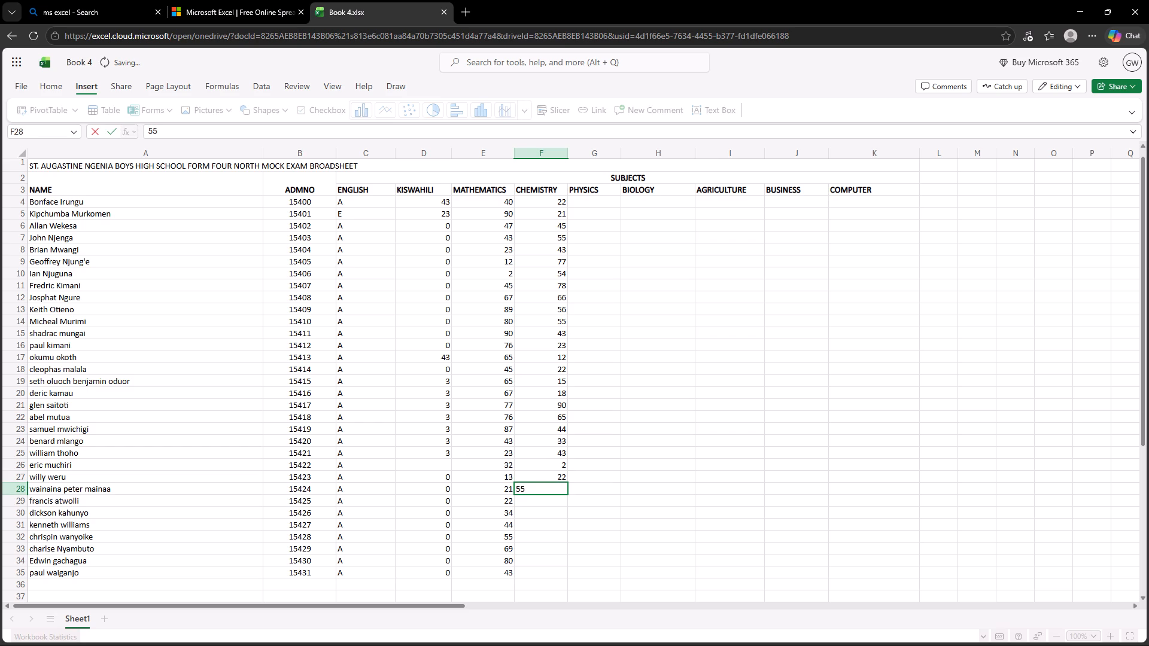
{"action": "key", "text": "Down"}
{"action": "key", "text": "7"}
{"action": "key", "text": "6"}
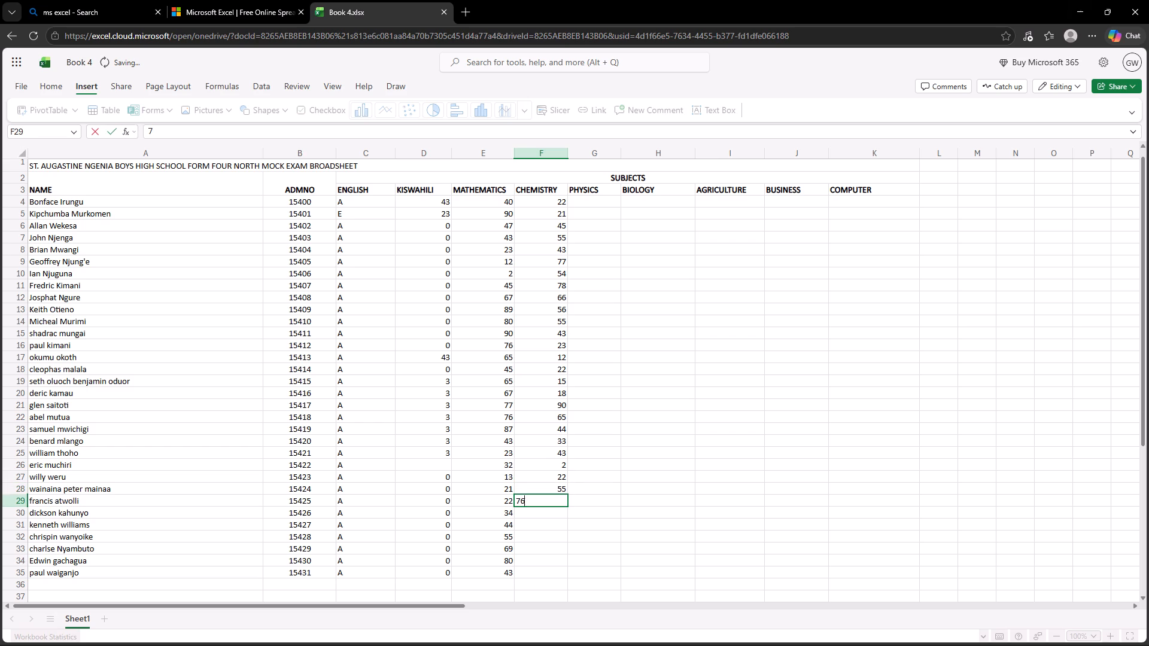
{"action": "key", "text": "Down"}
{"action": "type", "text": "55"}
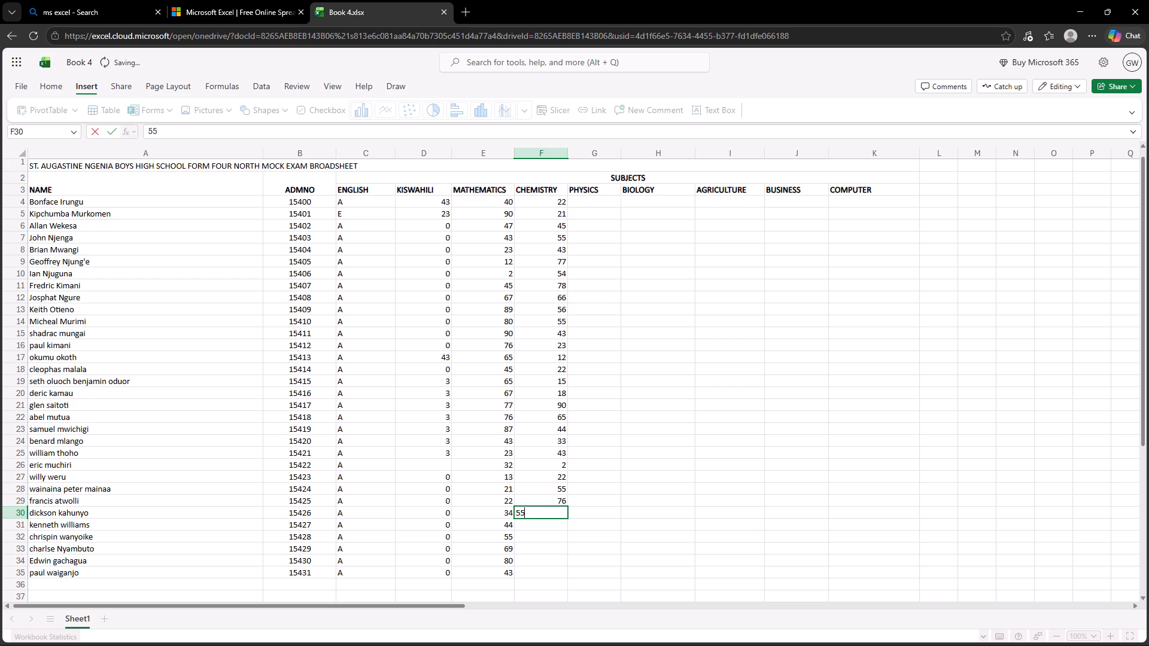
{"action": "key", "text": "Down"}
{"action": "key", "text": "6"}
{"action": "key", "text": "Down"}
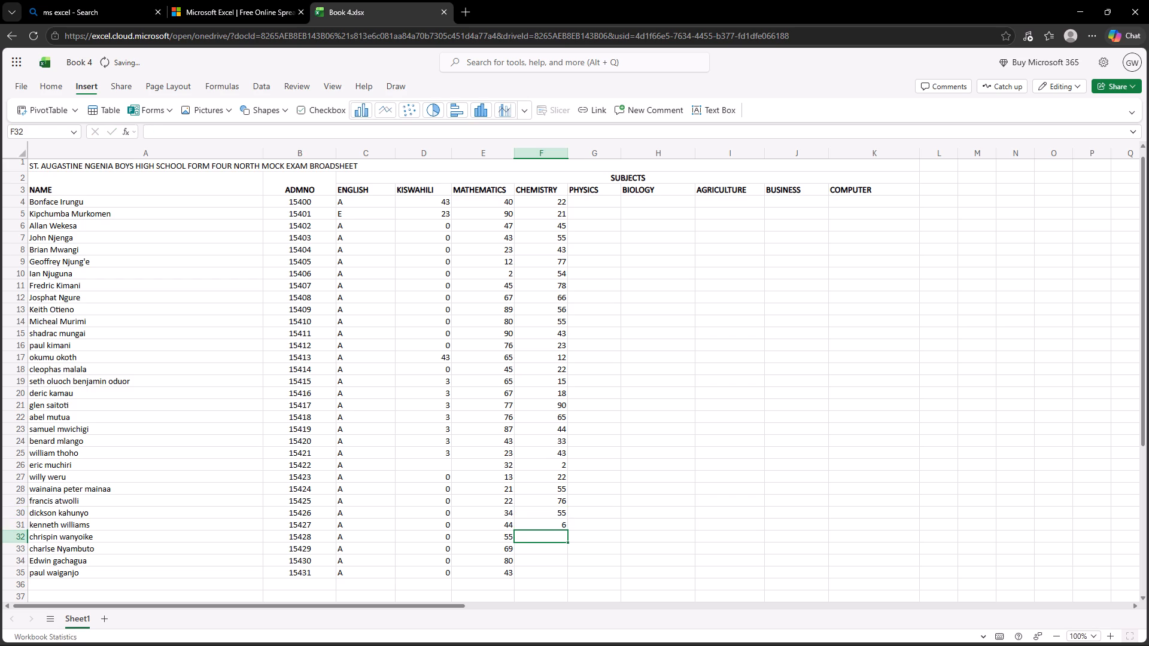
Complete the CHEMISTRY column with the marks 44, 34, 23 and 55 in cells F32 to F35.
{"action": "type", "text": "44"}
{"action": "key", "text": "Down"}
{"action": "type", "text": "34"}
{"action": "key", "text": "Down"}
{"action": "type", "text": "23"}
{"action": "key", "text": "Down"}
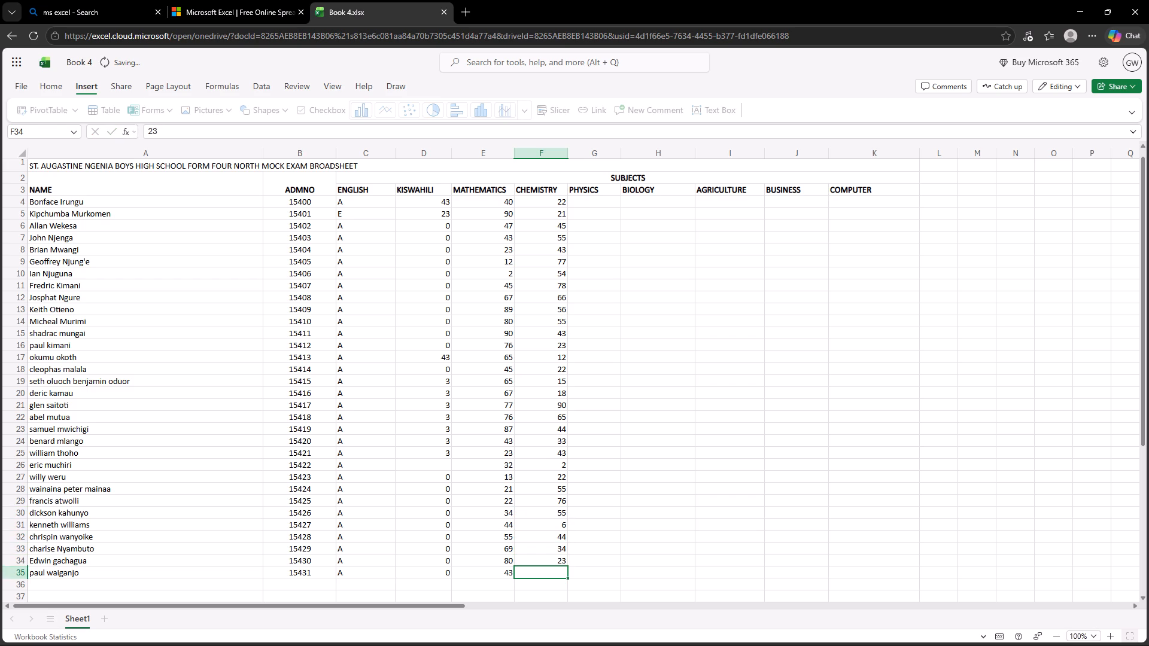
{"action": "type", "text": "55"}
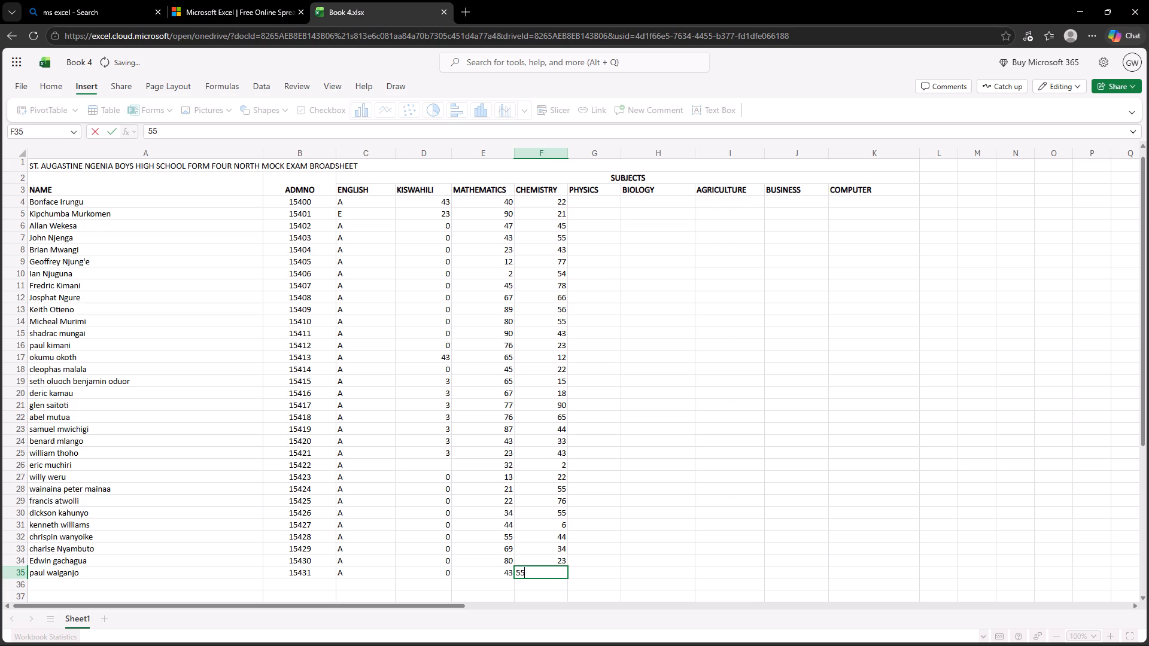
Start the PHYSICS column, leaving G4 blank and entering the marks 65, 87 and 90 in cells G5 to G7.
{"action": "left_click", "coordinate": [603, 200]}
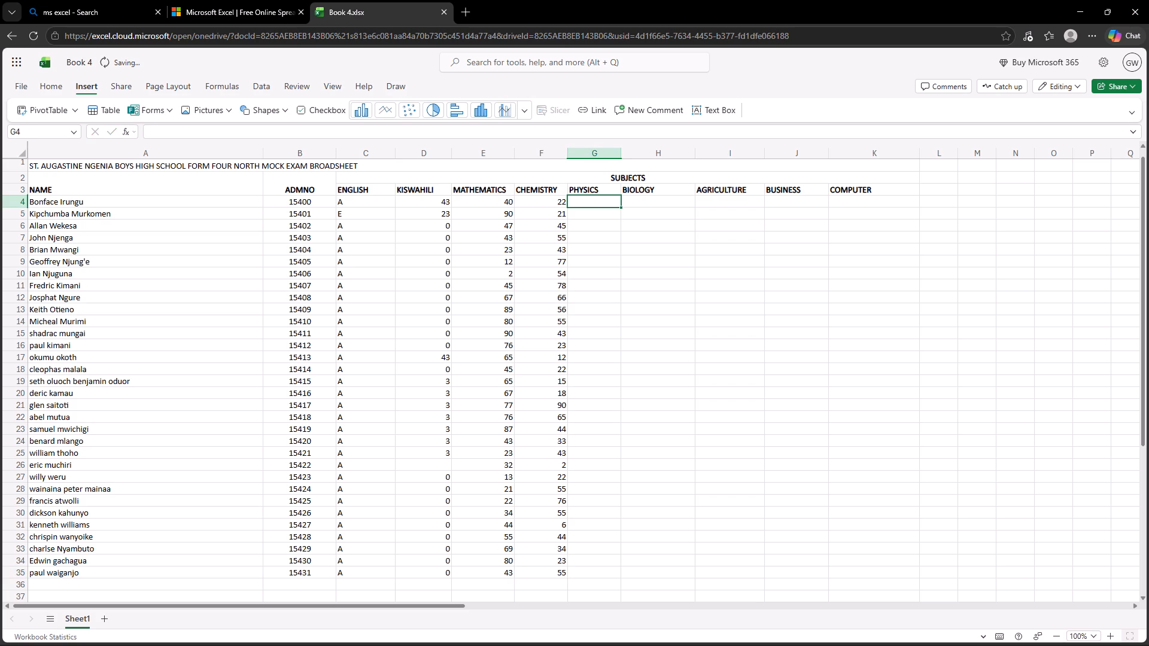
{"action": "key", "text": "Down"}
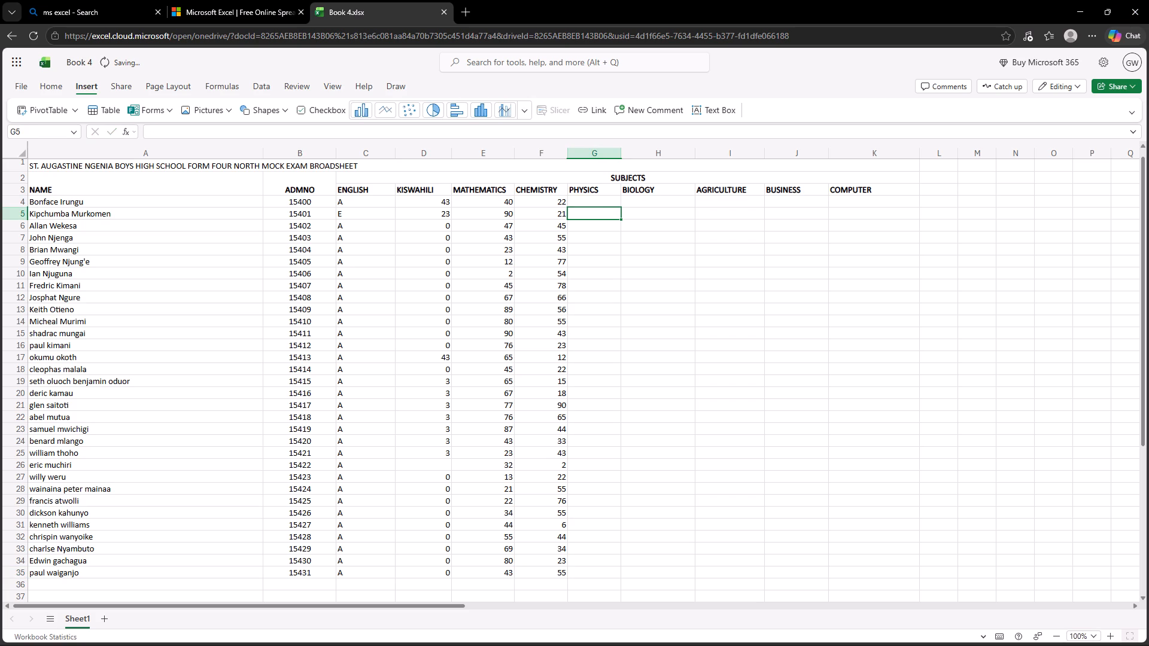
{"action": "type", "text": "65"}
{"action": "key", "text": "Down"}
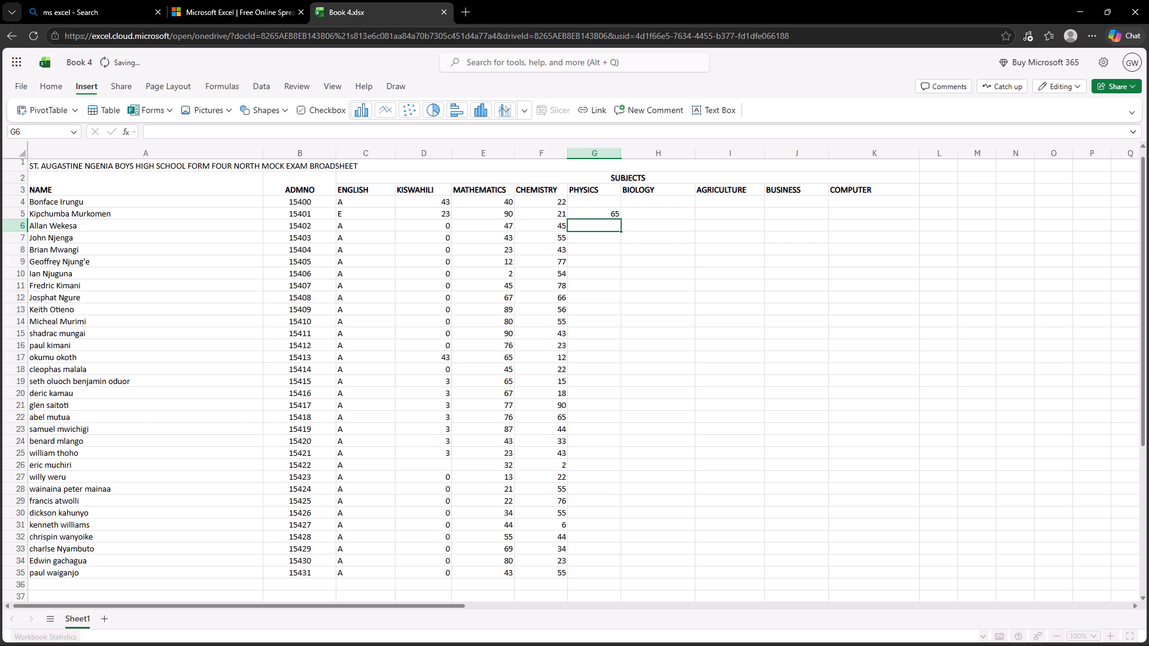
{"action": "type", "text": "65"}
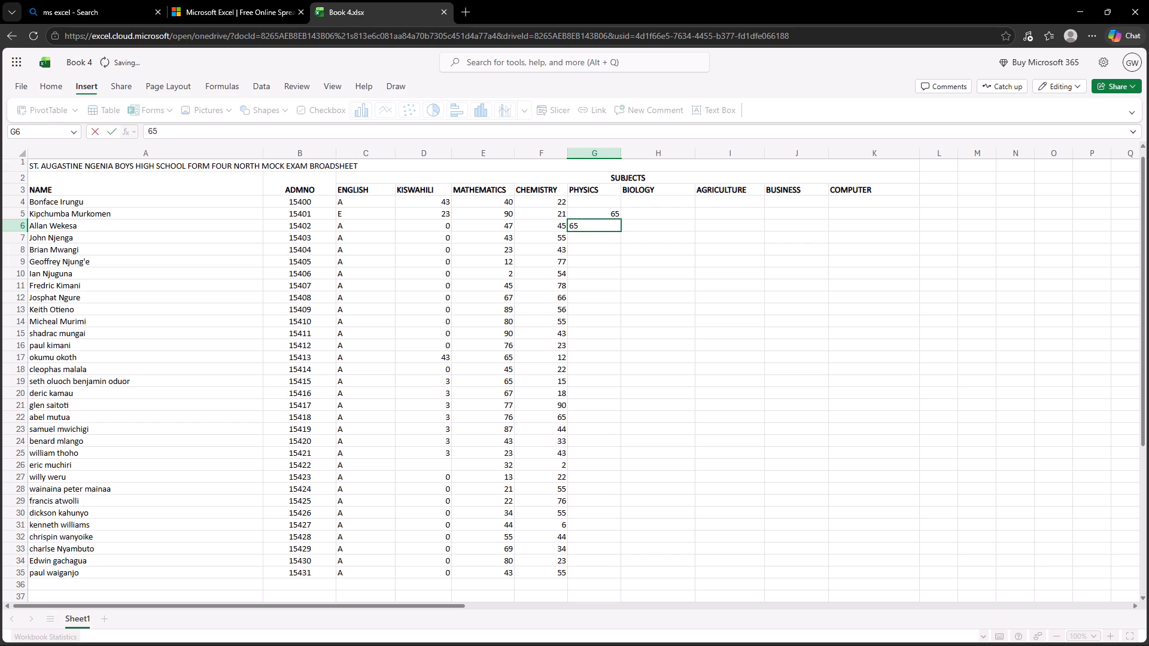
{"action": "key", "text": "BackSpace"}
{"action": "key", "text": "BackSpace"}
{"action": "type", "text": "87"}
{"action": "key", "text": "Down"}
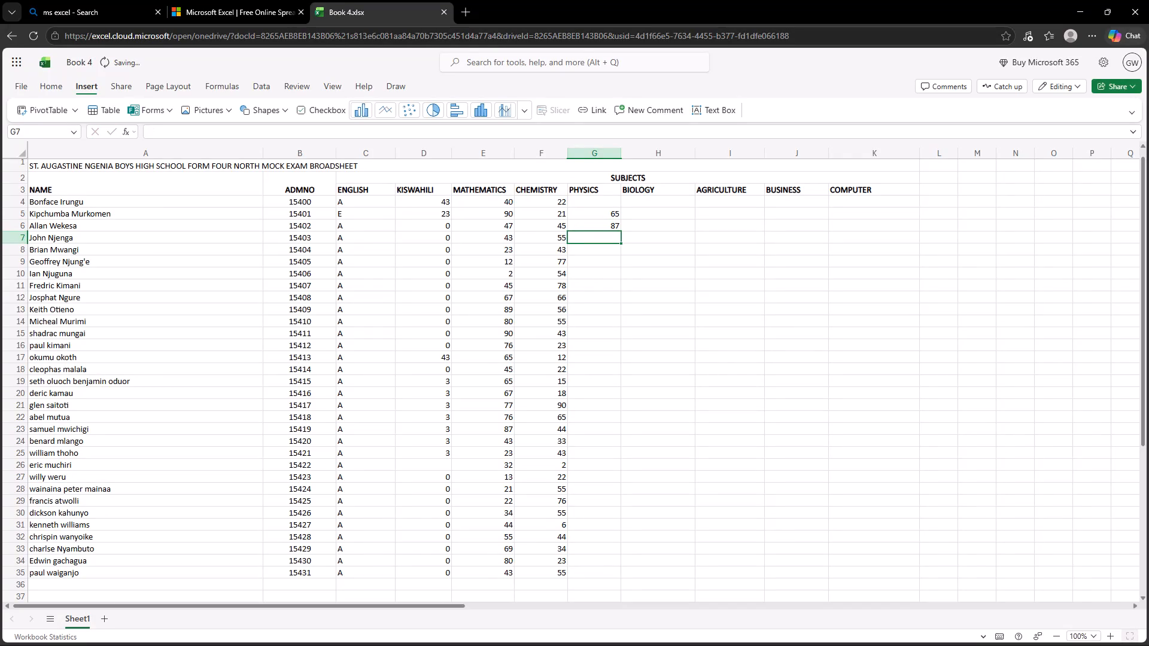
{"action": "type", "text": "90"}
{"action": "key", "text": "Down"}
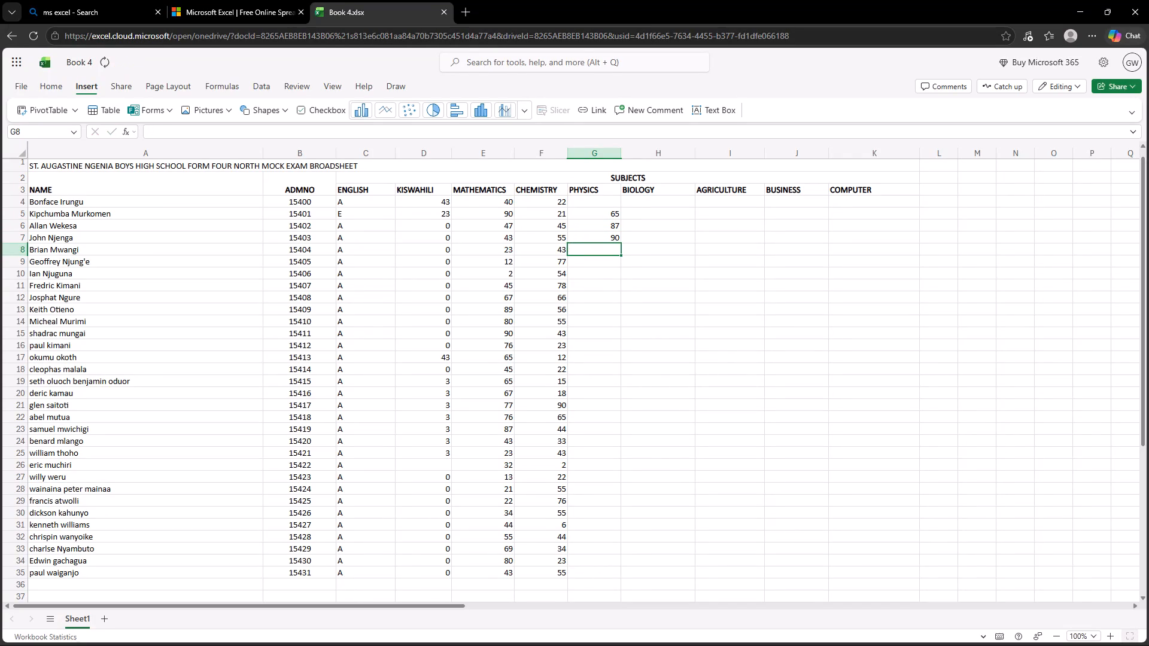
Enter the PHYSICS marks 54 in G9, 33 in G11 and 22 in G12, leaving G8 and G10 blank.
{"action": "key", "text": "Down"}
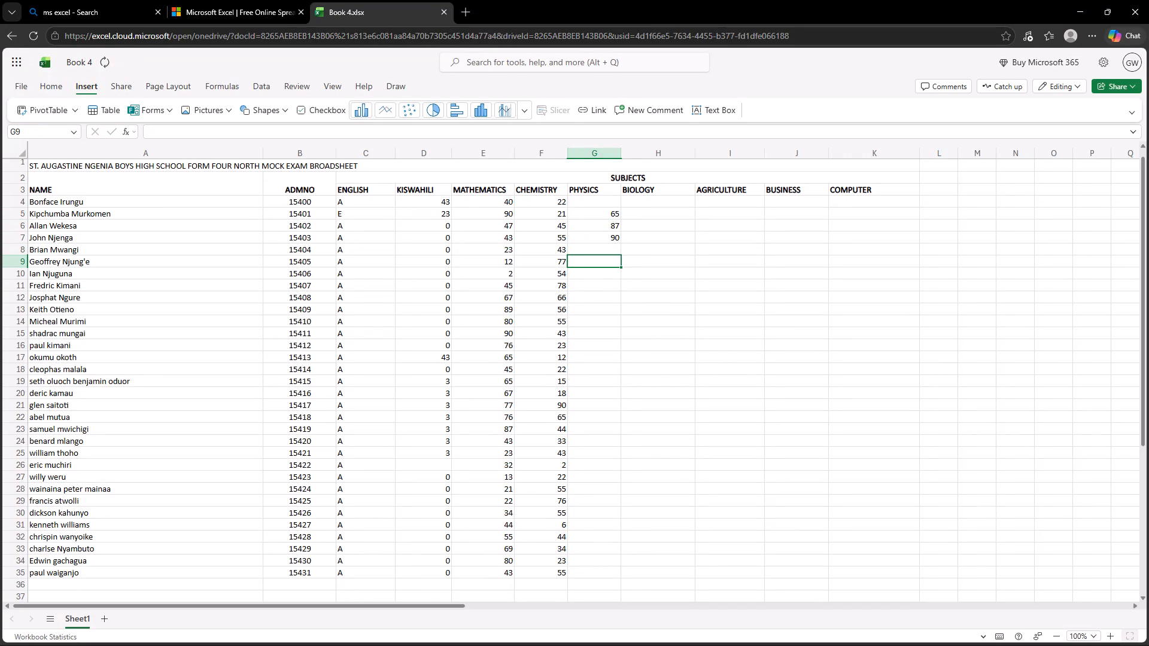
{"action": "type", "text": "54"}
{"action": "key", "text": "Down"}
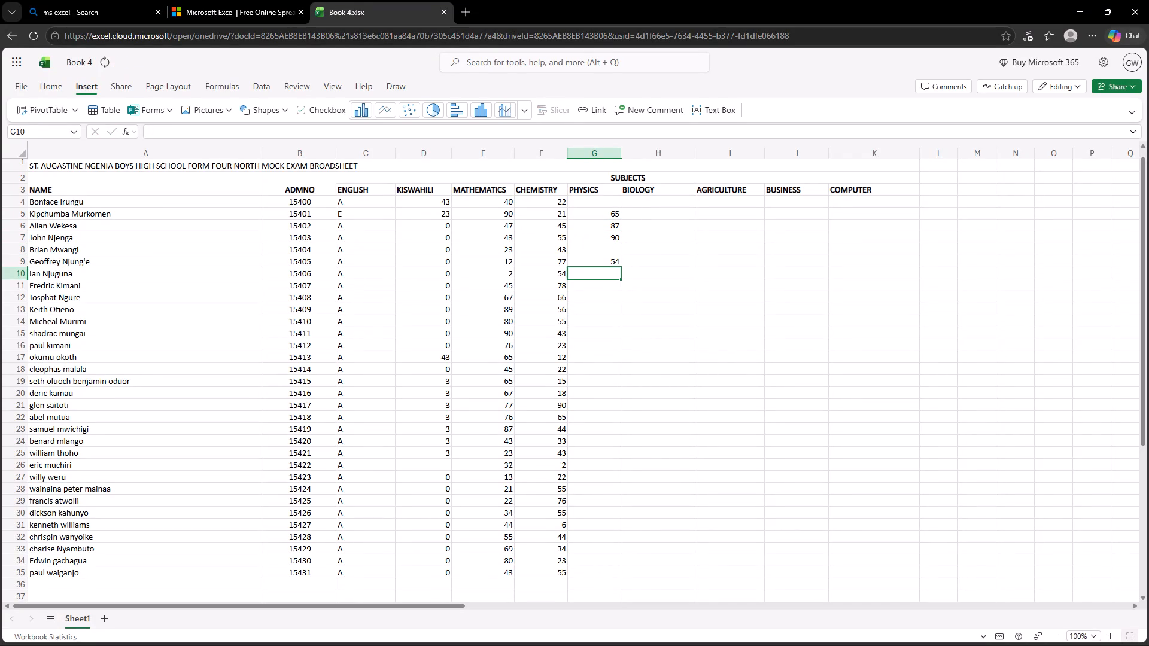
{"action": "key", "text": "Down"}
{"action": "type", "text": "33"}
{"action": "key", "text": "Down"}
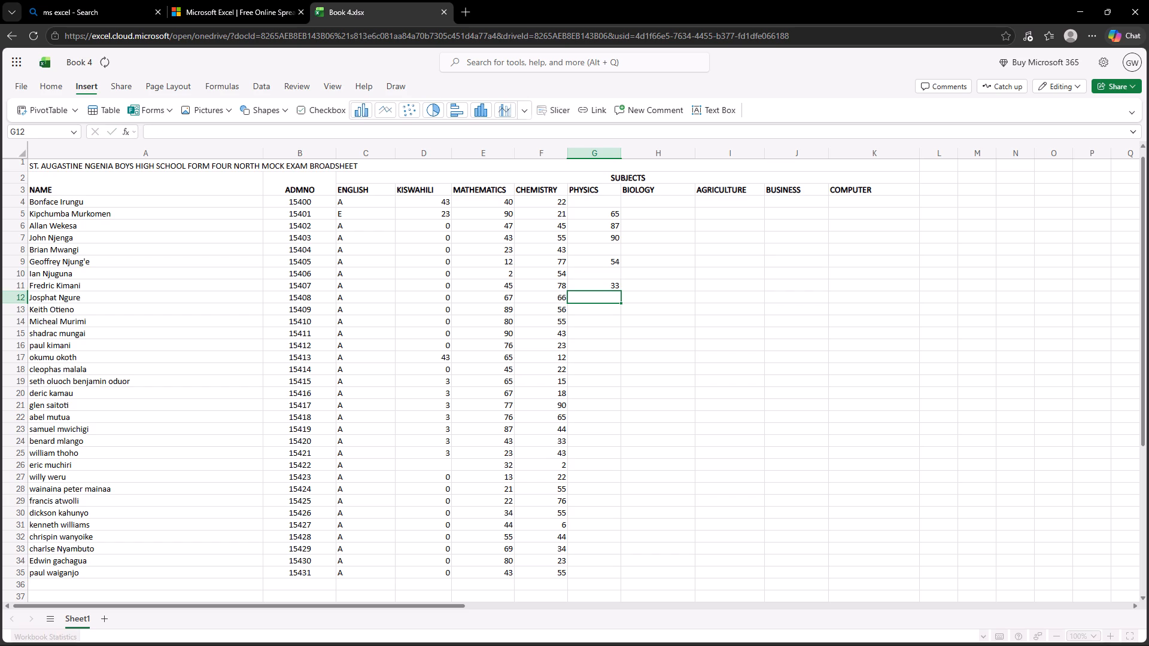
{"action": "type", "text": "22"}
{"action": "key", "text": "Down"}
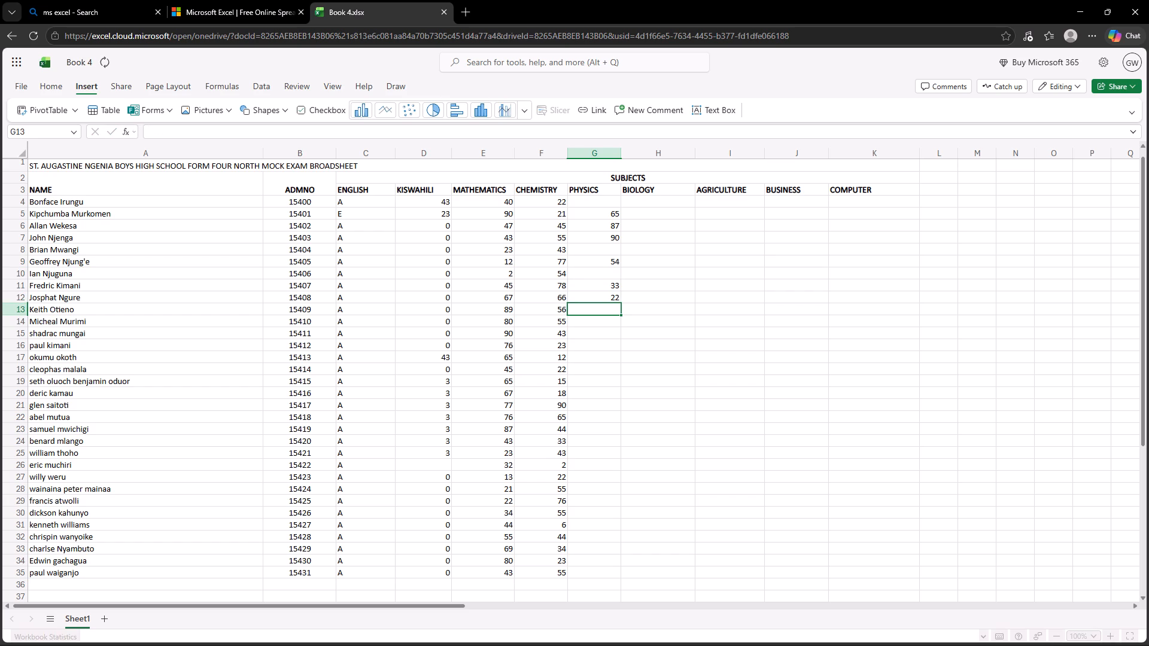
Leave G13 to G15 blank and enter the PHYSICS marks 44, 22 and 12 in cells G16 to G18.
{"action": "key", "text": "Down"}
{"action": "key", "text": "Down"}
{"action": "key", "text": "Down"}
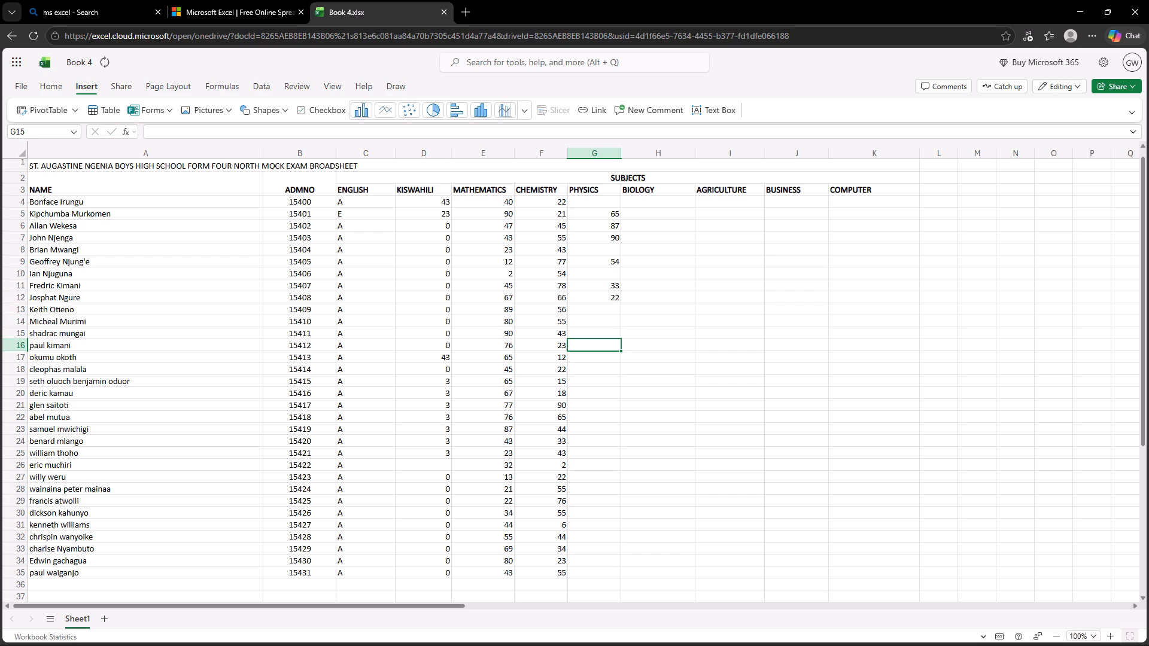
{"action": "type", "text": "44"}
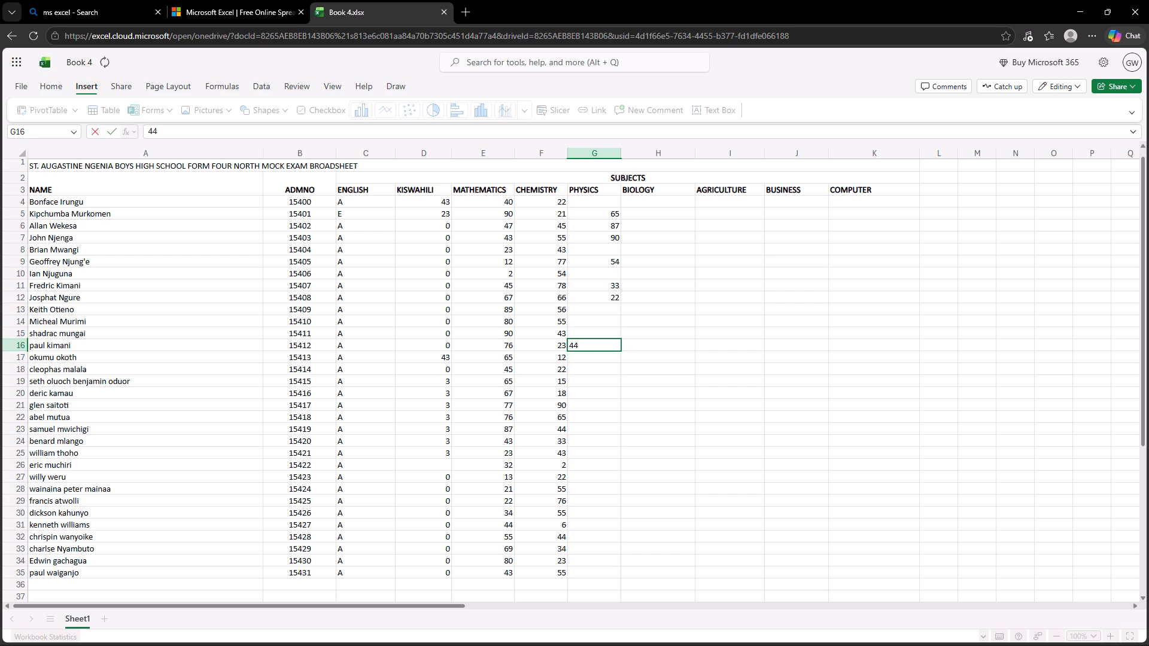
{"action": "key", "text": "Down"}
{"action": "type", "text": "22"}
{"action": "key", "text": "Down"}
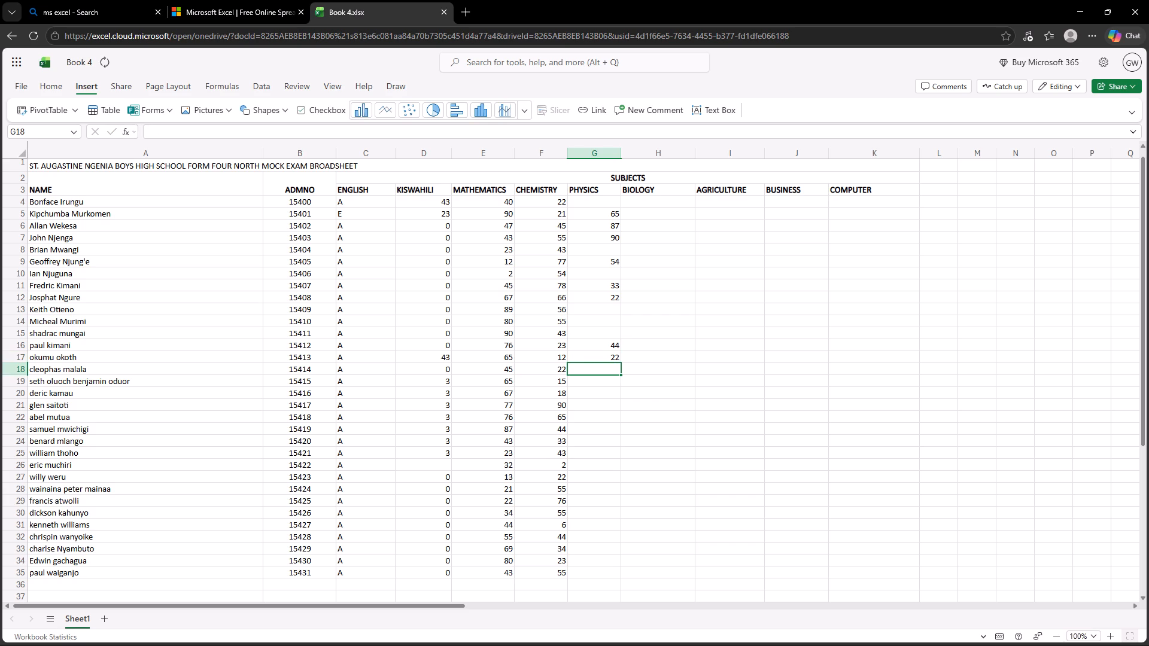
{"action": "type", "text": "12"}
{"action": "key", "text": "Down"}
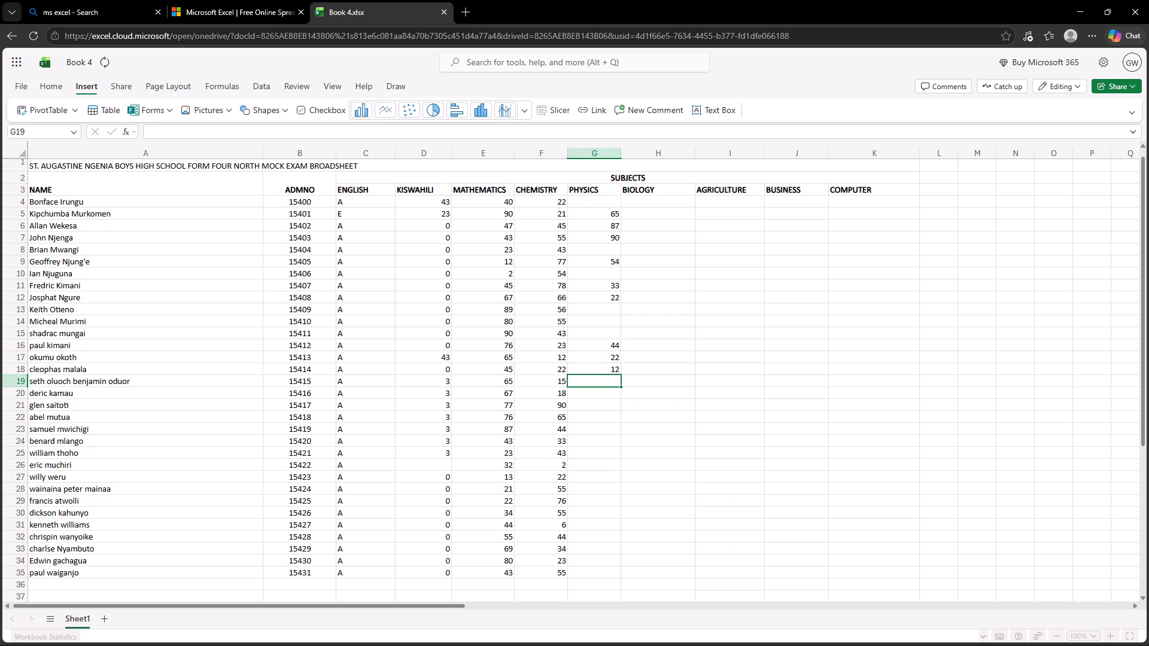
Leave G19 to G22 blank and enter the PHYSICS marks 23 in G23 and 55 in G24.
{"action": "key", "text": "Down"}
{"action": "key", "text": "Down"}
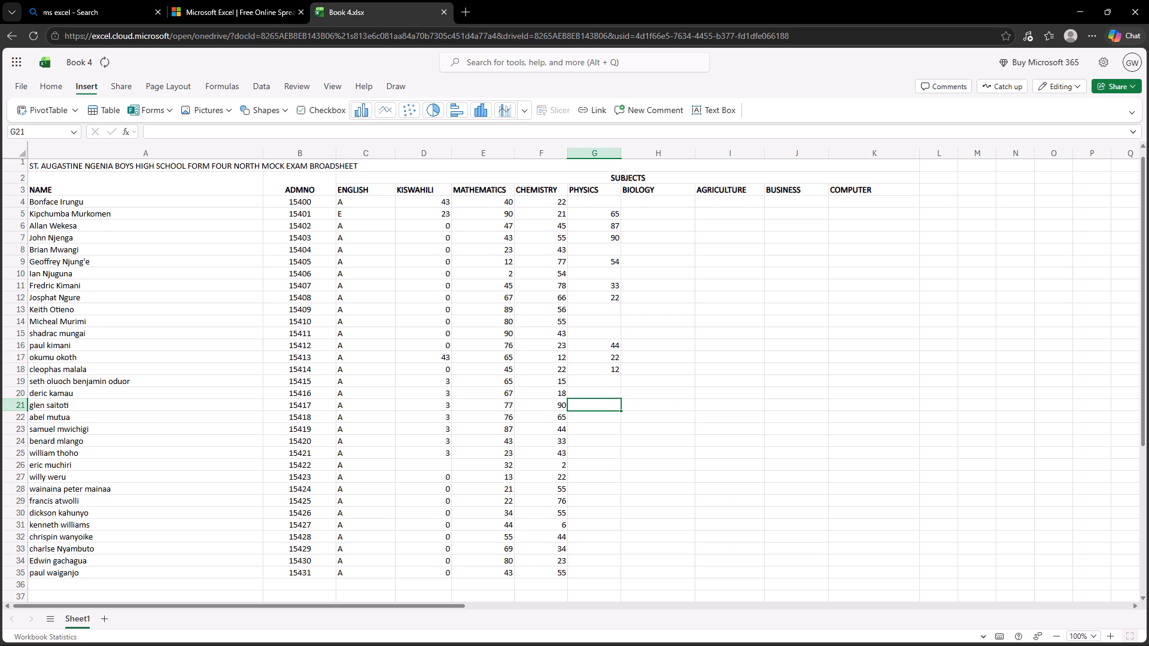
{"action": "key", "text": "Down"}
{"action": "key", "text": "Down"}
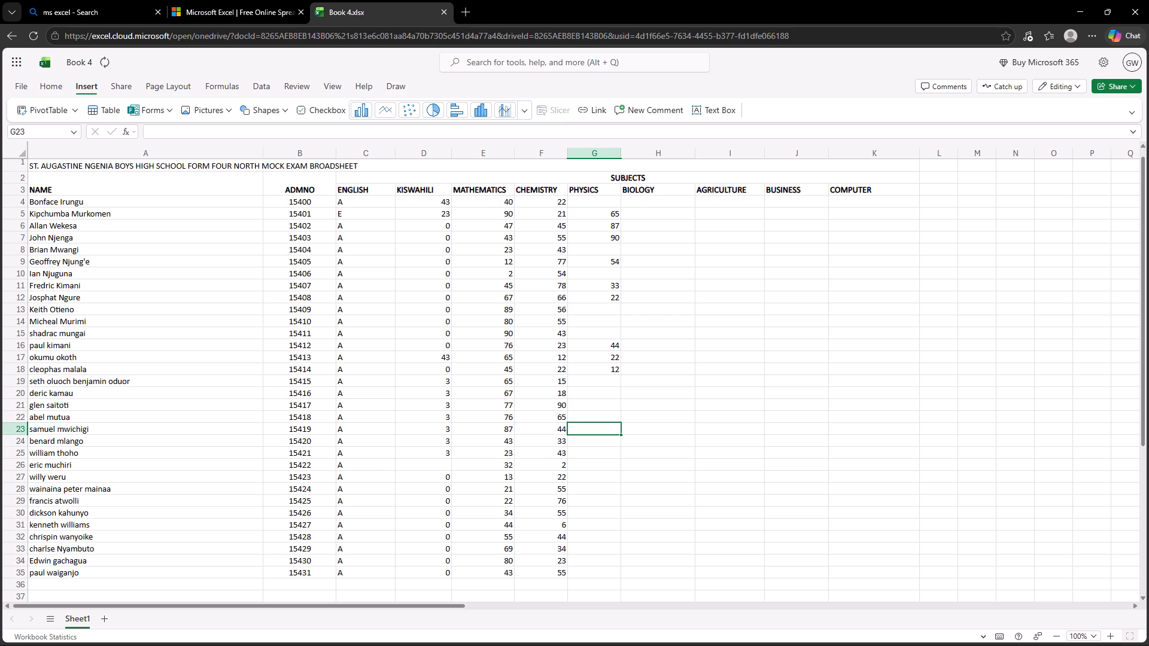
{"action": "type", "text": "23"}
{"action": "key", "text": "Down"}
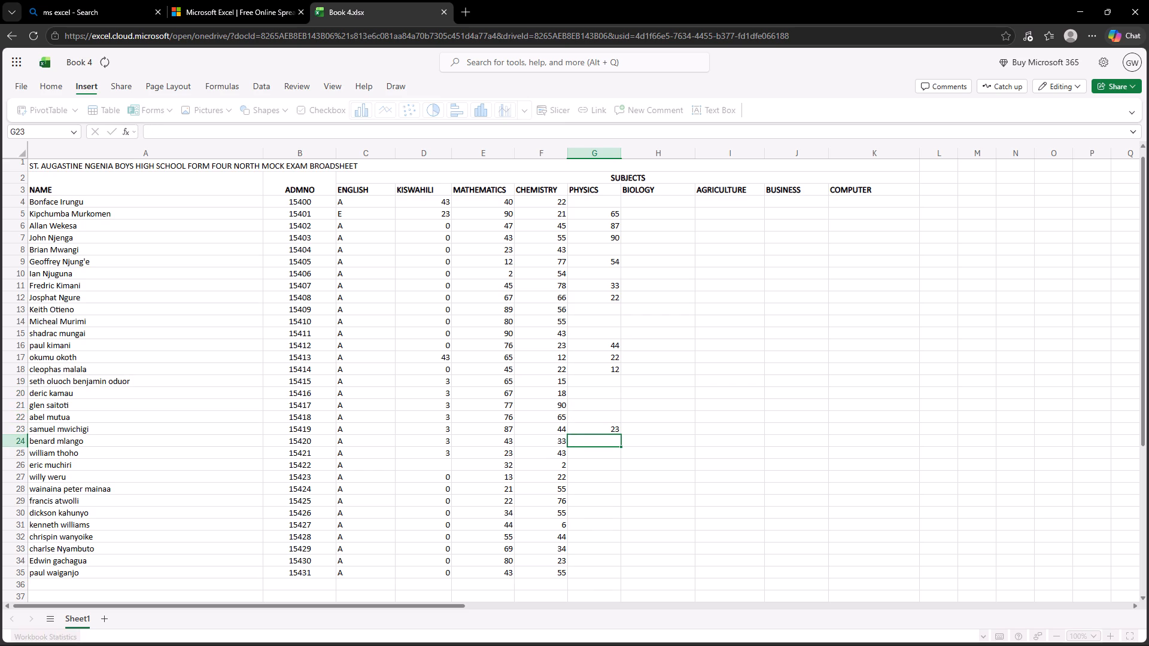
{"action": "type", "text": "55"}
{"action": "key", "text": "Down"}
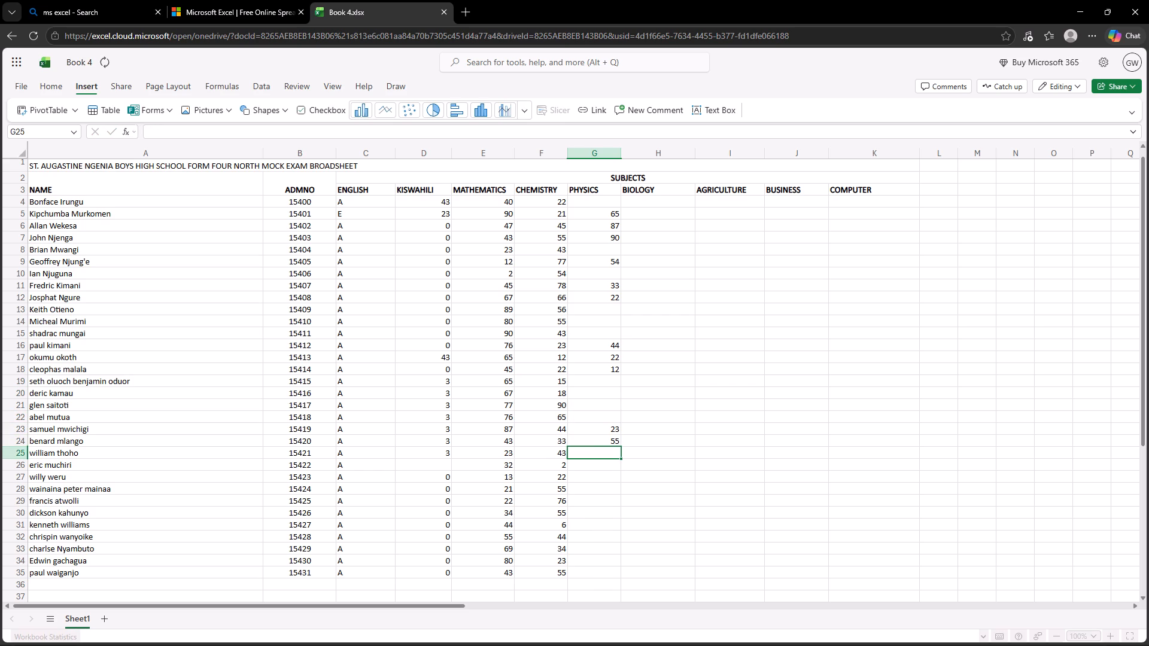
Leave G25 and G26 blank and enter the PHYSICS marks 43, 54 and 65 in cells G27 to G29.
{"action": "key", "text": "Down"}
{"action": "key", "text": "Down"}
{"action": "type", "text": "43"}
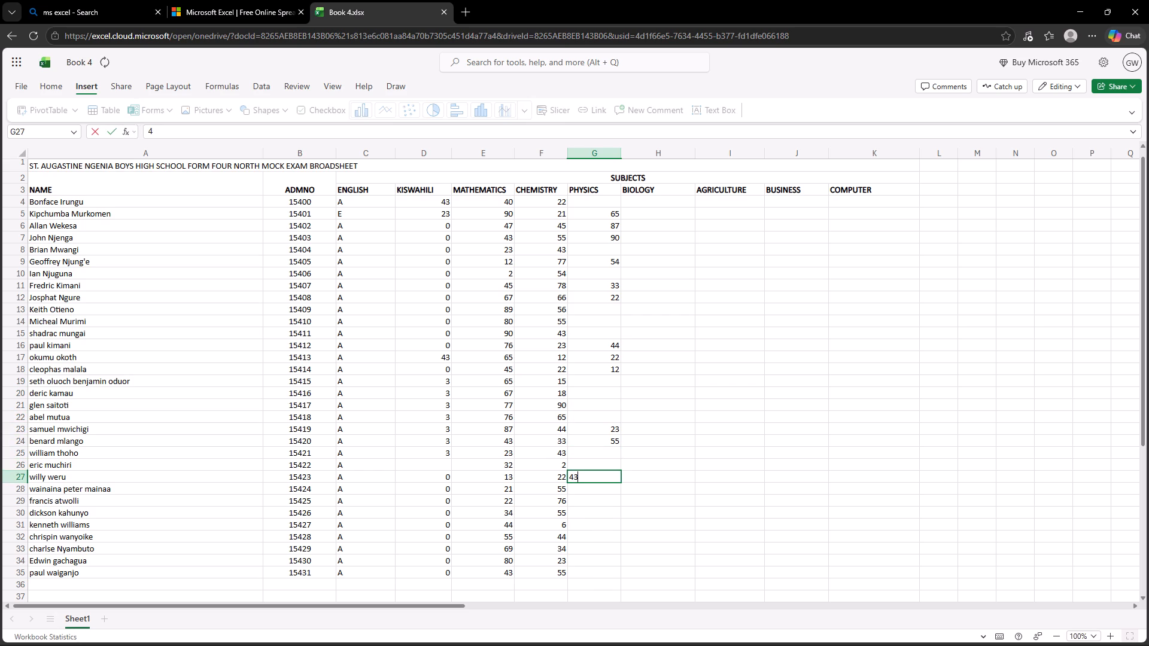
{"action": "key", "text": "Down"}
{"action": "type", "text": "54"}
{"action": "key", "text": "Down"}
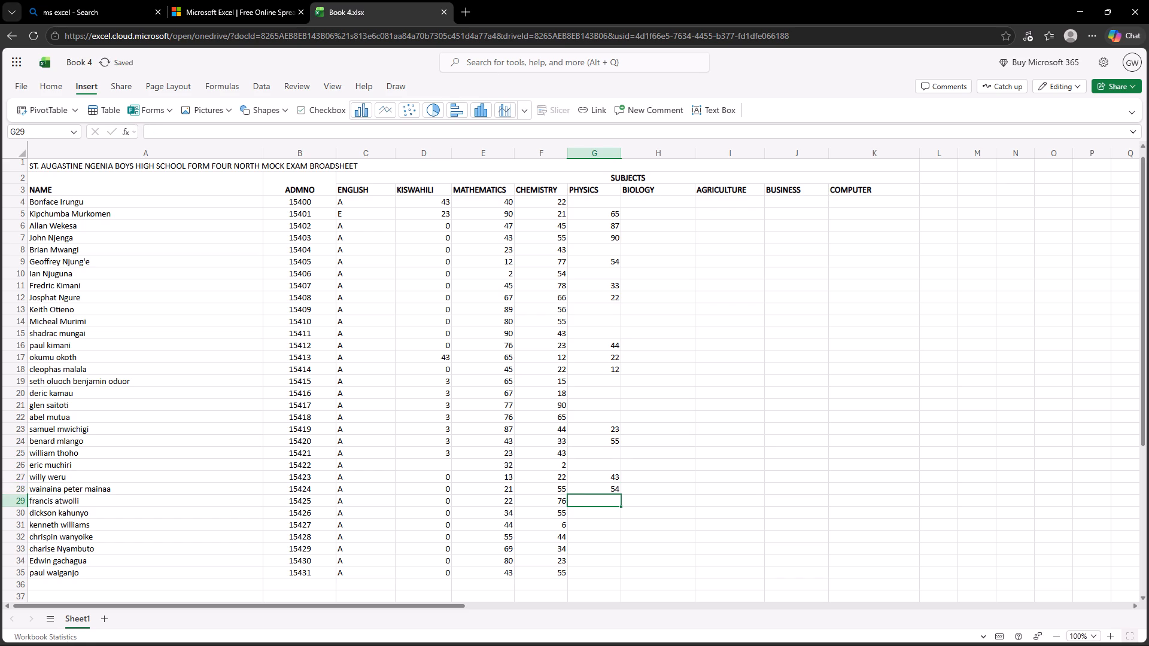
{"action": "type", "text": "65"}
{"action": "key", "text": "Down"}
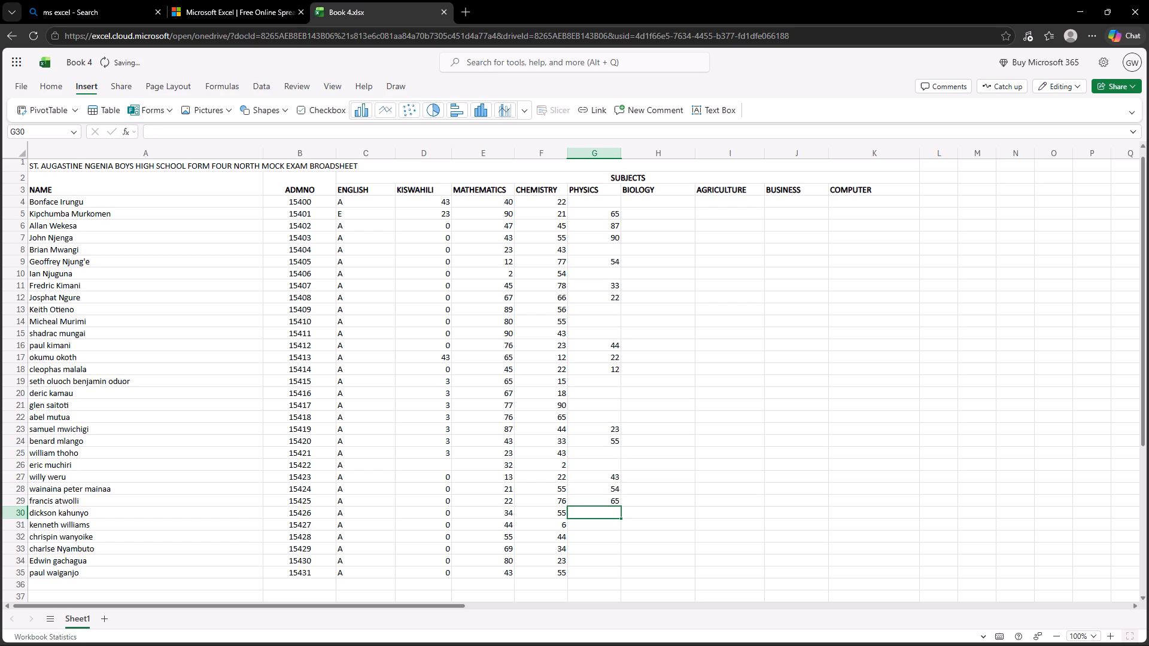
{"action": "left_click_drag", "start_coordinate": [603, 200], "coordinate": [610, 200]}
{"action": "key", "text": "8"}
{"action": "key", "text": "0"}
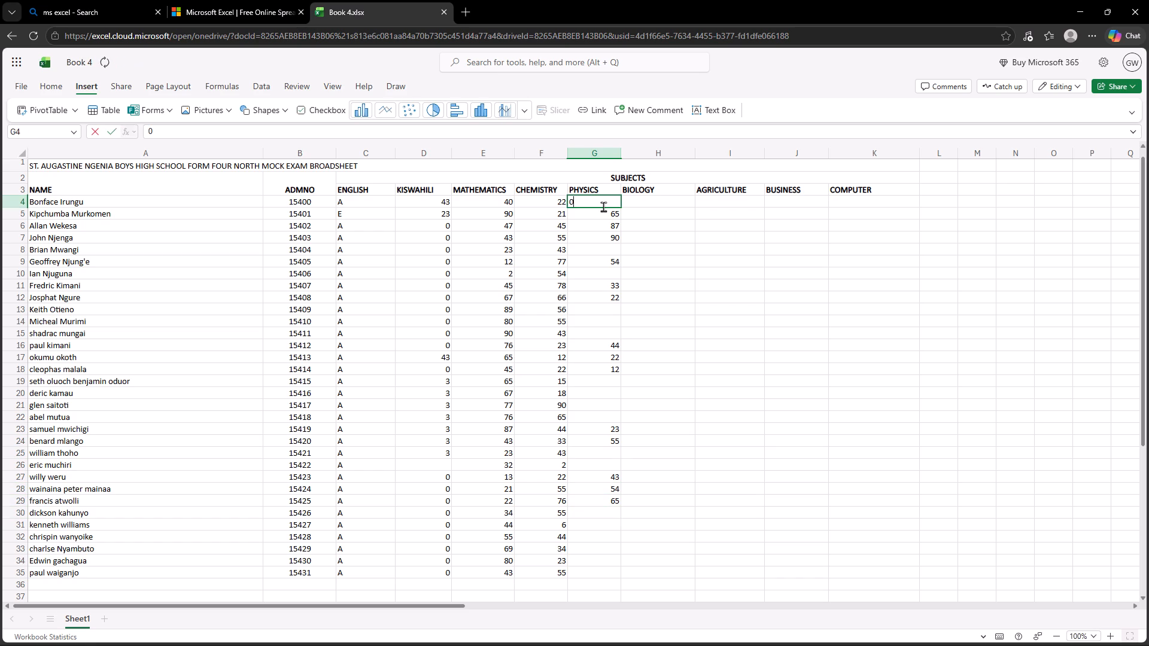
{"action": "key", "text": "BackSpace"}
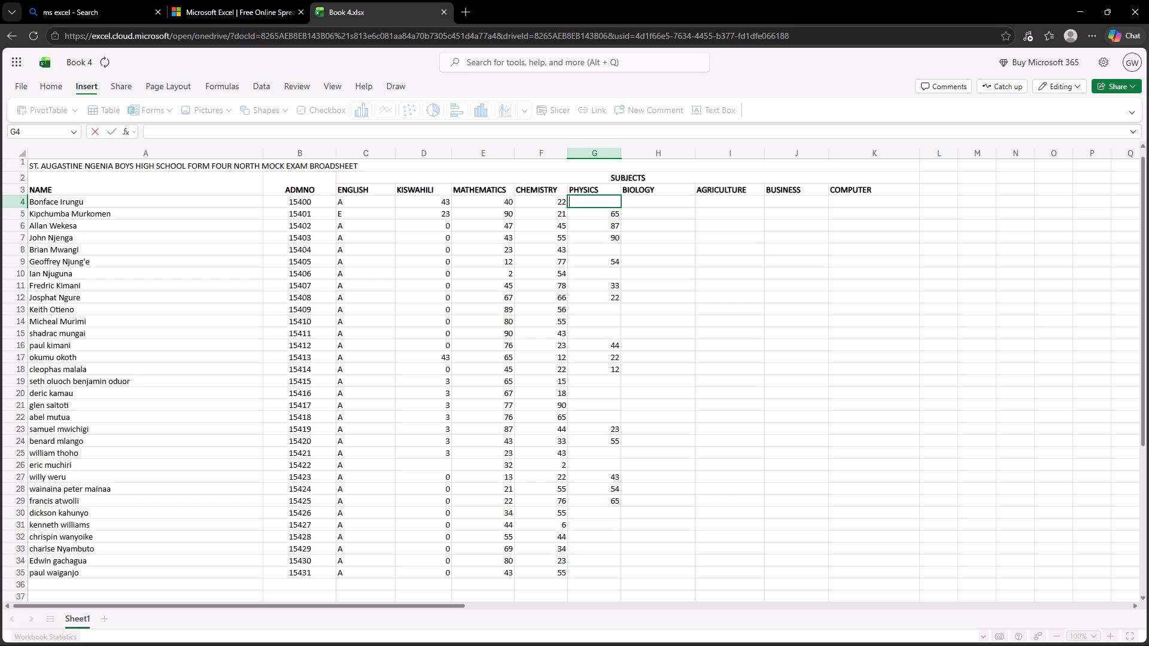
Leave G30 and G31 blank and enter the PHYSICS marks 64 in G32 and 77 in G33.
{"action": "left_click", "coordinate": [605, 535]}
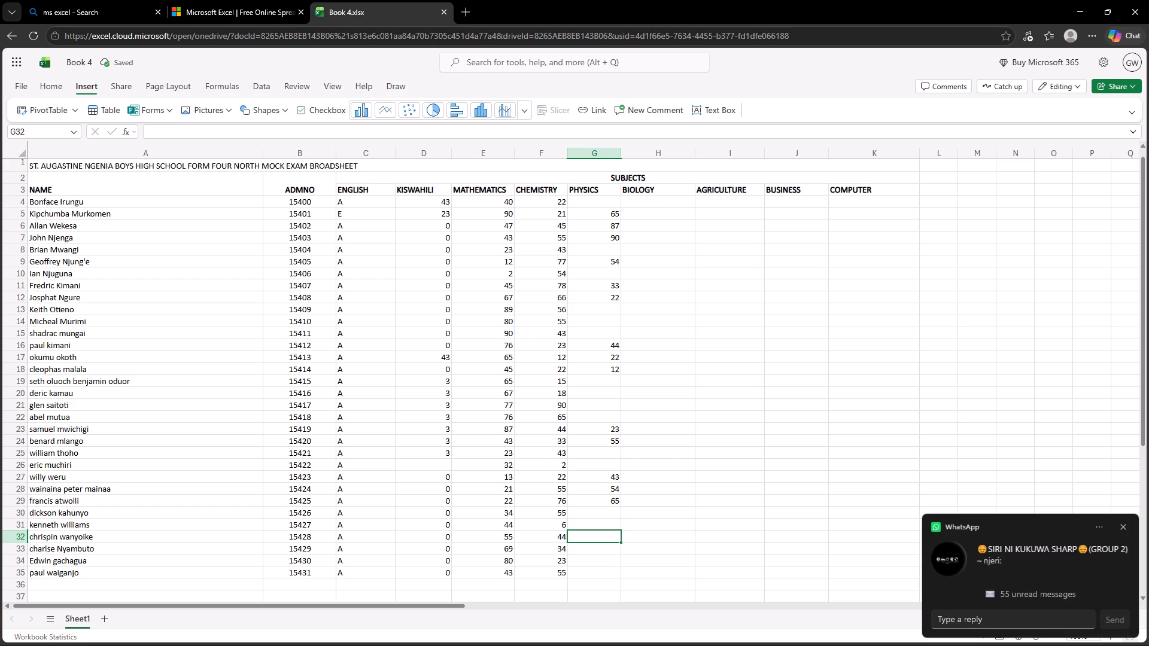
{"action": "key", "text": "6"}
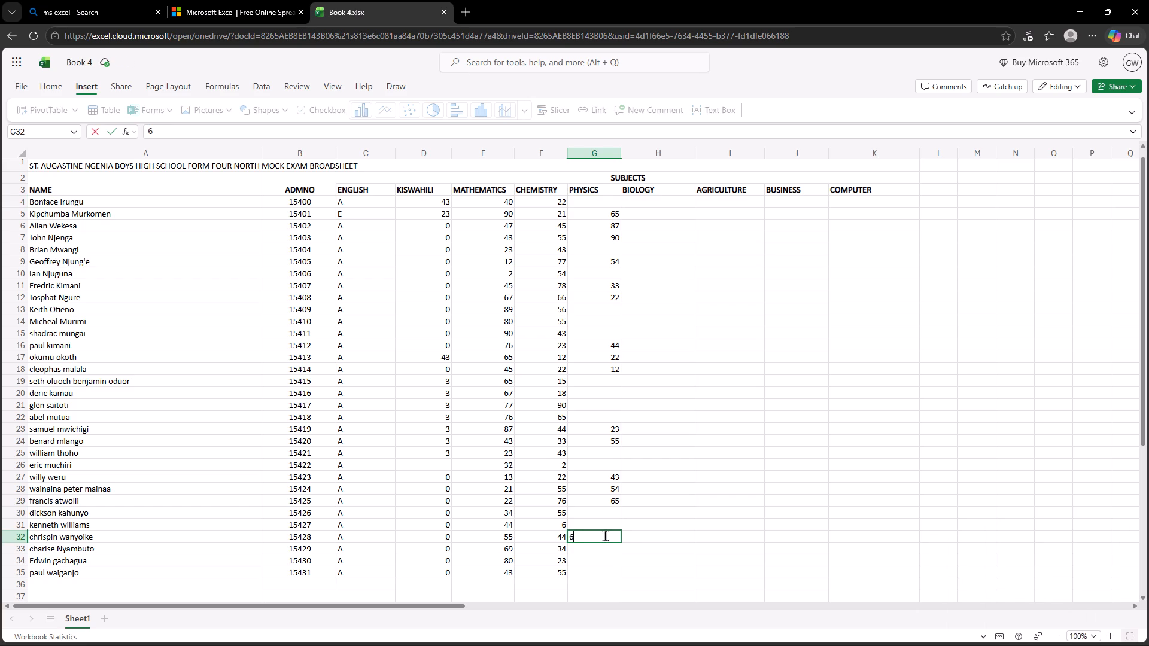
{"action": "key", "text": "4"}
{"action": "key", "text": "Down"}
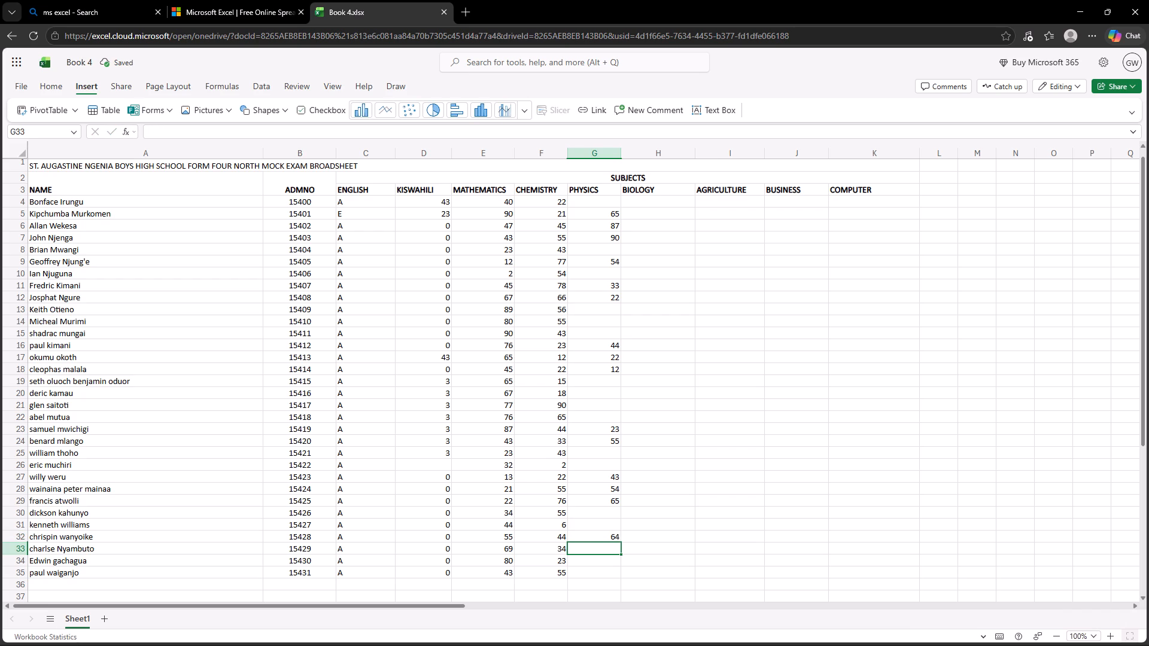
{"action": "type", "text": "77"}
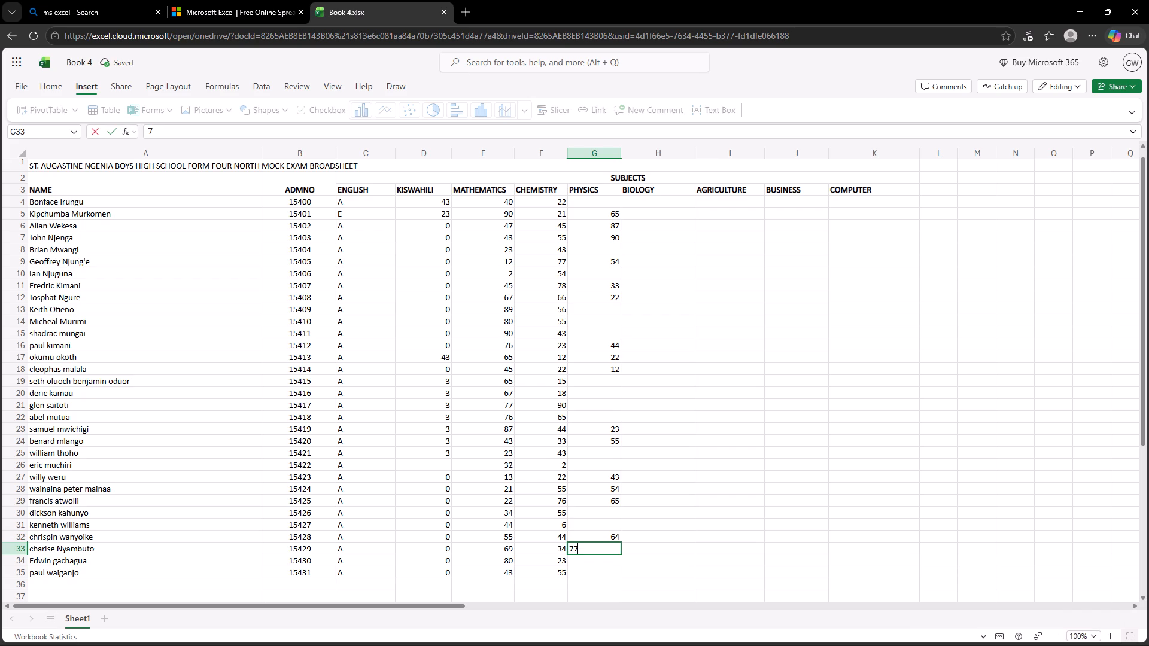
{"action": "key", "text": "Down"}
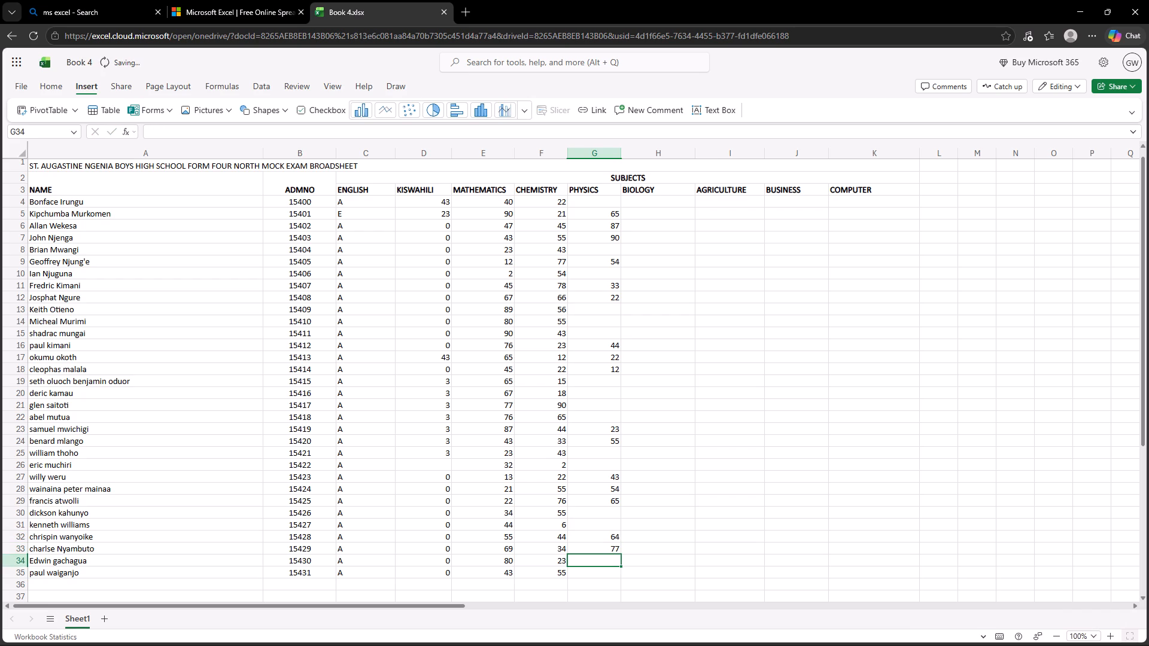
Leave G34 blank and enter the last PHYSICS mark, 34, in cell G35.
{"action": "key", "text": "Down"}
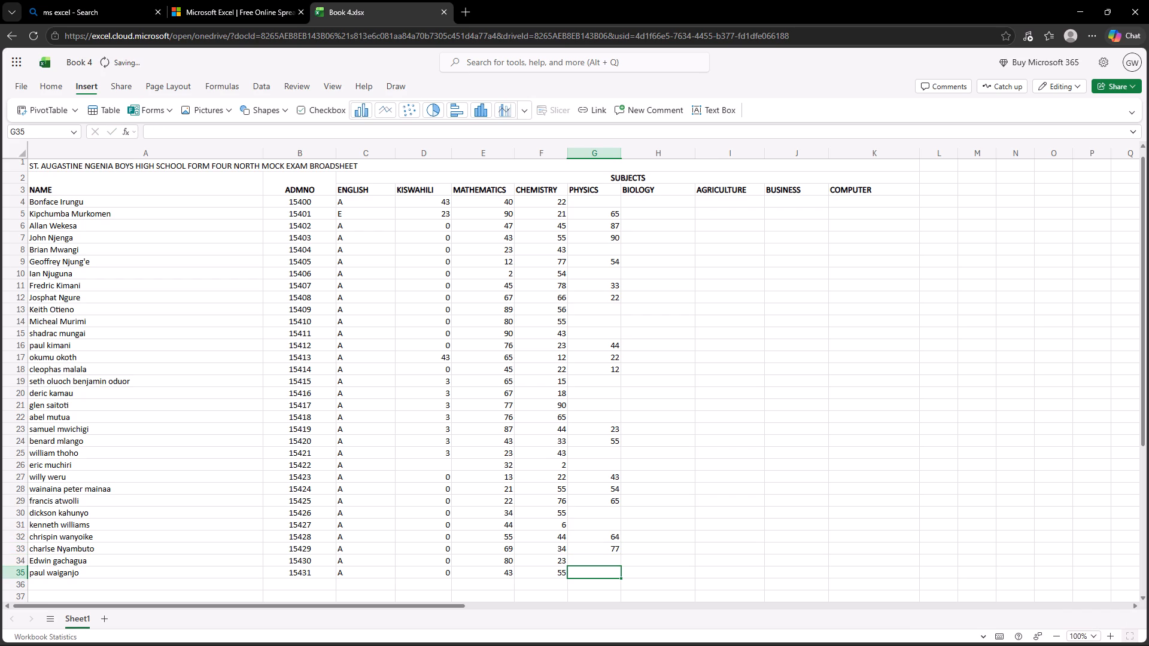
{"action": "key", "text": "5"}
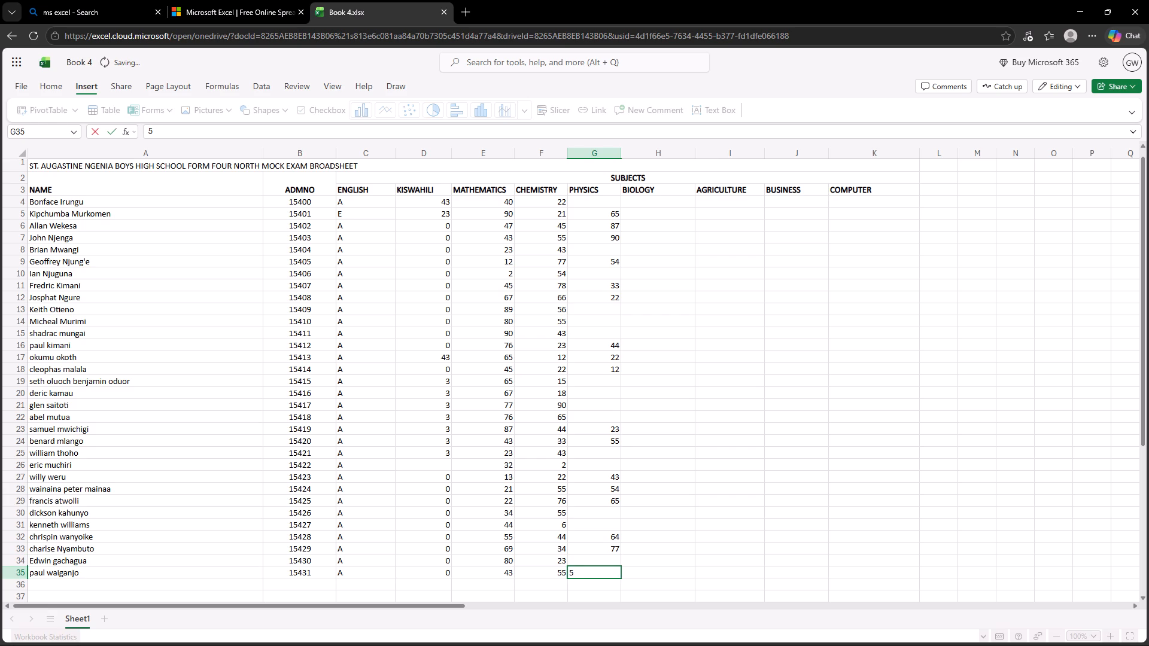
{"action": "key", "text": "BackSpace"}
{"action": "type", "text": "34"}
Start the BIOLOGY column with 90 in H4, 21 in H8 and 85 in H10, leaving H5 to H7 and H9 blank.
{"action": "left_click", "coordinate": [661, 199]}
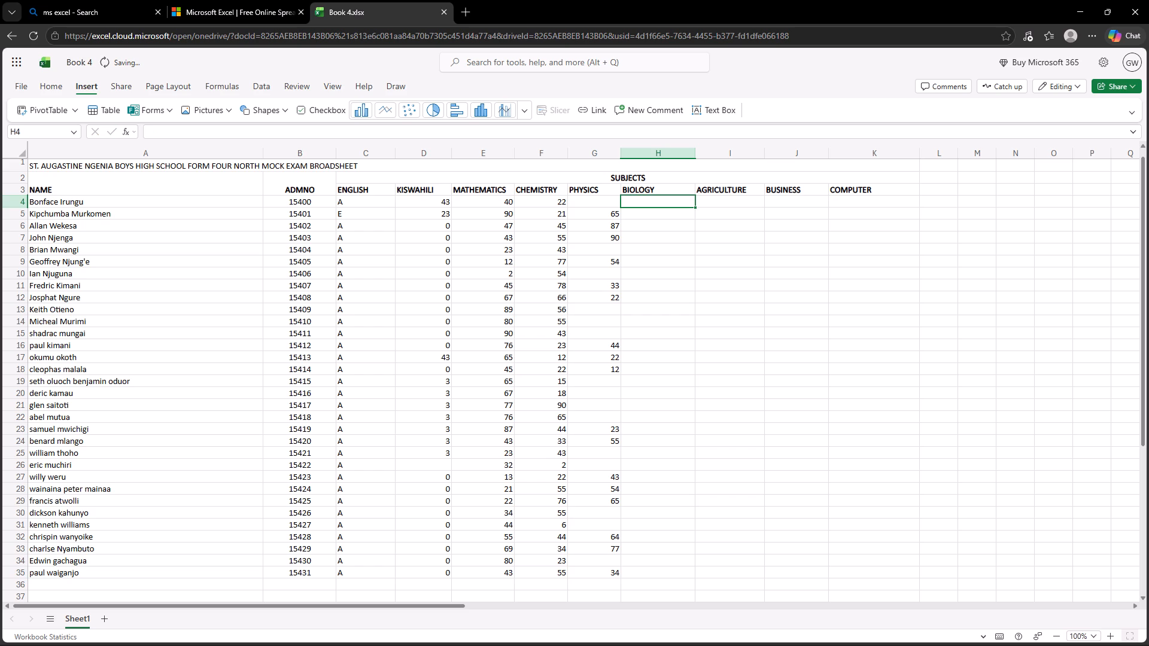
{"action": "type", "text": "90"}
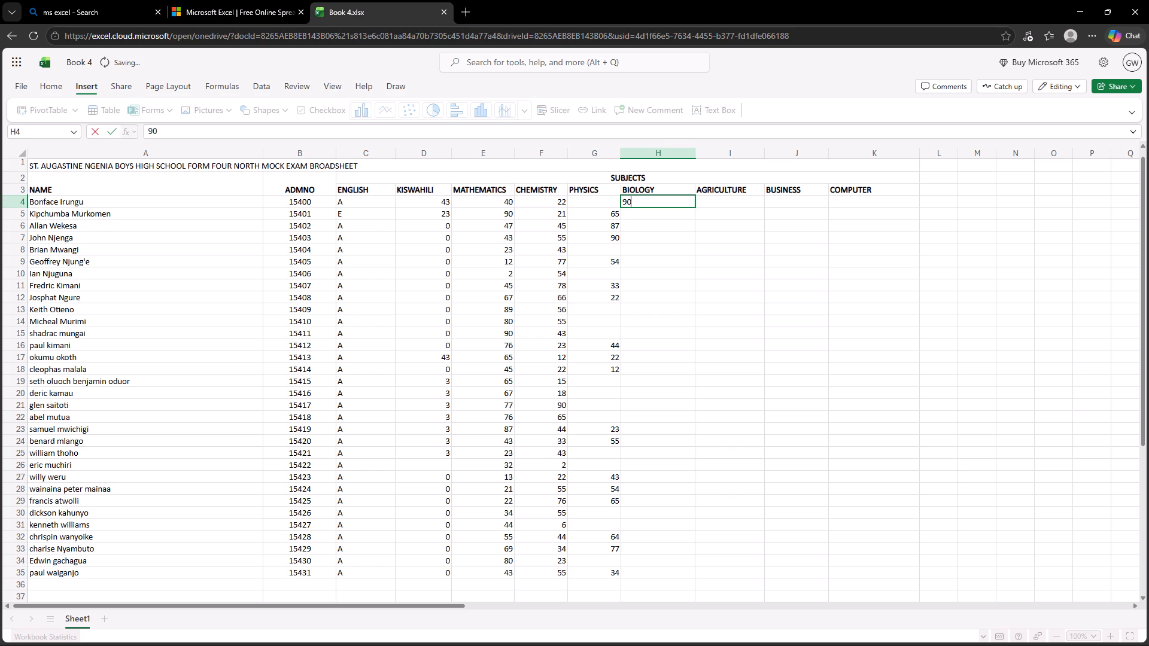
{"action": "key", "text": "Down"}
{"action": "key", "text": "Down"}
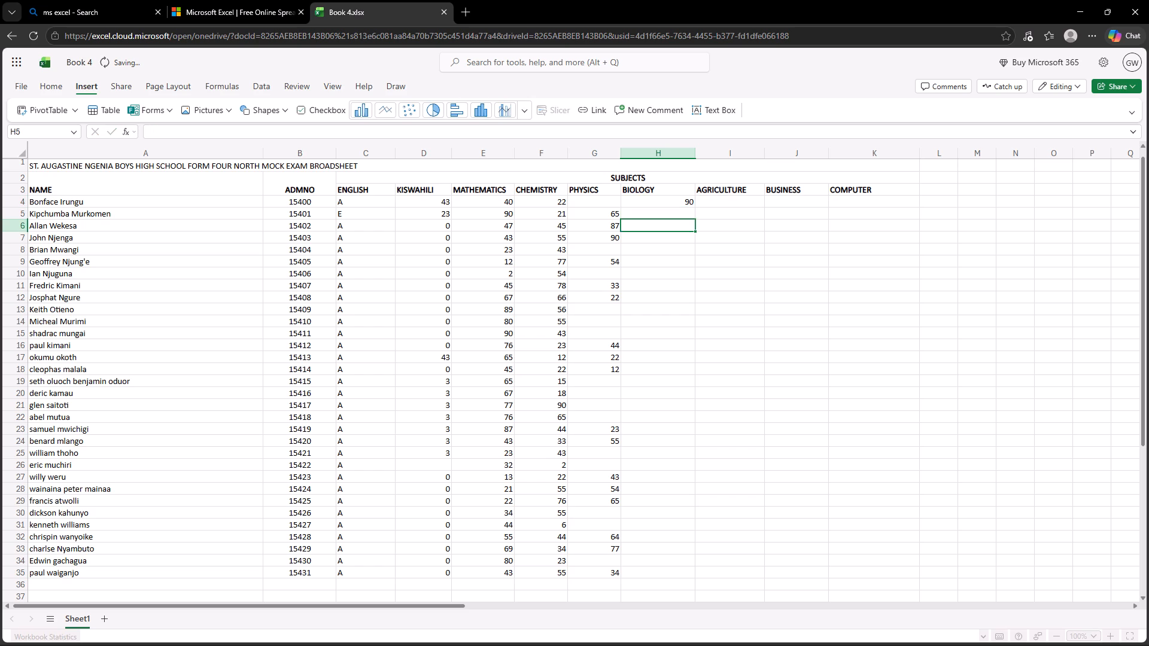
{"action": "key", "text": "Down"}
{"action": "key", "text": "Down"}
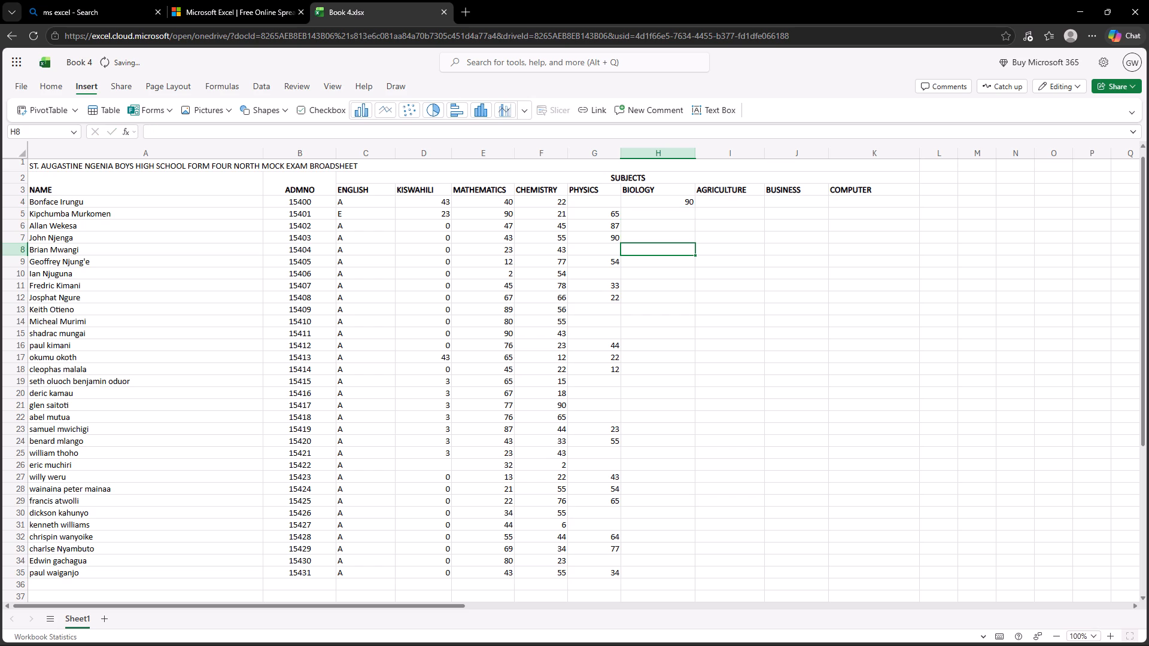
{"action": "type", "text": "21"}
{"action": "key", "text": "Down"}
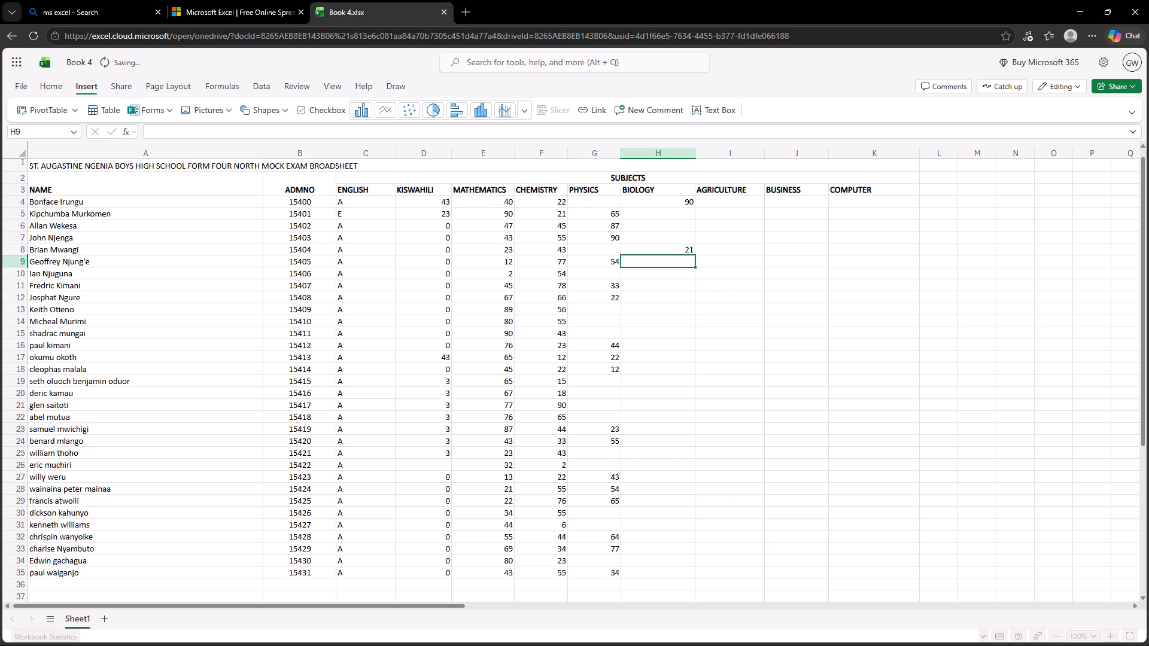
{"action": "key", "text": "Down"}
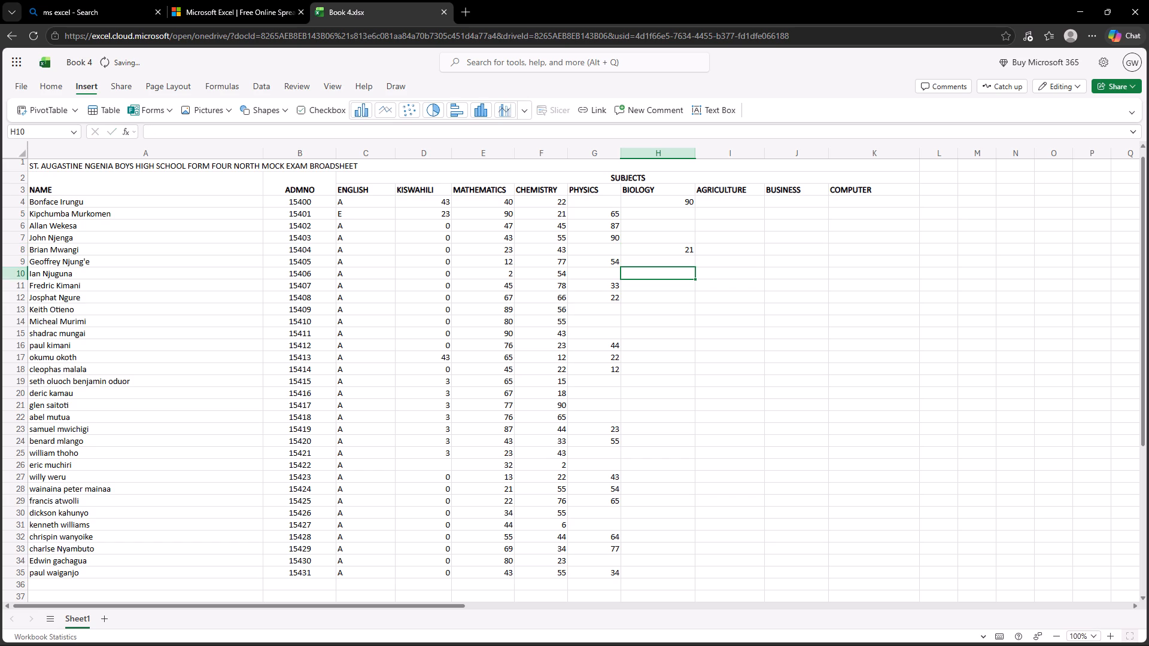
{"action": "key", "text": "2"}
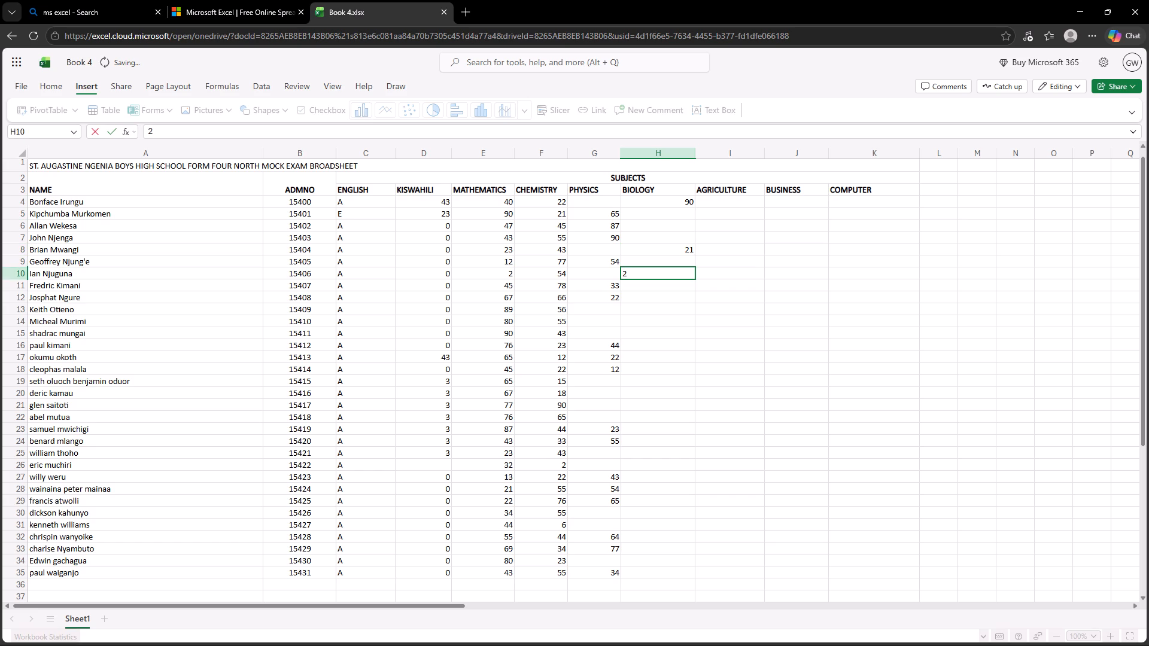
{"action": "key", "text": "BackSpace"}
{"action": "key", "text": "8"}
{"action": "key", "text": "5"}
{"action": "key", "text": "Down"}
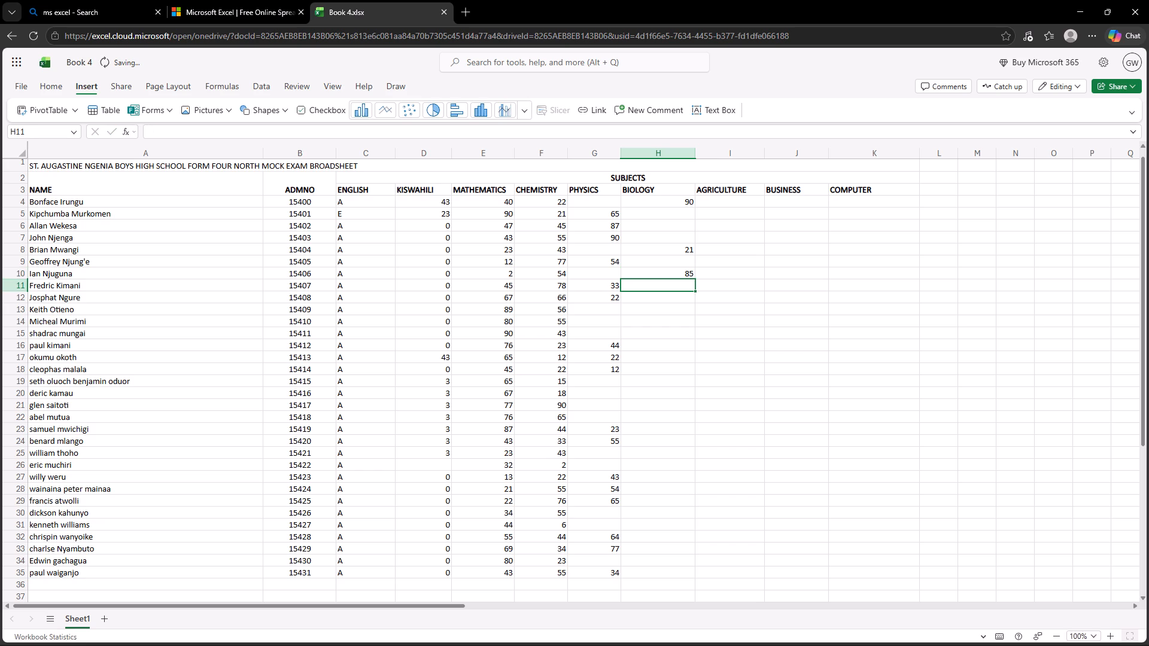
Leave H11 and H12 blank and enter the BIOLOGY marks 67, 56 and 72 in cells H13 to H15.
{"action": "key", "text": "Down"}
{"action": "key", "text": "Down"}
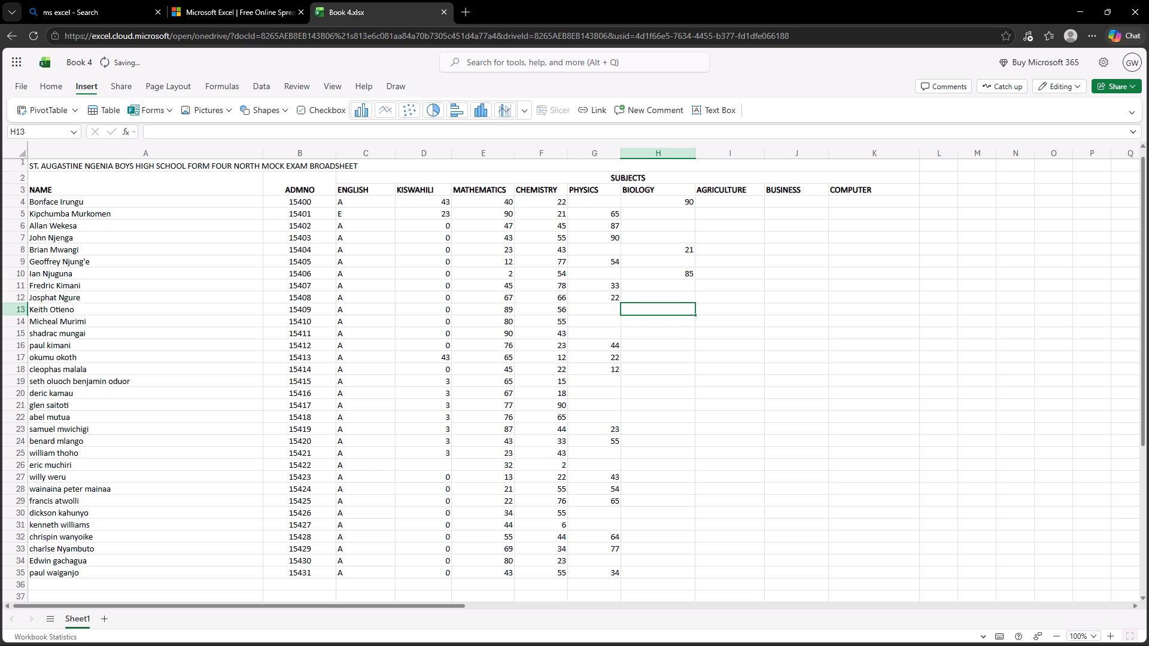
{"action": "type", "text": "67"}
{"action": "key", "text": "Down"}
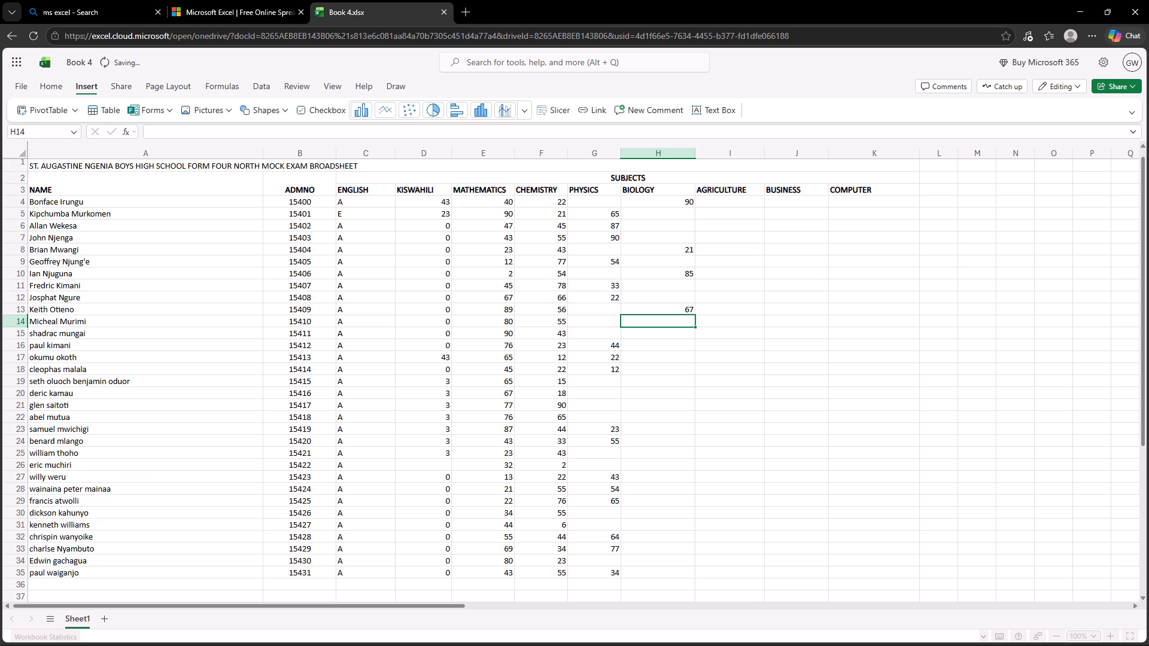
{"action": "type", "text": "56"}
{"action": "key", "text": "Down"}
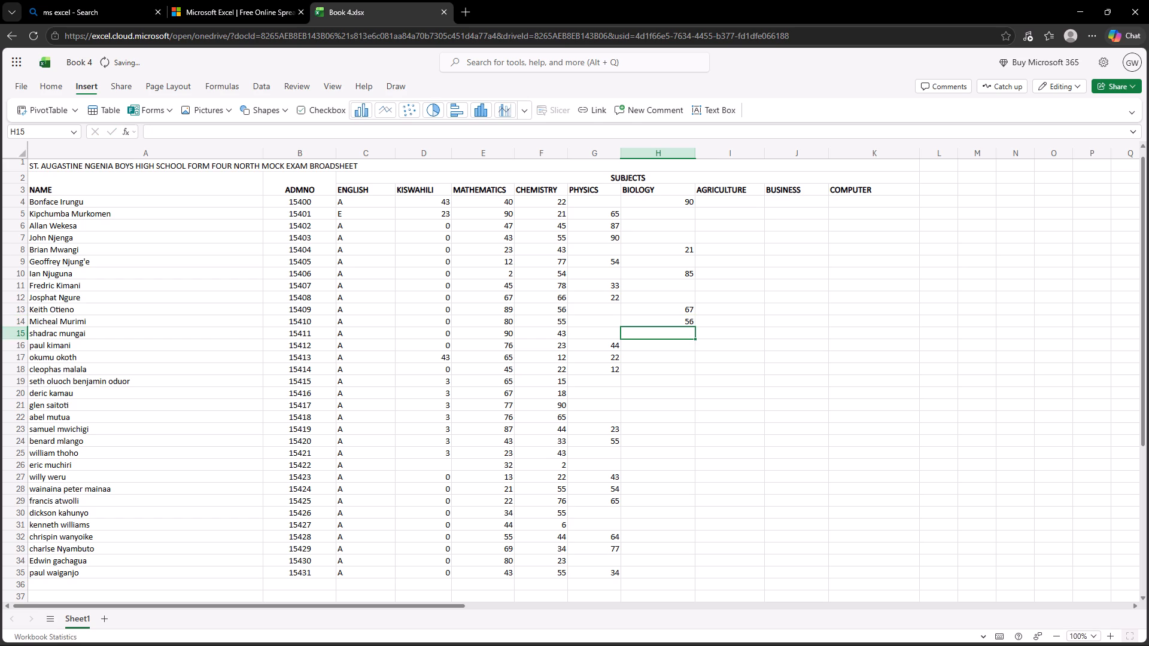
{"action": "key", "text": "7"}
{"action": "key", "text": "2"}
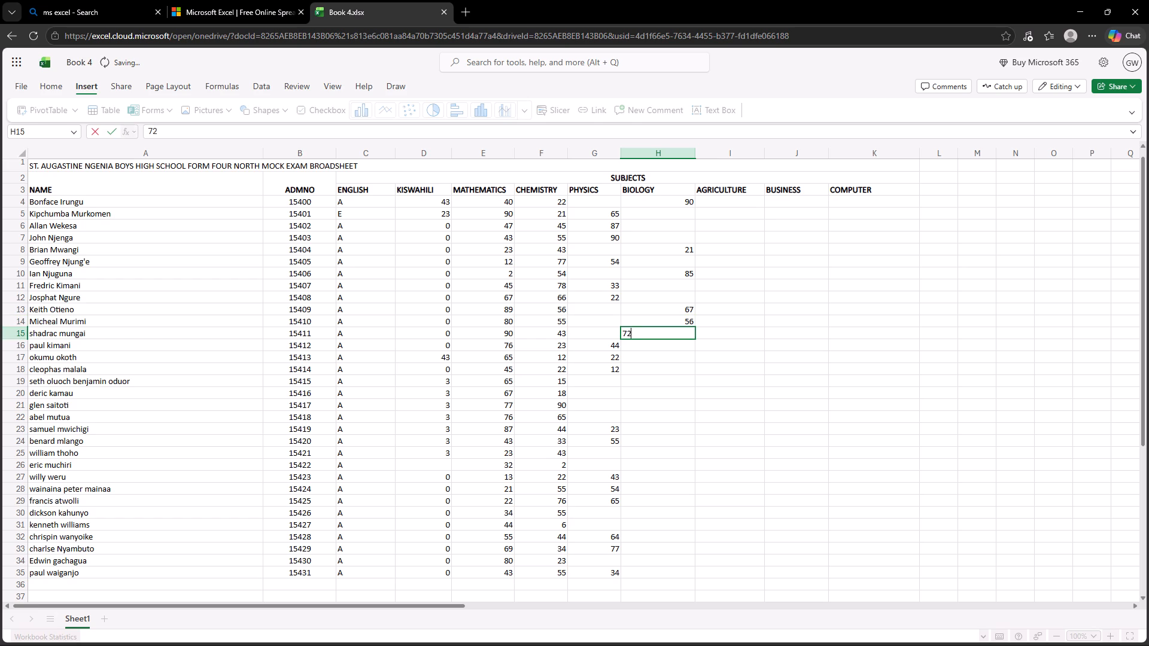
{"action": "key", "text": "Down"}
Leave H16 to H18 blank and enter the BIOLOGY marks 30, 43 and 90 in cells H19 to H21.
{"action": "key", "text": "Down"}
{"action": "key", "text": "Down"}
{"action": "key", "text": "Down"}
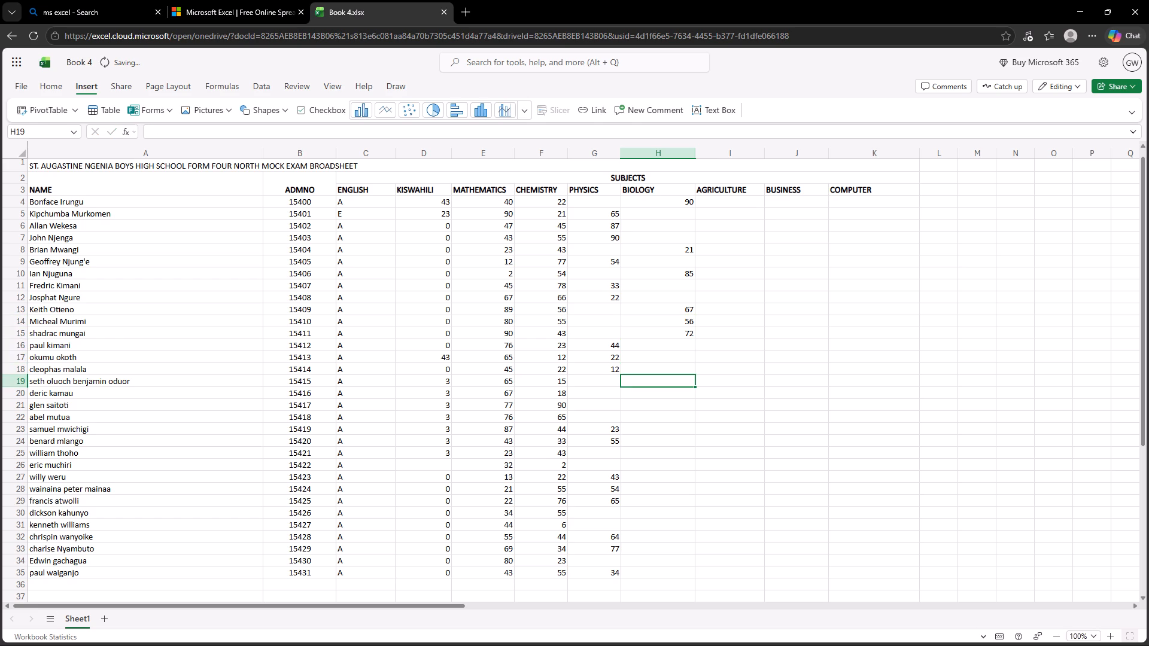
{"action": "key", "text": "3"}
{"action": "key", "text": "0"}
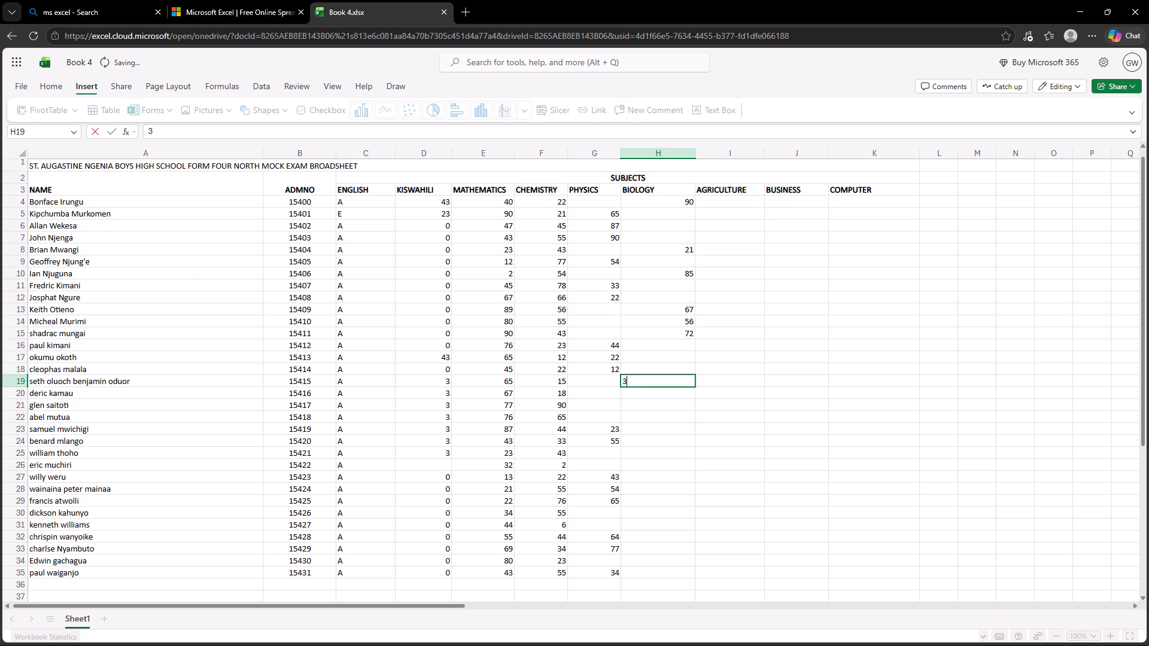
{"action": "key", "text": "Down"}
{"action": "type", "text": "43"}
{"action": "key", "text": "Down"}
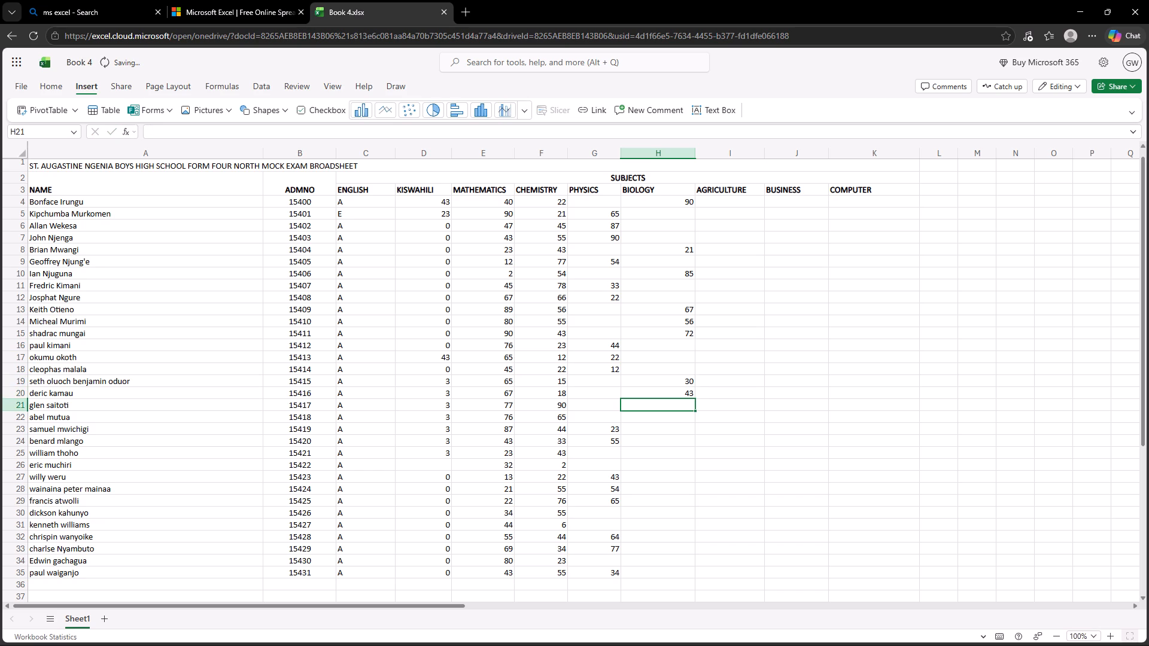
{"action": "type", "text": "43"}
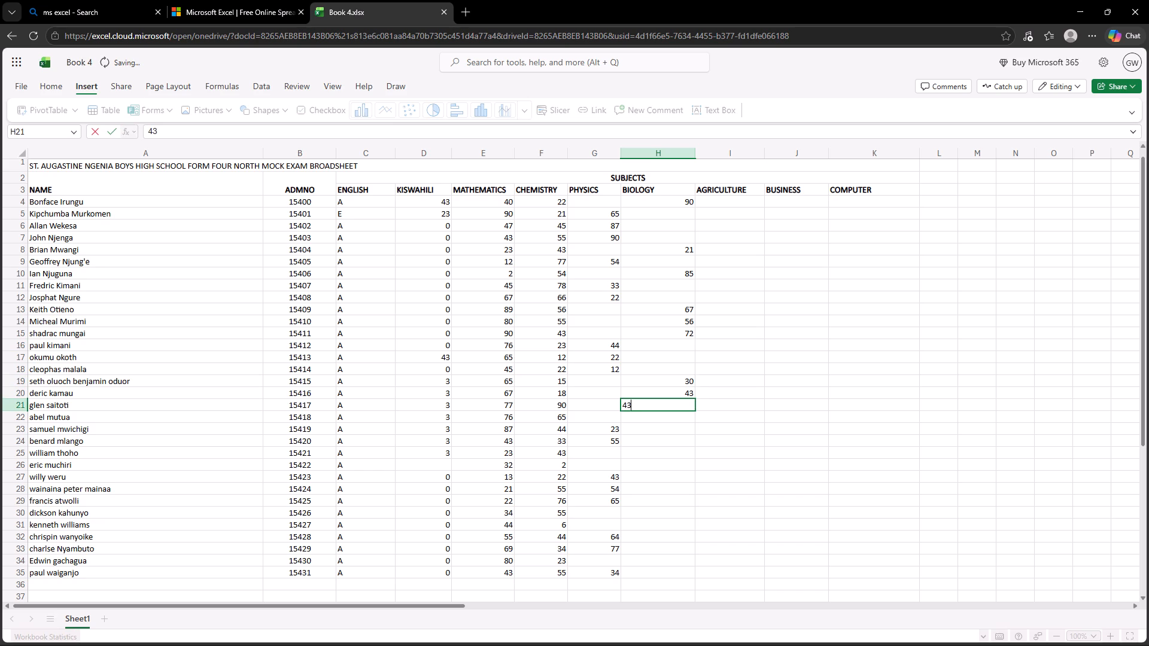
{"action": "key", "text": "BackSpace"}
{"action": "key", "text": "BackSpace"}
{"action": "type", "text": "90"}
{"action": "key", "text": "Down"}
Leave H22 to H24 blank and enter the BIOLOGY marks 43 in H25 and 32 in H26.
{"action": "key", "text": "Down"}
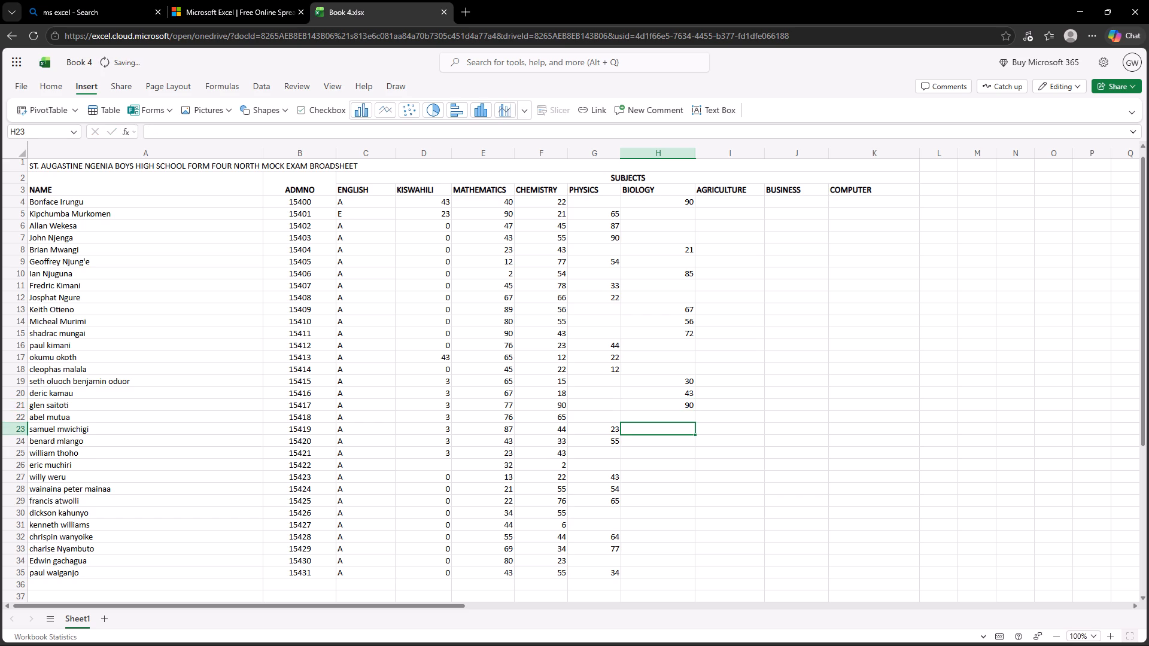
{"action": "key", "text": "Down"}
{"action": "key", "text": "Down"}
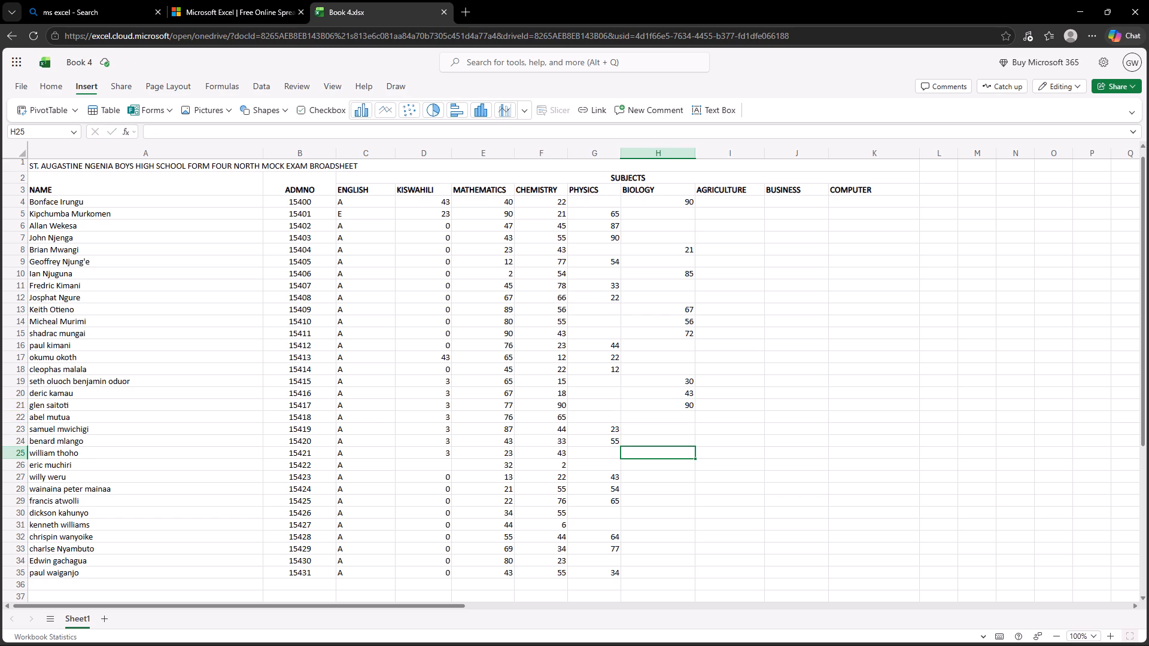
{"action": "type", "text": "43"}
{"action": "key", "text": "Down"}
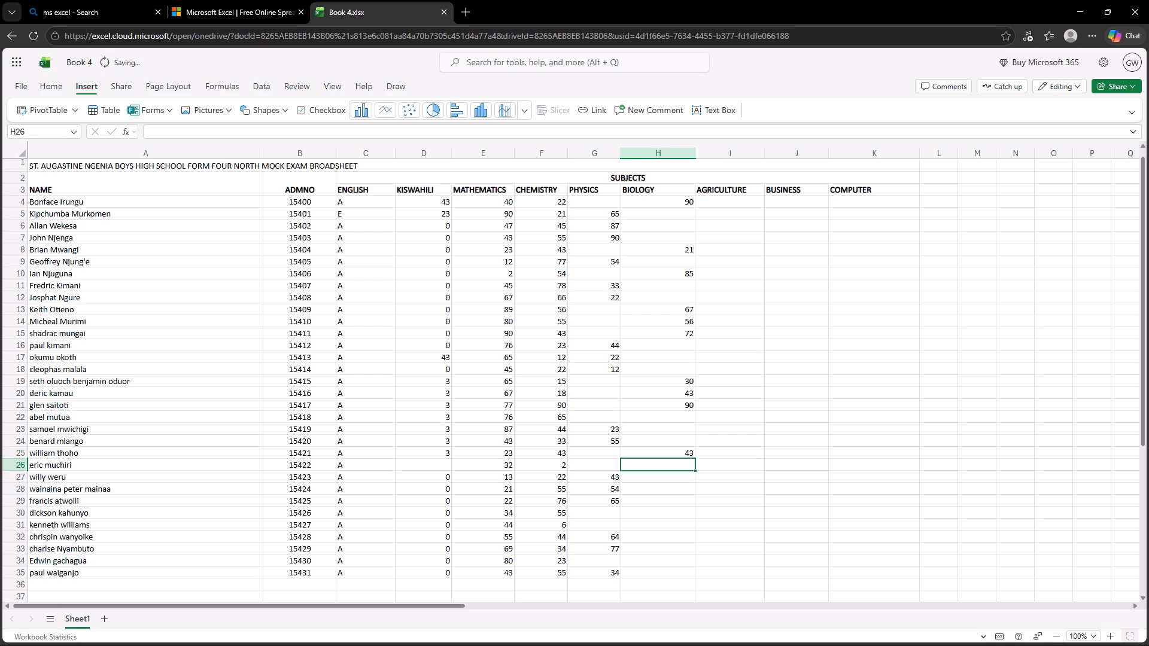
{"action": "type", "text": "32"}
{"action": "key", "text": "Down"}
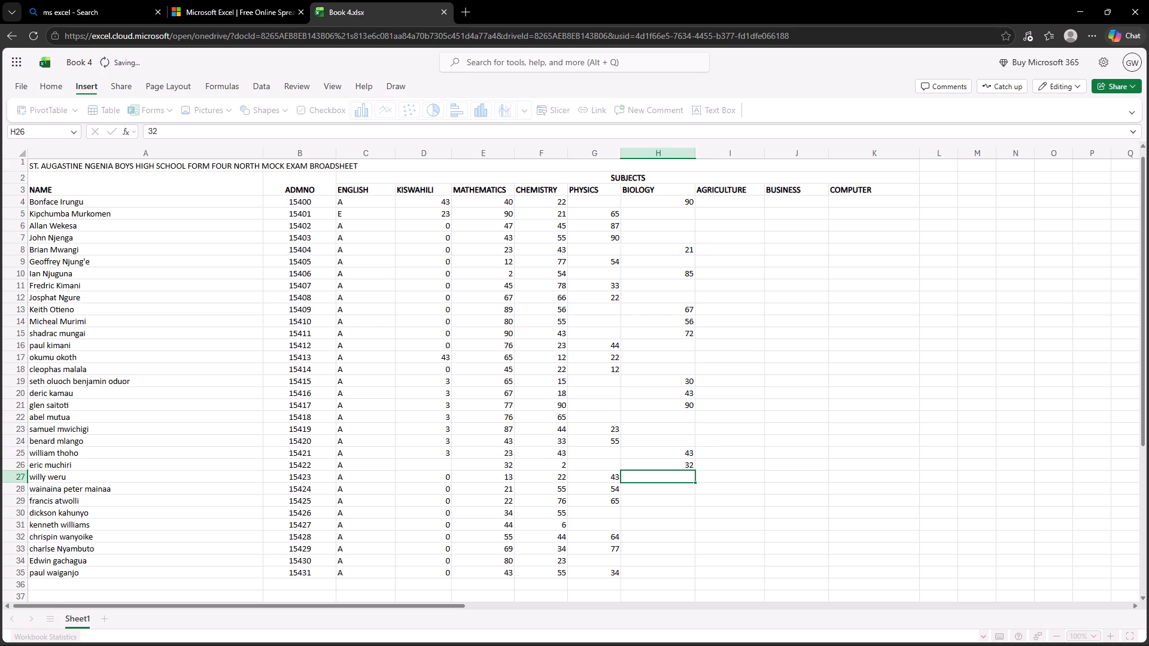
Leave H27 to H29 blank and enter the BIOLOGY marks 43 in H30 and 21 in H31.
{"action": "key", "text": "Down"}
{"action": "key", "text": "Down"}
{"action": "key", "text": "Down"}
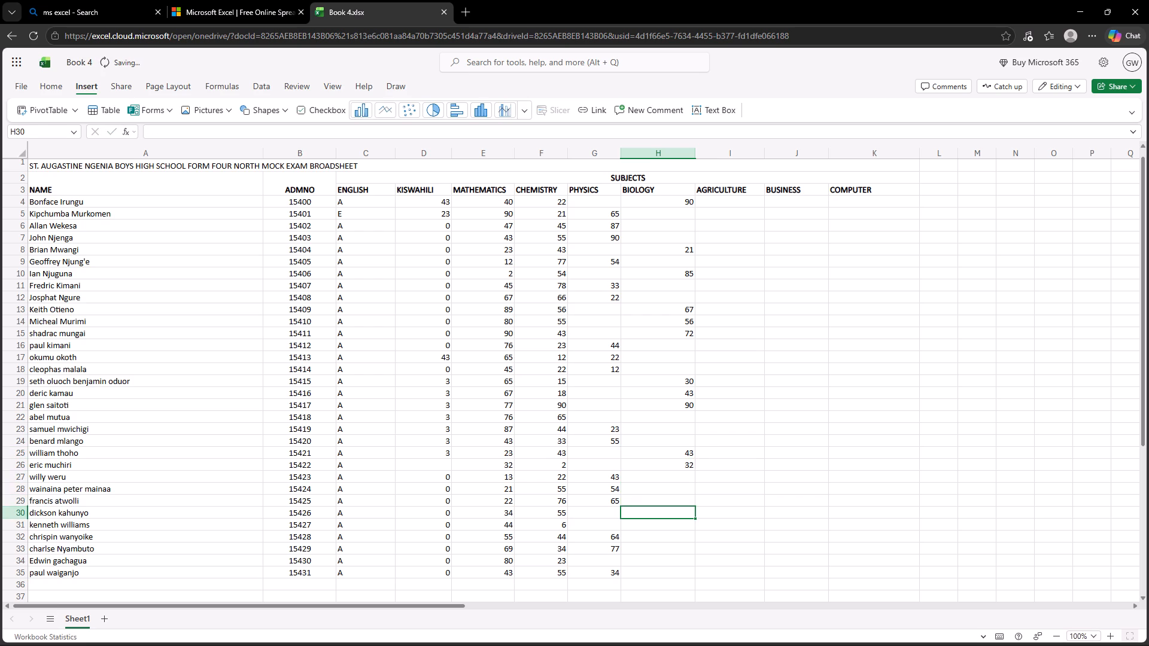
{"action": "type", "text": "43"}
{"action": "key", "text": "Down"}
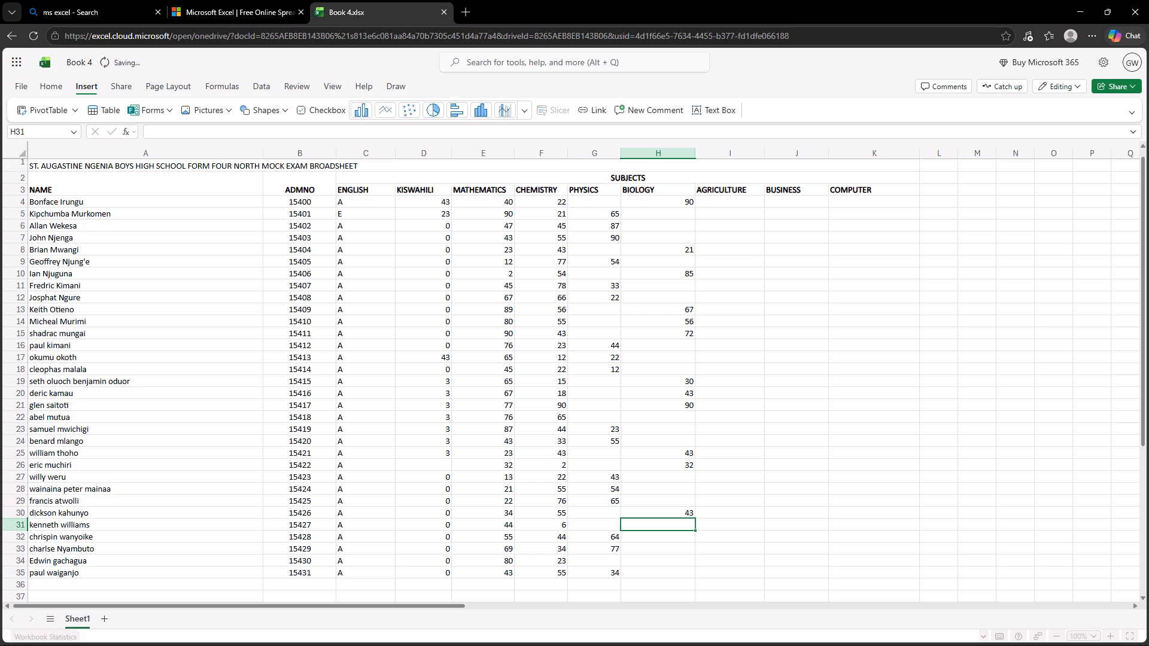
{"action": "type", "text": "21"}
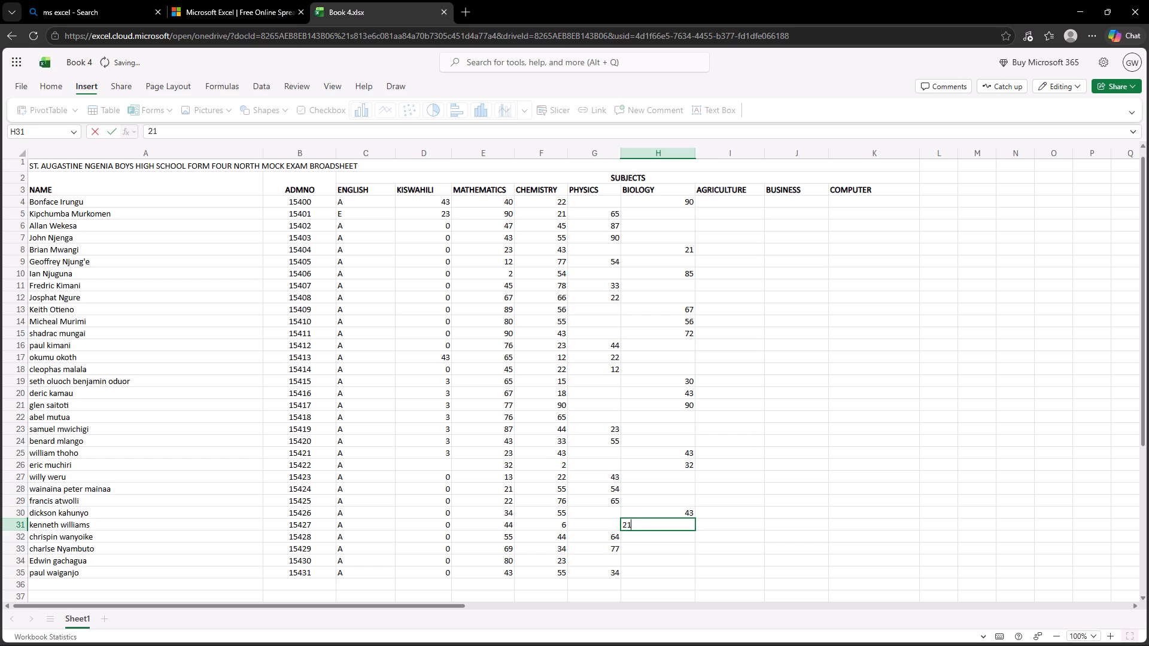
{"action": "key", "text": "Down"}
Leave H32 and H33 blank and enter the BIOLOGY mark 67 in cell H34.
{"action": "key", "text": "Down"}
{"action": "key", "text": "Down"}
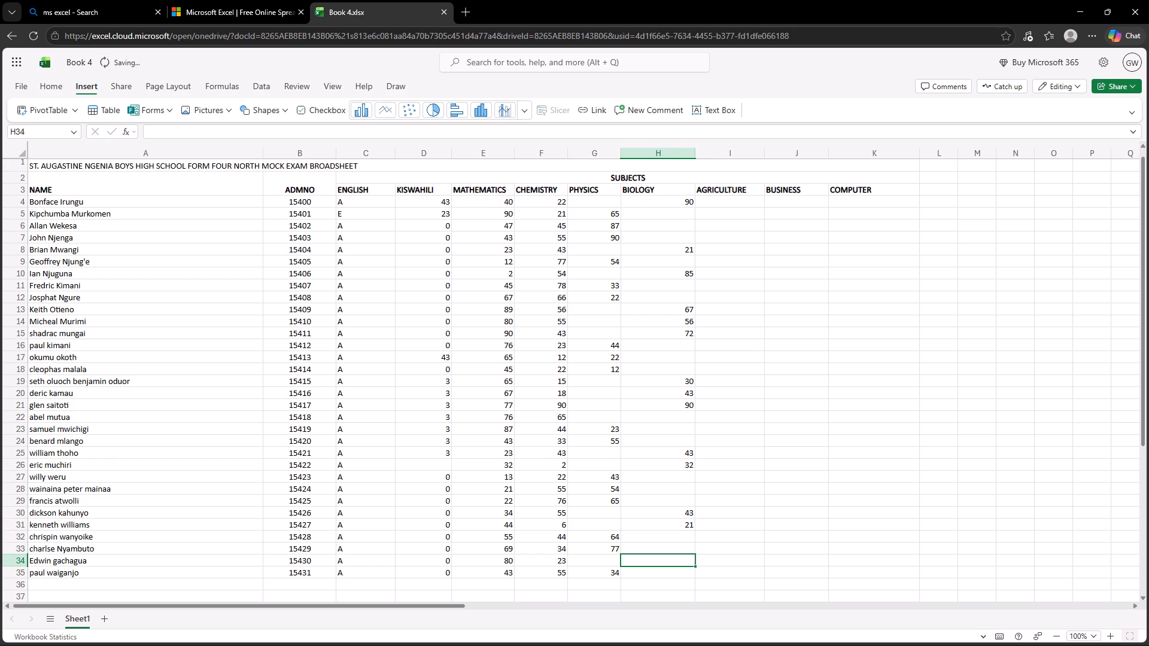
{"action": "type", "text": "67"}
{"action": "key", "text": "Down"}
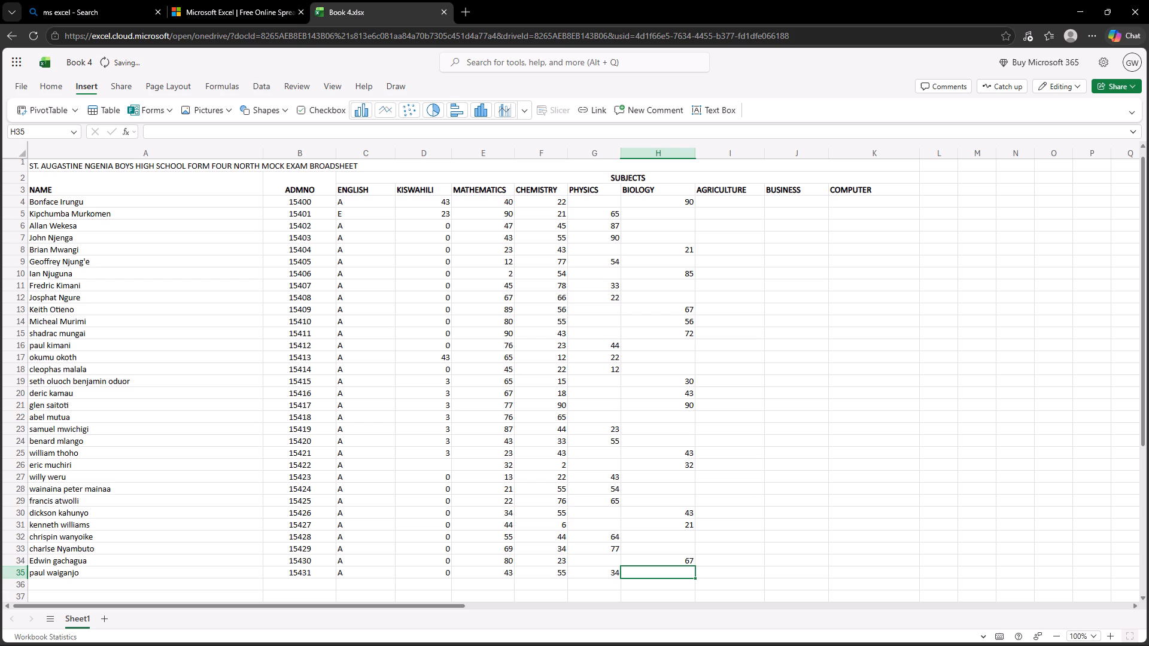
Enter the AGRICULTURE marks 55, 43, 63 and 87 in cells I4 to I7.
{"action": "left_click", "coordinate": [725, 201]}
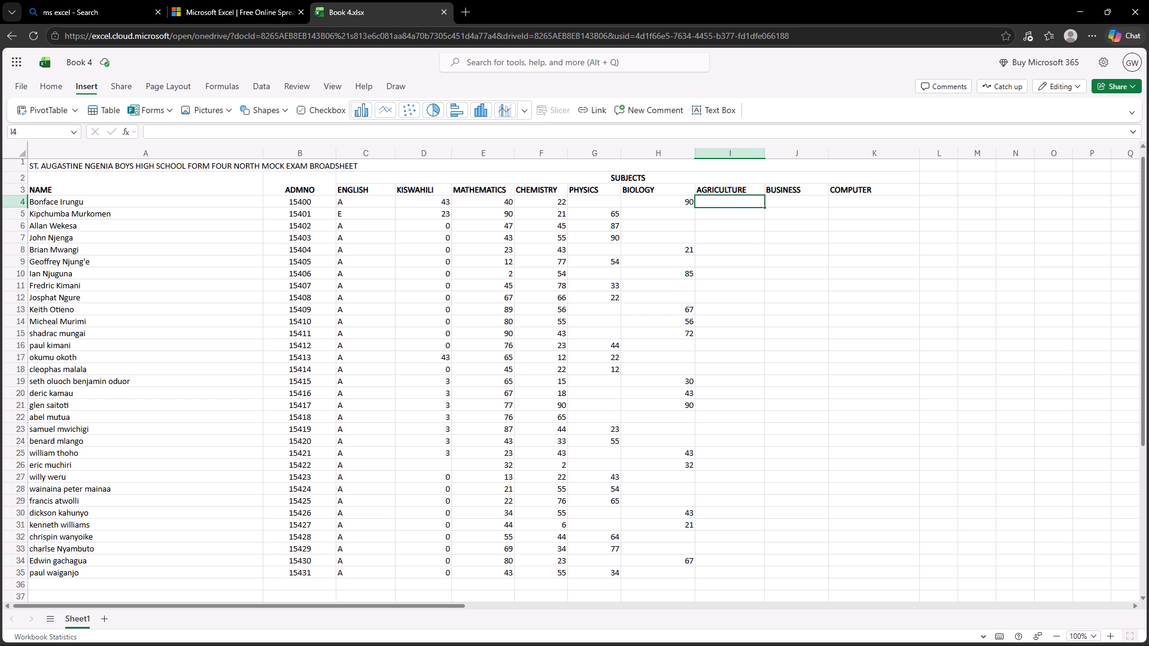
{"action": "type", "text": "55"}
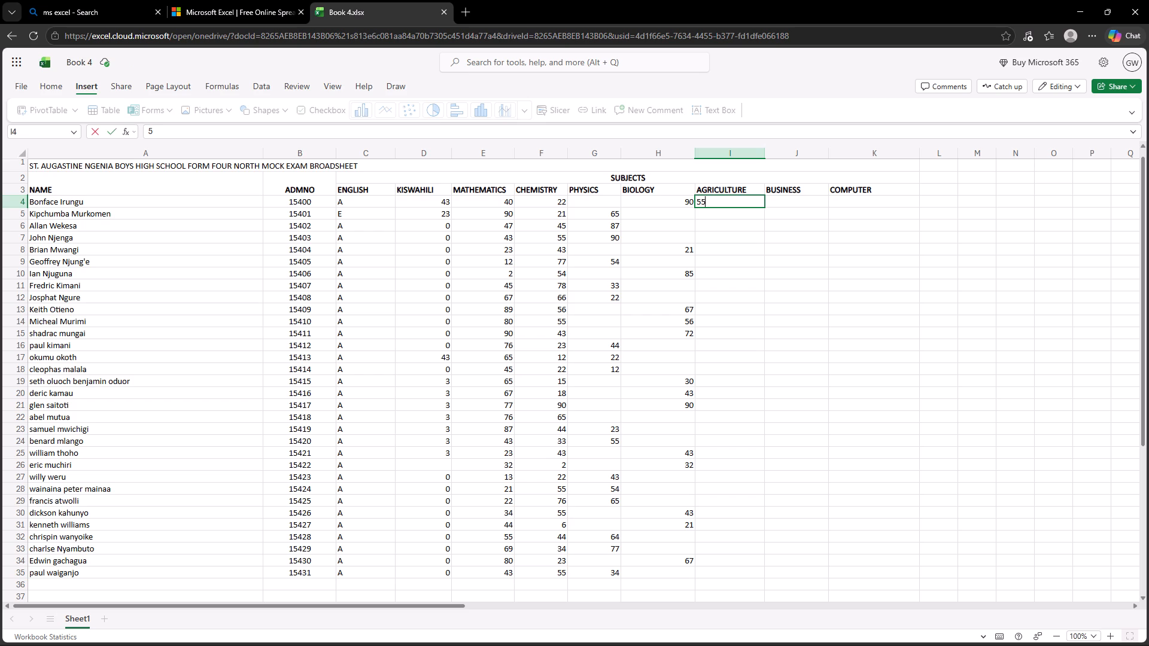
{"action": "key", "text": "Down"}
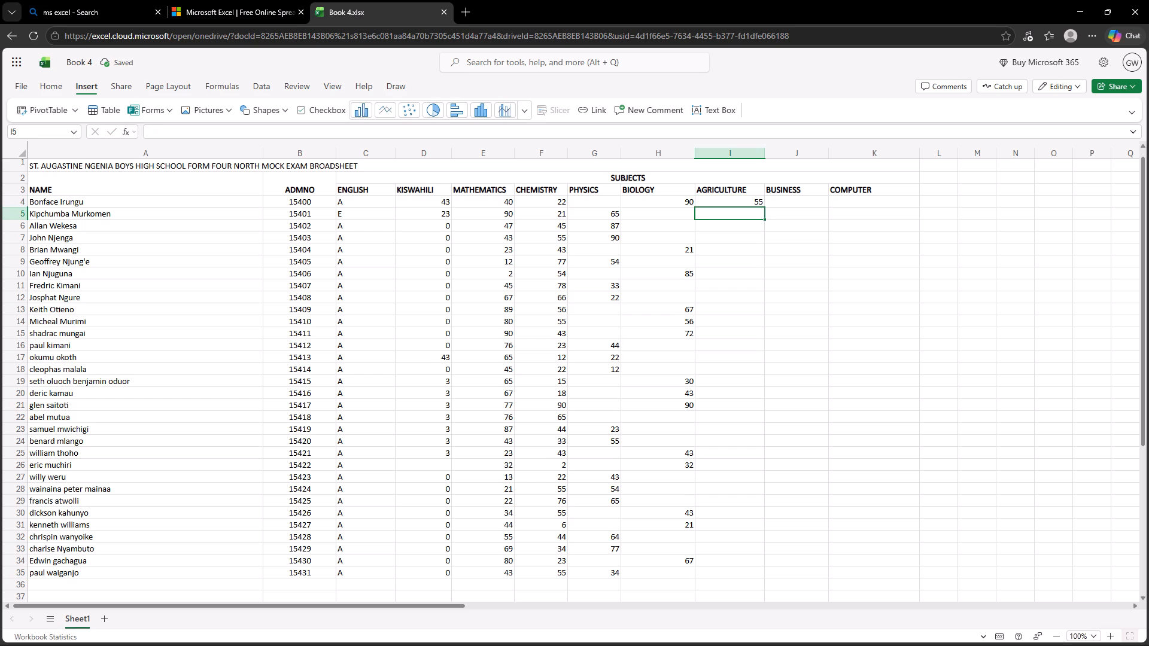
{"action": "type", "text": "43"}
{"action": "key", "text": "Down"}
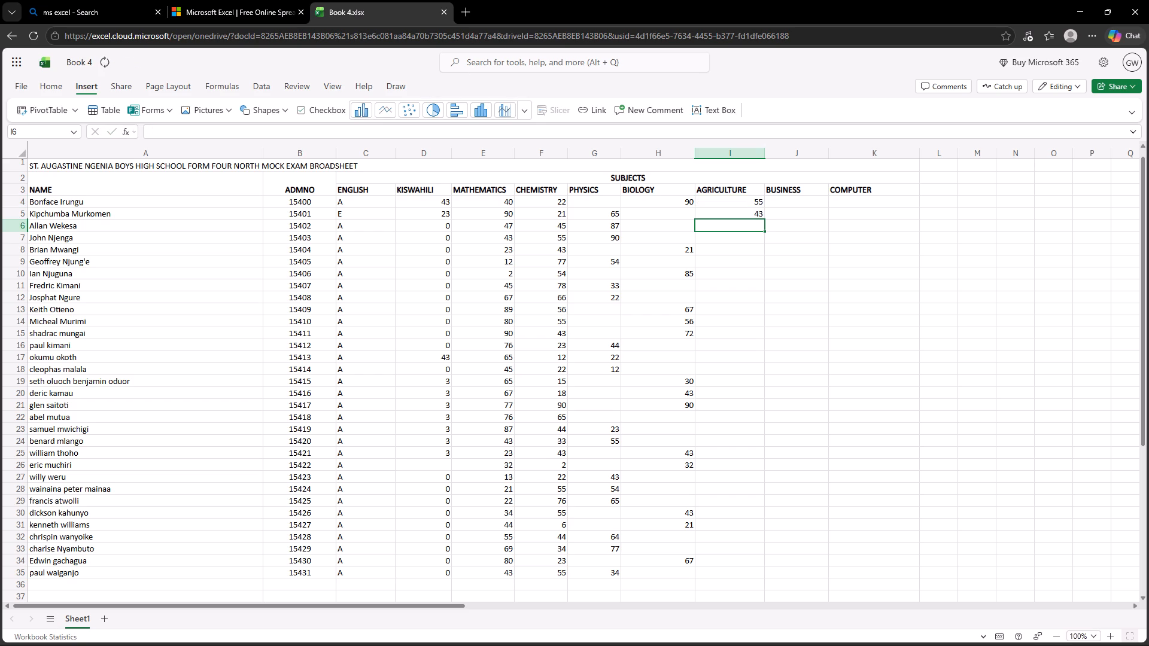
{"action": "key", "text": "6"}
{"action": "key", "text": "3"}
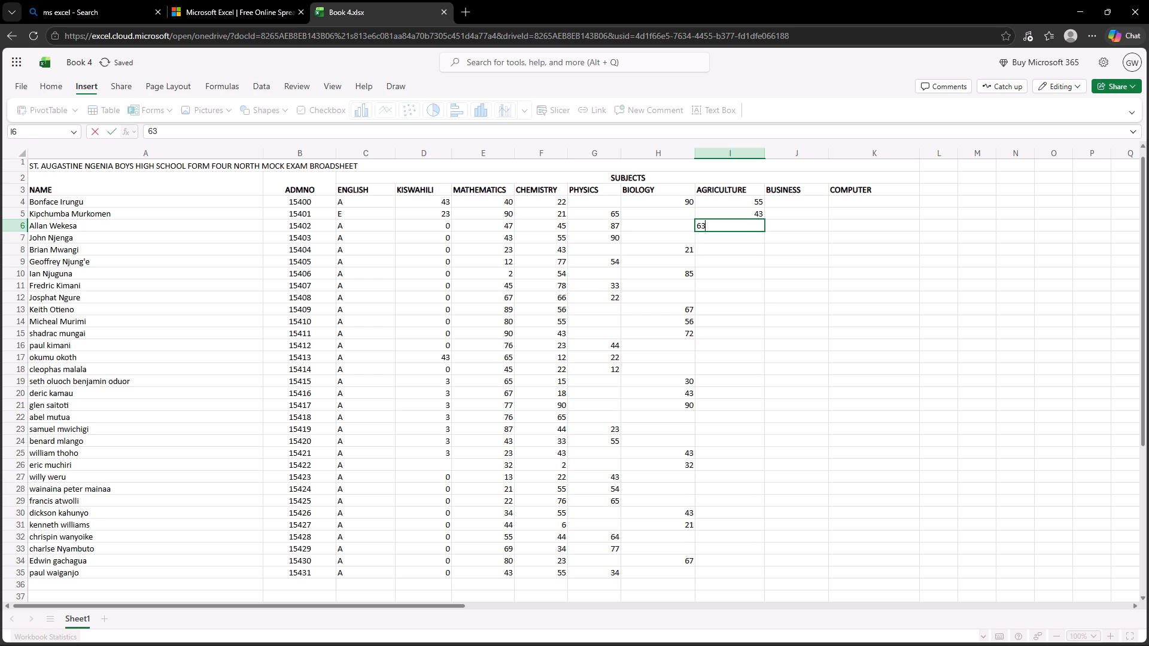
{"action": "key", "text": "Down"}
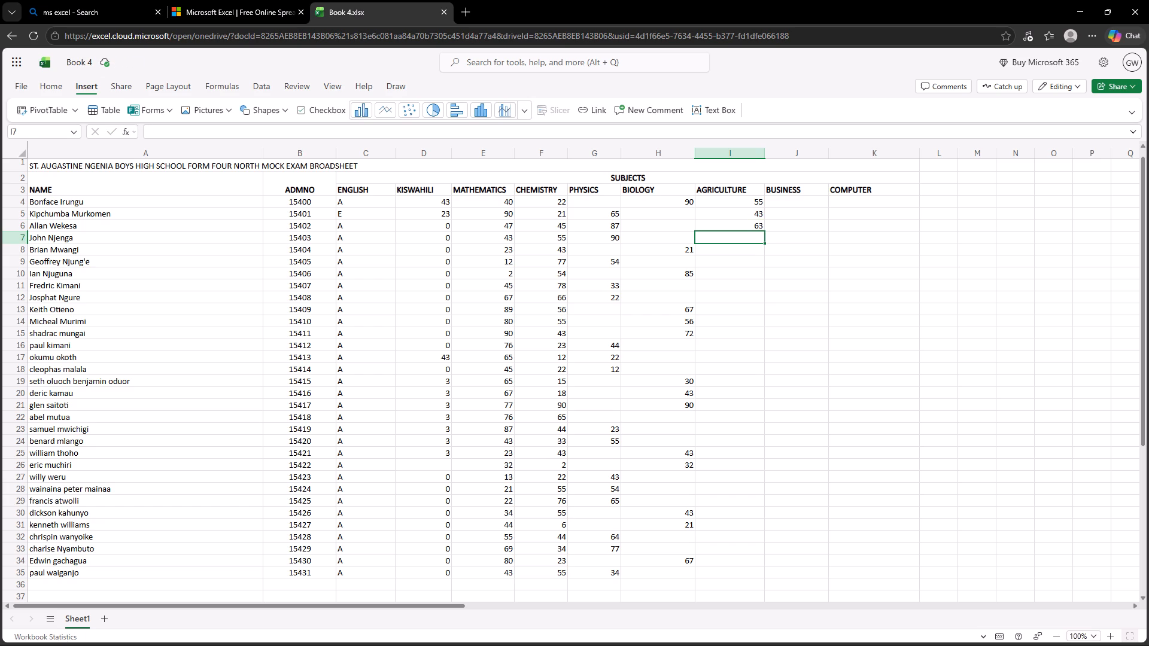
{"action": "type", "text": "87"}
{"action": "key", "text": "Down"}
Leave I8 to I10 blank and enter the AGRICULTURE mark 65 in cell I11.
{"action": "key", "text": "Down"}
{"action": "key", "text": "Down"}
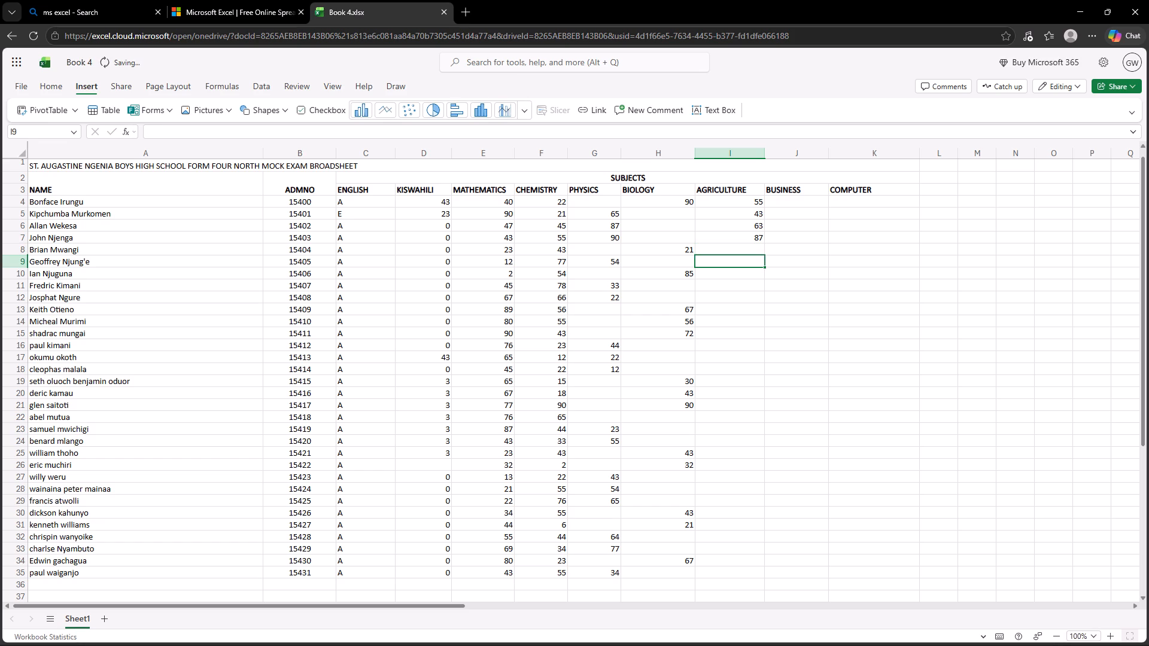
{"action": "key", "text": "Down"}
{"action": "type", "text": "65"}
{"action": "key", "text": "Down"}
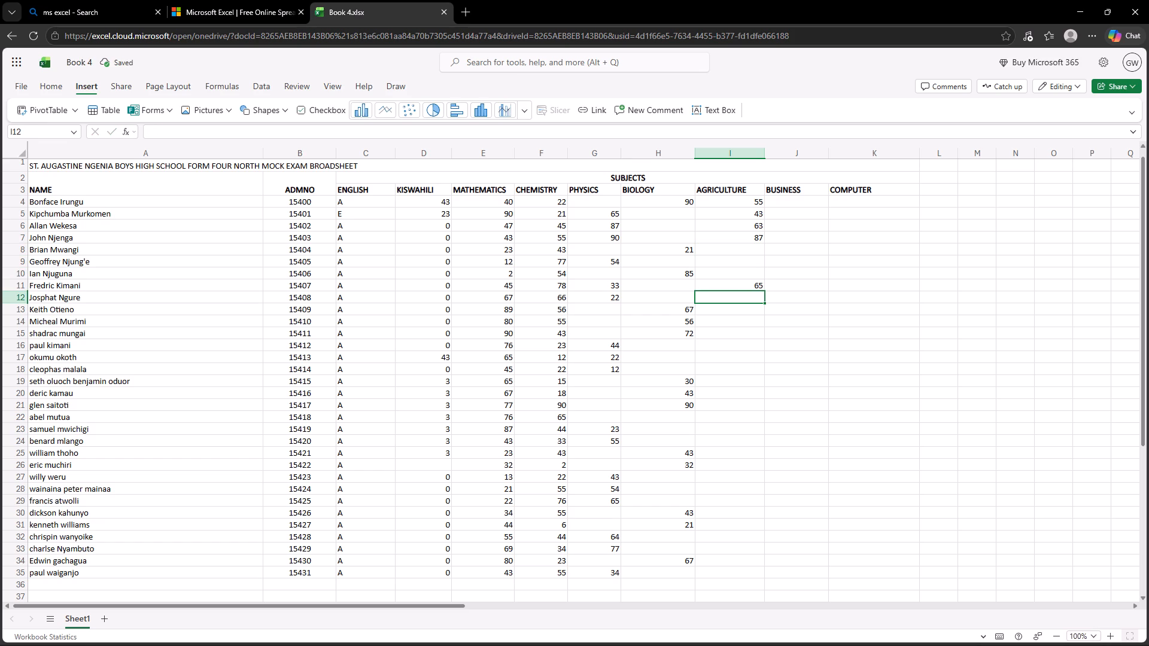
Leave I12 to I21 blank and enter the AGRICULTURE mark 55 in cell I22.
{"action": "key", "text": "Down"}
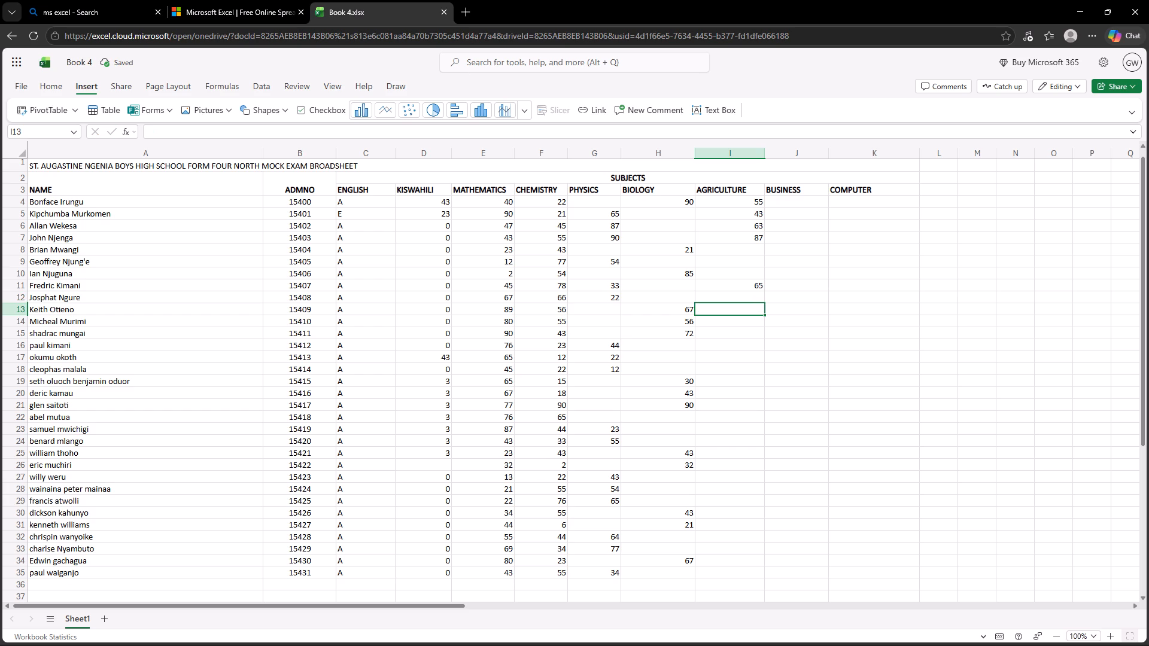
{"action": "key", "text": "Down"}
{"action": "key", "text": "Down"}
{"action": "key", "text": "Down"}
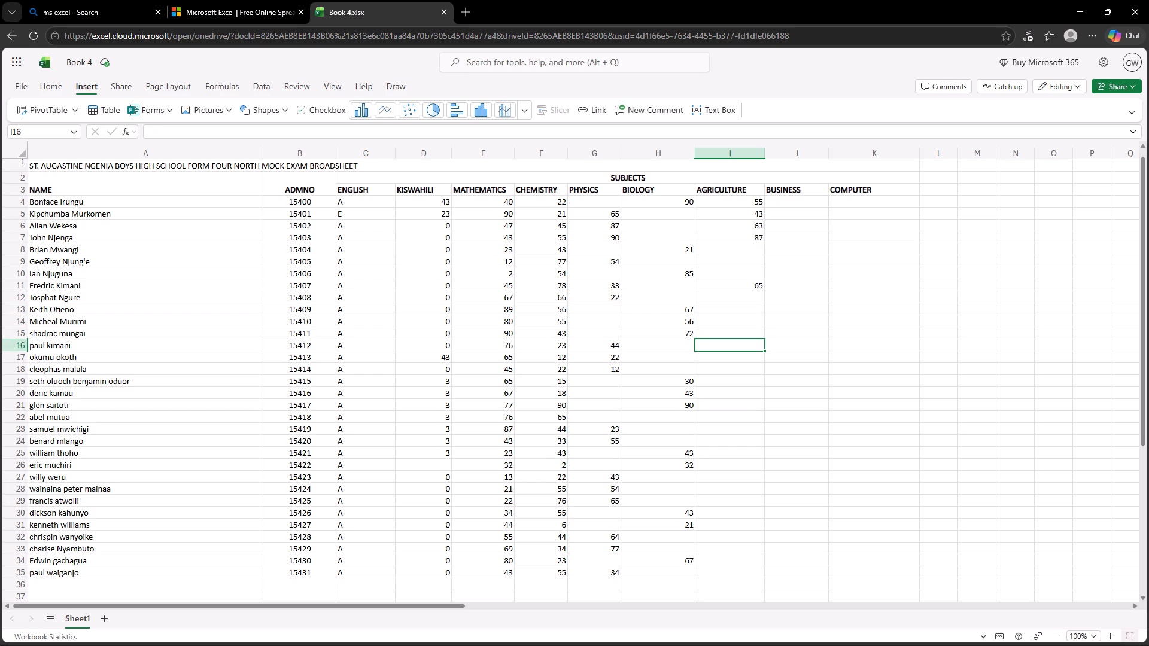
{"action": "key", "text": "Down"}
{"action": "key", "text": "Down"}
{"action": "key", "text": "Down"}
{"action": "key", "text": "Down"}
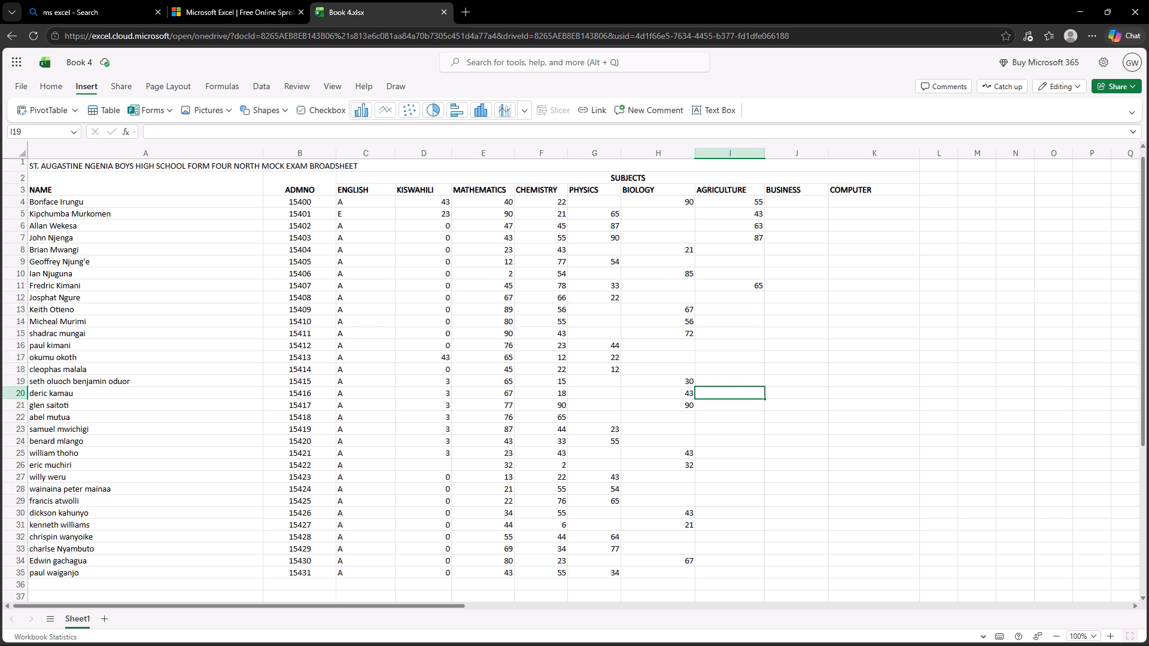
{"action": "key", "text": "Down"}
{"action": "key", "text": "Down"}
{"action": "type", "text": "55"}
{"action": "key", "text": "Down"}
Leave I23 to I26 and I28 blank, entering the AGRICULTURE marks 43 in I27 and 21 in I29.
{"action": "key", "text": "Down"}
{"action": "key", "text": "Down"}
{"action": "key", "text": "Down"}
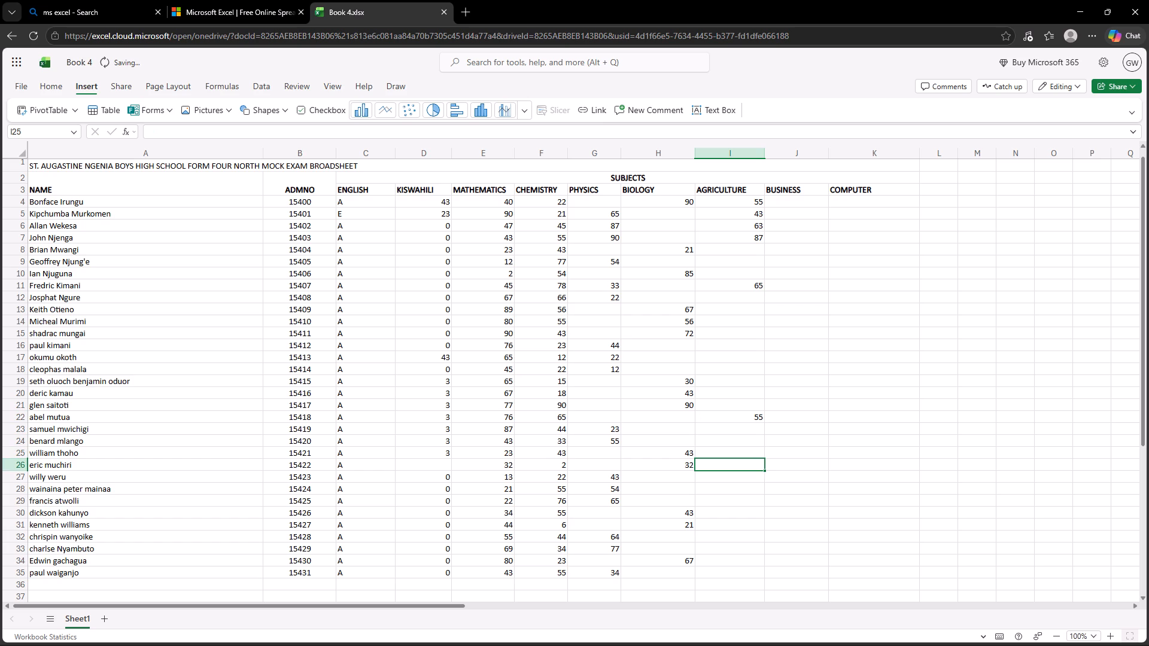
{"action": "key", "text": "Down"}
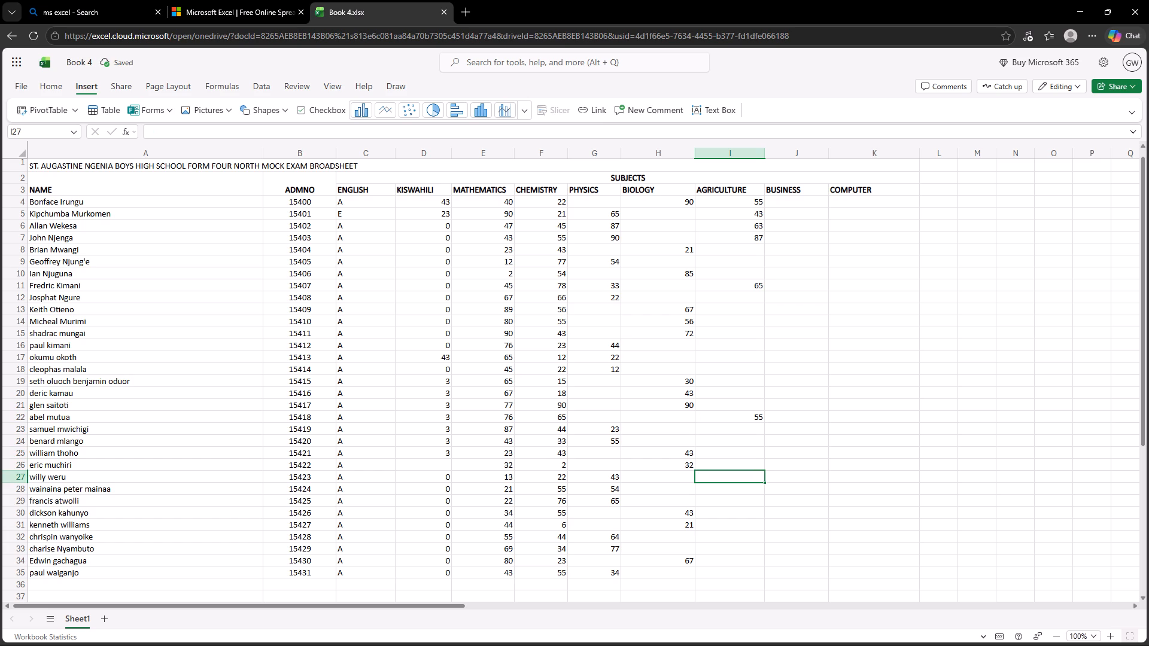
{"action": "type", "text": "43"}
{"action": "key", "text": "Down"}
{"action": "key", "text": "Down"}
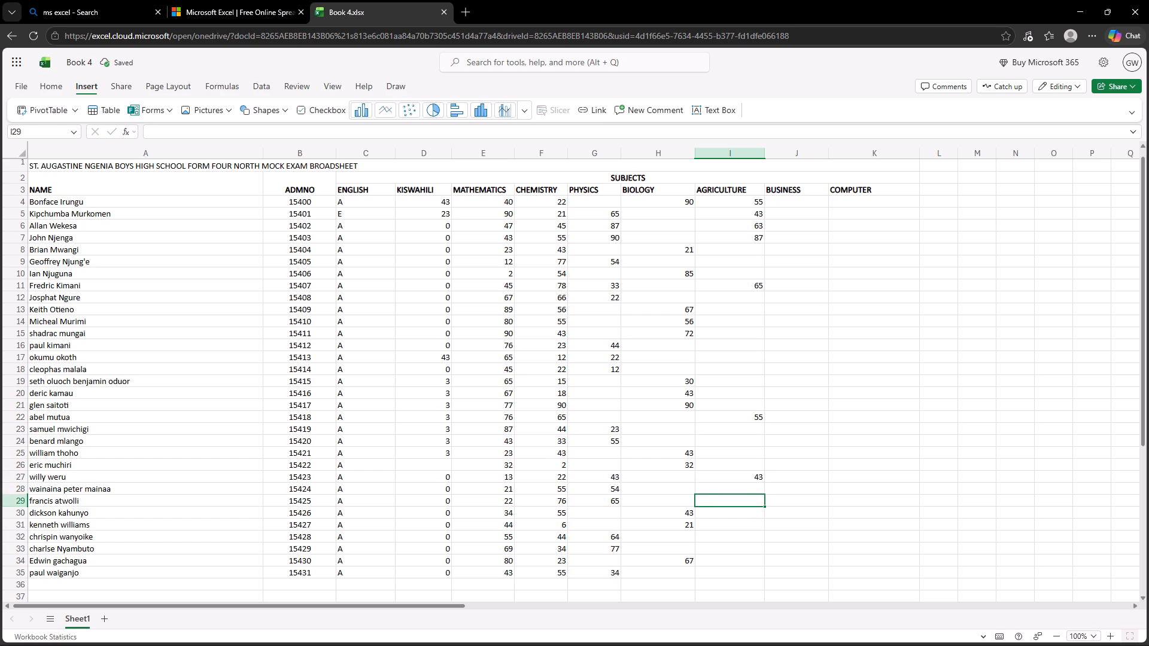
{"action": "type", "text": "21"}
{"action": "key", "text": "Down"}
Leave I30 to I32 blank and enter the AGRICULTURE mark 60 in cell I33, leaving I34 blank.
{"action": "key", "text": "Down"}
{"action": "key", "text": "Down"}
{"action": "key", "text": "Down"}
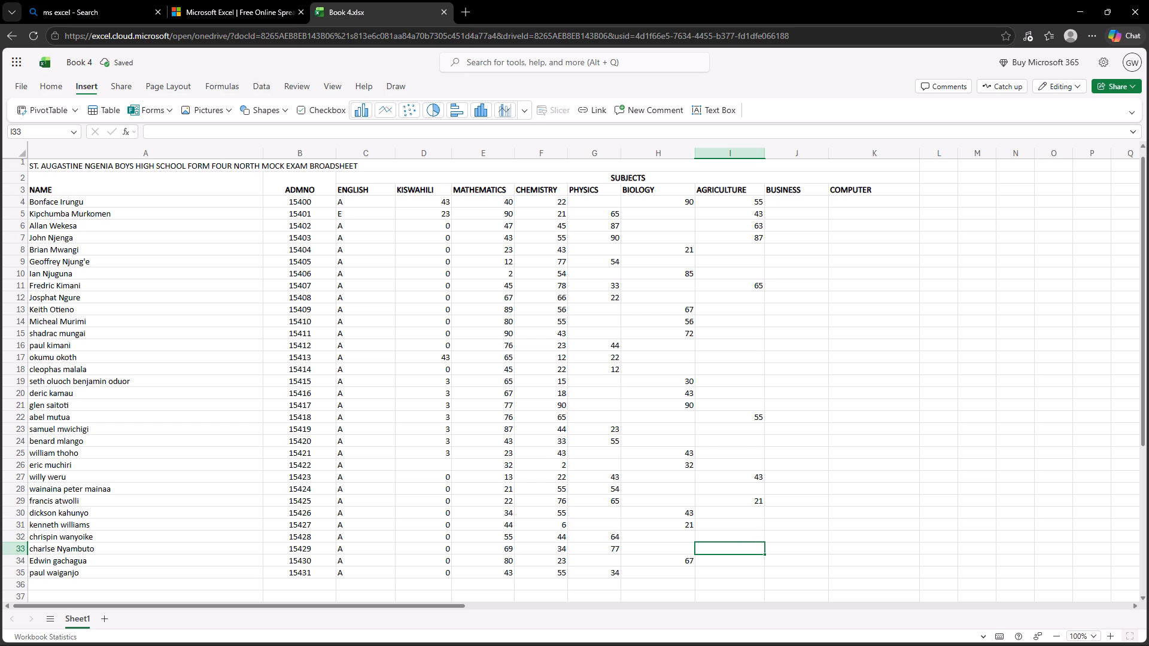
{"action": "key", "text": "6"}
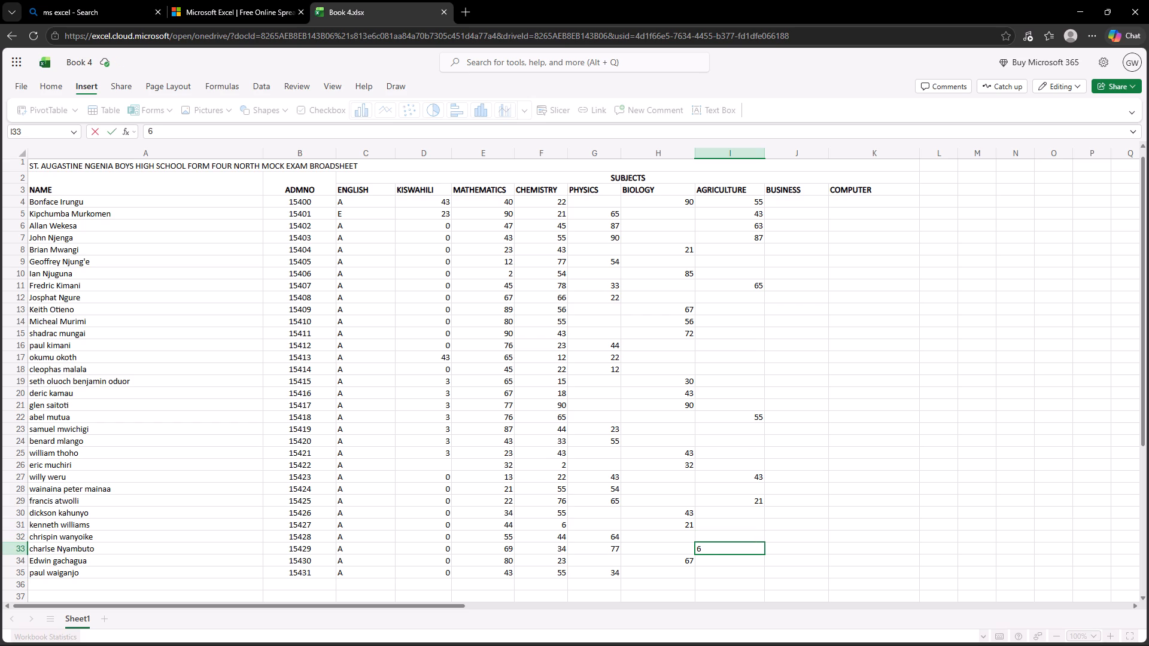
{"action": "key", "text": "0"}
{"action": "key", "text": "Down"}
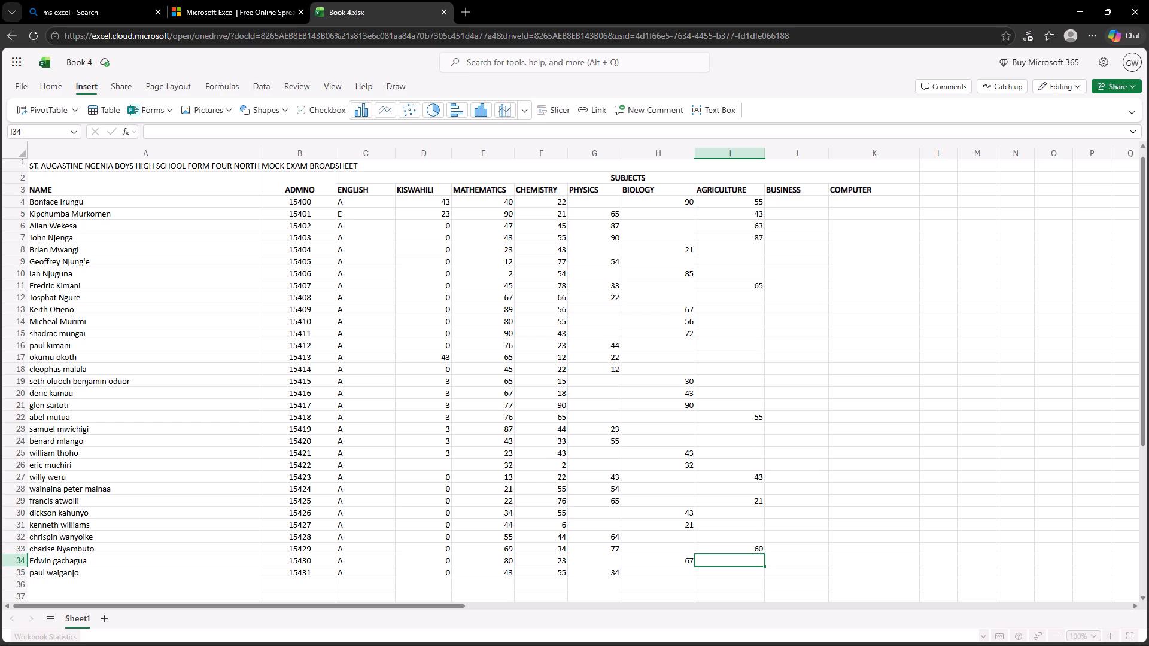
{"action": "key", "text": "Down"}
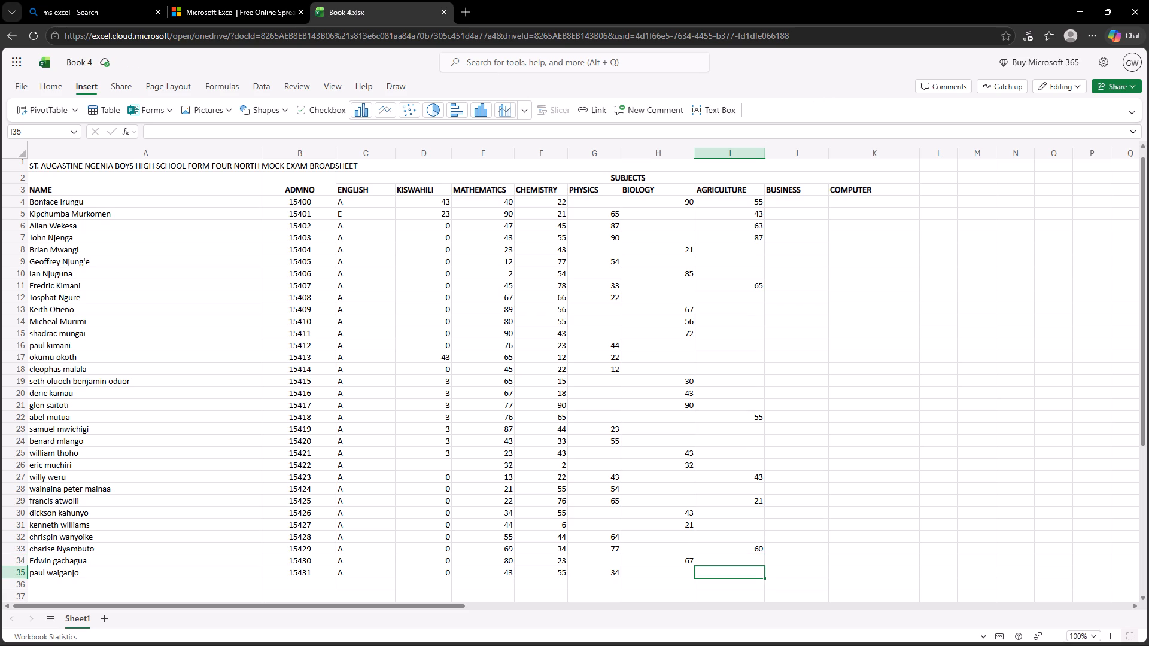
Enter the BUSINESS marks 33 in J8 and 45 in J13, leaving J9 to J12 blank.
{"action": "left_click", "coordinate": [798, 251]}
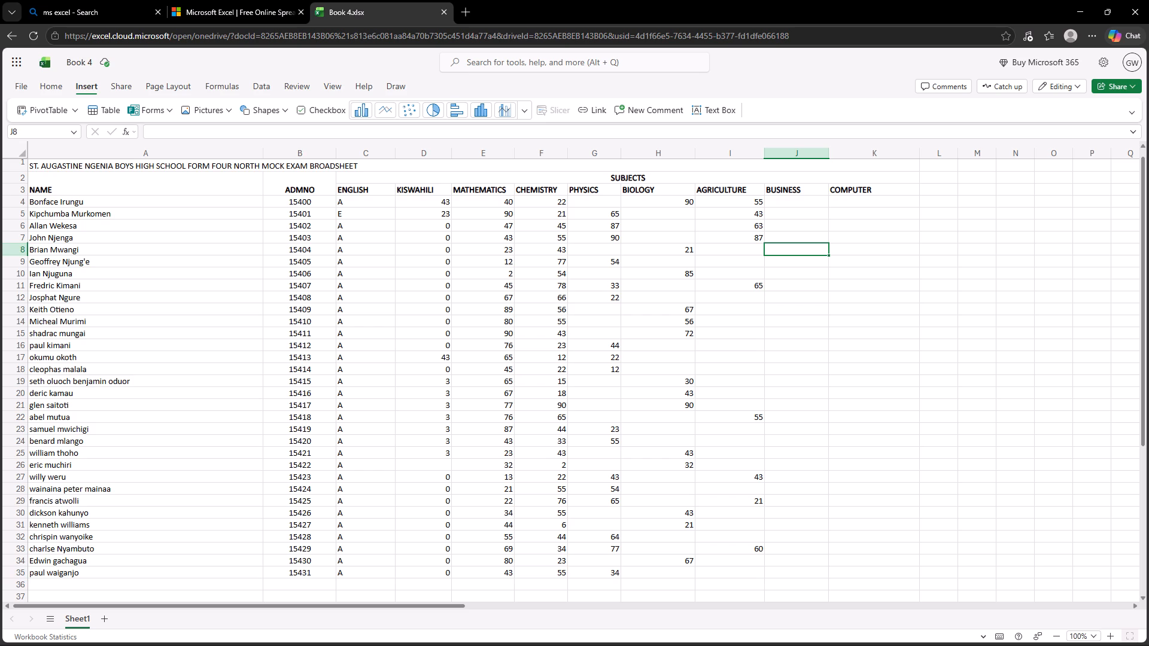
{"action": "type", "text": "33"}
{"action": "key", "text": "Down"}
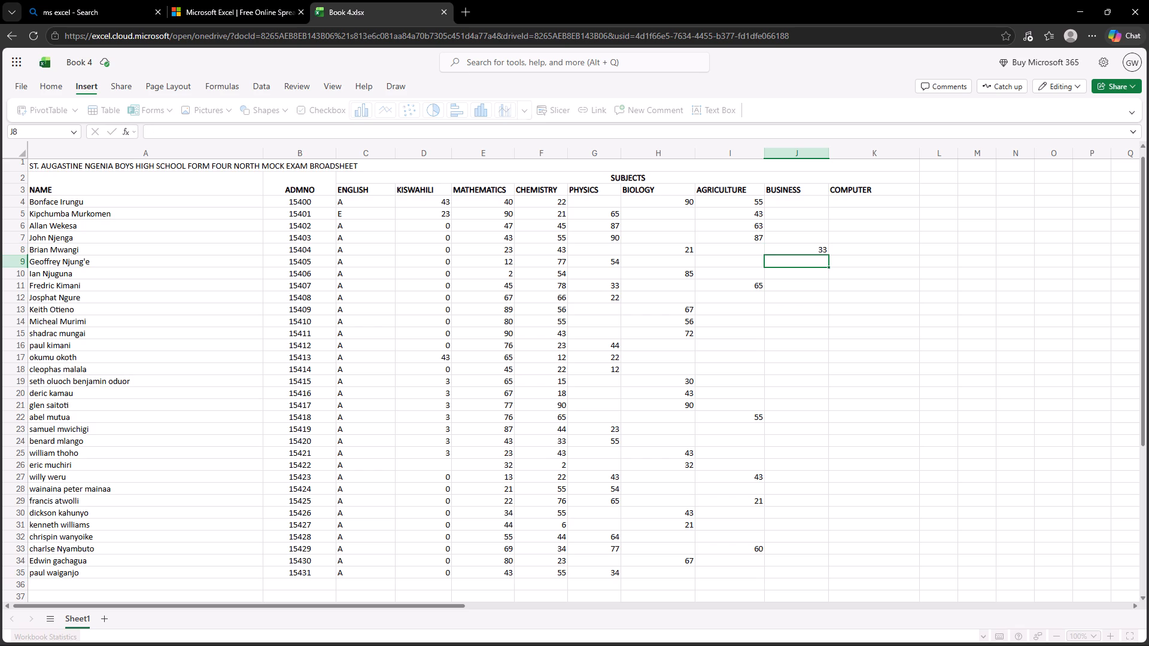
{"action": "key", "text": "Down"}
{"action": "key", "text": "Down"}
{"action": "key", "text": "Down"}
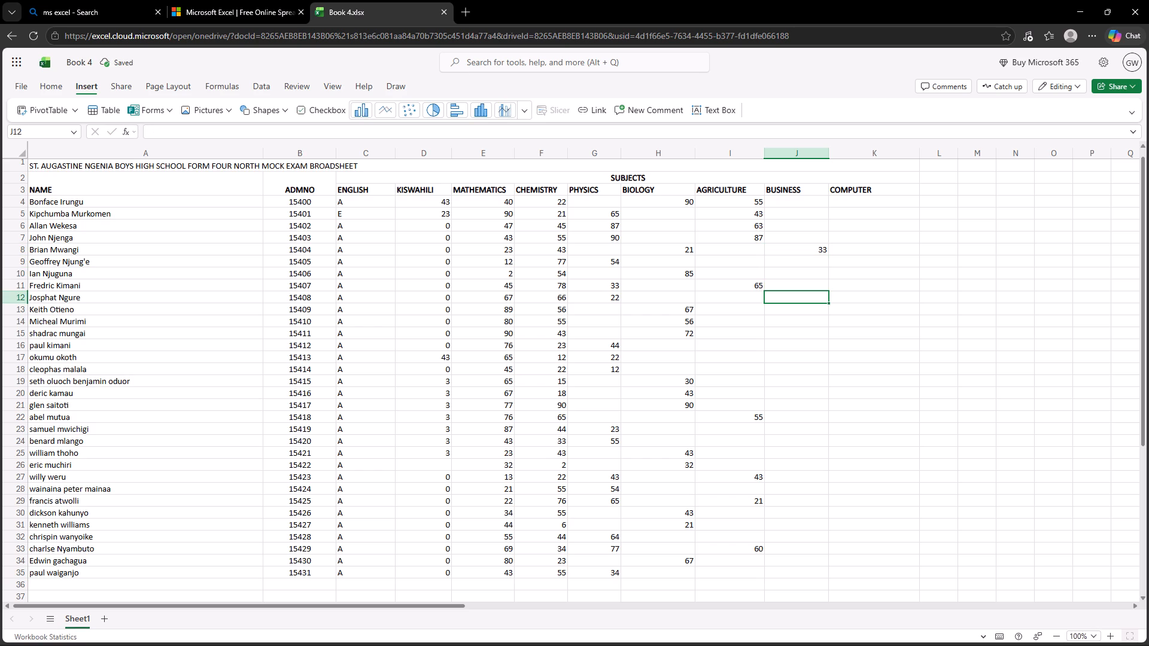
{"action": "key", "text": "Down"}
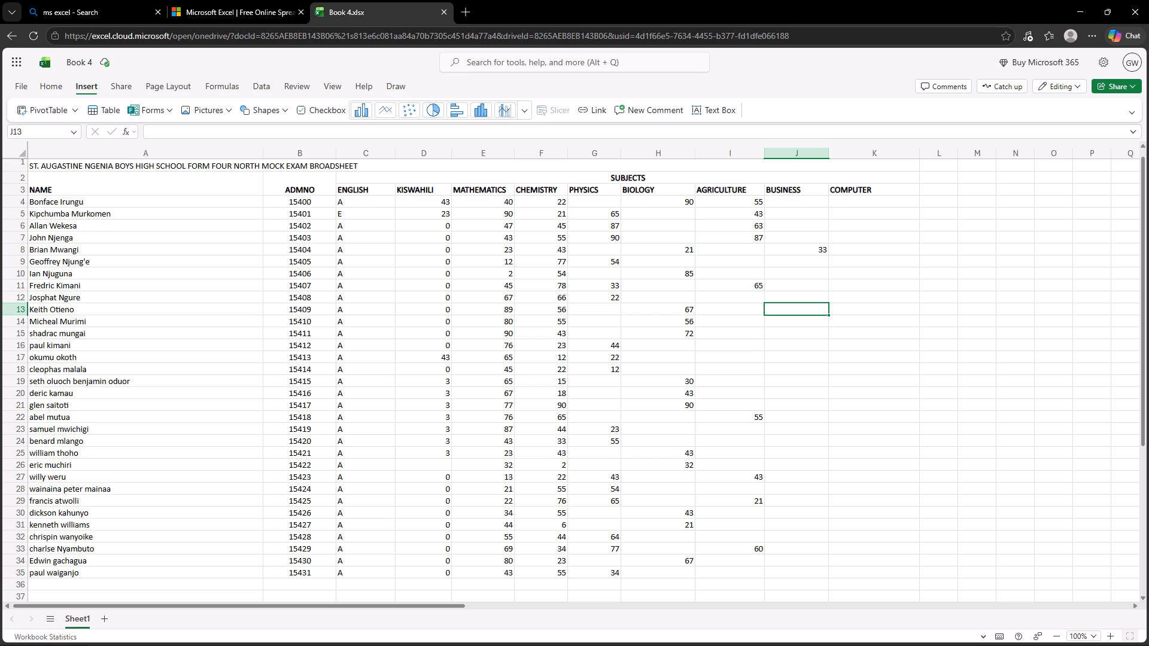
{"action": "type", "text": "45"}
{"action": "key", "text": "Down"}
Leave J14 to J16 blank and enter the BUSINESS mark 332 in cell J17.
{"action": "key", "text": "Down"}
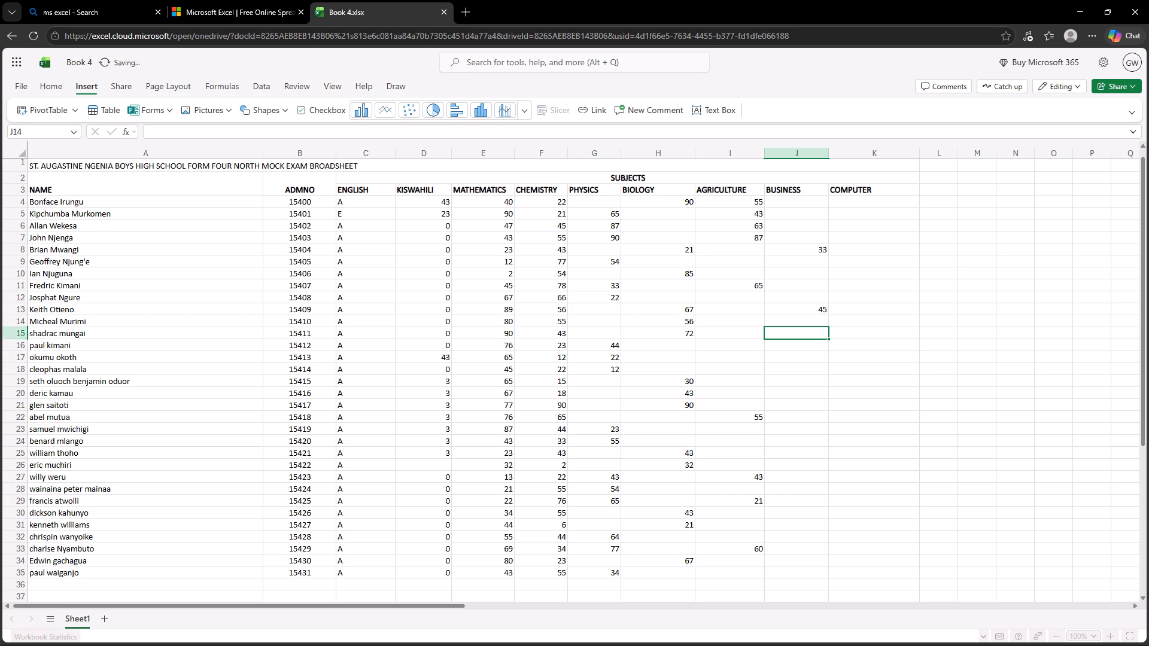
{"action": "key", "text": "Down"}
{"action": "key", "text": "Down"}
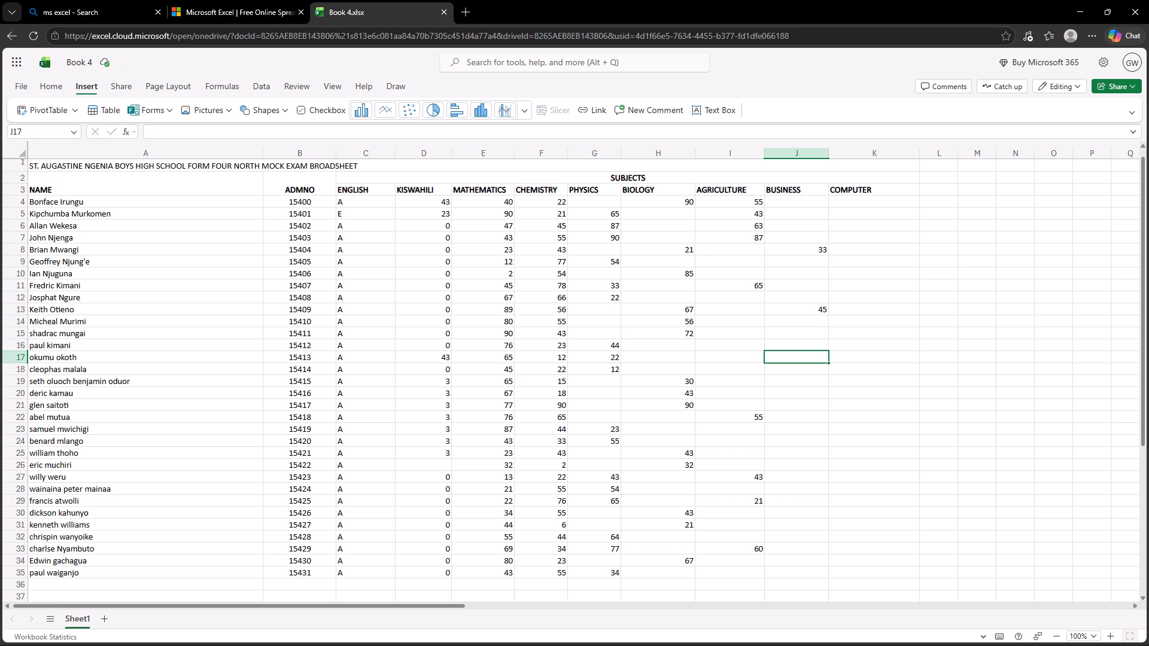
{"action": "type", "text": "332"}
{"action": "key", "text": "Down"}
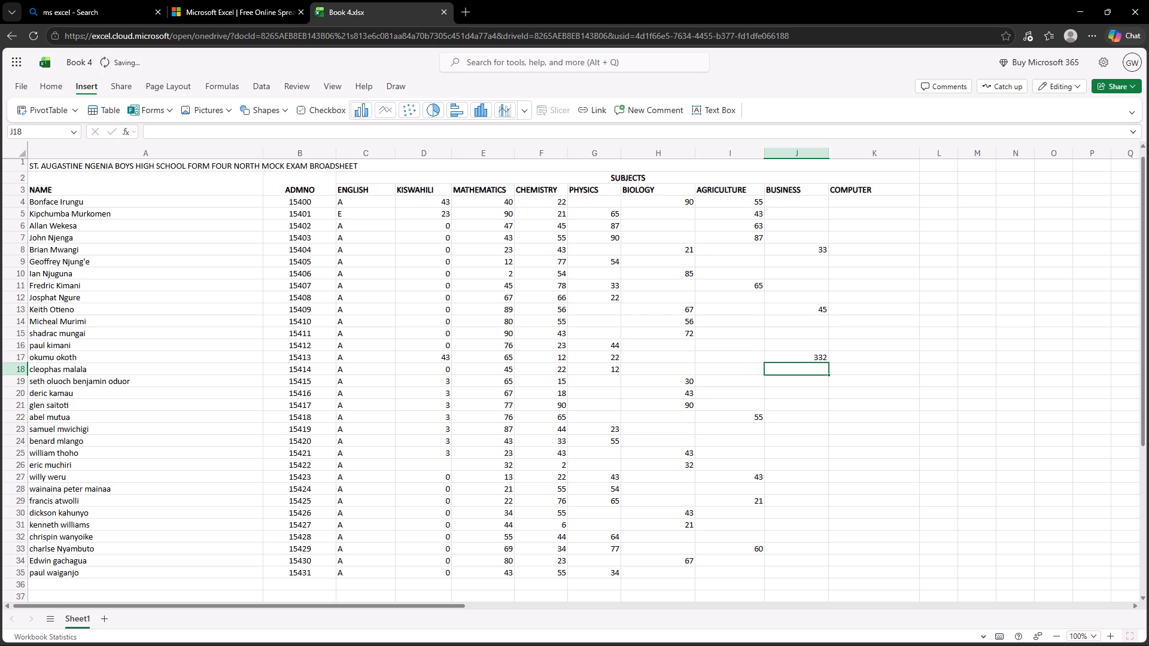
Replace the BUSINESS mark in cell J17 with 65.
{"action": "key", "text": "BackSpace"}
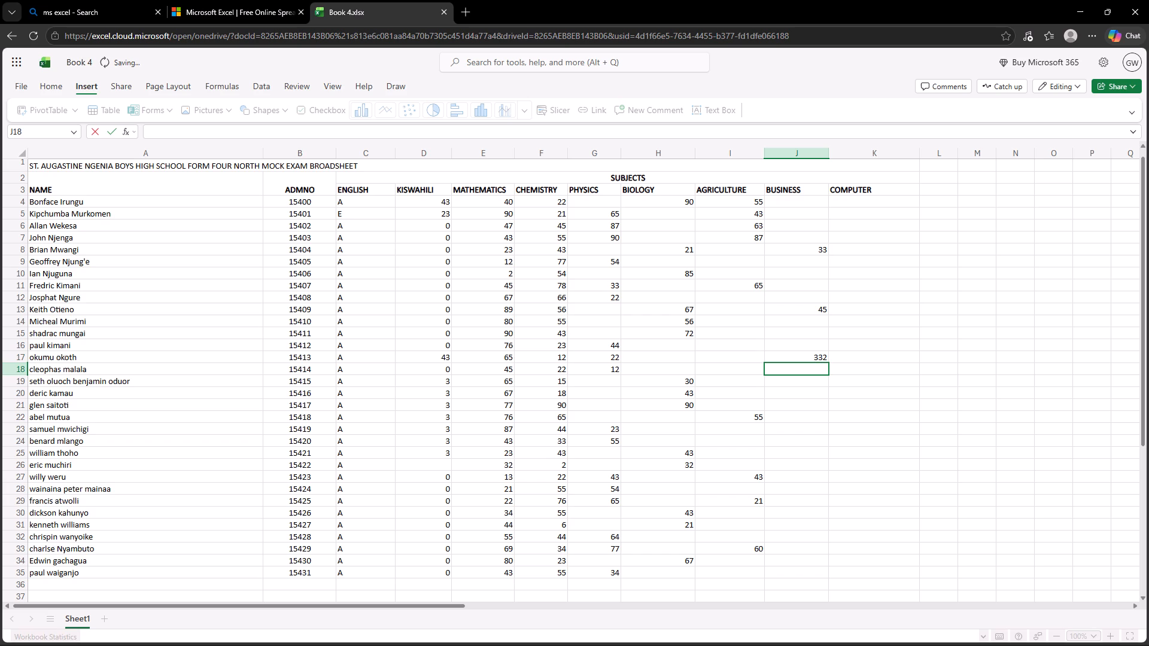
{"action": "left_click", "coordinate": [823, 359]}
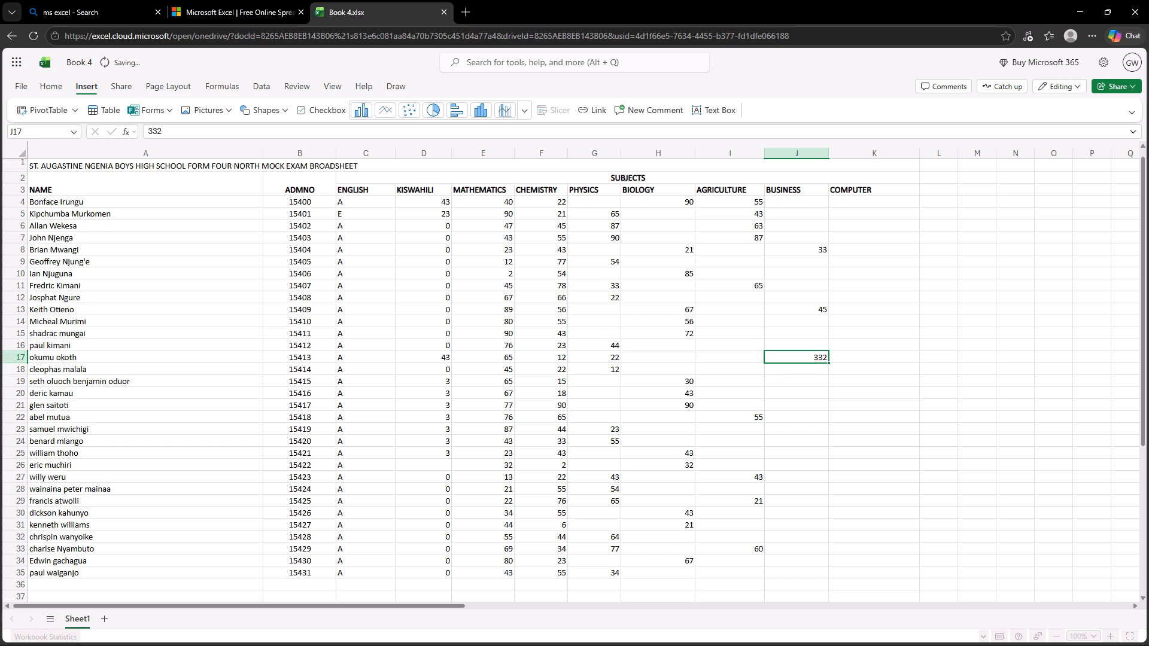
{"action": "key", "text": "BackSpace"}
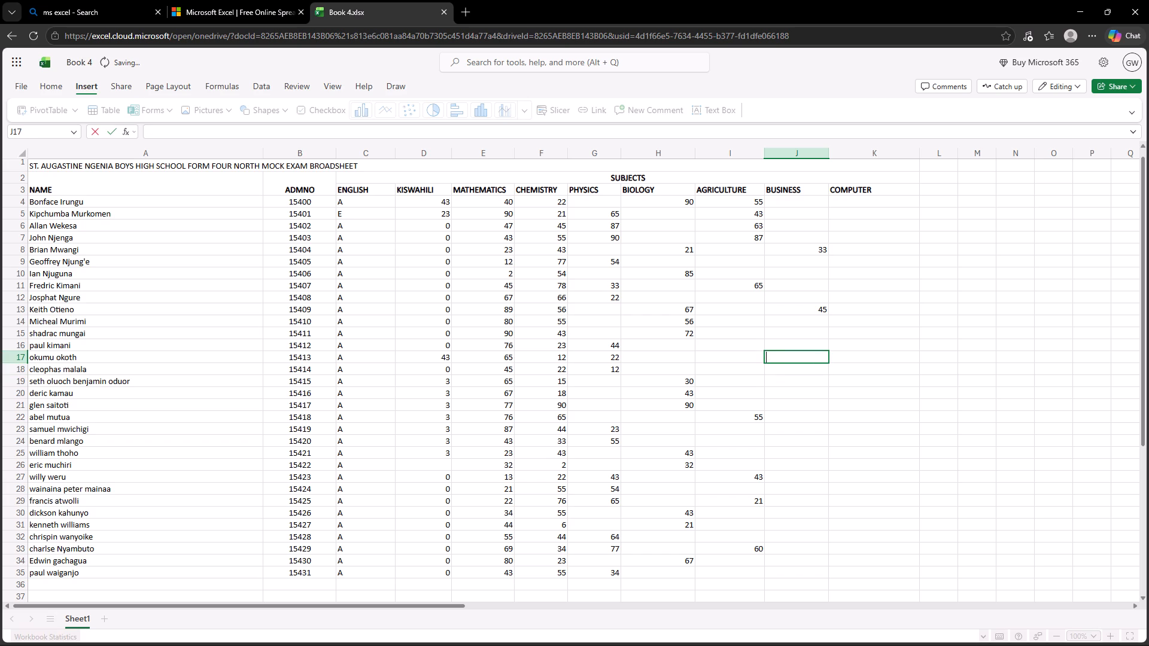
{"action": "type", "text": "65"}
{"action": "key", "text": "Down"}
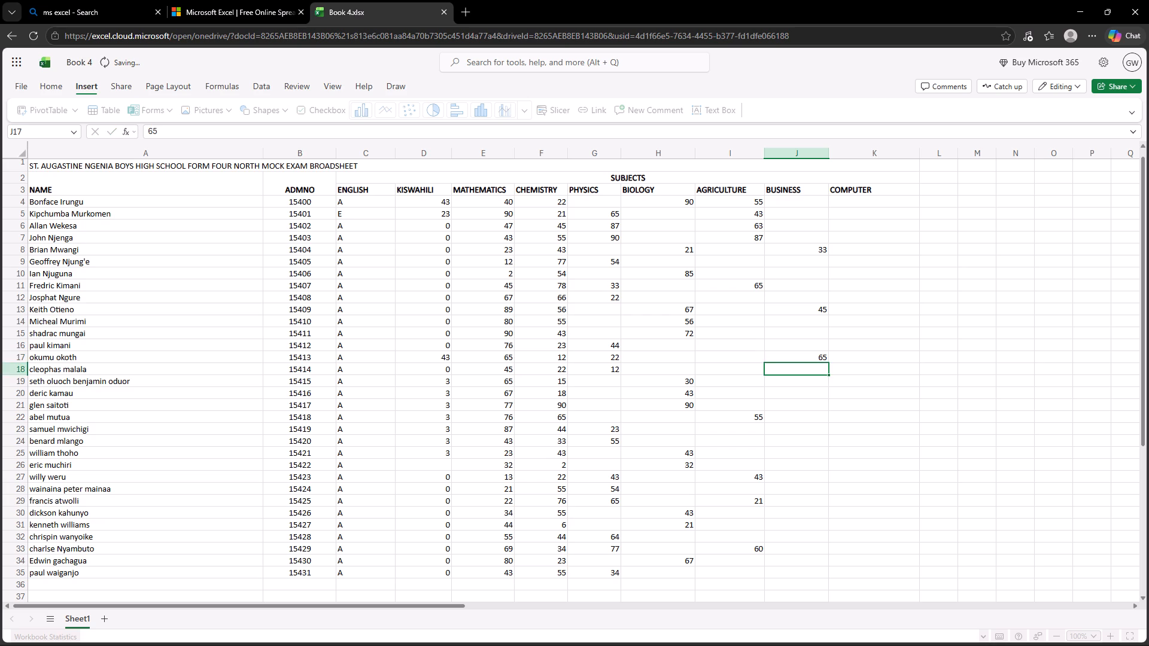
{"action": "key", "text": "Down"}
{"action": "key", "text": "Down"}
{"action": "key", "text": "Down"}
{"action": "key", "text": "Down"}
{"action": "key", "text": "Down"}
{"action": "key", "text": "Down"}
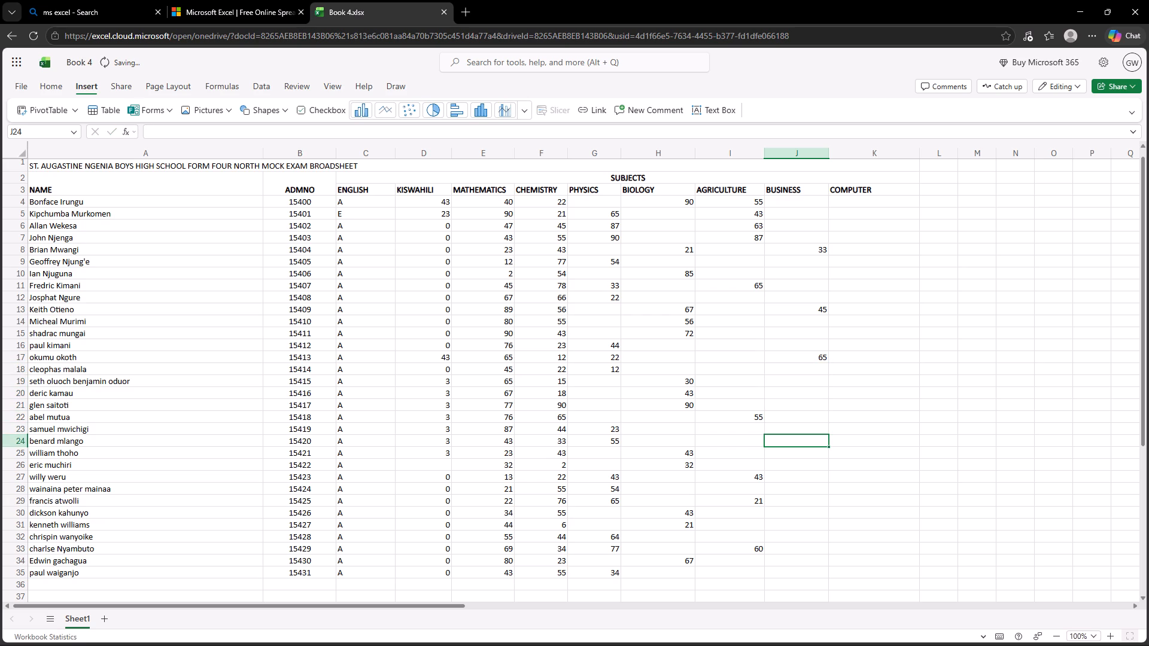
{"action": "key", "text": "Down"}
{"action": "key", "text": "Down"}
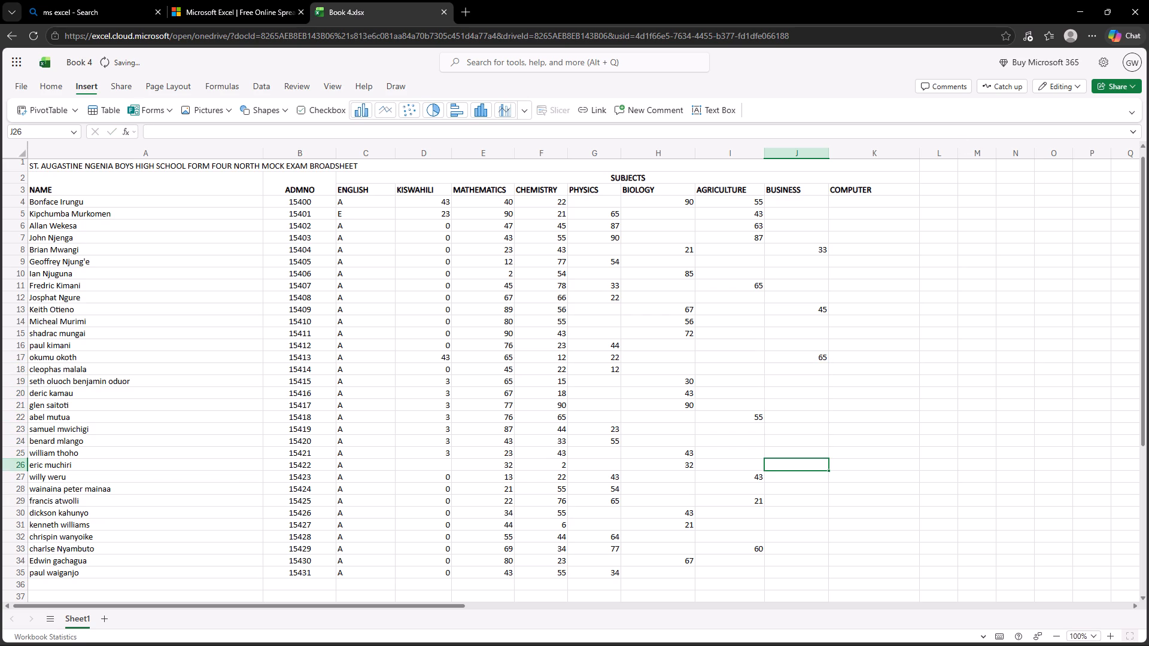
Leave K4 to K8 blank and enter the COMPUTER mark 80 in cell K9.
{"action": "left_click", "coordinate": [859, 205]}
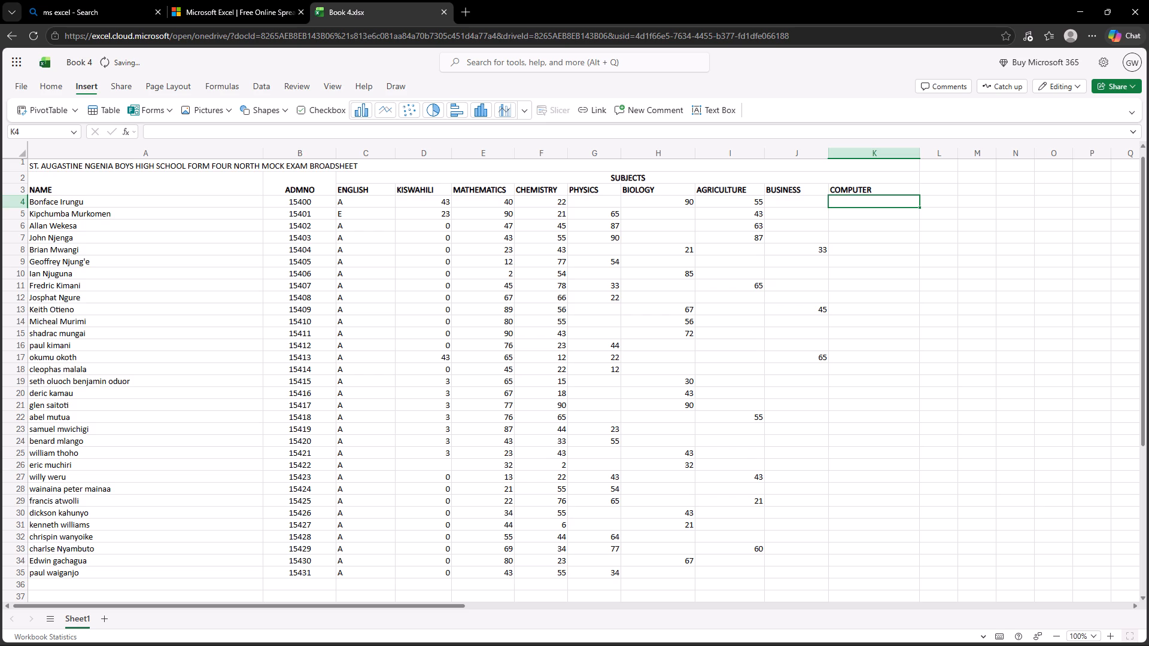
{"action": "key", "text": "Down"}
{"action": "key", "text": "Down"}
{"action": "key", "text": "Down"}
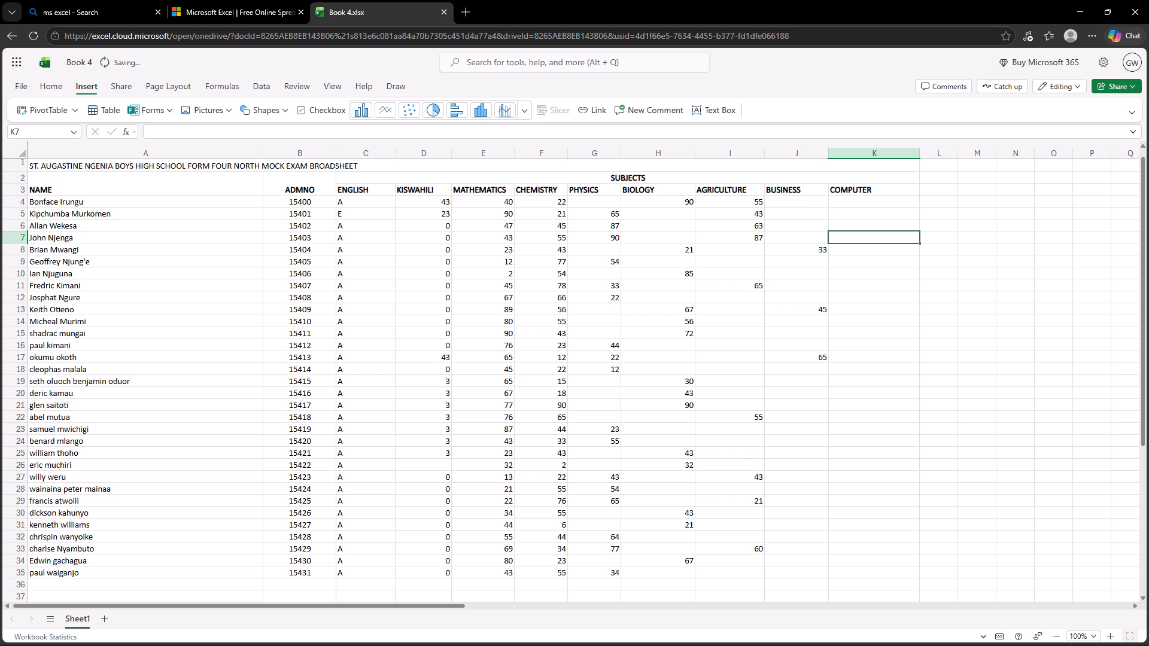
{"action": "key", "text": "Down"}
{"action": "key", "text": "Down"}
{"action": "key", "text": "8"}
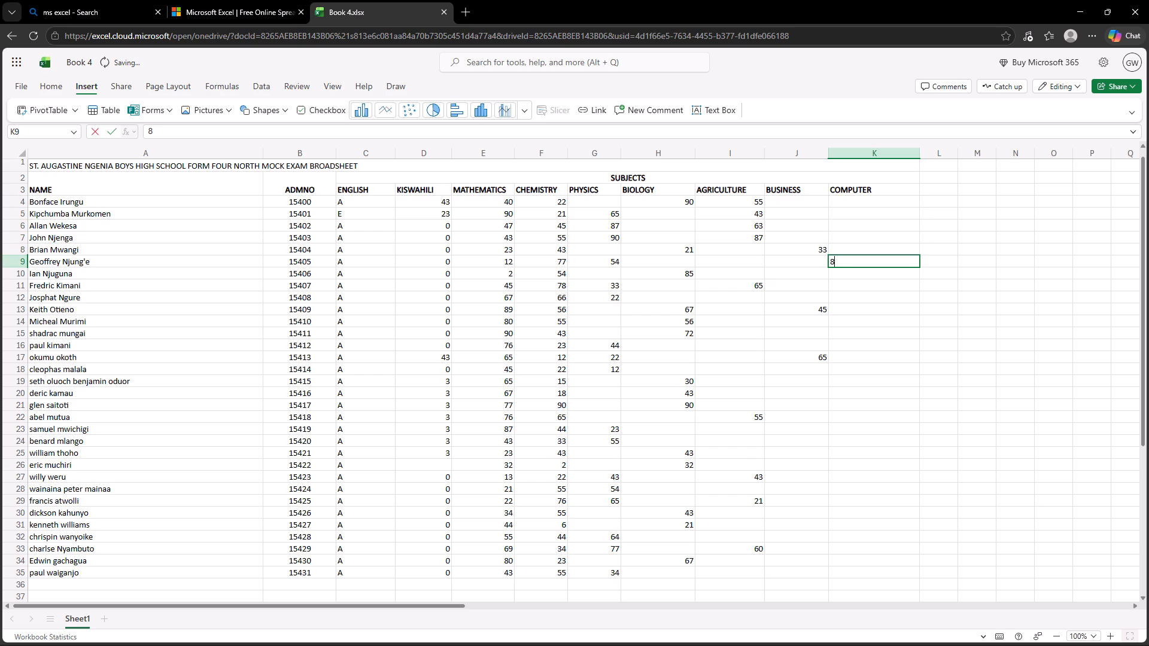
{"action": "key", "text": "0"}
{"action": "key", "text": "Down"}
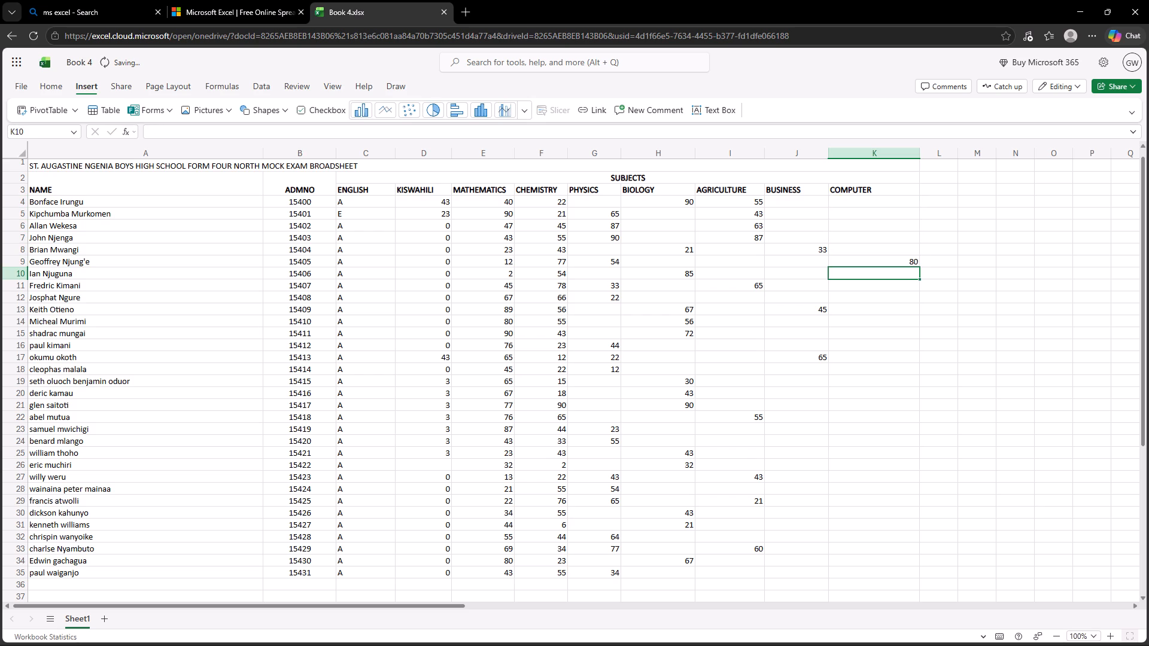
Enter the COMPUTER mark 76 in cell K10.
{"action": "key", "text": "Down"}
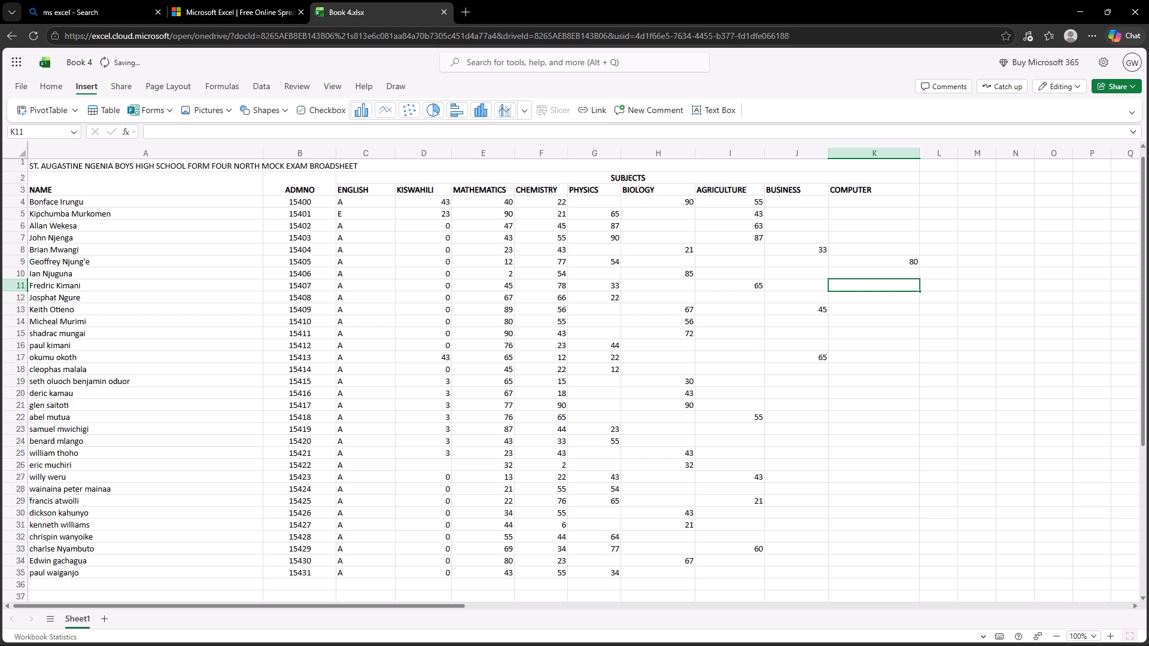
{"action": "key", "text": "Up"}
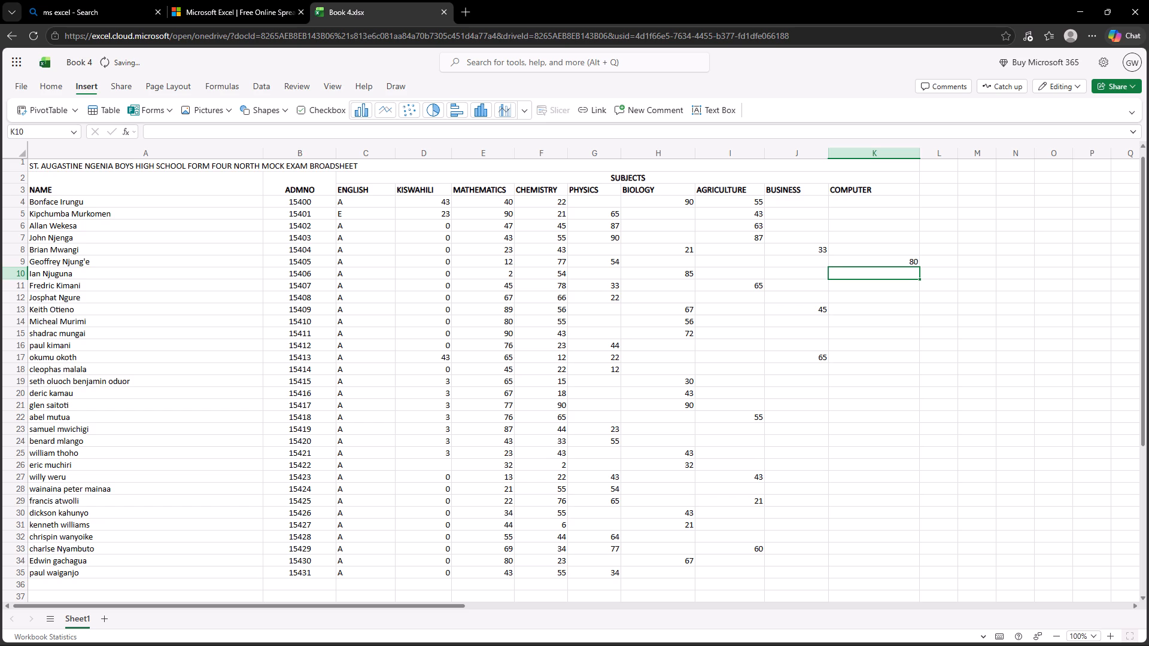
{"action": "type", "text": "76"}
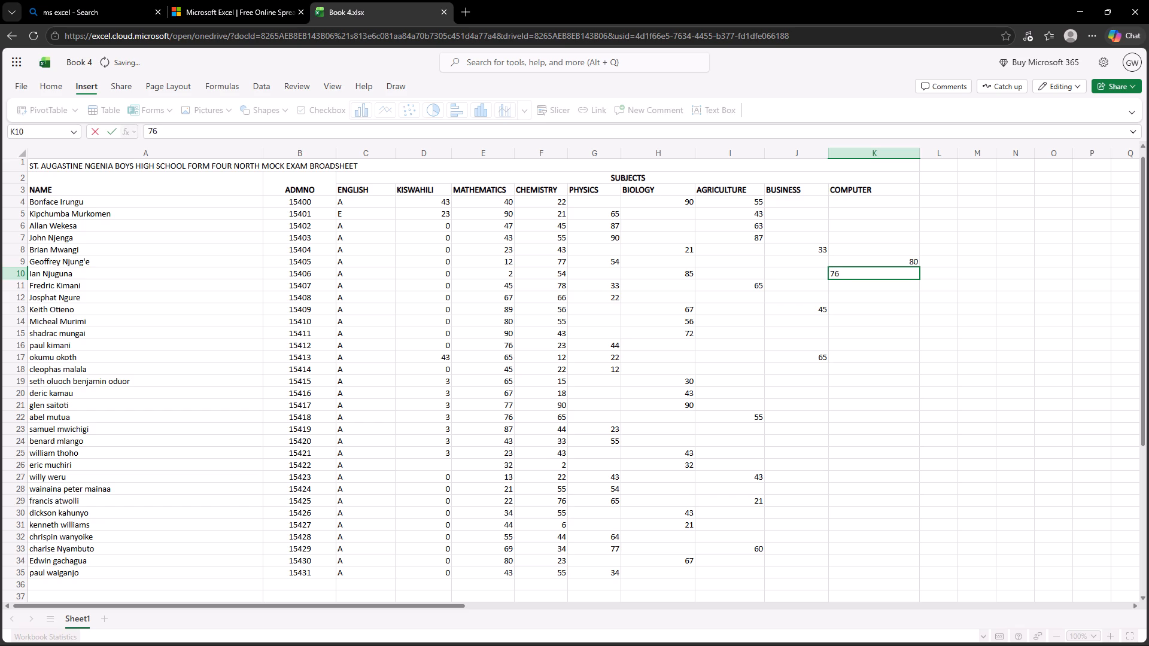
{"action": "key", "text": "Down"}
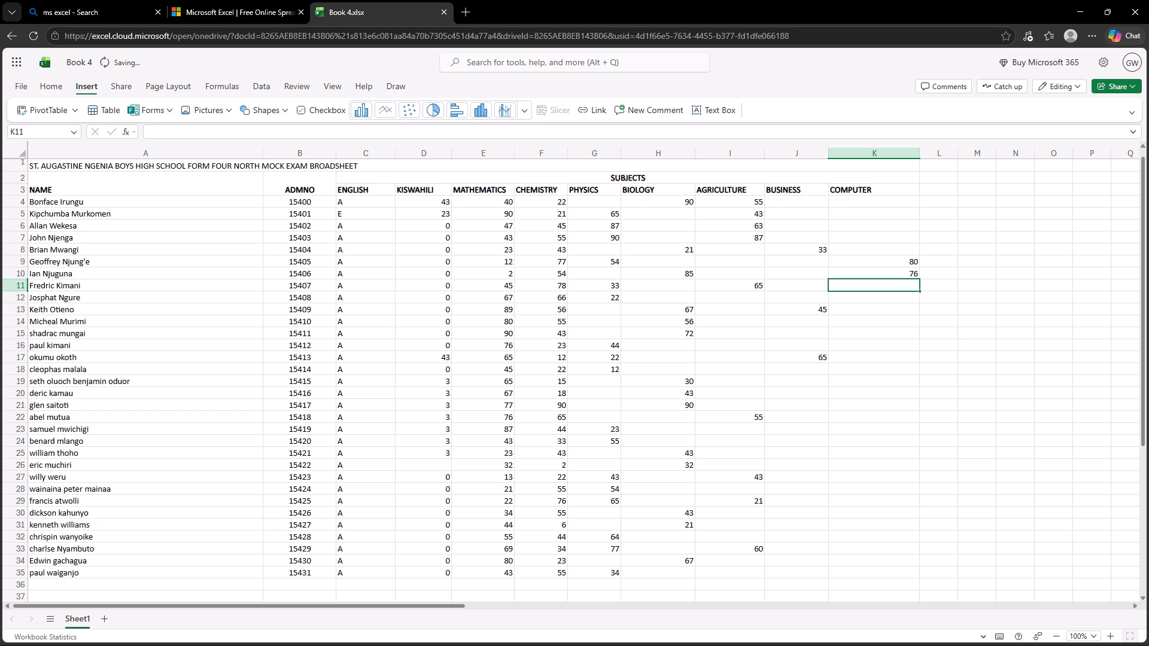
Replace the COMPUTER mark in cell K10 with 78.
{"action": "key", "text": "Down"}
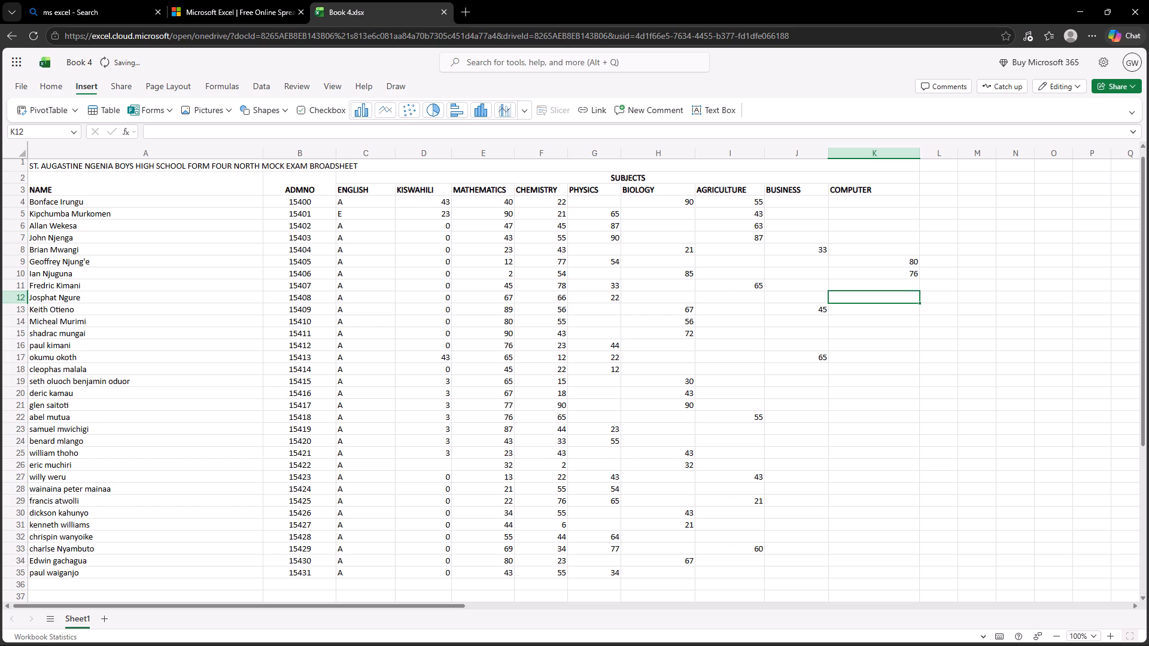
{"action": "key", "text": "Up"}
{"action": "key", "text": "Up"}
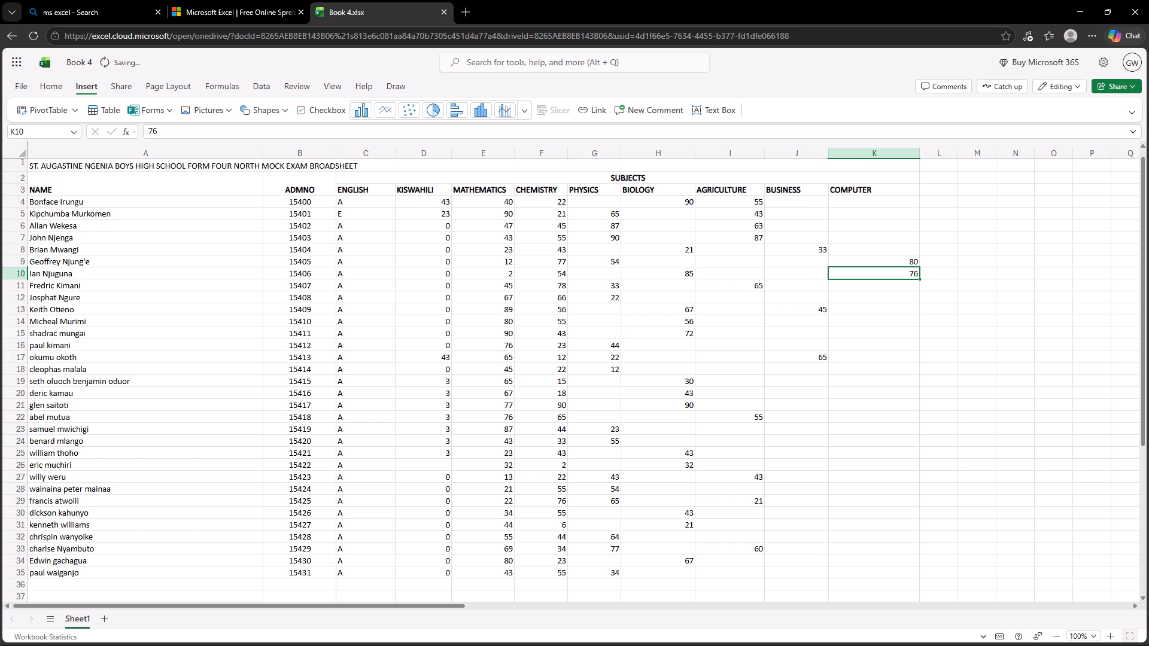
{"action": "key", "text": "BackSpace"}
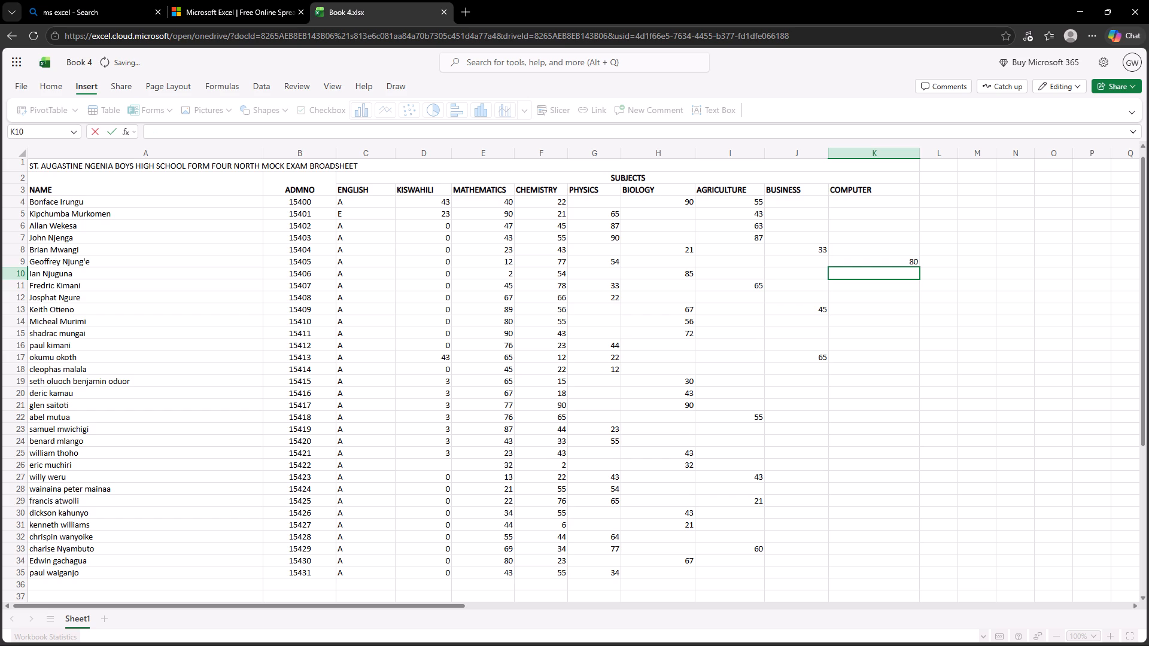
{"action": "key", "text": "8"}
{"action": "key", "text": "BackSpace"}
{"action": "type", "text": "78"}
{"action": "key", "text": "Down"}
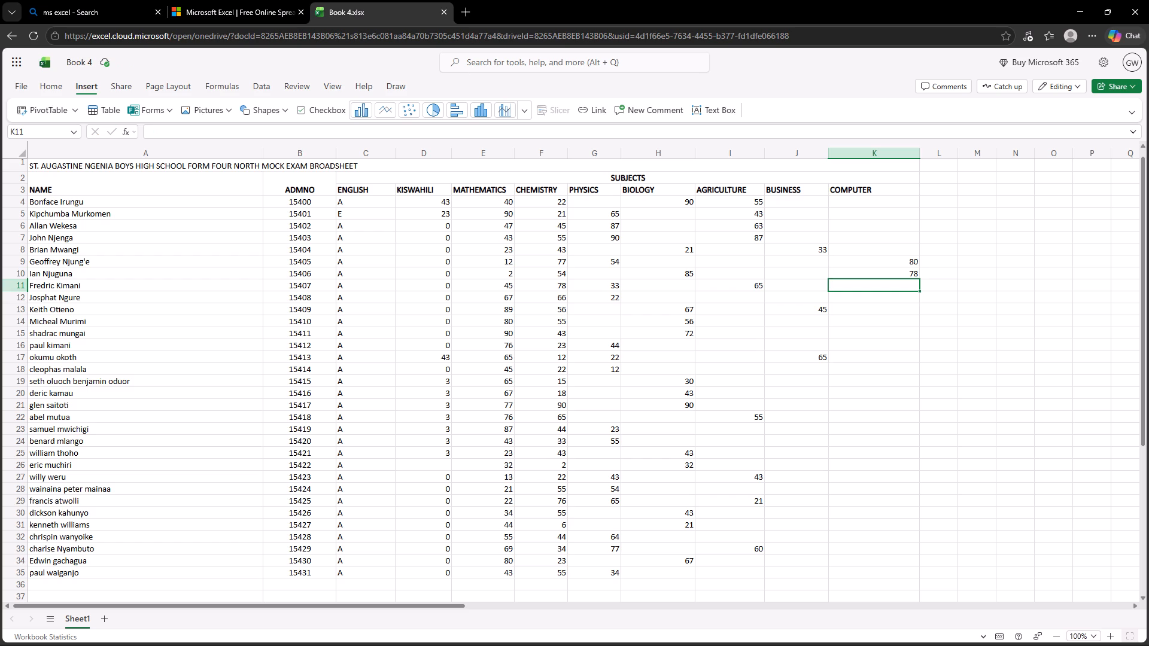
Enter the COMPUTER marks 60 in K12 and 45 in K14, leaving K11 and K13 blank.
{"action": "key", "text": "Down"}
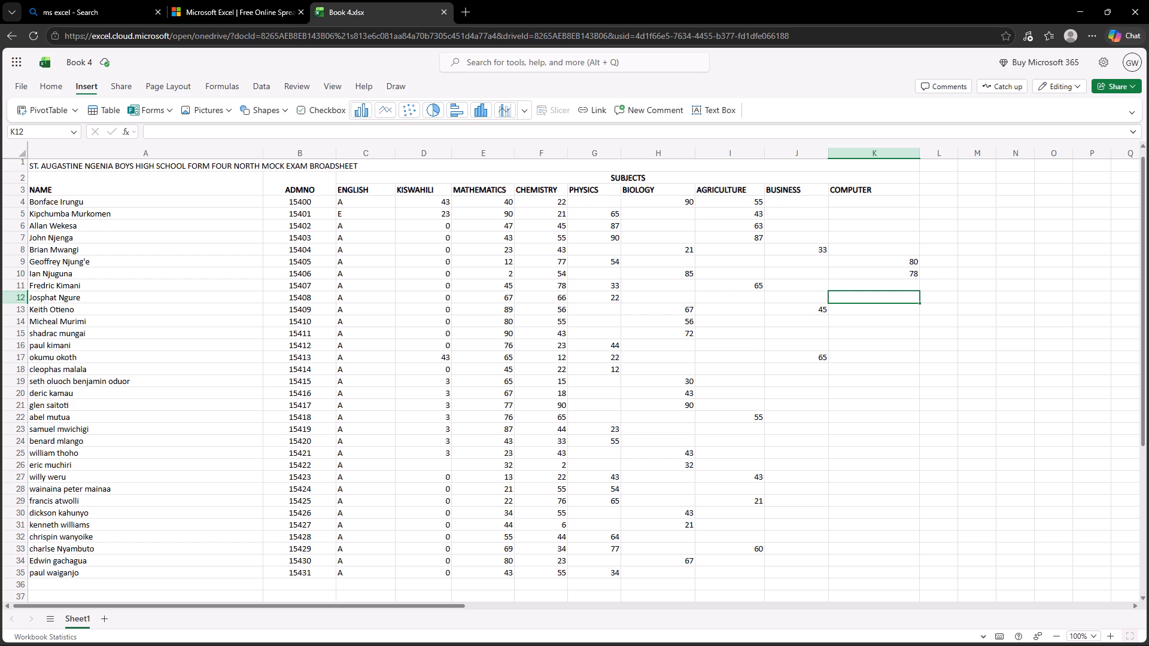
{"action": "type", "text": "21"}
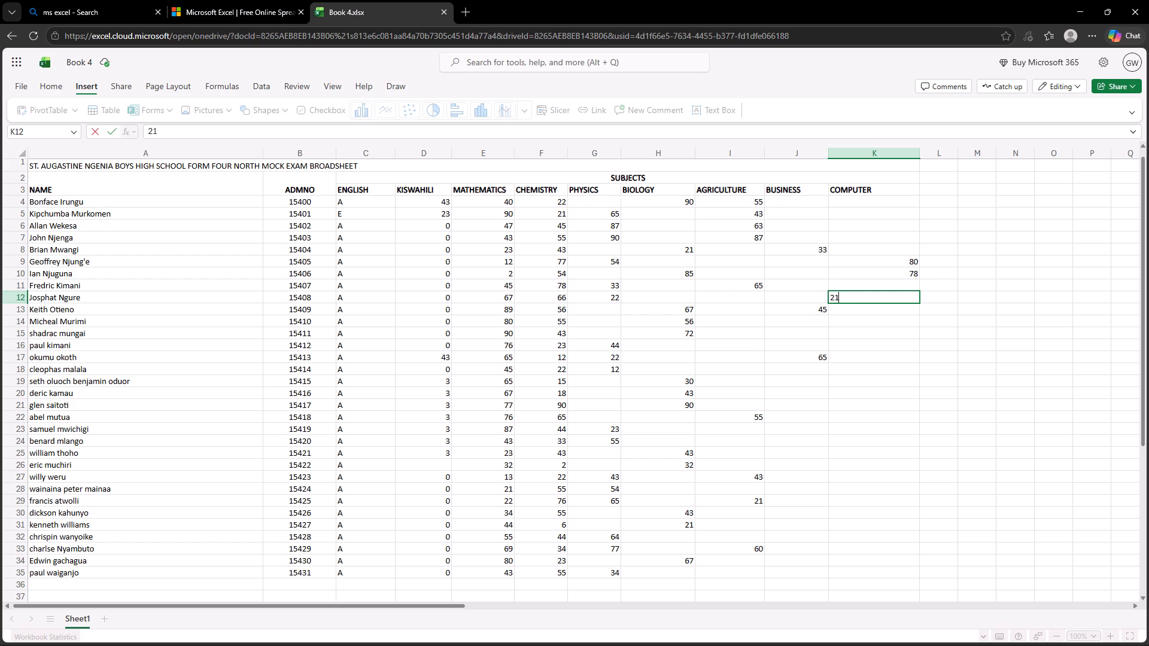
{"action": "key", "text": "BackSpace"}
{"action": "key", "text": "BackSpace"}
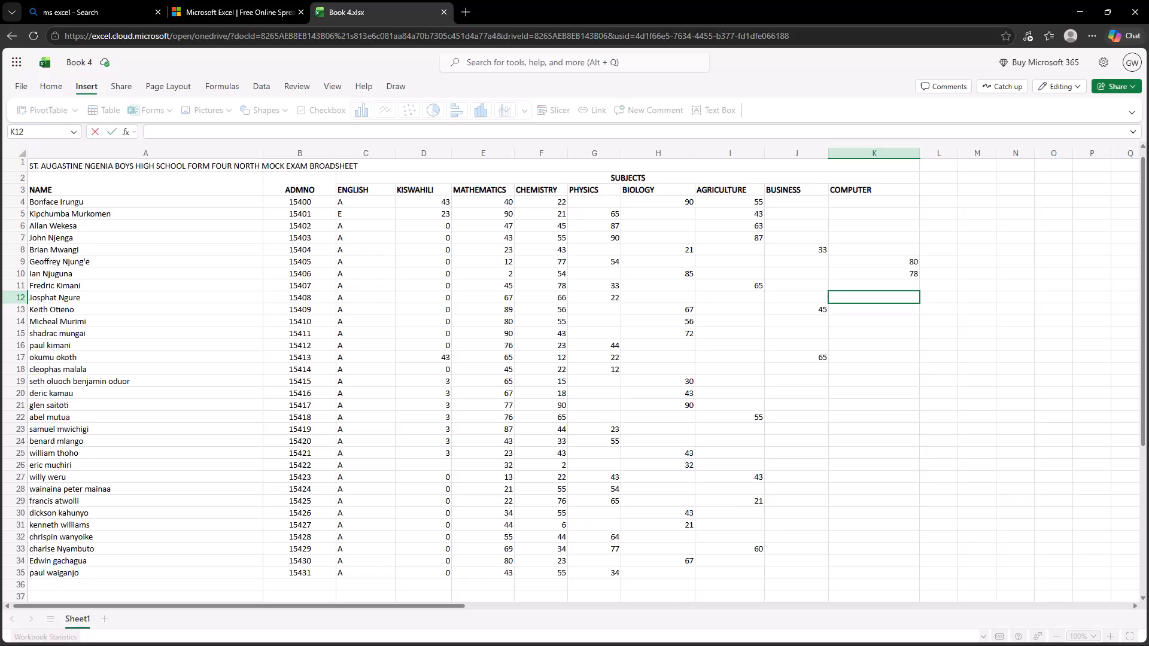
{"action": "type", "text": "60"}
{"action": "key", "text": "Down"}
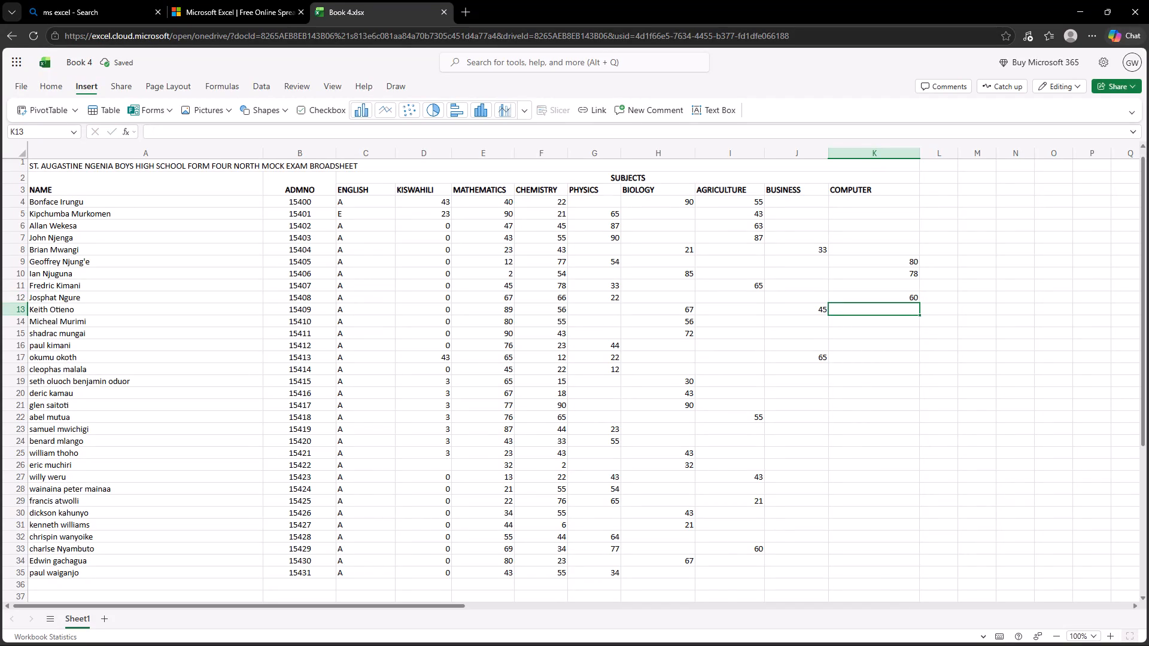
{"action": "key", "text": "Down"}
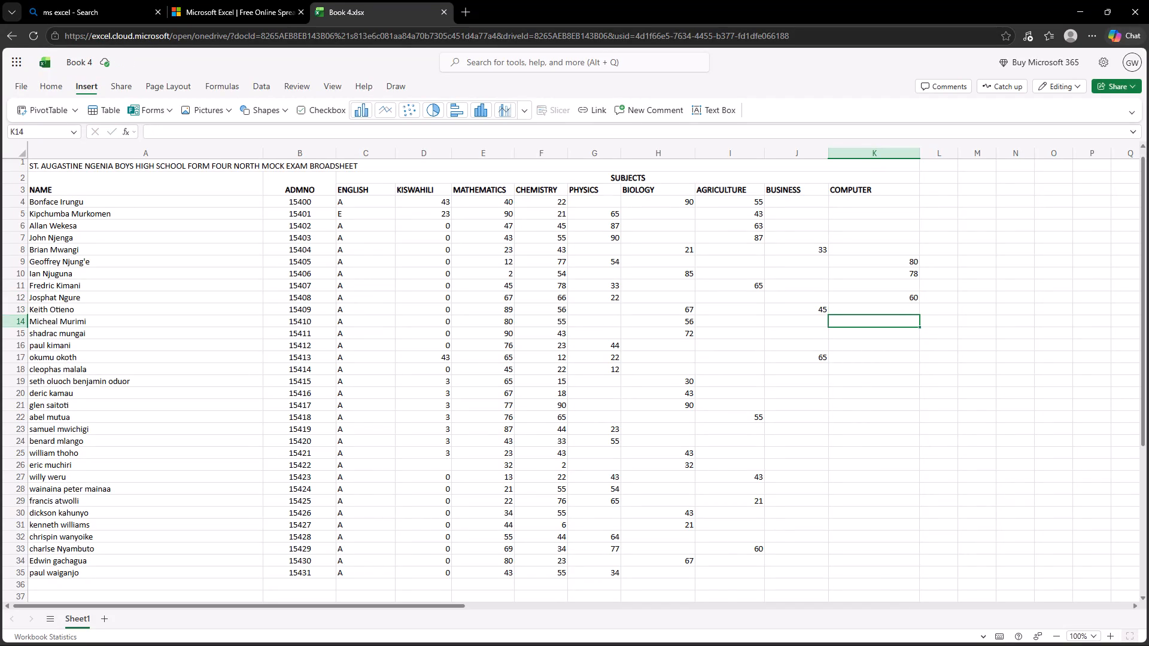
{"action": "type", "text": "45"}
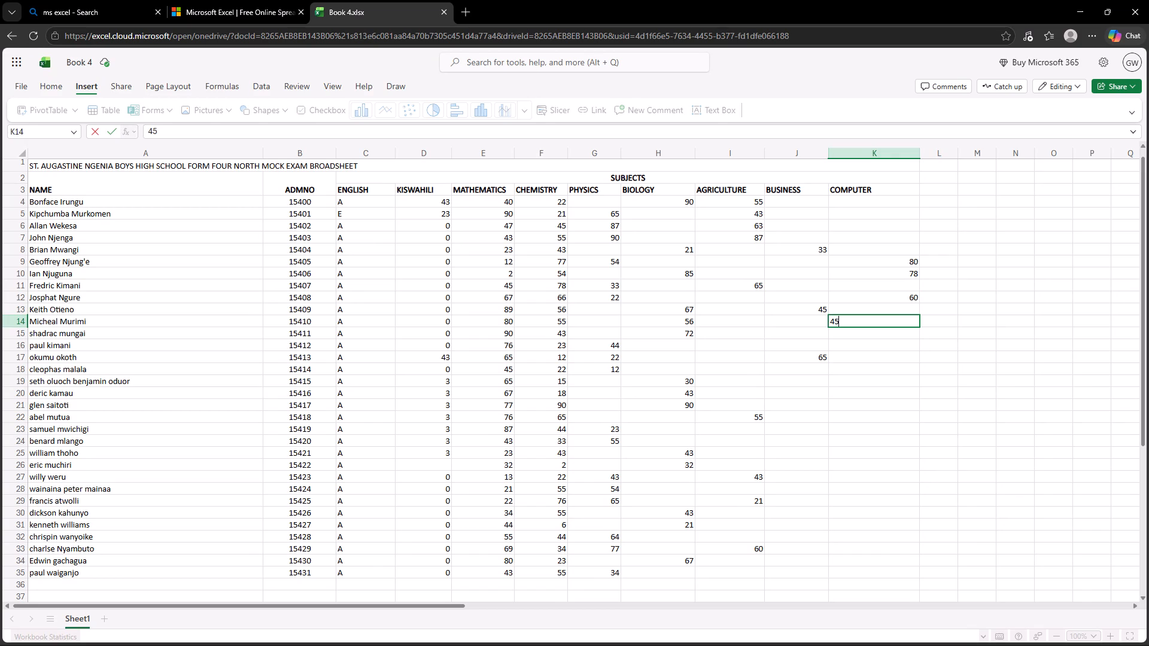
{"action": "key", "text": "Down"}
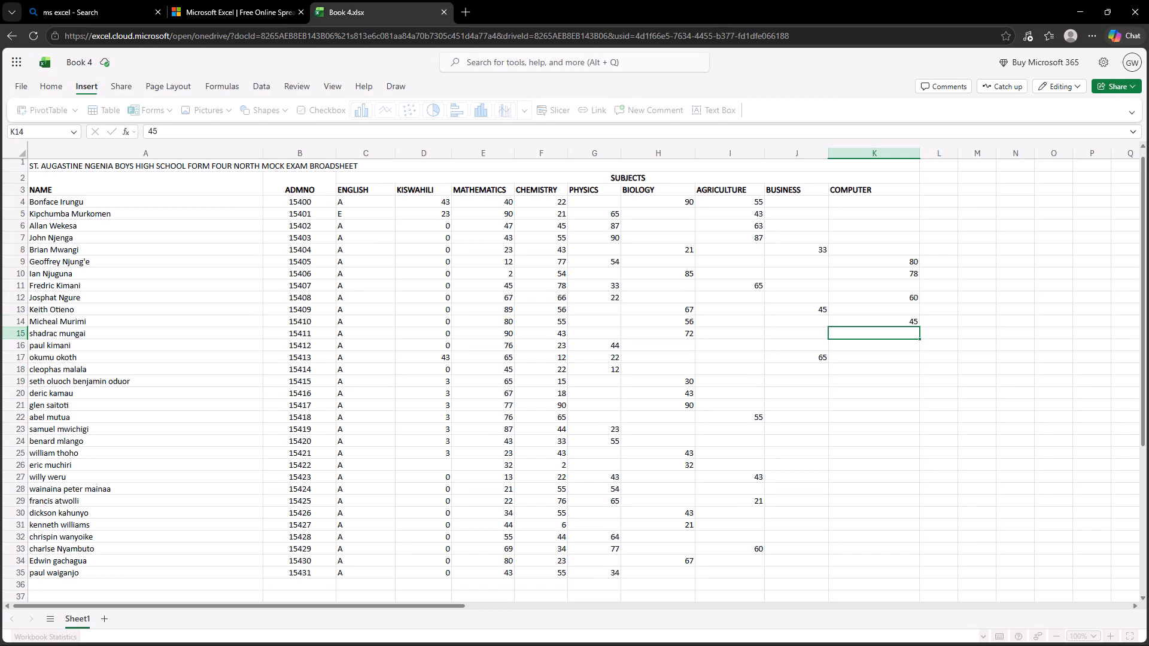
Enter the BUSINESS mark 60 in cell J15 and the COMPUTER mark 90 in cell K16.
{"action": "key", "text": "Left"}
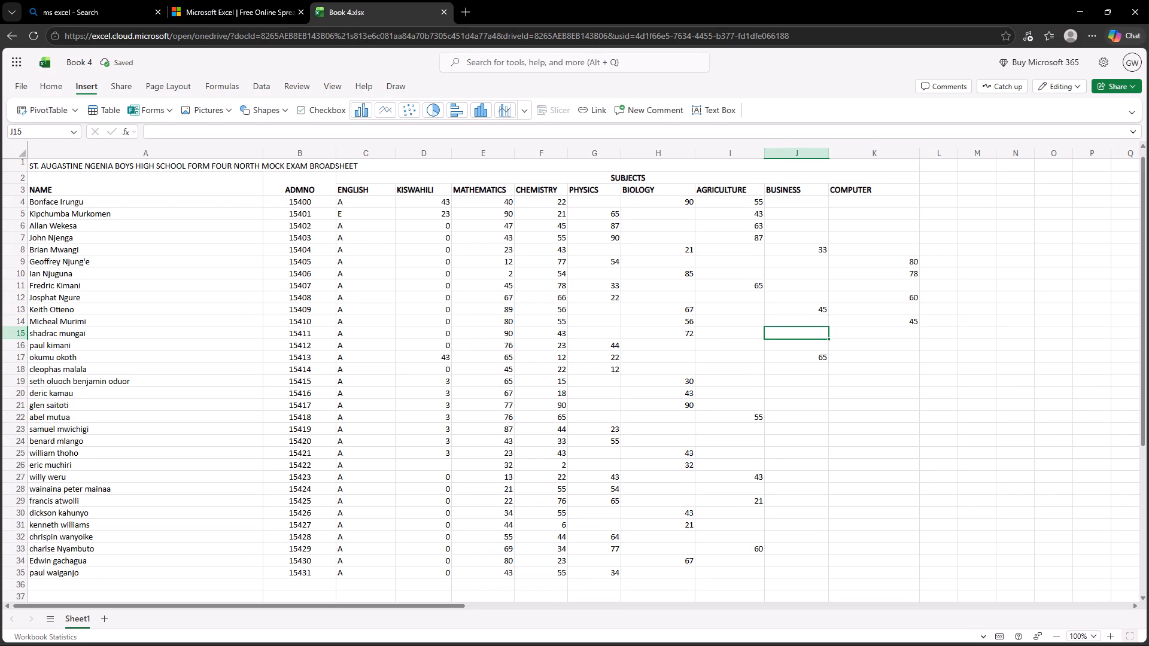
{"action": "type", "text": "65"}
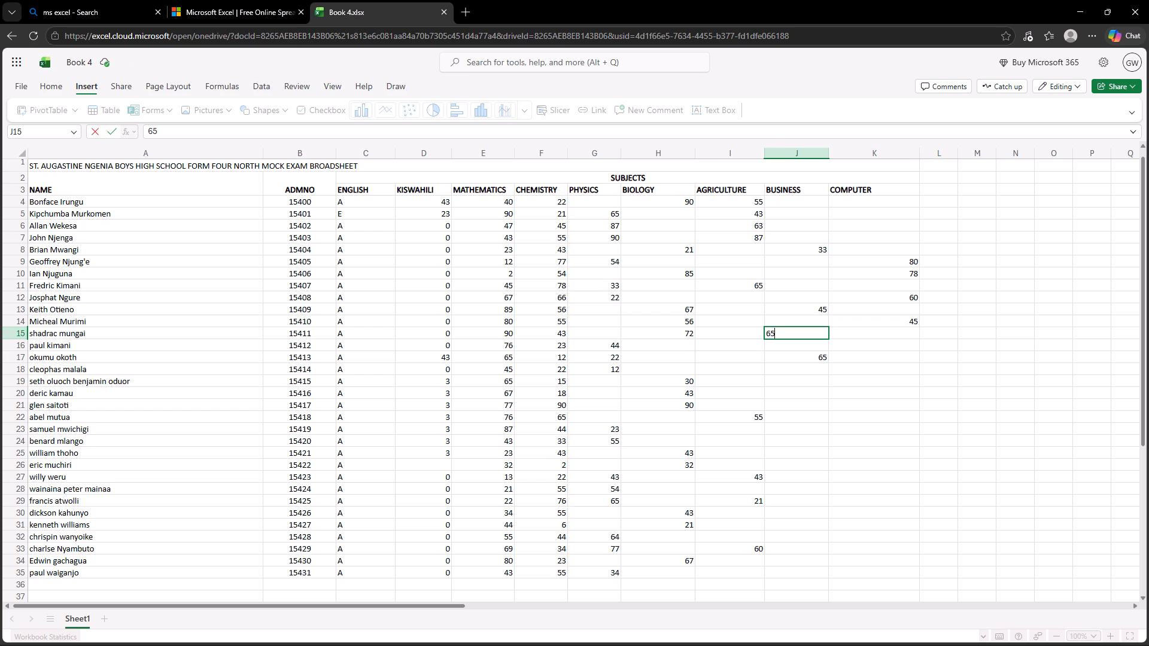
{"action": "key", "text": "BackSpace"}
{"action": "key", "text": "o"}
{"action": "key", "text": "BackSpace"}
{"action": "key", "text": "0"}
{"action": "key", "text": "Right"}
{"action": "key", "text": "Down"}
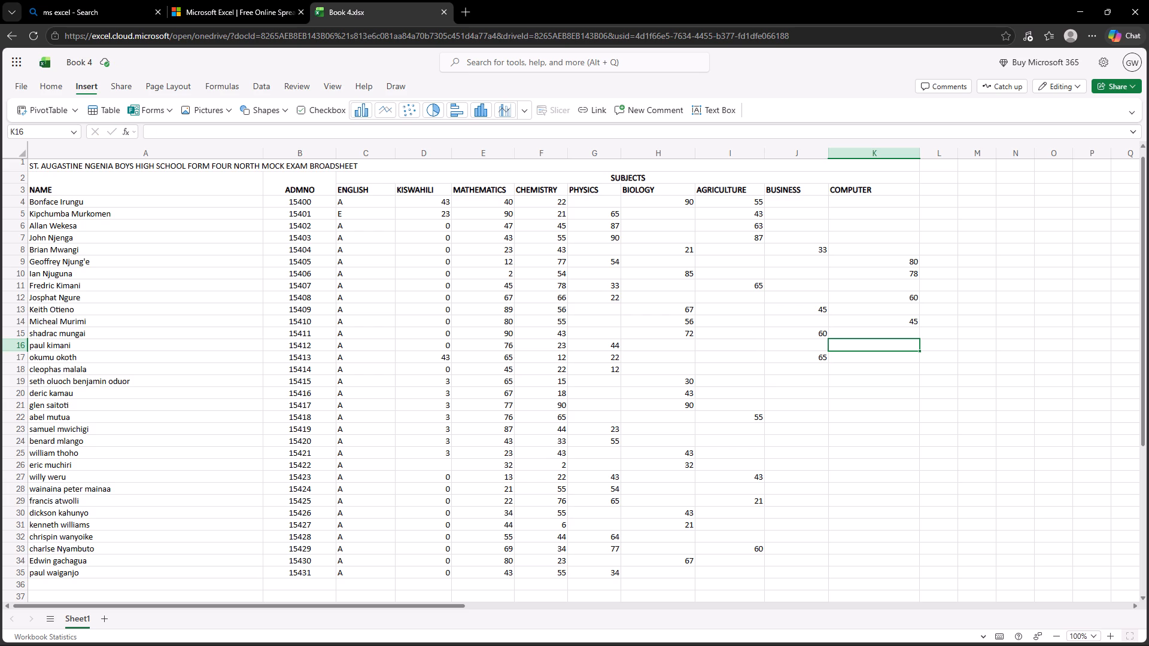
{"action": "type", "text": "90"}
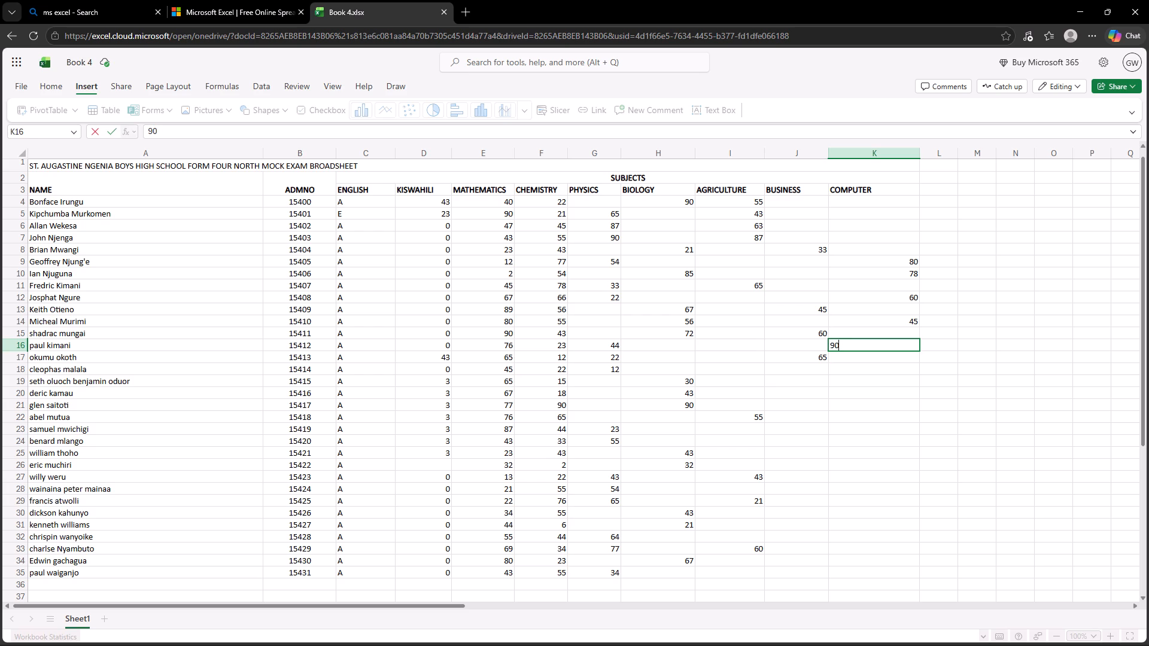
{"action": "key", "text": "Down"}
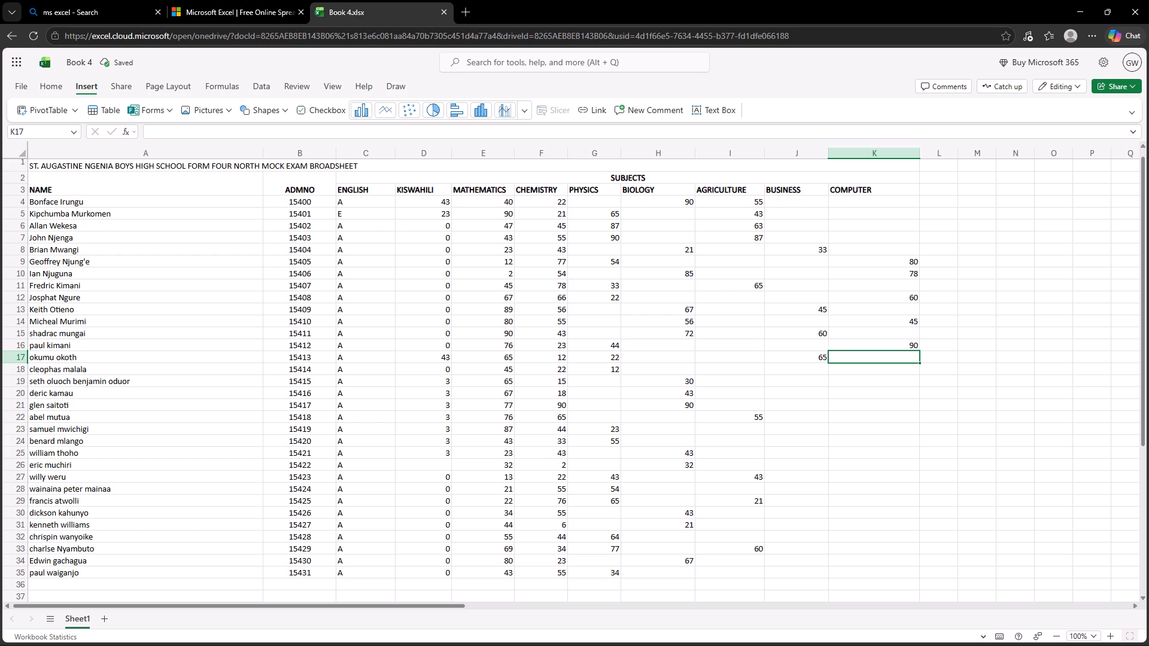
Leave K17 blank and enter the AGRICULTURE mark 43 in cell I18 and the BUSINESS mark 68 in cell J19.
{"action": "key", "text": "Down"}
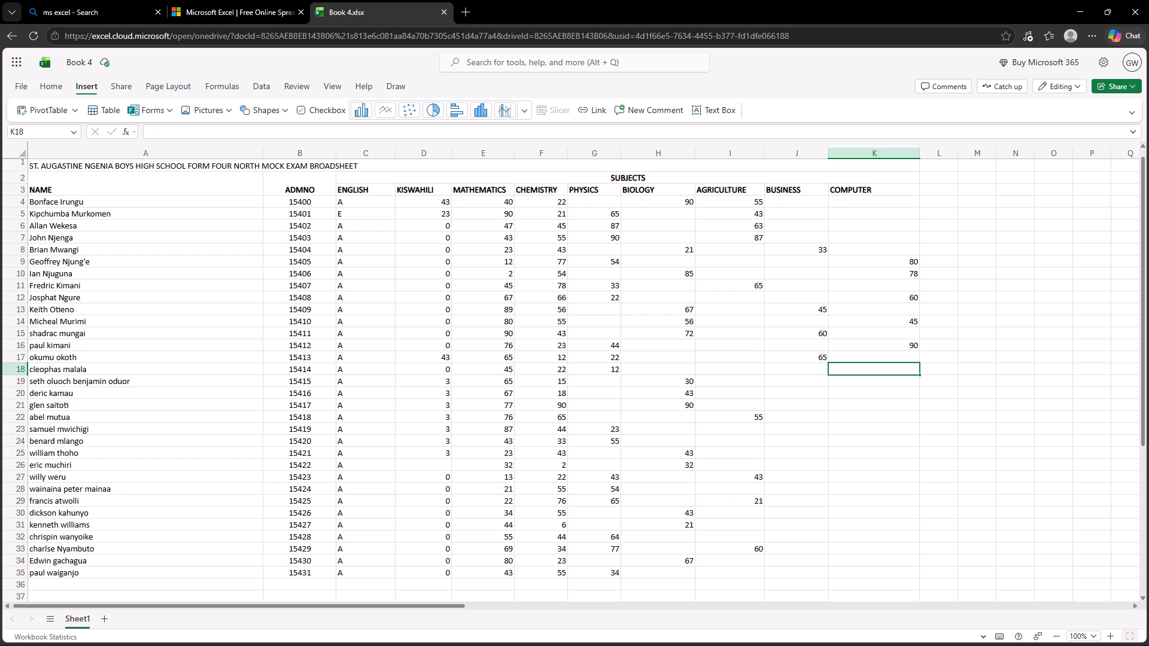
{"action": "key", "text": "Left"}
{"action": "key", "text": "Left"}
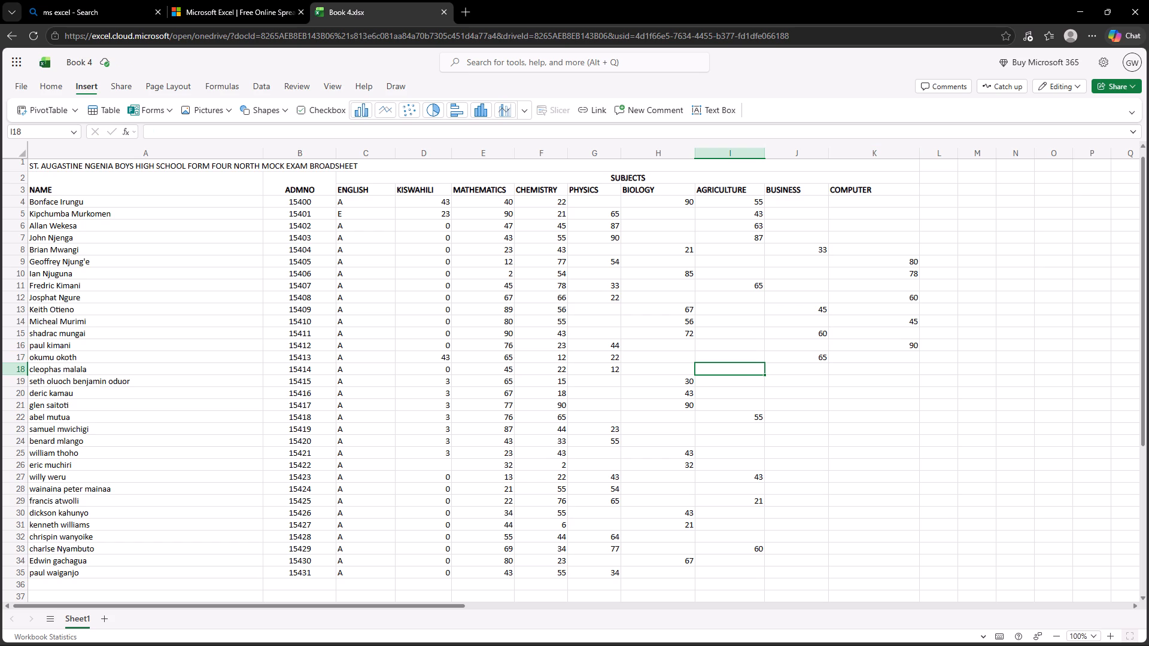
{"action": "type", "text": "43"}
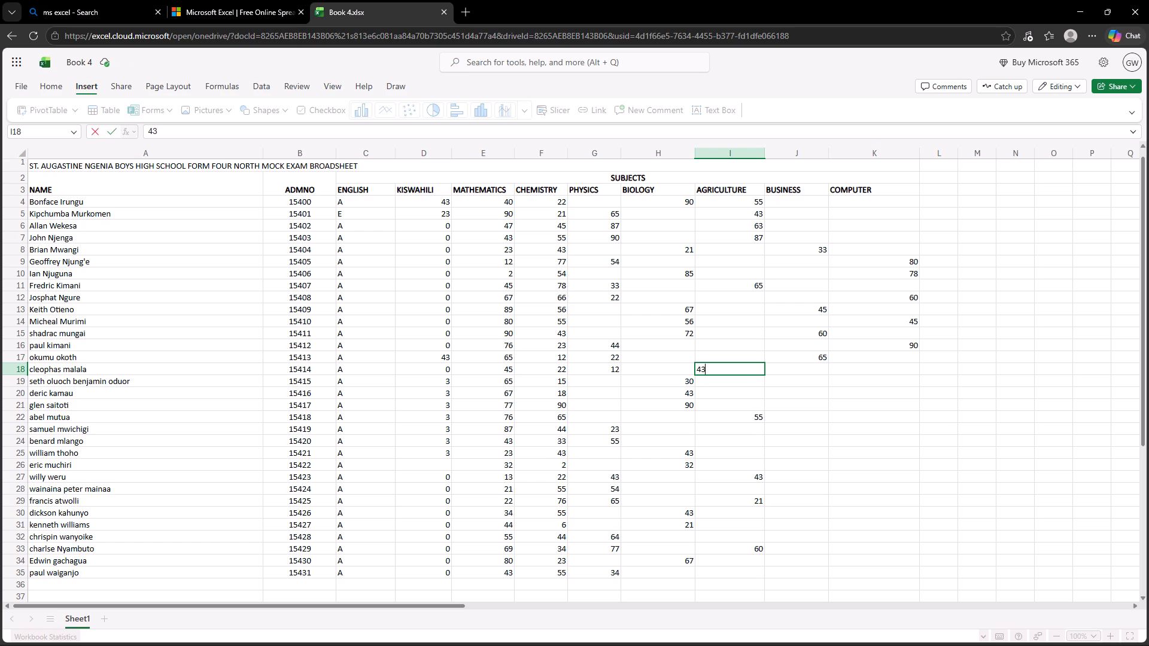
{"action": "key", "text": "Right"}
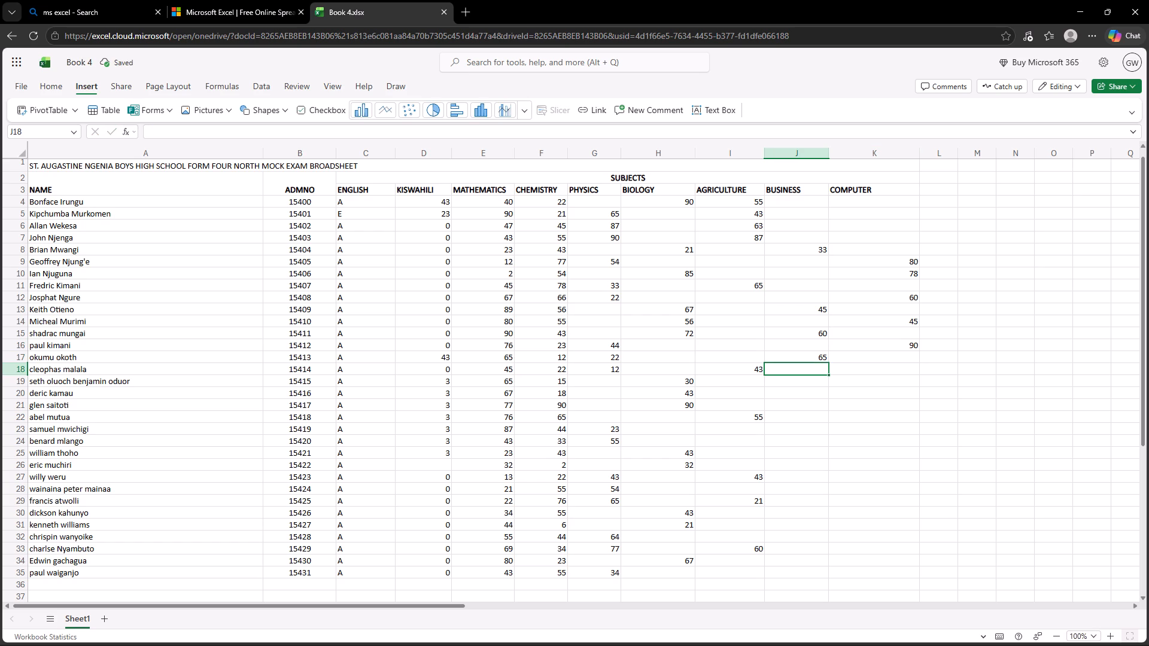
{"action": "key", "text": "Down"}
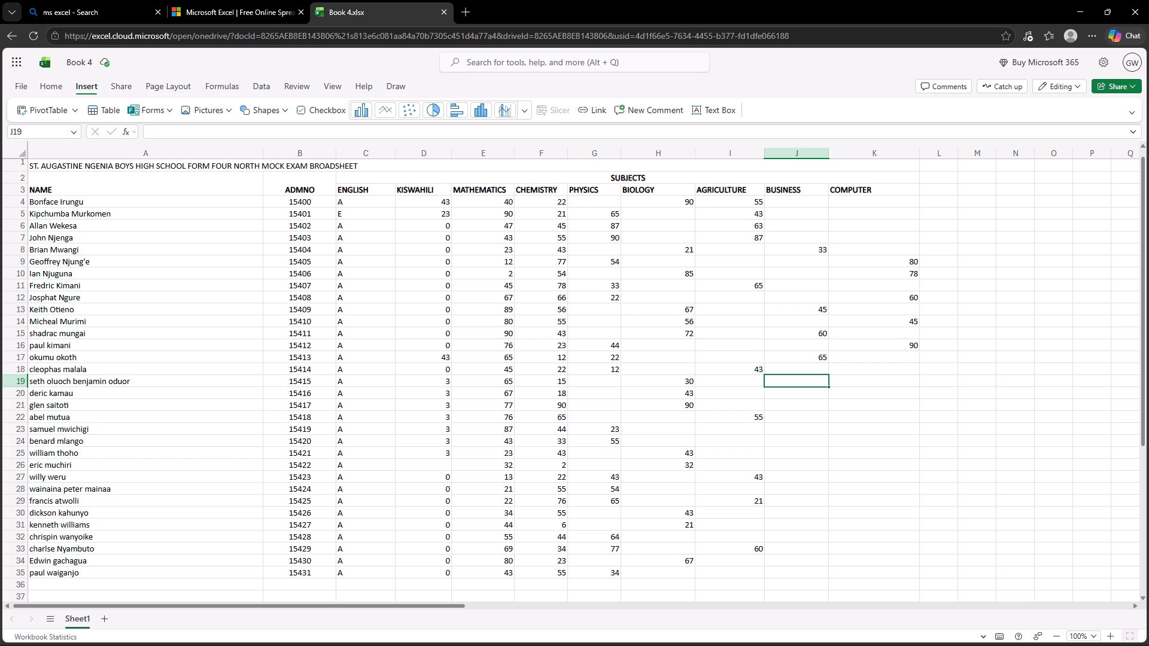
{"action": "type", "text": "68"}
{"action": "key", "text": "Right"}
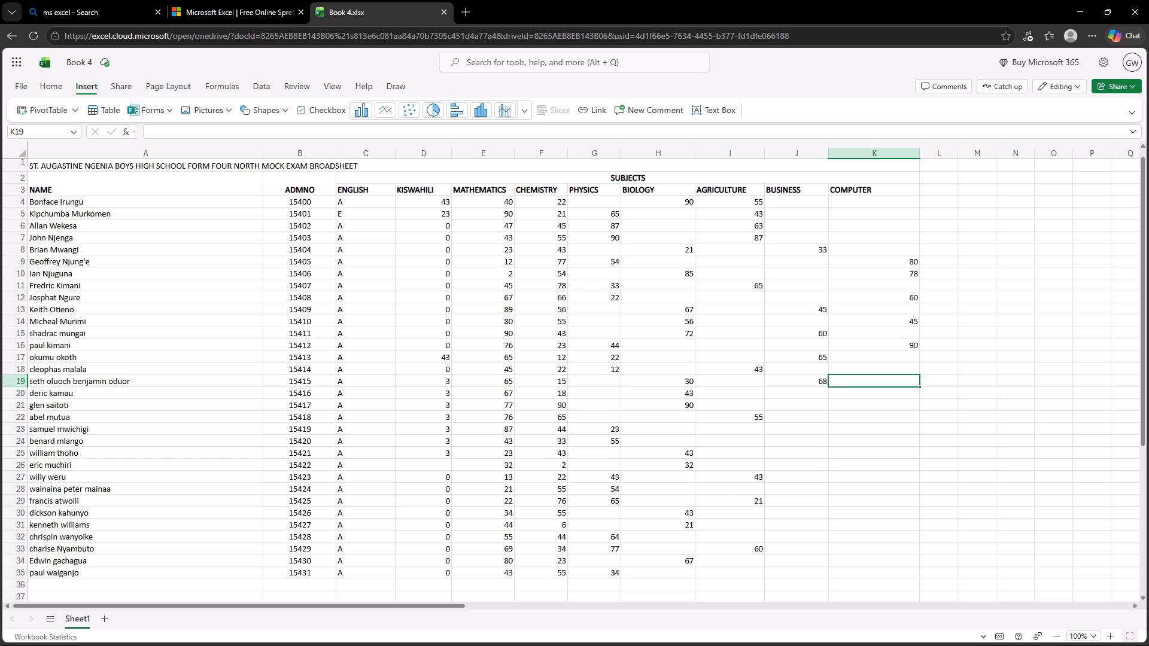
Enter the COMPUTER mark 85 in cell K20 and the BUSINESS mark 89 in cell J21.
{"action": "key", "text": "Down"}
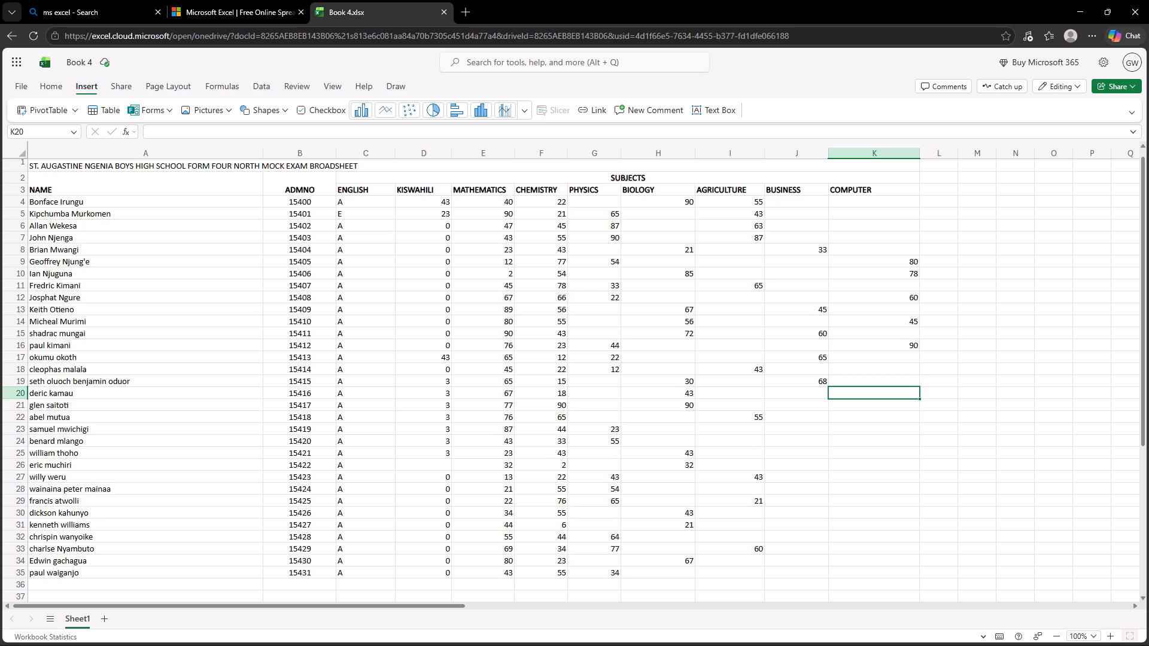
{"action": "key", "text": "8"}
{"action": "key", "text": "5"}
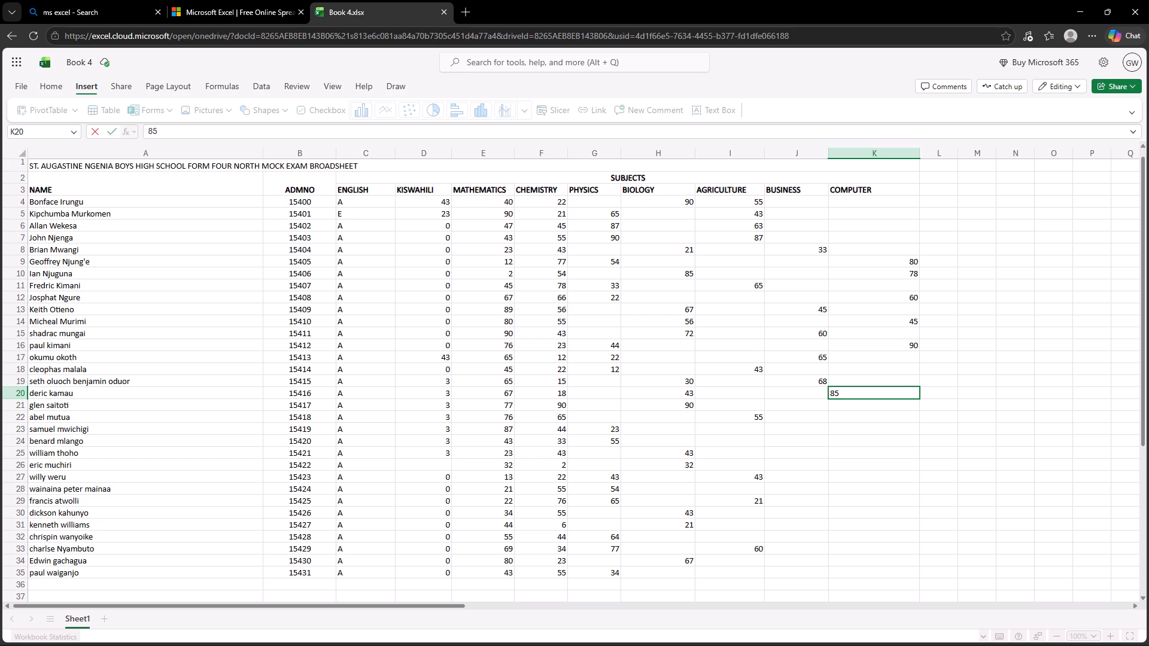
{"action": "key", "text": "Down"}
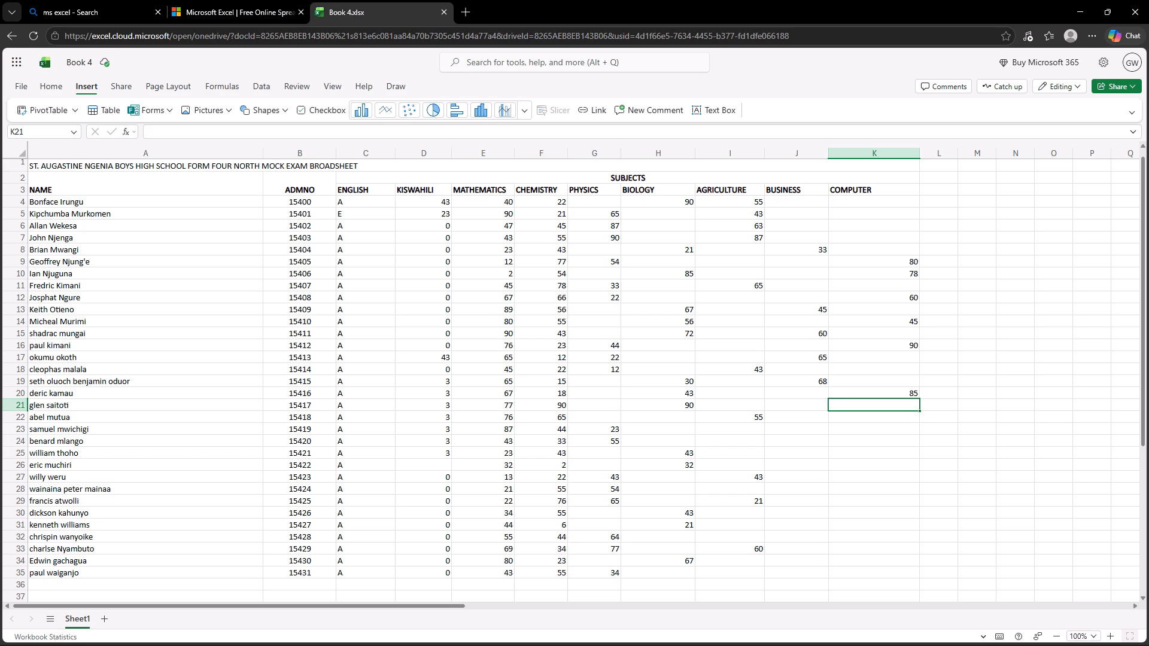
{"action": "key", "text": "Left"}
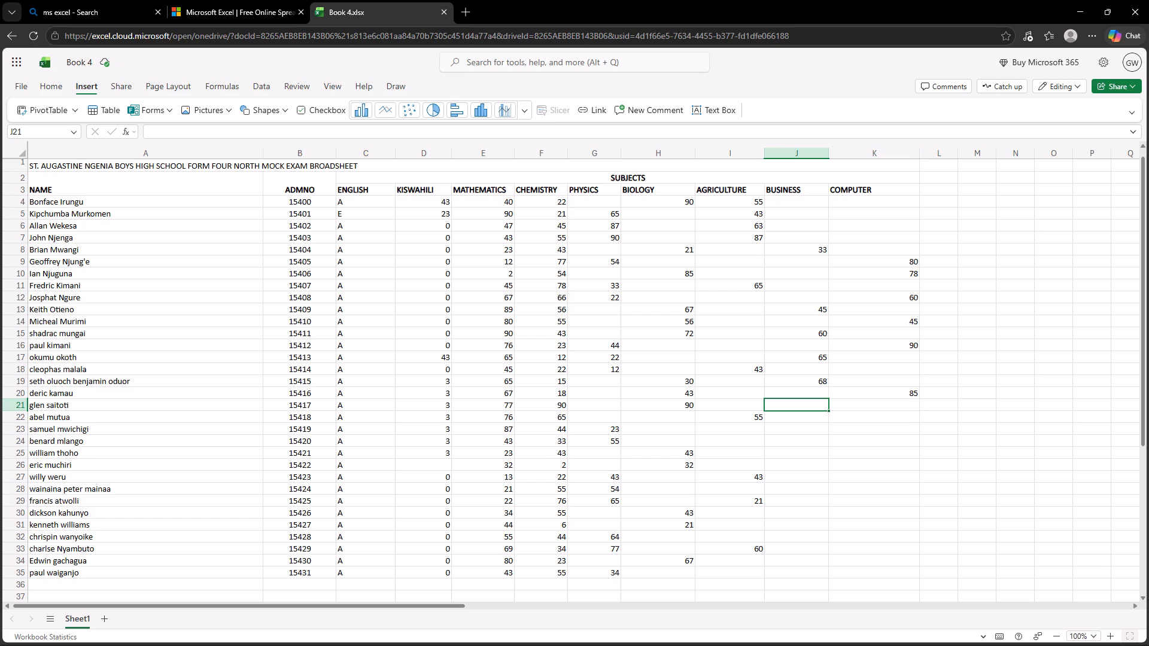
{"action": "type", "text": "89"}
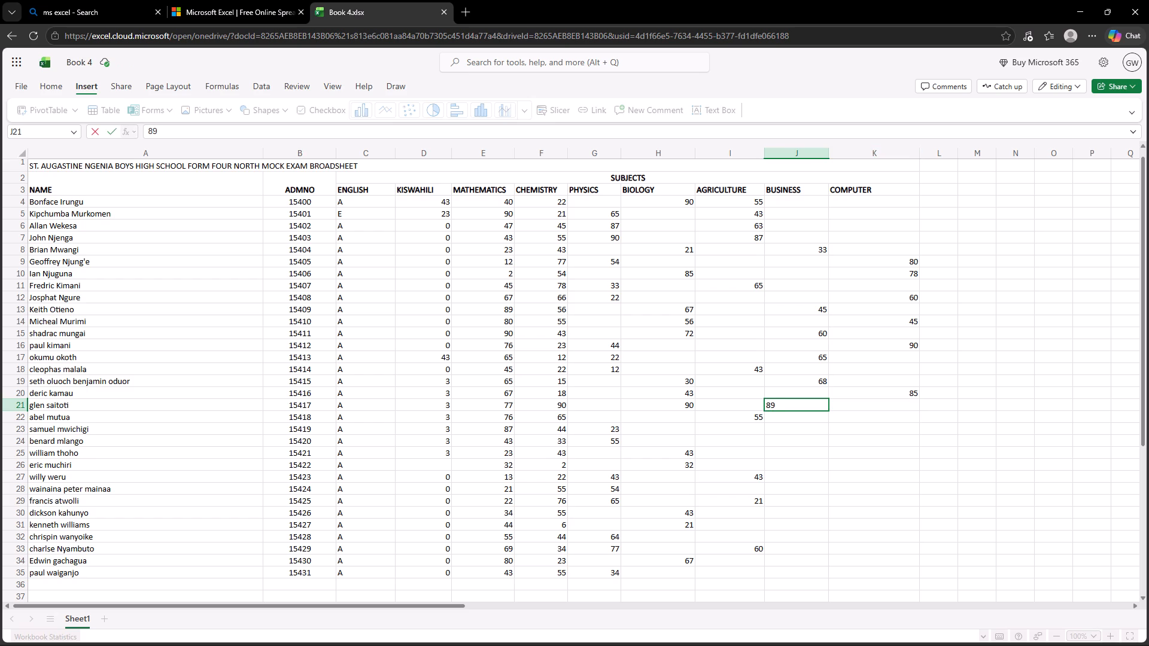
{"action": "key", "text": "Right"}
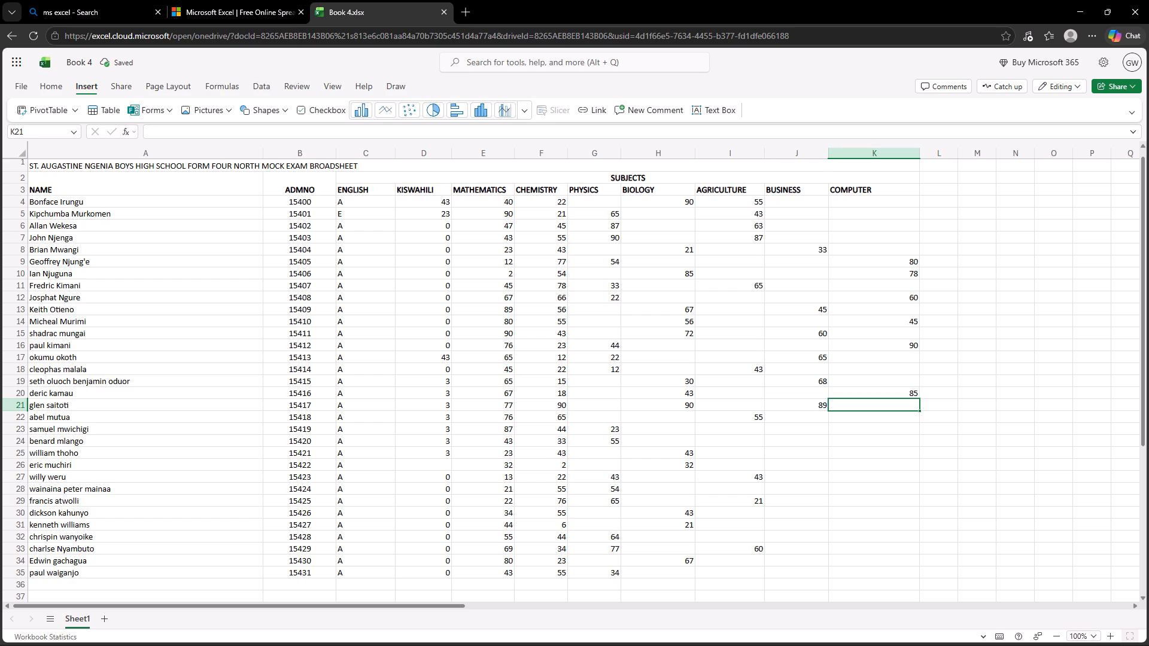
Leave K22 blank and enter the COMPUTER marks 44 in cell K23 and 56 in cell K24.
{"action": "key", "text": "Down"}
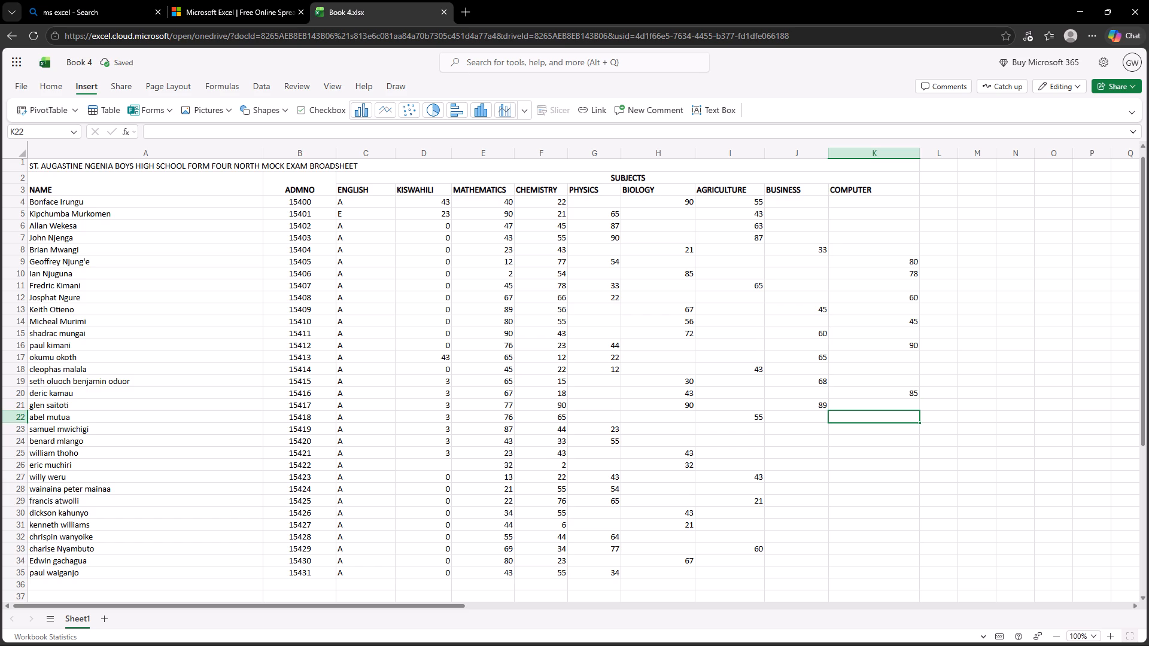
{"action": "key", "text": "Down"}
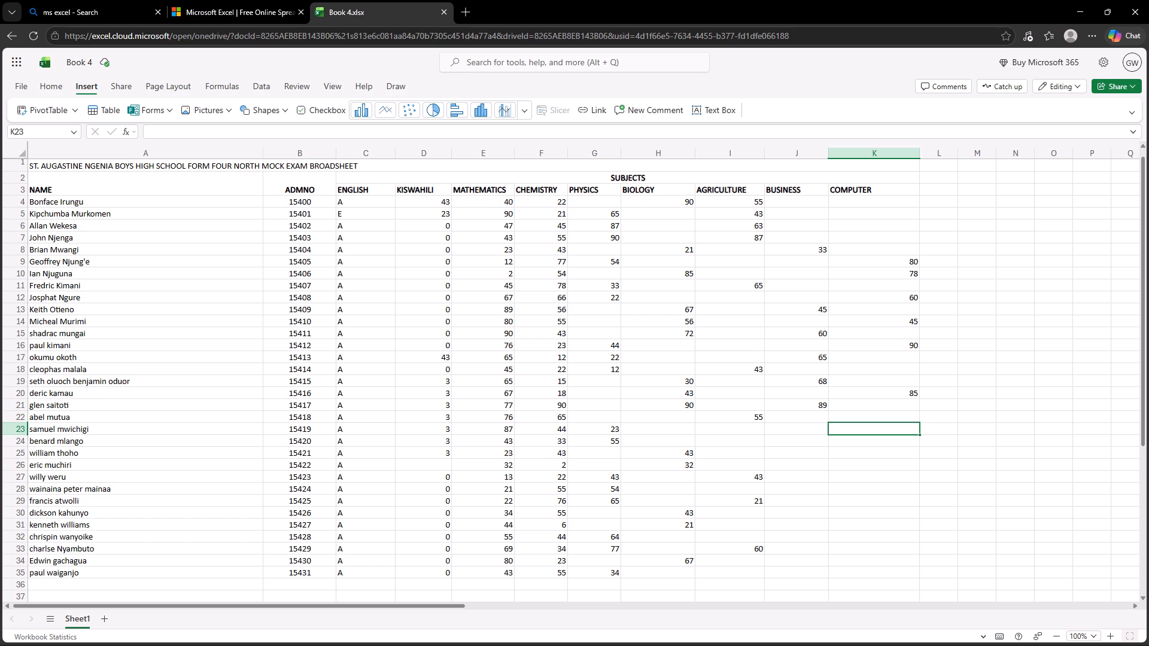
{"action": "type", "text": "44"}
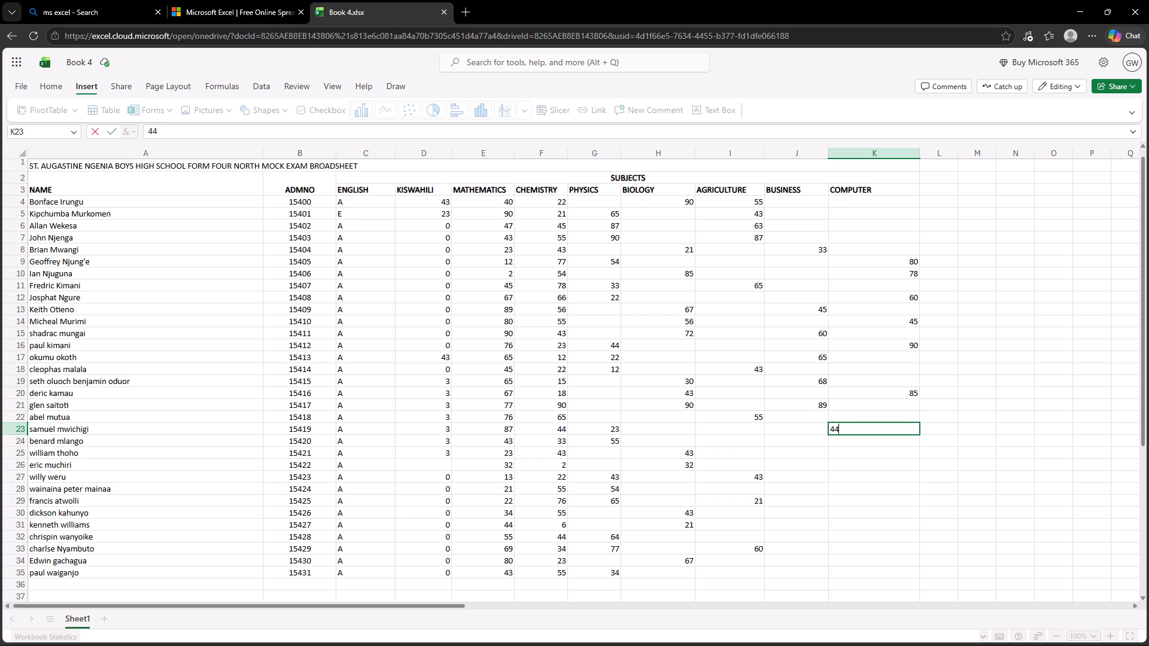
{"action": "key", "text": "Down"}
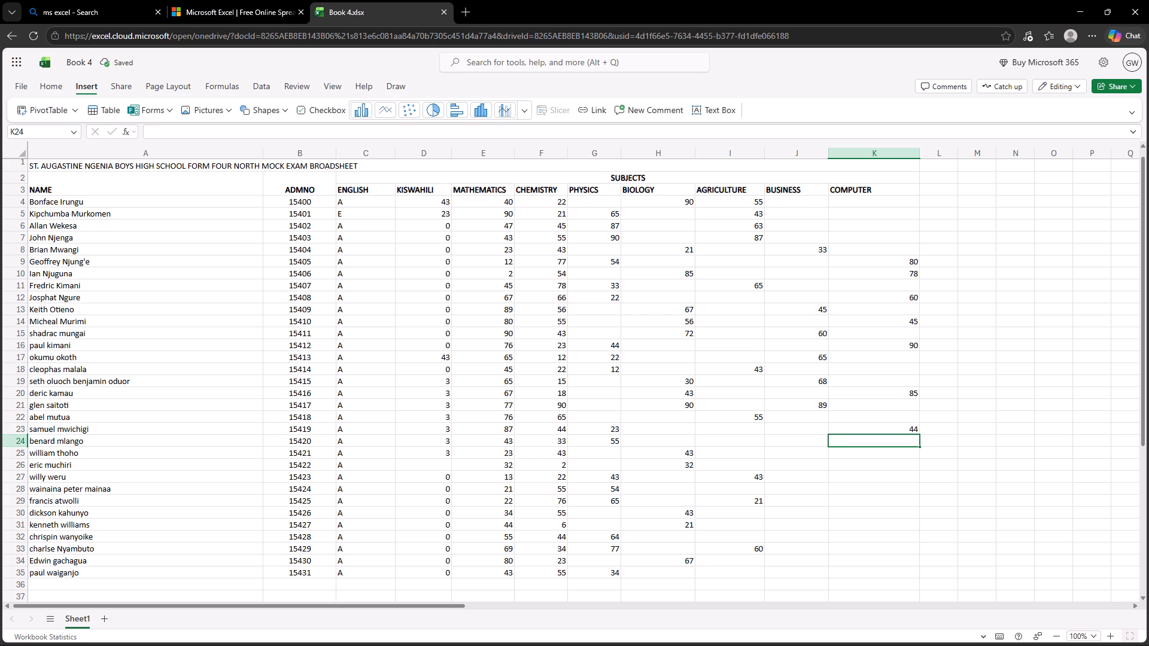
{"action": "type", "text": "56"}
{"action": "key", "text": "Down"}
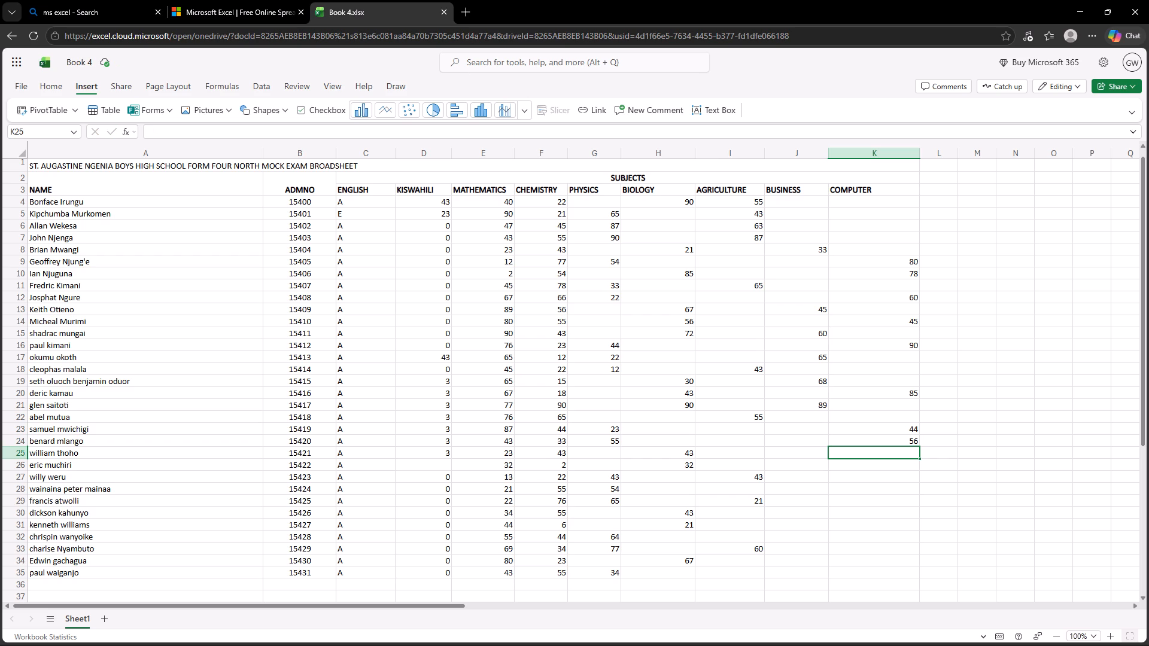
Enter the BUSINESS mark 76 in cell J25 and the COMPUTER mark 60 in cell K26.
{"action": "key", "text": "Left"}
{"action": "type", "text": "76"}
{"action": "key", "text": "Page_Down"}
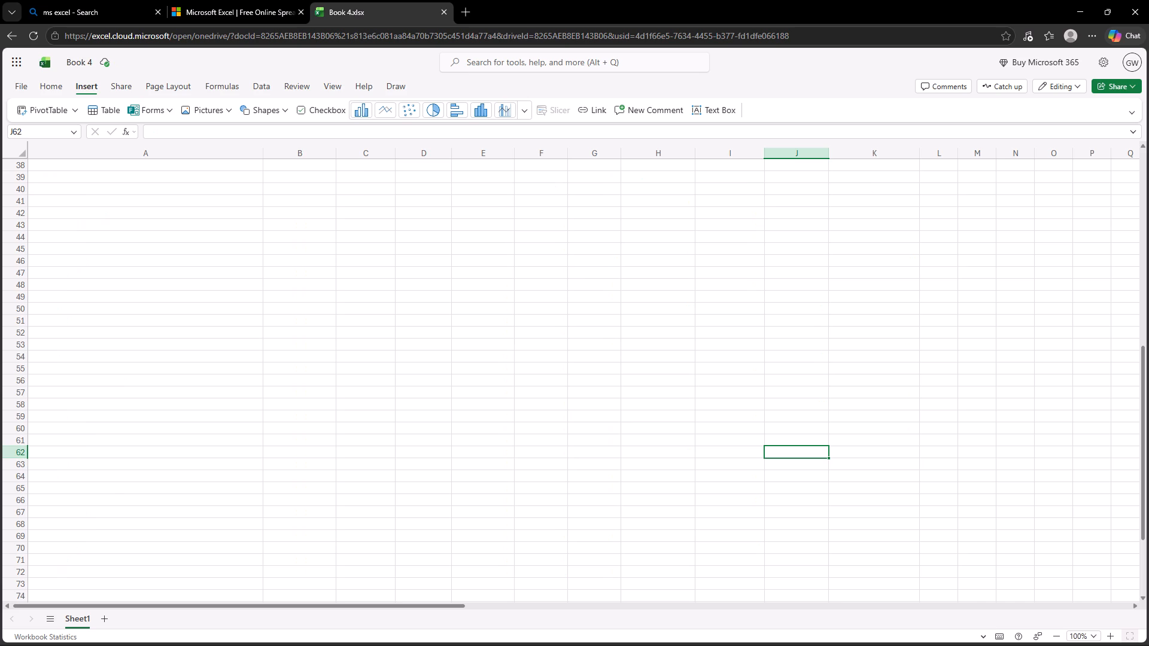
{"action": "key", "text": "Page_Up"}
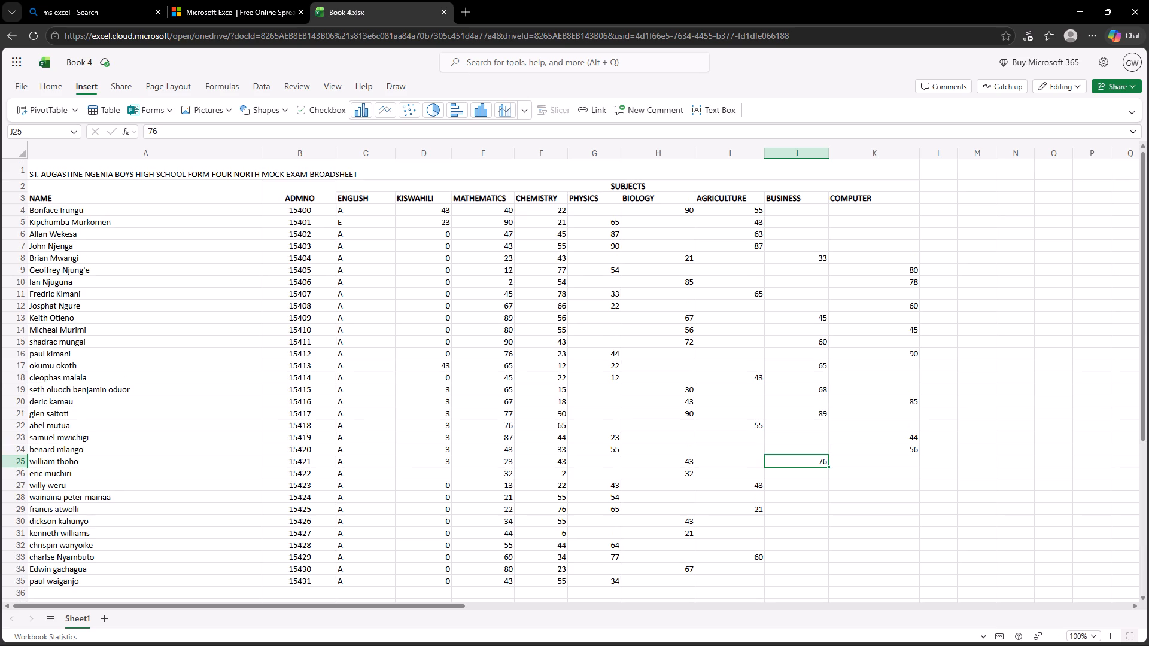
{"action": "key", "text": "Right"}
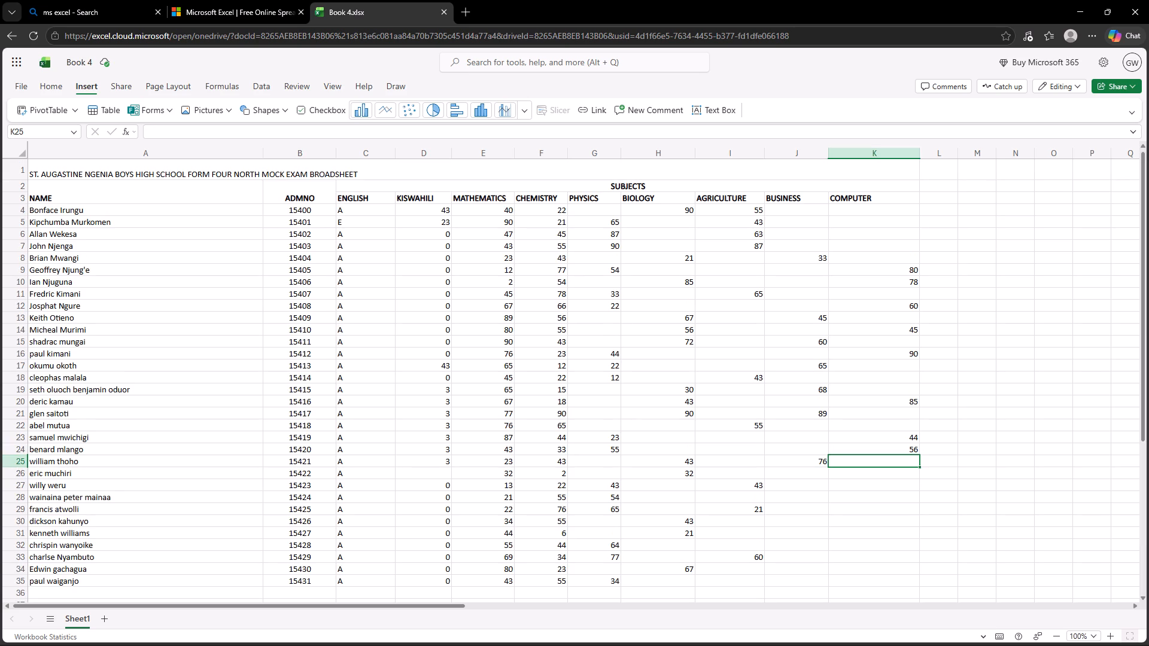
{"action": "key", "text": "Down"}
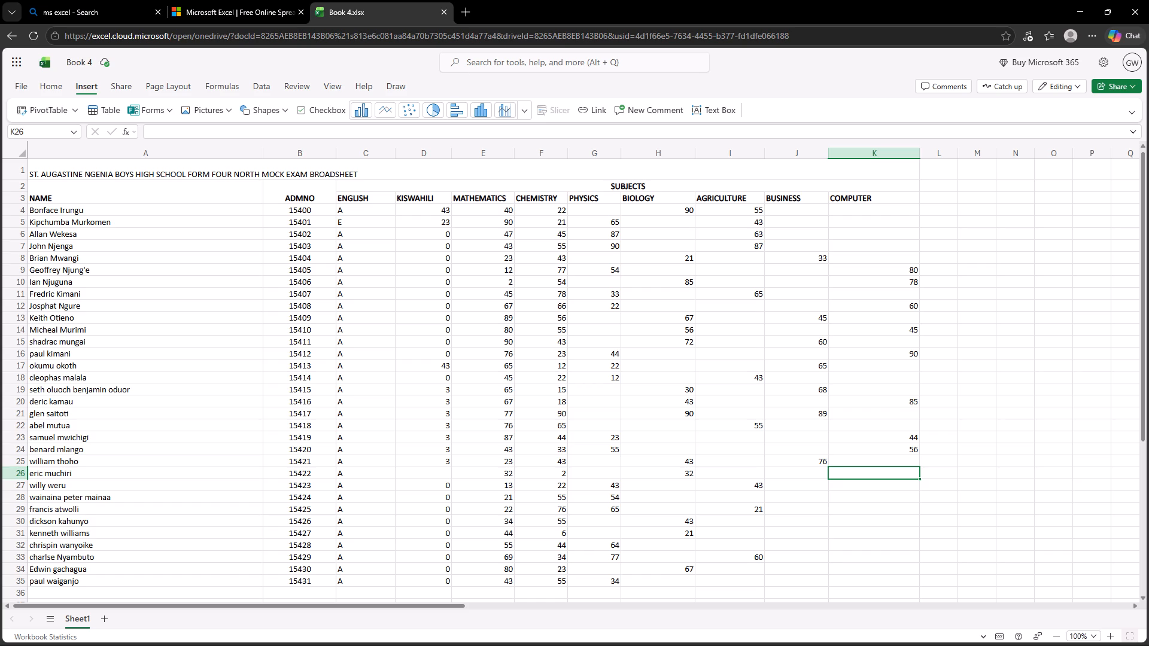
{"action": "type", "text": "60"}
{"action": "key", "text": "Down"}
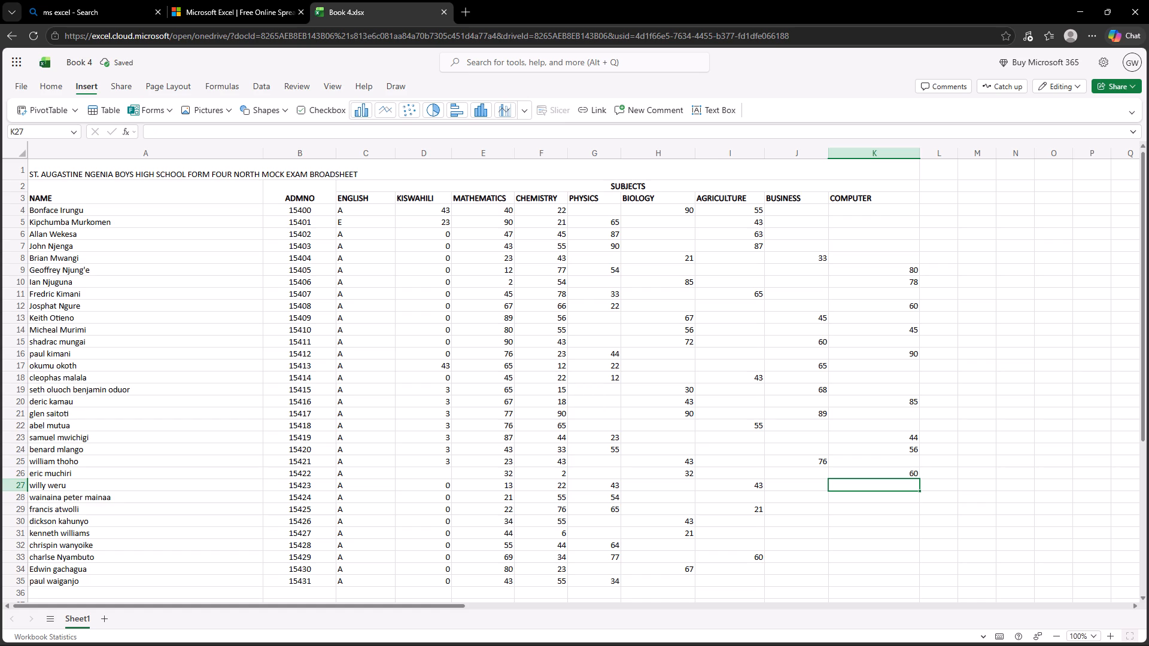
Skip rows 27 and 29, entering the COMPUTER mark 34 in cell K28 and the BUSINESS mark 54 in cell J30.
{"action": "key", "text": "Down"}
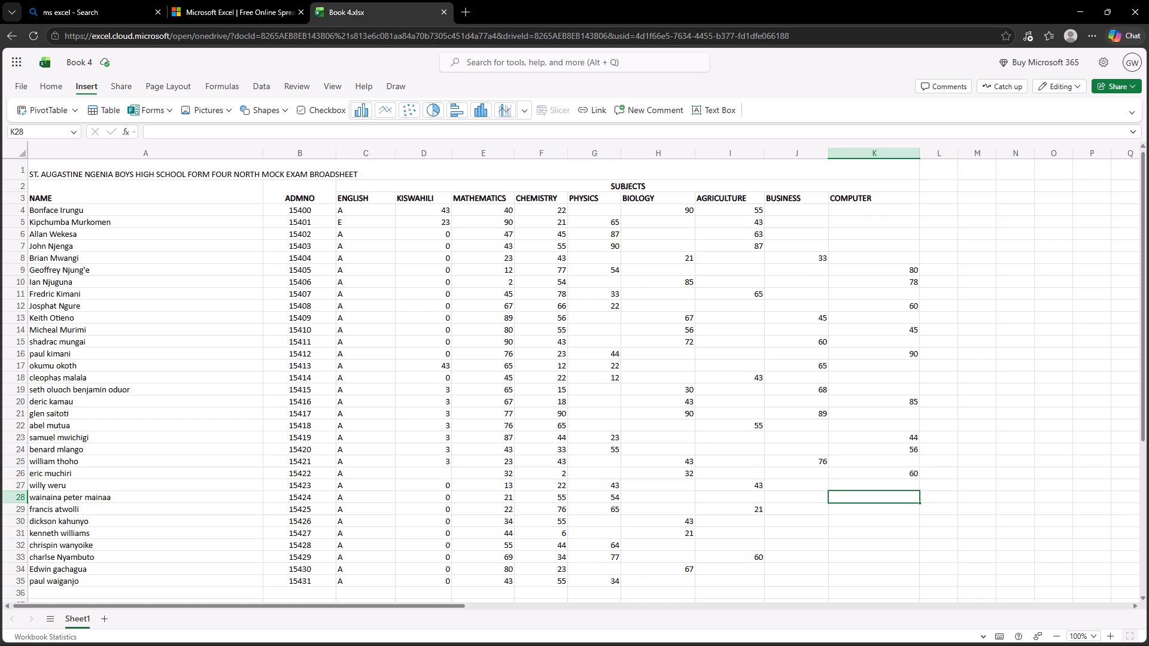
{"action": "type", "text": "34"}
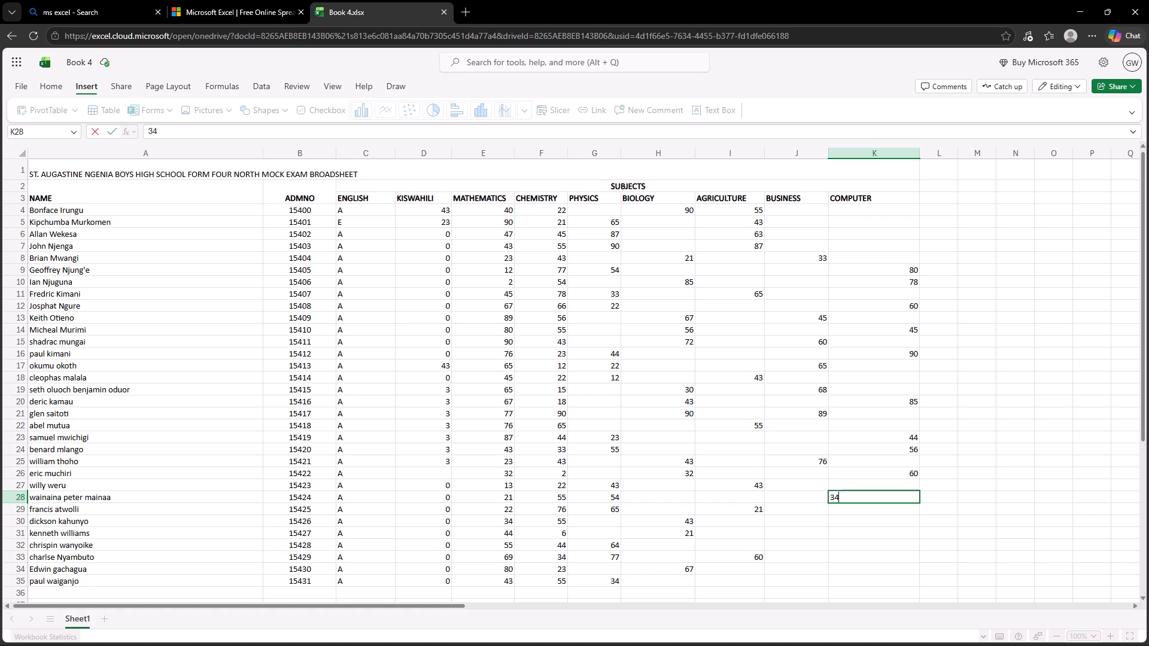
{"action": "key", "text": "Down"}
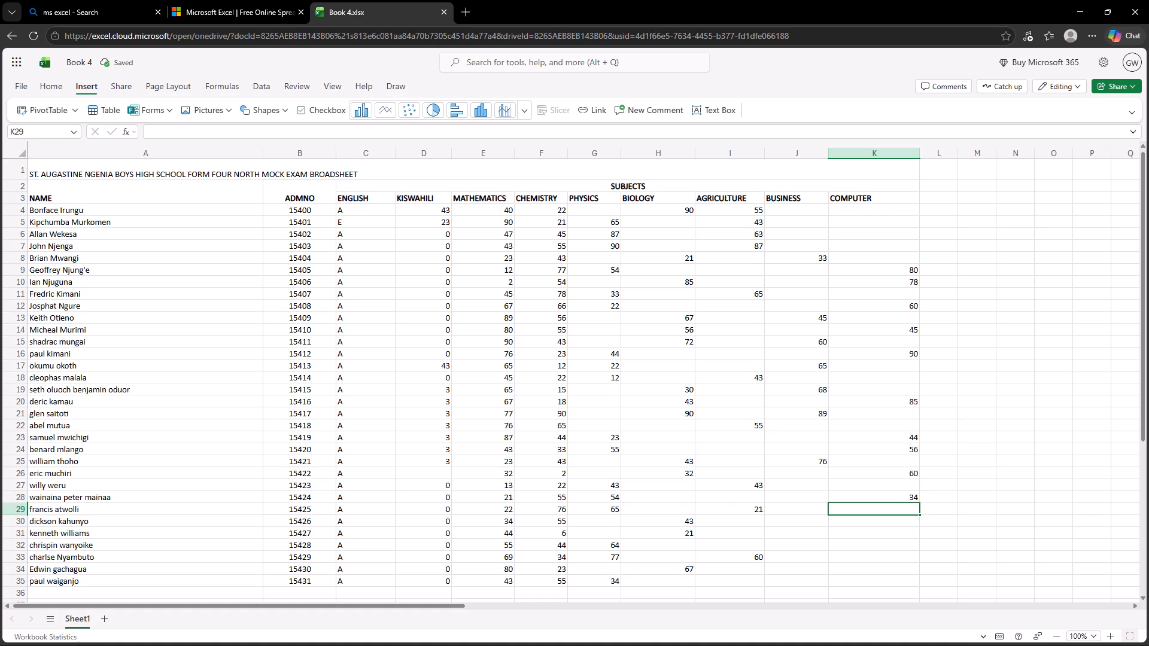
{"action": "key", "text": "Down"}
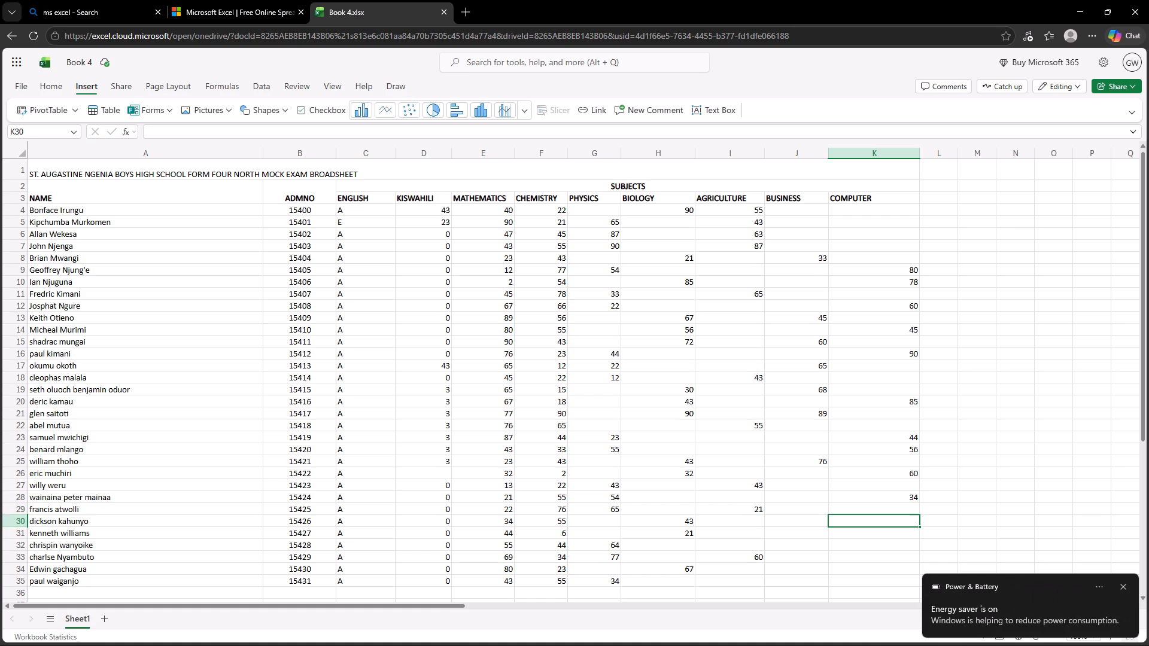
{"action": "key", "text": "Left"}
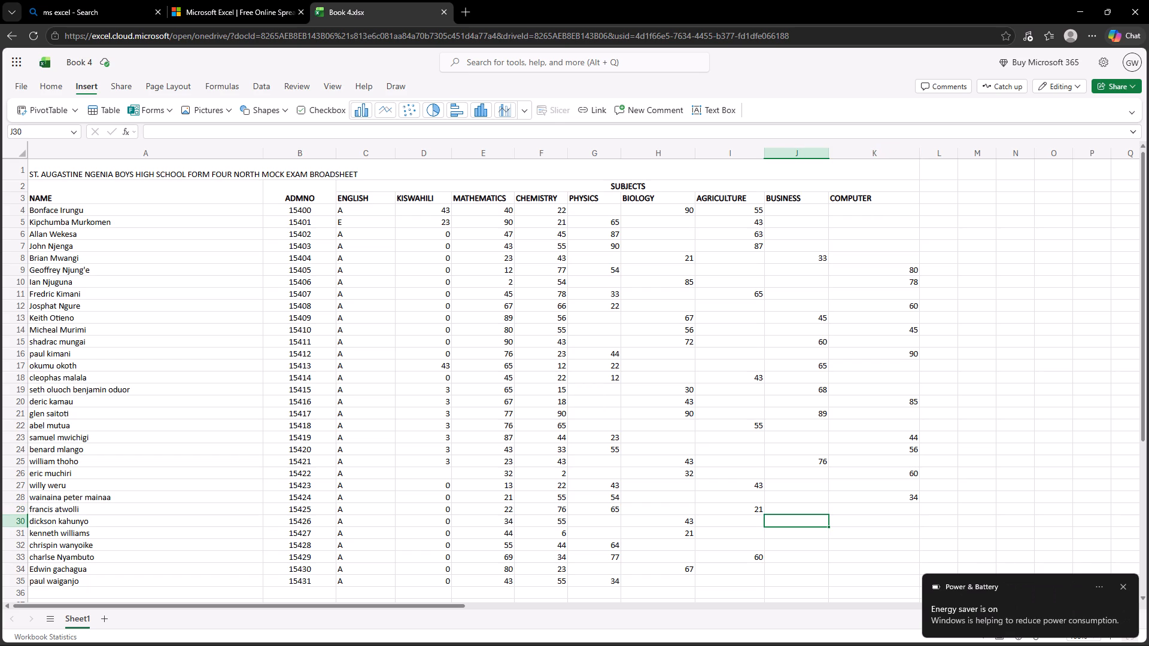
{"action": "key", "text": "5"}
{"action": "key", "text": "4"}
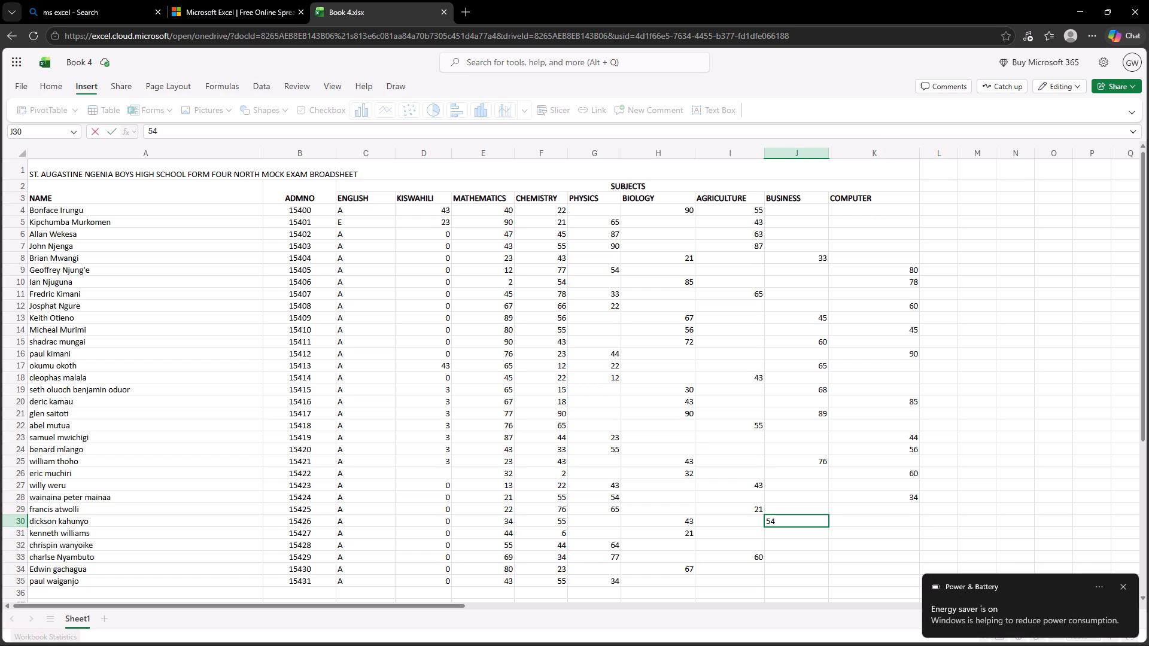
{"action": "key", "text": "Right"}
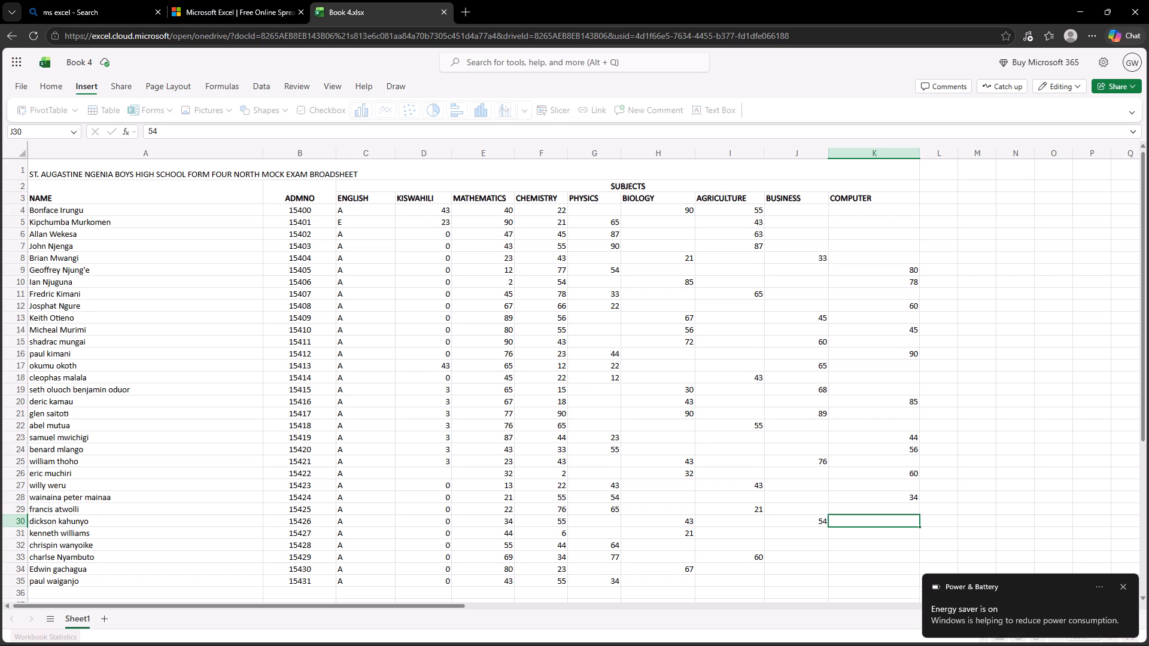
Enter the COMPUTER marks 67 in cell K31 and 88 in cell K32.
{"action": "key", "text": "Down"}
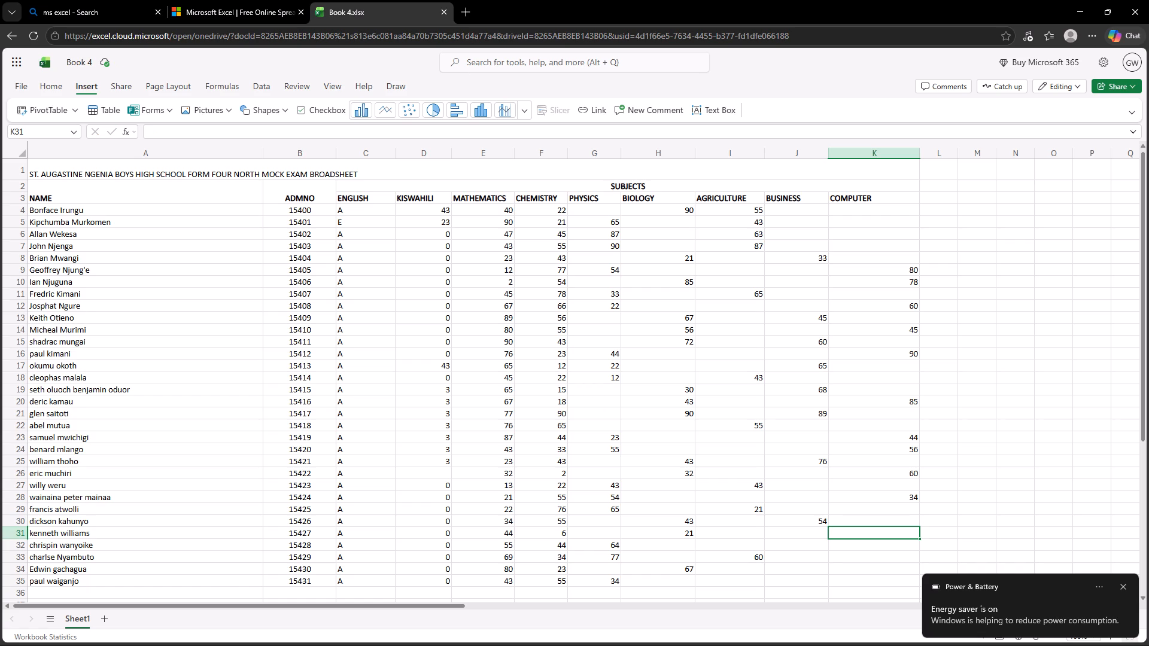
{"action": "type", "text": "67"}
{"action": "key", "text": "Down"}
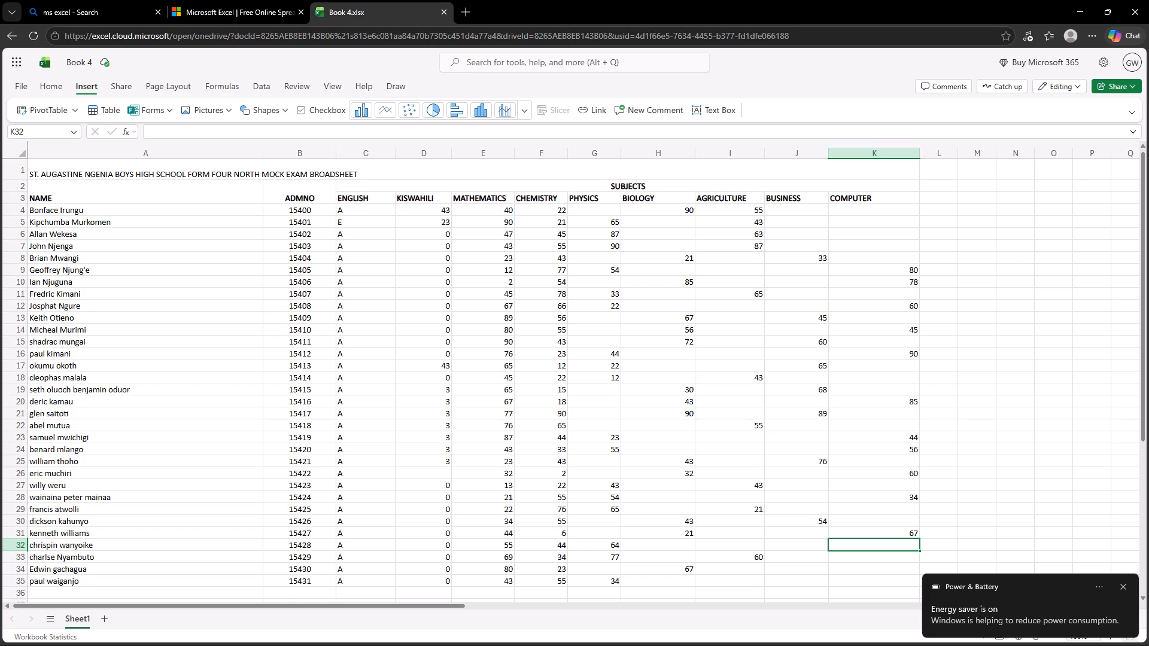
{"action": "key", "text": "2"}
{"action": "key", "text": "BackSpace"}
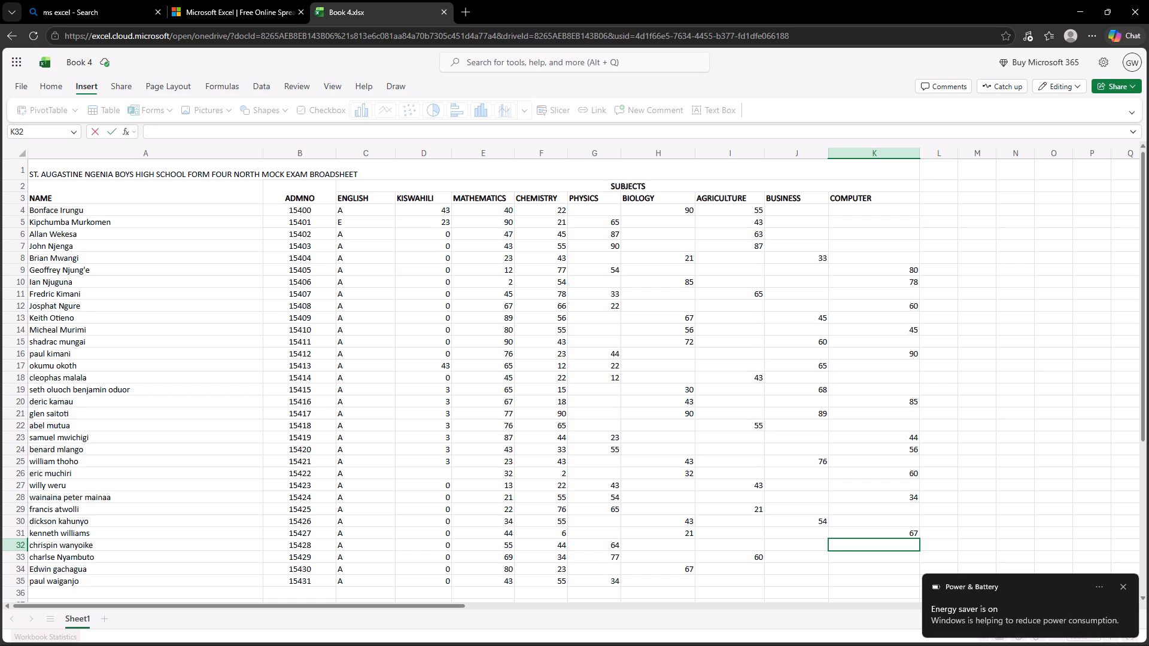
{"action": "type", "text": "88"}
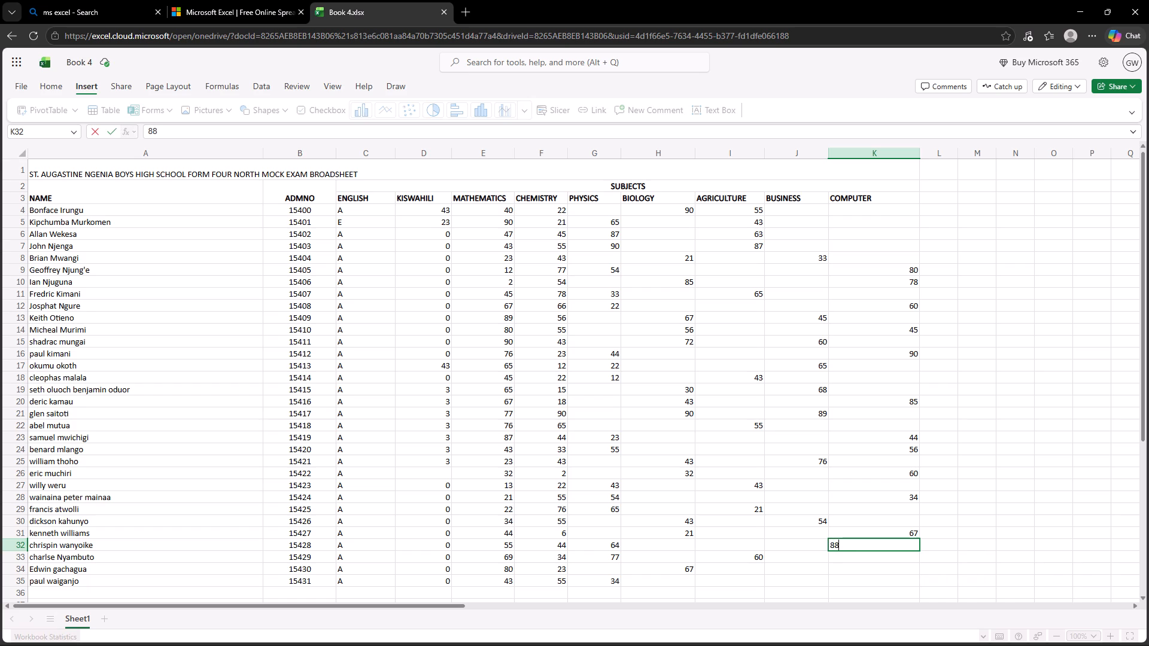
{"action": "key", "text": "Down"}
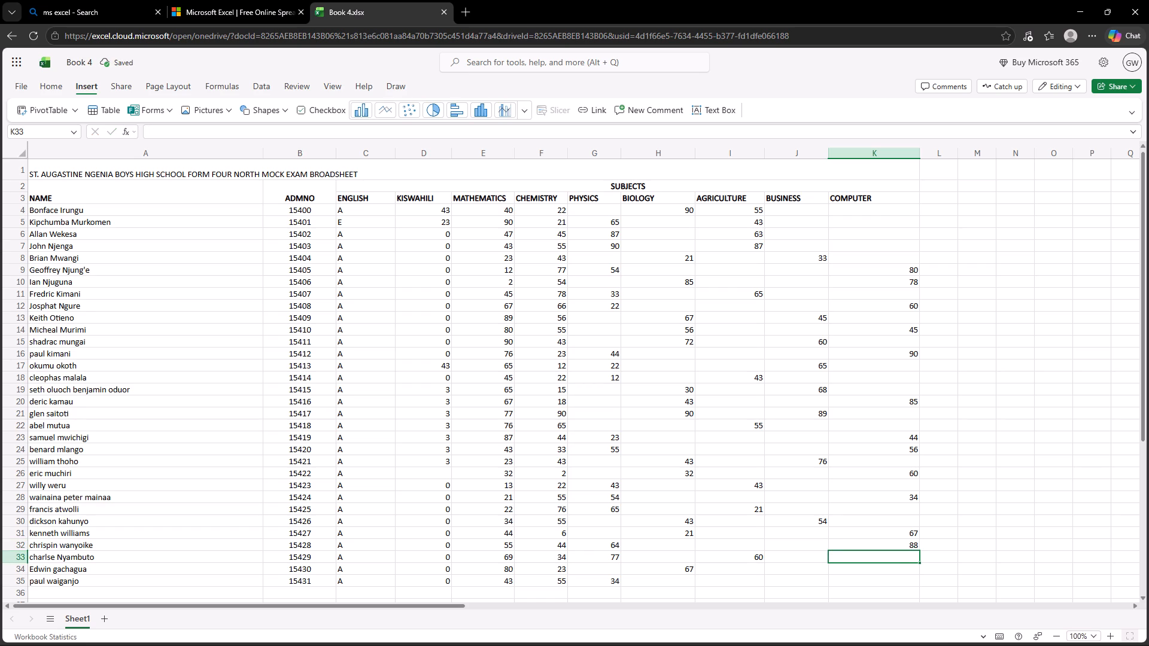
Leave K33 blank and enter the AGRICULTURE mark 43 in cell I34.
{"action": "key", "text": "Down"}
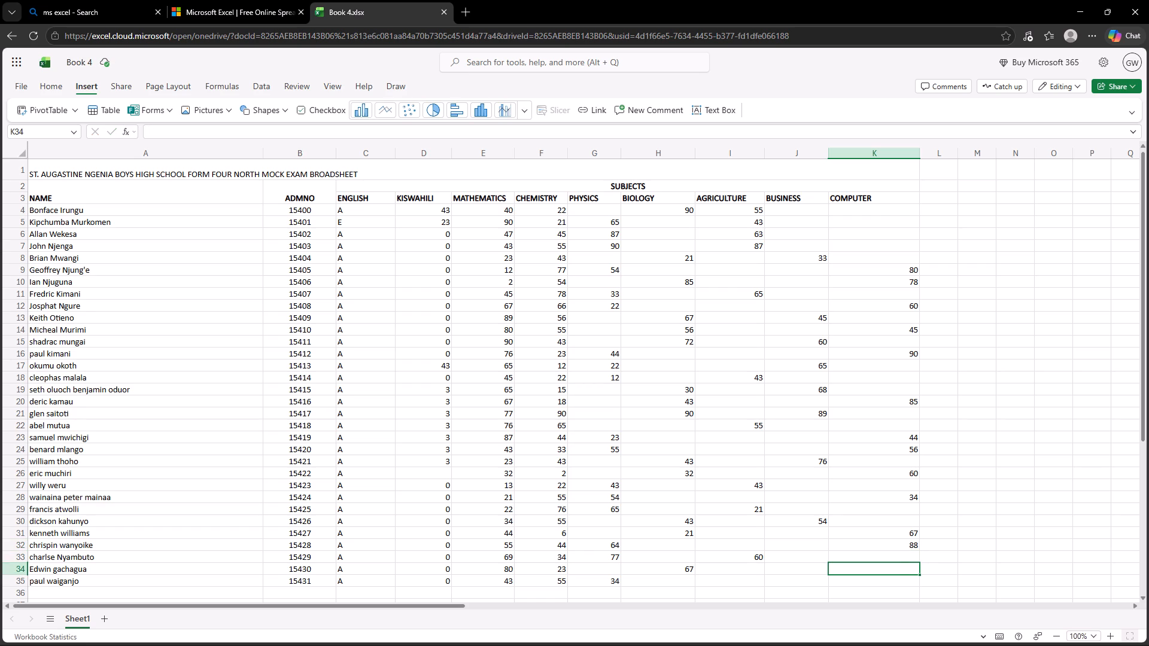
{"action": "key", "text": "Left"}
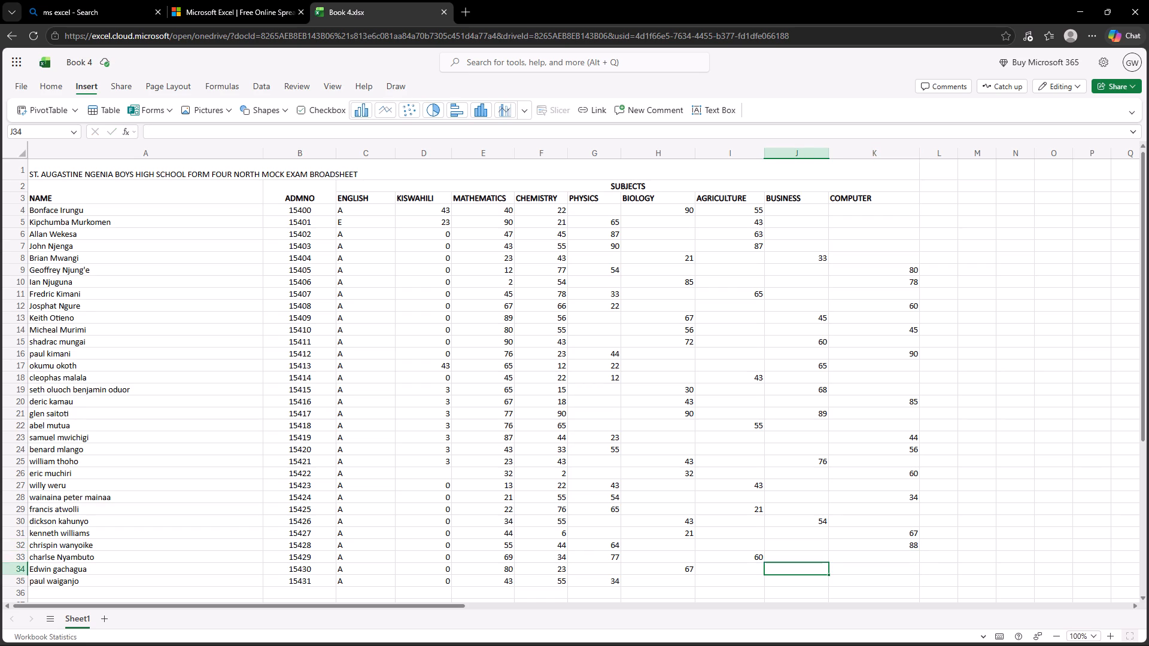
{"action": "key", "text": "Left"}
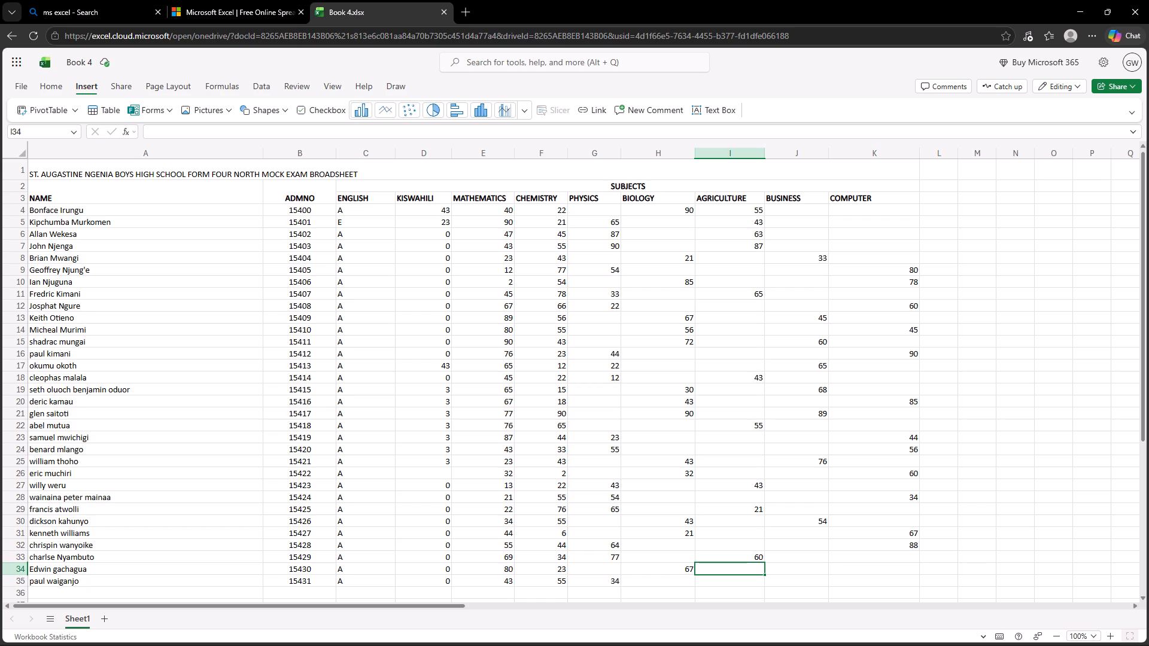
{"action": "type", "text": "43"}
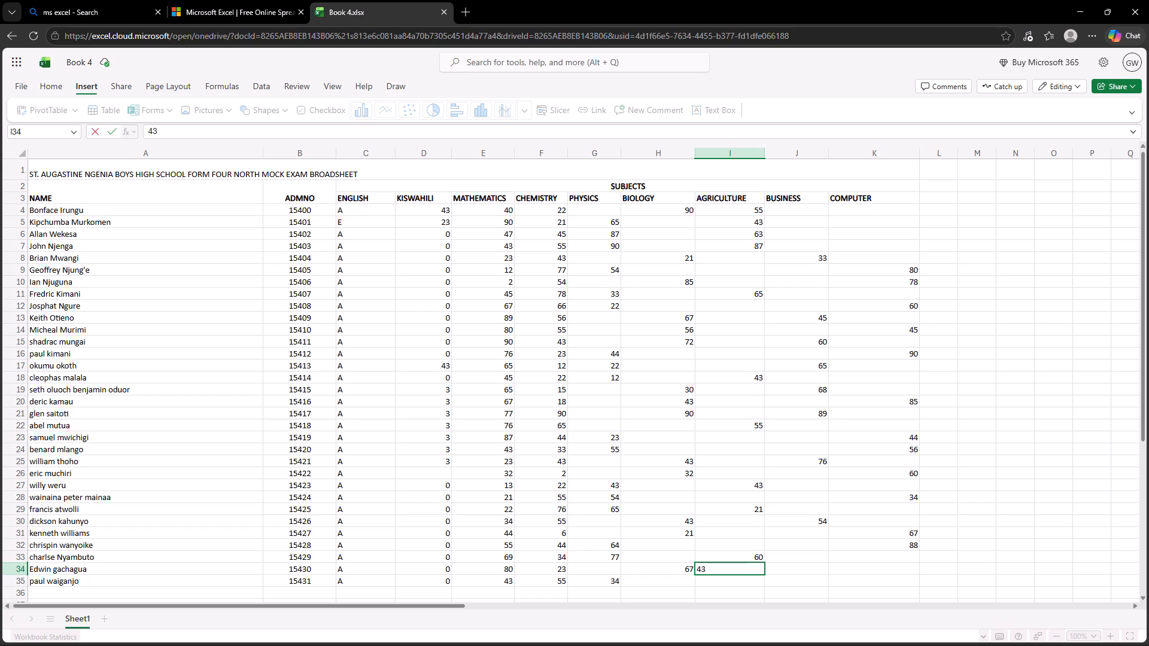
{"action": "key", "text": "Down"}
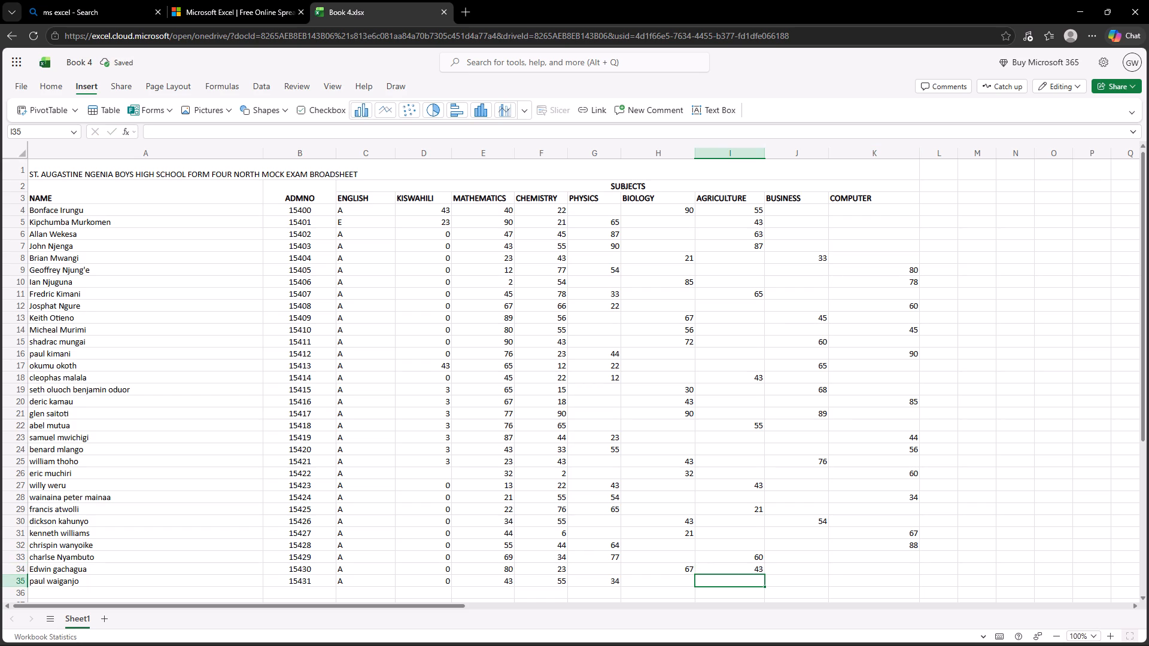
Enter the BUSINESS mark 80 in cell J35.
{"action": "key", "text": "Right"}
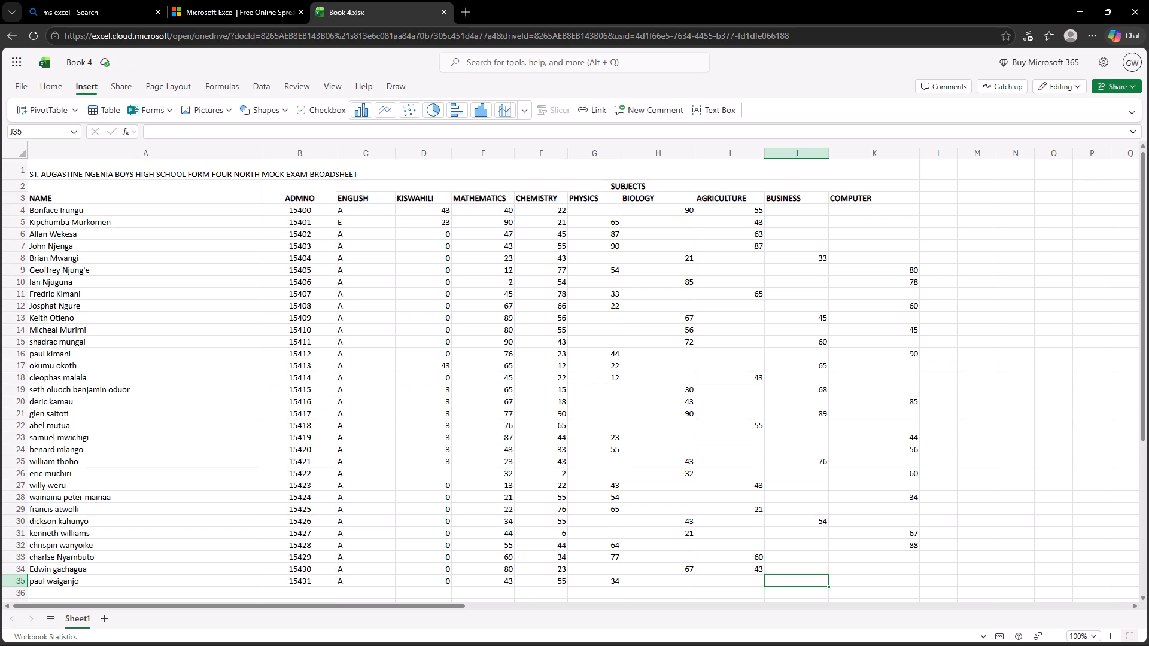
{"action": "type", "text": "80"}
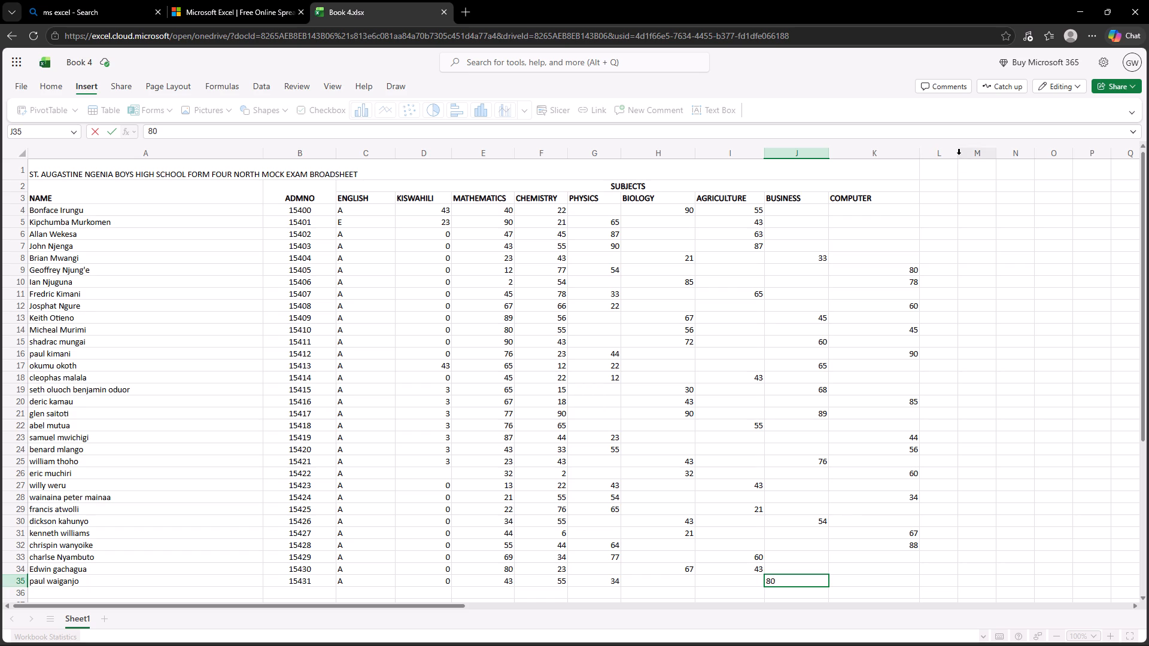
Widen column L to about the same width as the BUSINESS column.
{"action": "left_click_drag", "start_coordinate": [959, 163], "coordinate": [968, 163]}
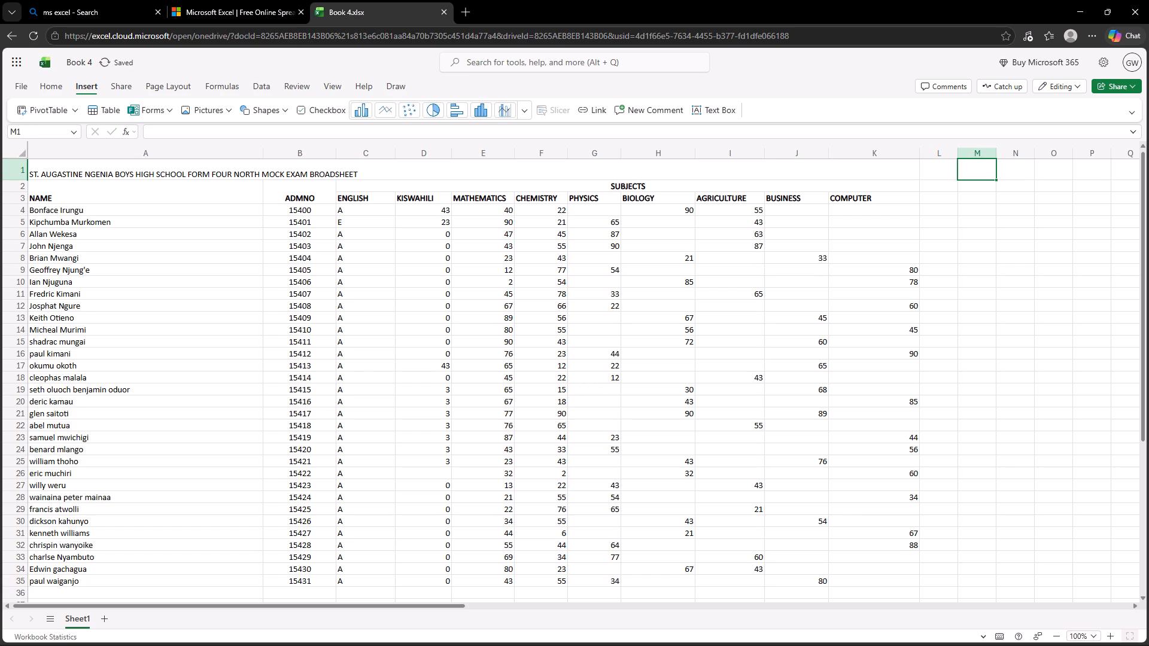
{"action": "left_click", "coordinate": [955, 169]}
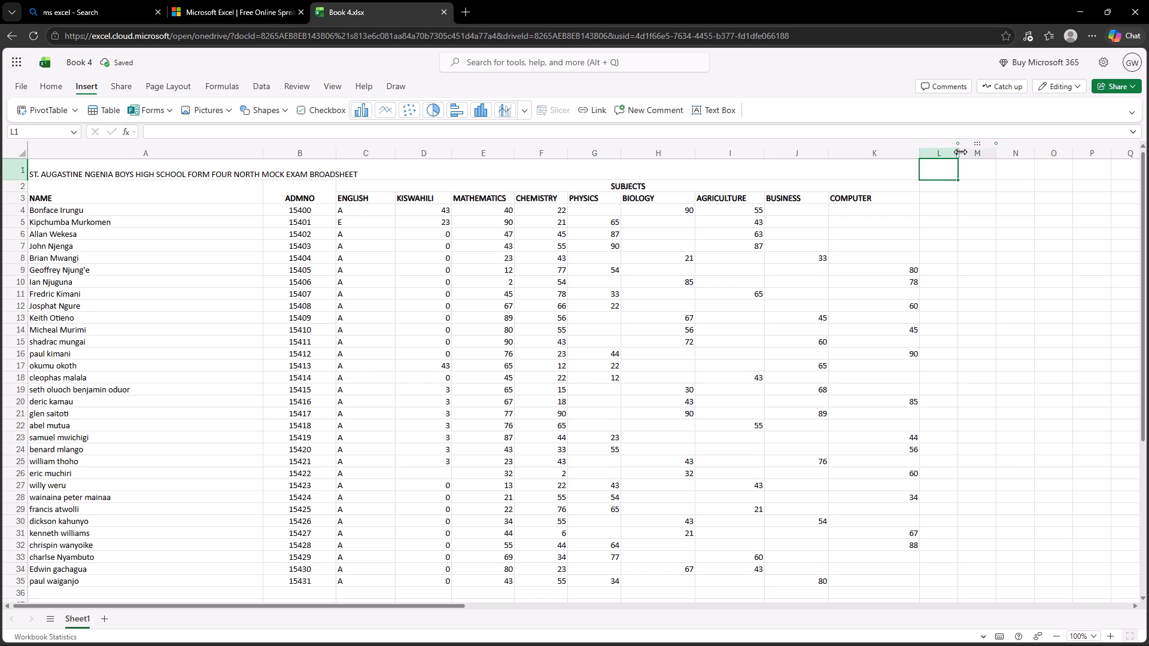
{"action": "left_click_drag", "start_coordinate": [957, 152], "coordinate": [979, 153]}
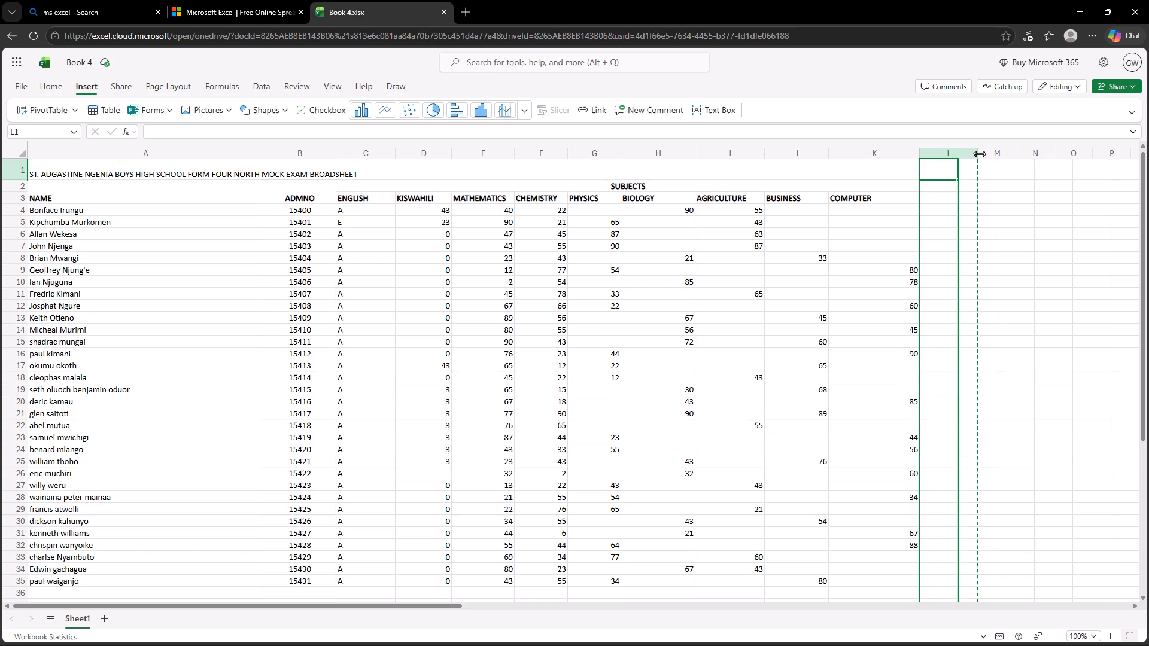
{"action": "left_click_drag", "start_coordinate": [979, 153], "coordinate": [986, 153]}
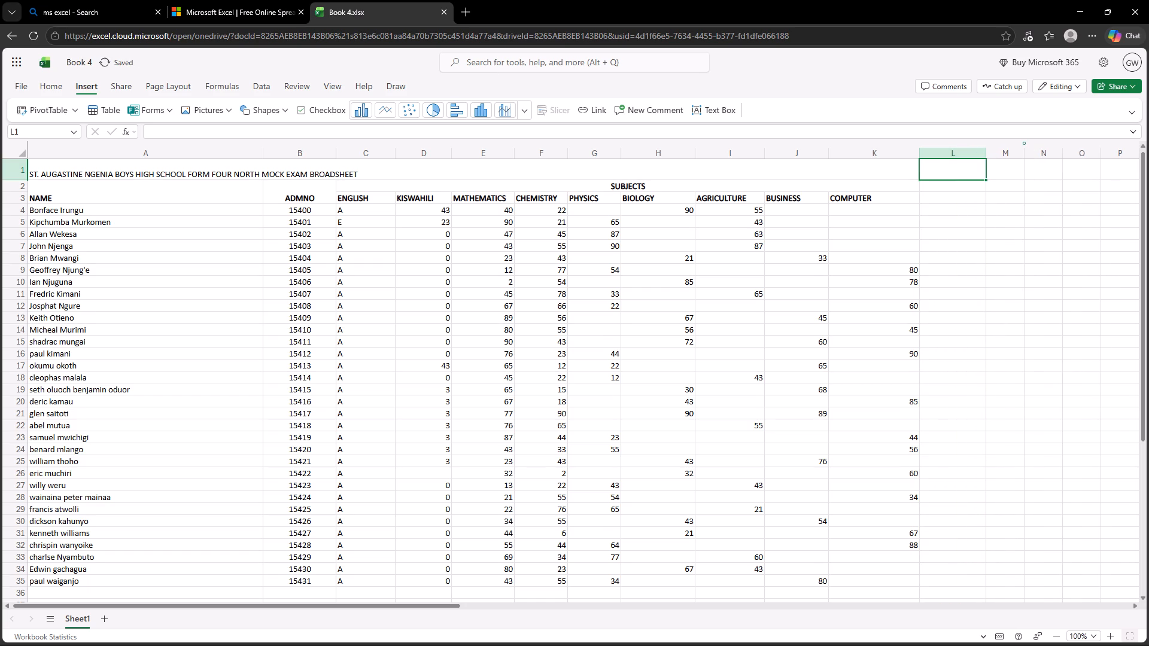
Add the subject heading HISTORY in cell L3.
{"action": "left_click", "coordinate": [937, 199]}
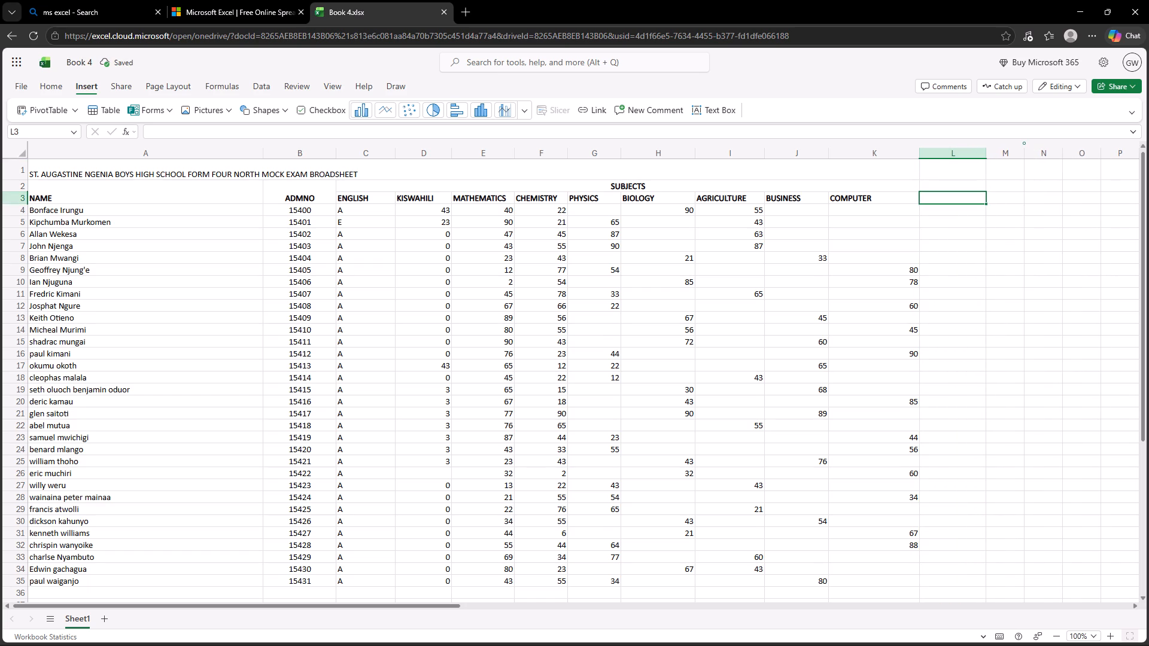
{"action": "type", "text": "HI"}
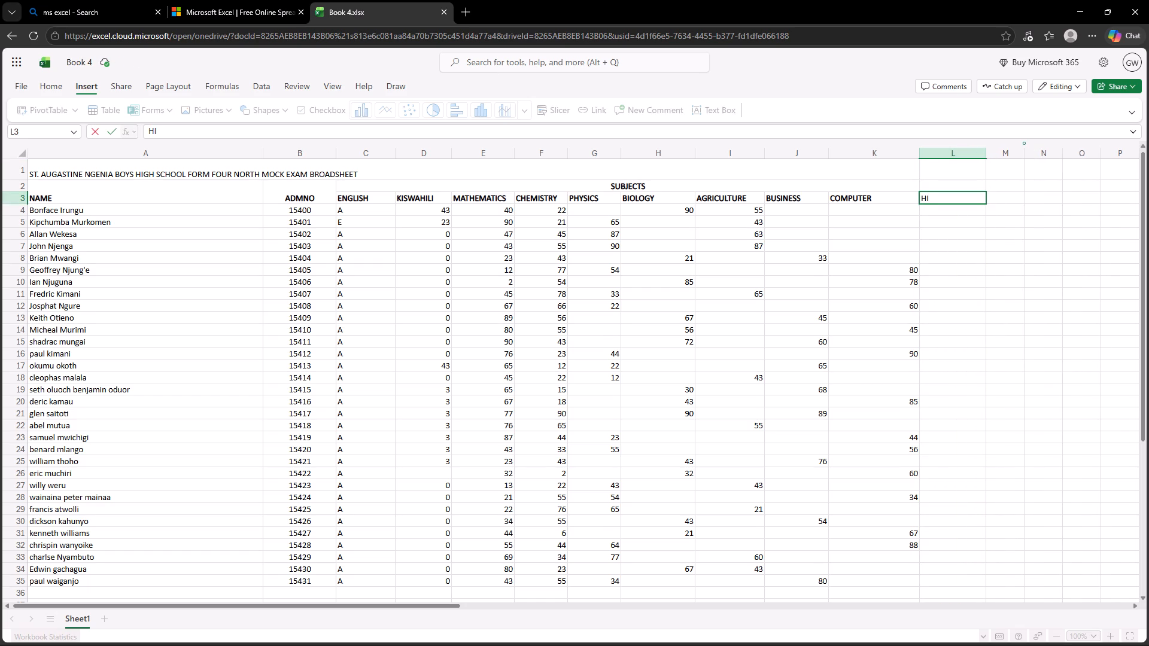
{"action": "key", "text": "s"}
{"action": "type", "text": "TOR"}
{"action": "key", "text": "y"}
{"action": "key", "text": "Right"}
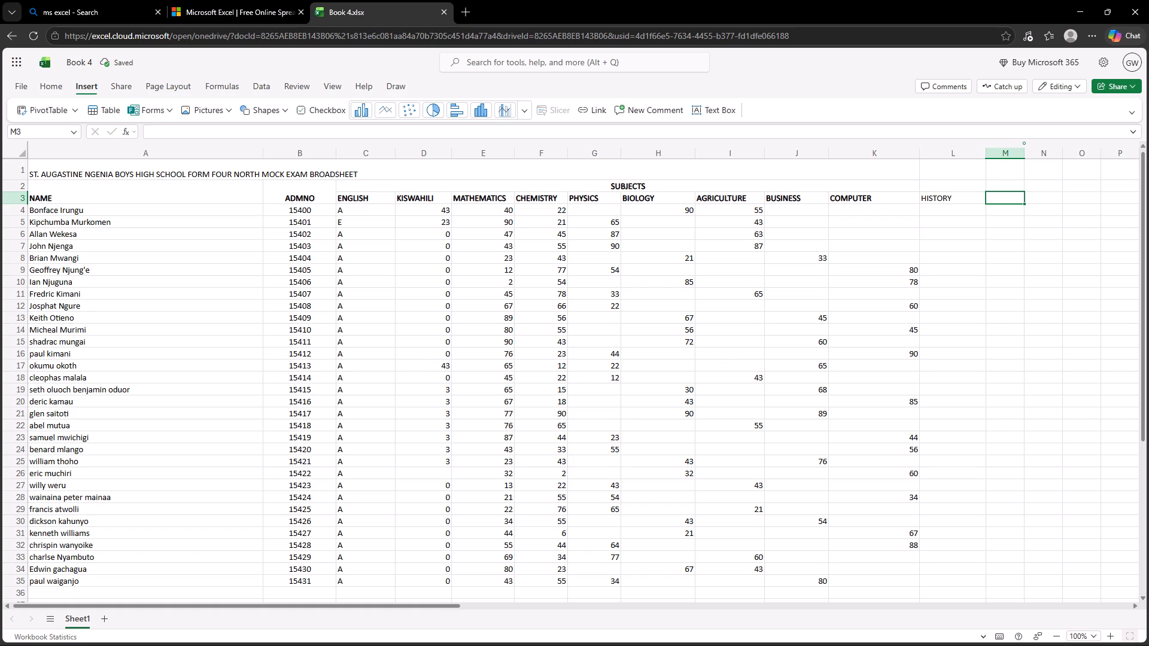
Add the subject headings GEOGRAPHY in cell M3 and CRE in cell N3.
{"action": "type", "text": "GEO"}
{"action": "type", "text": "GRSP"}
{"action": "type", "text": "HY"}
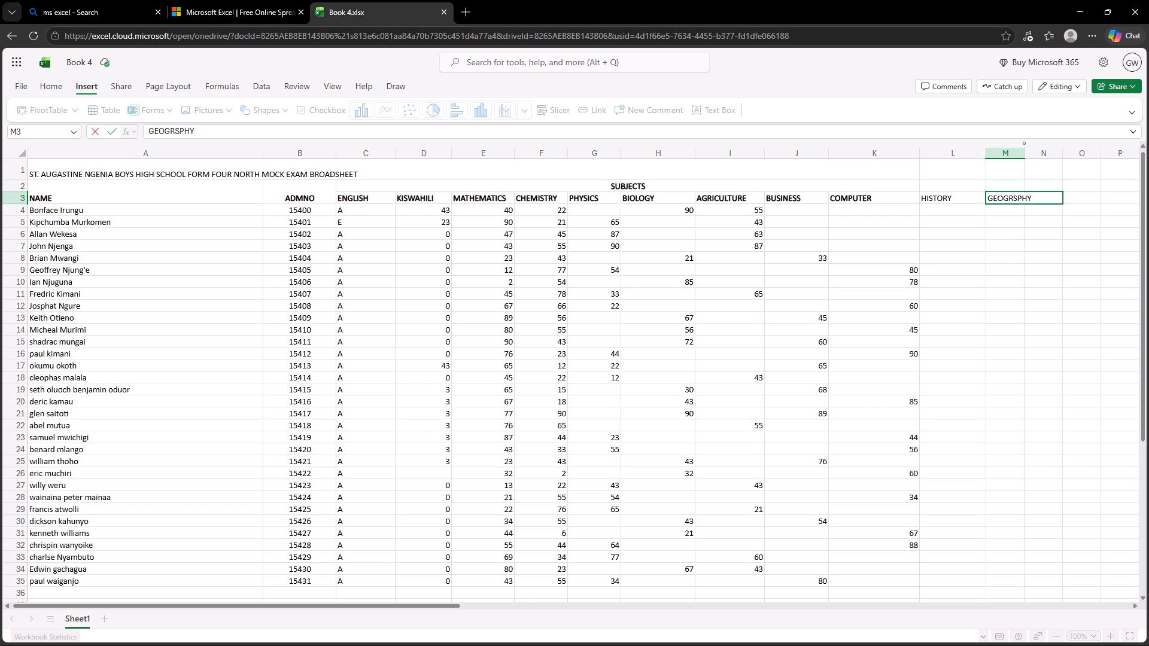
{"action": "key", "text": "BackSpace"}
{"action": "key", "text": "BackSpace"}
{"action": "key", "text": "BackSpace"}
{"action": "key", "text": "BackSpace"}
{"action": "type", "text": "APHY"}
{"action": "key", "text": "Right"}
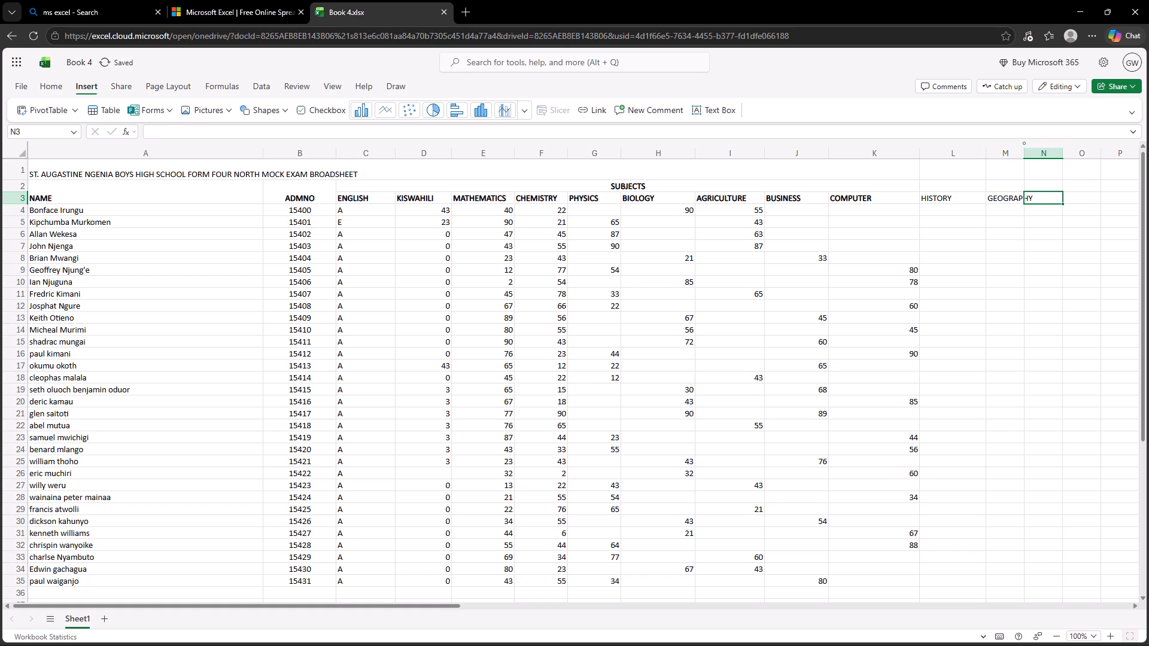
{"action": "key", "text": "c"}
{"action": "type", "text": "RE"}
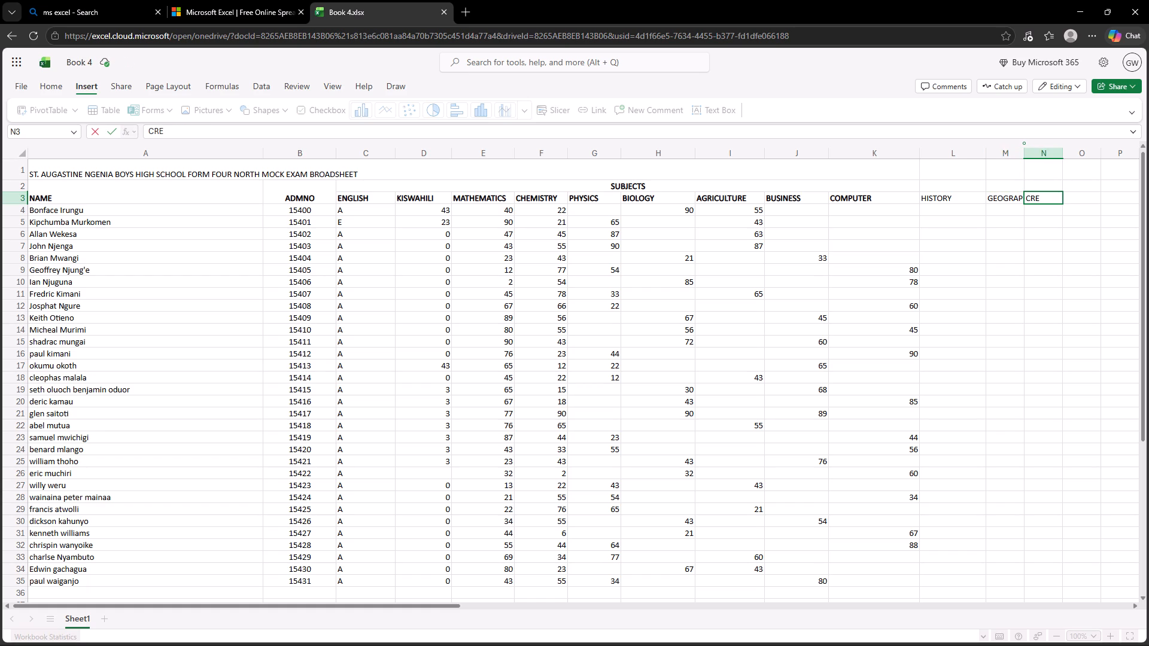
Widen column M so the whole GEOGRAPHY heading fits inside it.
{"action": "left_click", "coordinate": [1023, 159]}
{"action": "left_click", "coordinate": [1023, 159]}
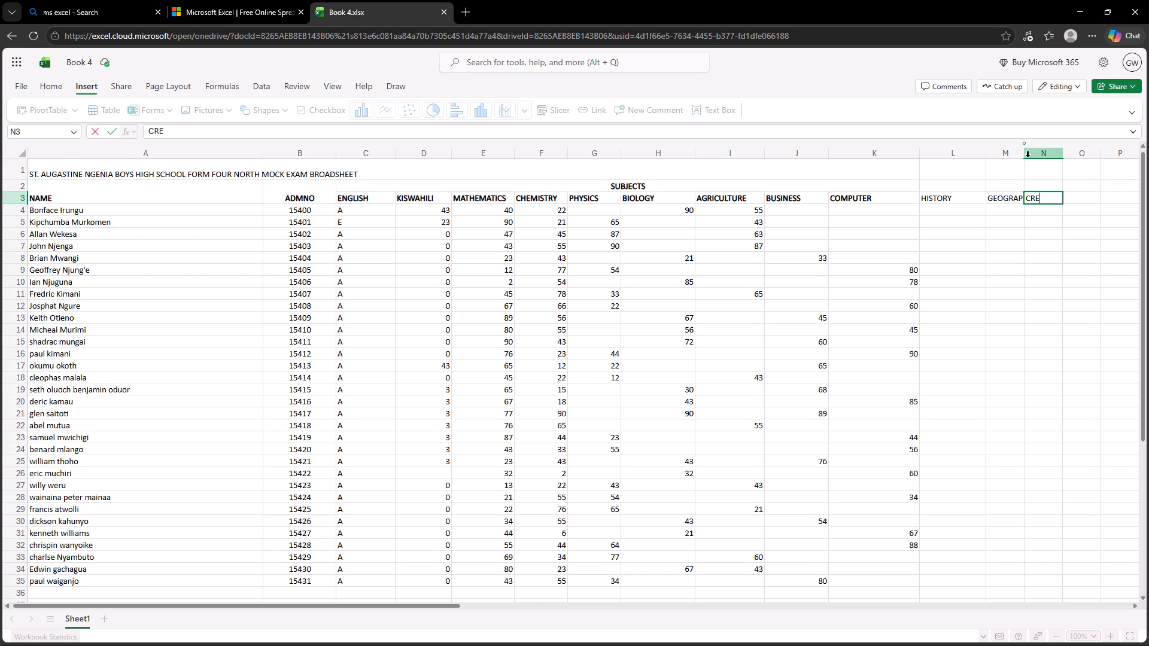
{"action": "left_click", "coordinate": [1025, 157]}
{"action": "left_click", "coordinate": [1024, 146]}
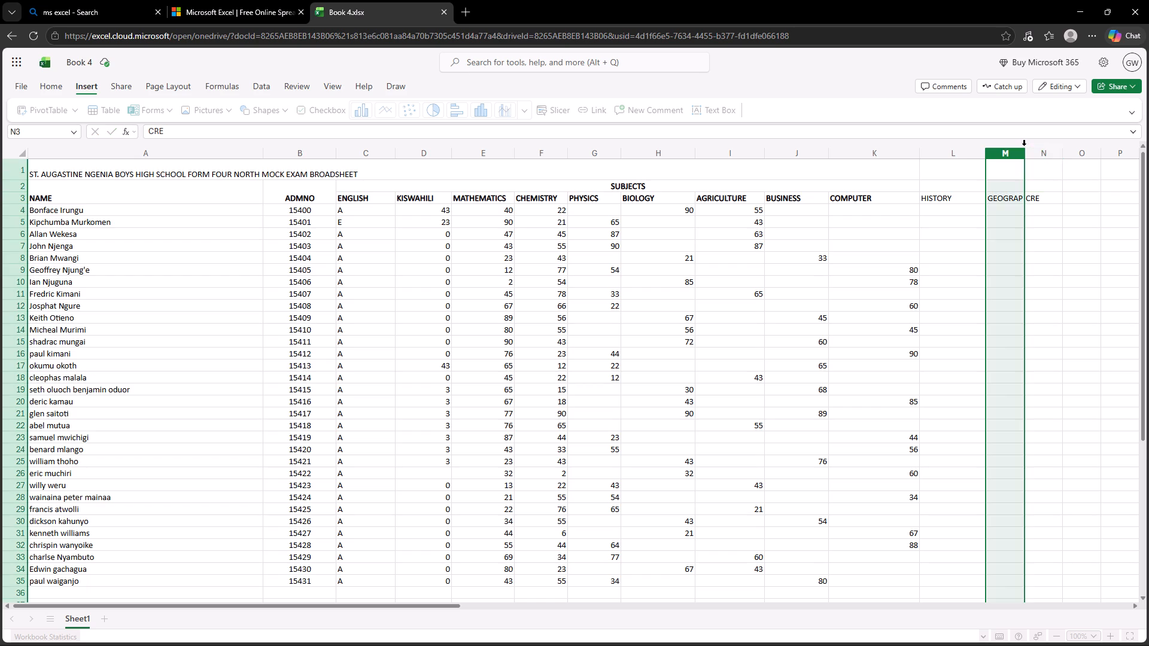
{"action": "left_click_drag", "start_coordinate": [1026, 151], "coordinate": [1042, 150]}
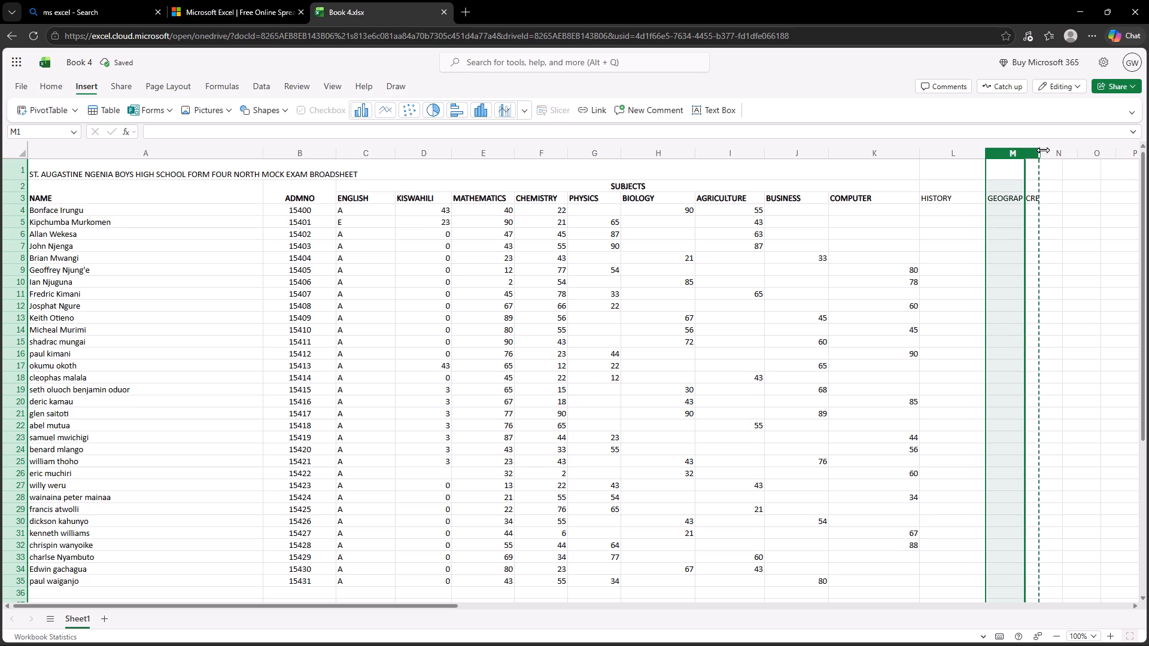
{"action": "left_click_drag", "start_coordinate": [1042, 150], "coordinate": [1051, 149]}
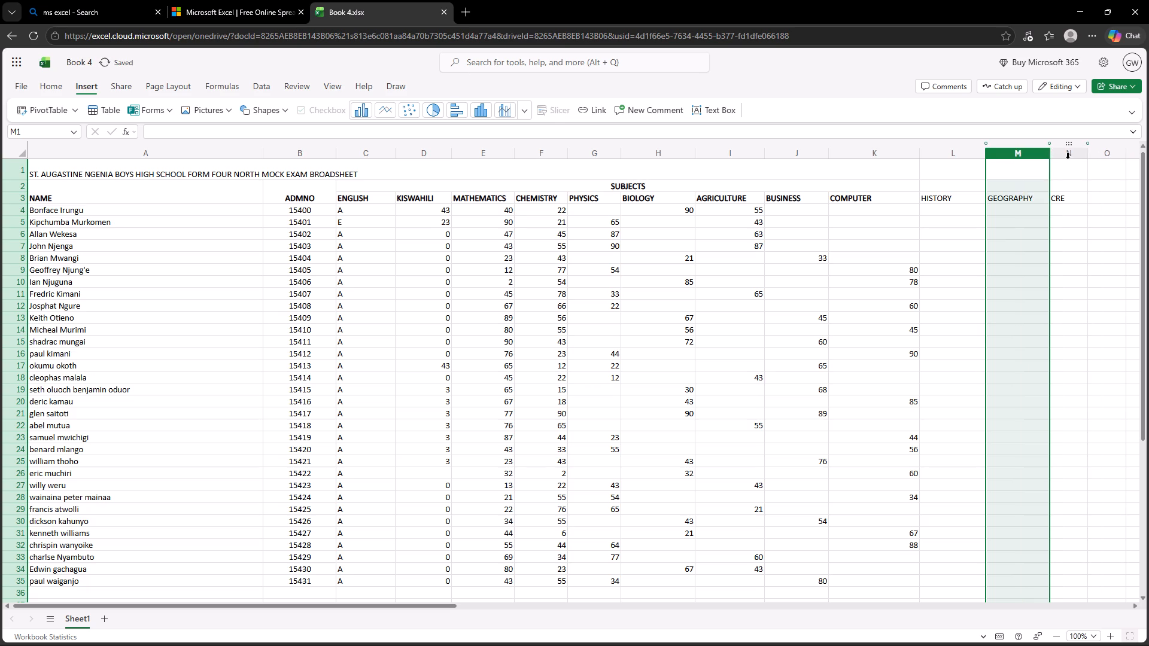
{"action": "left_click", "coordinate": [1090, 156]}
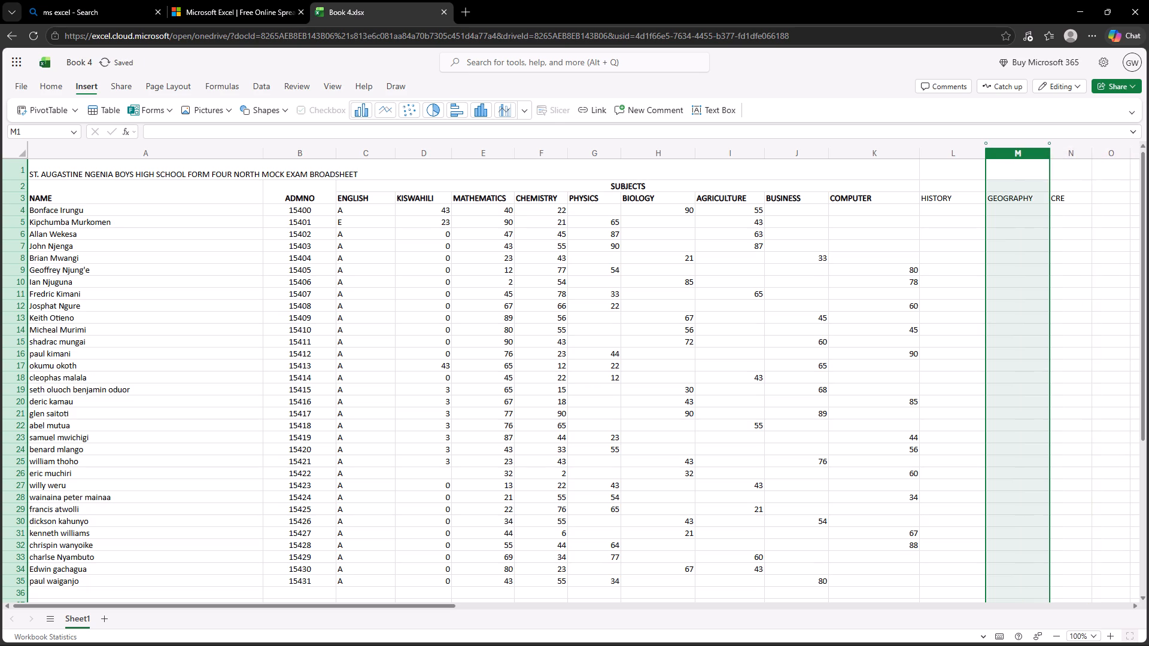
Enter the HISTORY marks 78 in cell L4, 23 in L8, 45 in L9 and 65 in L10, leaving L5 to L7 blank.
{"action": "left_click", "coordinate": [965, 209]}
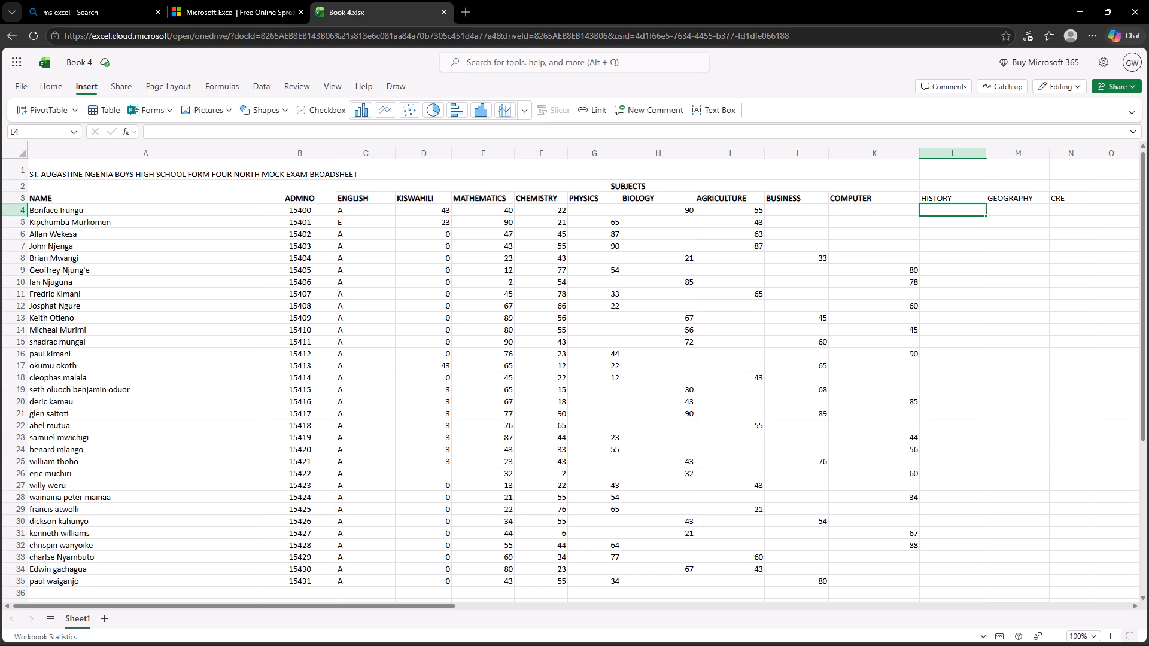
{"action": "type", "text": "78"}
{"action": "key", "text": "Down"}
{"action": "key", "text": "Down"}
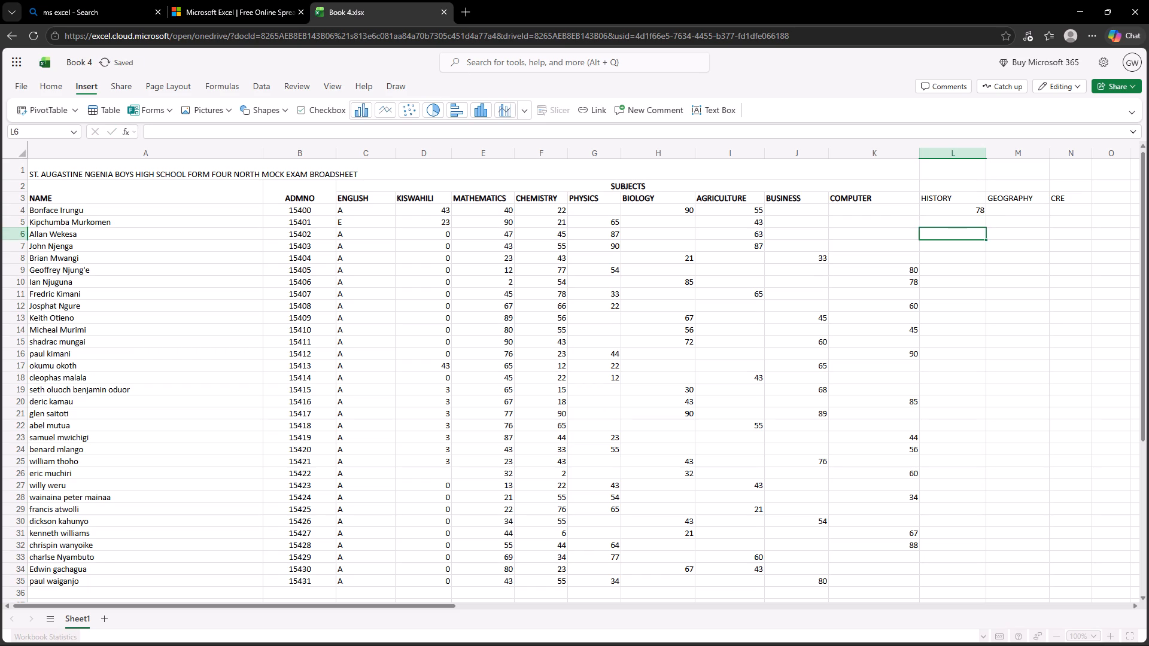
{"action": "key", "text": "Down"}
{"action": "key", "text": "Down"}
{"action": "type", "text": "23"}
{"action": "key", "text": "Down"}
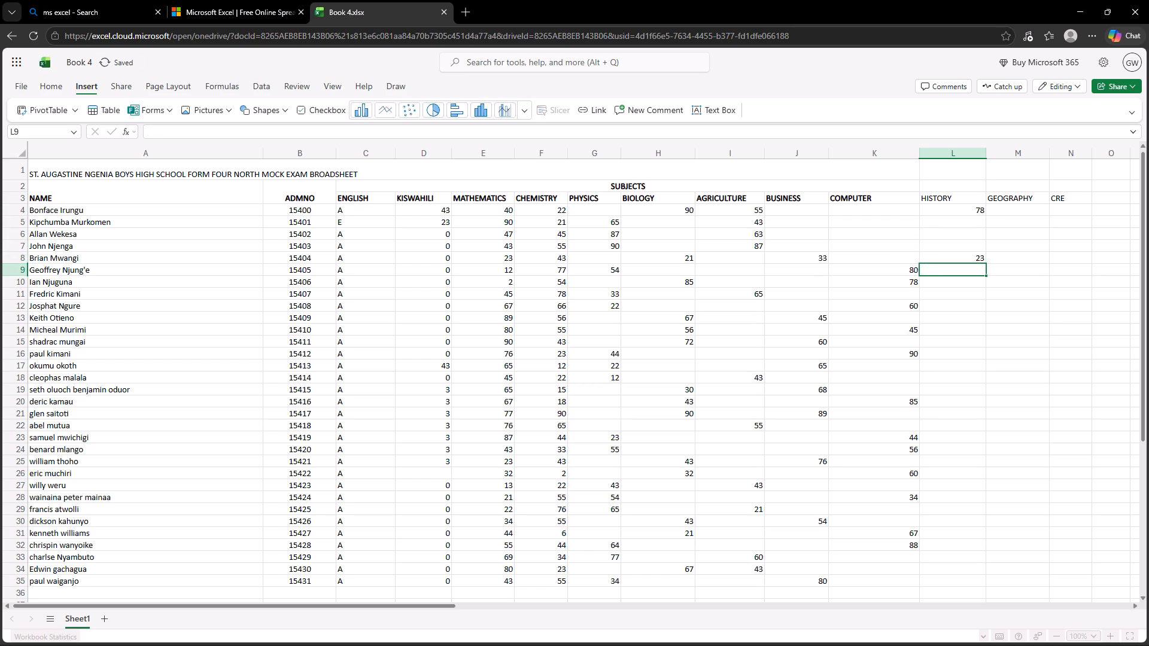
{"action": "type", "text": "45"}
{"action": "key", "text": "Down"}
{"action": "type", "text": "65"}
{"action": "key", "text": "Down"}
Enter the HISTORY marks 98 in cell L15, 78 in L18 and 65 in L19, leaving the rows between blank.
{"action": "key", "text": "Down"}
{"action": "key", "text": "Down"}
{"action": "key", "text": "Down"}
{"action": "key", "text": "Down"}
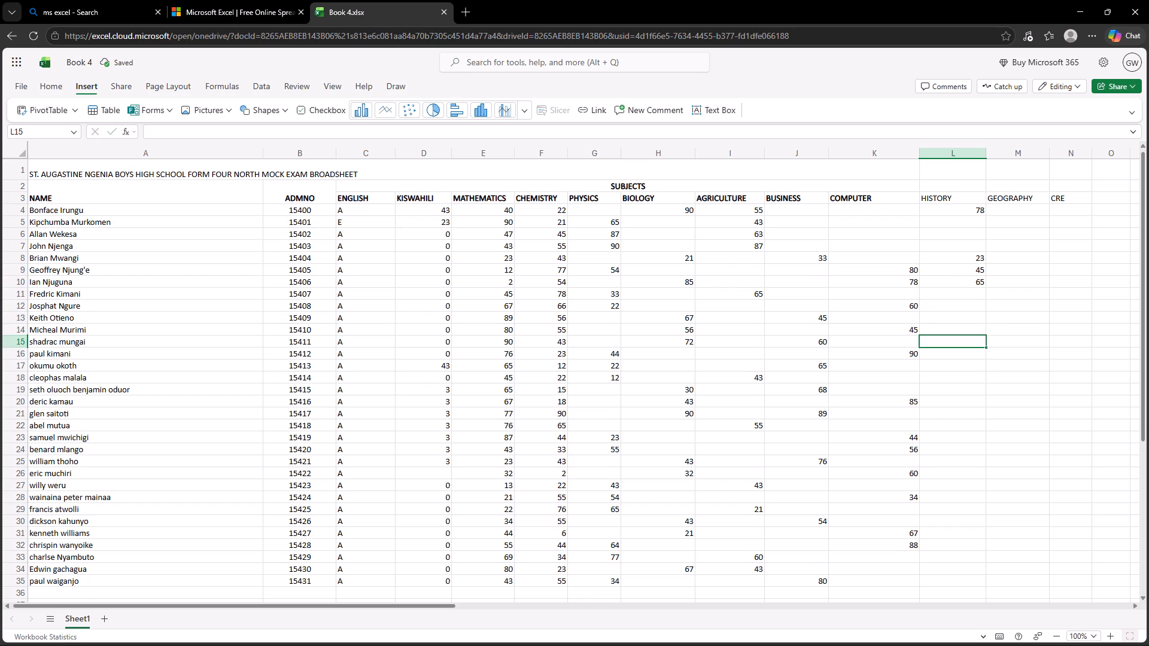
{"action": "type", "text": "98"}
{"action": "key", "text": "Down"}
{"action": "key", "text": "Down"}
{"action": "key", "text": "Down"}
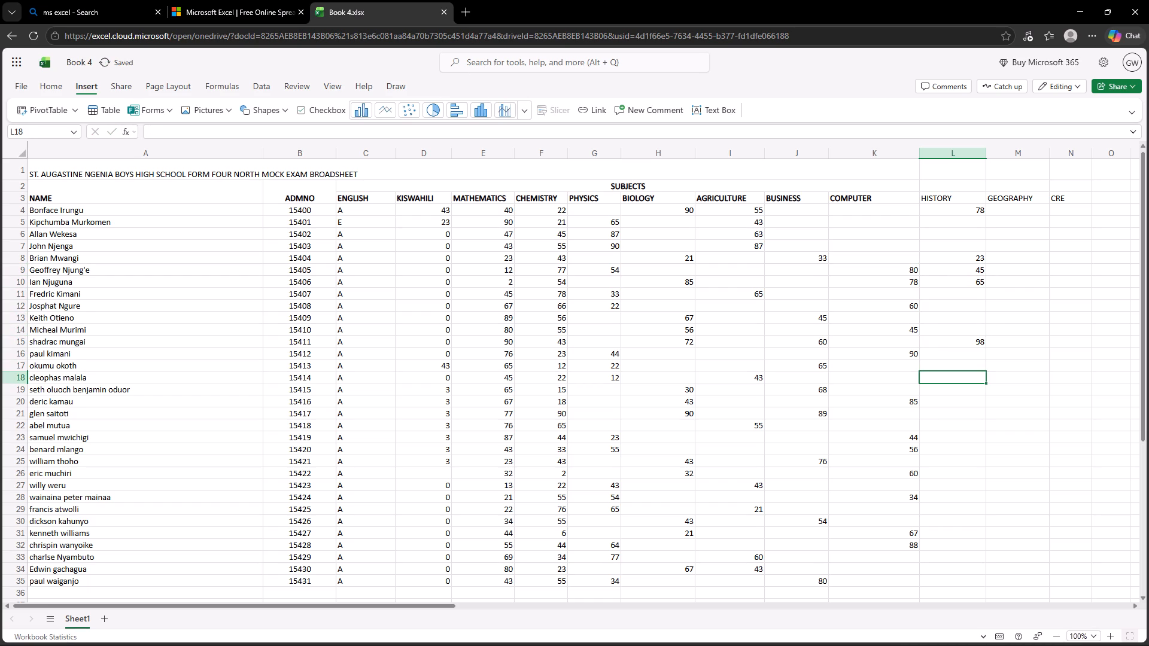
{"action": "type", "text": "78"}
{"action": "key", "text": "Down"}
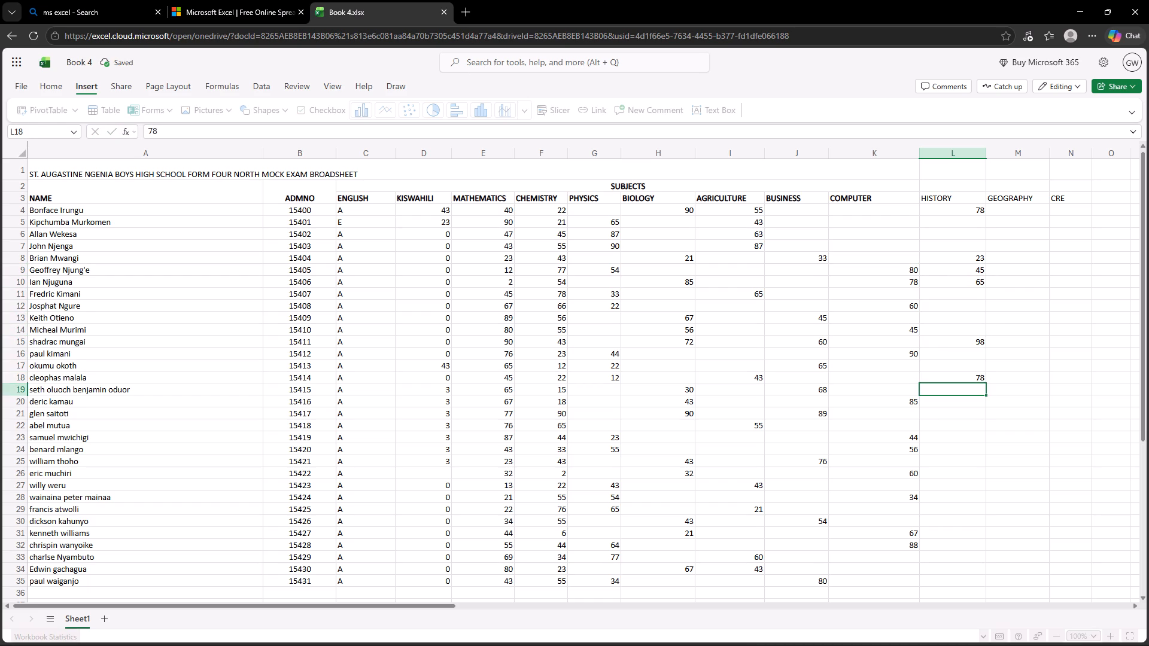
{"action": "key", "text": "6"}
{"action": "key", "text": "5"}
{"action": "key", "text": "Down"}
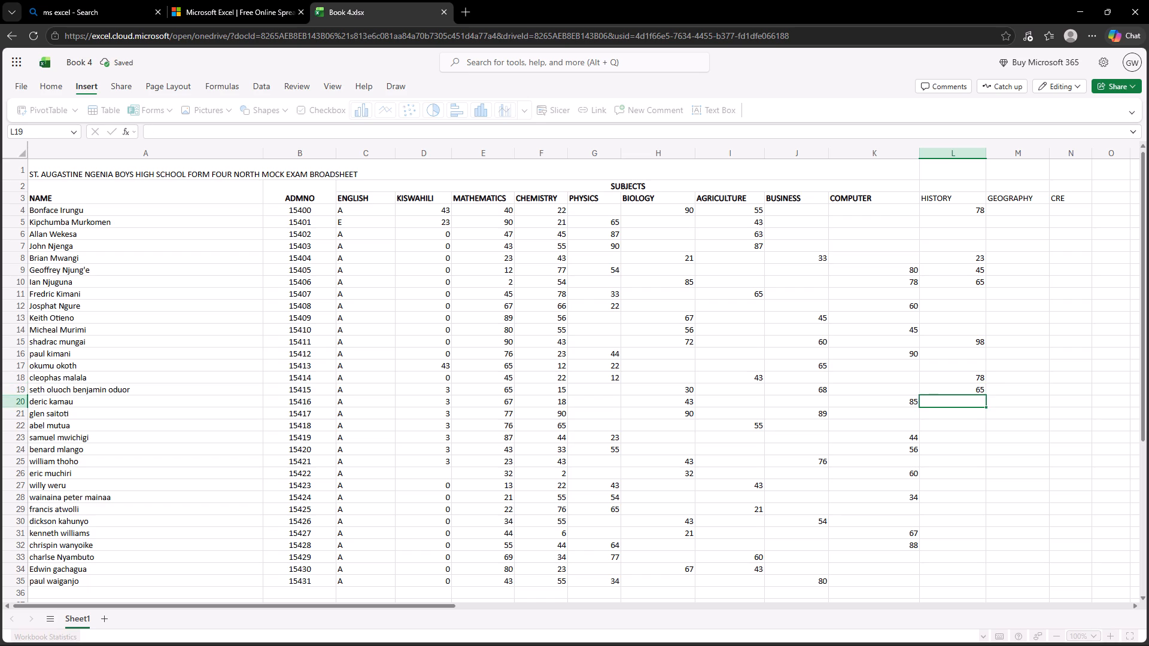
Enter the HISTORY marks 76 in cell L22, 65 in L25 and 43 in L27, leaving the rows between blank.
{"action": "key", "text": "Down"}
{"action": "key", "text": "Down"}
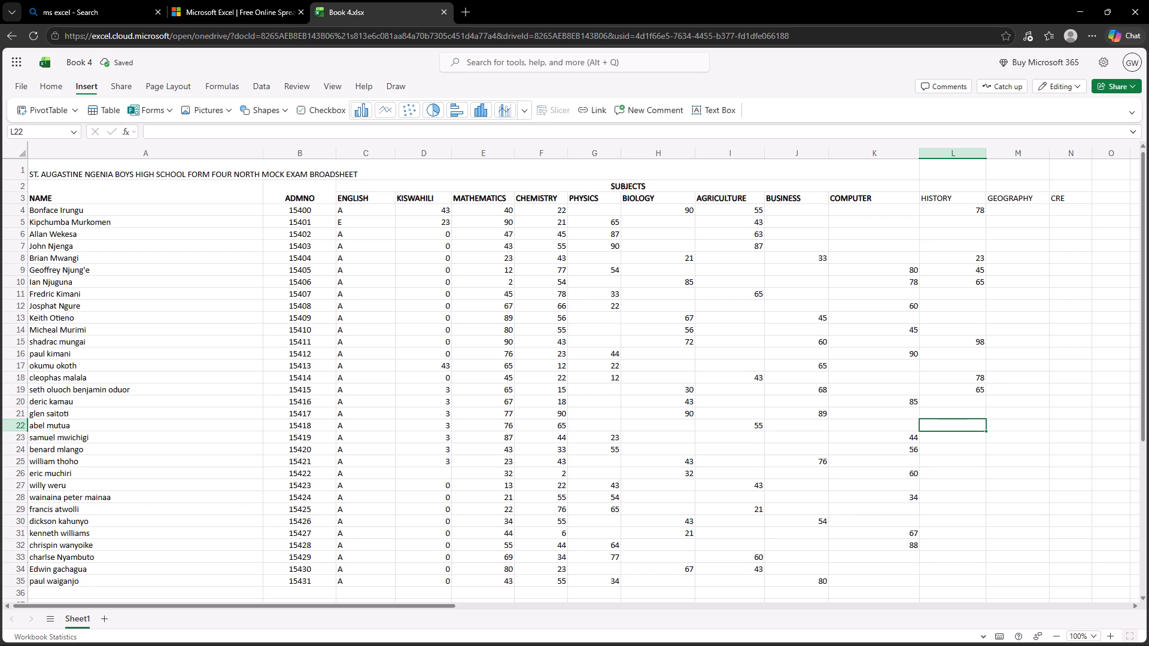
{"action": "type", "text": "76"}
{"action": "key", "text": "Down"}
{"action": "key", "text": "Down"}
{"action": "key", "text": "Down"}
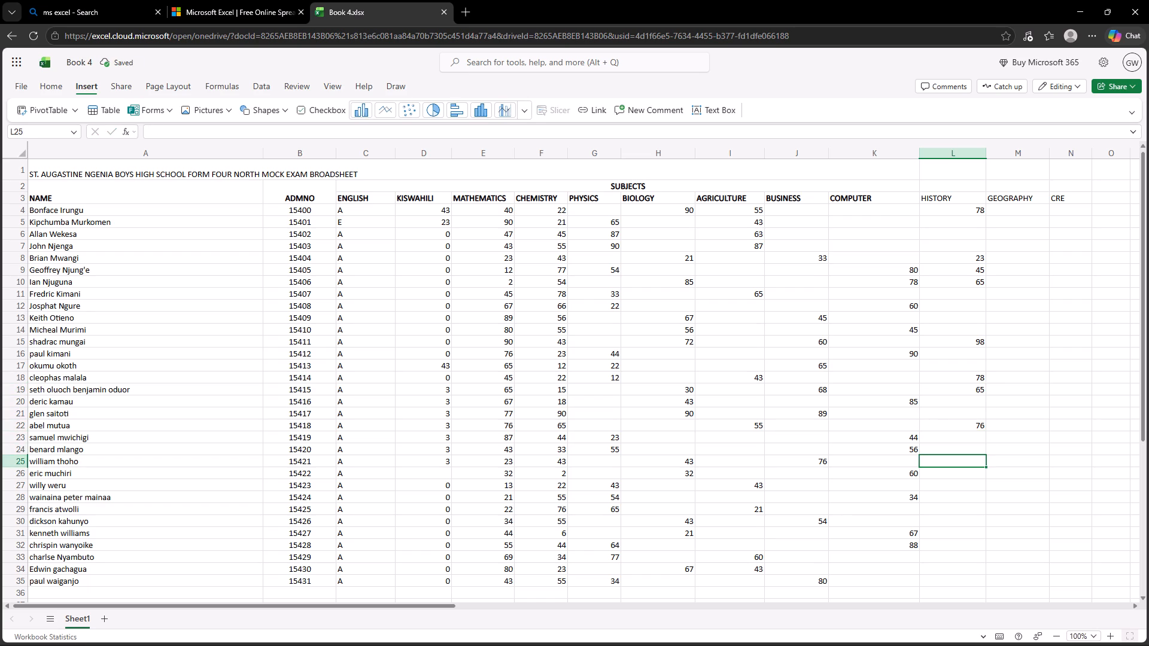
{"action": "type", "text": "65"}
{"action": "key", "text": "Down"}
{"action": "key", "text": "Down"}
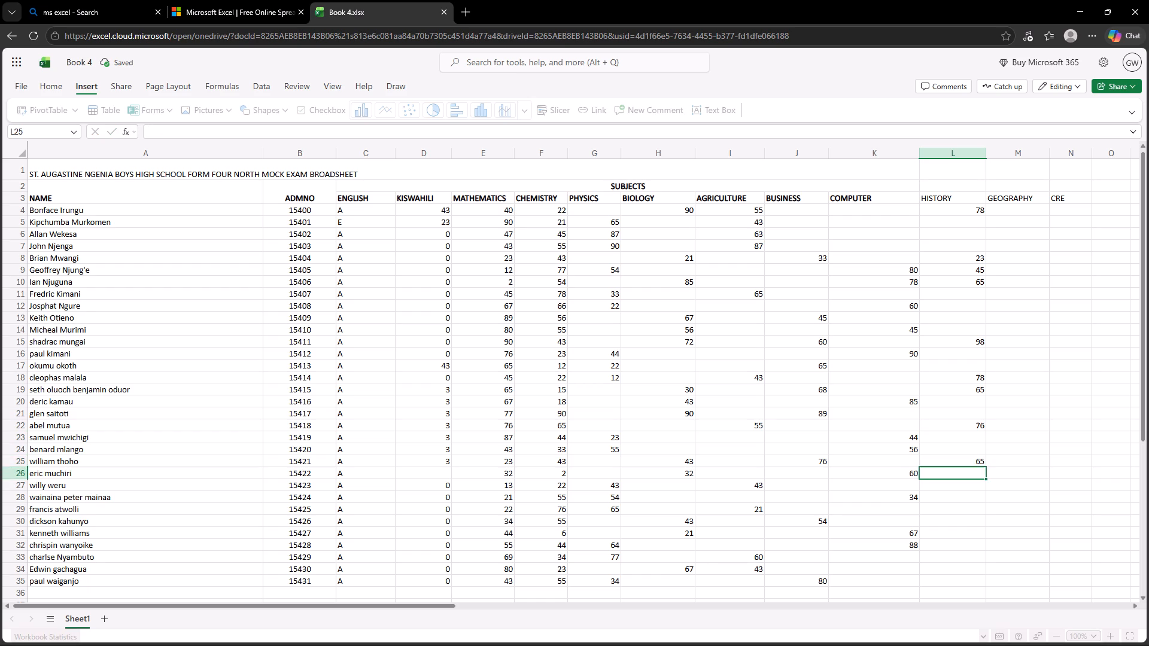
{"action": "type", "text": "43"}
{"action": "key", "text": "Down"}
Enter the HISTORY marks 34 in cell L29, 78 in L32 and 90 in L33, leaving L28, L30, L31 and L34 blank.
{"action": "key", "text": "Down"}
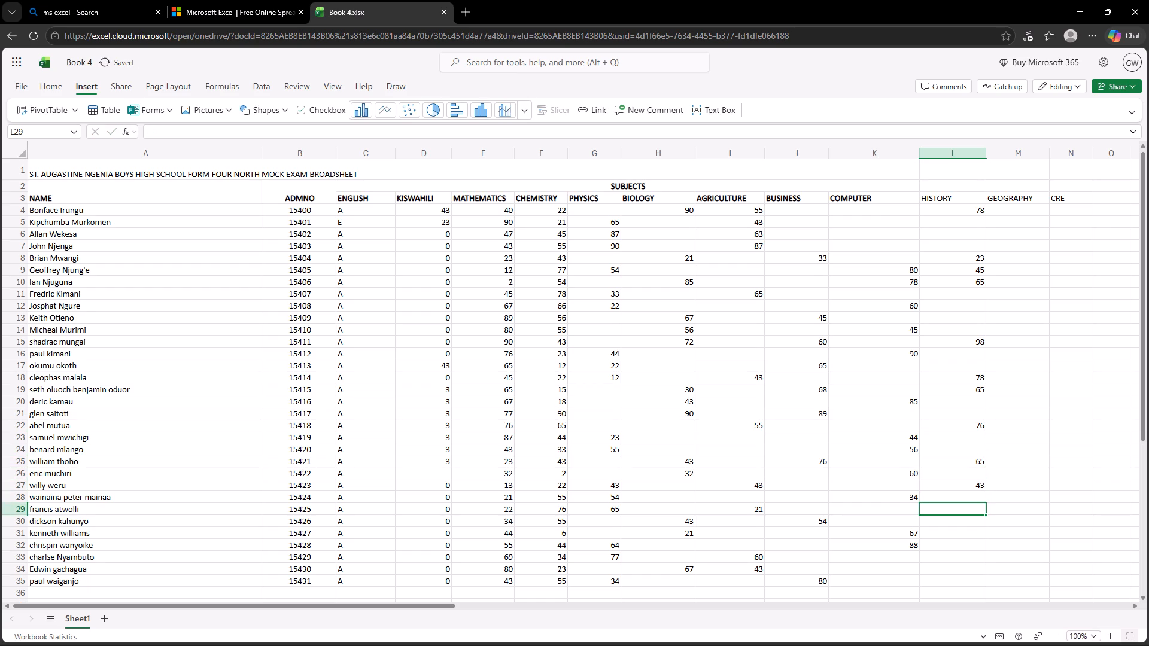
{"action": "type", "text": "34"}
{"action": "key", "text": "Down"}
{"action": "key", "text": "Down"}
{"action": "key", "text": "Down"}
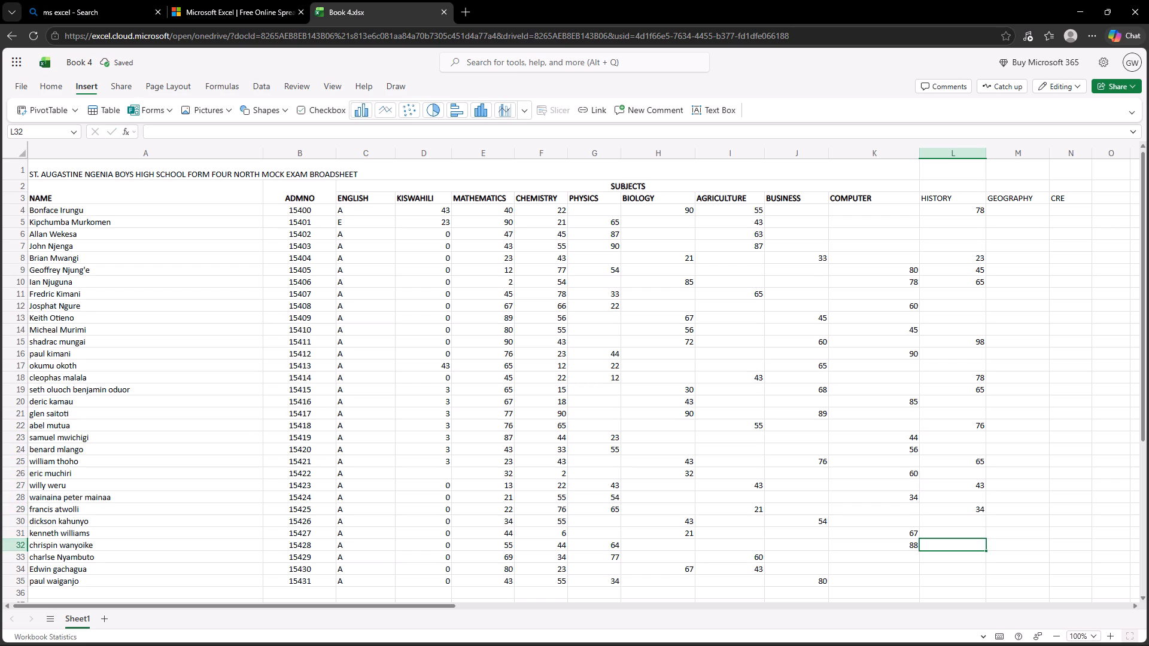
{"action": "key", "text": "7"}
{"action": "key", "text": "8"}
{"action": "key", "text": "Down"}
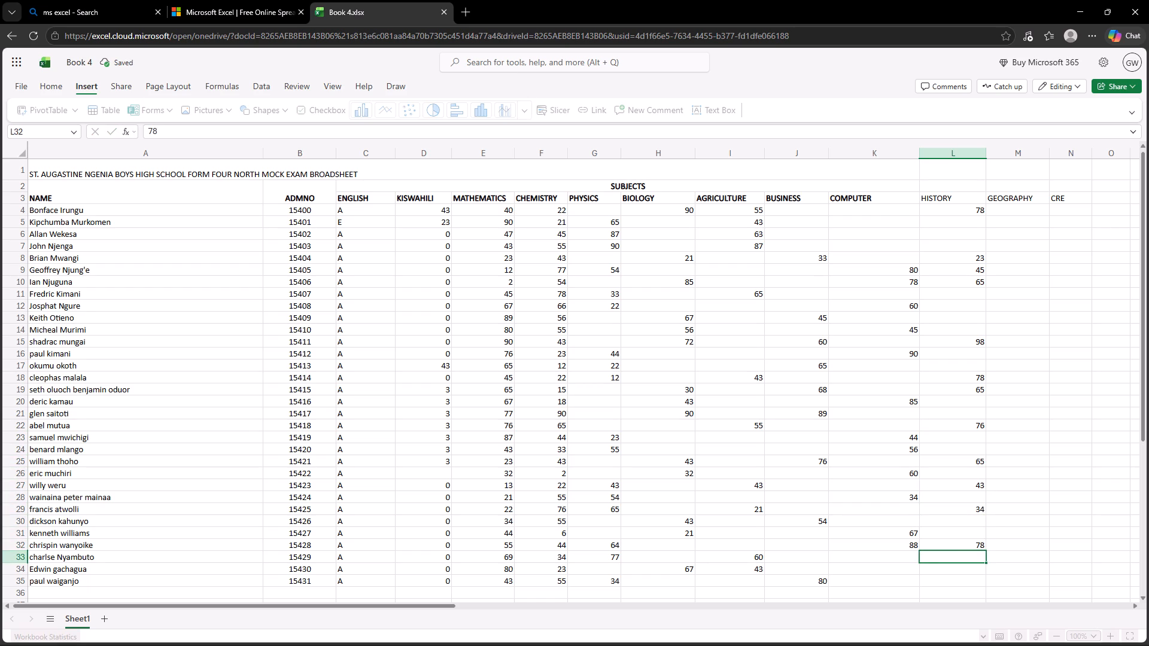
{"action": "type", "text": "90"}
{"action": "key", "text": "Down"}
{"action": "key", "text": "Down"}
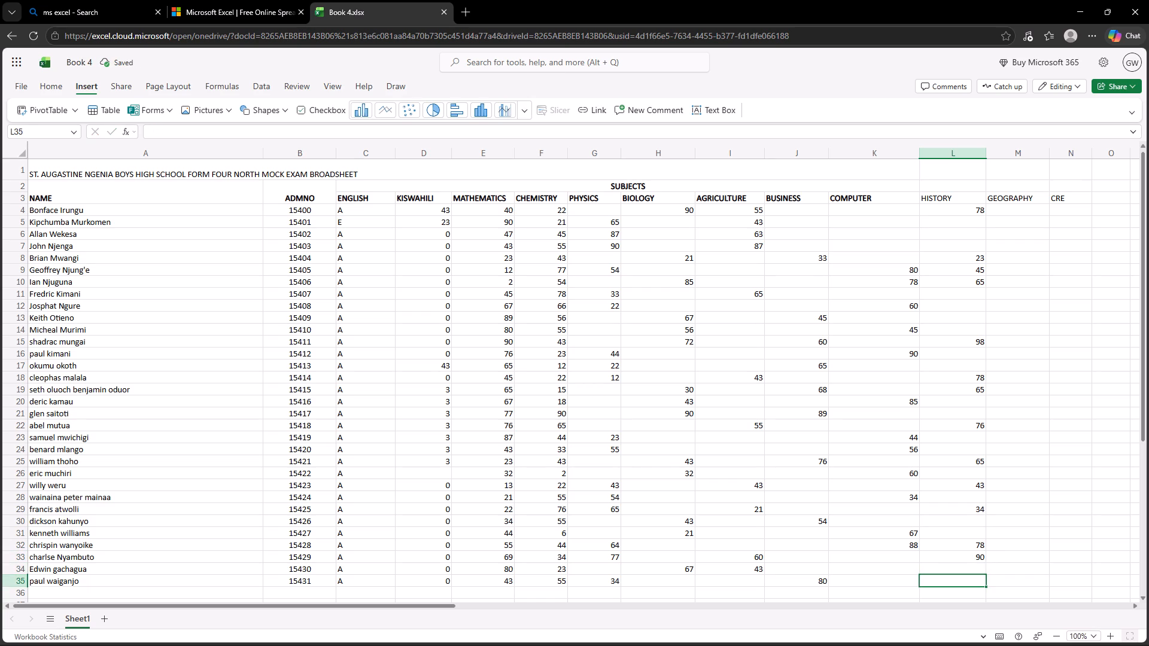
Enter the HISTORY mark 87 in cell L35.
{"action": "type", "text": "87"}
{"action": "key", "text": "Down"}
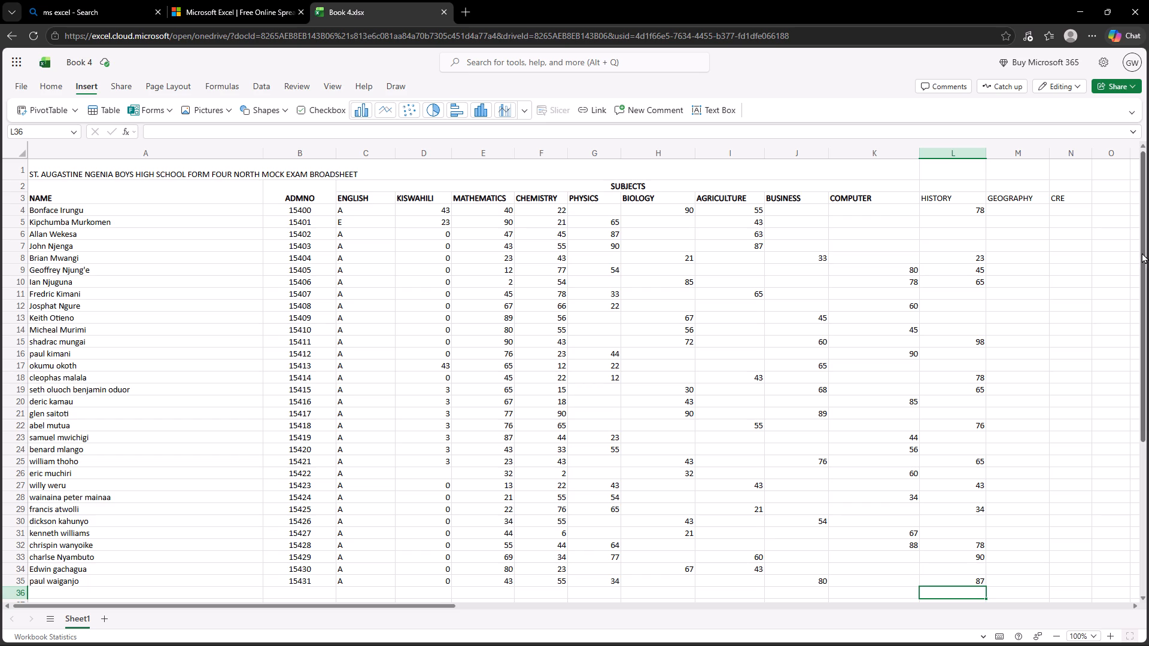
Enter the GEOGRAPHY marks 86 in cell M5, 54 in M6 and 63 in M7.
{"action": "left_click_drag", "start_coordinate": [1144, 255], "coordinate": [1146, 265]}
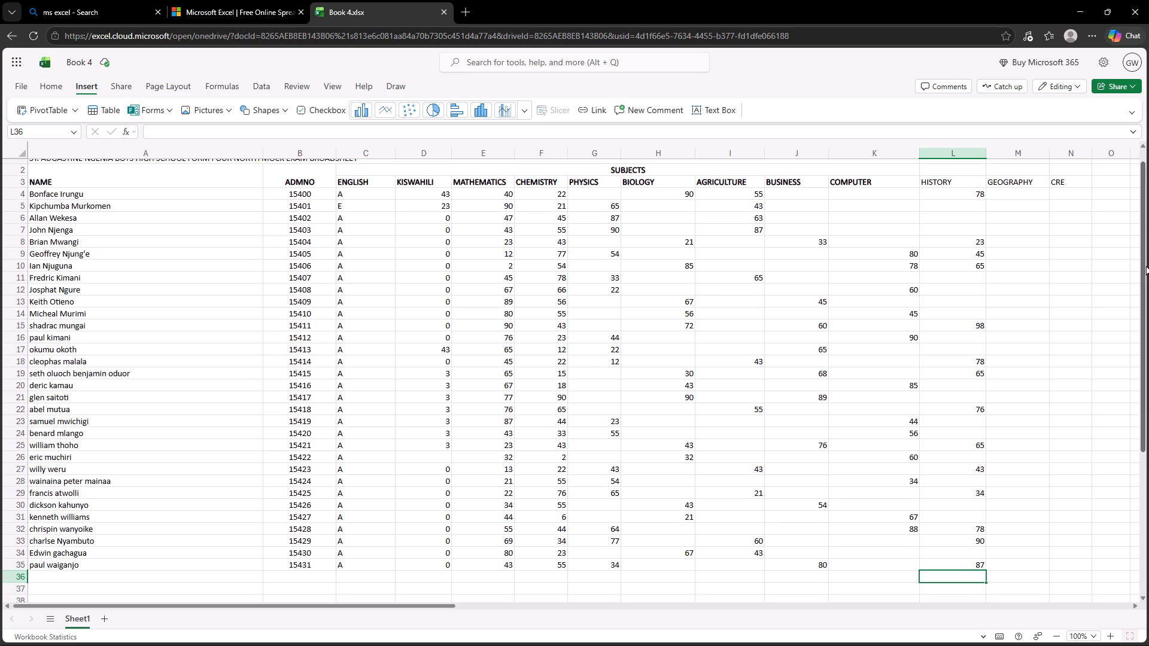
{"action": "left_click_drag", "start_coordinate": [1146, 265], "coordinate": [1147, 267]}
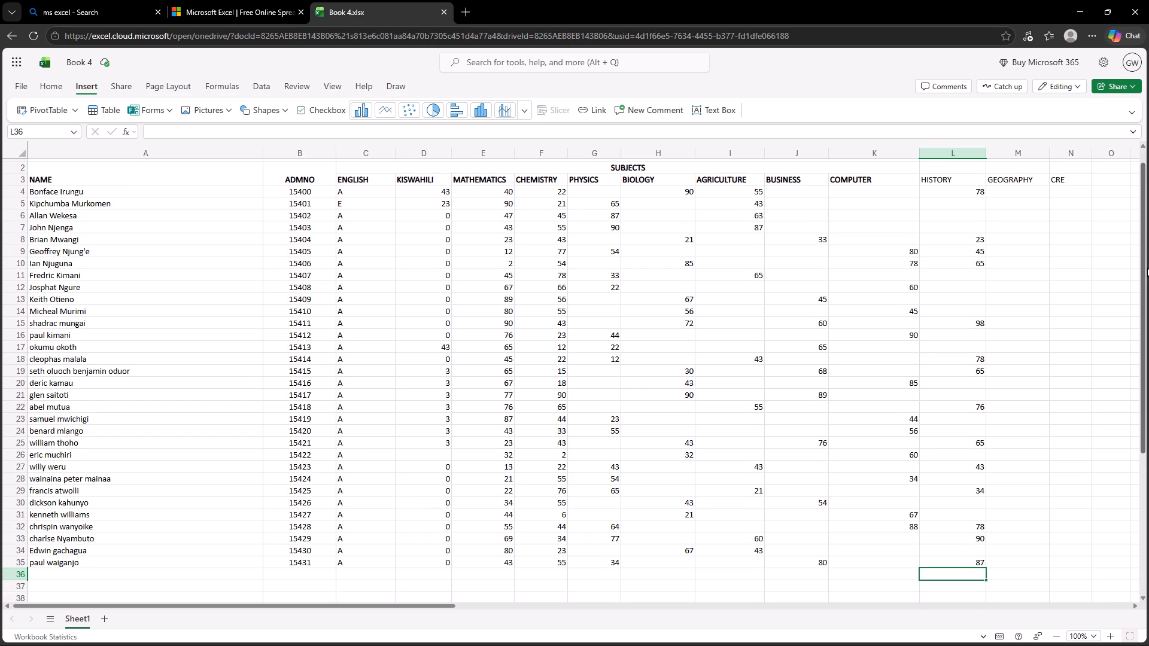
{"action": "left_click", "coordinate": [1020, 206]}
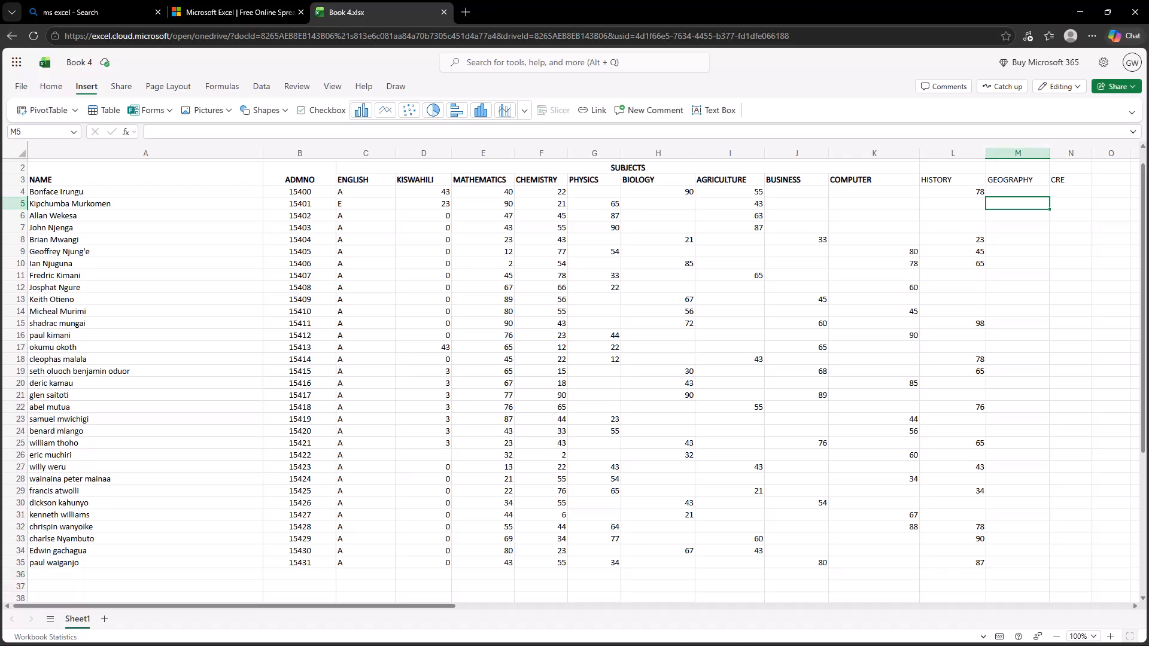
{"action": "type", "text": "86"}
{"action": "key", "text": "Down"}
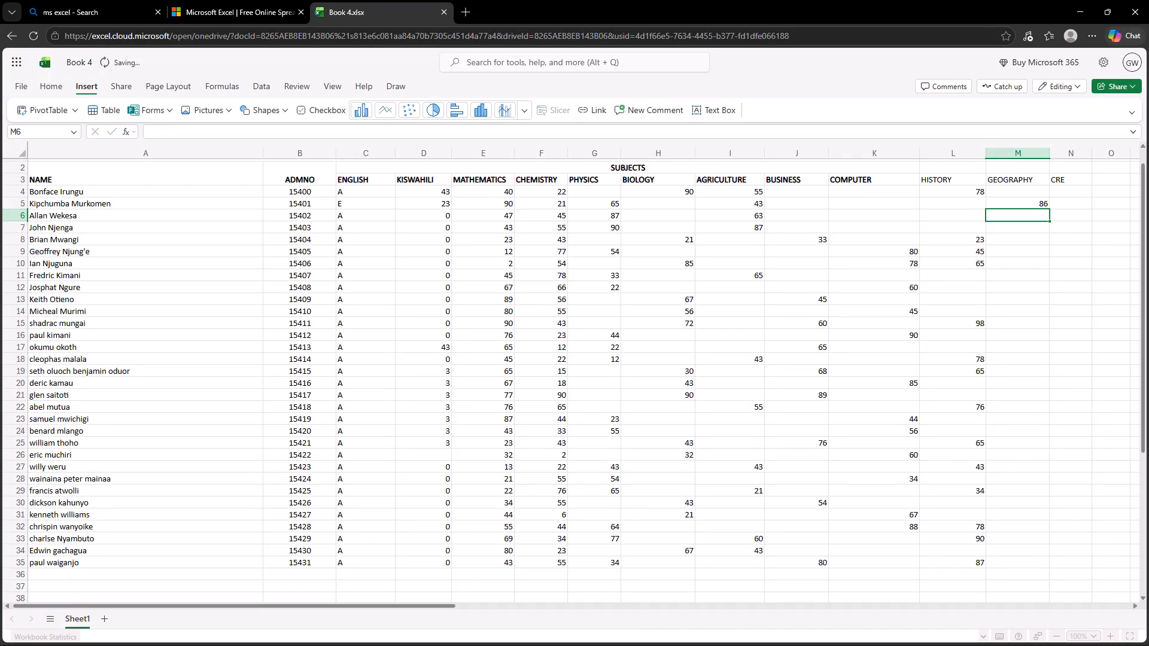
{"action": "type", "text": "54"}
{"action": "key", "text": "Down"}
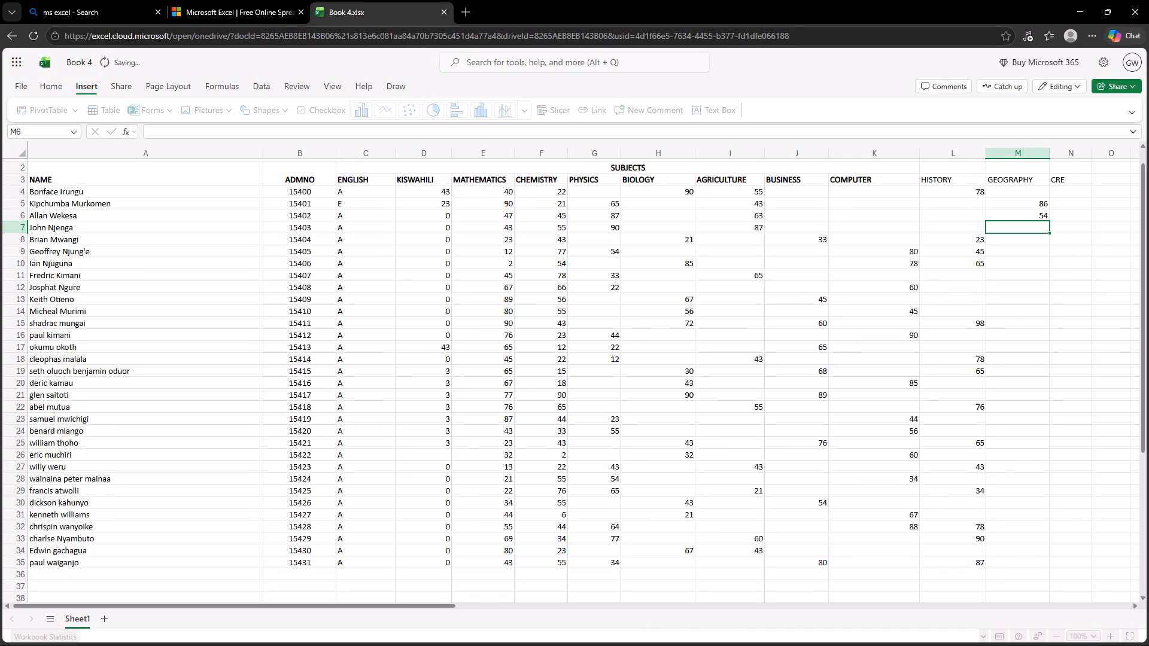
{"action": "key", "text": "6"}
{"action": "key", "text": "3"}
{"action": "key", "text": "Down"}
Enter the GEOGRAPHY marks 98 in cell M11, 76 in M12 and 80 in M13, leaving M8 to M10 blank.
{"action": "key", "text": "Down"}
{"action": "key", "text": "Down"}
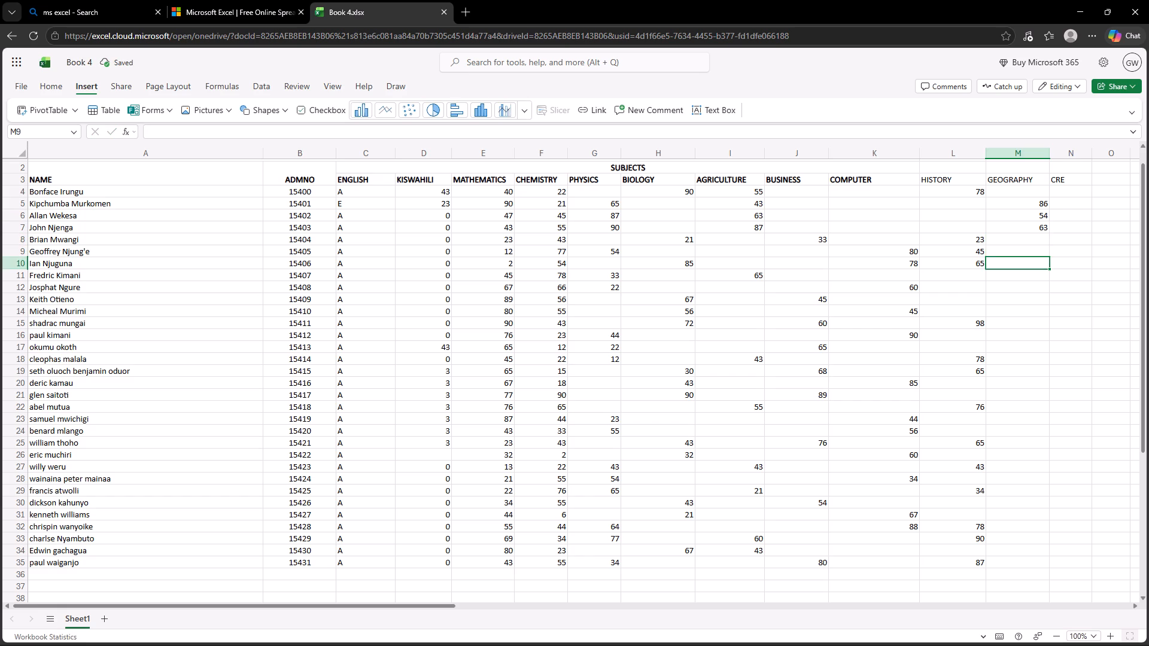
{"action": "key", "text": "Down"}
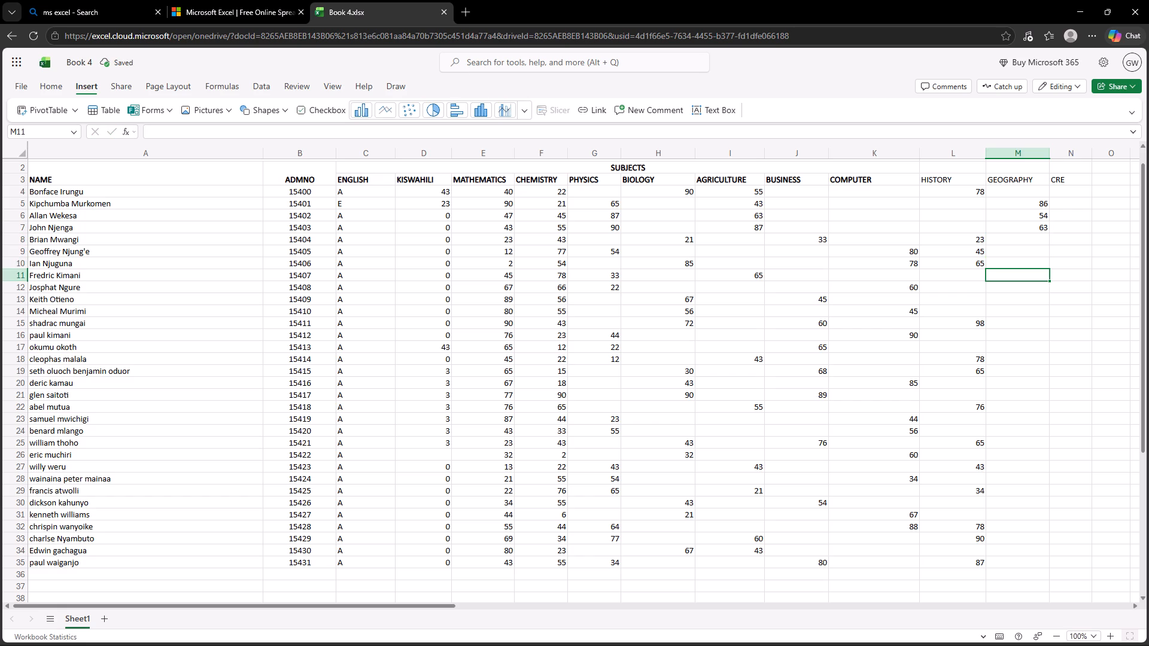
{"action": "type", "text": "98"}
{"action": "key", "text": "Down"}
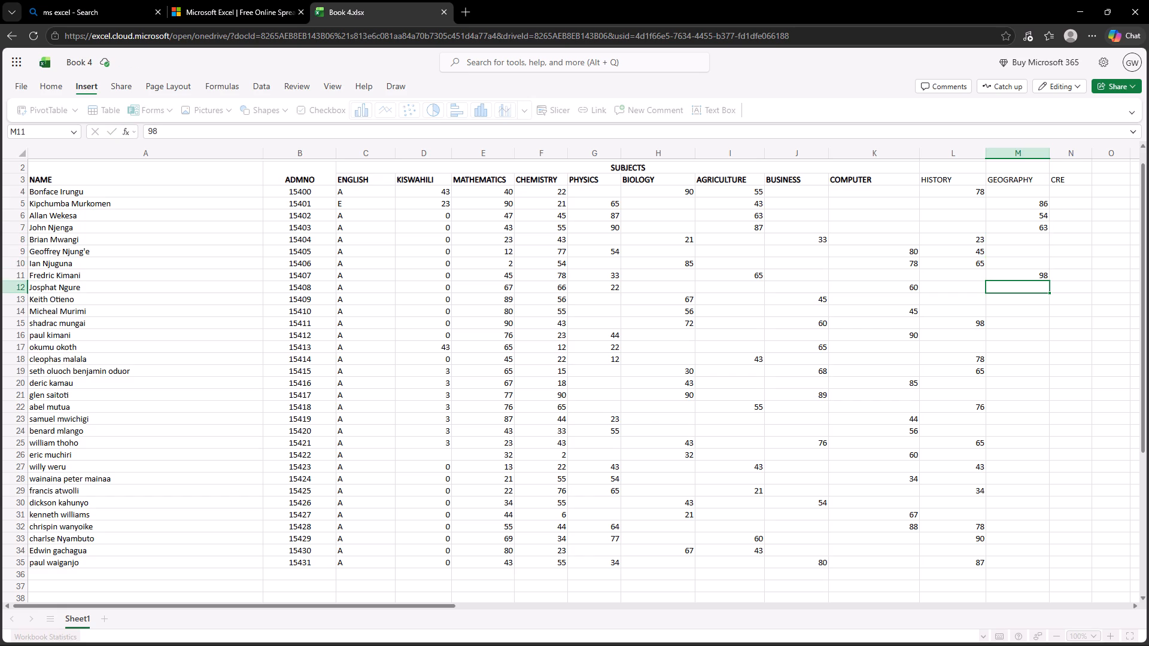
{"action": "type", "text": "76"}
{"action": "key", "text": "Down"}
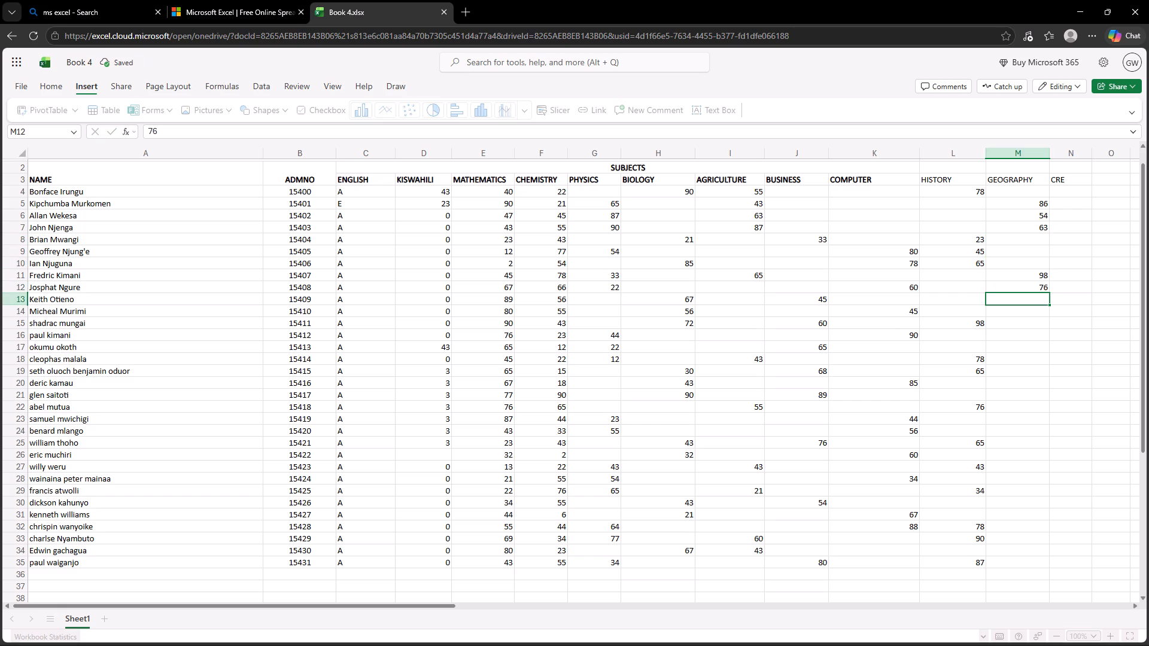
{"action": "type", "text": "80"}
{"action": "key", "text": "Down"}
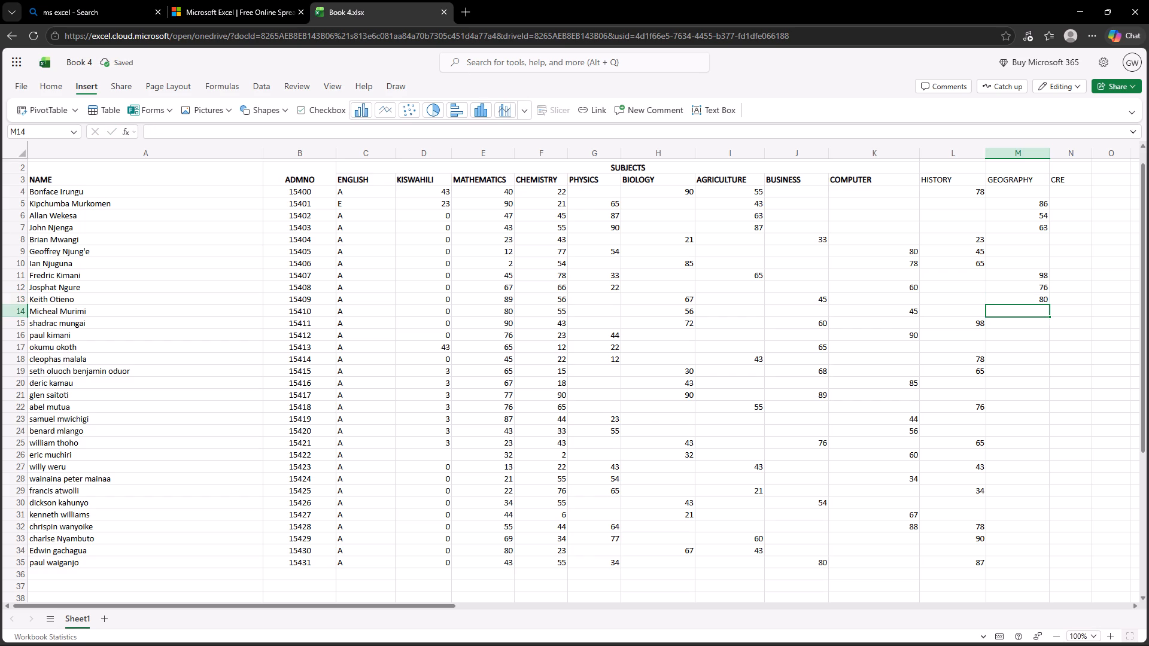
Change the GEOGRAPHY mark in cell M5 to 55.
{"action": "left_click", "coordinate": [1020, 206]}
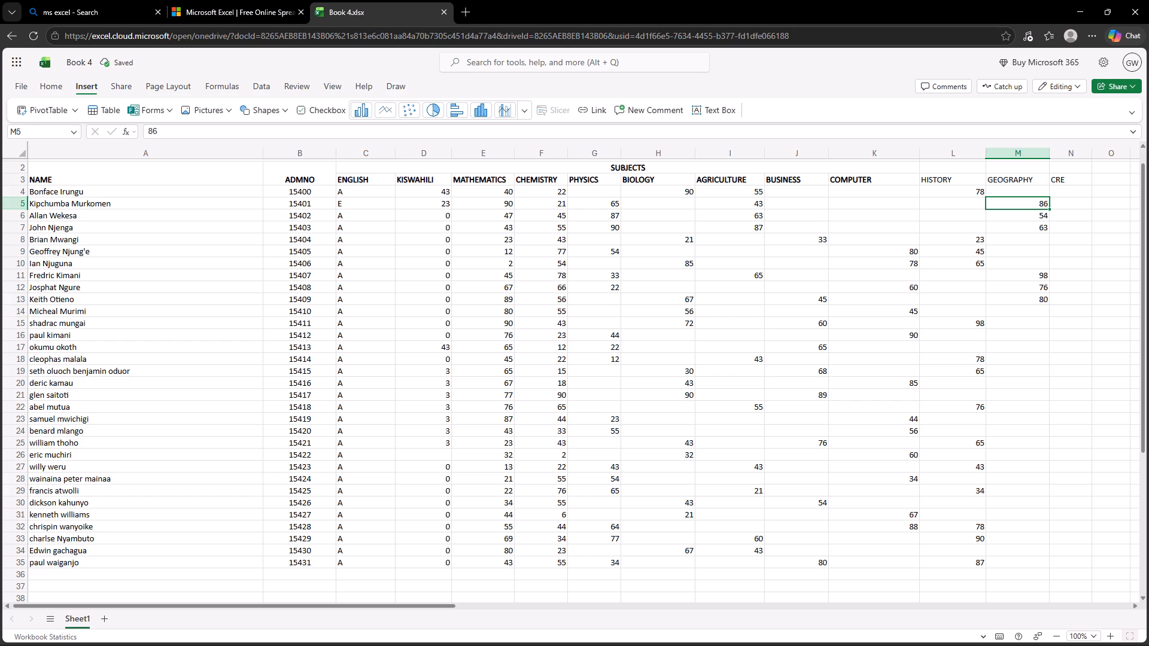
{"action": "type", "text": "55"}
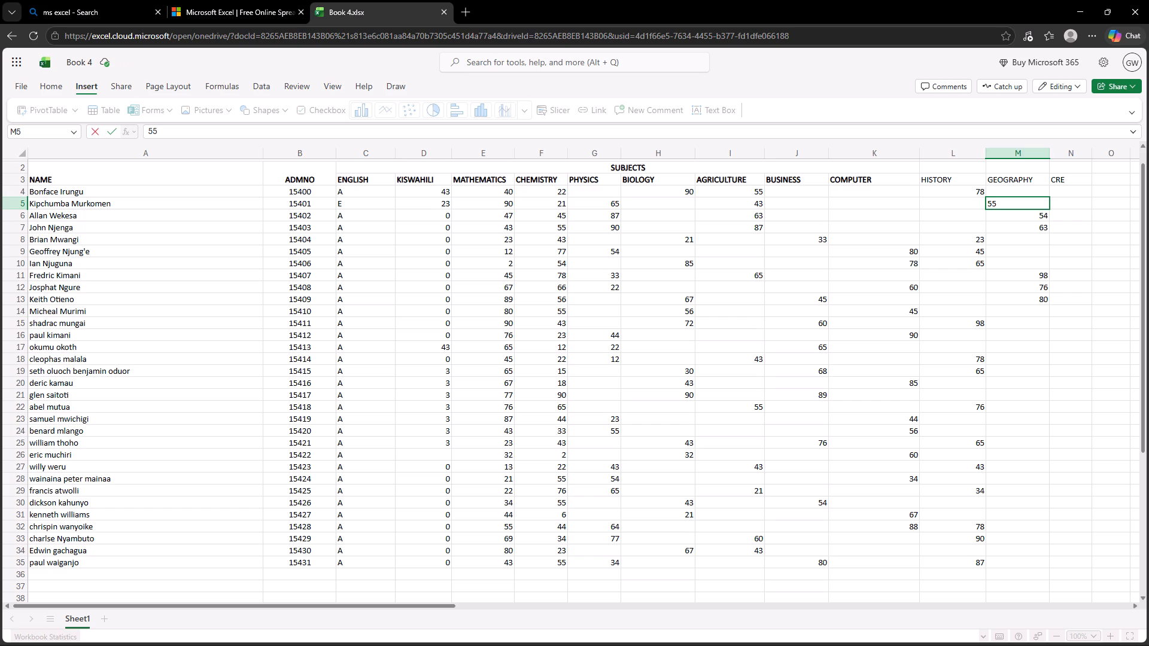
Enter the GEOGRAPHY marks 34 in cell M14, 54 in M16 and 33 in M17, leaving M15 blank.
{"action": "left_click", "coordinate": [1034, 315]}
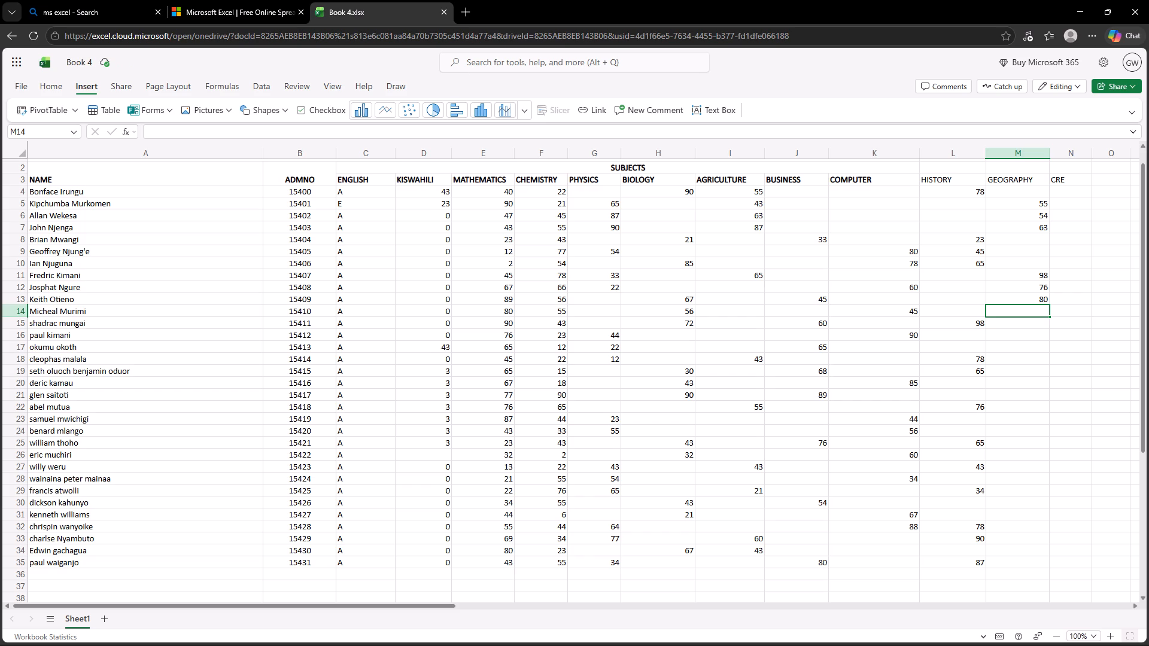
{"action": "type", "text": "34"}
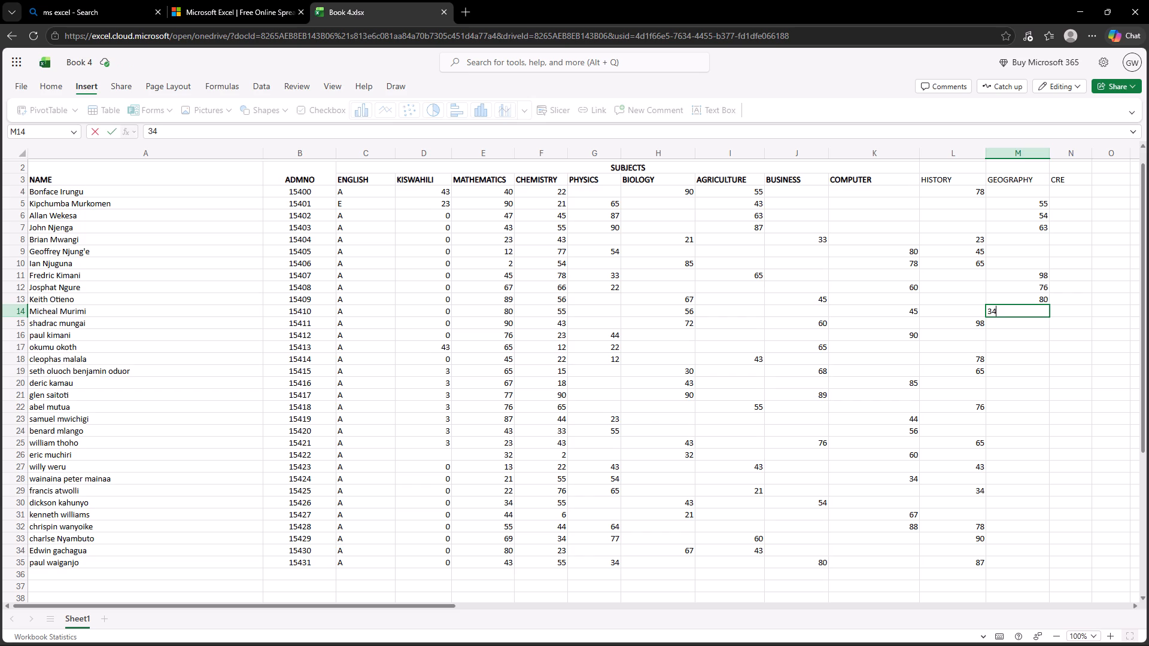
{"action": "key", "text": "Down"}
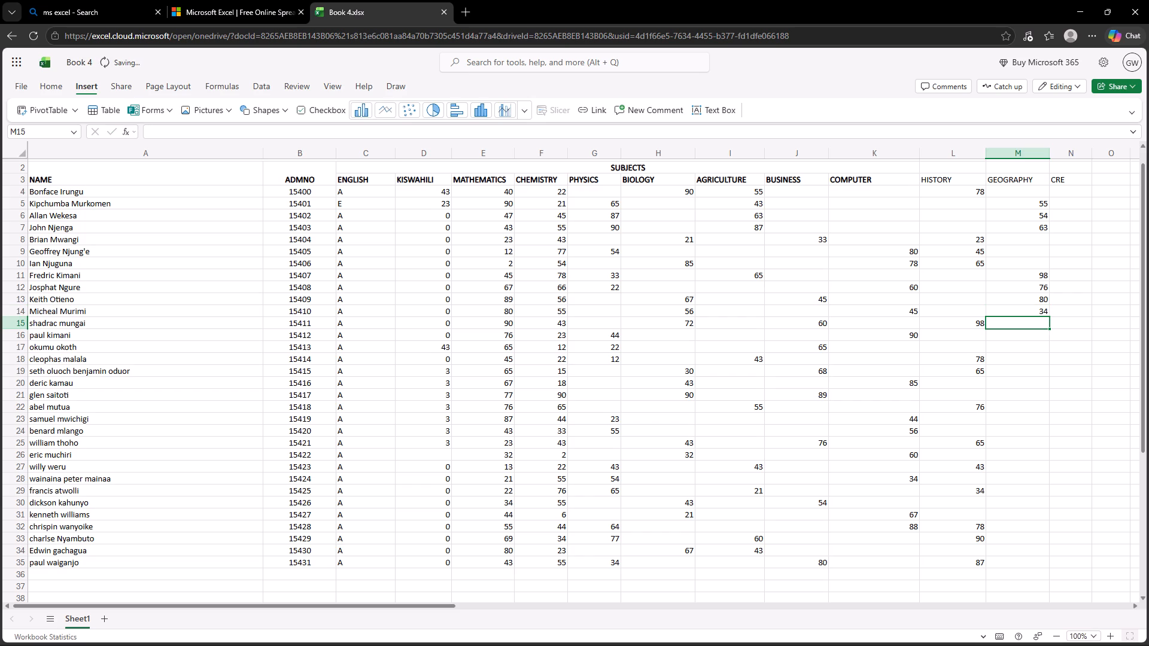
{"action": "key", "text": "Down"}
{"action": "key", "text": "Down"}
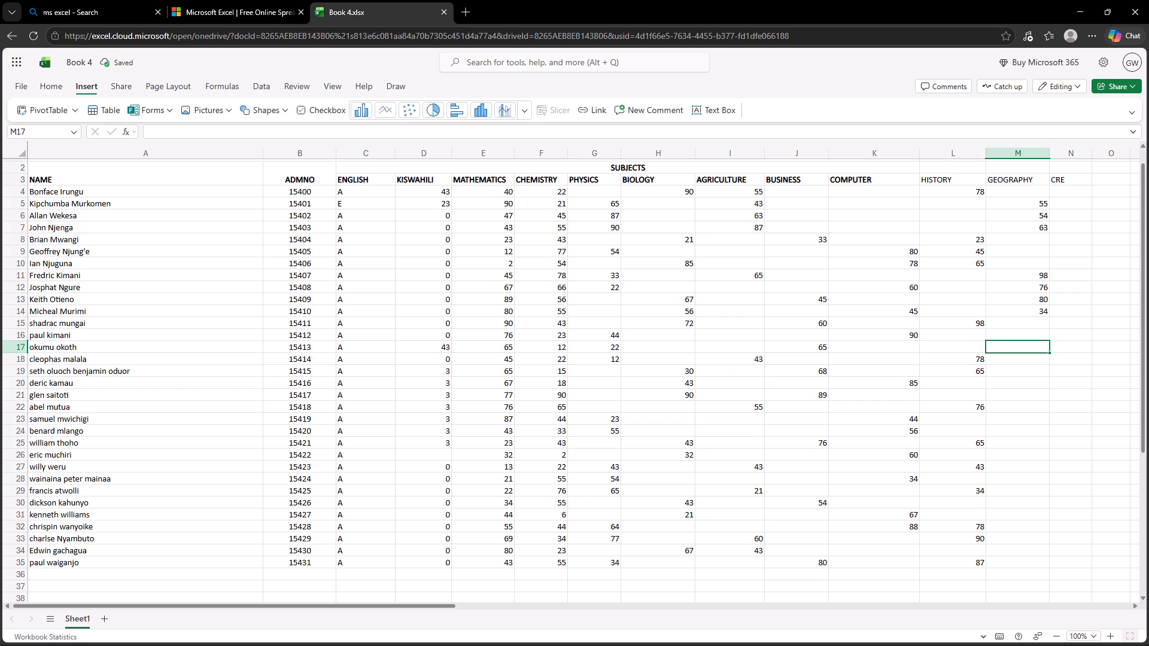
{"action": "key", "text": "Up"}
{"action": "type", "text": "54"}
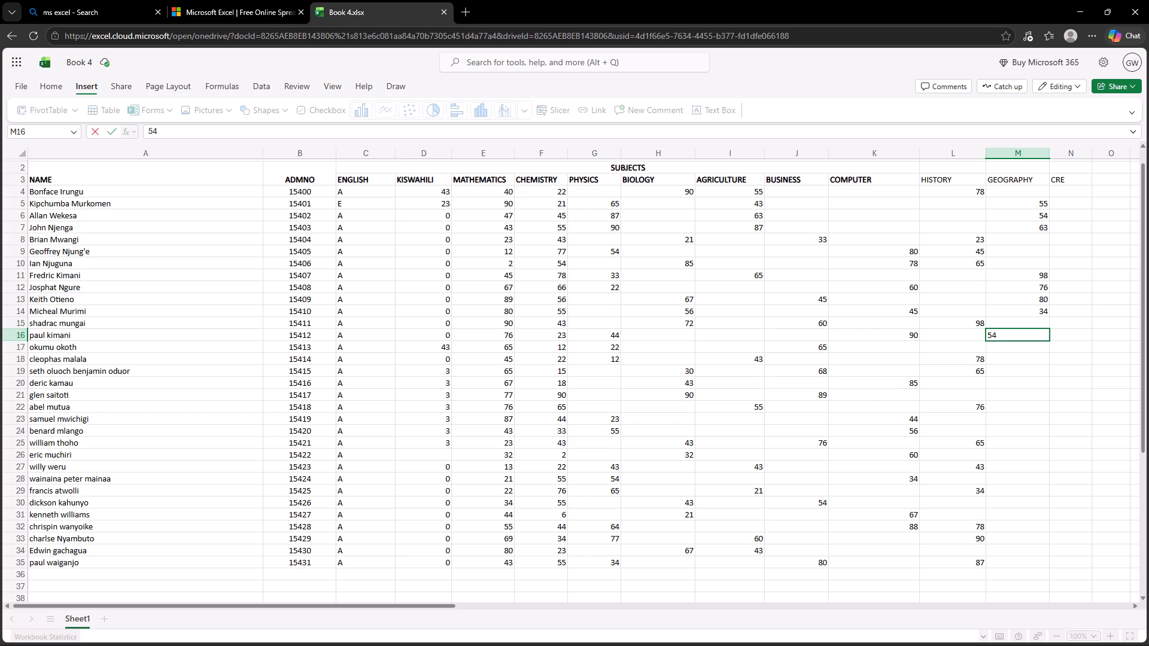
{"action": "key", "text": "Down"}
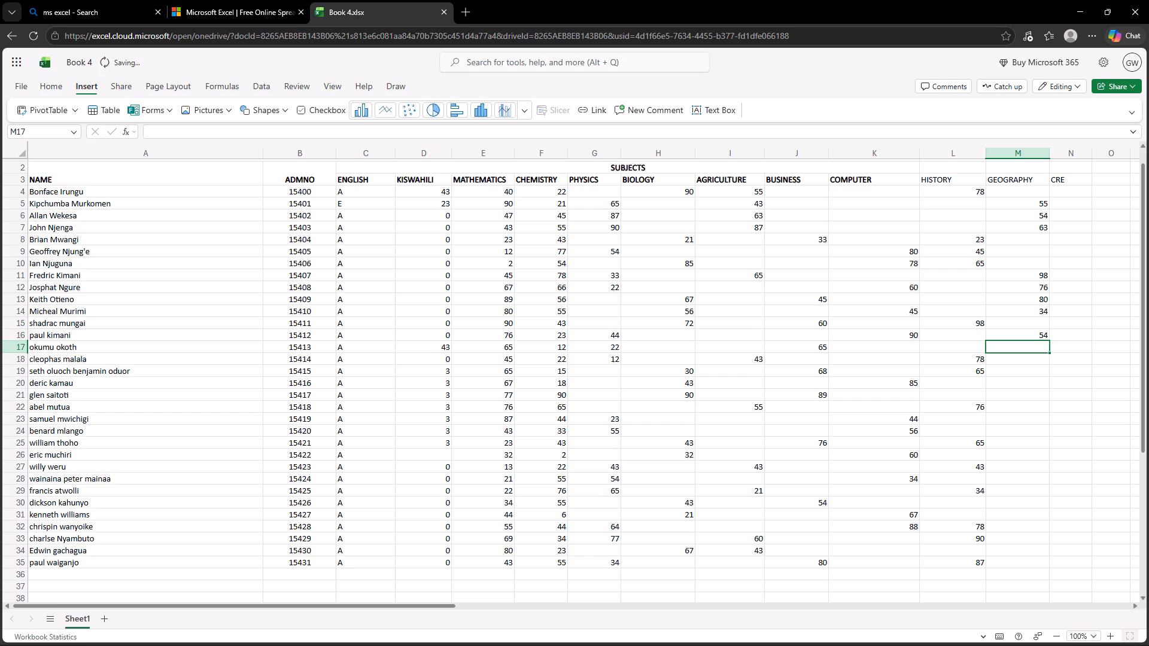
{"action": "type", "text": "33"}
{"action": "key", "text": "Down"}
Enter the GEOGRAPHY marks 42 in cell M20, 65 in M21, 44 in M23 and 43 in M24, leaving M18, M19 and M22 blank.
{"action": "key", "text": "Down"}
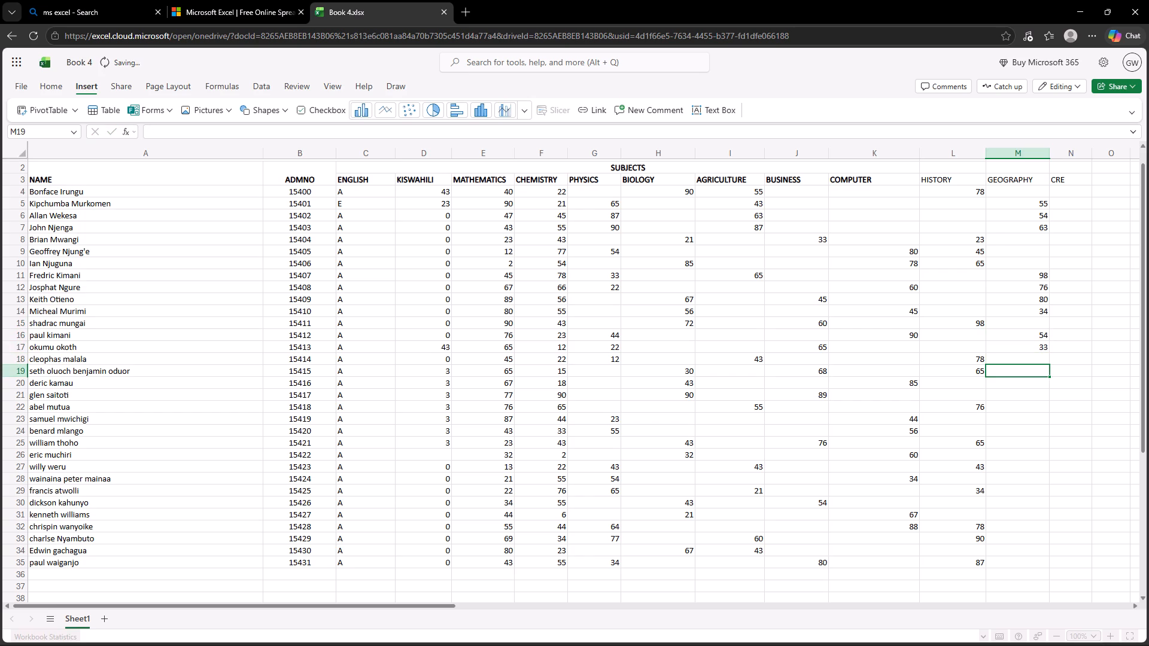
{"action": "key", "text": "Down"}
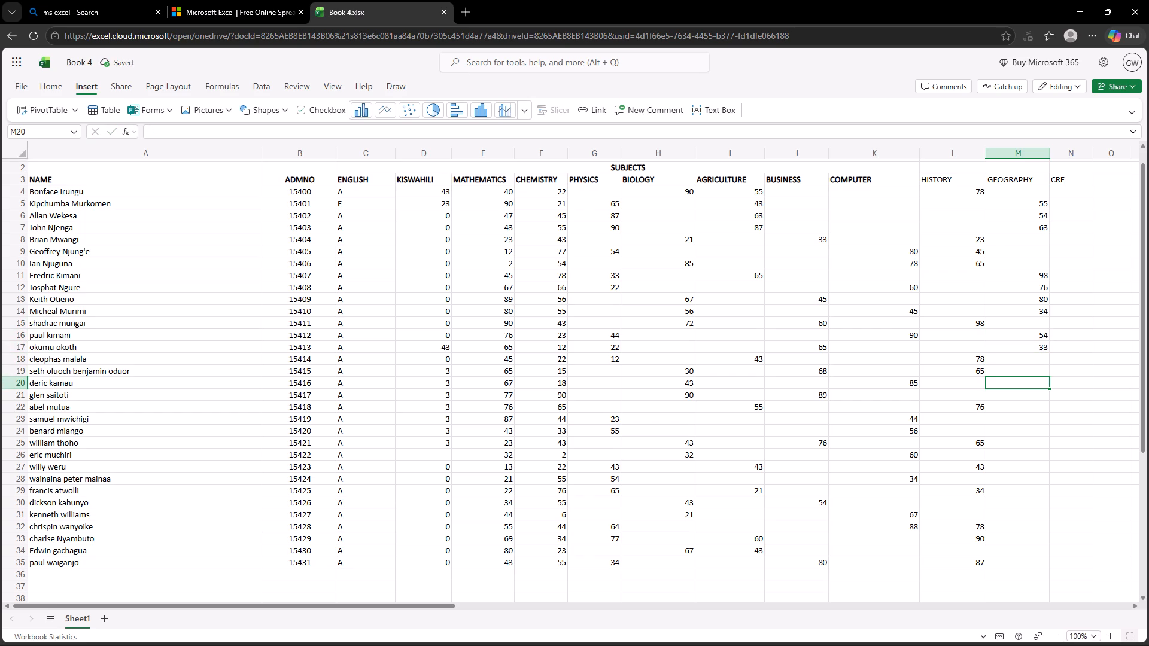
{"action": "type", "text": "42"}
{"action": "key", "text": "Down"}
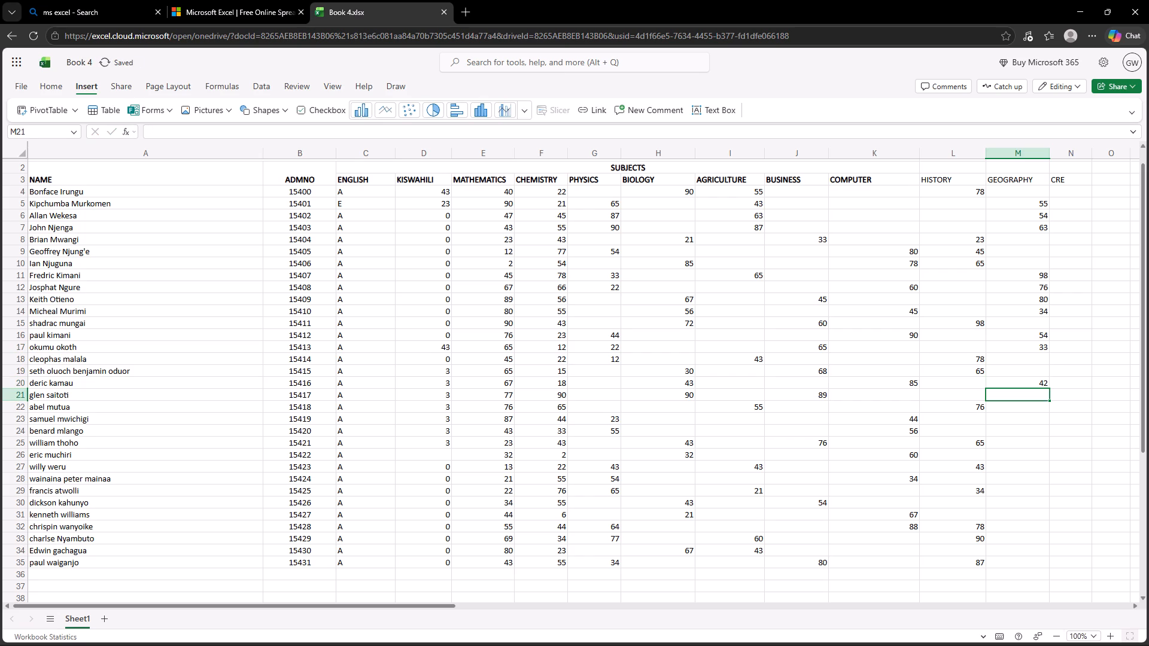
{"action": "type", "text": "65"}
{"action": "key", "text": "Down"}
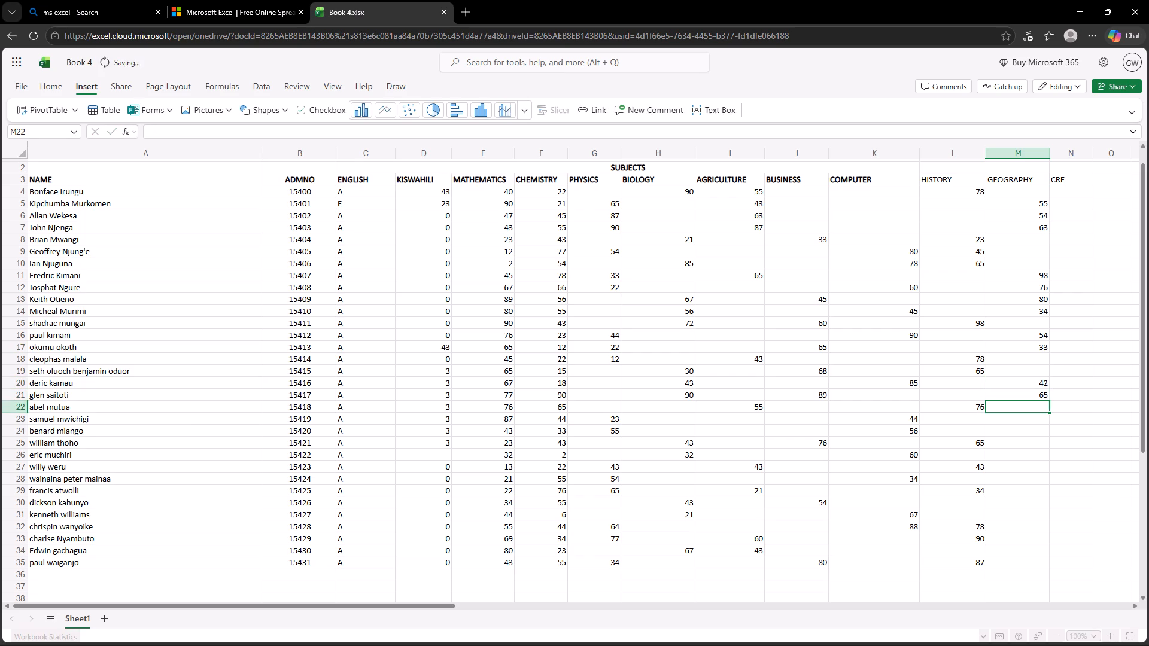
{"action": "key", "text": "Down"}
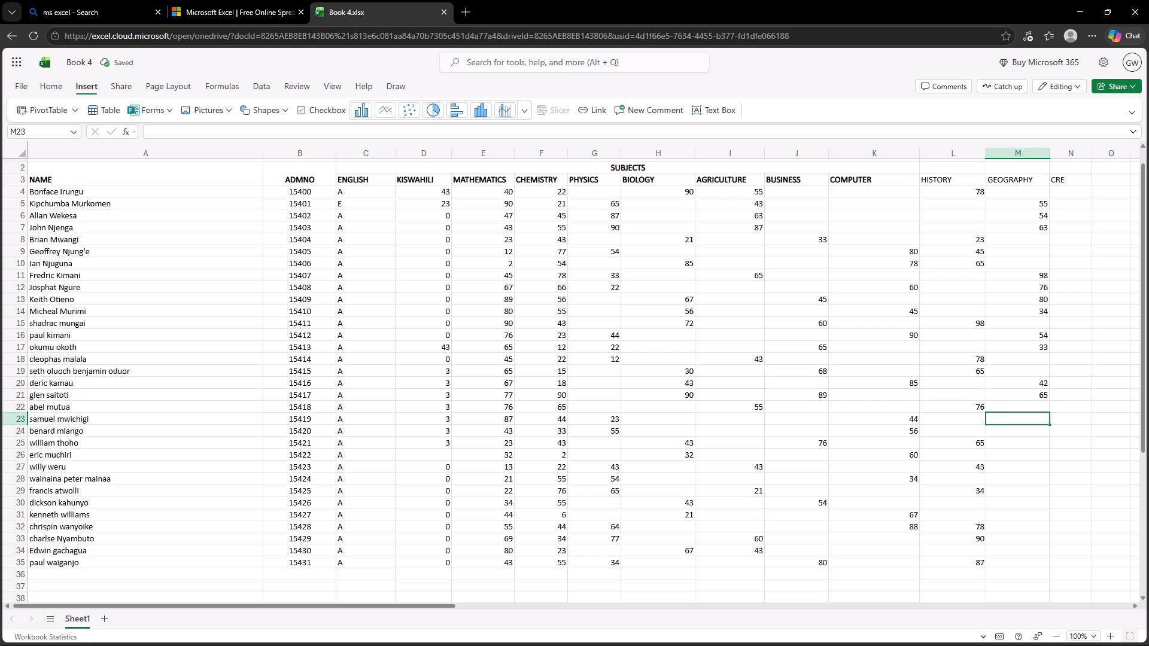
{"action": "type", "text": "44"}
{"action": "key", "text": "Down"}
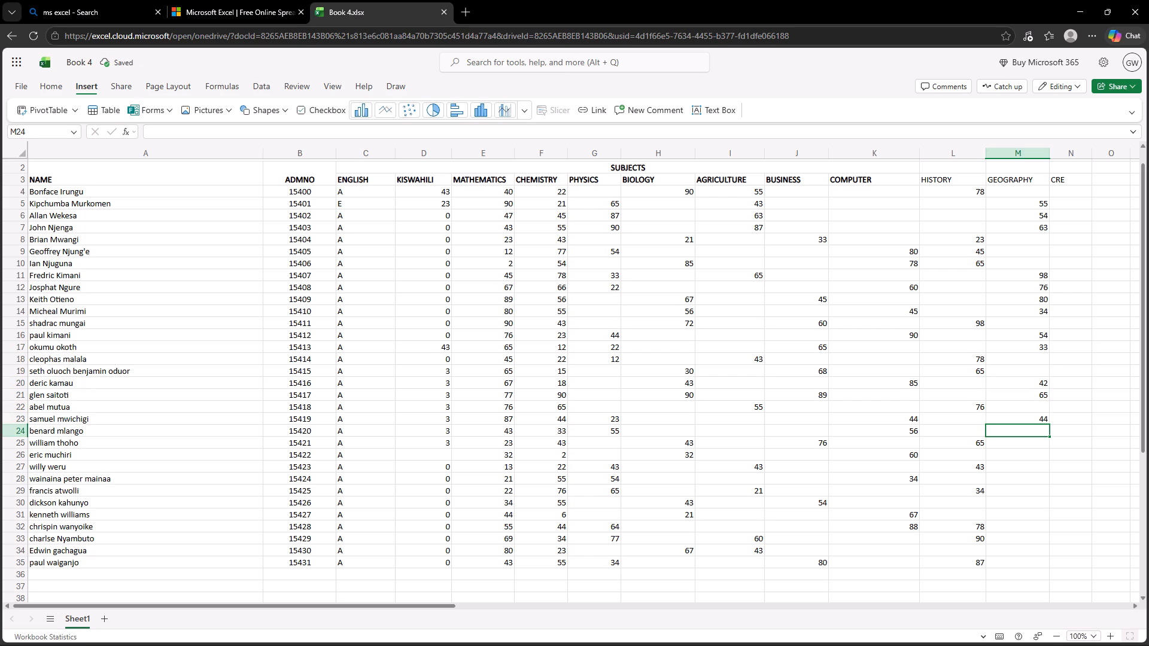
{"action": "type", "text": "43"}
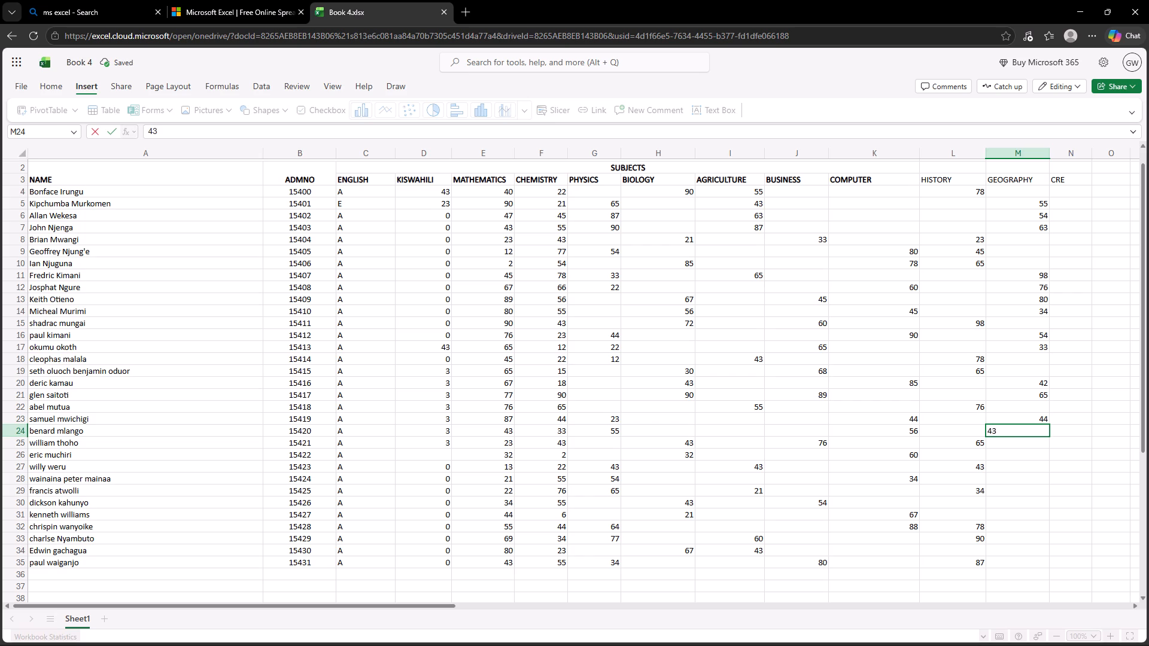
{"action": "key", "text": "Down"}
Enter the GEOGRAPHY marks 97 in cell M26 and 77 in M28, leaving M25 and M27 blank.
{"action": "key", "text": "Down"}
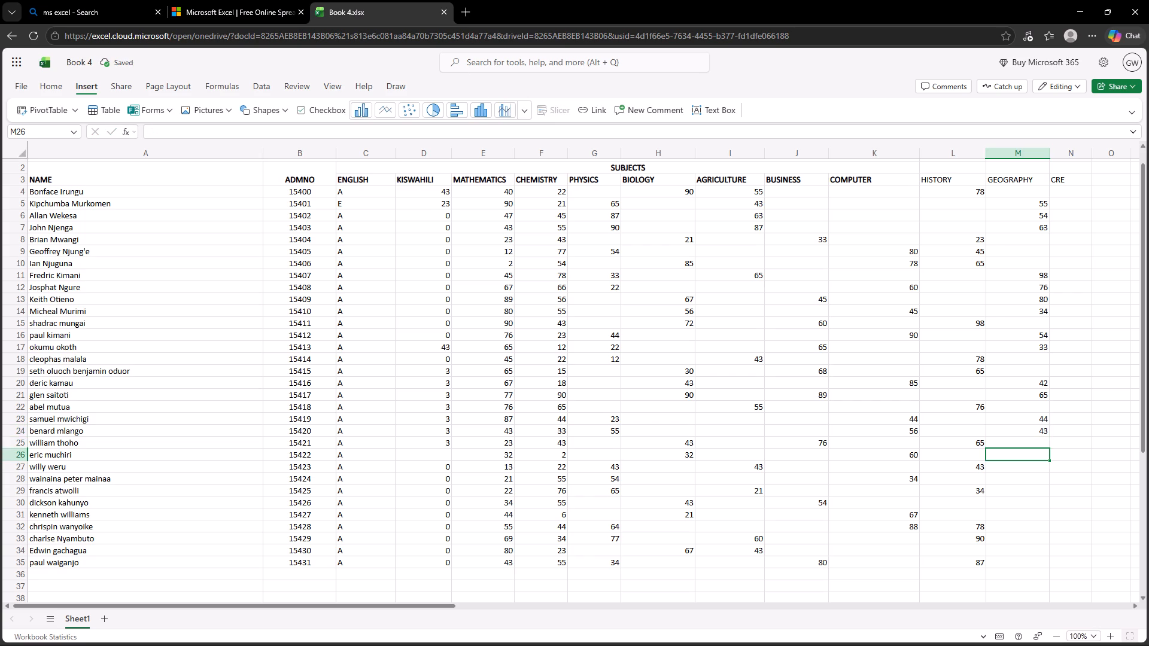
{"action": "key", "text": "9"}
{"action": "key", "text": "7"}
{"action": "key", "text": "Down"}
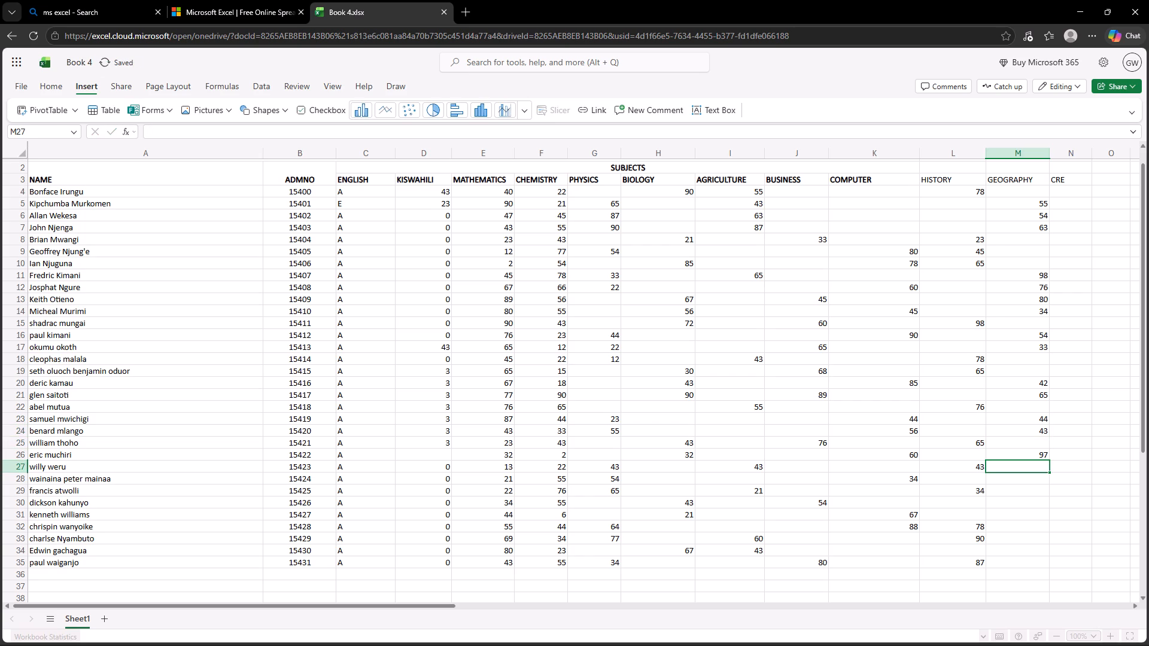
{"action": "key", "text": "6"}
{"action": "key", "text": "BackSpace"}
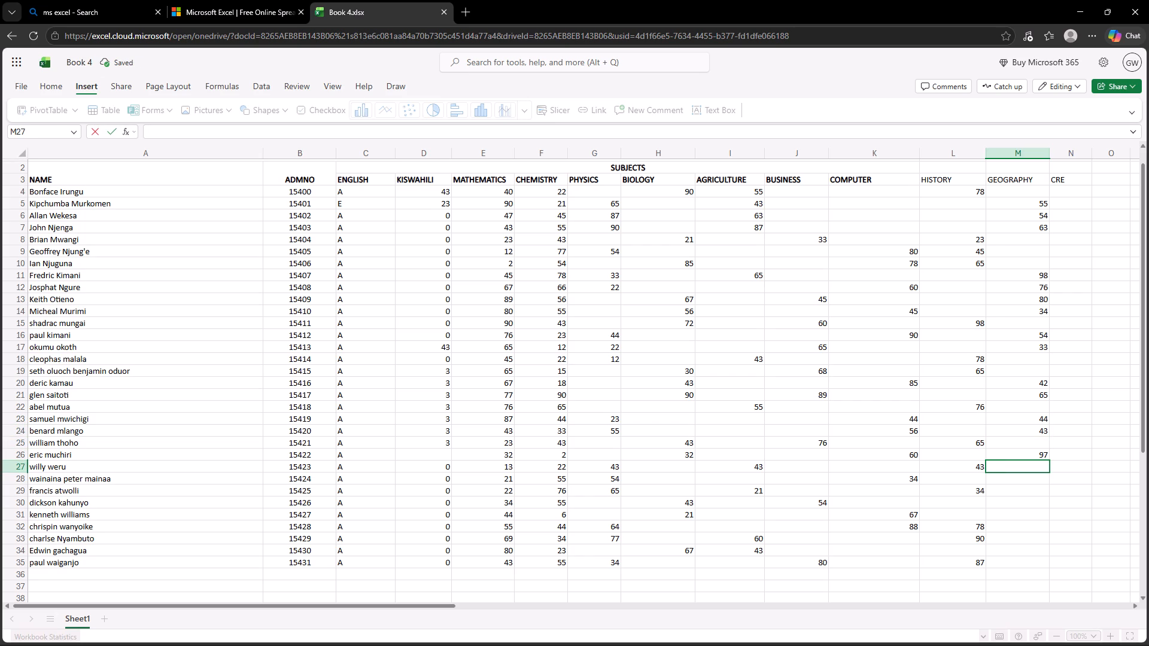
{"action": "key", "text": "Down"}
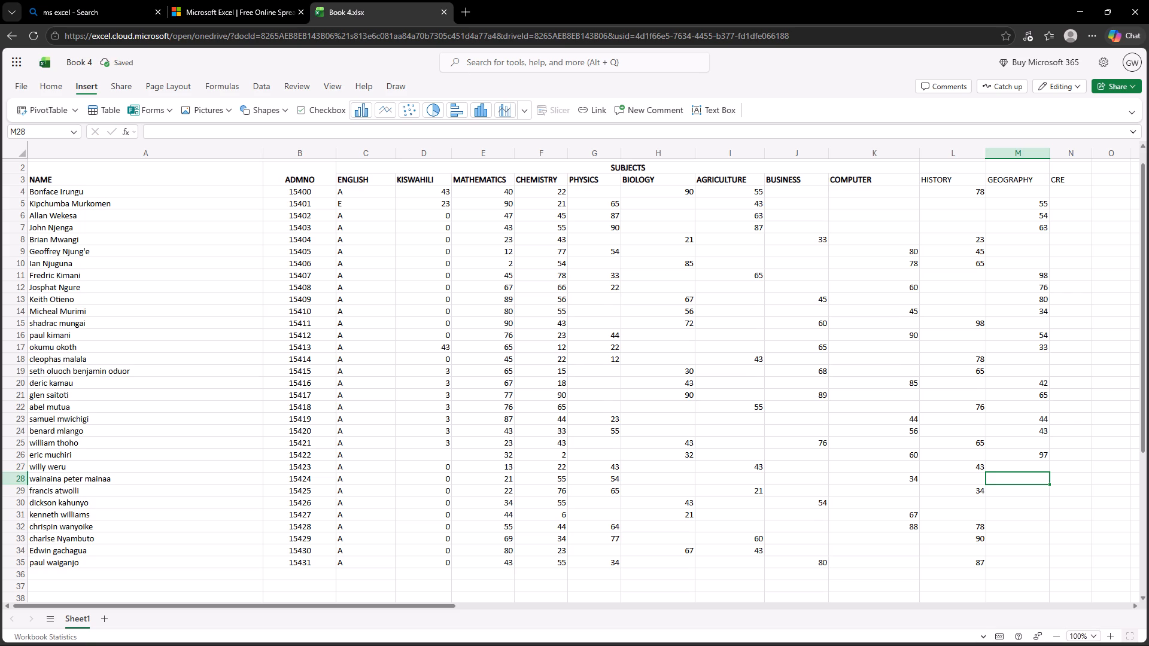
{"action": "type", "text": "77"}
{"action": "key", "text": "Down"}
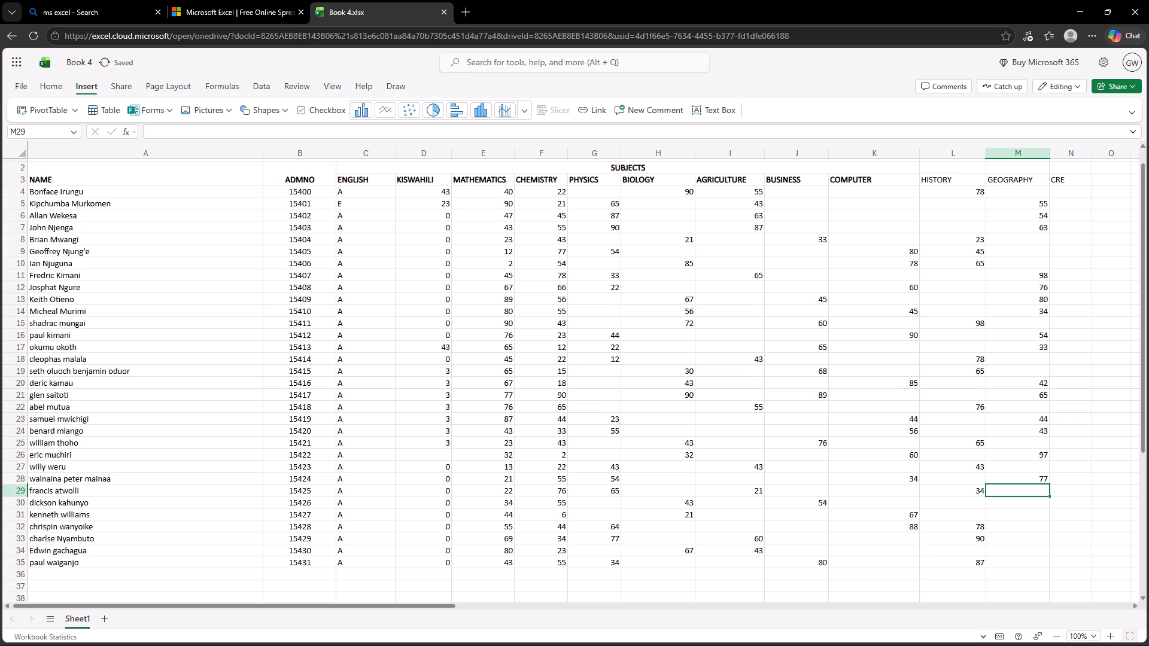
Enter the GEOGRAPHY marks 64 in cell M30, 49 in M31 and 32 in M34, leaving M29, M32 and M33 blank.
{"action": "key", "text": "Down"}
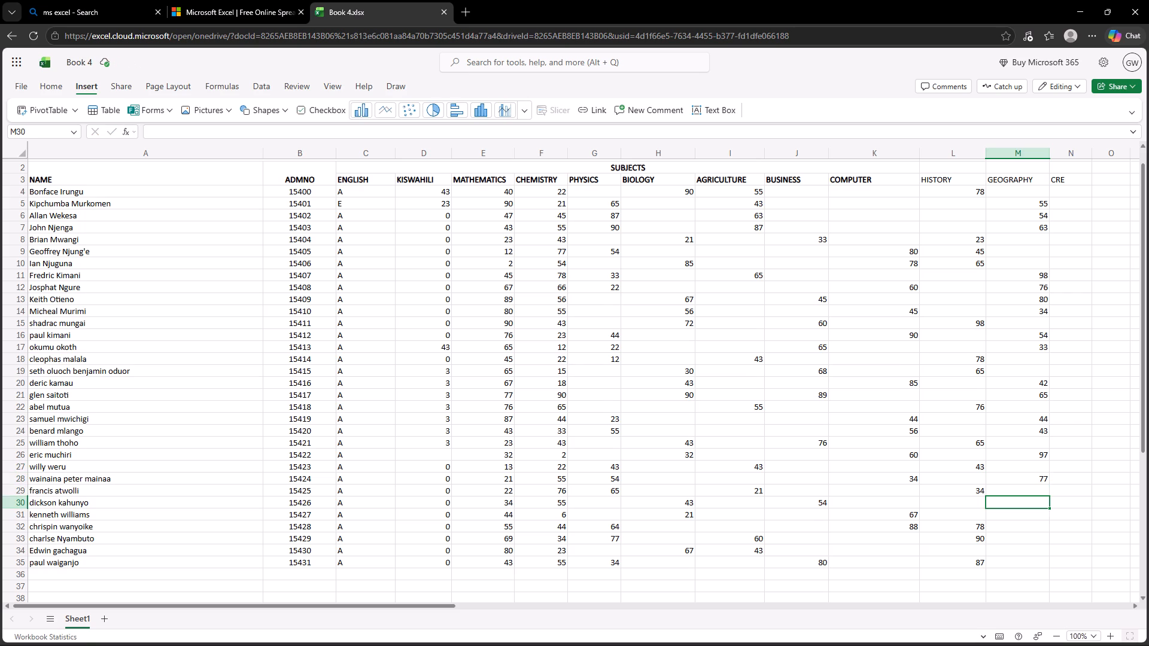
{"action": "key", "text": "6"}
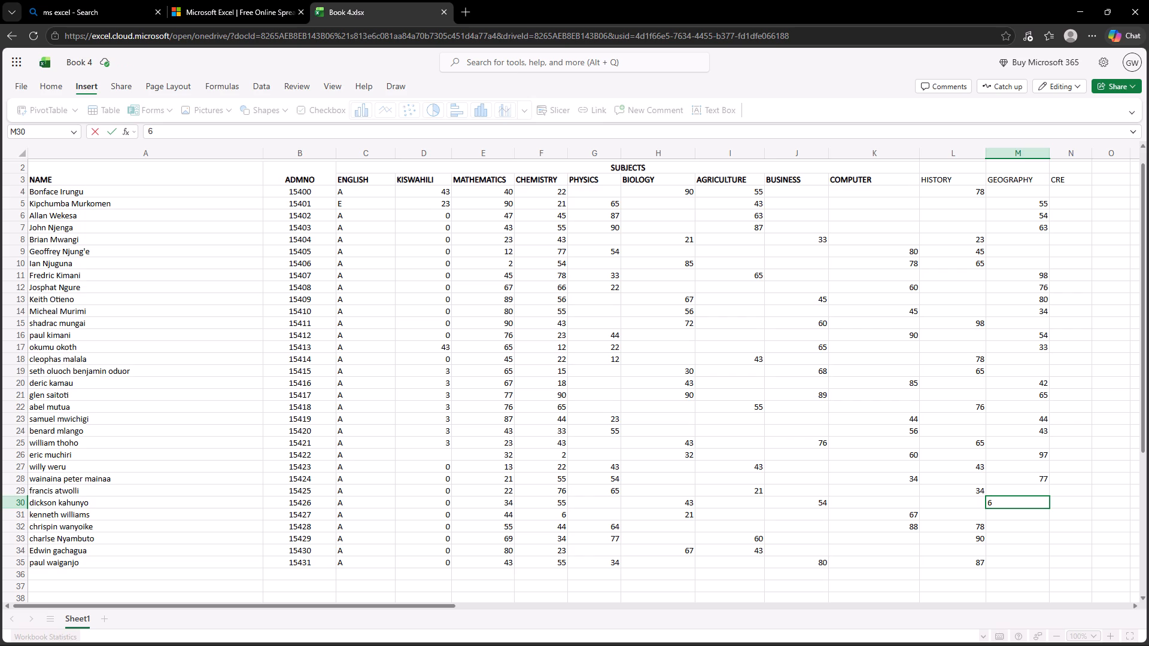
{"action": "key", "text": "4"}
{"action": "key", "text": "Down"}
{"action": "key", "text": "4"}
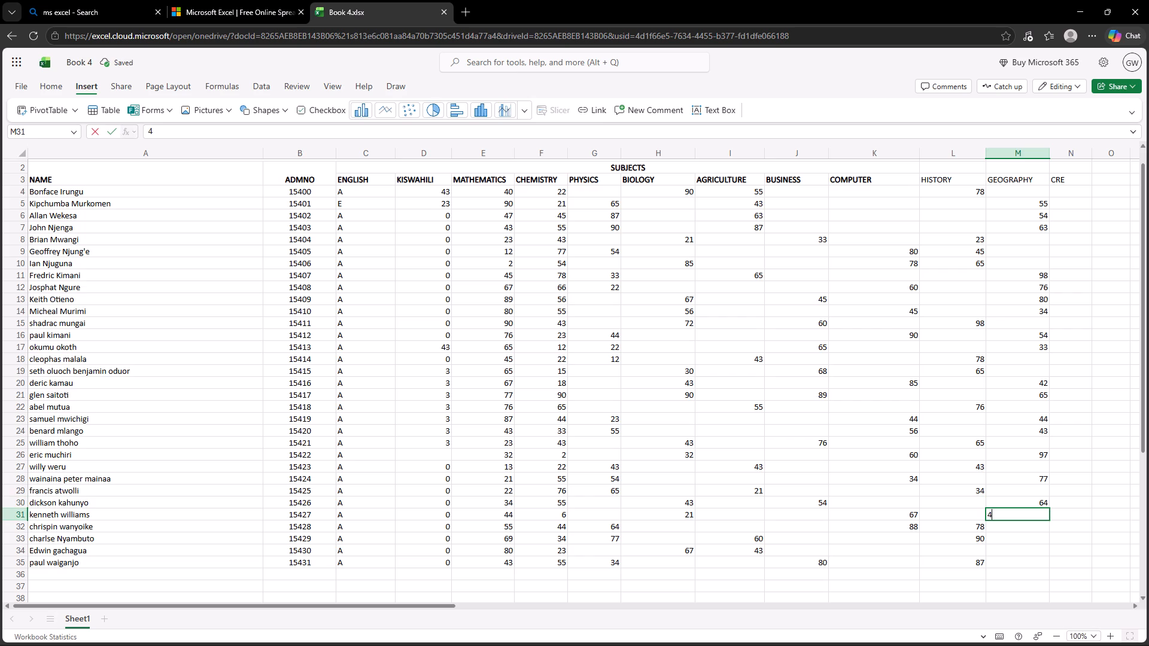
{"action": "key", "text": "9"}
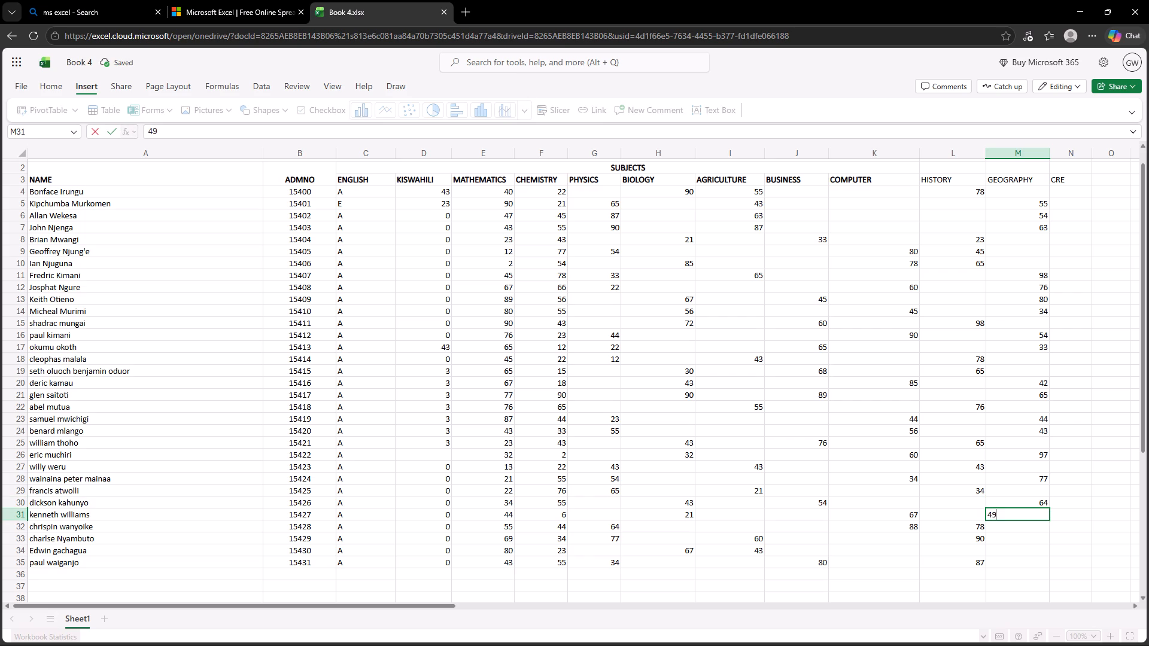
{"action": "key", "text": "Down"}
{"action": "key", "text": "Down"}
{"action": "key", "text": "Down"}
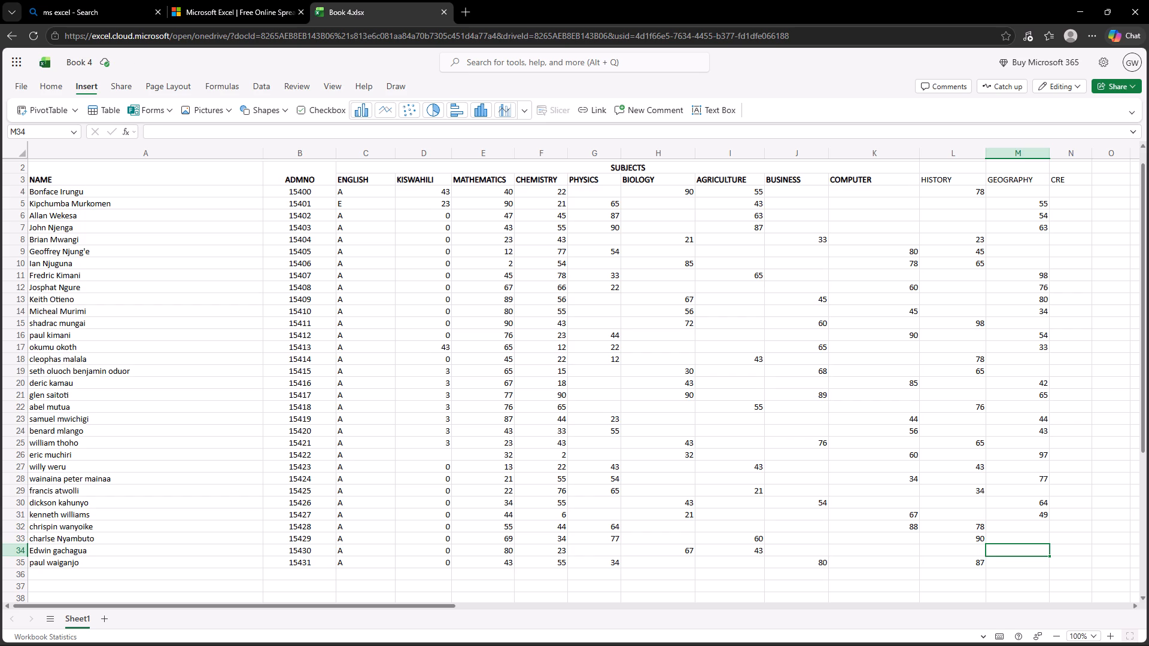
{"action": "type", "text": "32"}
{"action": "key", "text": "Down"}
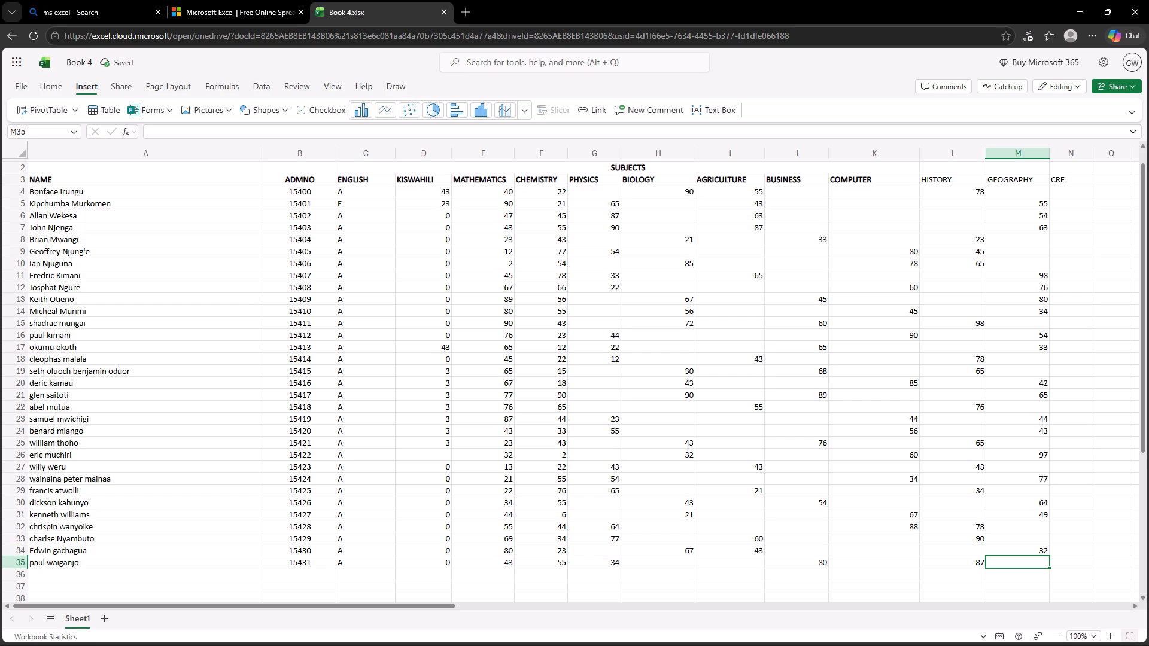
Enter the CRE marks 45, 55, 65, 43 and 76 in cells N4 to N8.
{"action": "left_click", "coordinate": [1080, 193]}
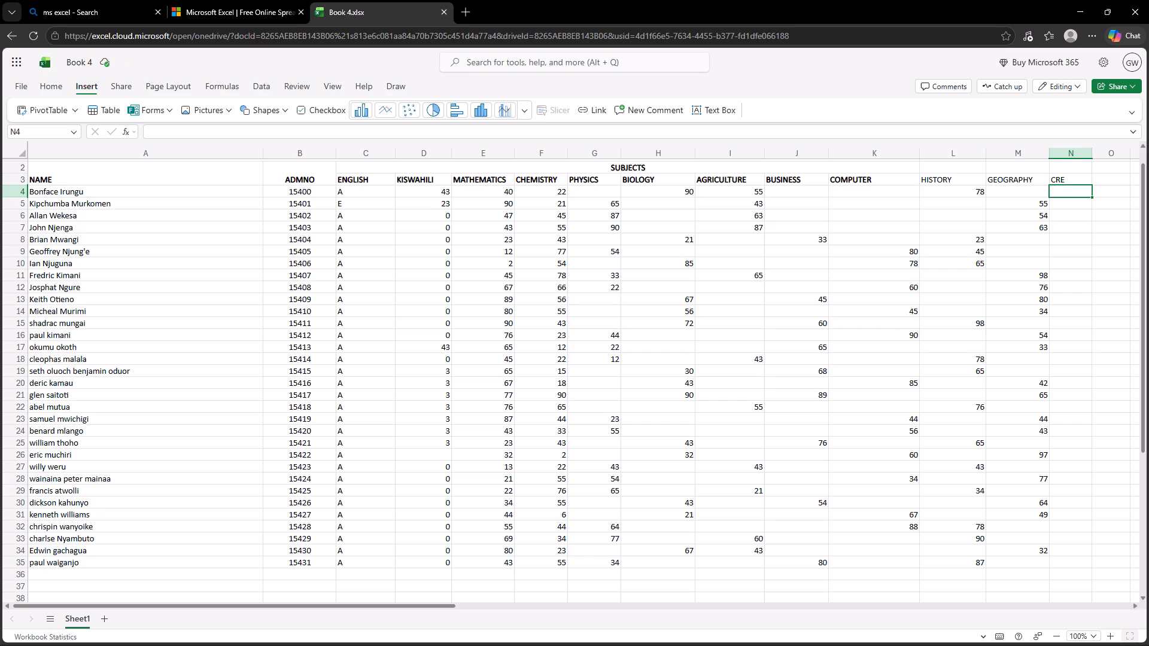
{"action": "type", "text": "45"}
{"action": "key", "text": "Down"}
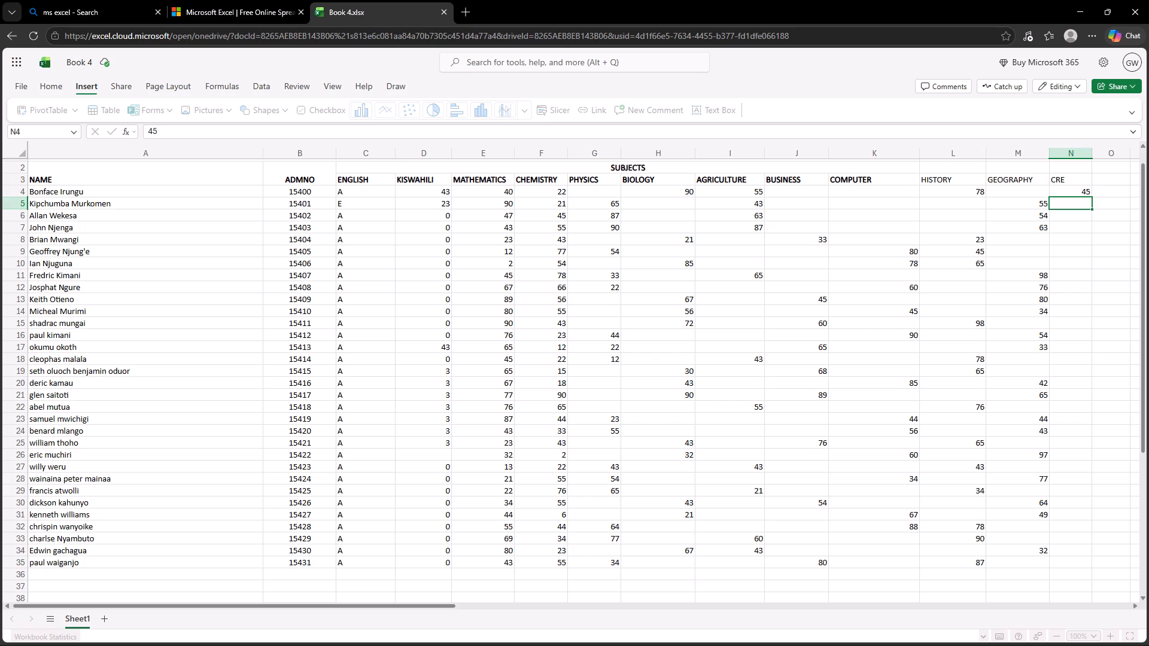
{"action": "type", "text": "55"}
{"action": "key", "text": "Down"}
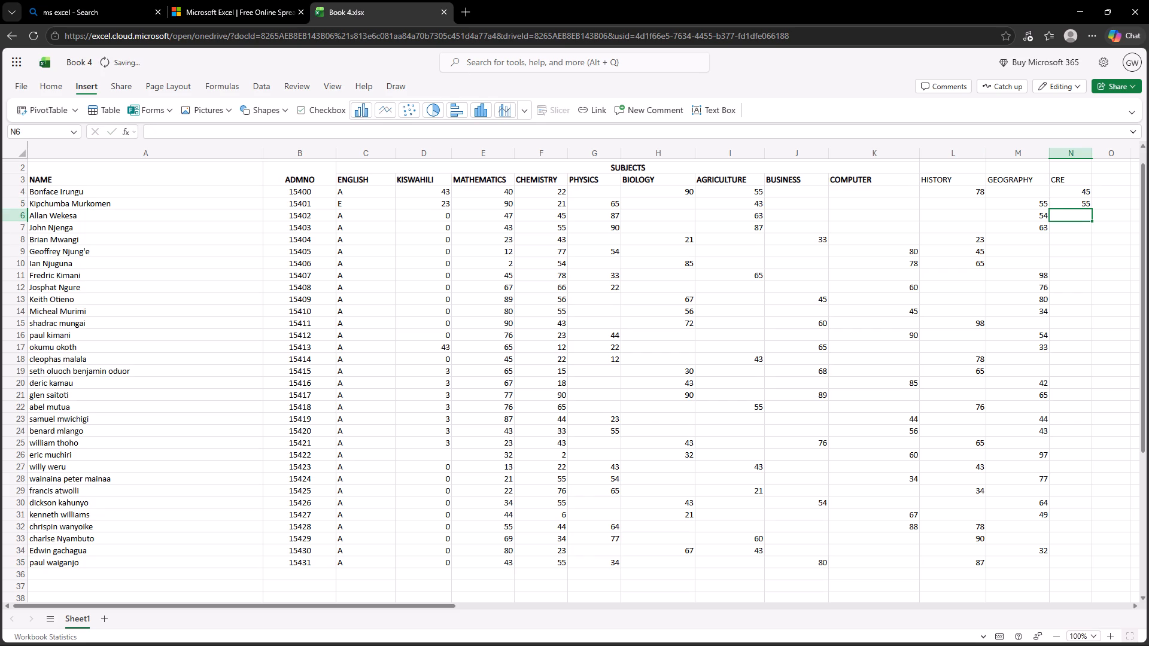
{"action": "type", "text": "65"}
{"action": "key", "text": "Down"}
{"action": "type", "text": "43"}
{"action": "key", "text": "Down"}
{"action": "type", "text": "76"}
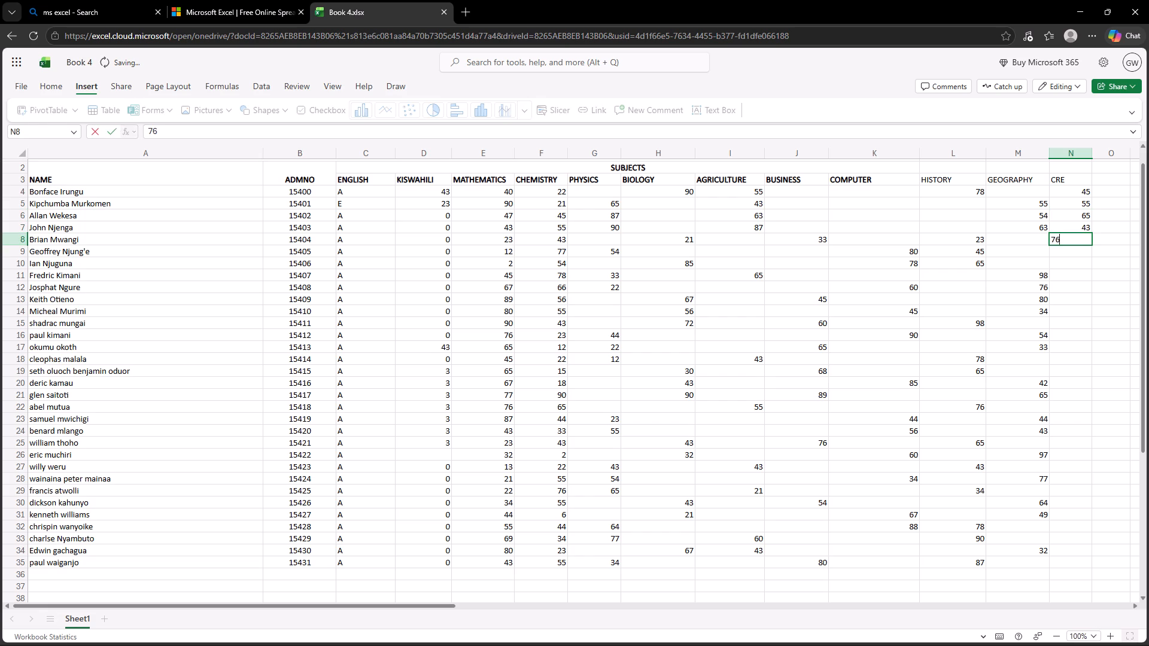
{"action": "key", "text": "Down"}
Enter the CRE marks 89, 98, 76, 54 and 30 in cells N9 to N13.
{"action": "type", "text": "89"}
{"action": "key", "text": "Down"}
{"action": "type", "text": "98"}
{"action": "key", "text": "Down"}
{"action": "type", "text": "76"}
{"action": "key", "text": "Down"}
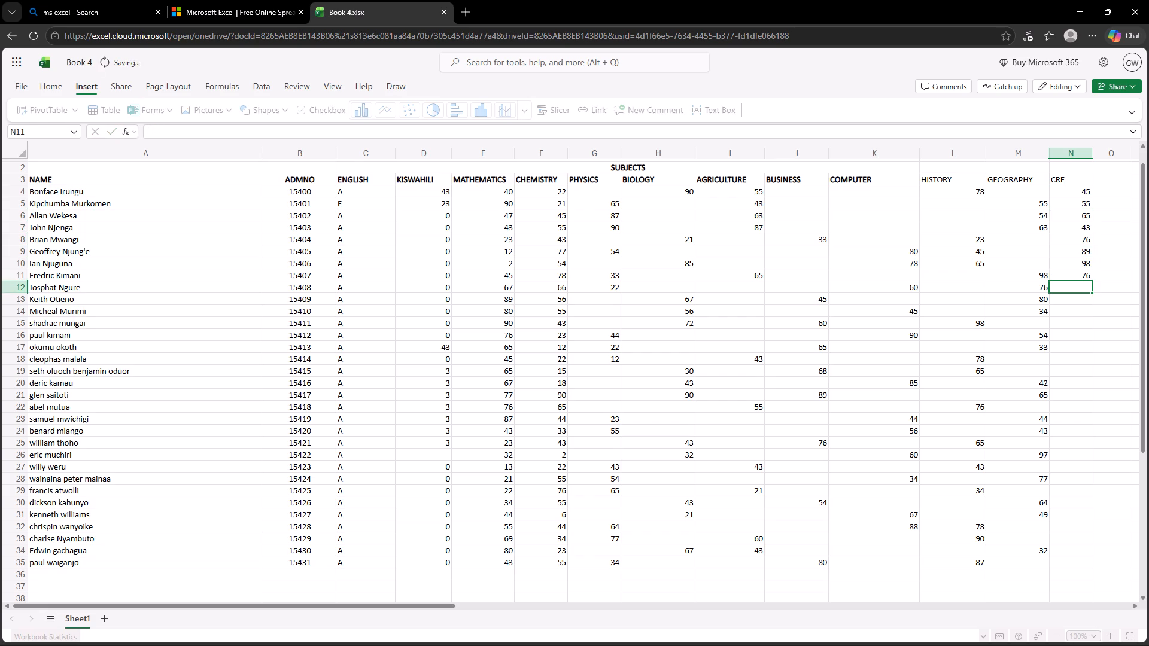
{"action": "type", "text": "54"}
{"action": "key", "text": "Down"}
{"action": "key", "text": "3"}
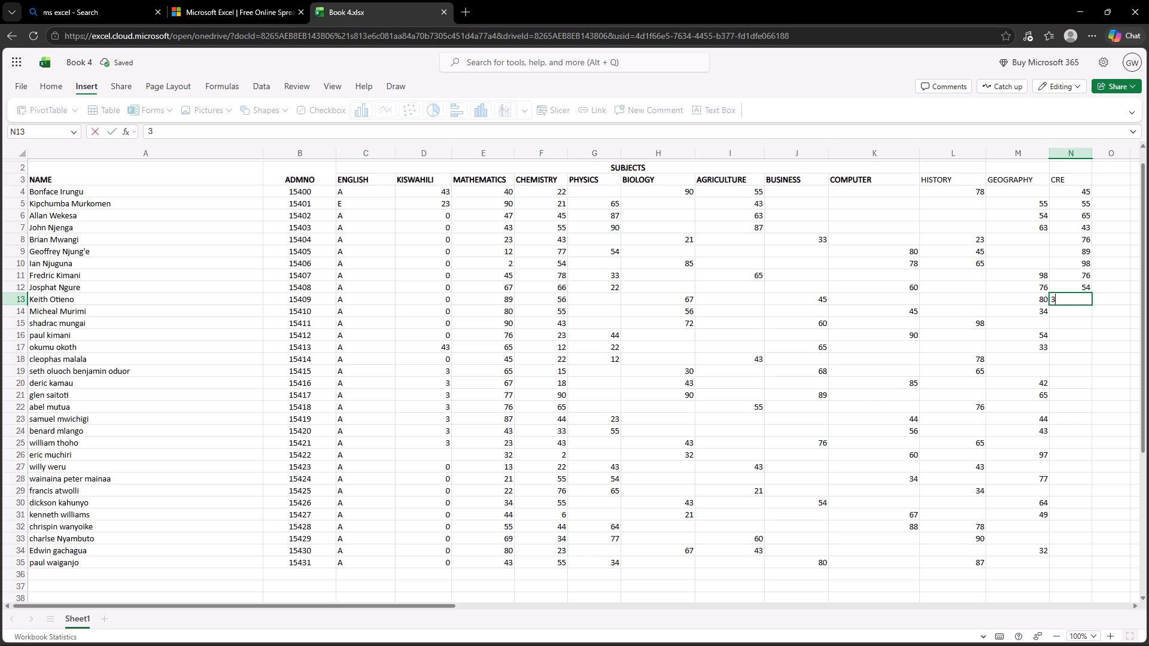
{"action": "key", "text": "0"}
{"action": "key", "text": "Down"}
Enter the CRE marks 86, 43, 55, 21, 23 and 59 in cells N14 to N19.
{"action": "type", "text": "86"}
{"action": "key", "text": "Down"}
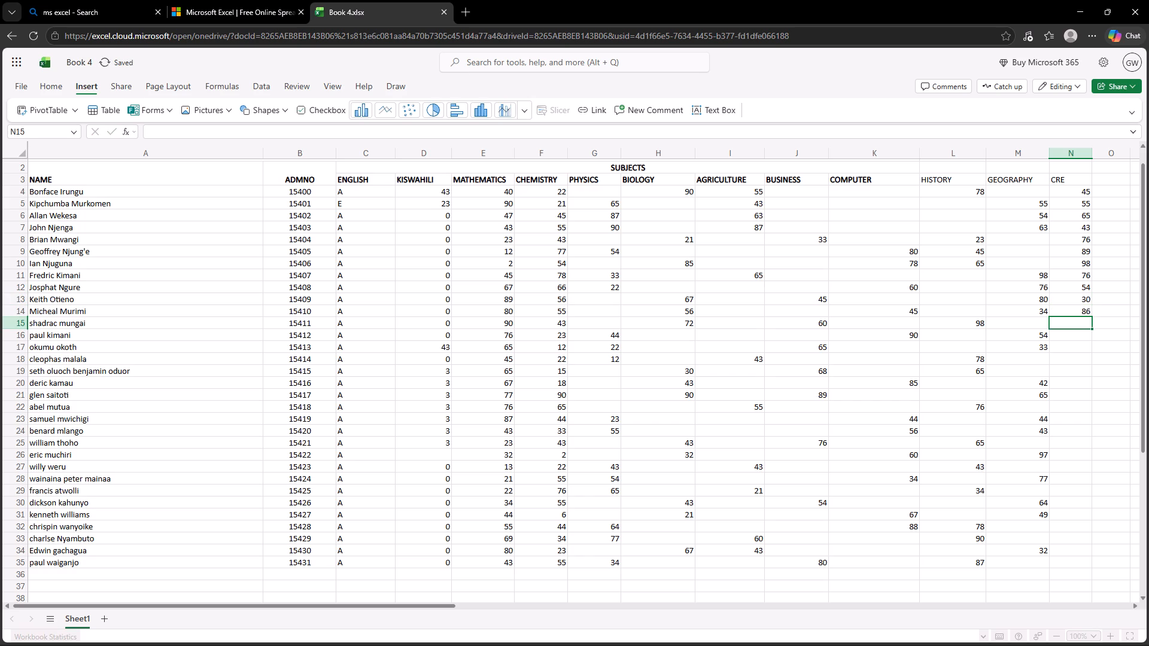
{"action": "type", "text": "43"}
{"action": "key", "text": "Down"}
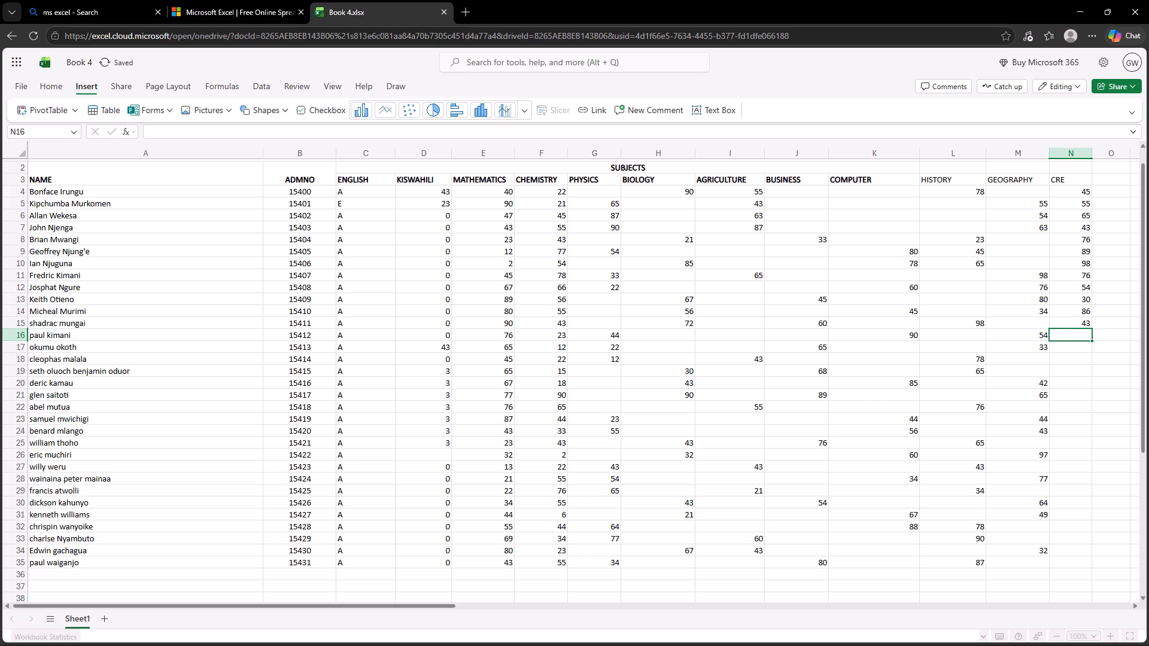
{"action": "type", "text": "55"}
{"action": "key", "text": "Down"}
{"action": "type", "text": "21"}
{"action": "key", "text": "Down"}
{"action": "type", "text": "23"}
{"action": "key", "text": "Down"}
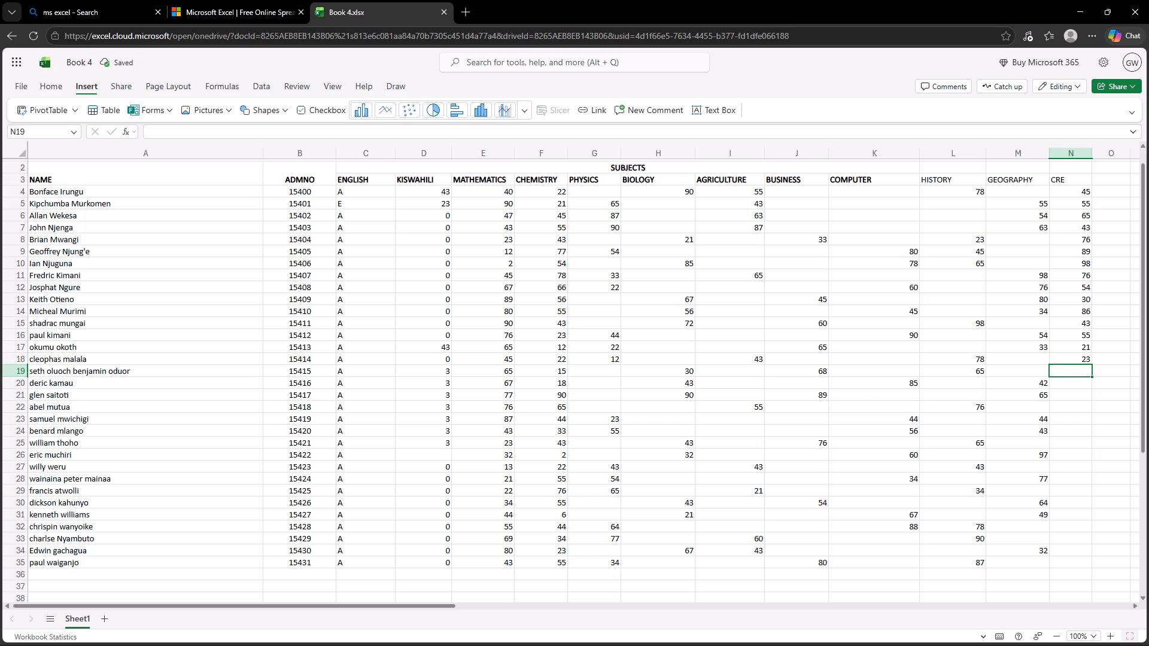
{"action": "key", "text": "5"}
{"action": "key", "text": "9"}
{"action": "key", "text": "Down"}
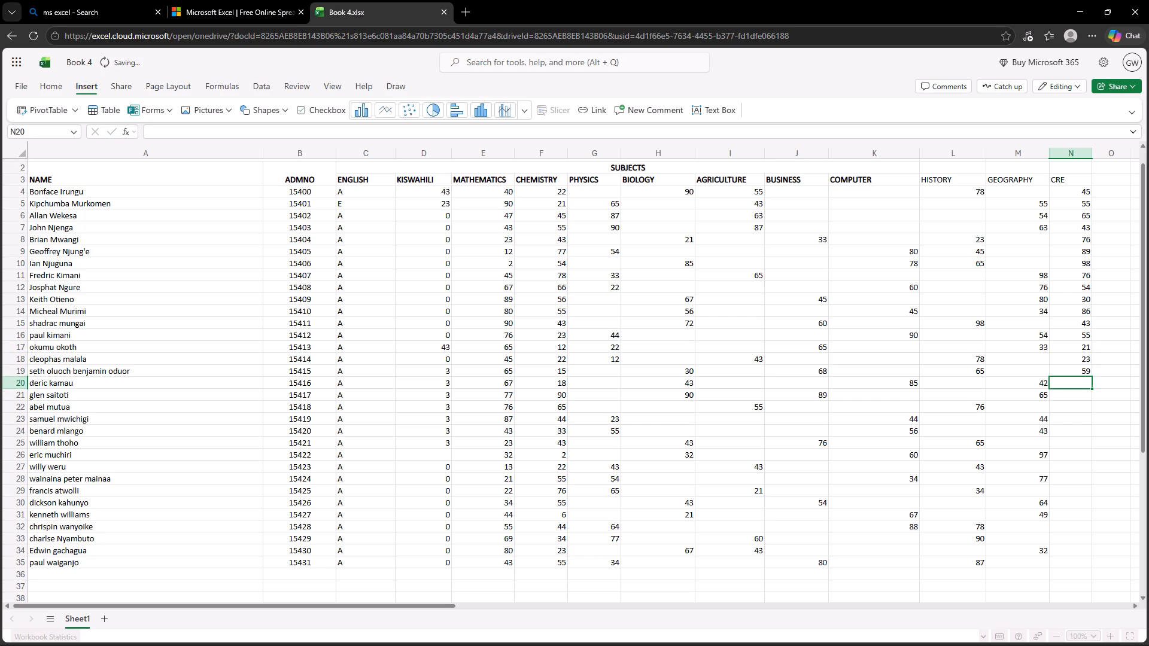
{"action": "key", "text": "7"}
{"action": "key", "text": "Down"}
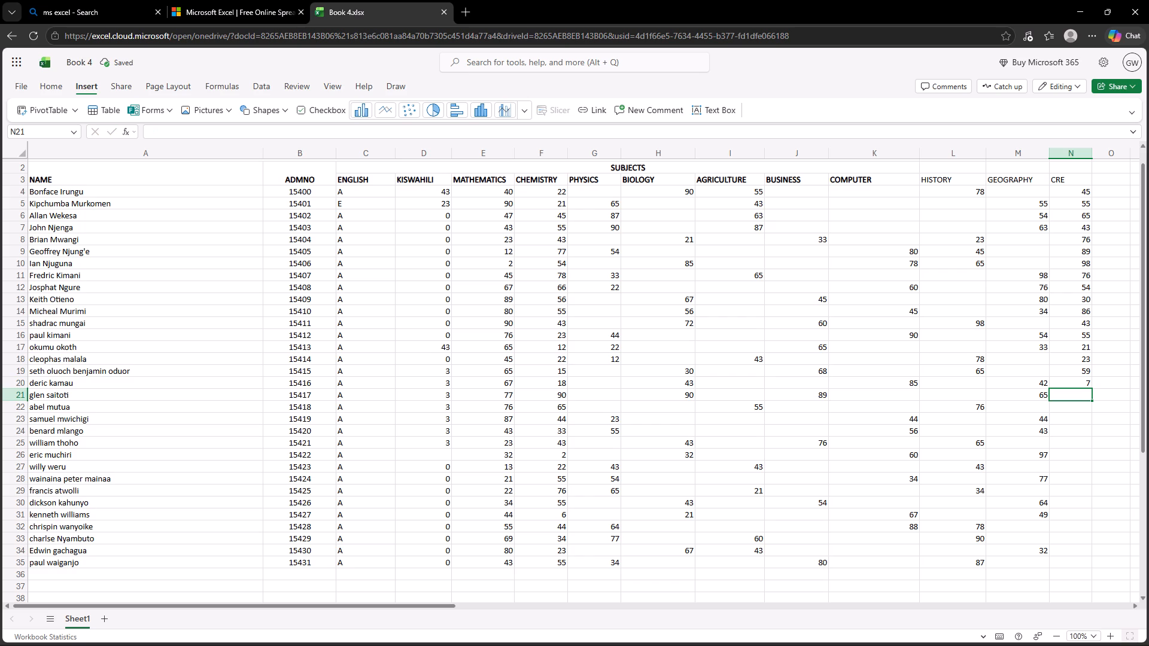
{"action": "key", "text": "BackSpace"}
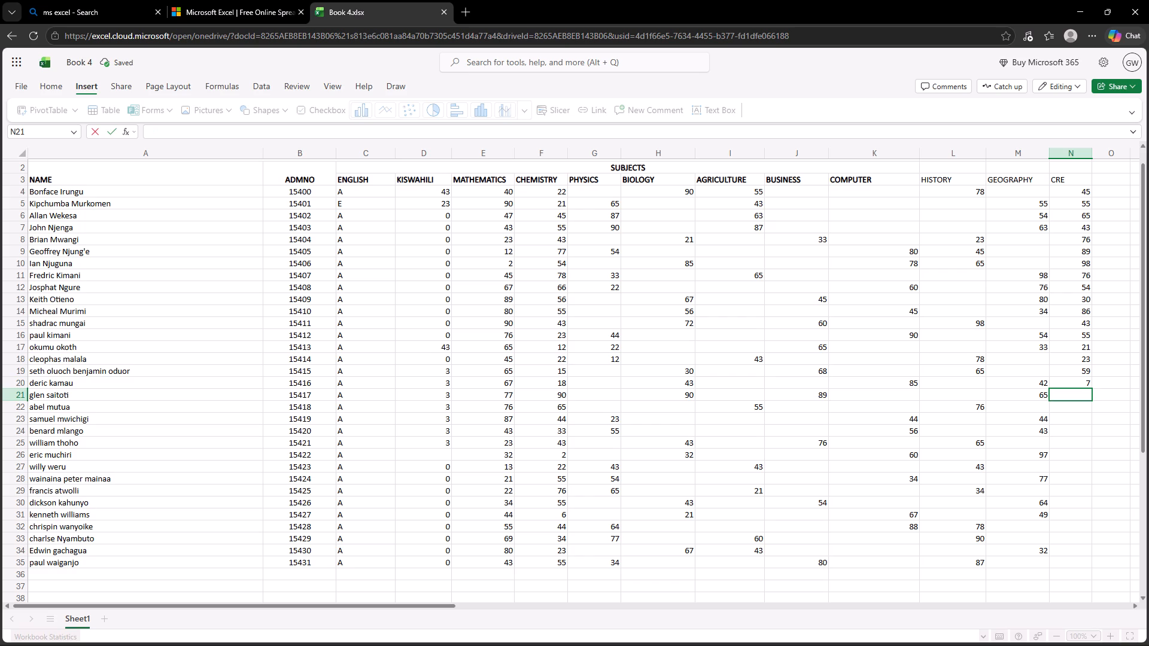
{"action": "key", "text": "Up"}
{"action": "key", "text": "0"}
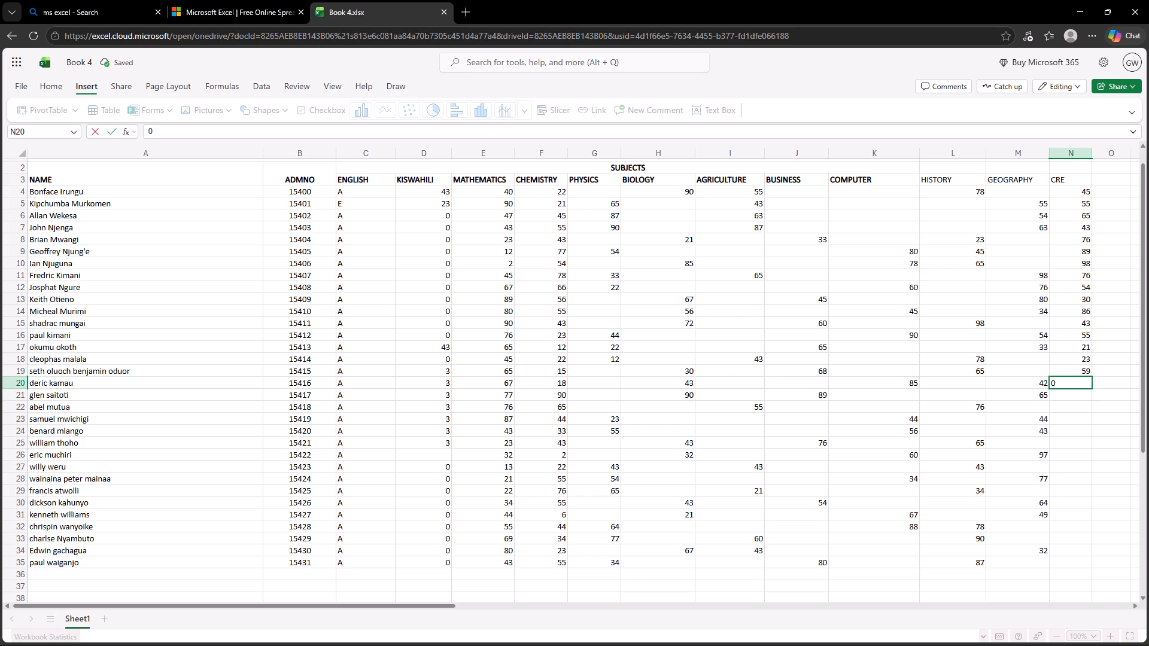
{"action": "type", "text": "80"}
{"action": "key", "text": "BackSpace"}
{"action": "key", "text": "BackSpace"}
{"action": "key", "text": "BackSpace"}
Enter the CRE marks 88, 66, 54, 34 and 23 in cells N20 to N24.
{"action": "type", "text": "88"}
{"action": "key", "text": "Down"}
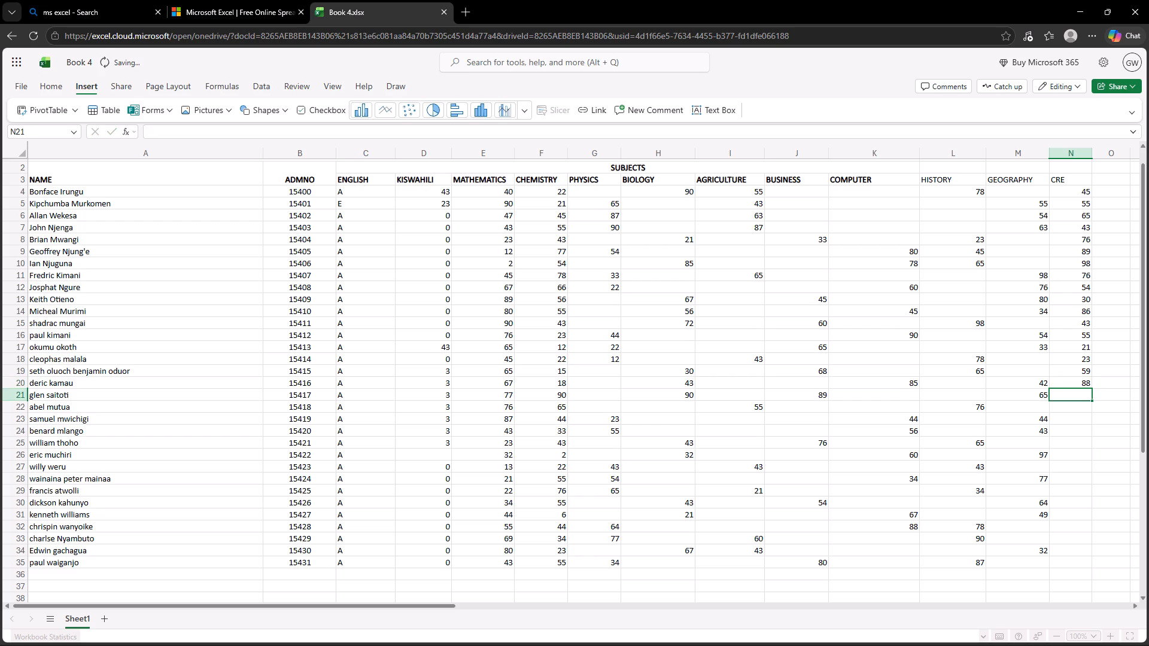
{"action": "type", "text": "66"}
{"action": "key", "text": "Down"}
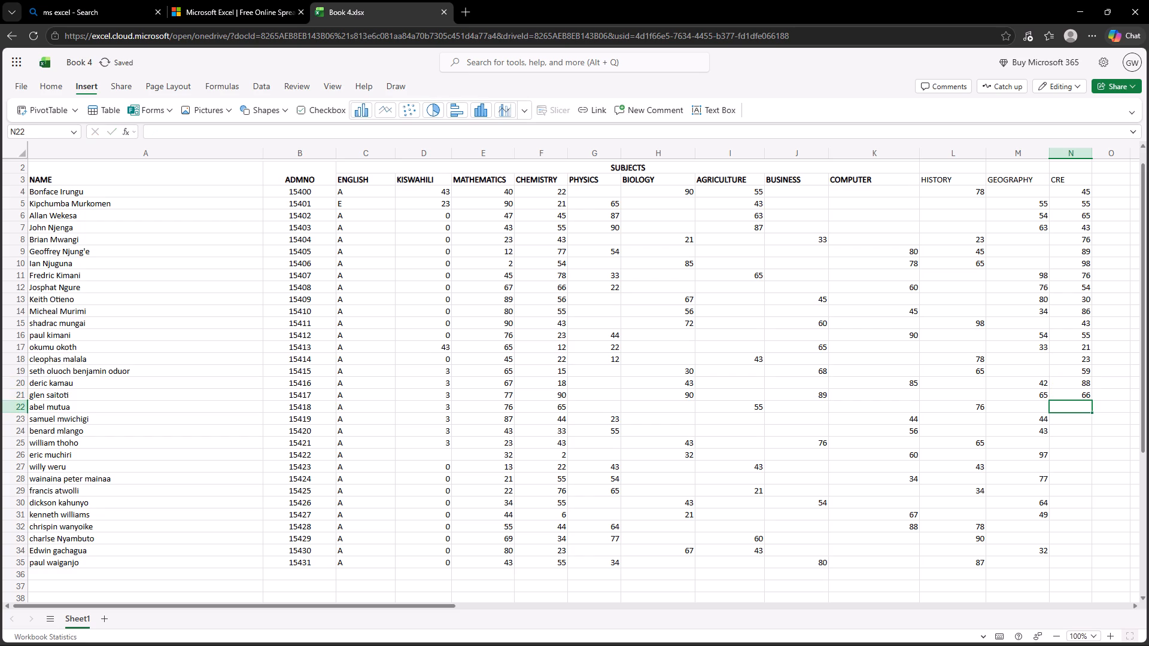
{"action": "type", "text": "54"}
{"action": "key", "text": "Down"}
{"action": "type", "text": "34"}
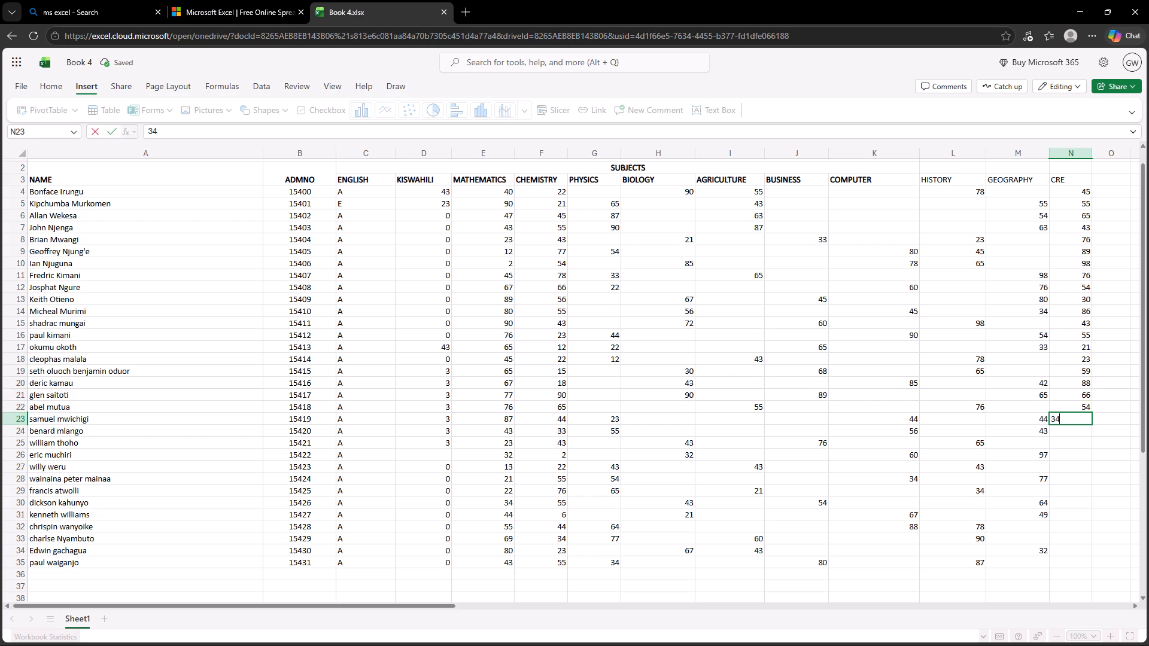
{"action": "key", "text": "Down"}
{"action": "type", "text": "23"}
{"action": "key", "text": "Down"}
Enter the CRE marks 33, 65, 60, 87 and 98 in cells N25 to N29.
{"action": "type", "text": "33"}
{"action": "key", "text": "Down"}
{"action": "type", "text": "65"}
{"action": "key", "text": "Down"}
{"action": "key", "text": "6"}
{"action": "key", "text": "0"}
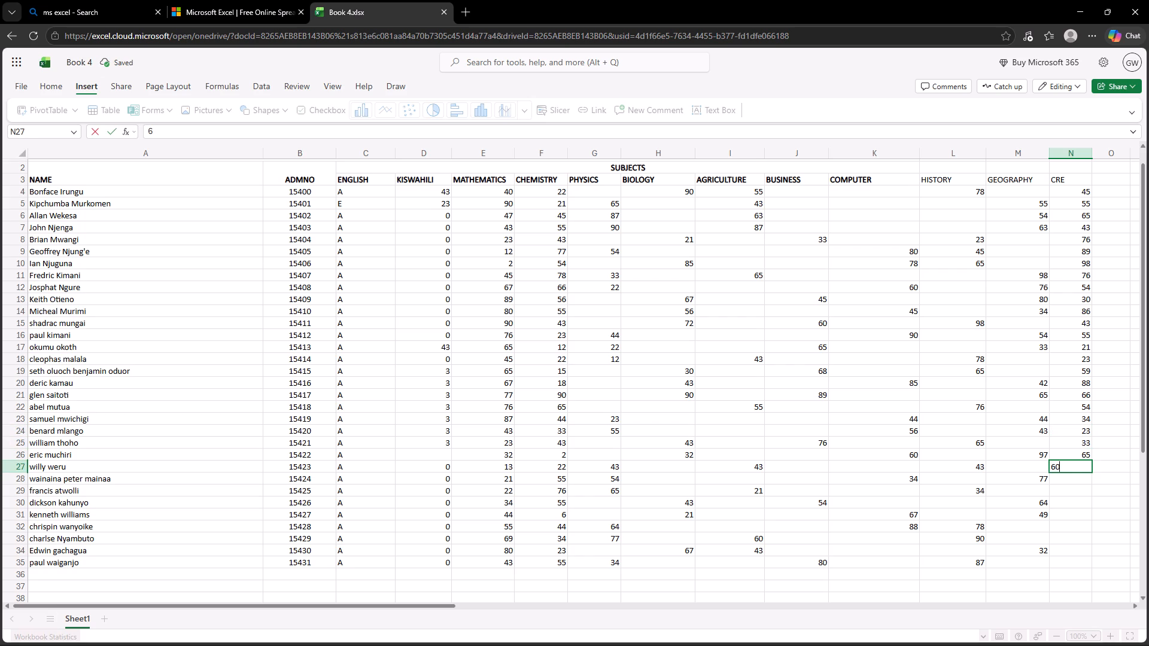
{"action": "key", "text": "Down"}
{"action": "type", "text": "87"}
{"action": "key", "text": "Down"}
{"action": "type", "text": "98"}
{"action": "key", "text": "Down"}
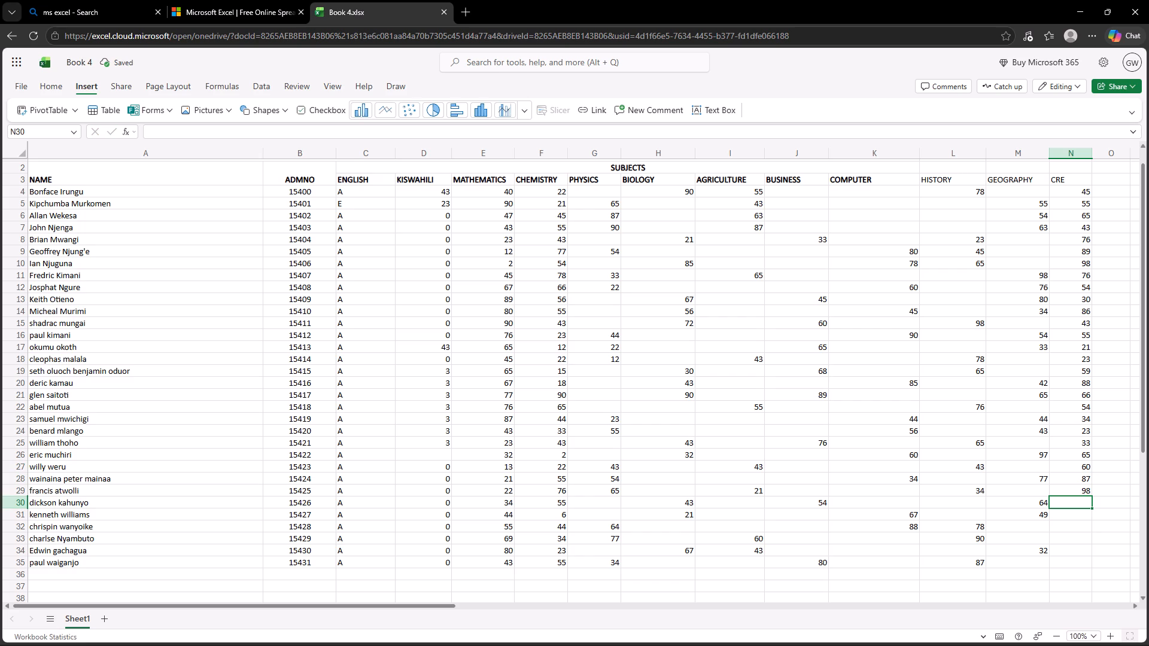
Enter the CRE marks 66, 54, 33, 22, 67 and 78 in cells N30 to N35.
{"action": "type", "text": "66"}
{"action": "key", "text": "Down"}
{"action": "type", "text": "54"}
{"action": "key", "text": "Down"}
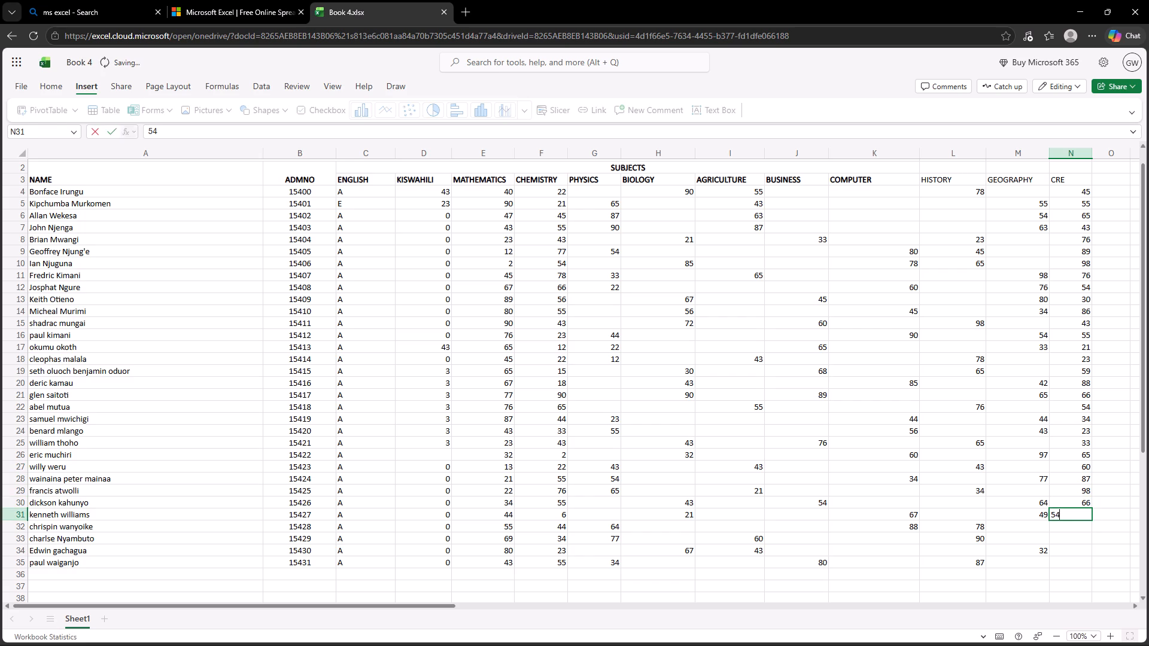
{"action": "type", "text": "33"}
{"action": "key", "text": "Down"}
{"action": "type", "text": "22"}
{"action": "key", "text": "Down"}
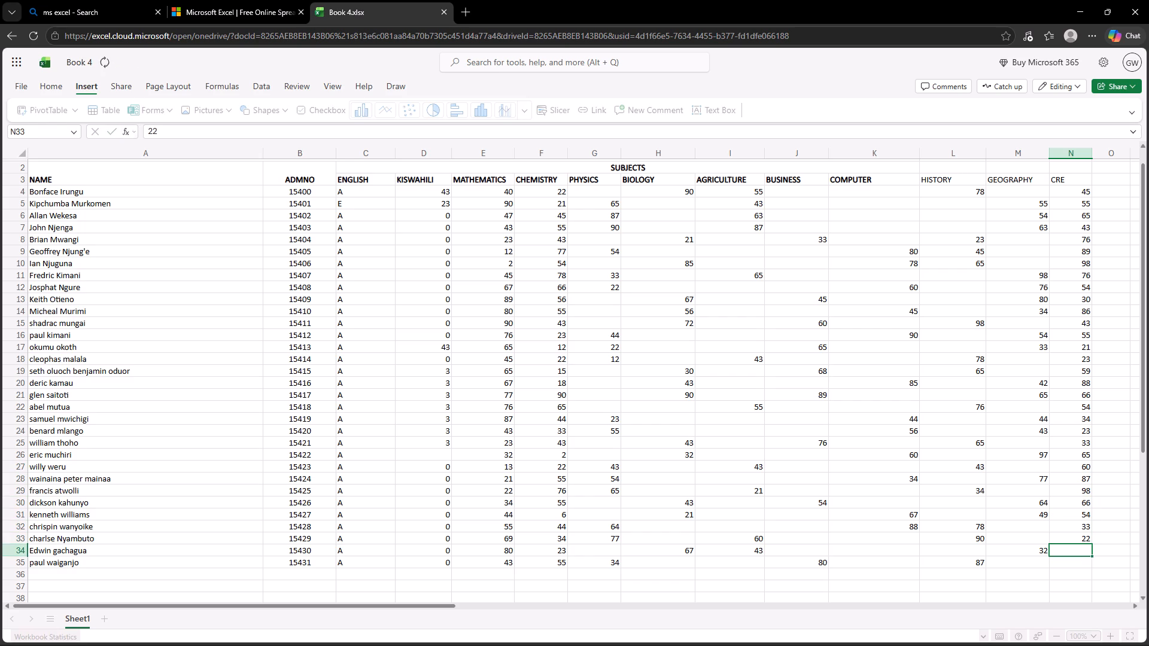
{"action": "type", "text": "67"}
{"action": "key", "text": "Down"}
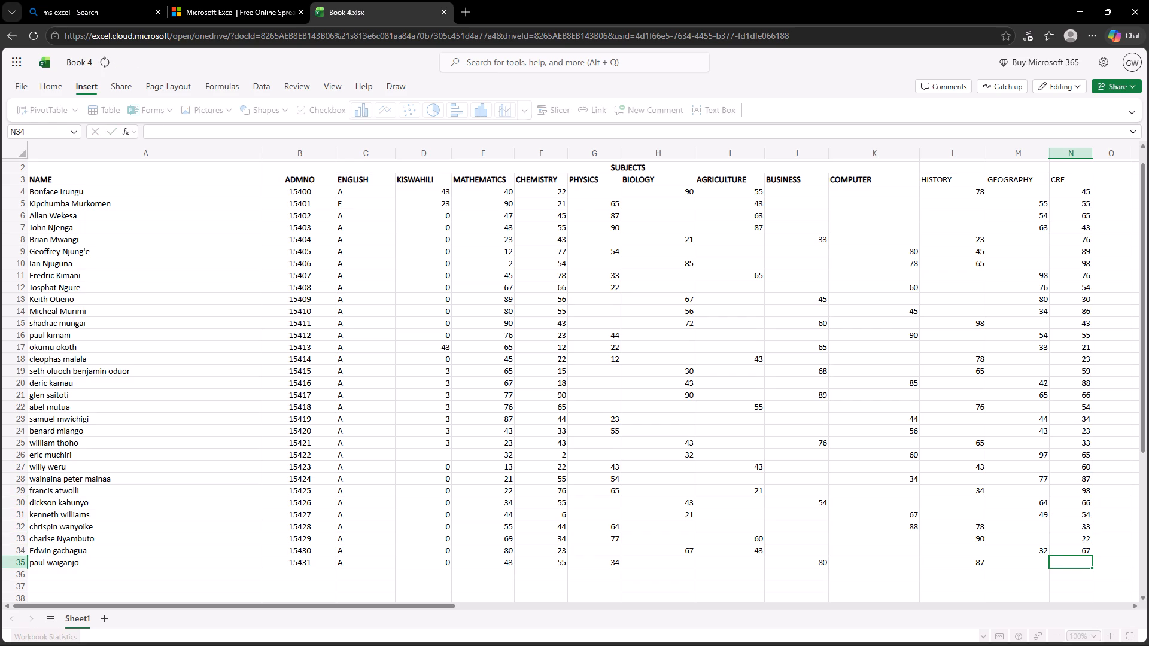
{"action": "type", "text": "78"}
{"action": "left_click", "coordinate": [1107, 182]}
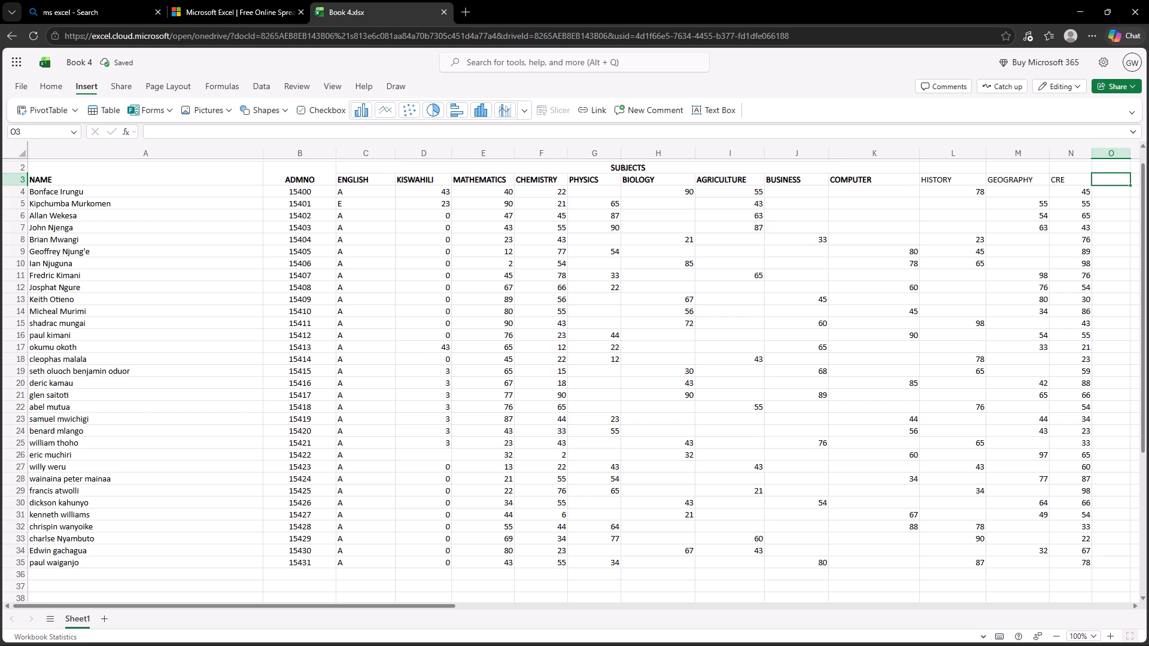
In the ENGLISH grade formula in C4, change the cell reference in the >=80 and >=60 tests to C4.
{"action": "left_click", "coordinate": [381, 197]}
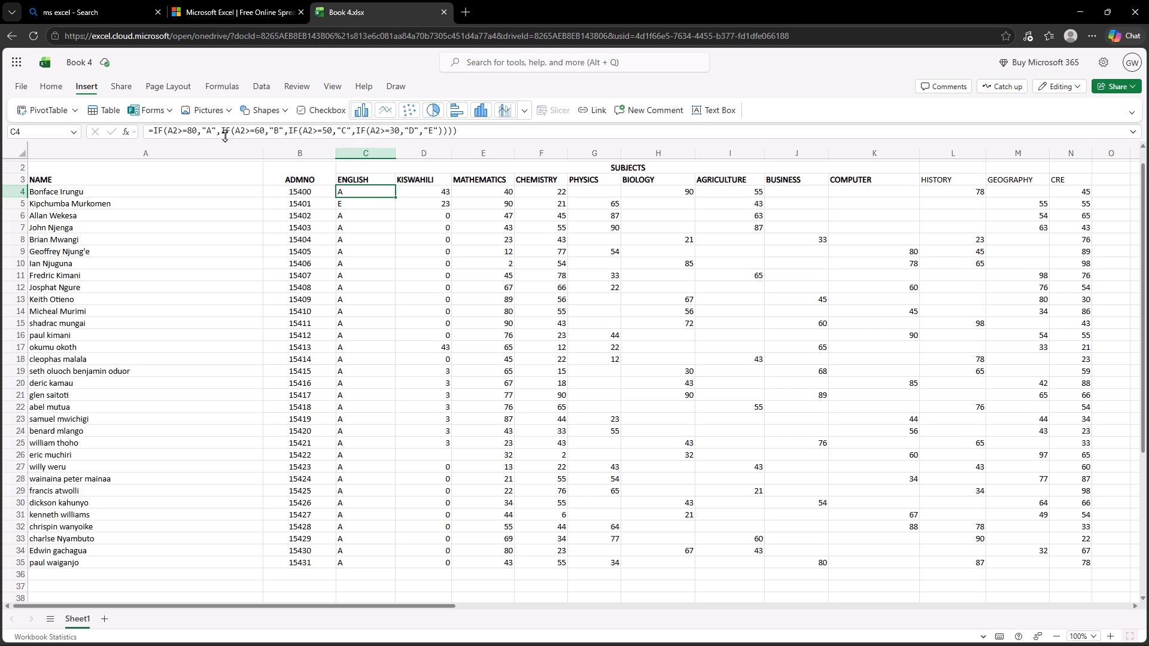
{"action": "left_click", "coordinate": [172, 130]}
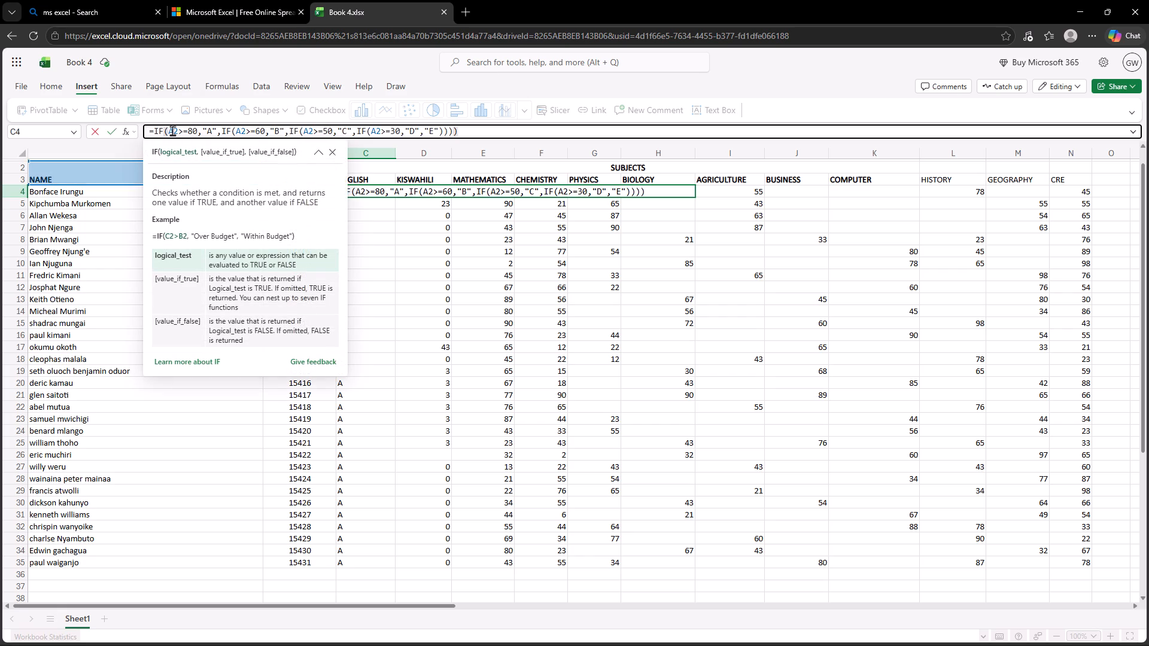
{"action": "key", "text": "BackSpace"}
{"action": "key", "text": "4"}
{"action": "key", "text": "BackSpace"}
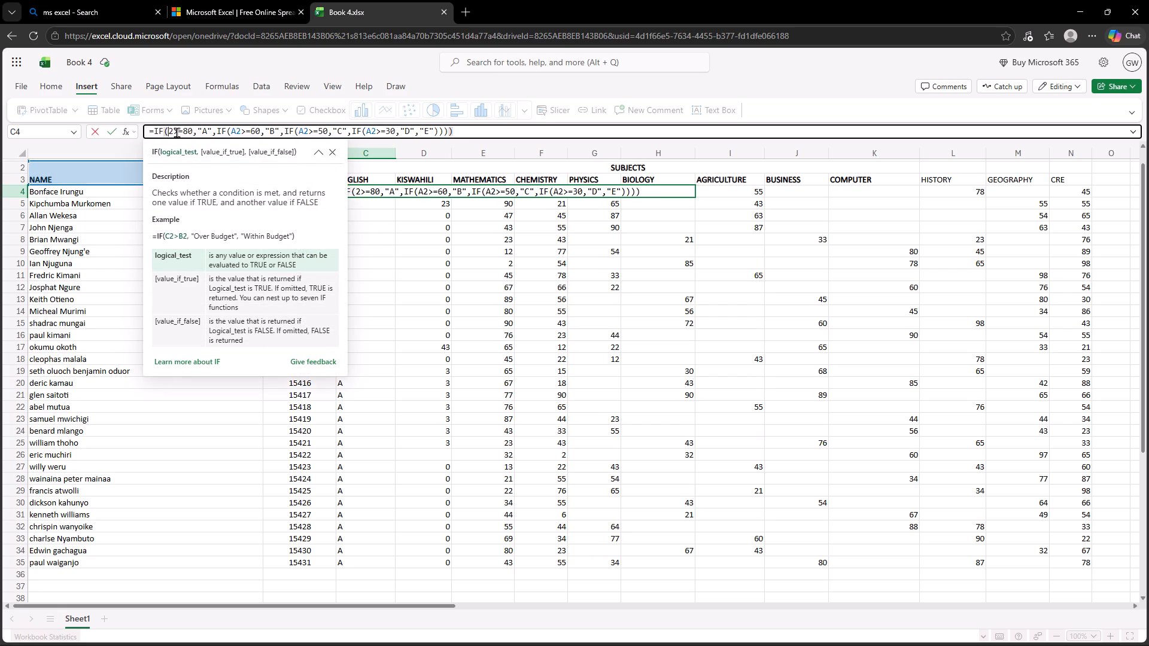
{"action": "left_click", "coordinate": [175, 132]}
{"action": "key", "text": "BackSpace"}
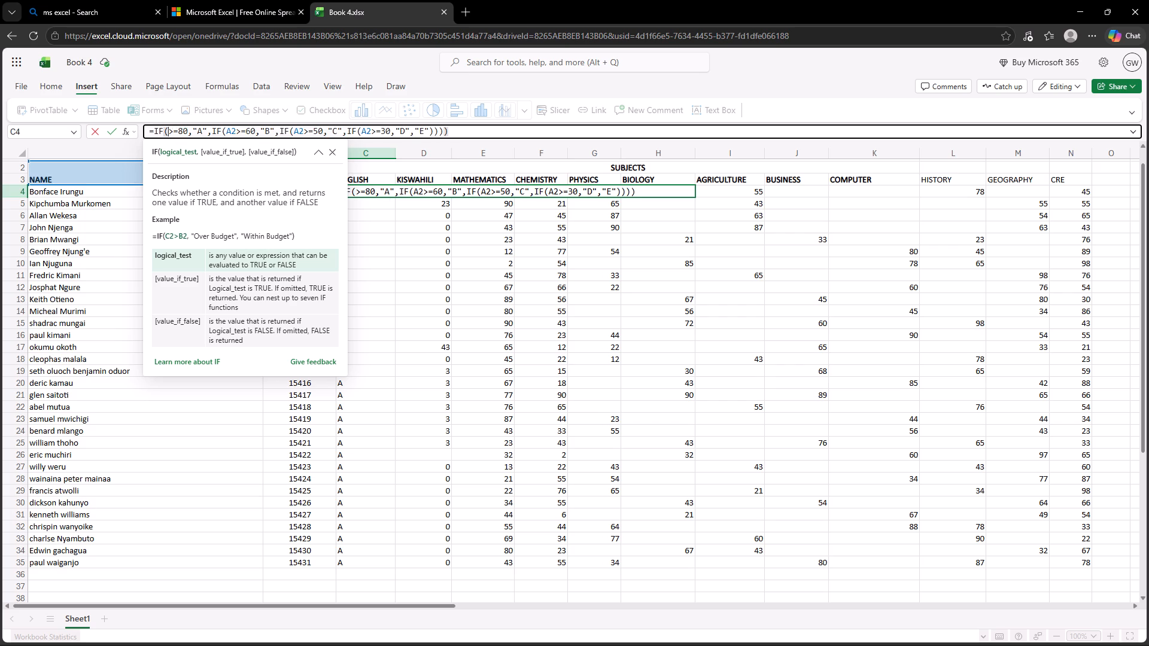
{"action": "type", "text": "C4"}
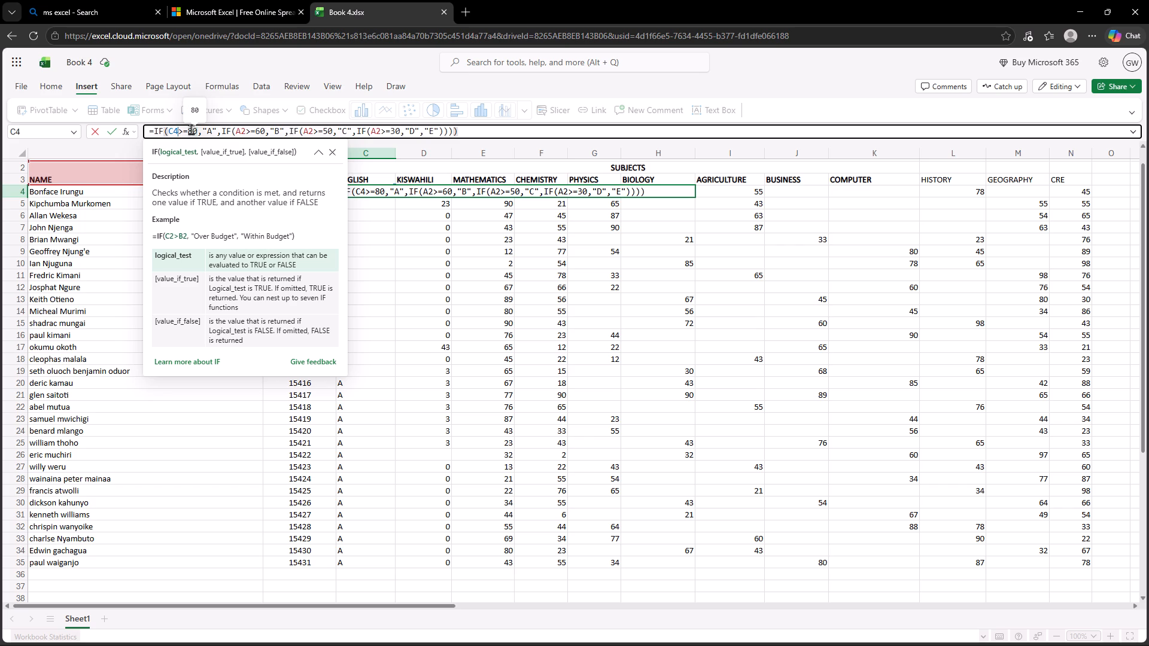
{"action": "left_click", "coordinate": [244, 131]}
{"action": "left_click", "coordinate": [244, 131]}
{"action": "key", "text": "BackSpace"}
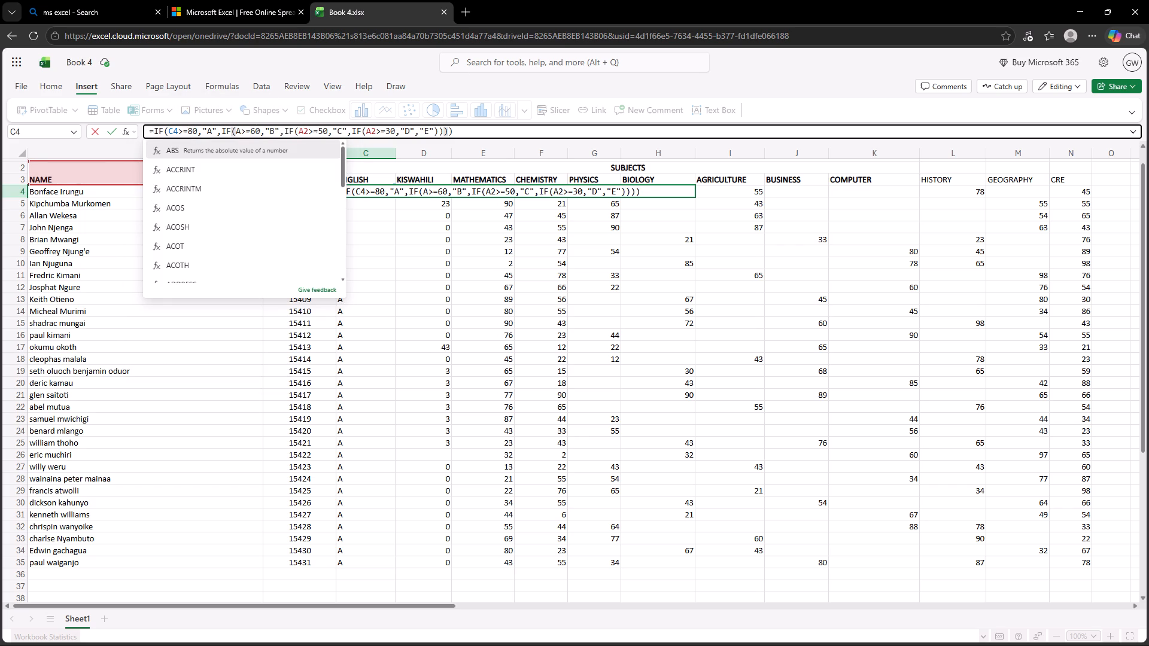
{"action": "key", "text": "BackSpace"}
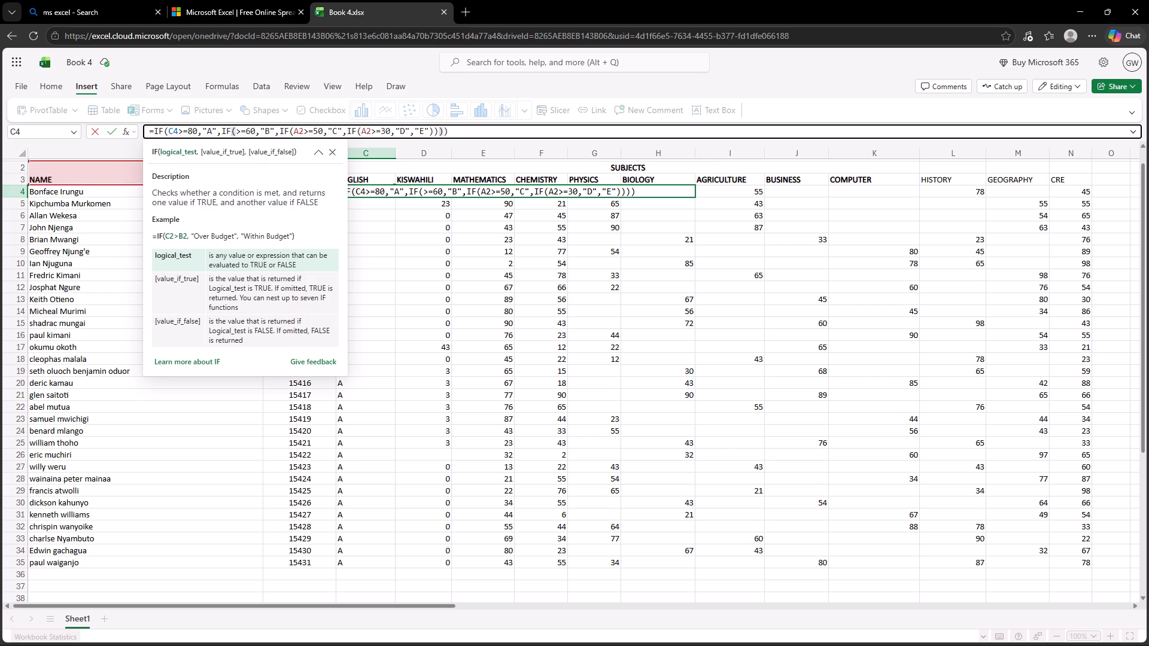
{"action": "key", "text": "c"}
{"action": "key", "text": "4"}
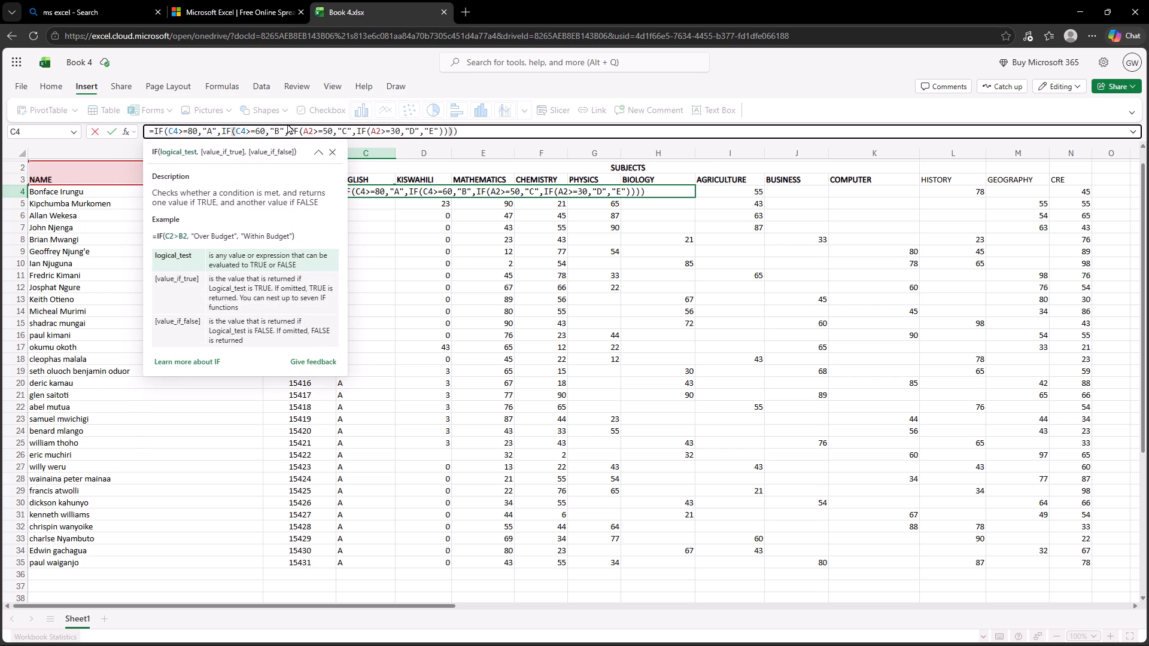
Change the reference in the formula's >=50 and >=30 tests to C4 as well, and commit the formula in cell C4.
{"action": "left_click", "coordinate": [309, 129]}
{"action": "key", "text": "BackSpace"}
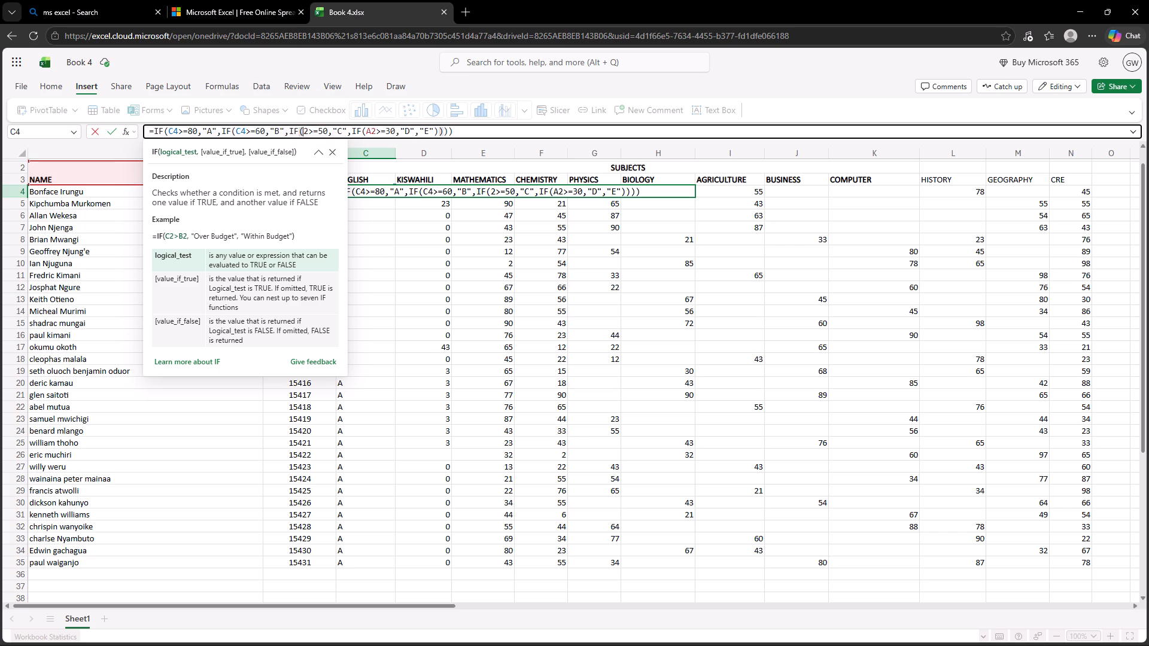
{"action": "key", "text": "Delete"}
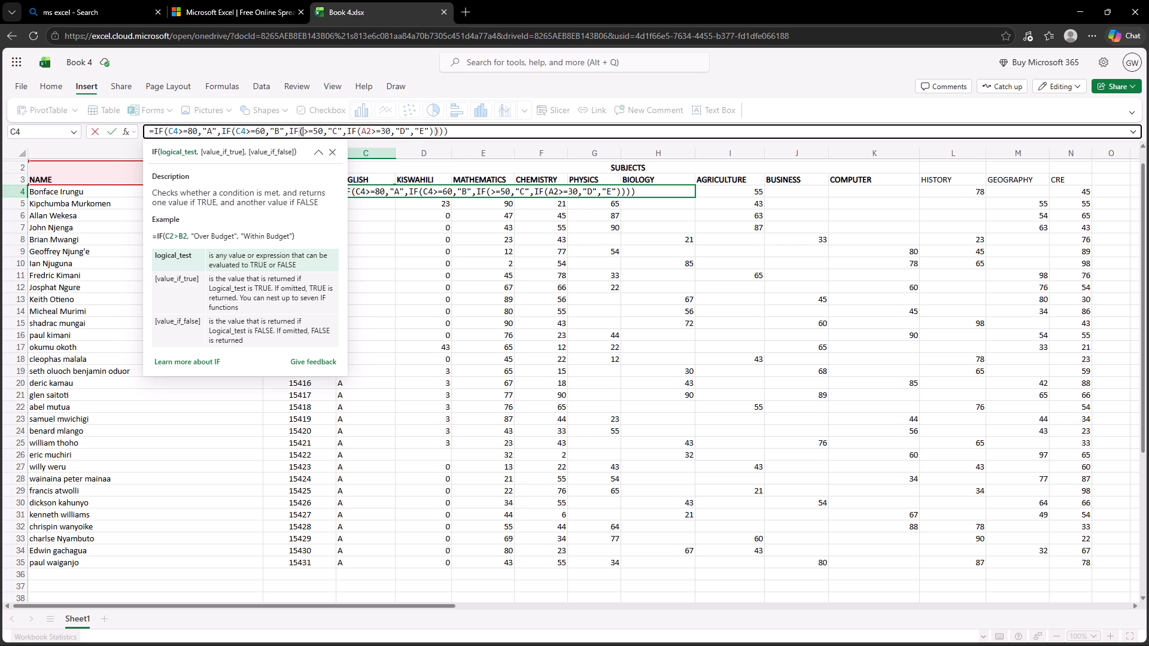
{"action": "key", "text": "c"}
{"action": "key", "text": "4"}
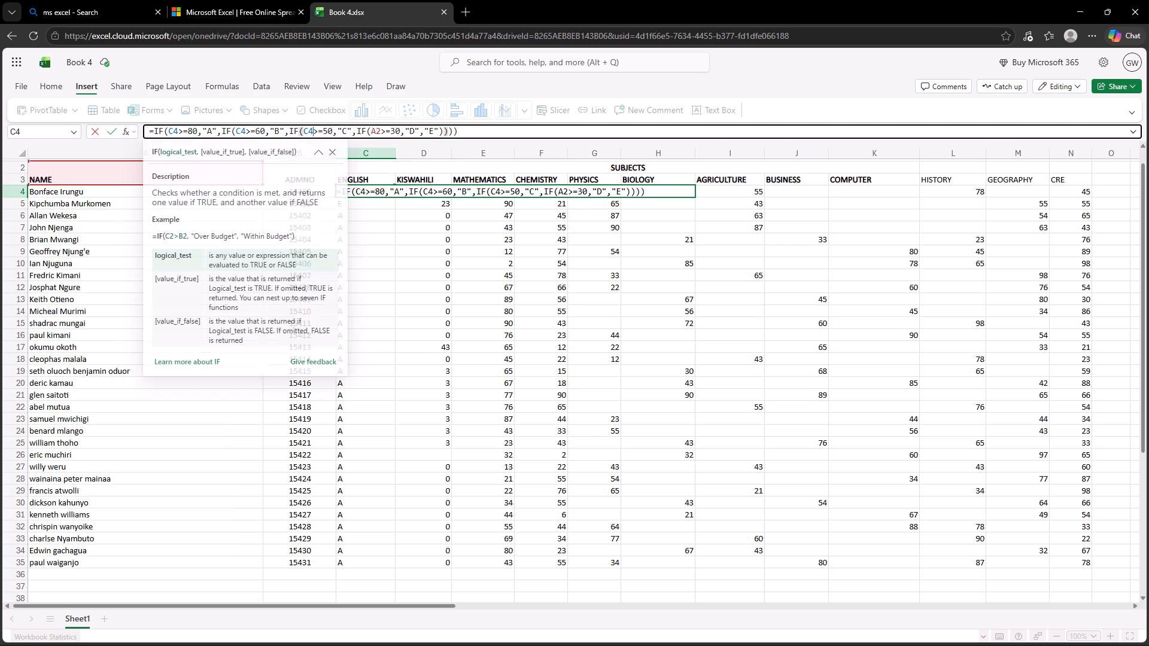
{"action": "key", "text": "Right"}
{"action": "key", "text": "Right"}
{"action": "key", "text": "Right"}
{"action": "key", "text": "Right"}
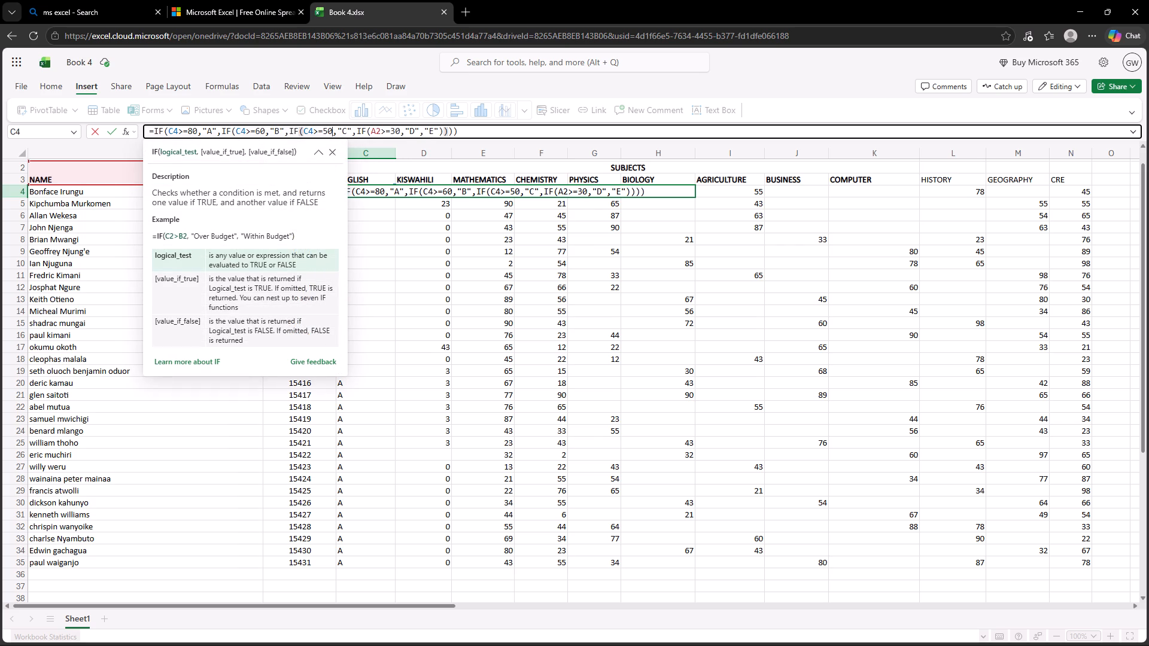
{"action": "key", "text": "Right"}
{"action": "key", "text": "Right"}
{"action": "key", "text": "Right"}
{"action": "key", "text": "Right"}
{"action": "key", "text": "Right"}
{"action": "key", "text": "Right"}
{"action": "key", "text": "Right"}
{"action": "key", "text": "Right"}
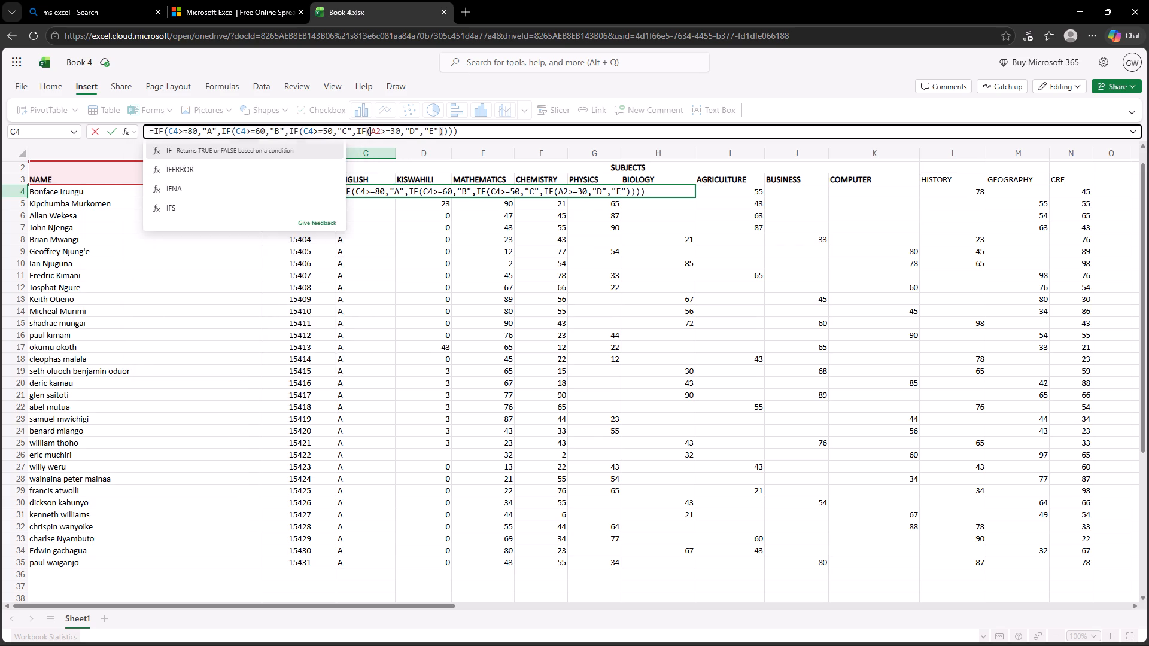
{"action": "key", "text": "Delete"}
{"action": "key", "text": "Delete"}
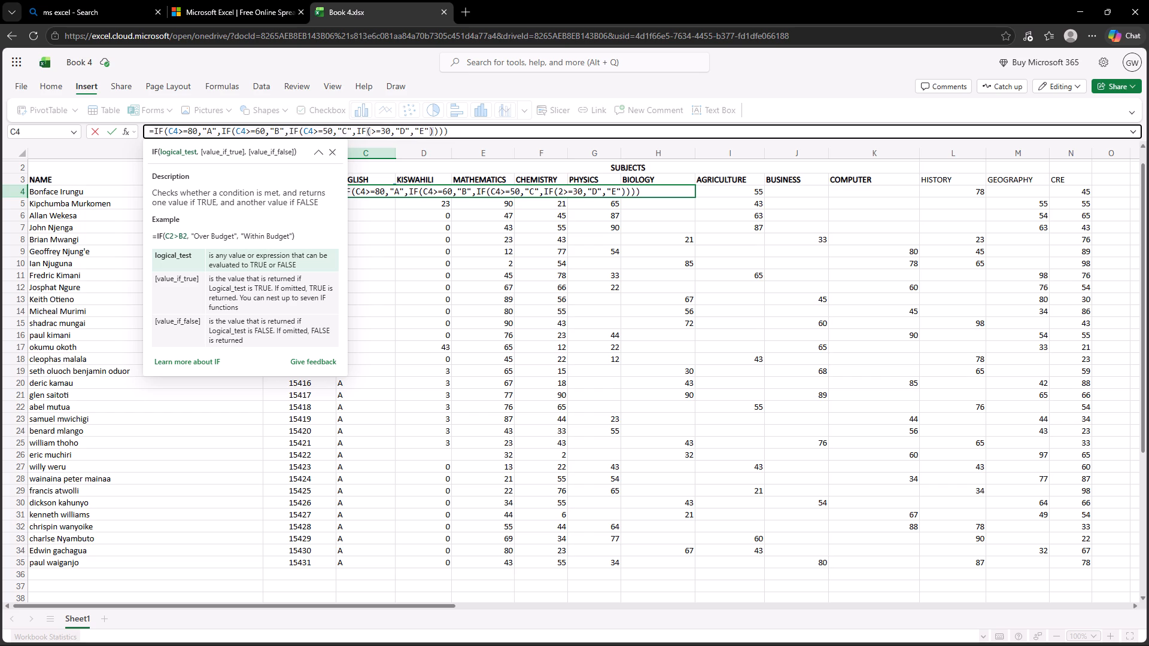
{"action": "type", "text": "C4"}
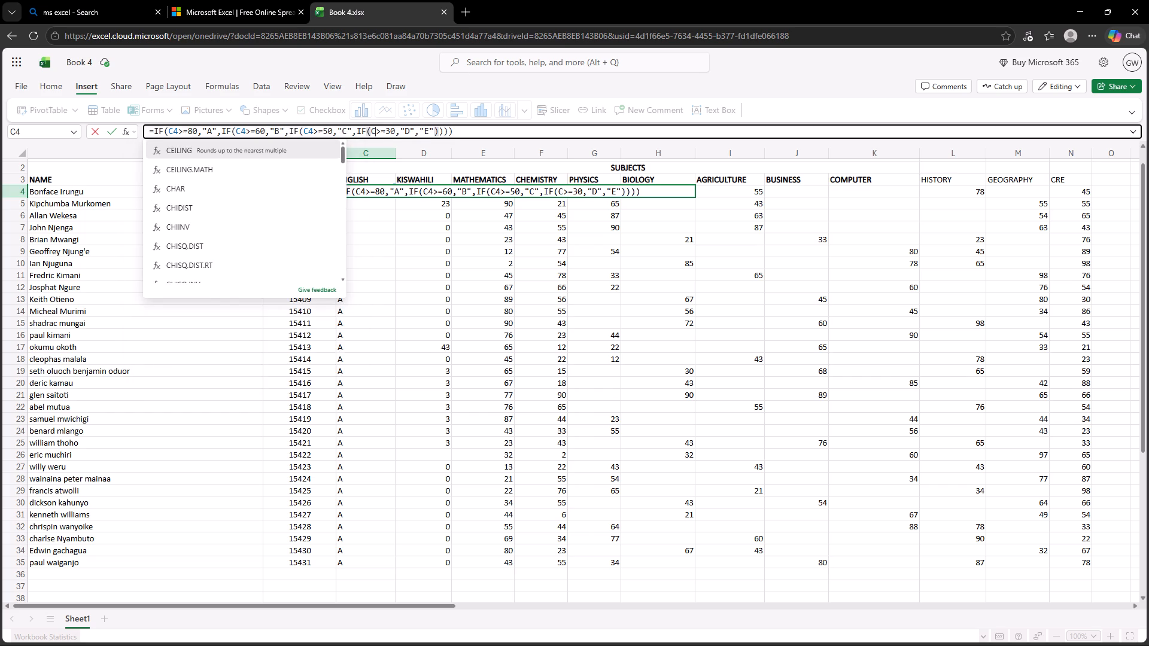
{"action": "key", "text": "Return"}
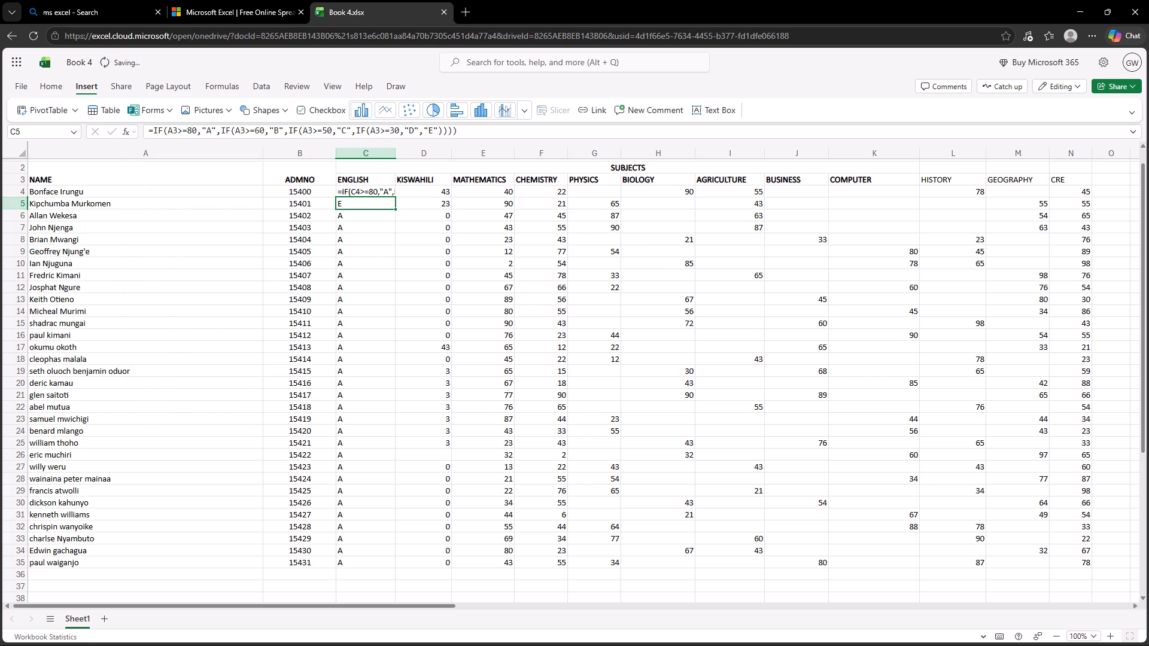
Fill the grade formula from C4 down the ENGLISH column through C35.
{"action": "left_click", "coordinate": [386, 192]}
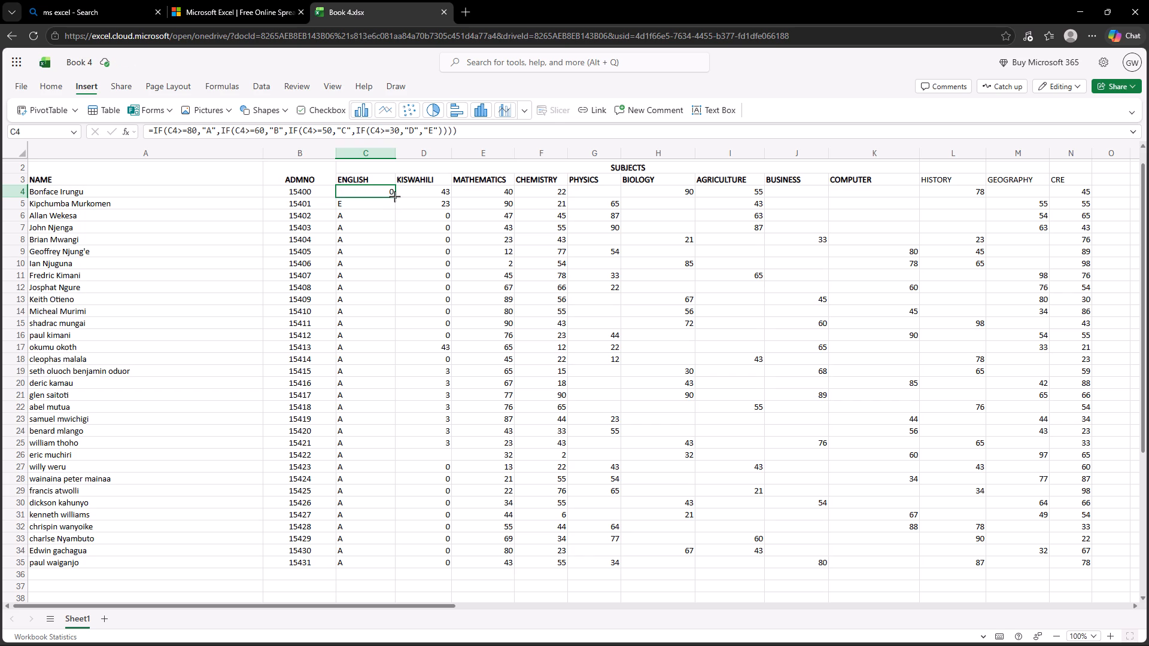
{"action": "left_click_drag", "start_coordinate": [394, 196], "coordinate": [395, 214]}
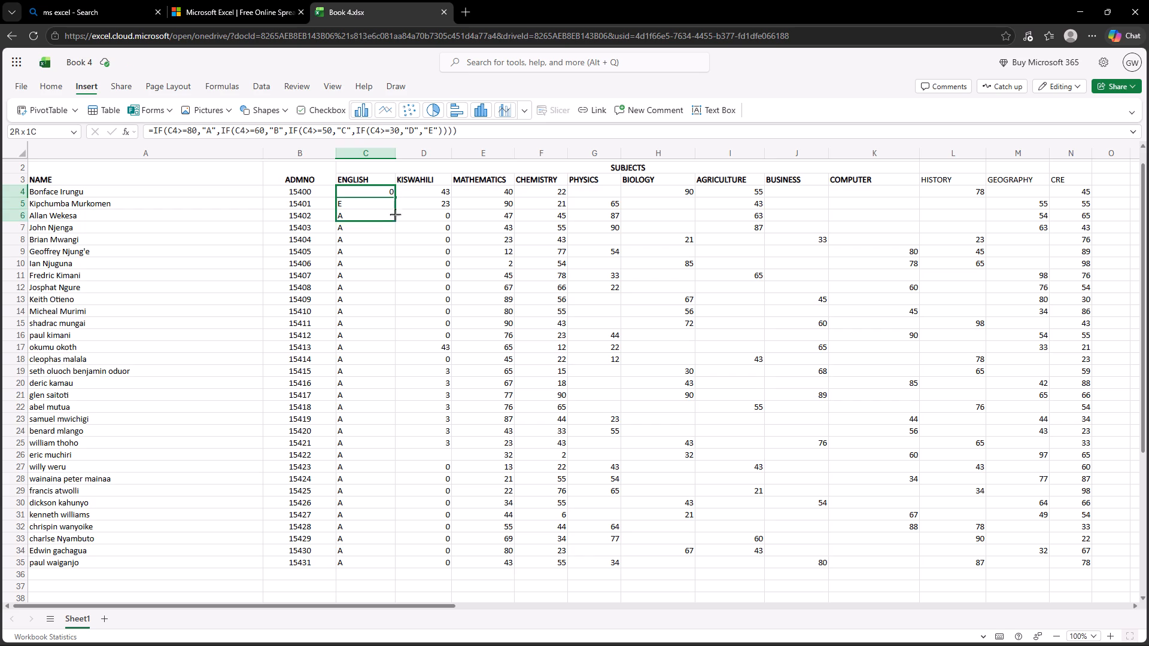
{"action": "left_click_drag", "start_coordinate": [395, 214], "coordinate": [405, 285]}
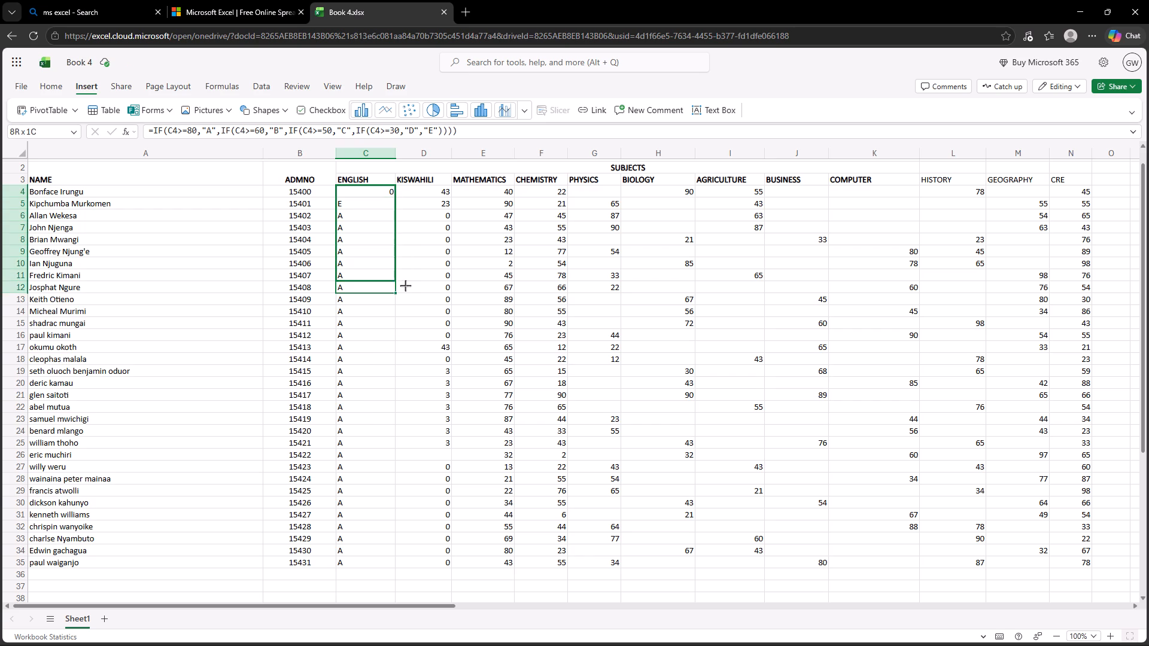
{"action": "left_click_drag", "start_coordinate": [405, 285], "coordinate": [411, 399]}
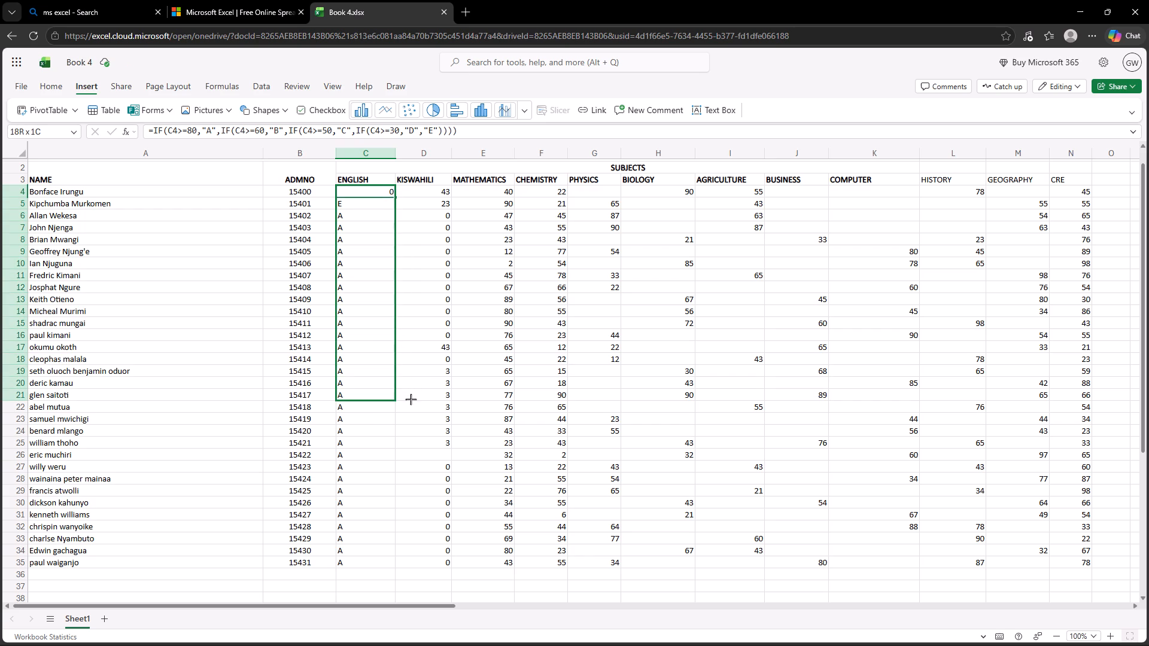
{"action": "left_click_drag", "start_coordinate": [411, 399], "coordinate": [409, 564]}
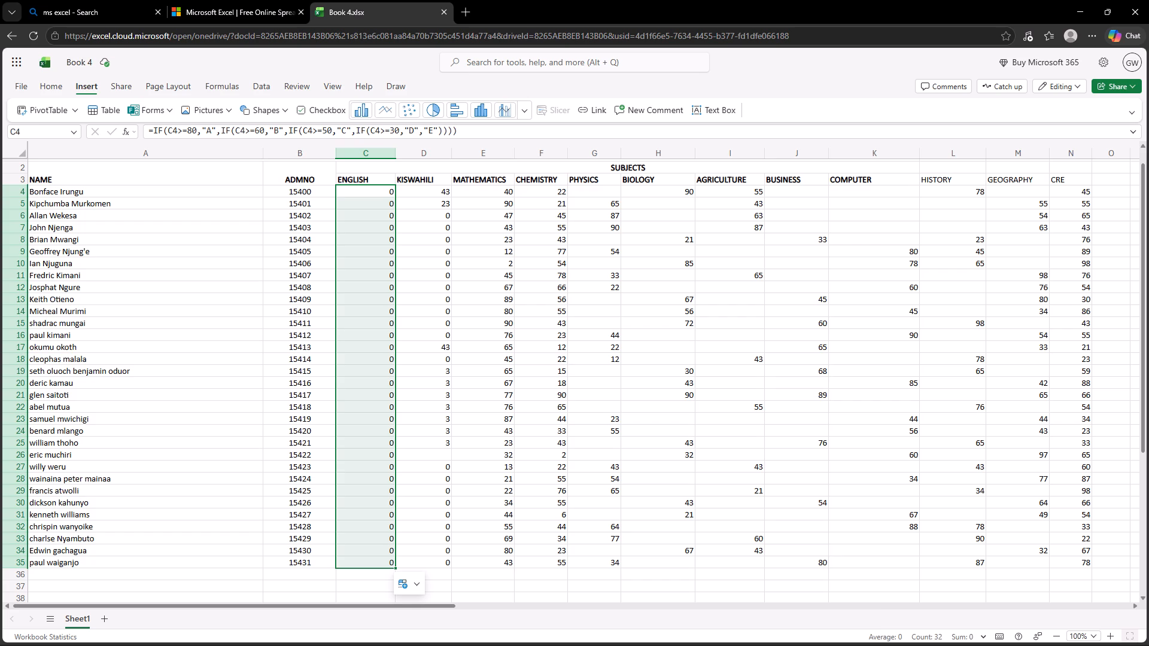
{"action": "left_click", "coordinate": [375, 203]}
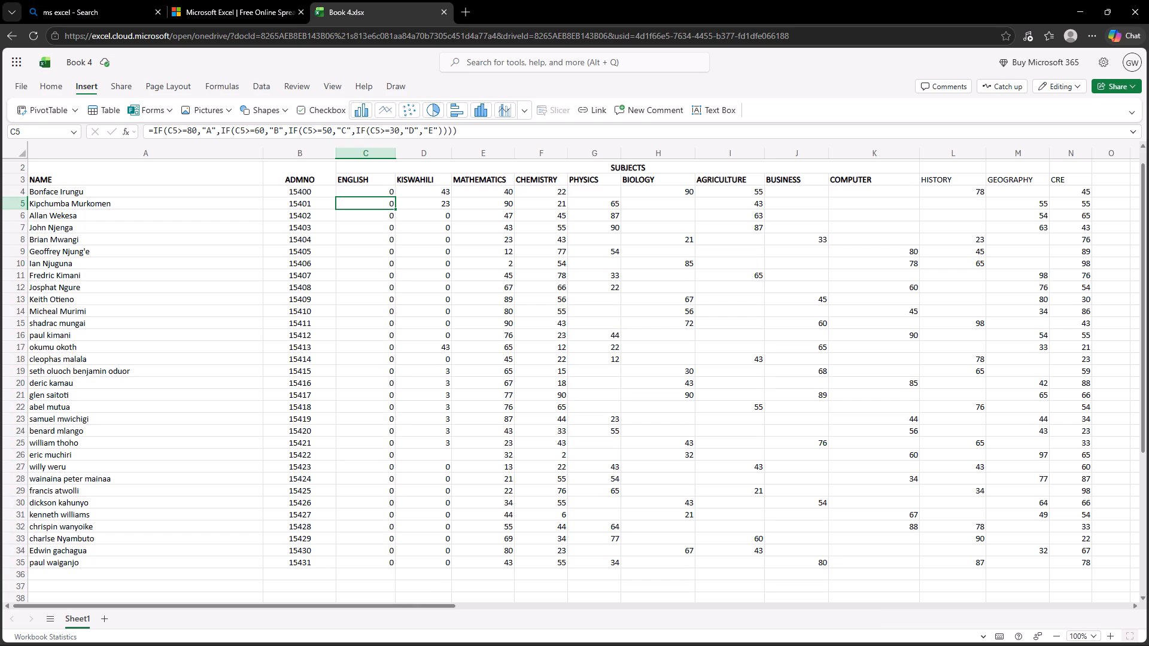
{"action": "left_click", "coordinate": [375, 217]}
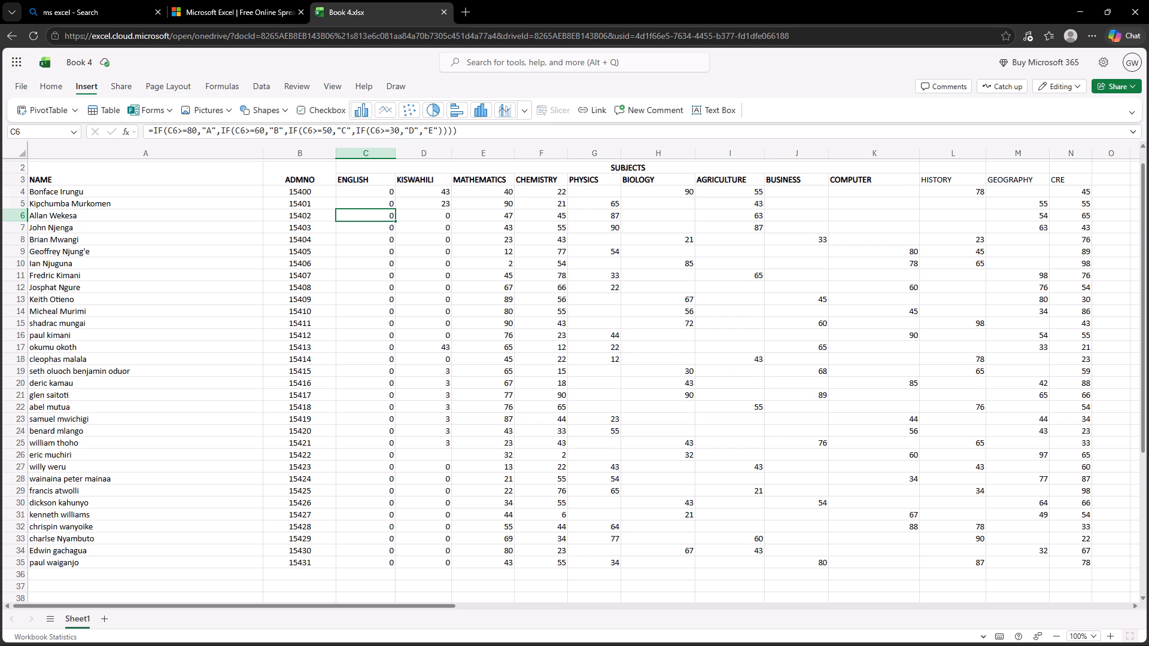
Enter the ENGLISH mark 76 in cell C4.
{"action": "left_click", "coordinate": [376, 191]}
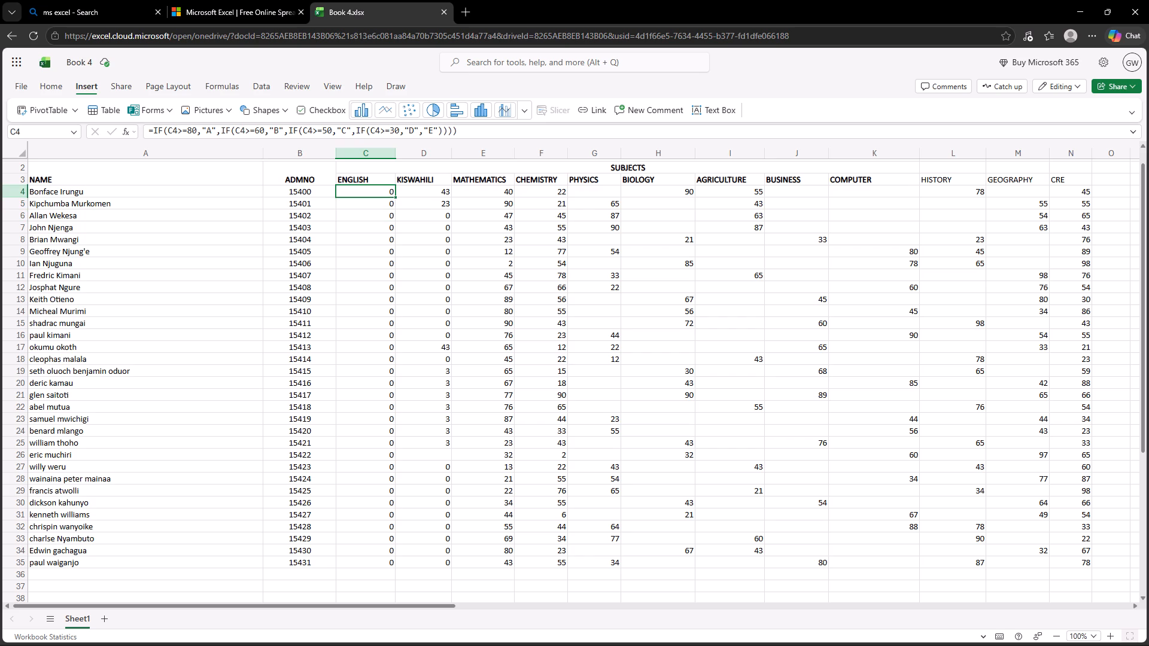
{"action": "type", "text": "76"}
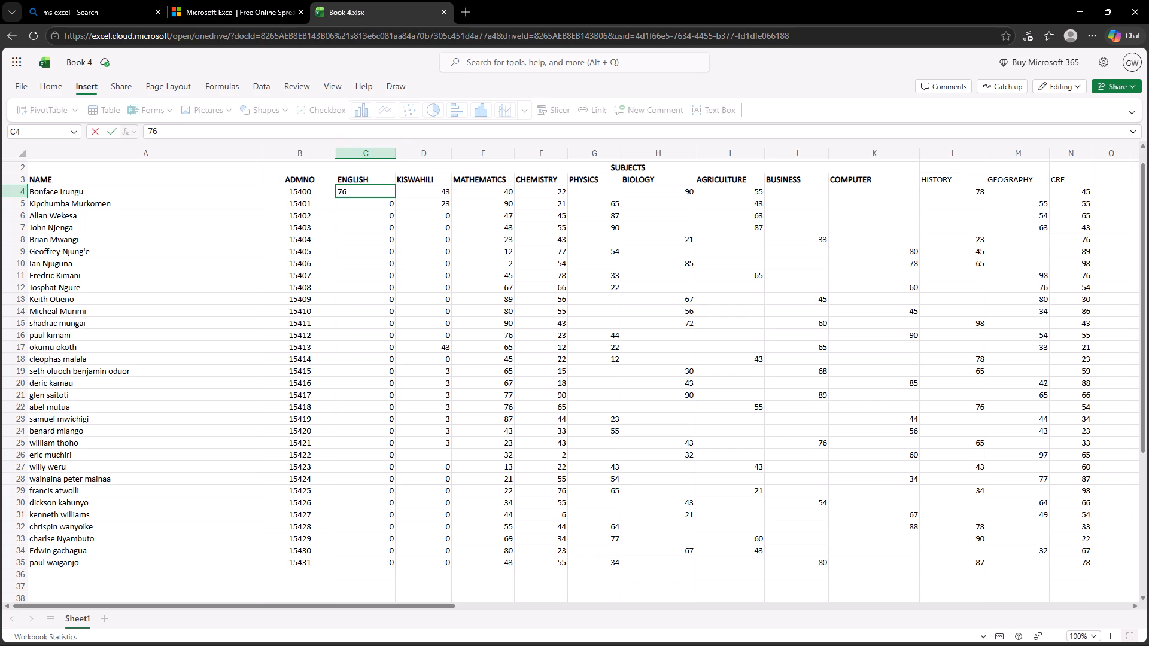
{"action": "key", "text": "Return"}
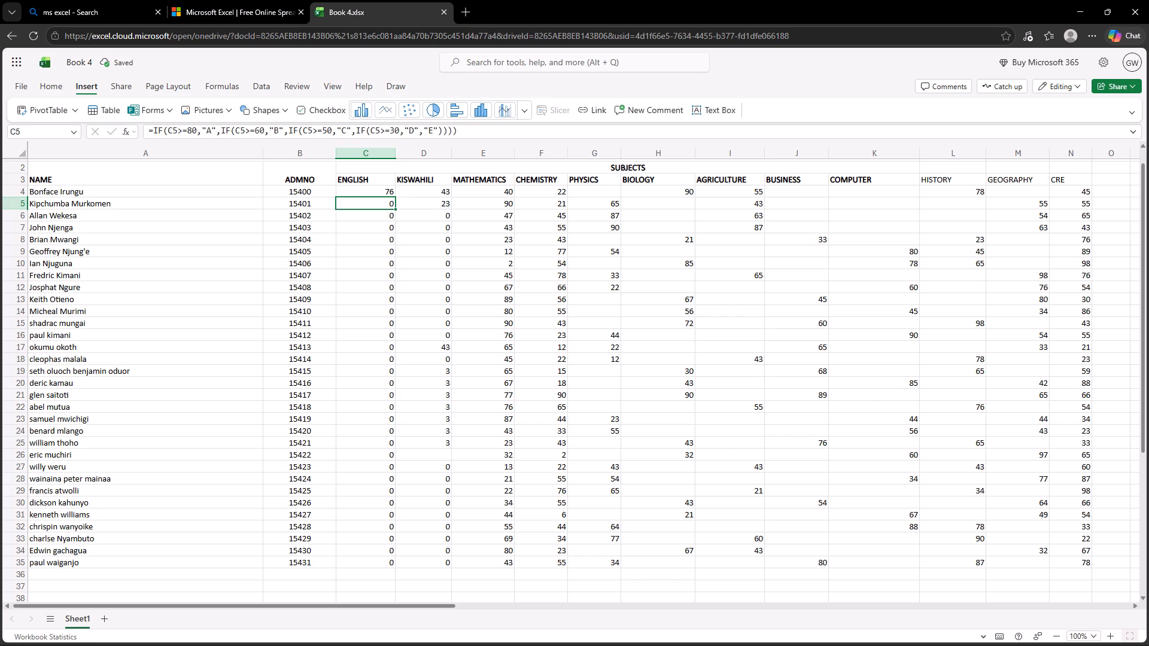
Examine the C4 entry and the grade formulas in the ENGLISH cells below it, especially C5.
{"action": "left_click", "coordinate": [376, 189]}
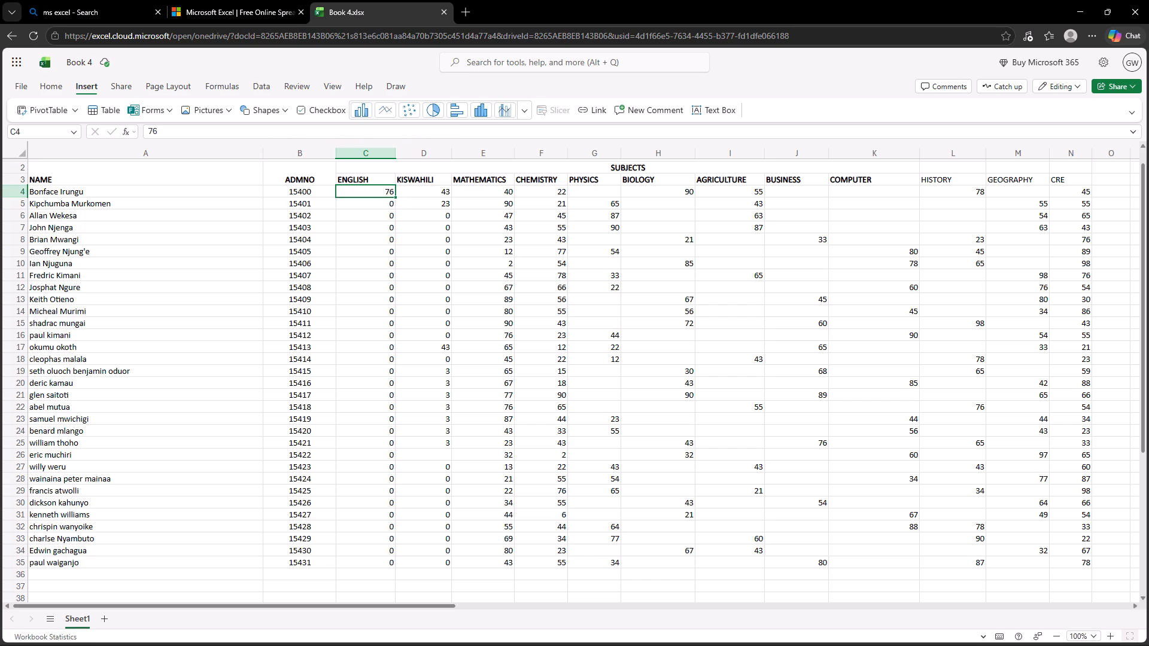
{"action": "left_click", "coordinate": [377, 202]}
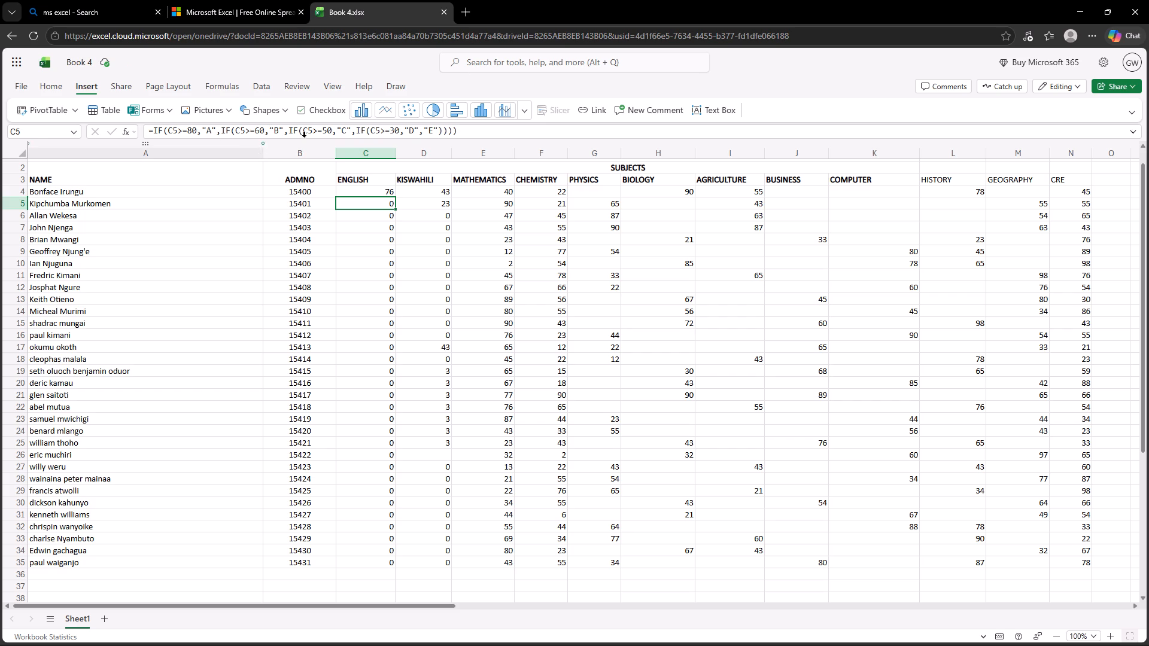
{"action": "left_click", "coordinate": [458, 127]}
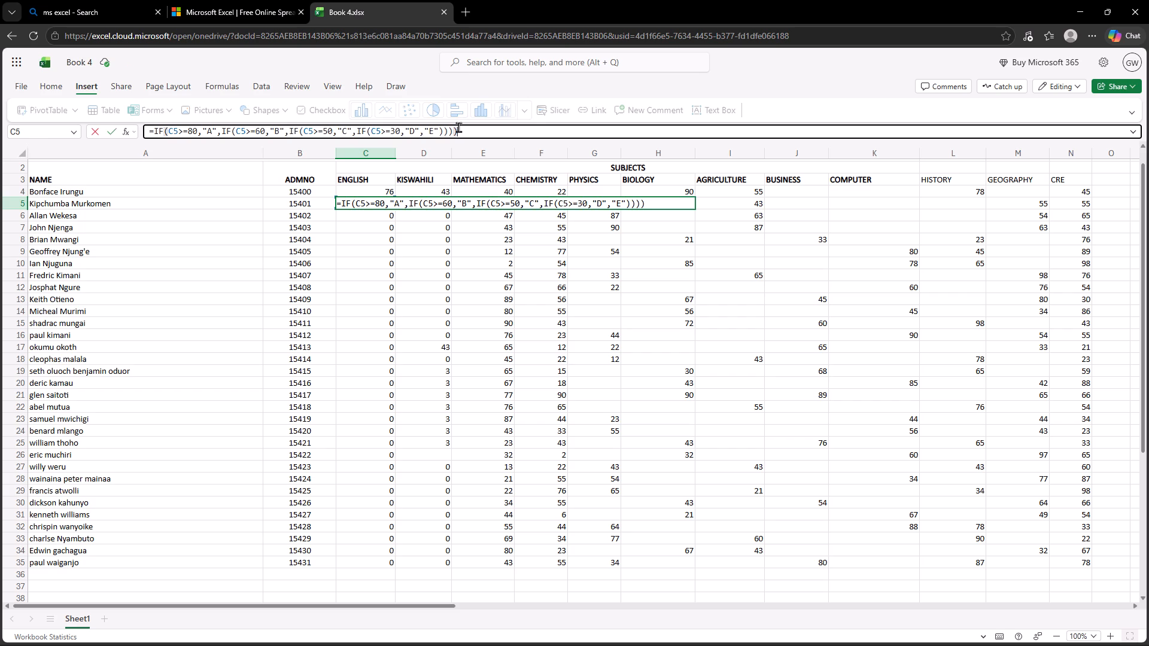
{"action": "key", "text": "Return"}
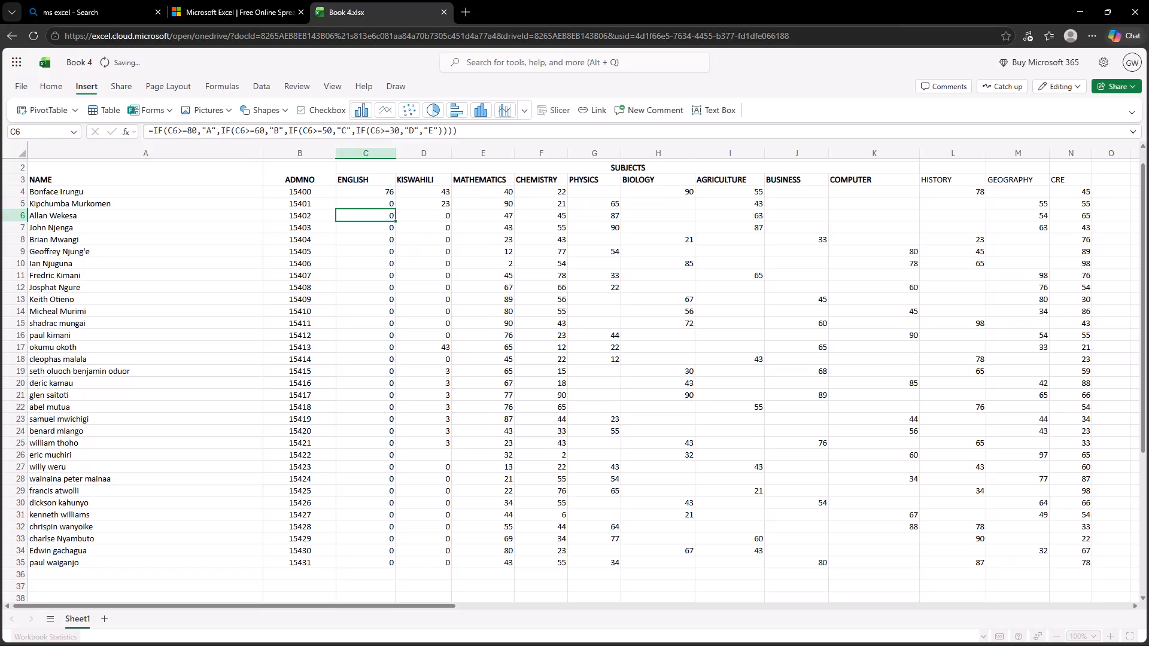
{"action": "key", "text": "Return"}
{"action": "key", "text": "Return"}
{"action": "key", "text": "Return"}
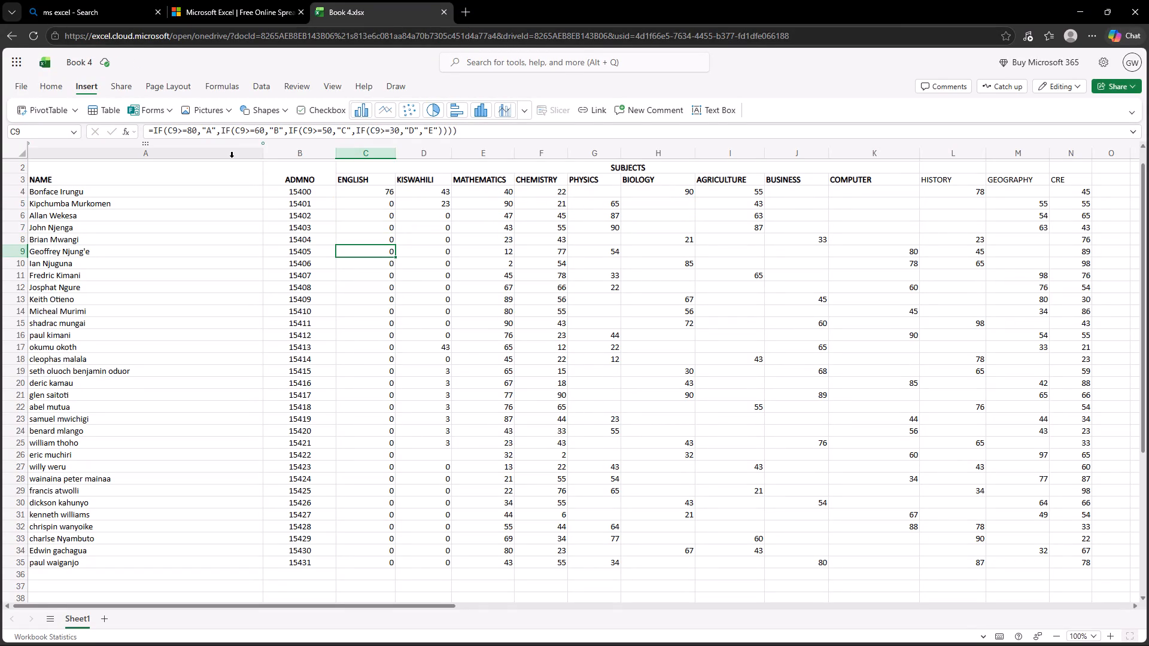
{"action": "left_click", "coordinate": [387, 202]}
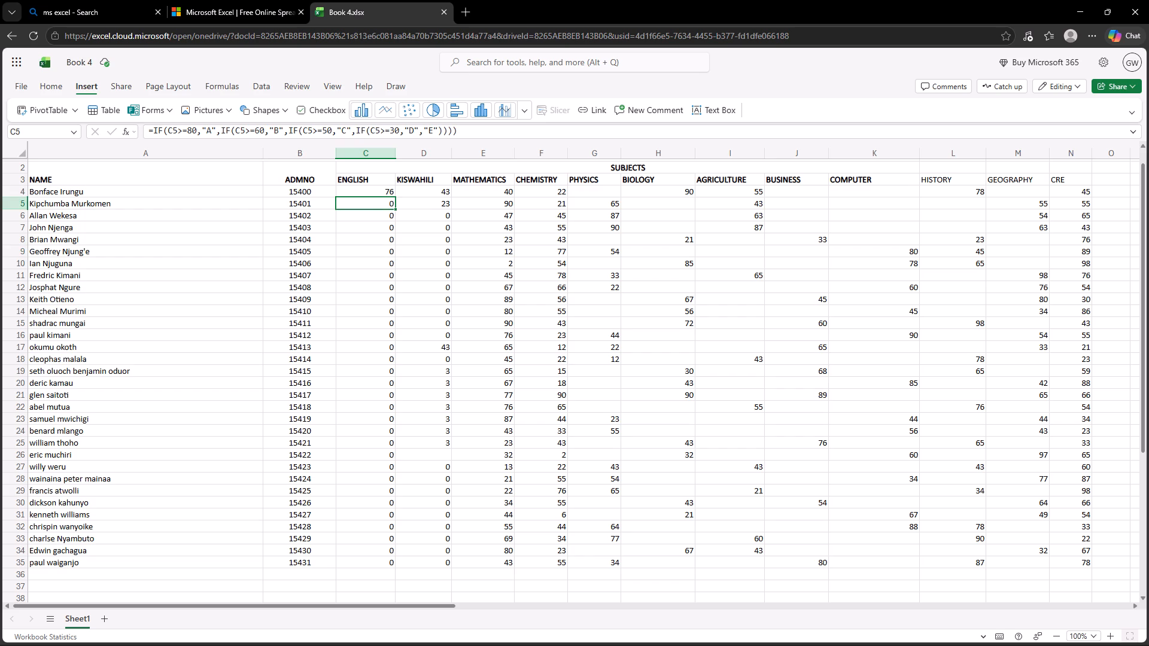
Enter the ENGLISH mark 76 in cell C6.
{"action": "left_click", "coordinate": [387, 196]}
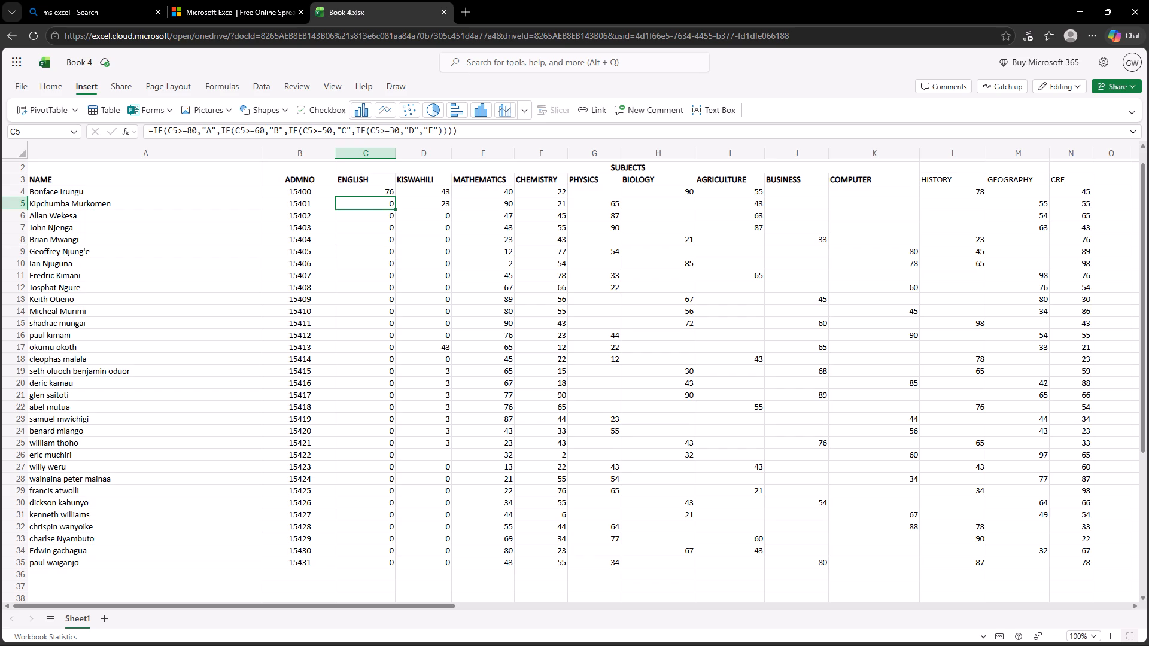
{"action": "left_click", "coordinate": [366, 191]}
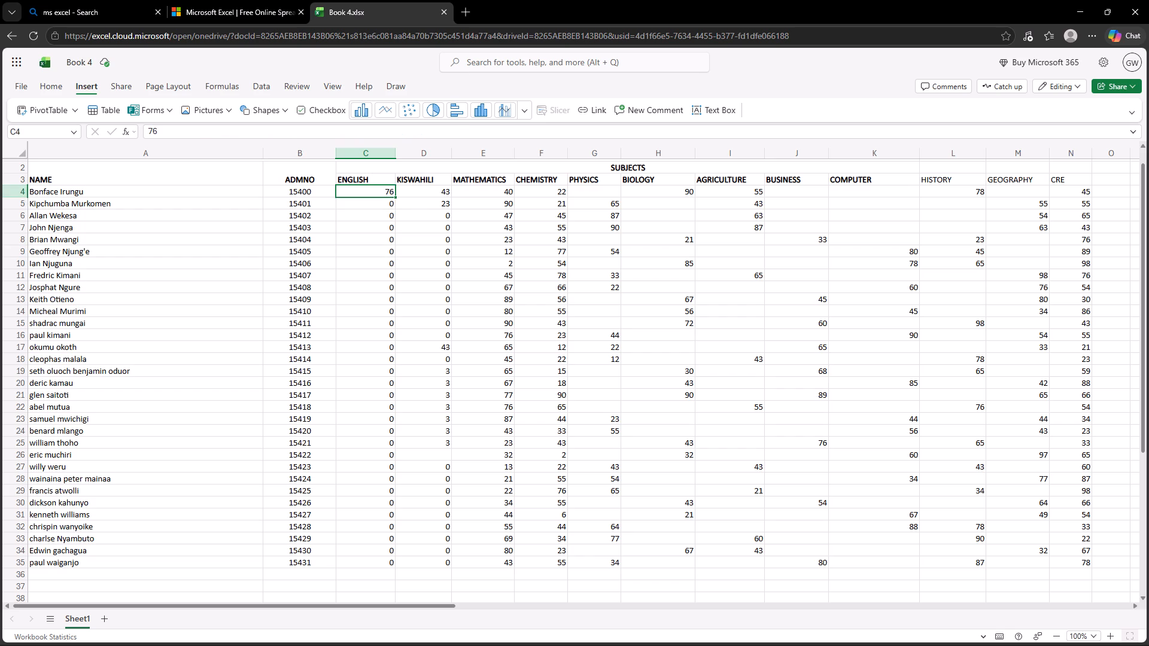
{"action": "left_click", "coordinate": [371, 205]}
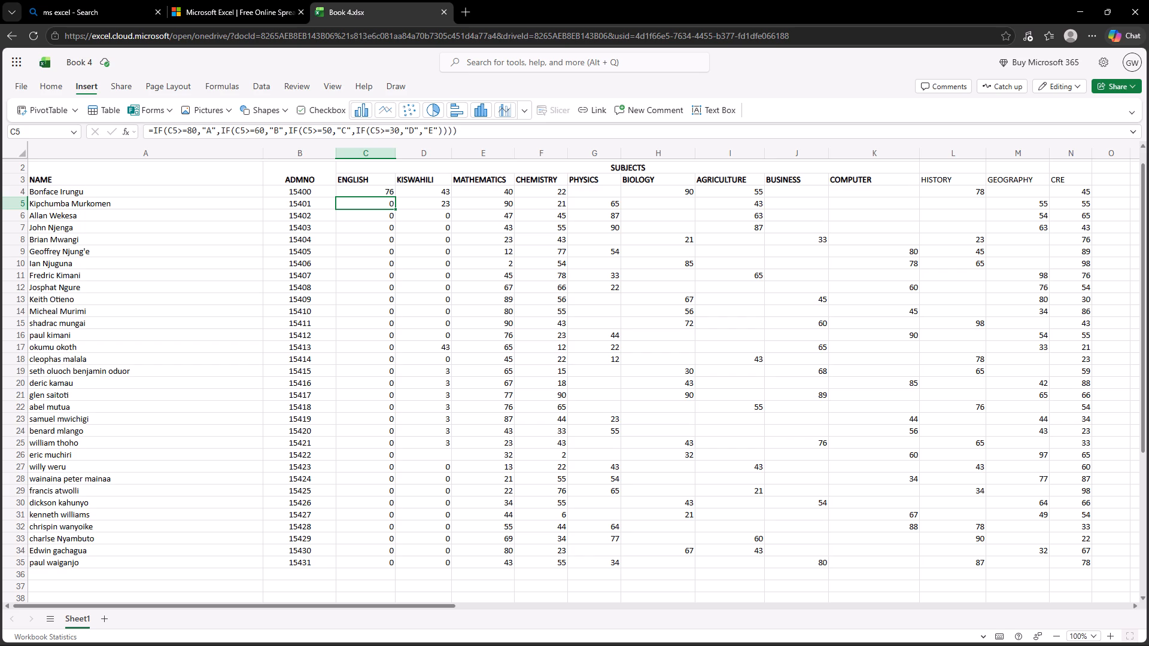
{"action": "key", "text": "Return"}
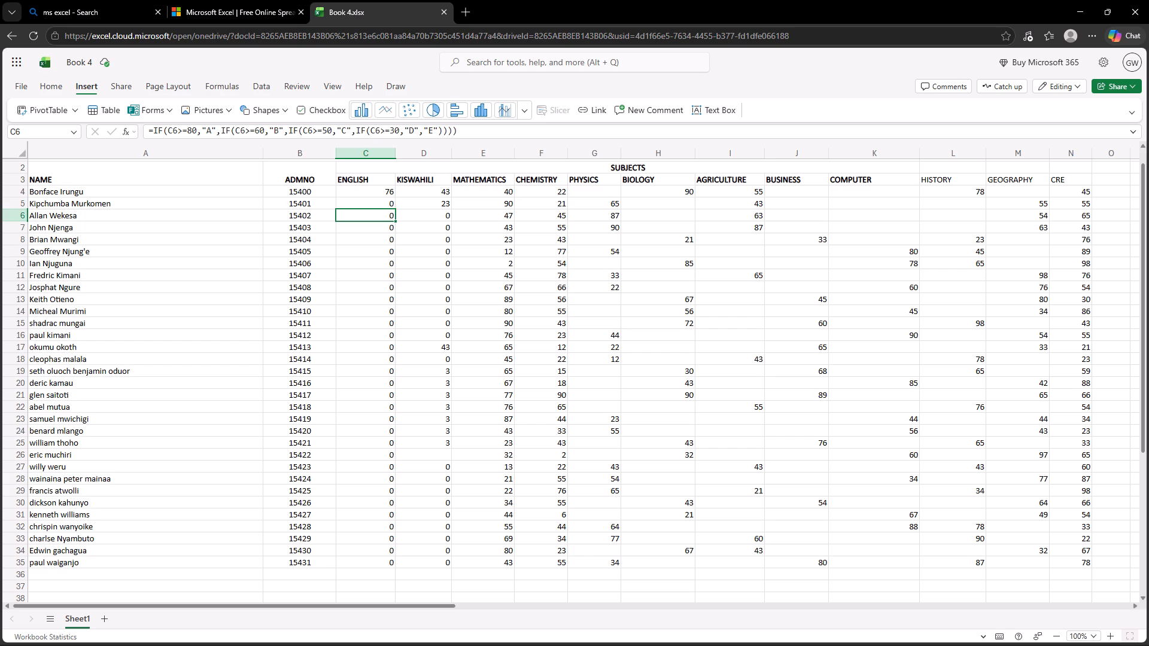
{"action": "type", "text": "76"}
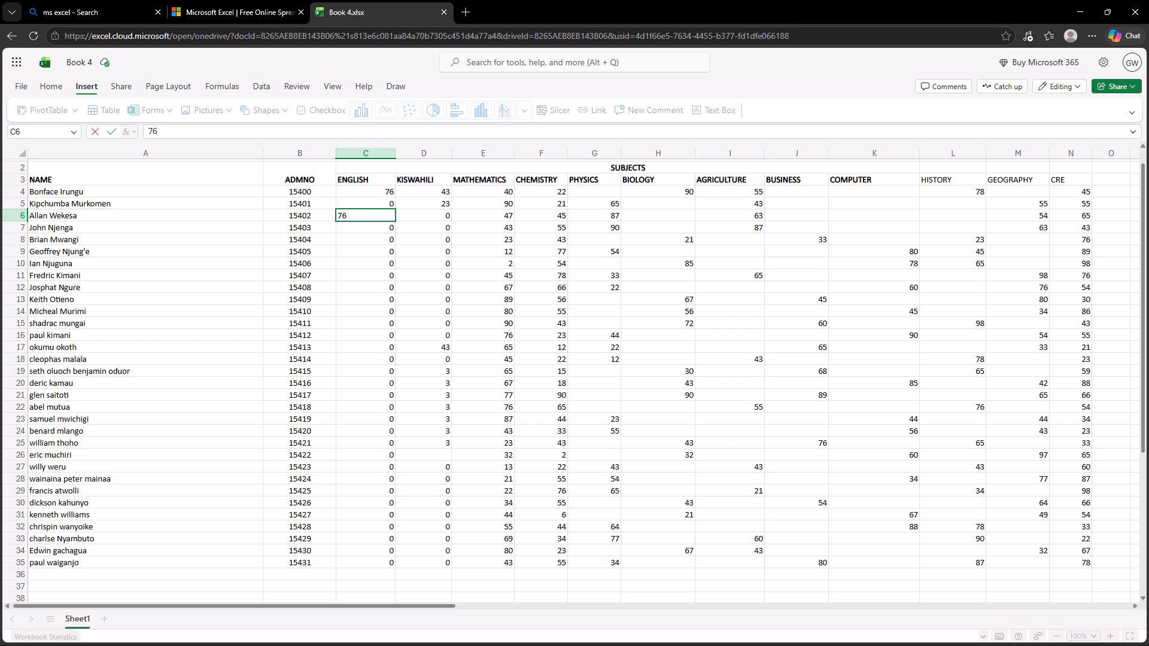
{"action": "key", "text": "Return"}
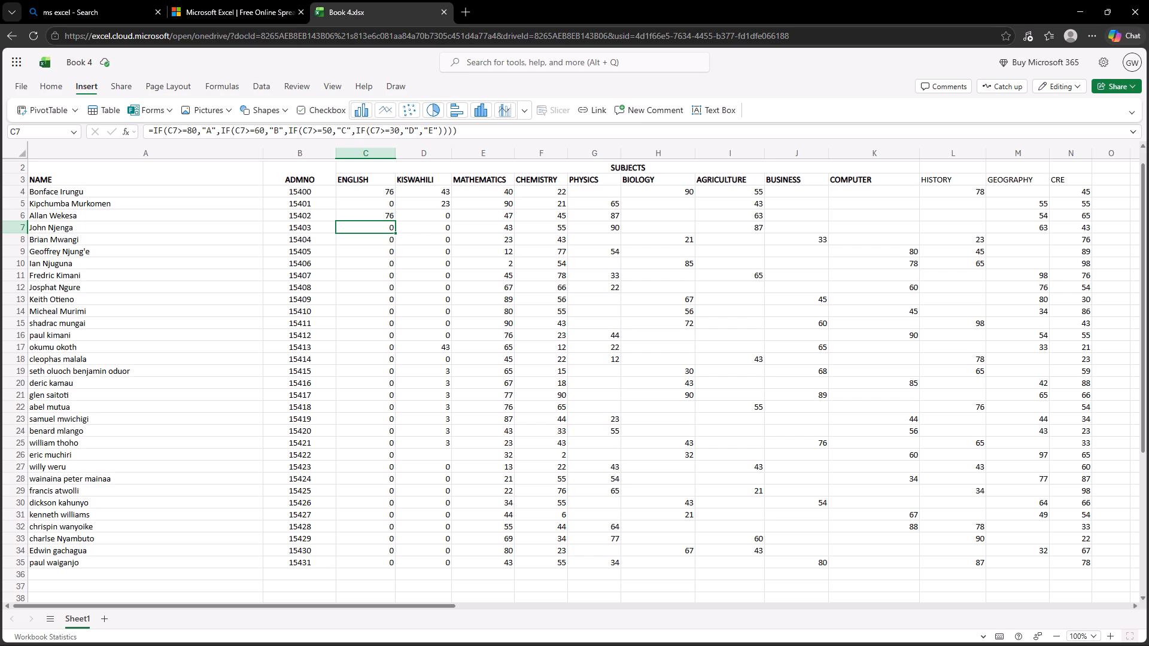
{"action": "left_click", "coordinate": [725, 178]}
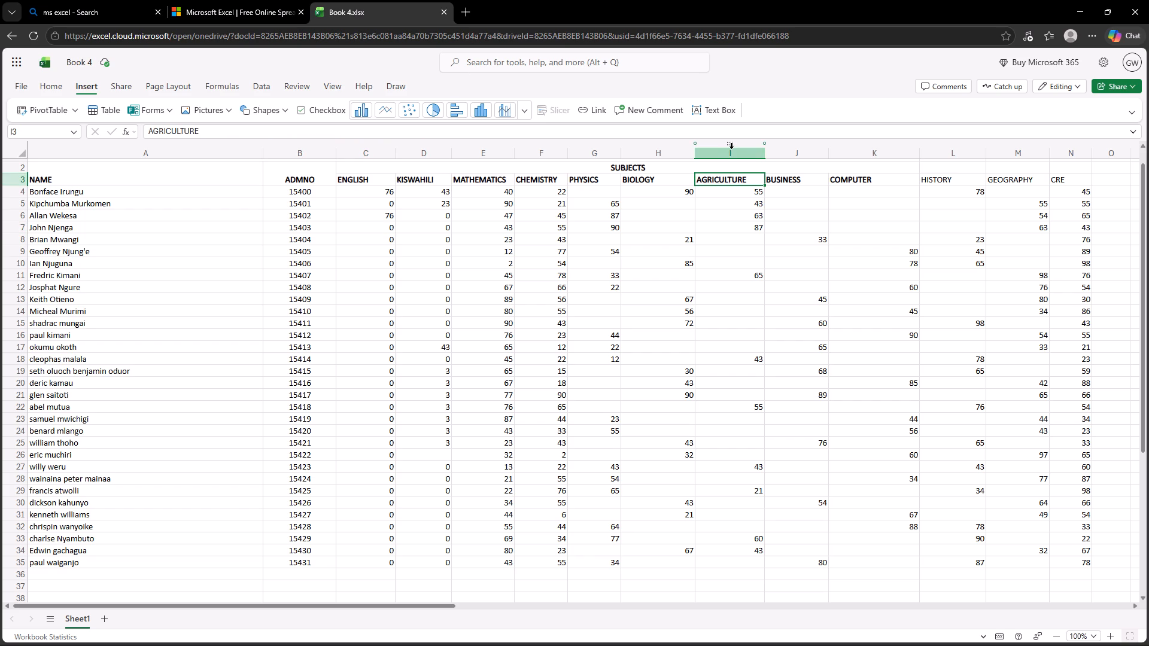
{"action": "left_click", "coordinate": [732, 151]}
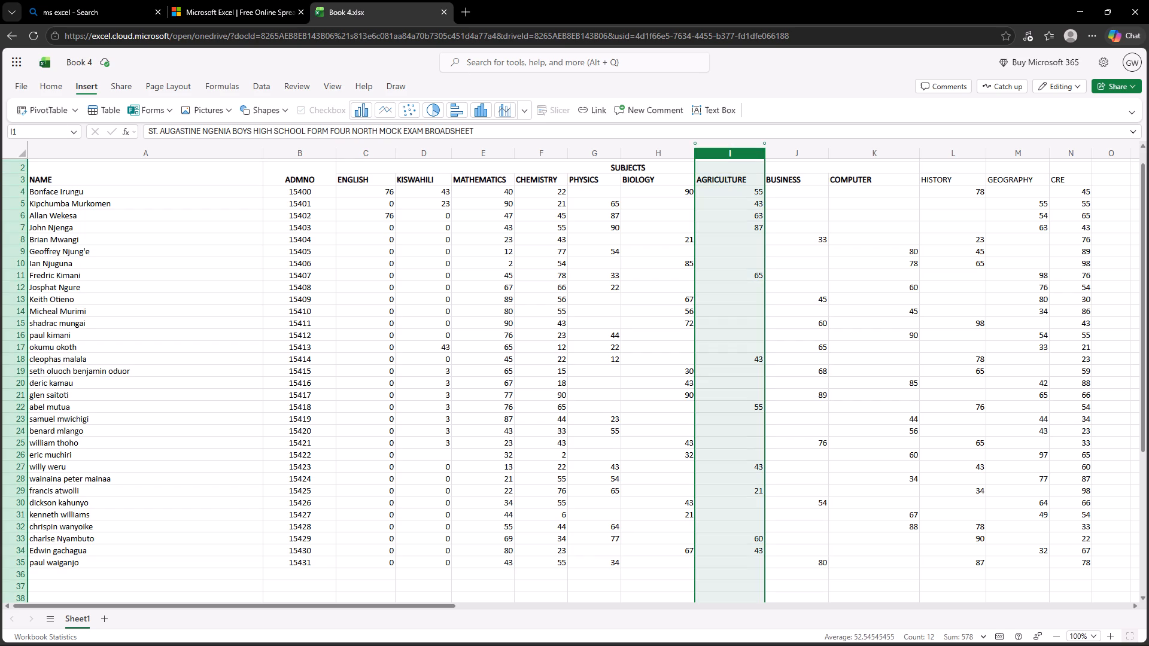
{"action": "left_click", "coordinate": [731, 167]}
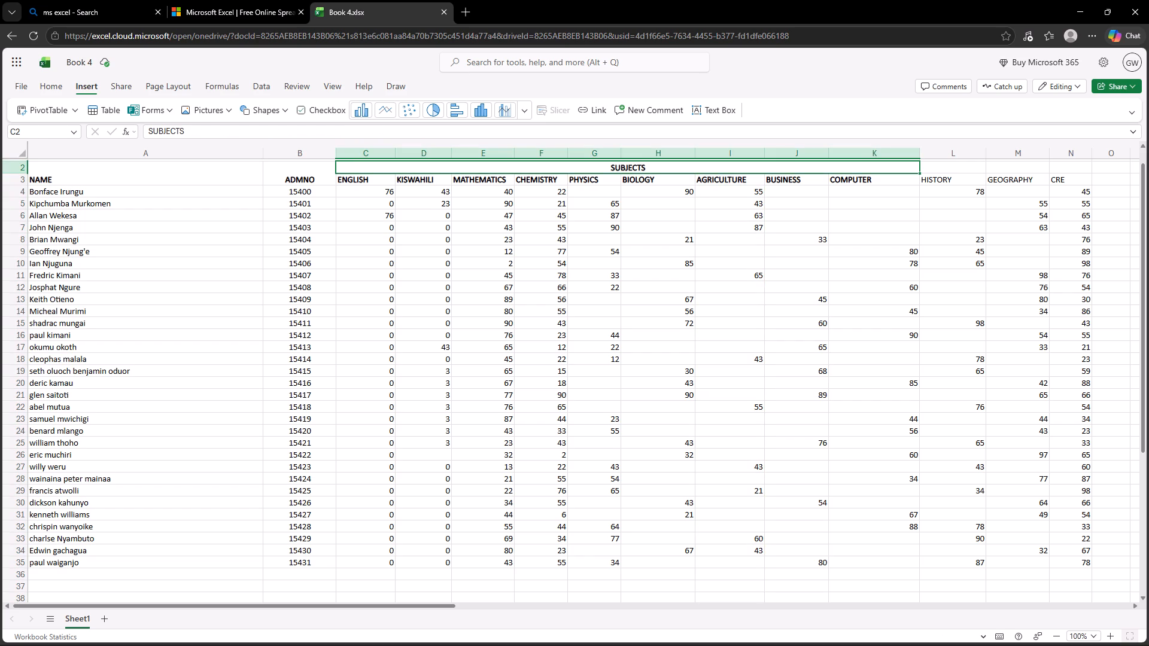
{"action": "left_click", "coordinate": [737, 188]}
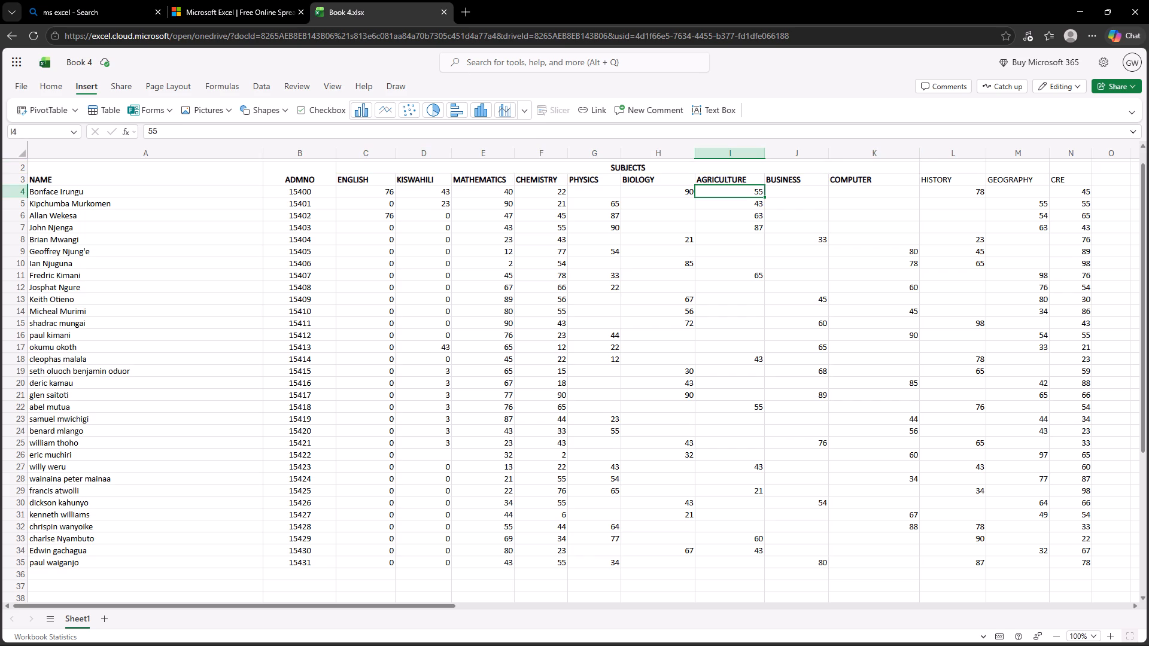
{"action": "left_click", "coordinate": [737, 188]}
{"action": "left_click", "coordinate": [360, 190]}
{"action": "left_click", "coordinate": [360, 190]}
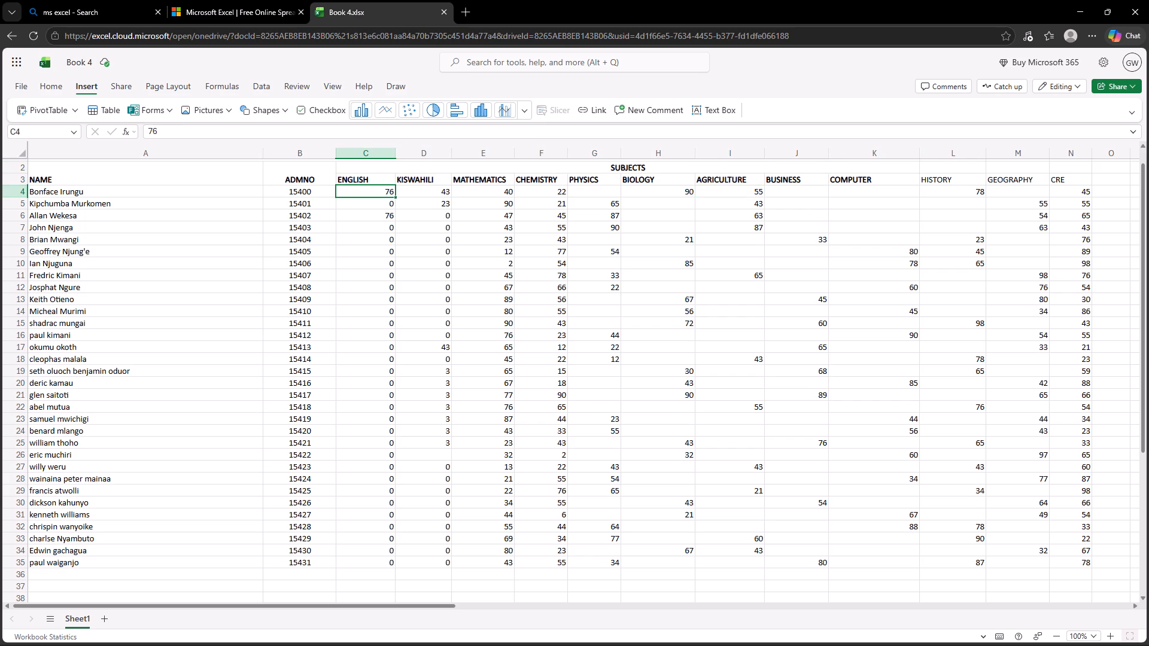
Copy the grade formula from ENGLISH cell C10 and commit it in BIOLOGY cell H4 in place of the mark.
{"action": "left_click", "coordinate": [389, 264]}
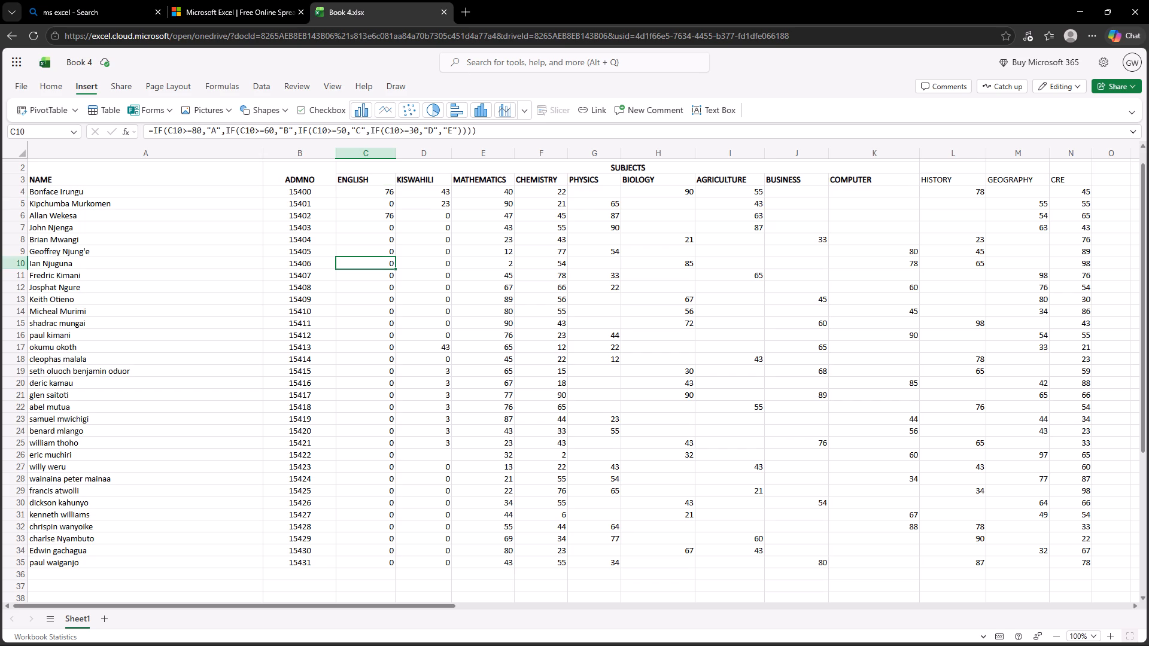
{"action": "left_click_drag", "start_coordinate": [489, 130], "coordinate": [195, 133]}
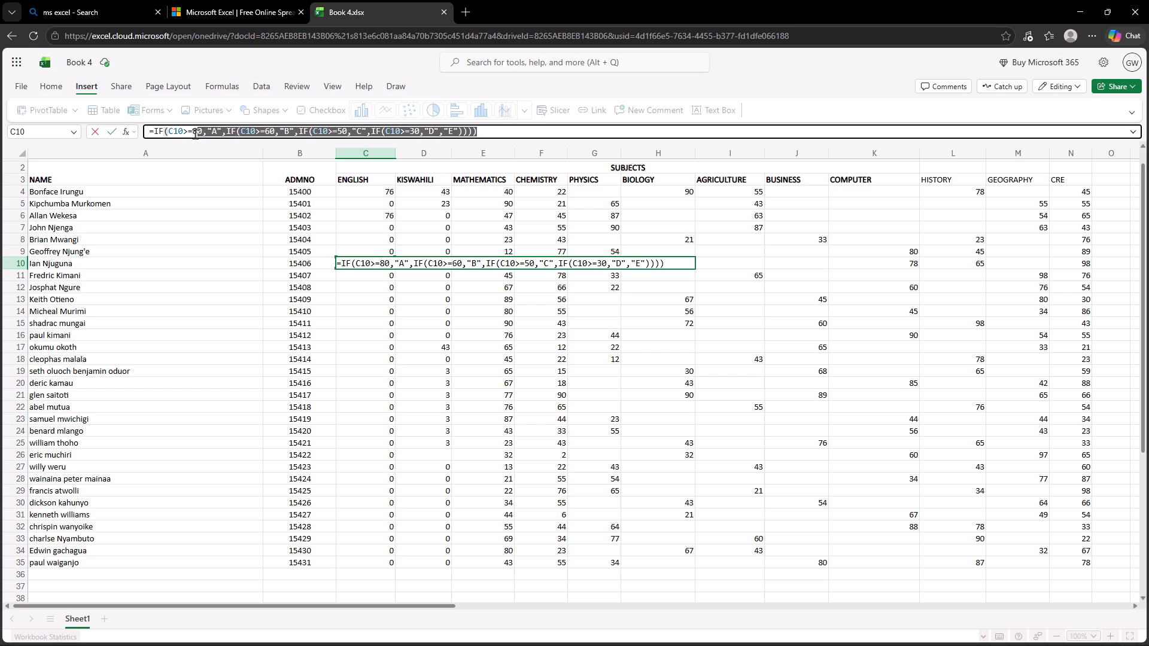
{"action": "left_click_drag", "start_coordinate": [195, 133], "coordinate": [144, 133]}
{"action": "key", "text": "ctrl+c"}
{"action": "left_click", "coordinate": [692, 191]}
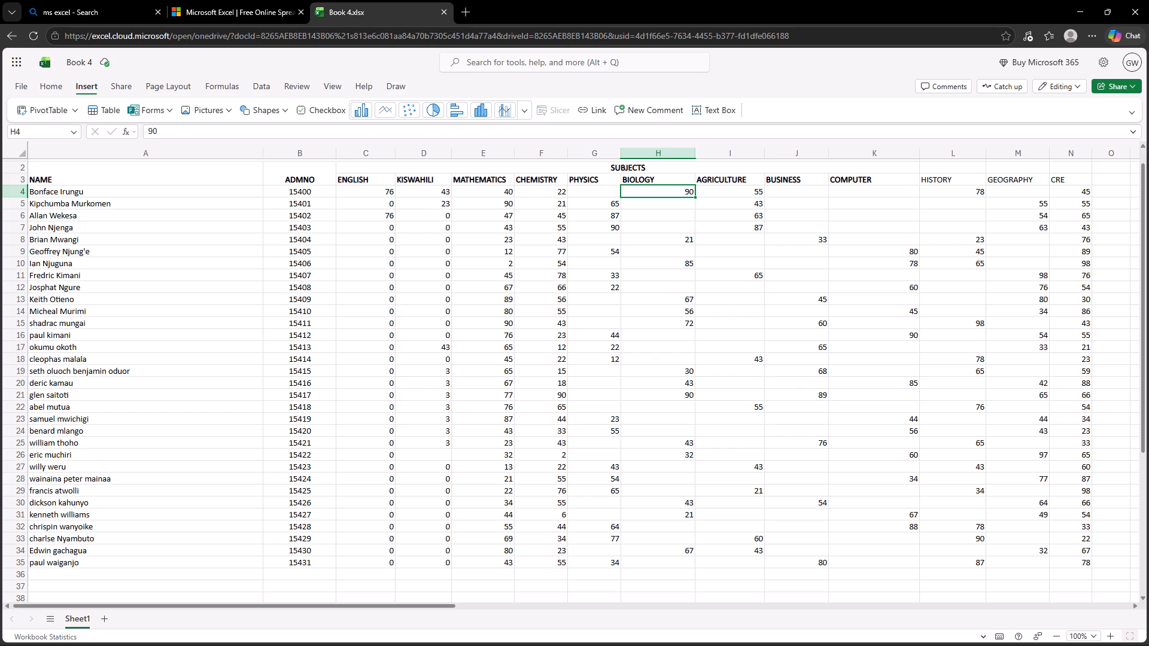
{"action": "left_click", "coordinate": [299, 130]}
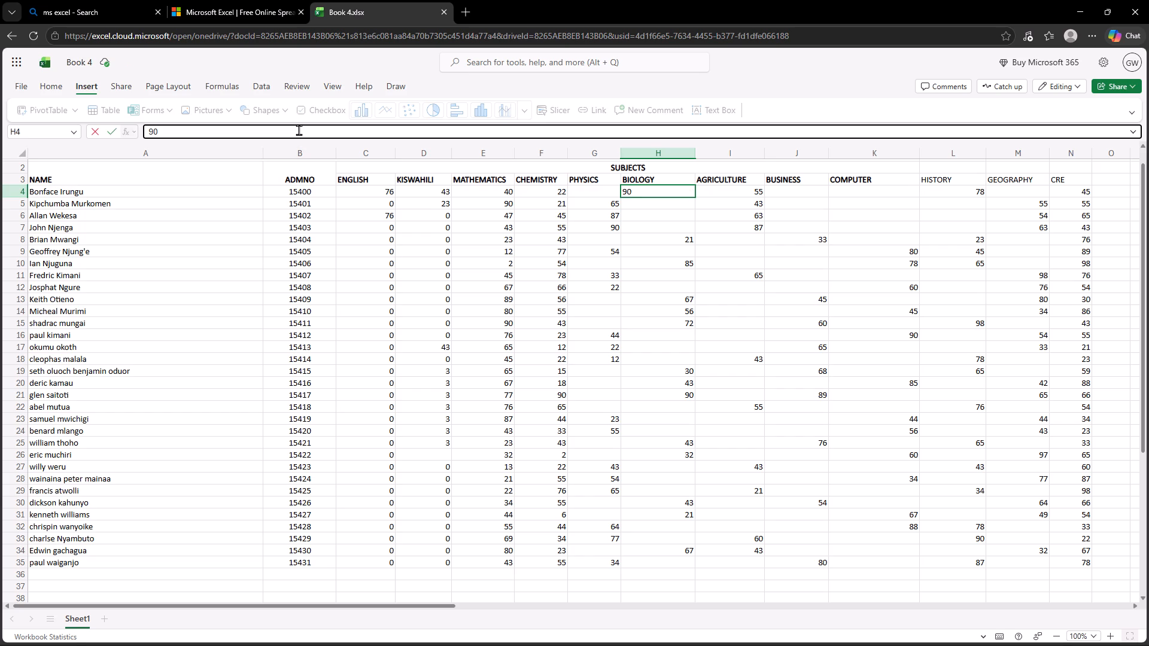
{"action": "key", "text": "BackSpace"}
{"action": "key", "text": "BackSpace"}
{"action": "key", "text": "equal"}
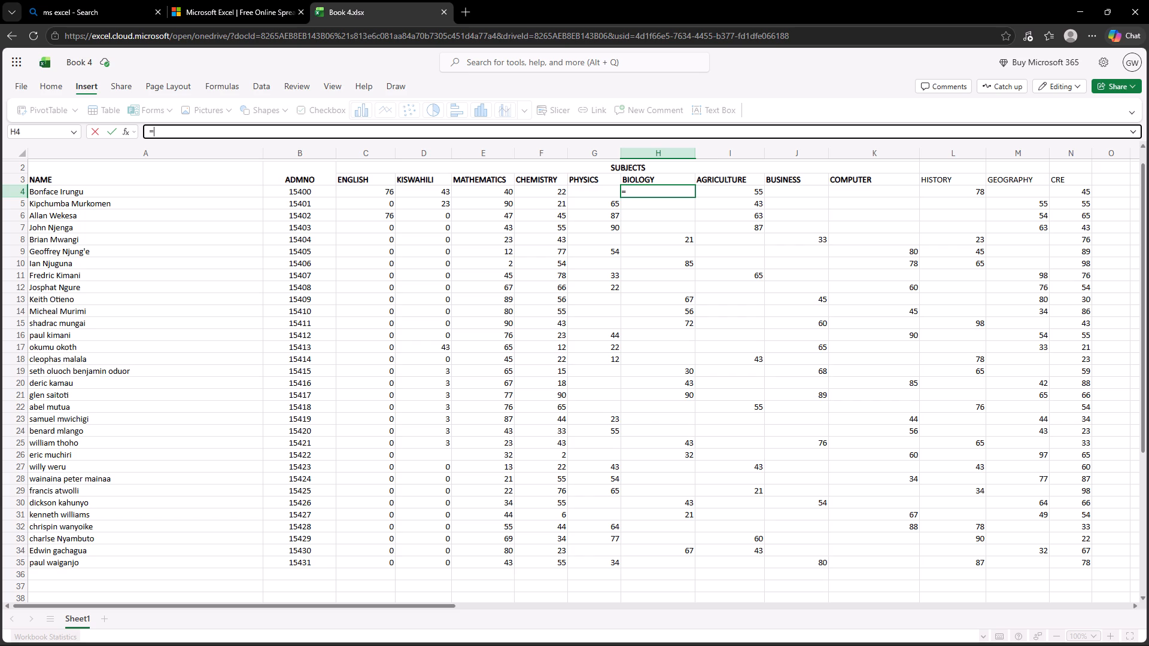
{"action": "type", "text": "IF"}
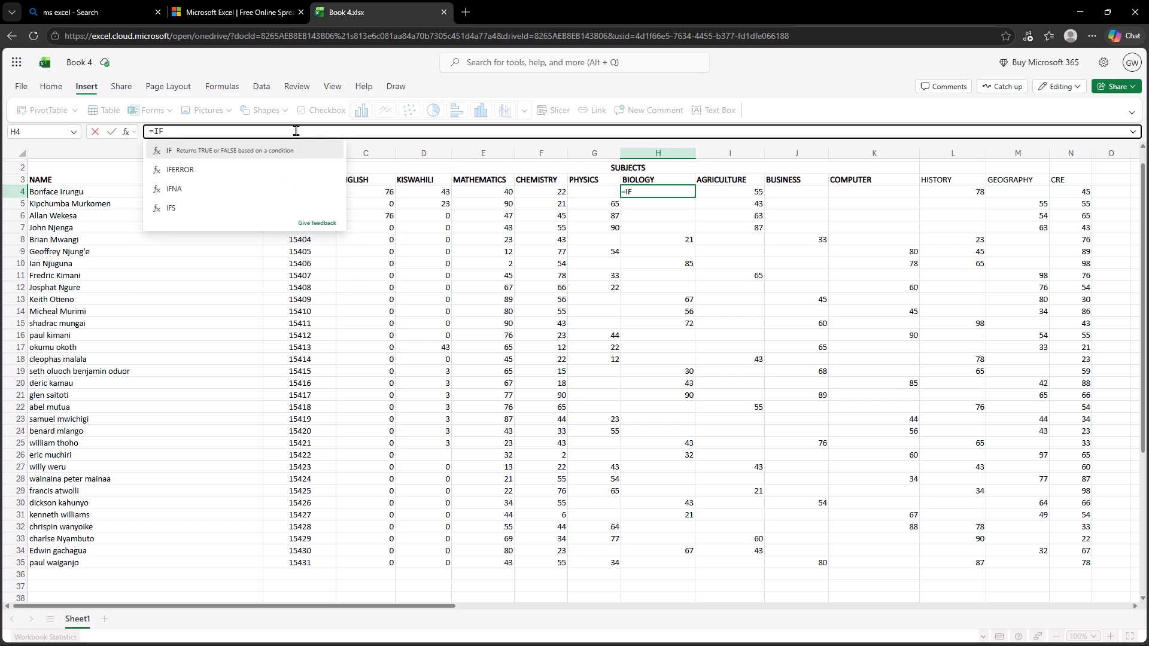
{"action": "key", "text": "ctrl+v"}
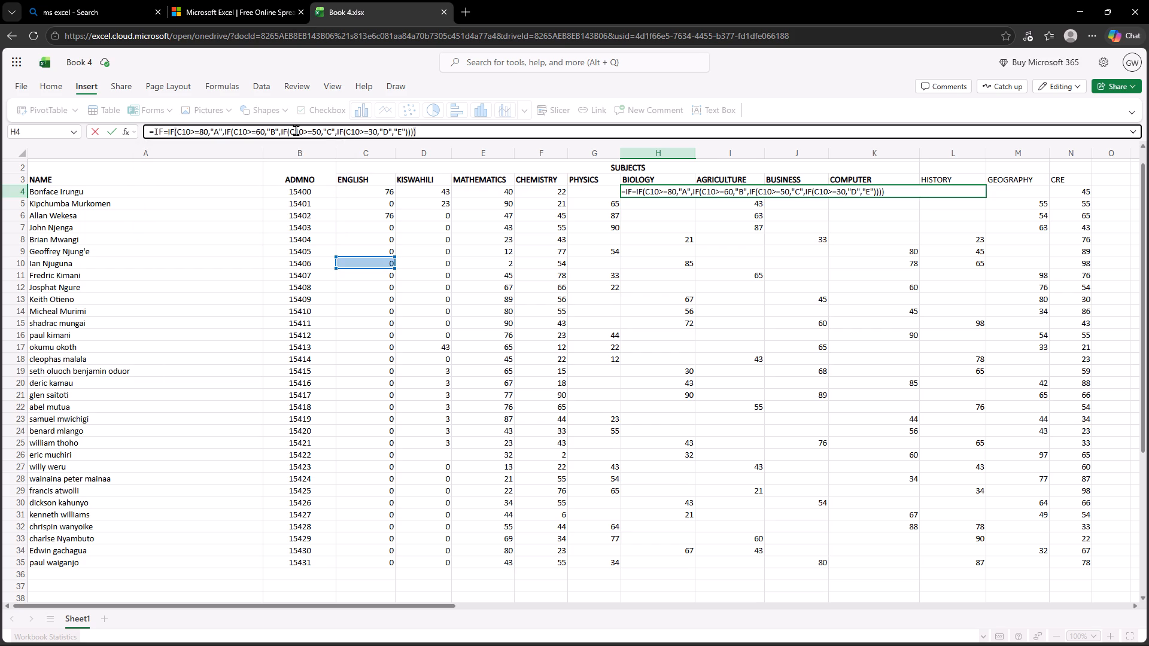
{"action": "left_click", "coordinate": [164, 129]}
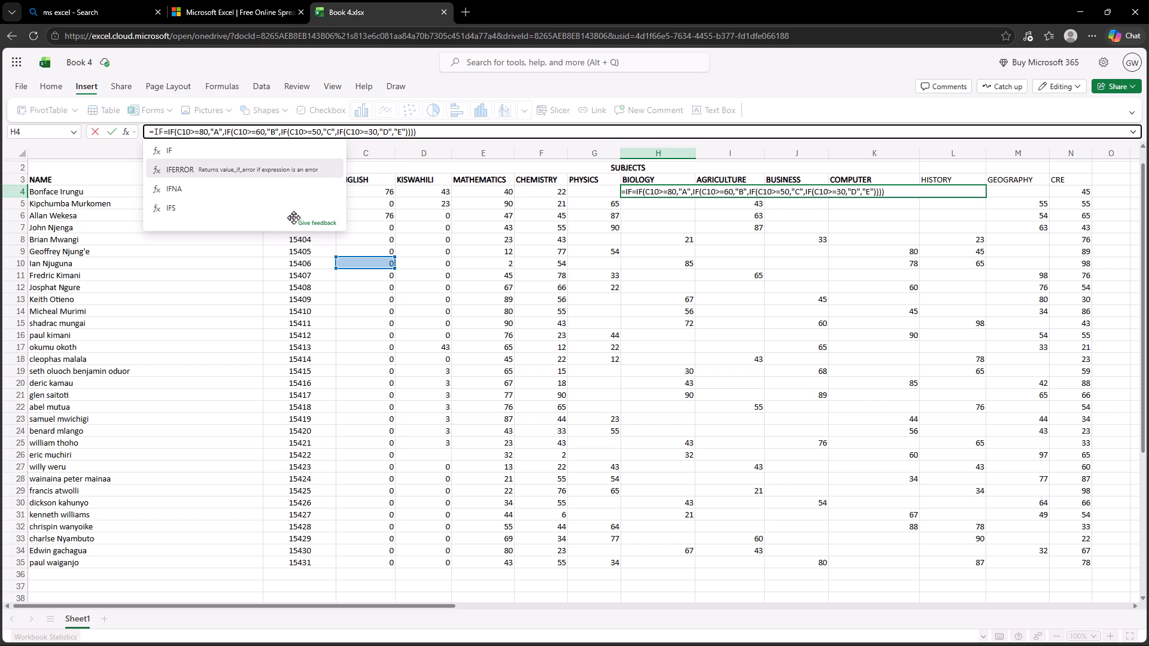
{"action": "key", "text": "BackSpace"}
{"action": "key", "text": "BackSpace"}
{"action": "key", "text": "BackSpace"}
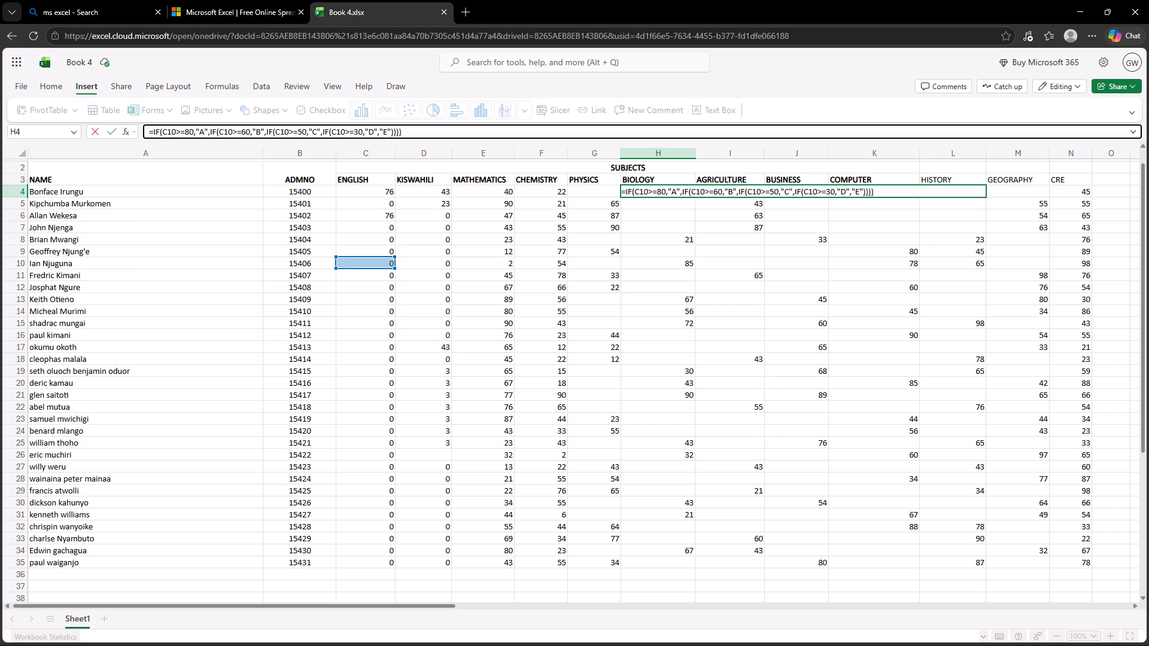
{"action": "key", "text": "Return"}
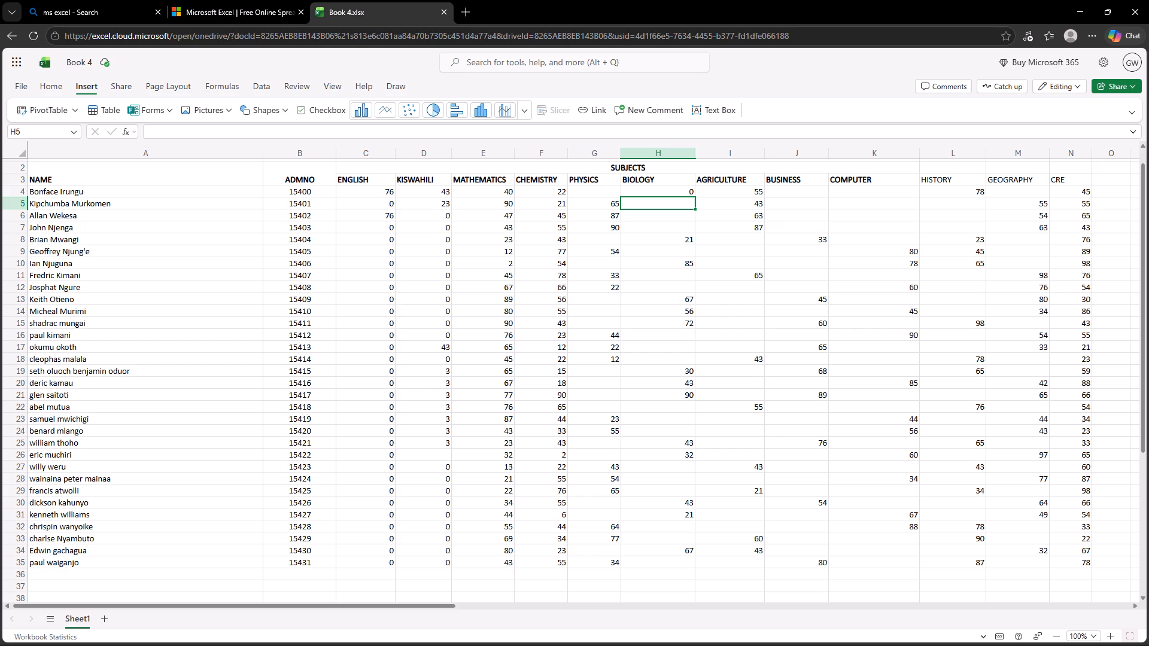
Inspect the grade formula in BIOLOGY cell H4 and the cell it refers to.
{"action": "left_click", "coordinate": [667, 198]}
{"action": "left_click", "coordinate": [670, 196]}
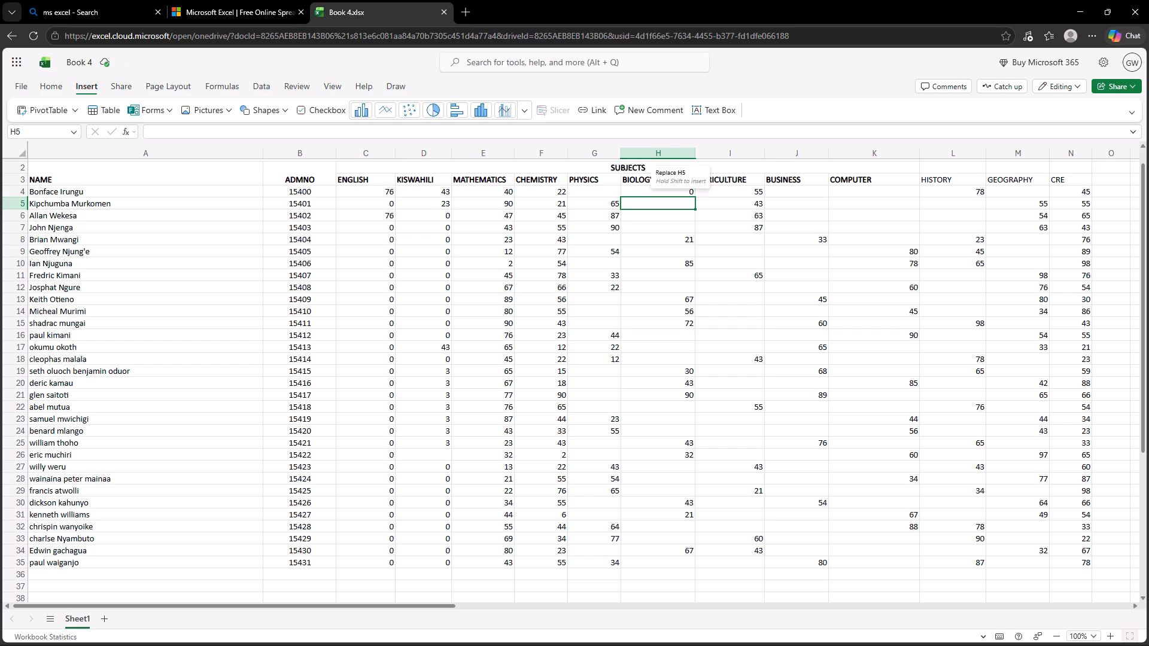
{"action": "left_click", "coordinate": [675, 191]}
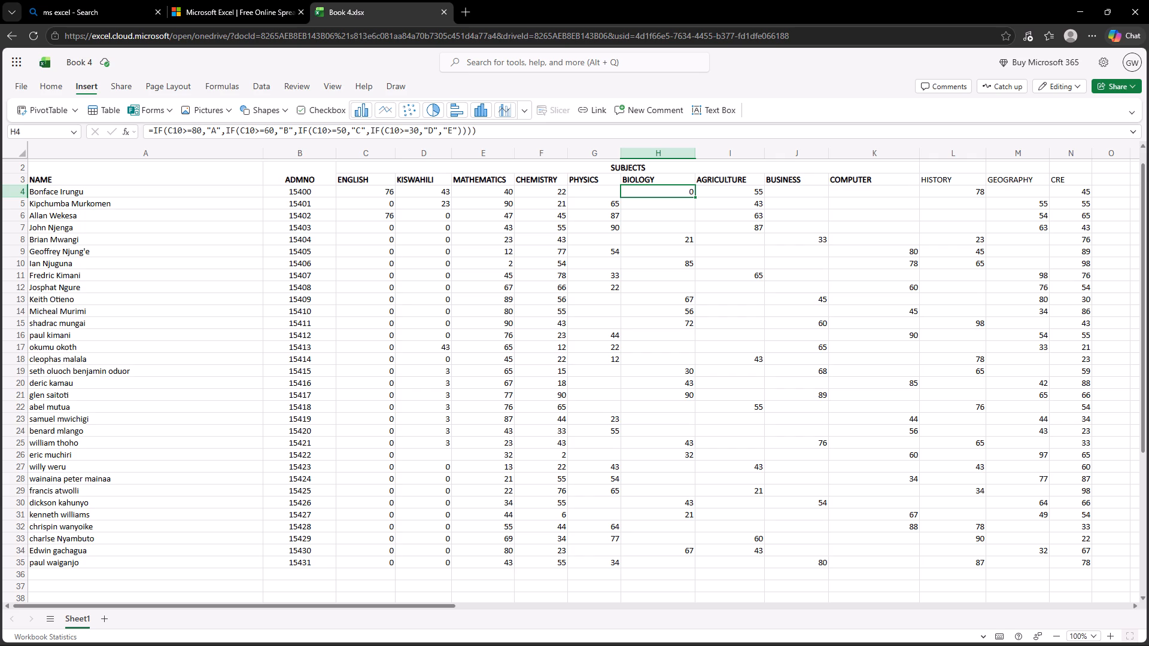
{"action": "double_click", "coordinate": [675, 191]}
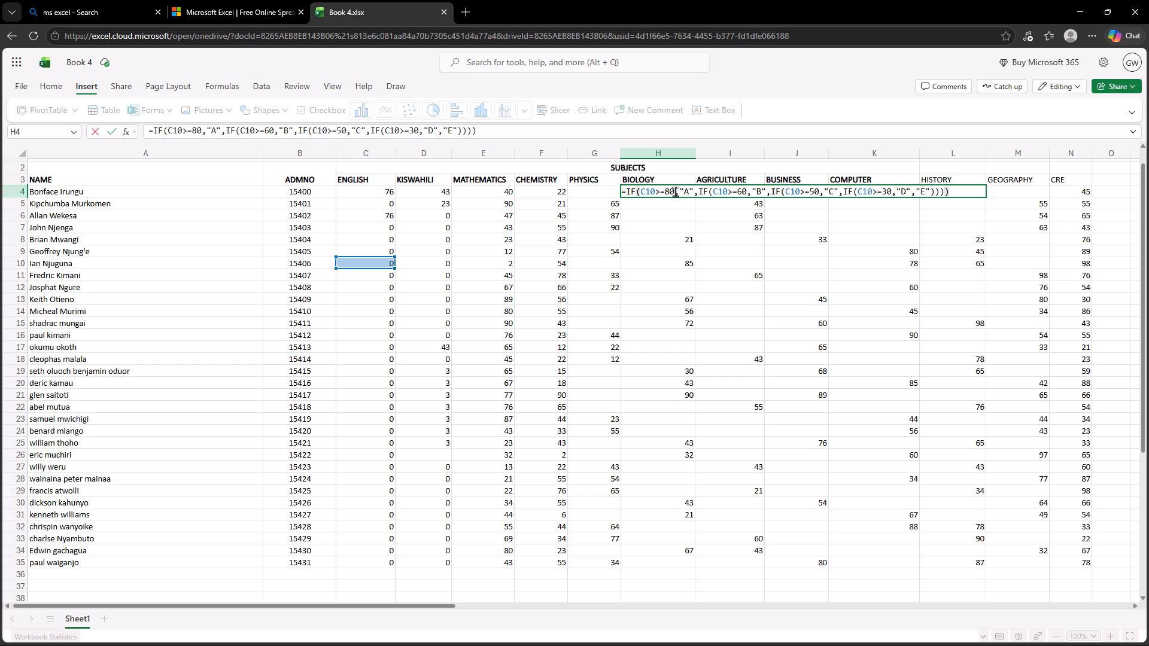
{"action": "left_click", "coordinate": [675, 191]}
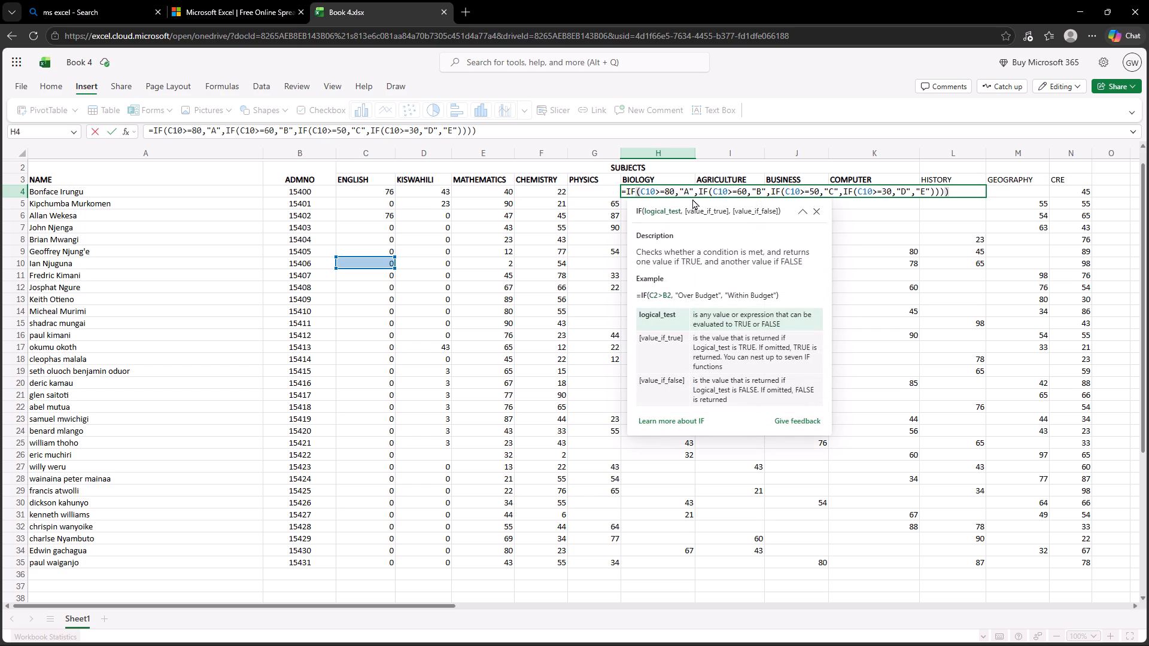
{"action": "left_click", "coordinate": [765, 123]}
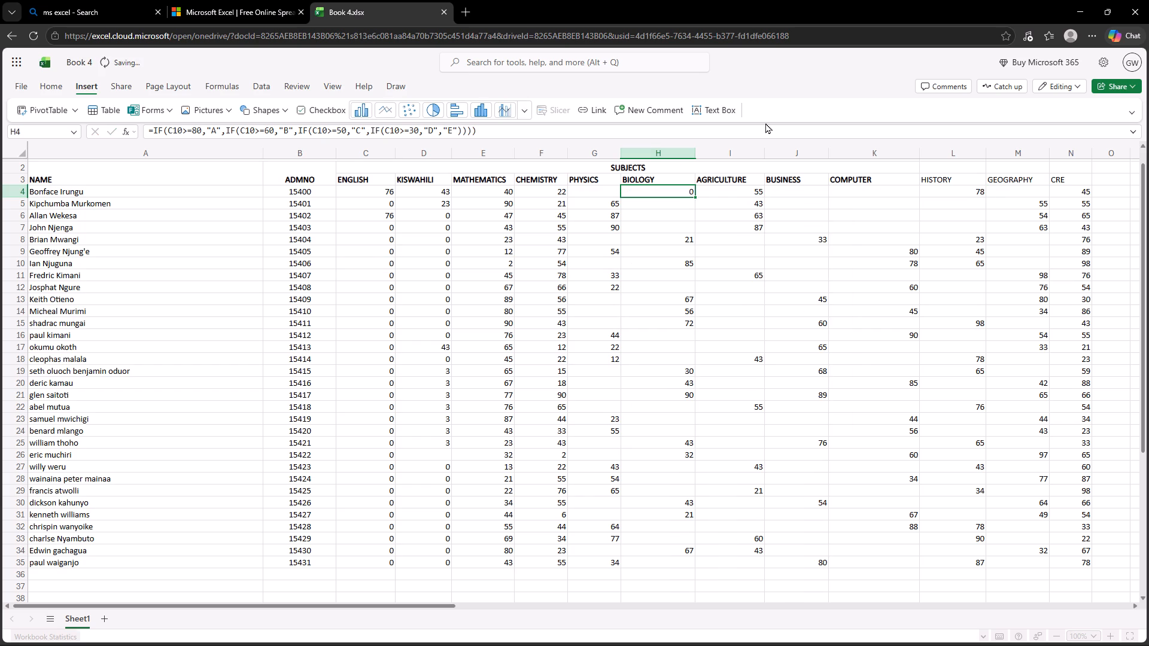
In the H4 grade formula, change the reference in the first condition, >=80 for grade A, to H4.
{"action": "left_click", "coordinate": [679, 195]}
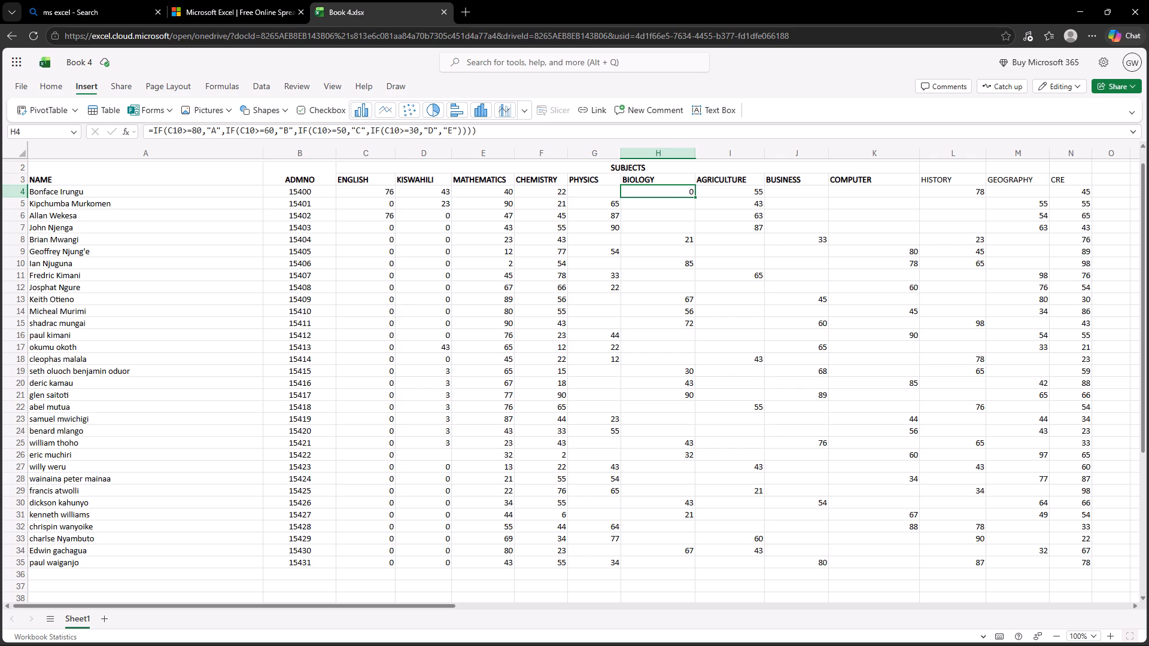
{"action": "left_click", "coordinate": [174, 130]}
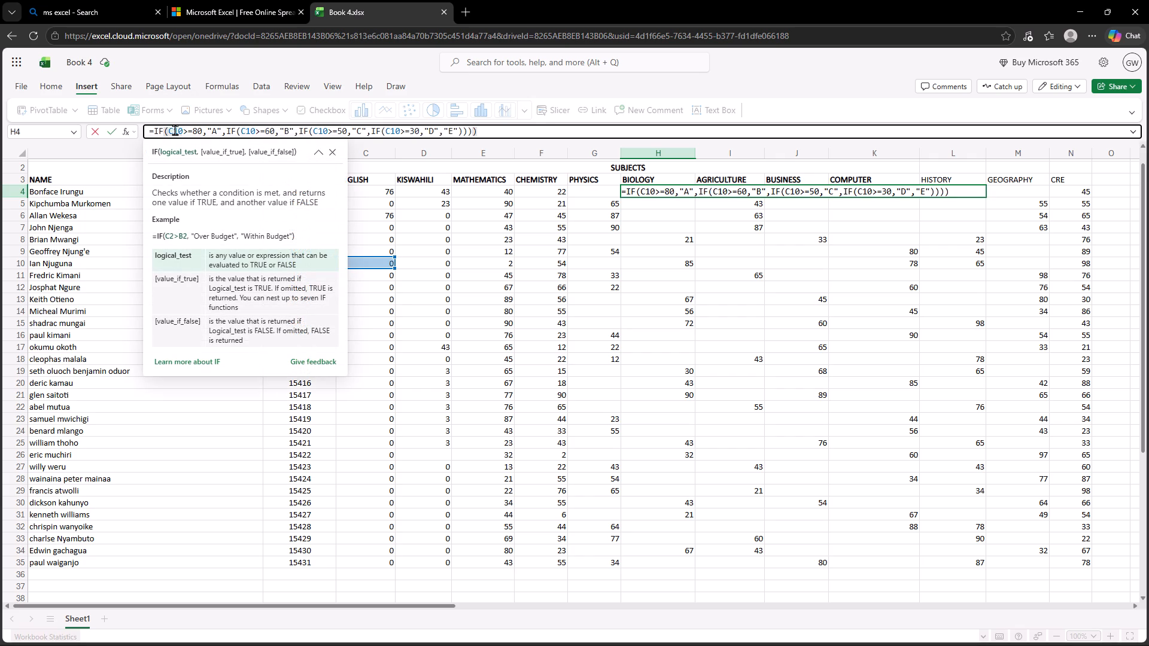
{"action": "left_click", "coordinate": [175, 130]}
{"action": "key", "text": "BackSpace"}
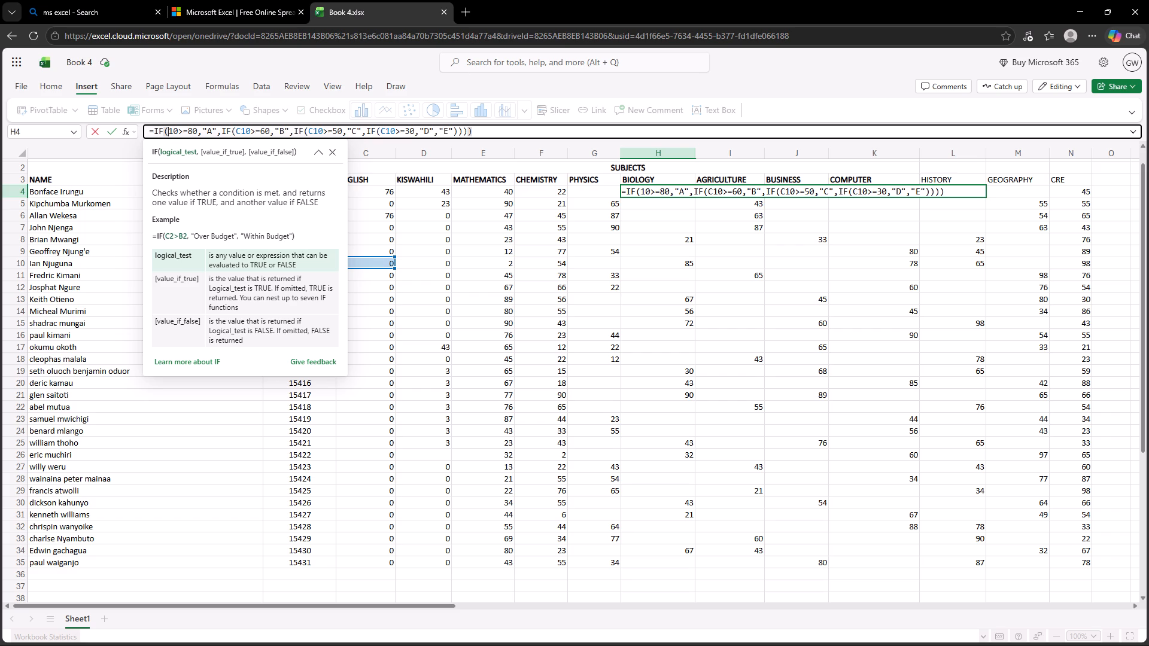
{"action": "key", "text": "h"}
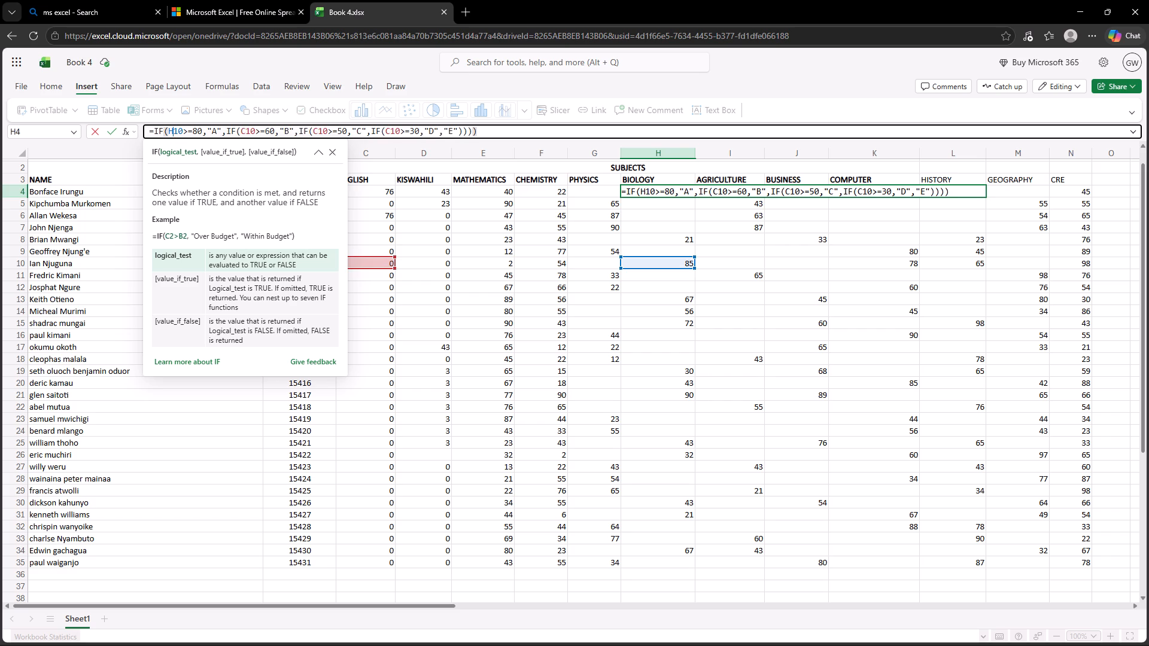
{"action": "key", "text": "Delete"}
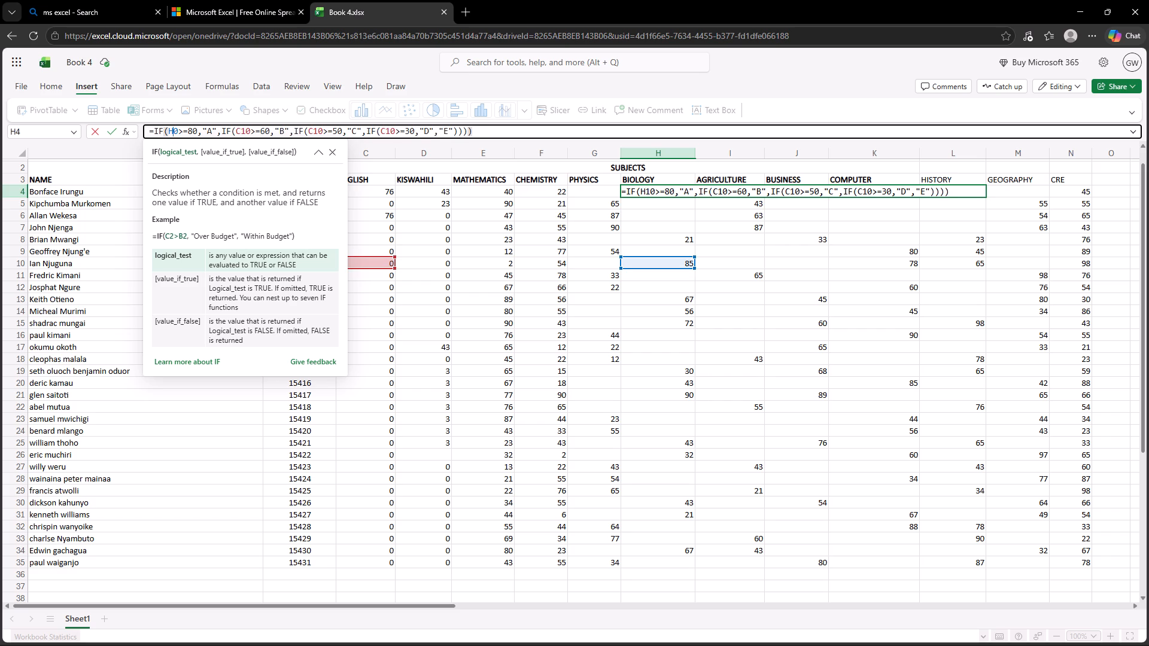
{"action": "key", "text": "Delete"}
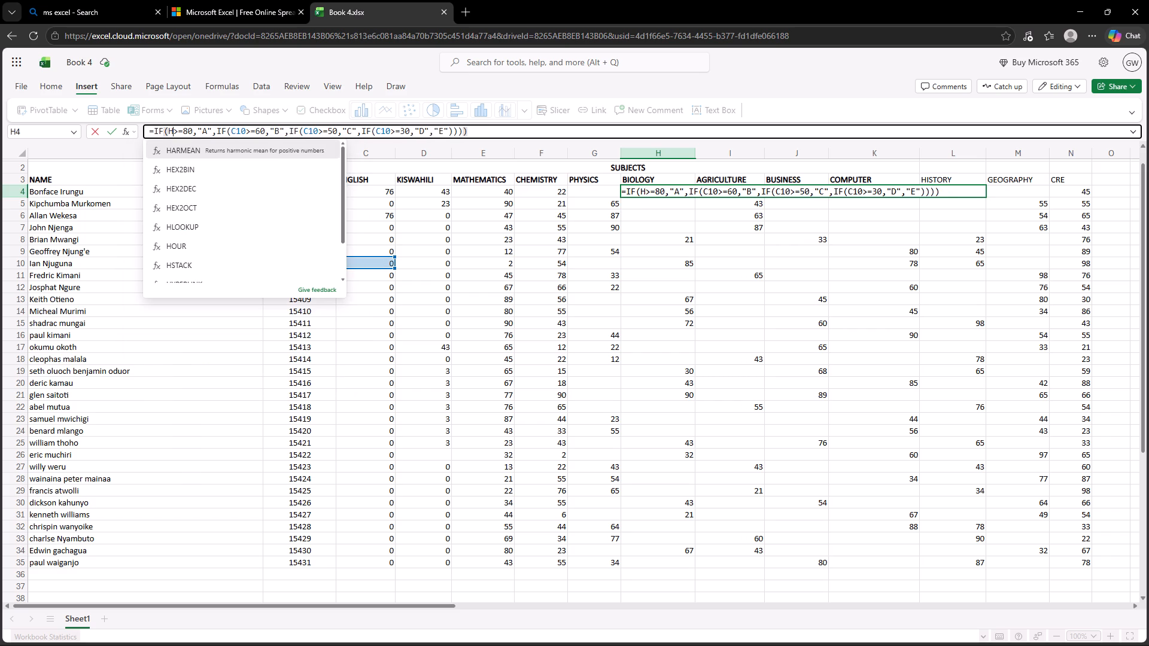
{"action": "key", "text": "4"}
Change the reference in the formula's second condition, >=60 for grade B, to H4.
{"action": "key", "text": "Right"}
{"action": "key", "text": "Right"}
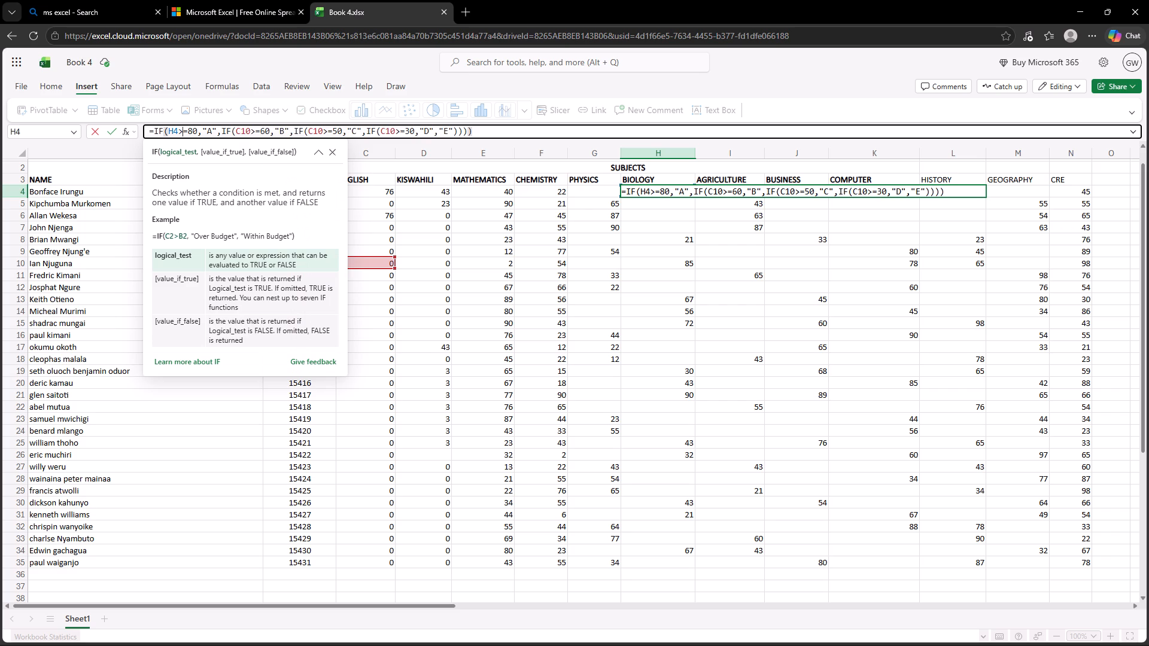
{"action": "key", "text": "Right"}
{"action": "key", "text": "Right"}
{"action": "key", "text": "Right"}
{"action": "key", "text": "Right"}
{"action": "key", "text": "Right"}
{"action": "key", "text": "Right"}
{"action": "key", "text": "Right"}
{"action": "key", "text": "Right"}
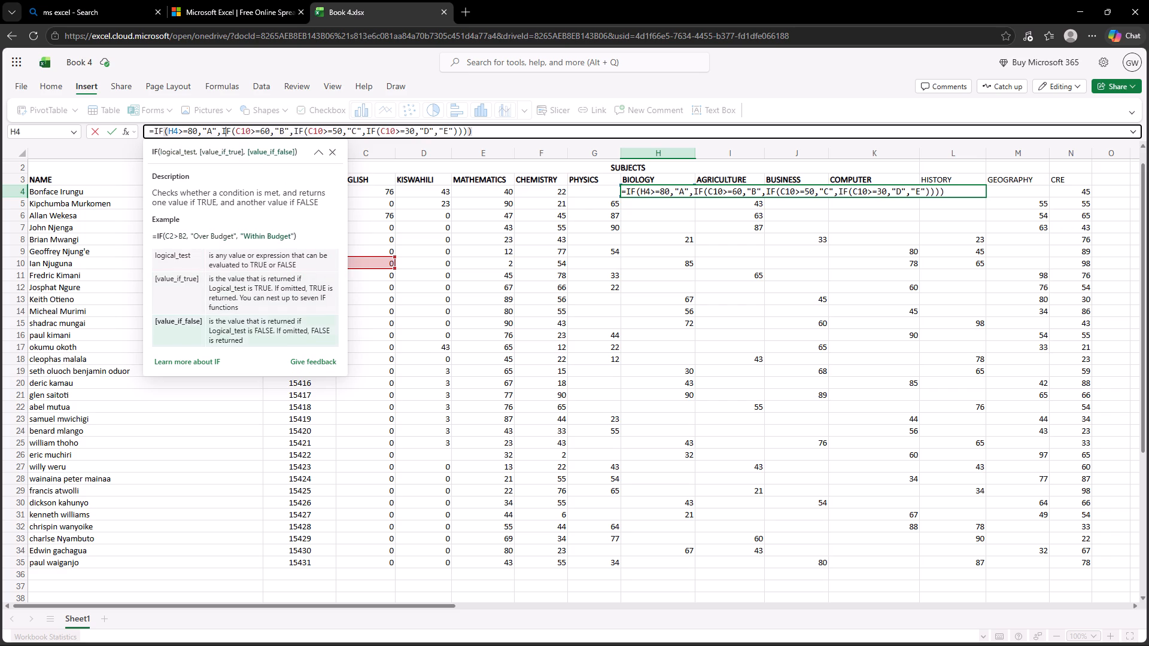
{"action": "key", "text": "Right"}
{"action": "key", "text": "Right"}
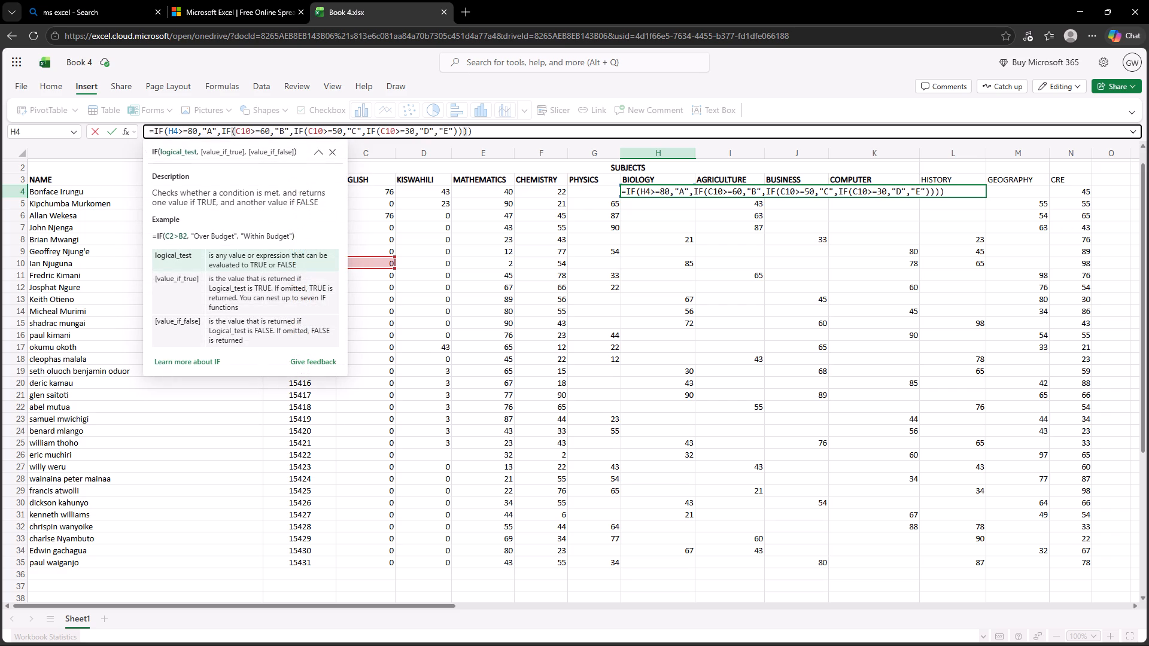
{"action": "key", "text": "Delete"}
{"action": "key", "text": "Delete"}
{"action": "key", "text": "Delete"}
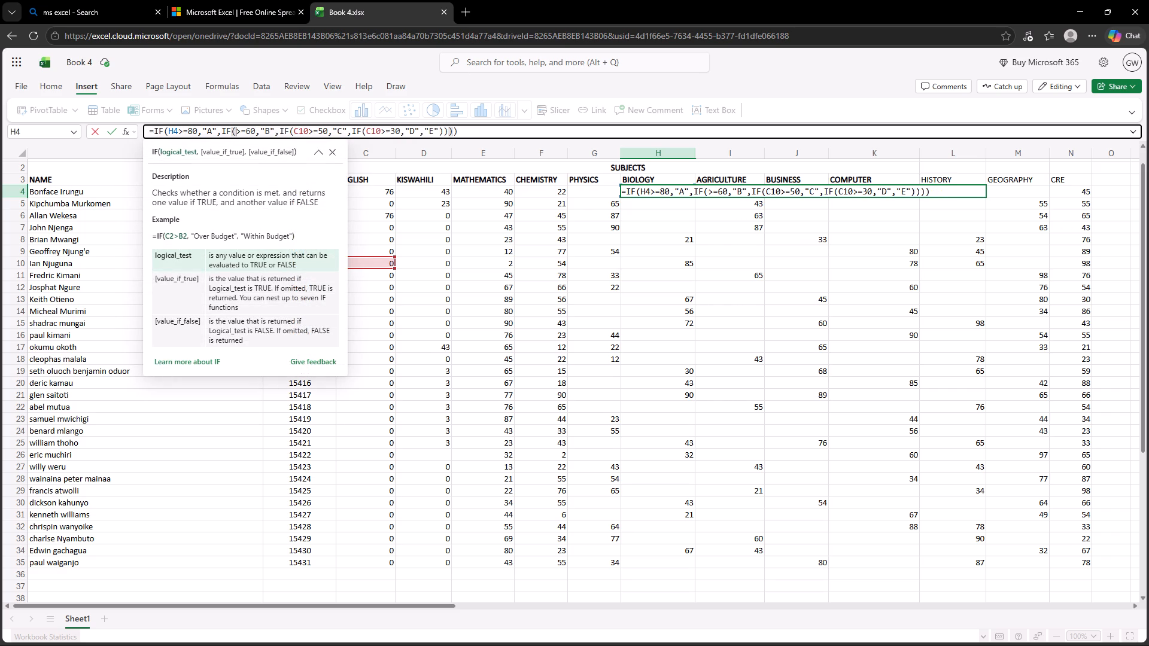
{"action": "type", "text": "H4"}
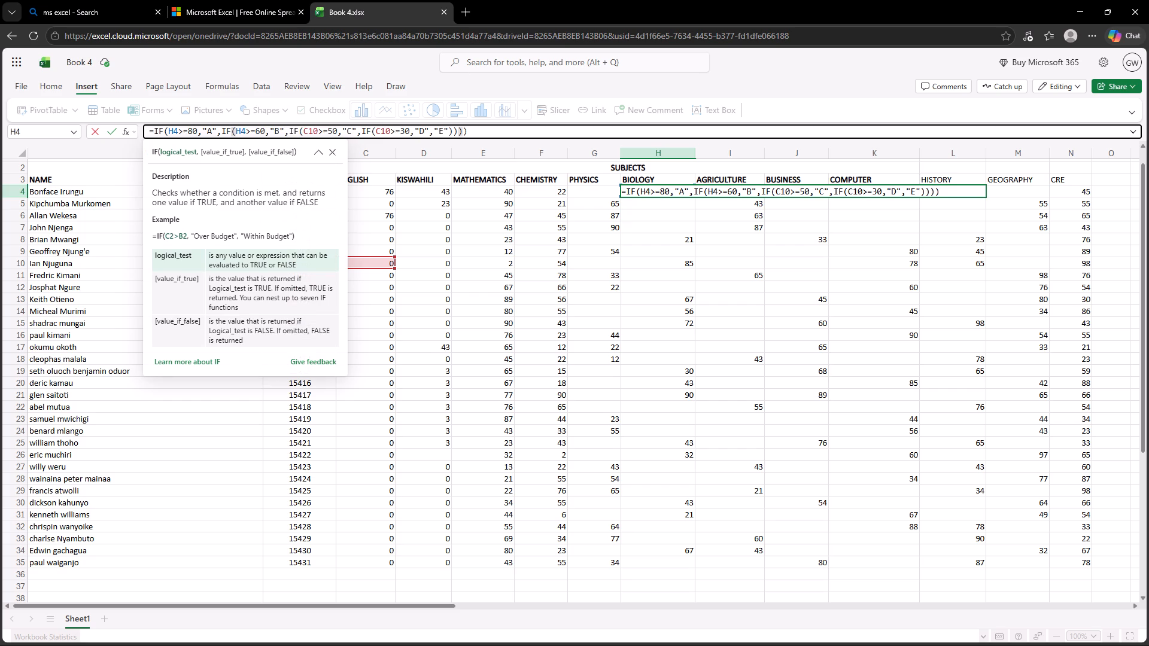
Change the reference in the formula's third condition, >=50 for grade C, to H4.
{"action": "key", "text": "Right"}
{"action": "key", "text": "Right"}
{"action": "key", "text": "Right"}
{"action": "key", "text": "Right"}
{"action": "key", "text": "Right"}
{"action": "key", "text": "Right"}
{"action": "key", "text": "Right"}
{"action": "key", "text": "Right"}
{"action": "key", "text": "Right"}
{"action": "key", "text": "Right"}
{"action": "key", "text": "Right"}
{"action": "key", "text": "Right"}
{"action": "key", "text": "Delete"}
{"action": "key", "text": "Delete"}
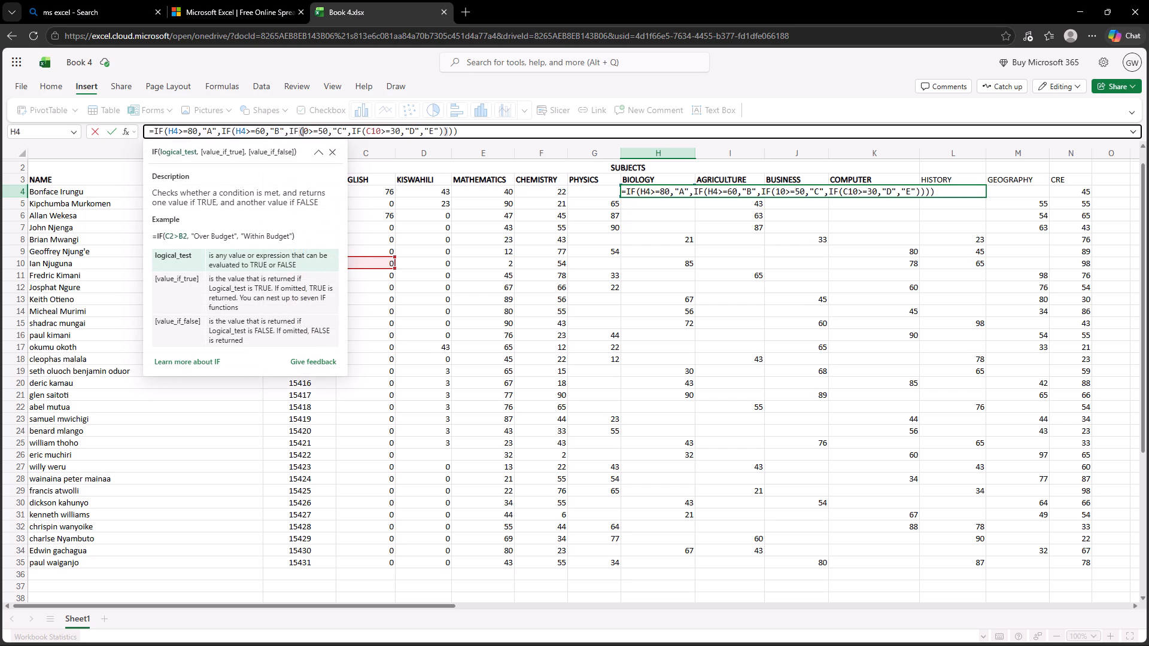
{"action": "key", "text": "Delete"}
{"action": "key", "text": "h"}
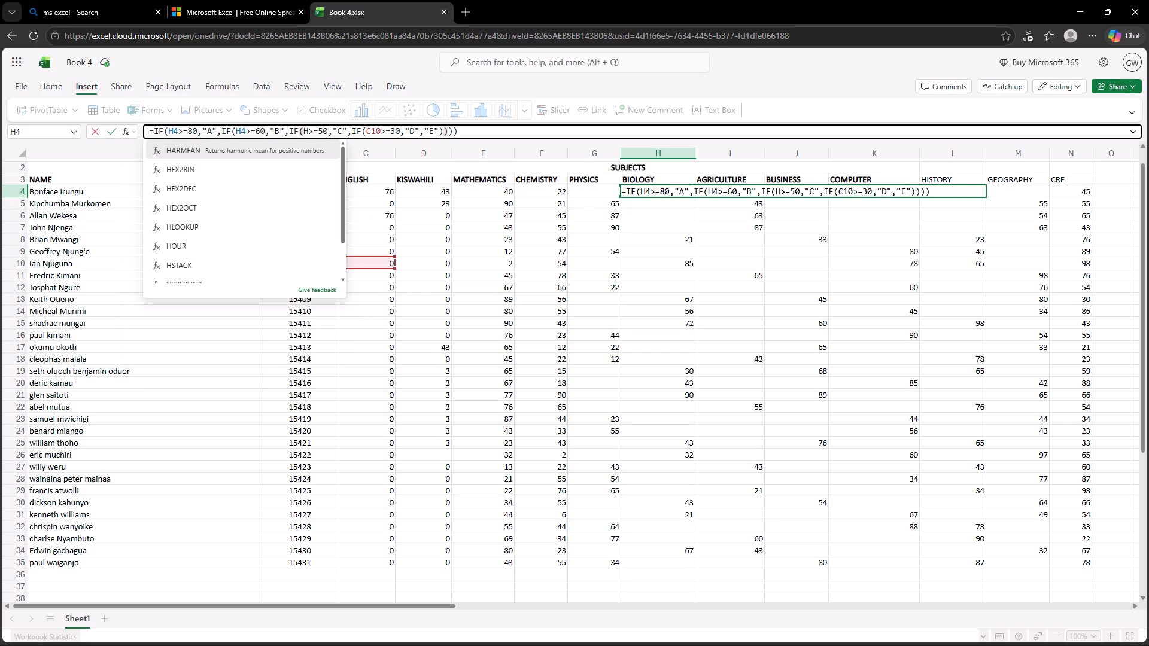
{"action": "key", "text": "4"}
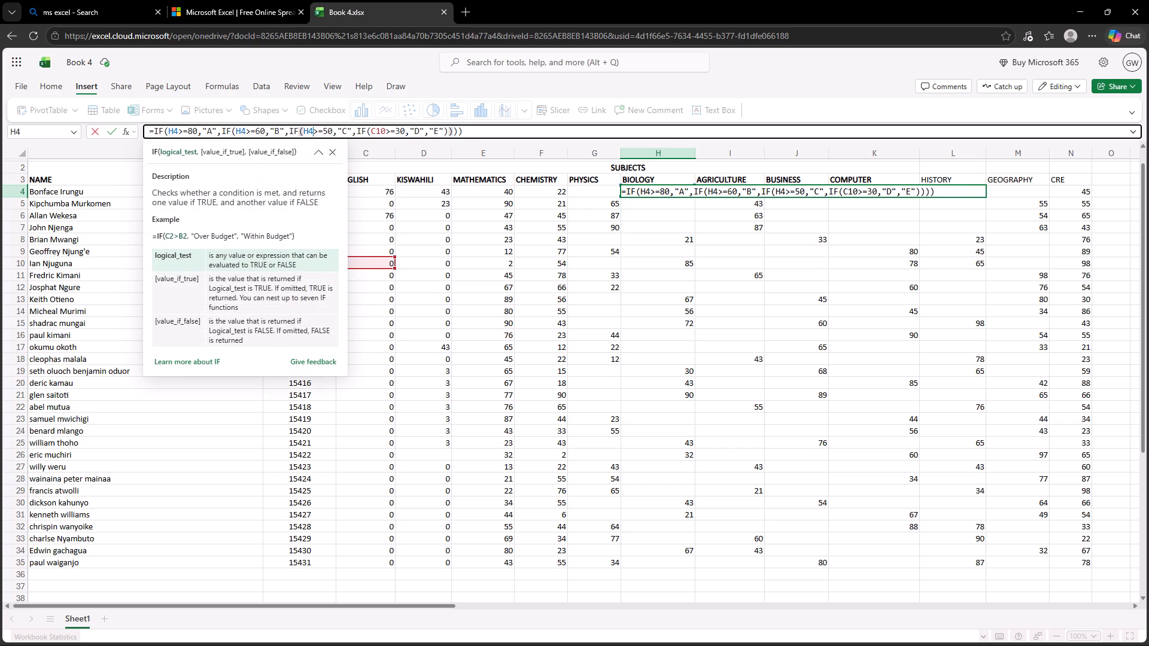
Change the reference in the last condition, >=30 for grade D, to H4 and commit the formula in cell H4.
{"action": "key", "text": "Right"}
{"action": "key", "text": "Right"}
{"action": "key", "text": "Right"}
{"action": "key", "text": "Right"}
{"action": "key", "text": "Right"}
{"action": "key", "text": "Right"}
{"action": "key", "text": "Right"}
{"action": "key", "text": "Right"}
{"action": "key", "text": "Right"}
{"action": "key", "text": "Right"}
{"action": "key", "text": "Right"}
{"action": "key", "text": "Right"}
{"action": "key", "text": "BackSpace"}
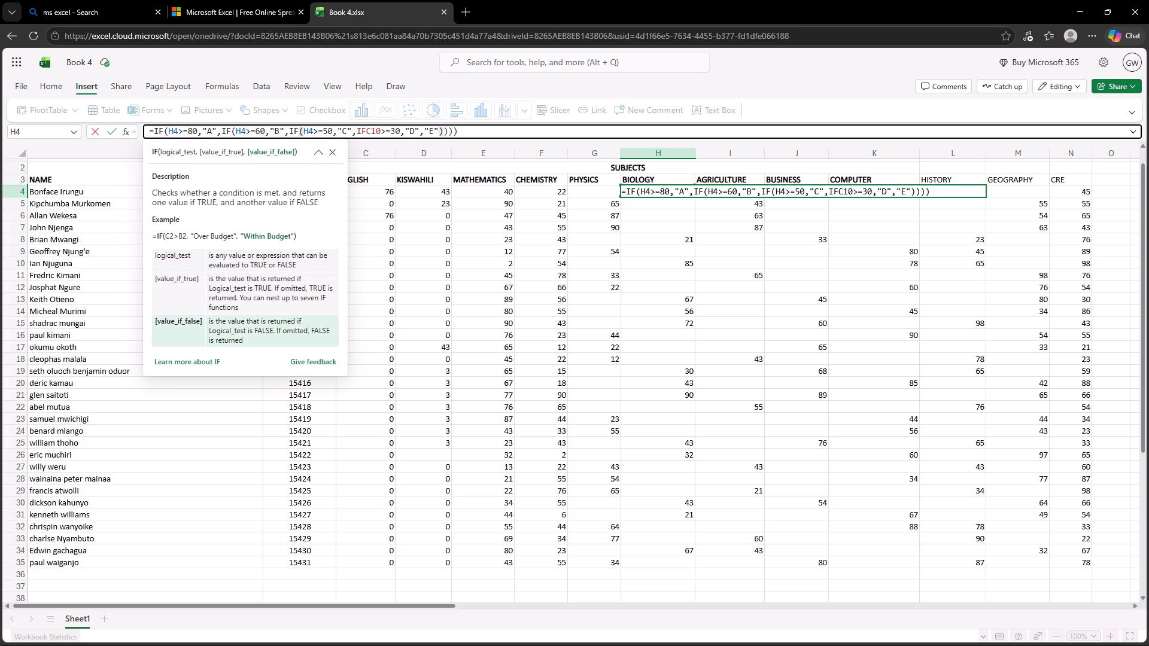
{"action": "key", "text": "shift+parenleft"}
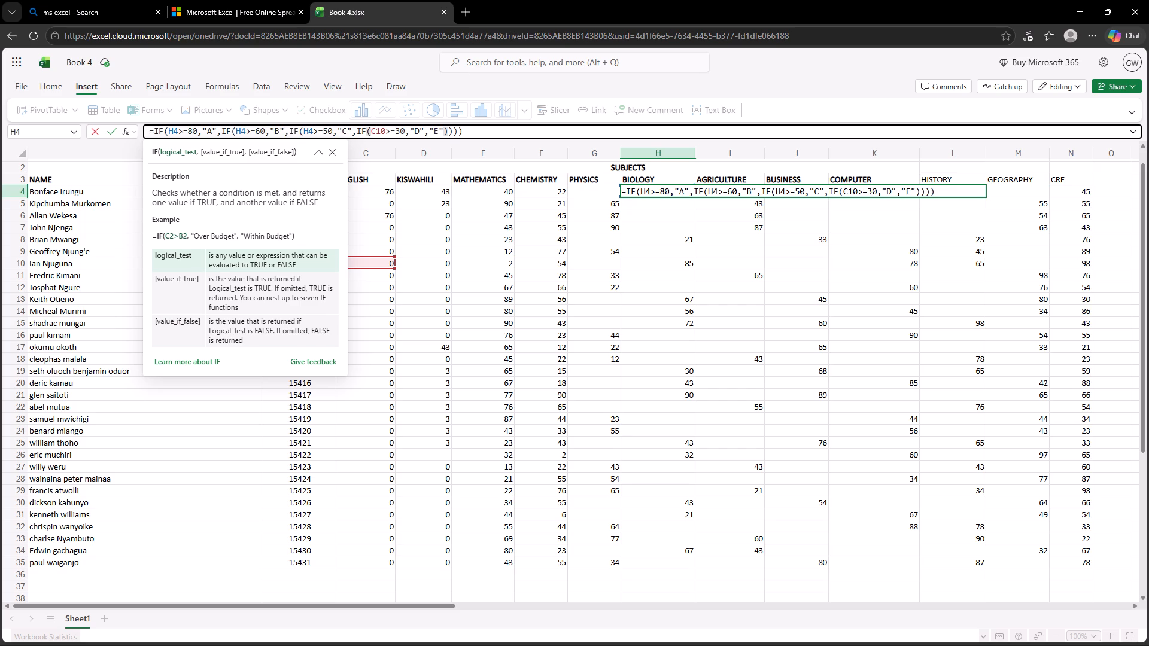
{"action": "key", "text": "Delete"}
{"action": "key", "text": "Delete"}
{"action": "key", "text": "Delete"}
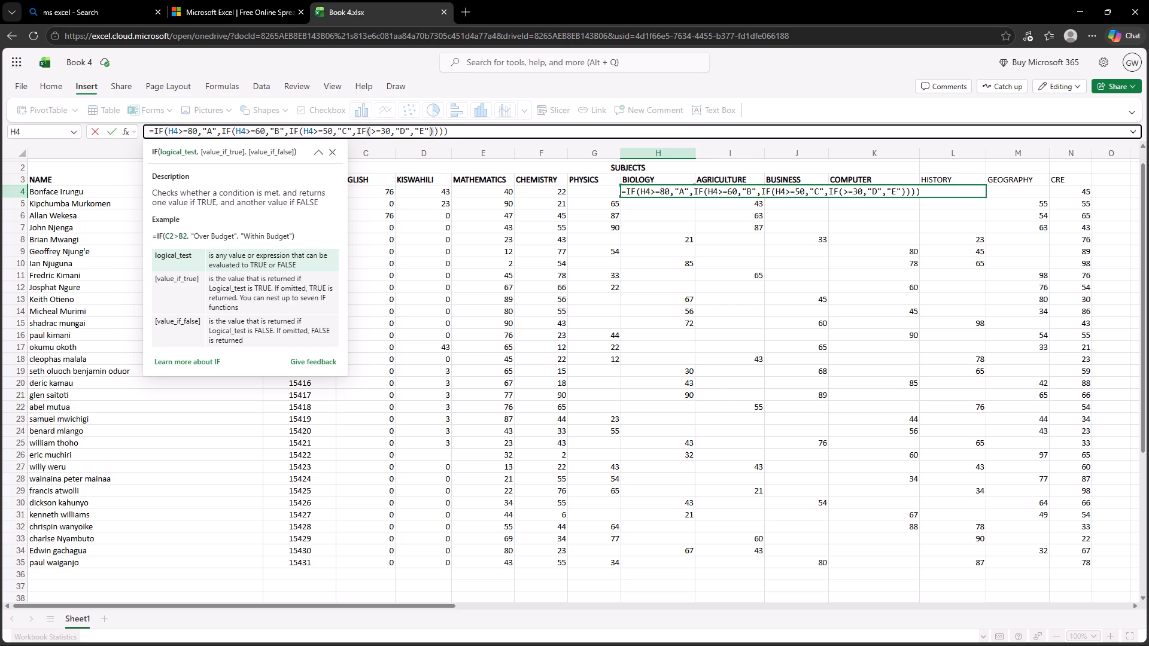
{"action": "key", "text": "h"}
{"action": "key", "text": "4"}
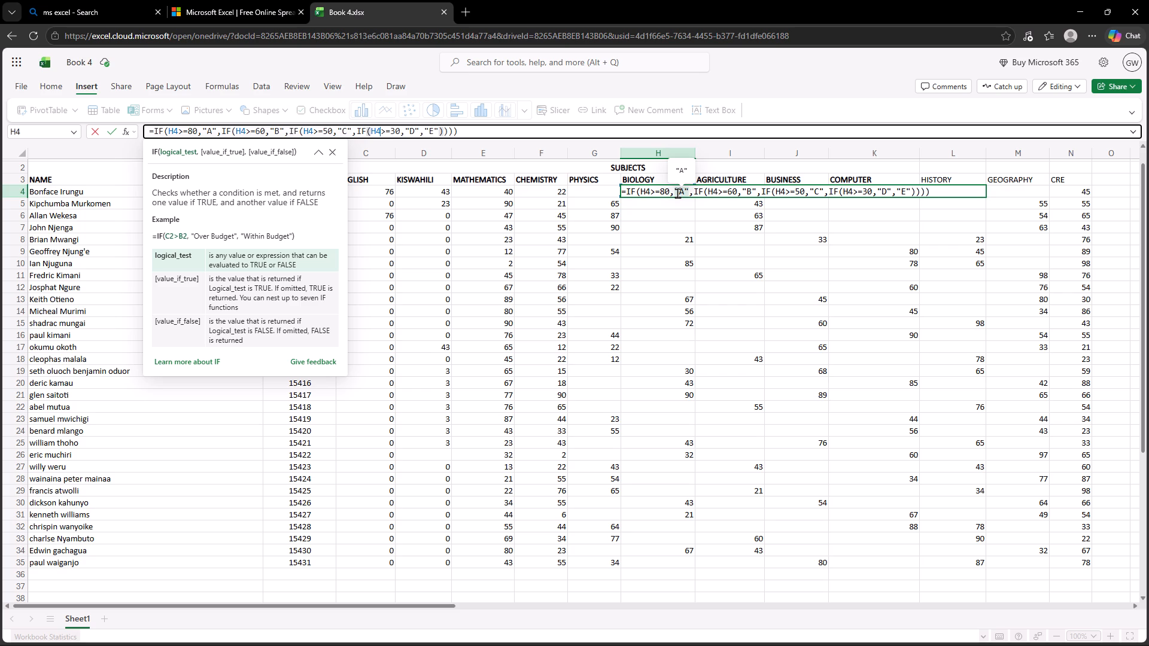
{"action": "key", "text": "Return"}
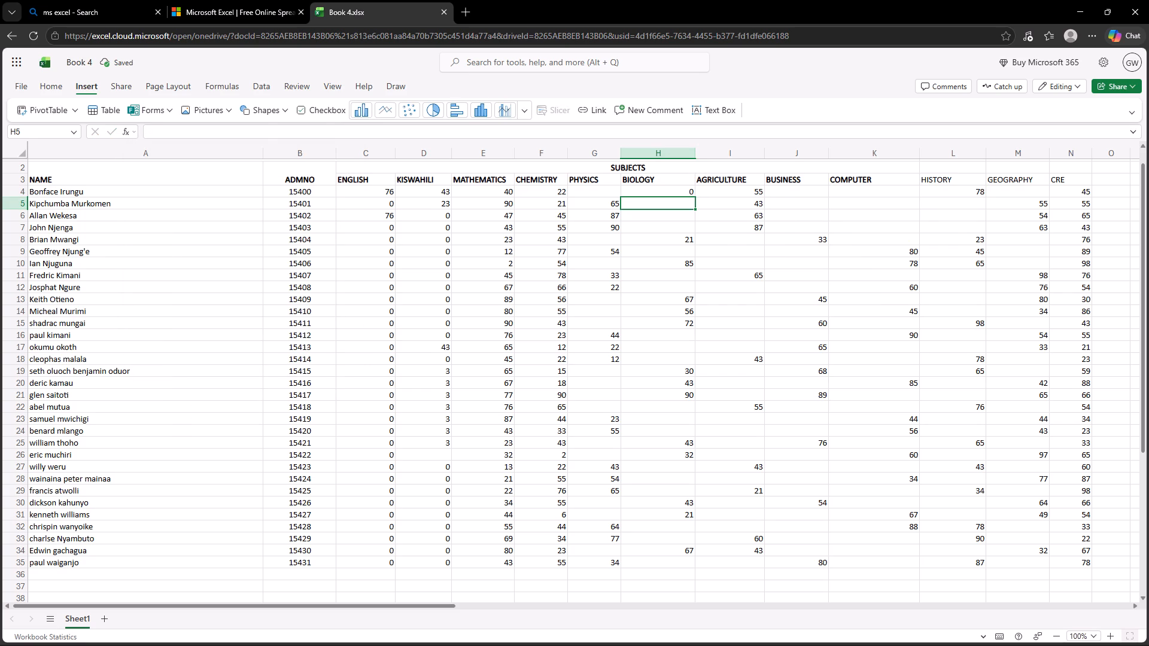
Reopen BIOLOGY cell H4 and check the references in its grade formula.
{"action": "left_click", "coordinate": [677, 188]}
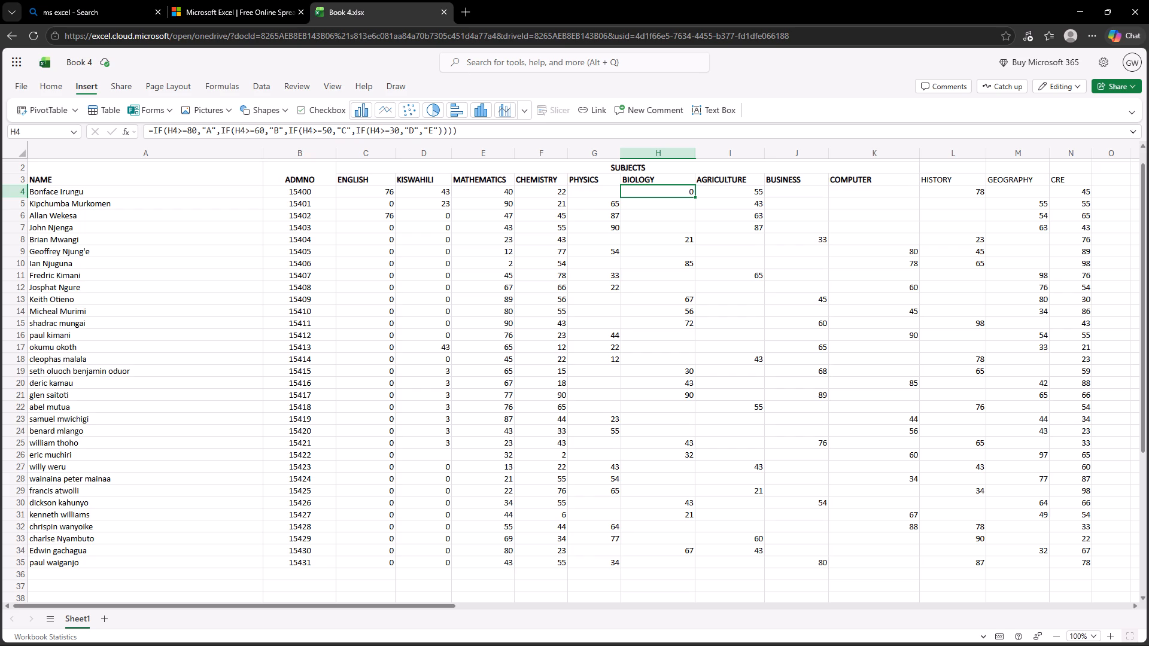
{"action": "left_click", "coordinate": [673, 188]}
{"action": "left_click", "coordinate": [671, 193]}
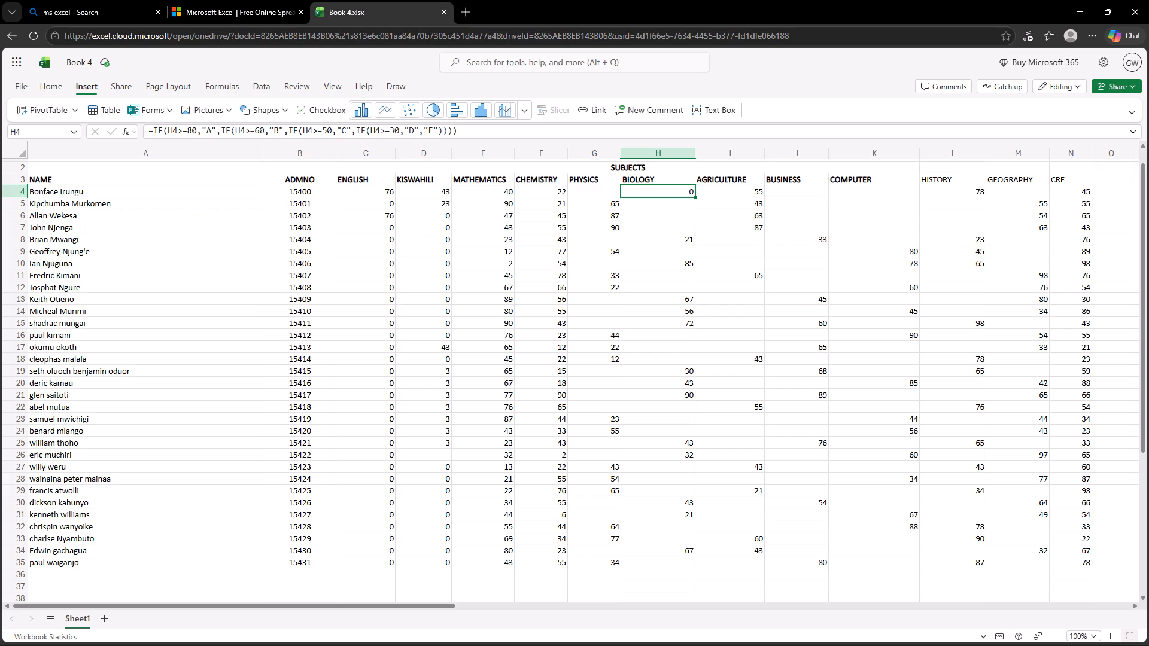
{"action": "double_click", "coordinate": [671, 193]}
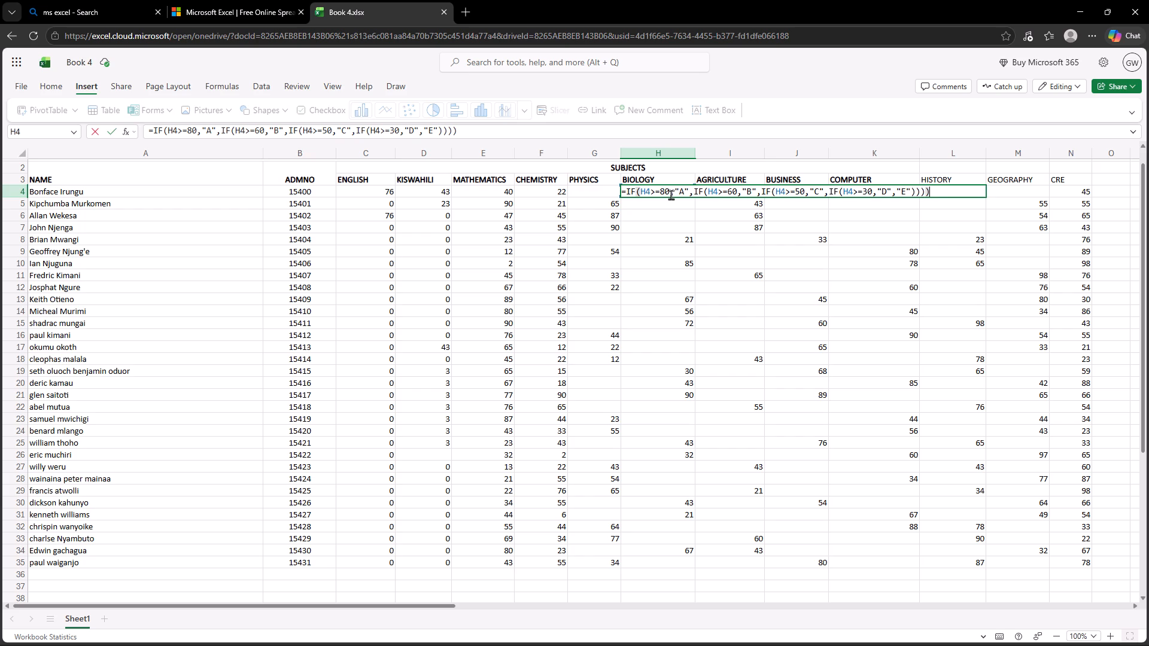
{"action": "left_click", "coordinate": [671, 194]}
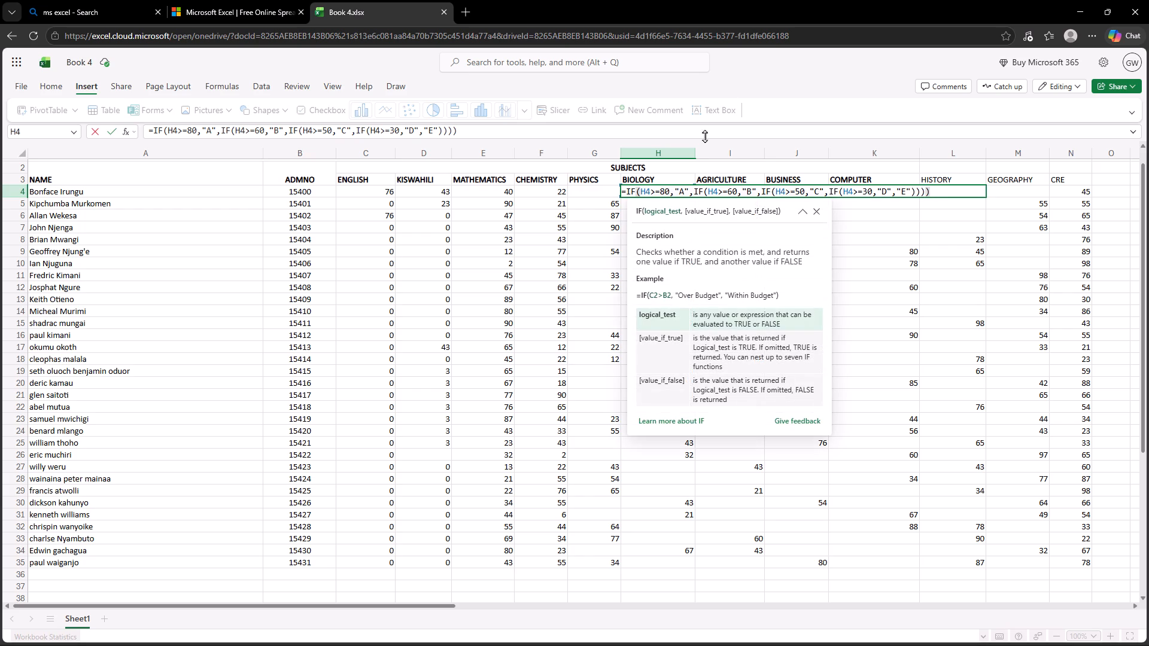
{"action": "left_click", "coordinate": [745, 96]}
{"action": "left_click", "coordinate": [782, 102]}
Replace the grade formula in BIOLOGY cell H4 with the mark 67.
{"action": "left_click", "coordinate": [607, 193]}
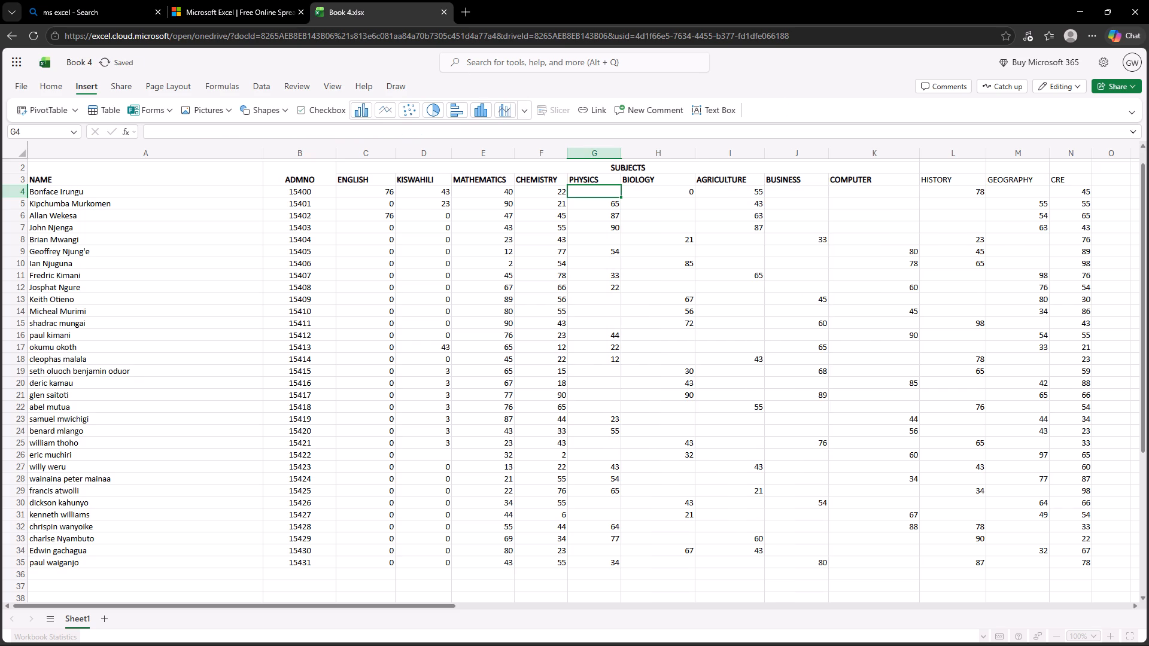
{"action": "left_click", "coordinate": [668, 194]}
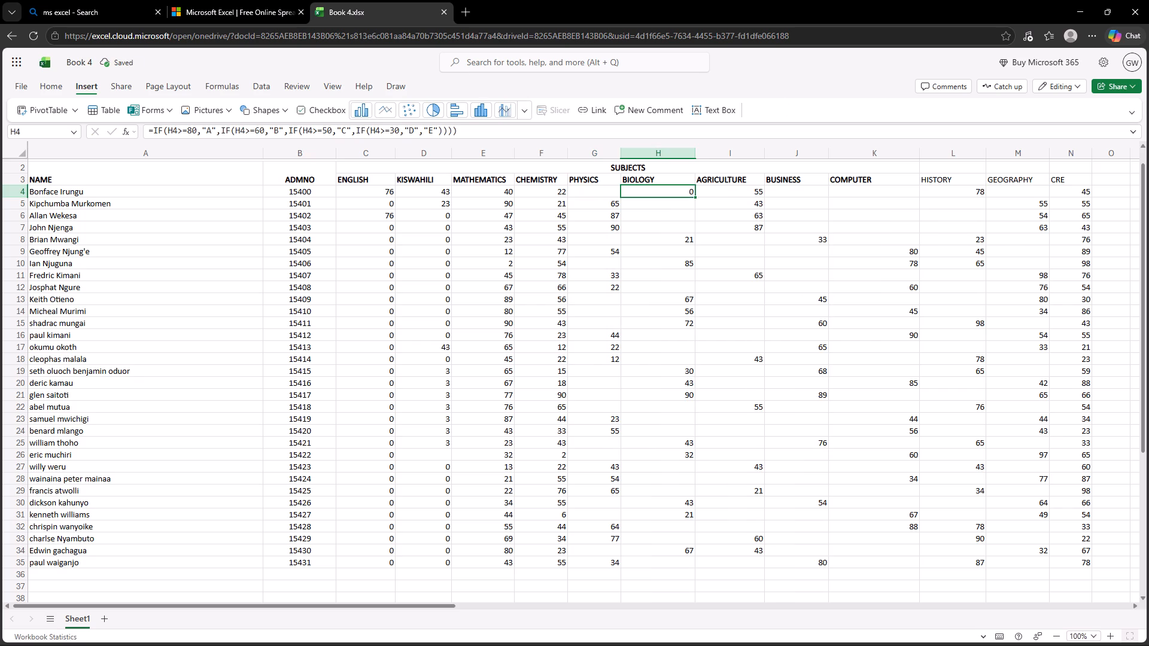
{"action": "type", "text": "67"}
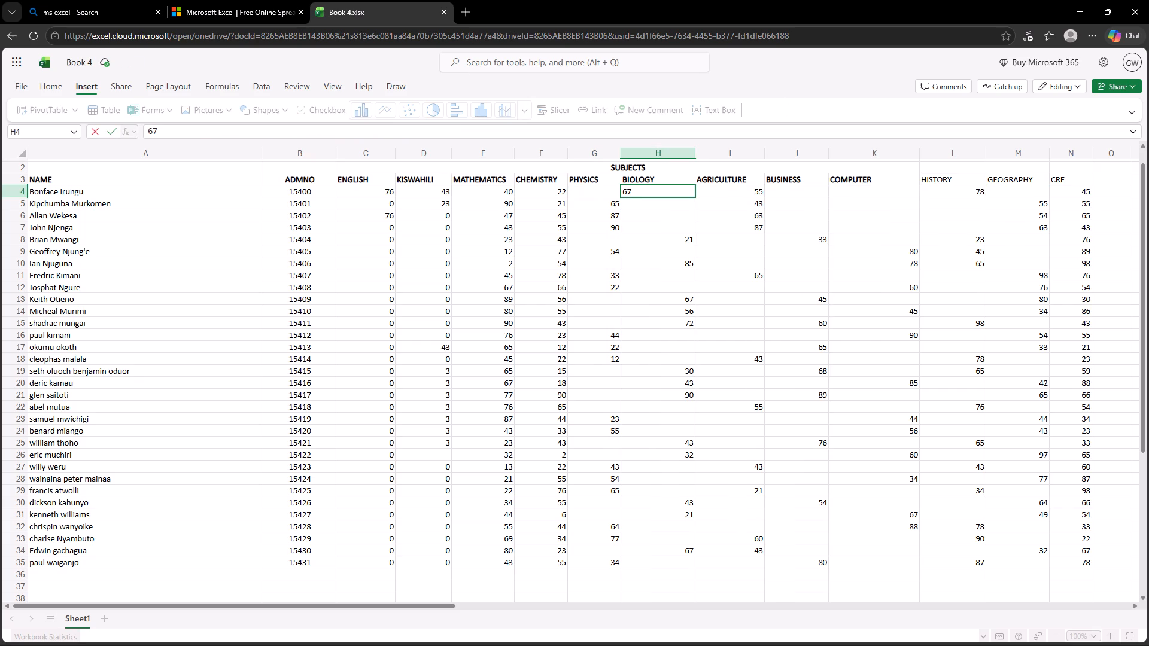
{"action": "key", "text": "Return"}
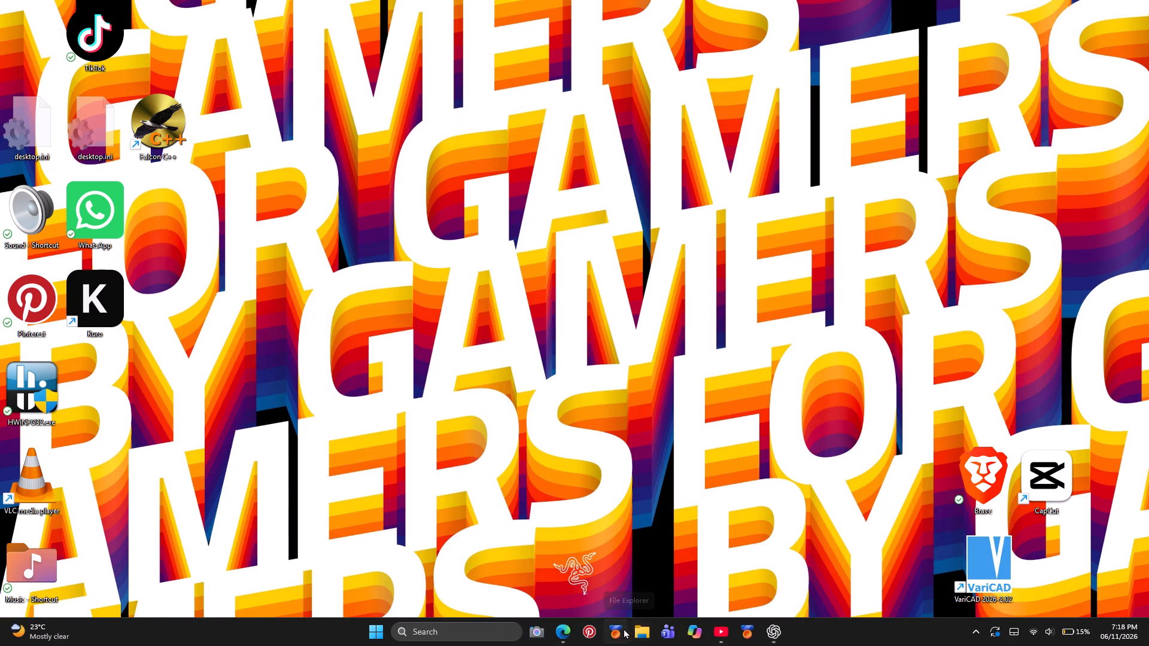
{"action": "left_click", "coordinate": [570, 636]}
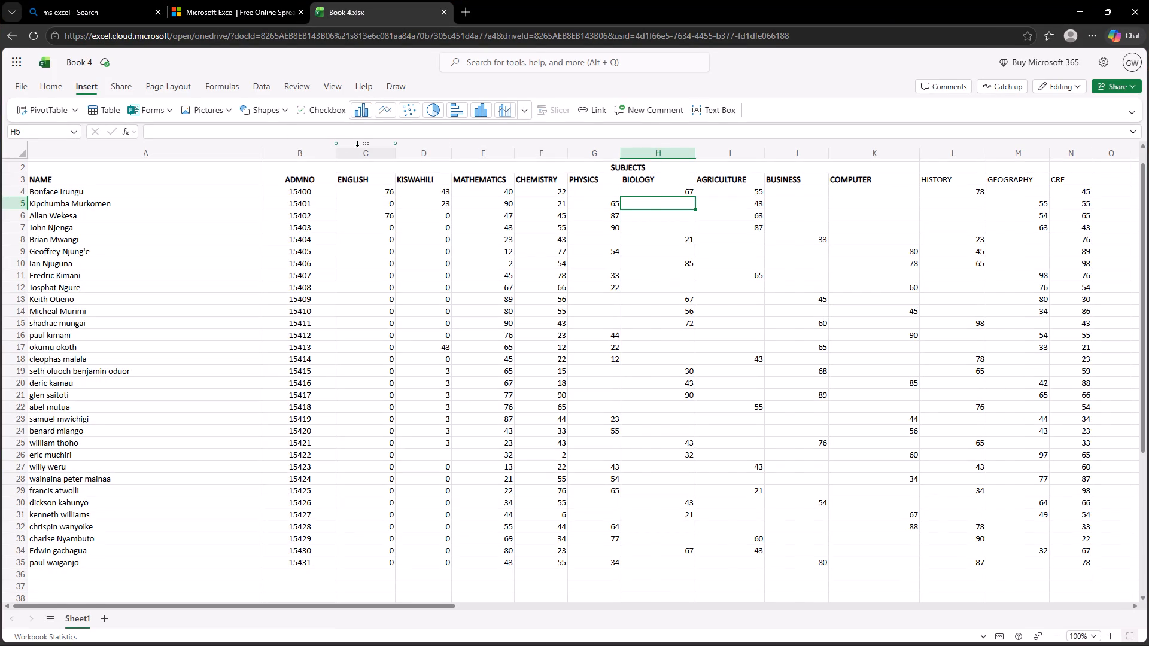
{"action": "left_click", "coordinate": [677, 194]}
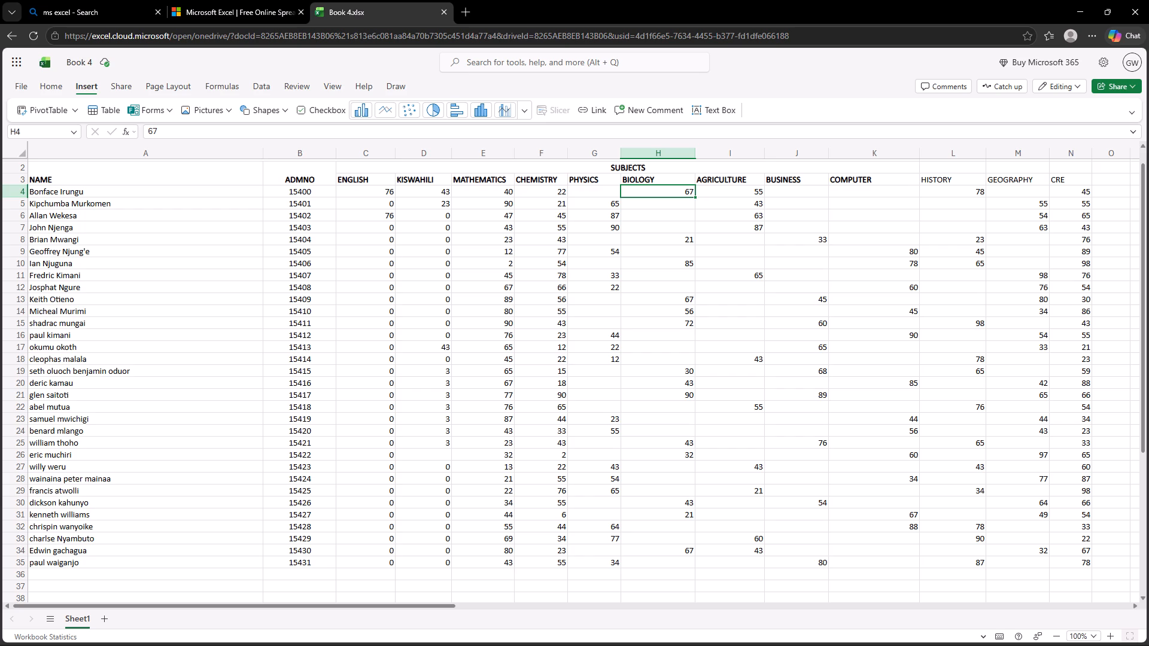
{"action": "left_click", "coordinate": [467, 134]}
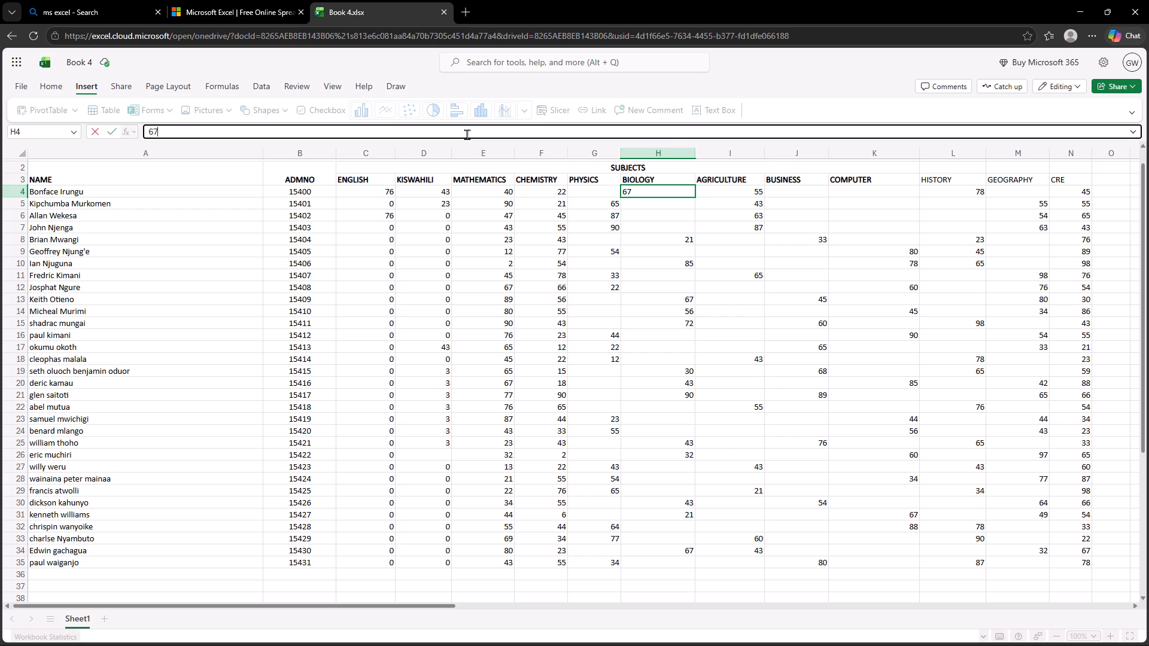
{"action": "key", "text": "BackSpace"}
{"action": "key", "text": "BackSpace"}
{"action": "key", "text": "BackSpace"}
{"action": "key", "text": "ctrl+v"}
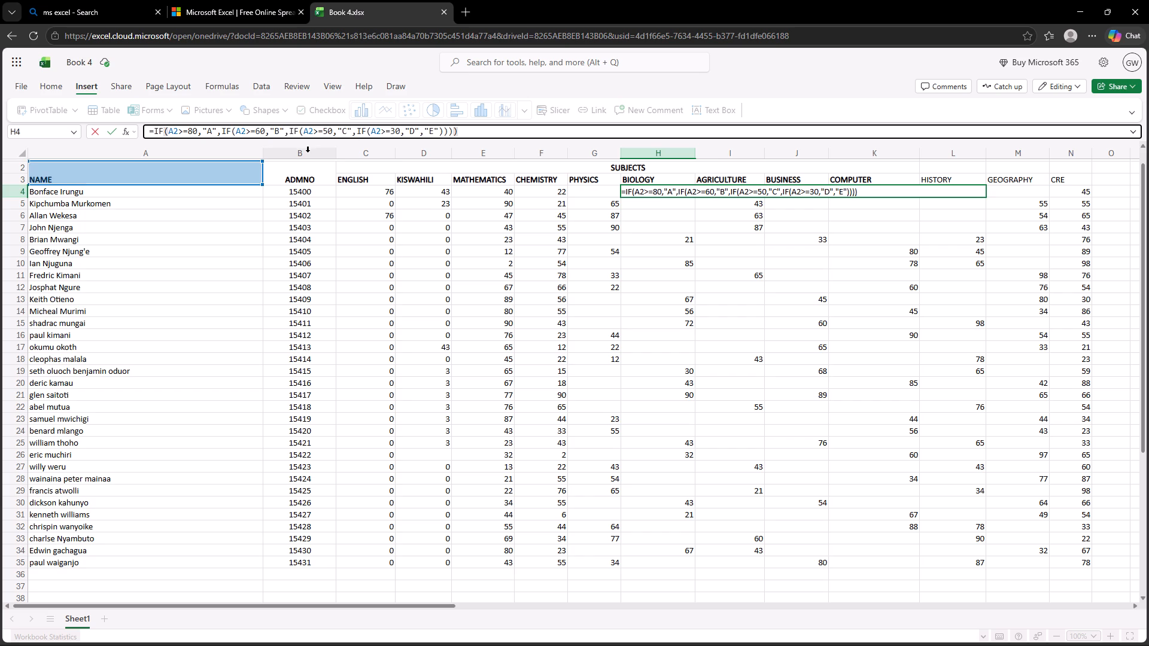
Change all four A2 references in the H4 grade formula to H4, giving =IF(H4>=80,"A",IF(H4>=60,"B",IF(H4>=50,"C",IF(H4>=30,"D","E")))), and enter it.
{"action": "left_click", "coordinate": [180, 129]}
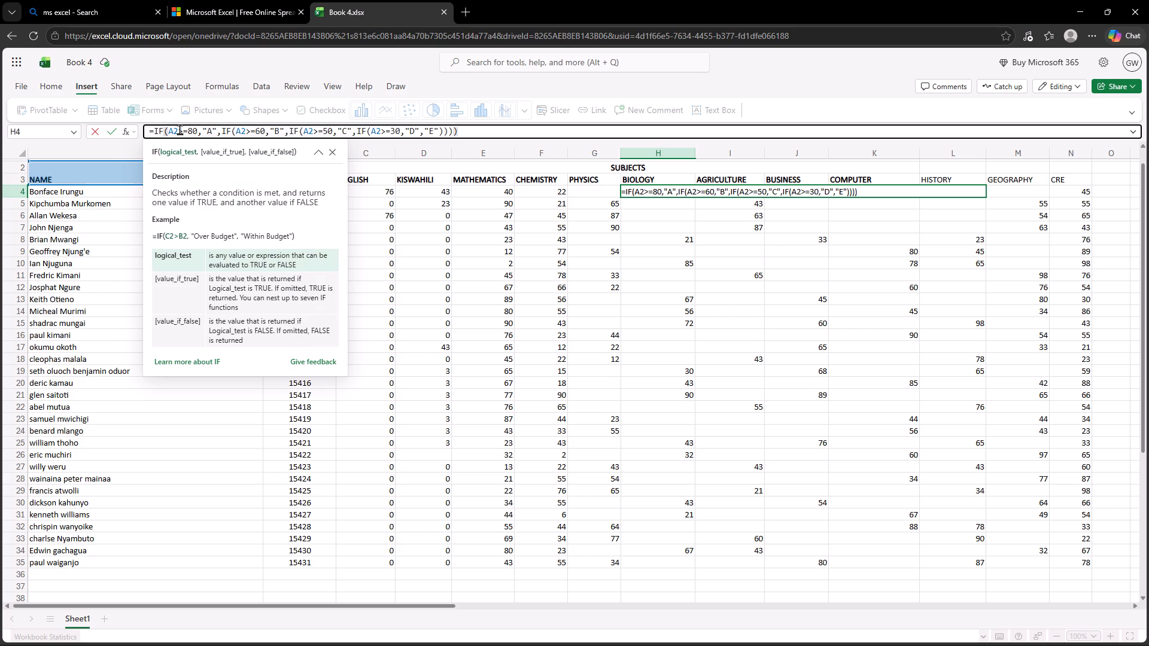
{"action": "key", "text": "BackSpace"}
{"action": "key", "text": "BackSpace"}
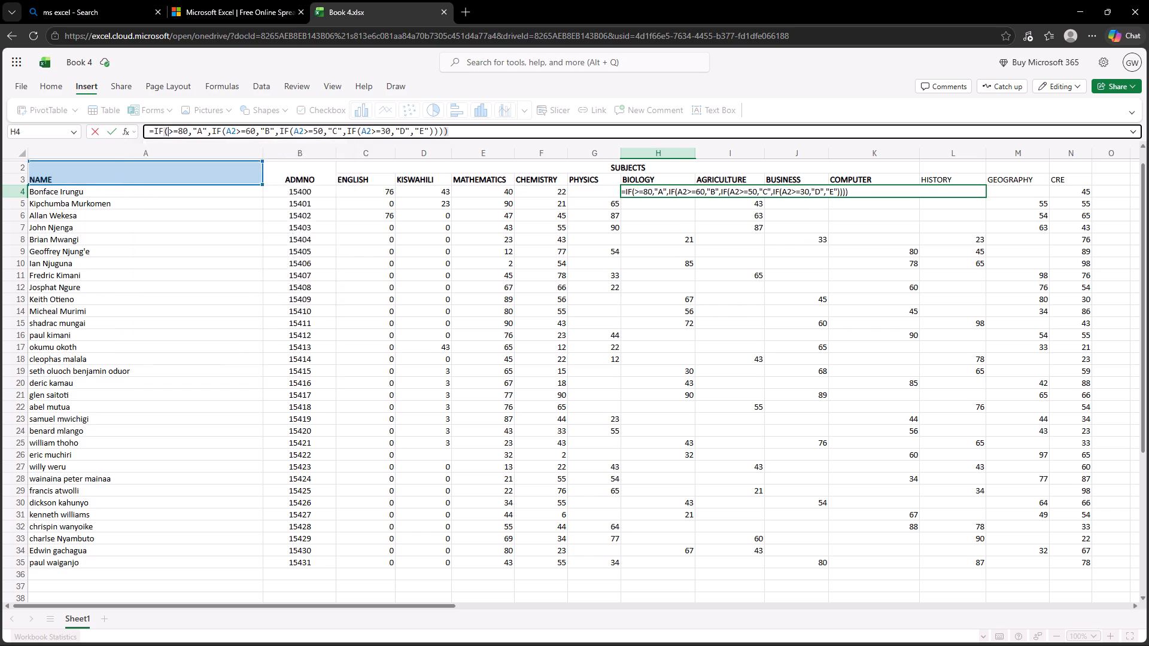
{"action": "key", "text": "h"}
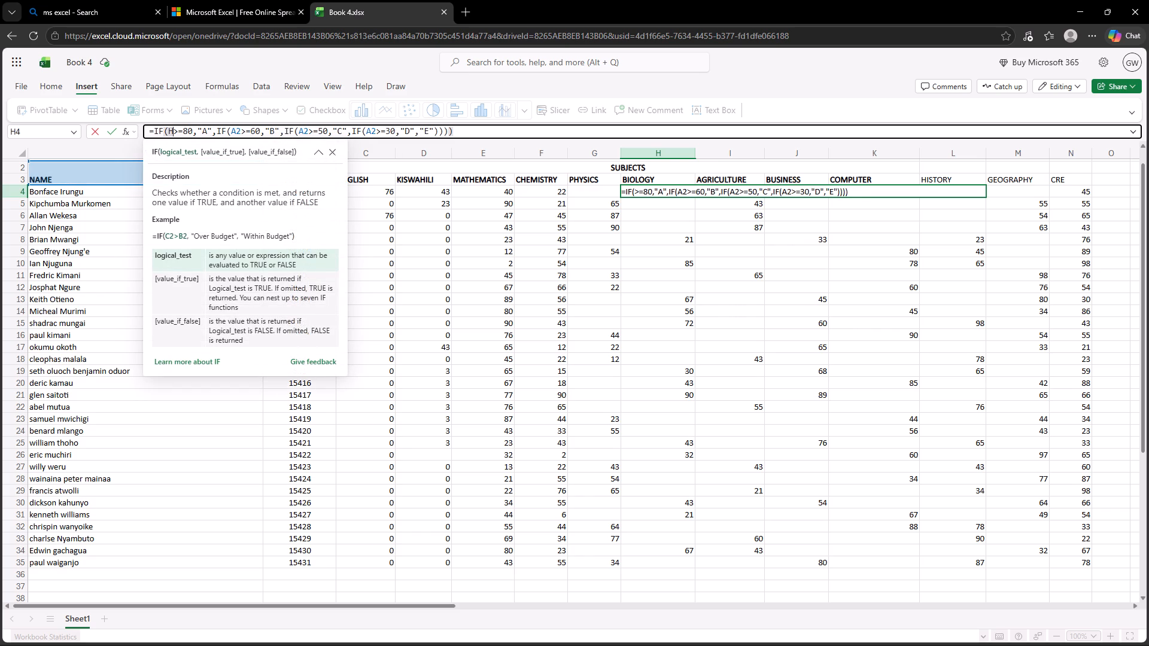
{"action": "key", "text": "4"}
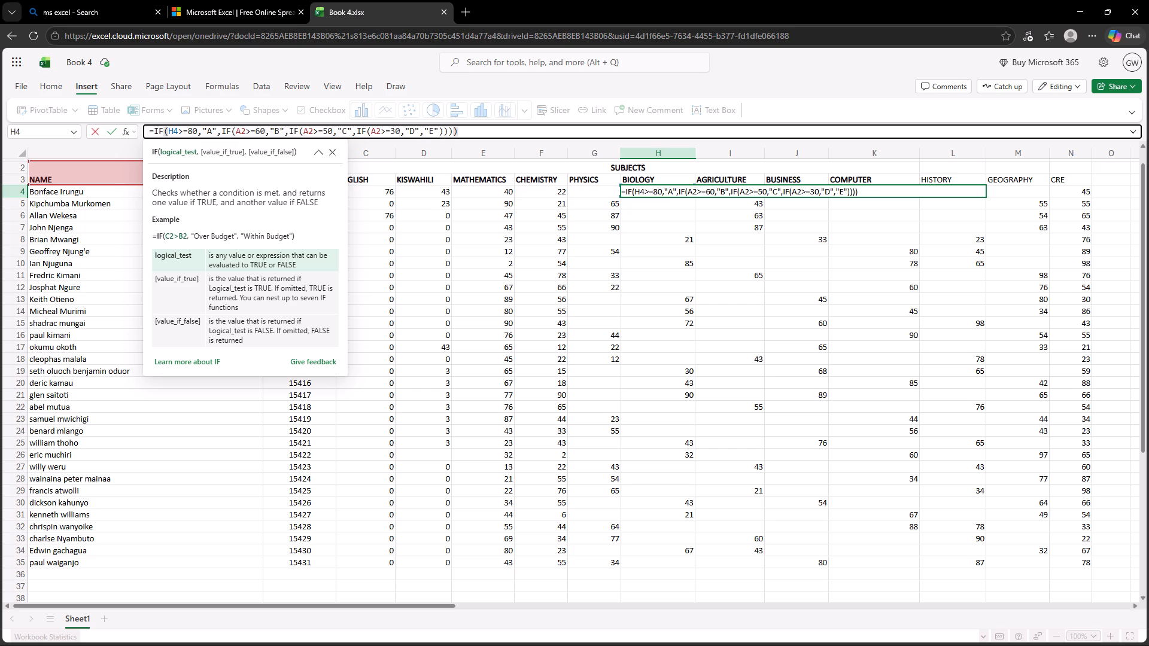
{"action": "left_click", "coordinate": [245, 131]}
{"action": "key", "text": "BackSpace"}
{"action": "key", "text": "BackSpace"}
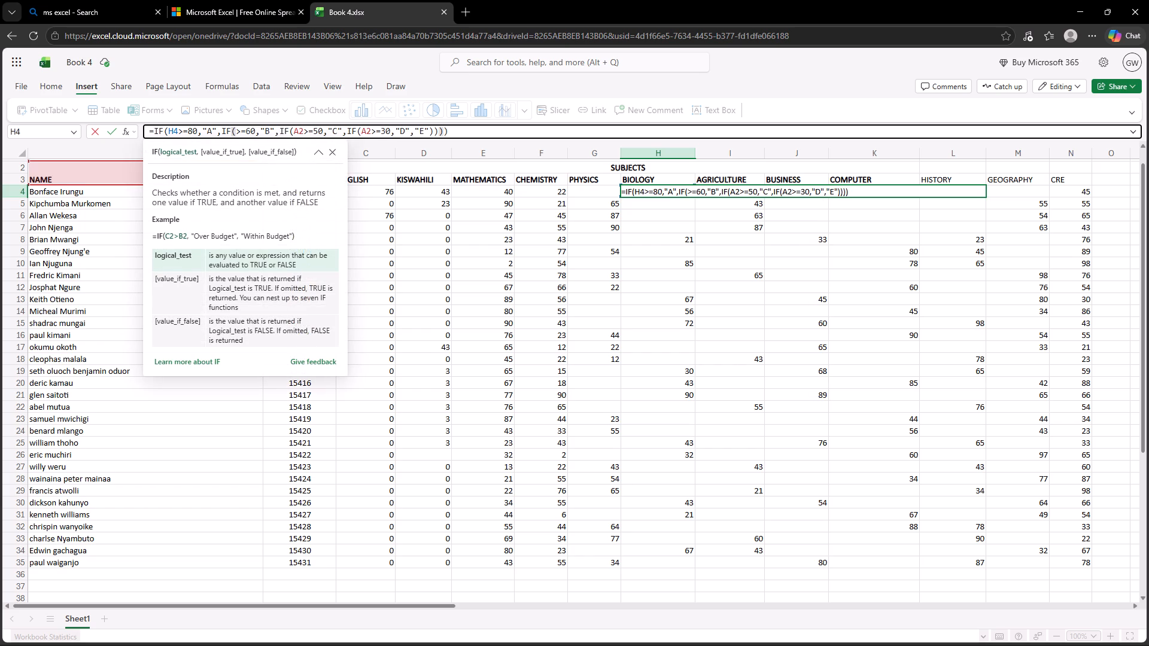
{"action": "type", "text": "H4"}
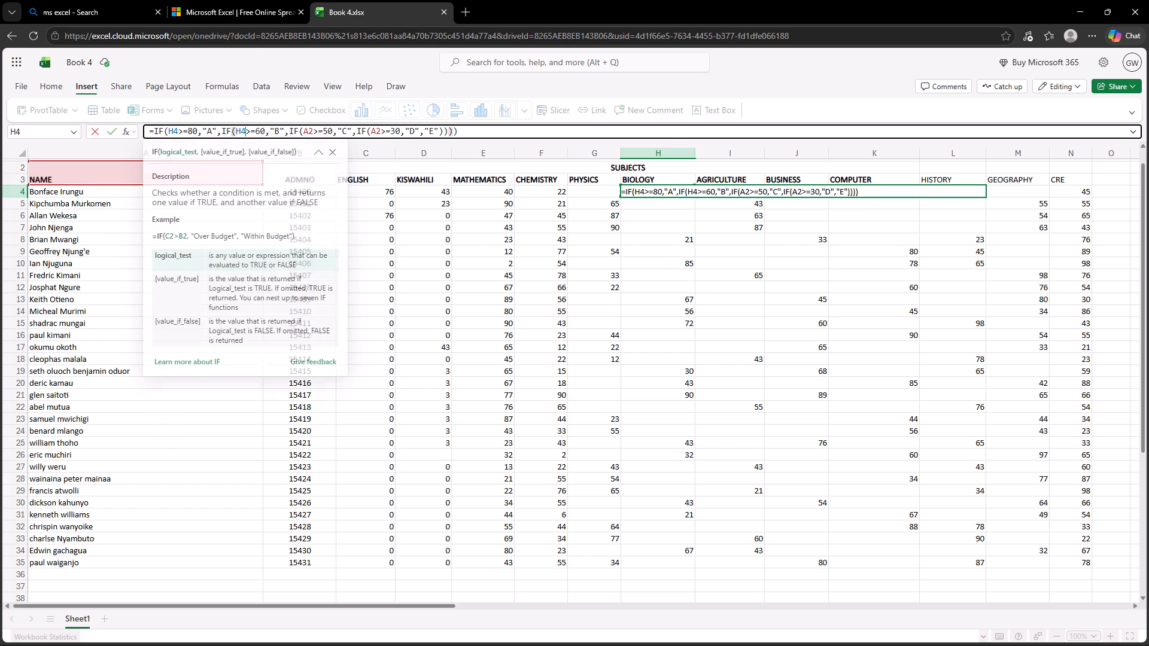
{"action": "left_click", "coordinate": [314, 132]}
{"action": "key", "text": "BackSpace"}
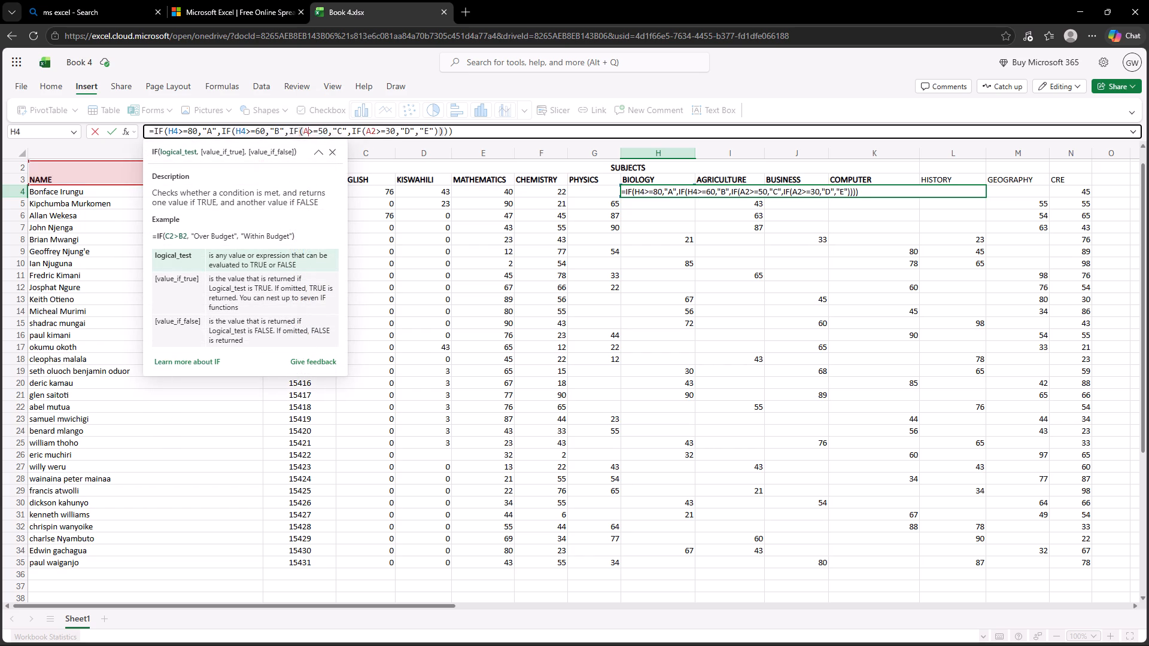
{"action": "key", "text": "BackSpace"}
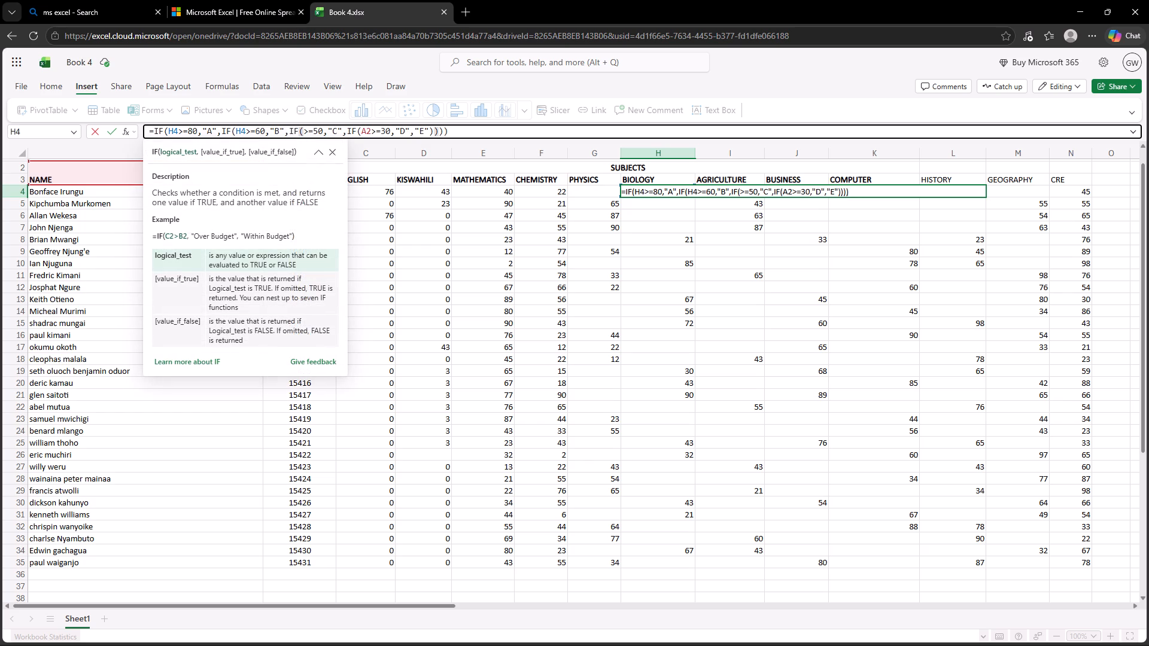
{"action": "key", "text": "h"}
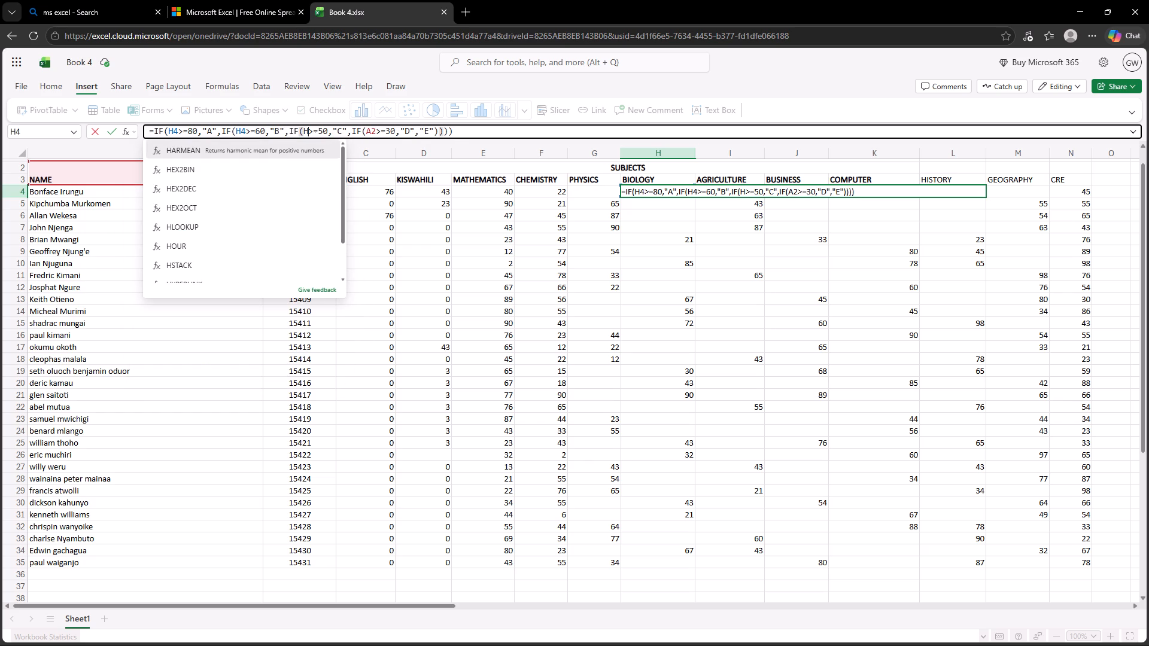
{"action": "key", "text": "4"}
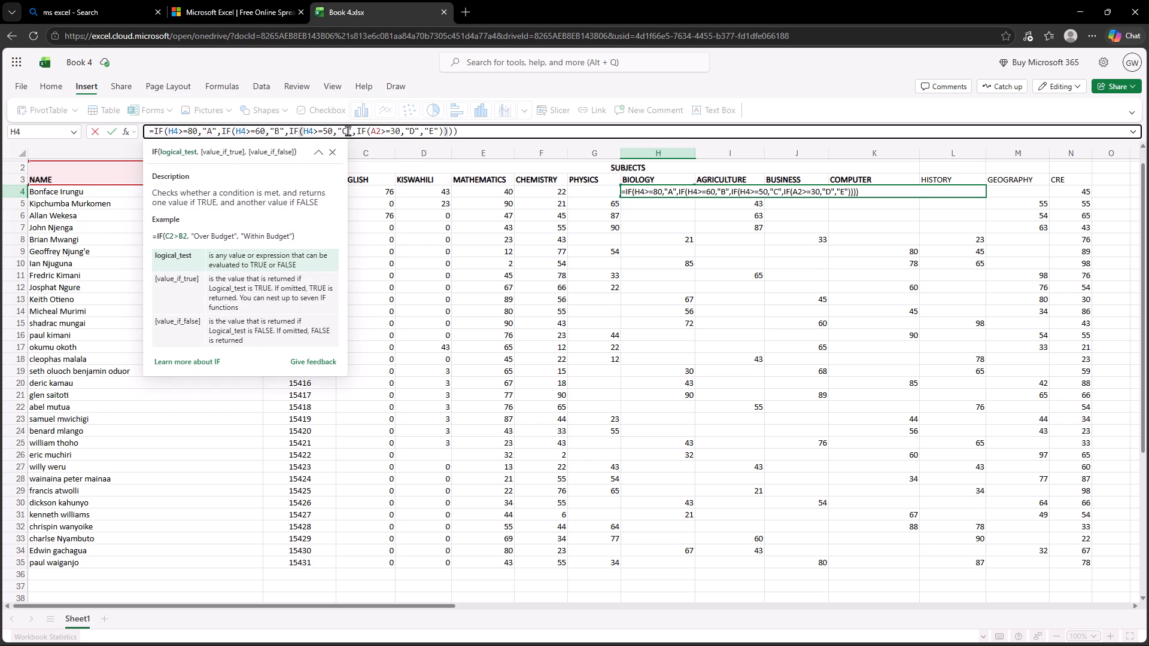
{"action": "left_click", "coordinate": [381, 131]}
{"action": "key", "text": "BackSpace"}
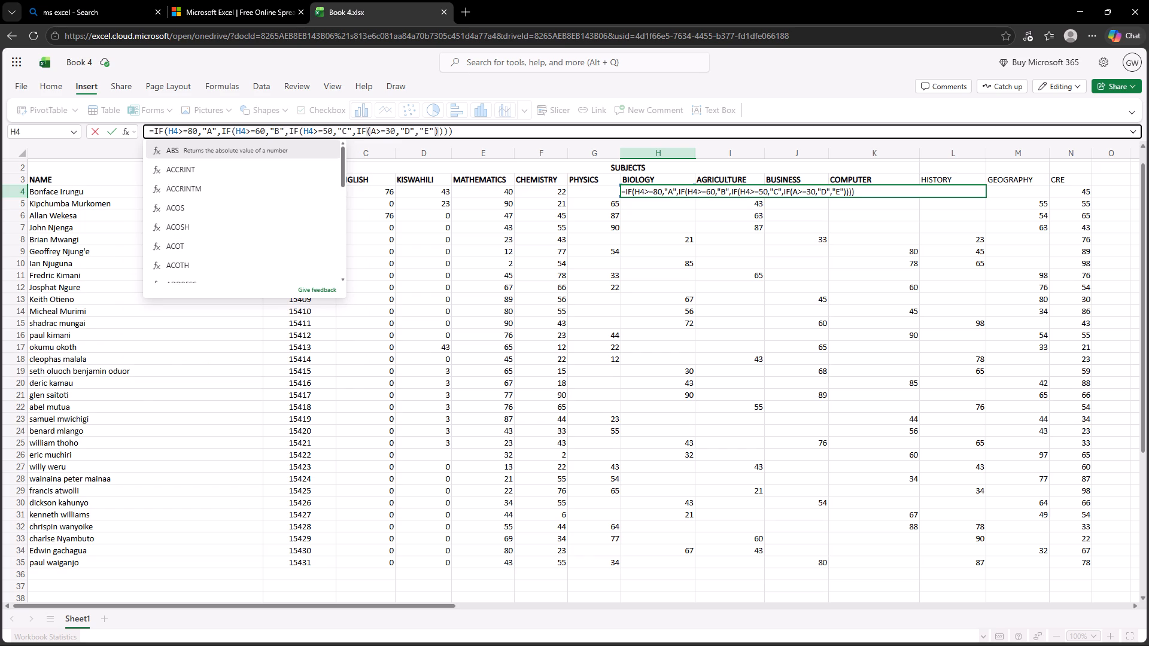
{"action": "key", "text": "BackSpace"}
{"action": "type", "text": "H4"}
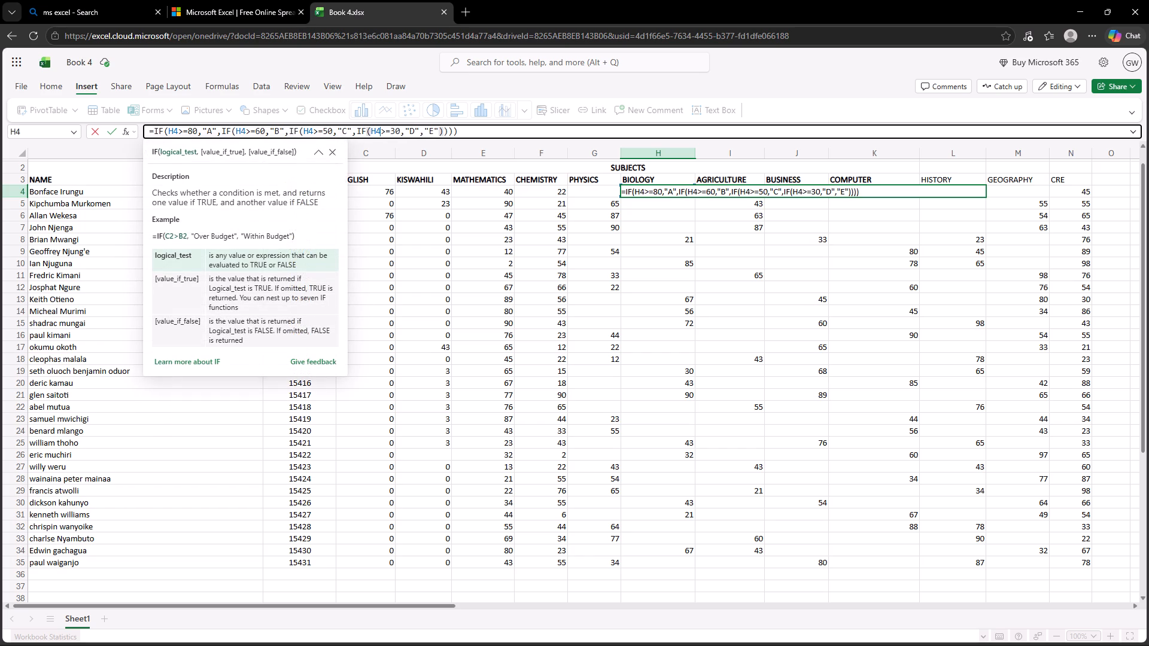
{"action": "key", "text": "Return"}
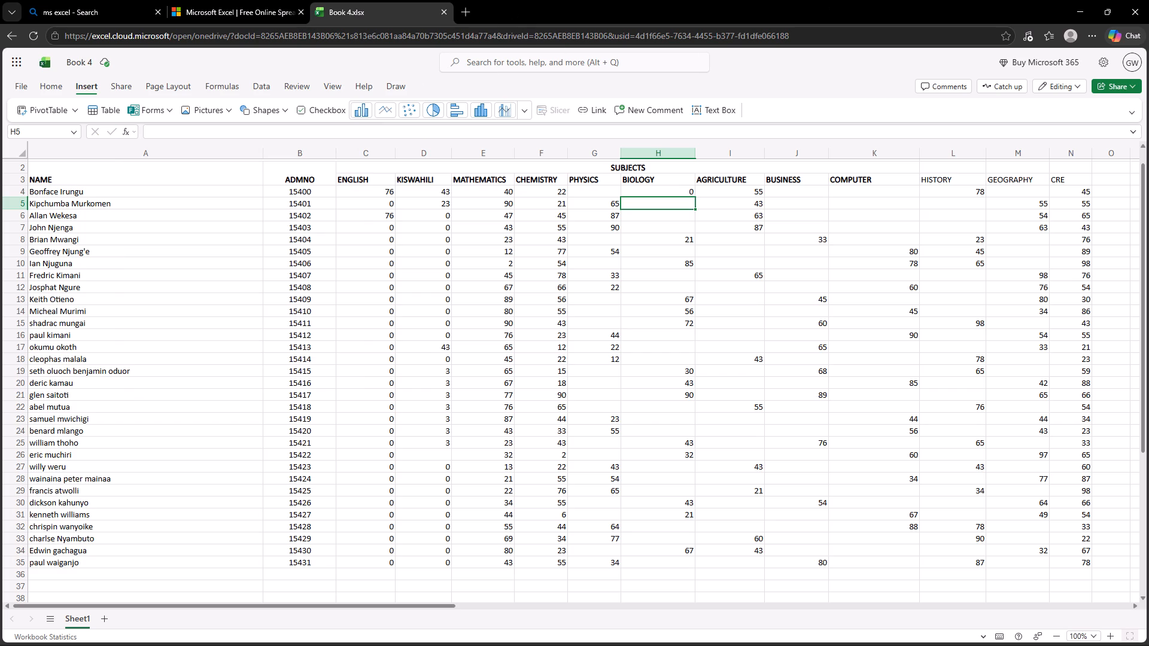
Fill the H4 grade formula down the BIOLOGY column through H34.
{"action": "left_click", "coordinate": [682, 196]}
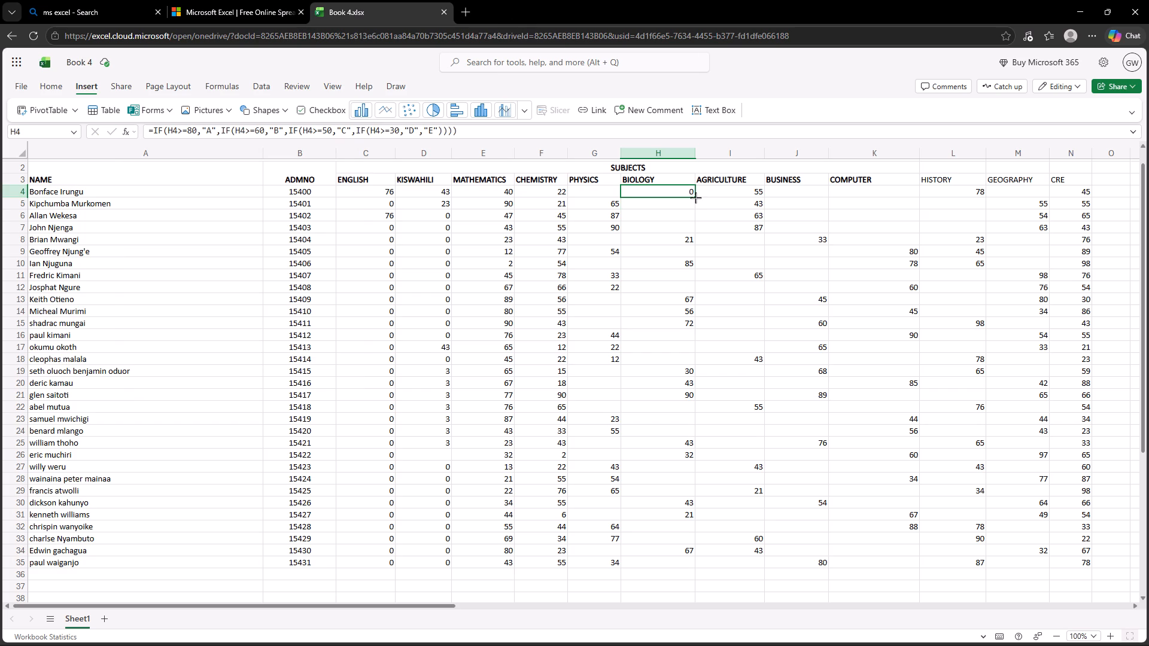
{"action": "left_click_drag", "start_coordinate": [695, 197], "coordinate": [698, 241]}
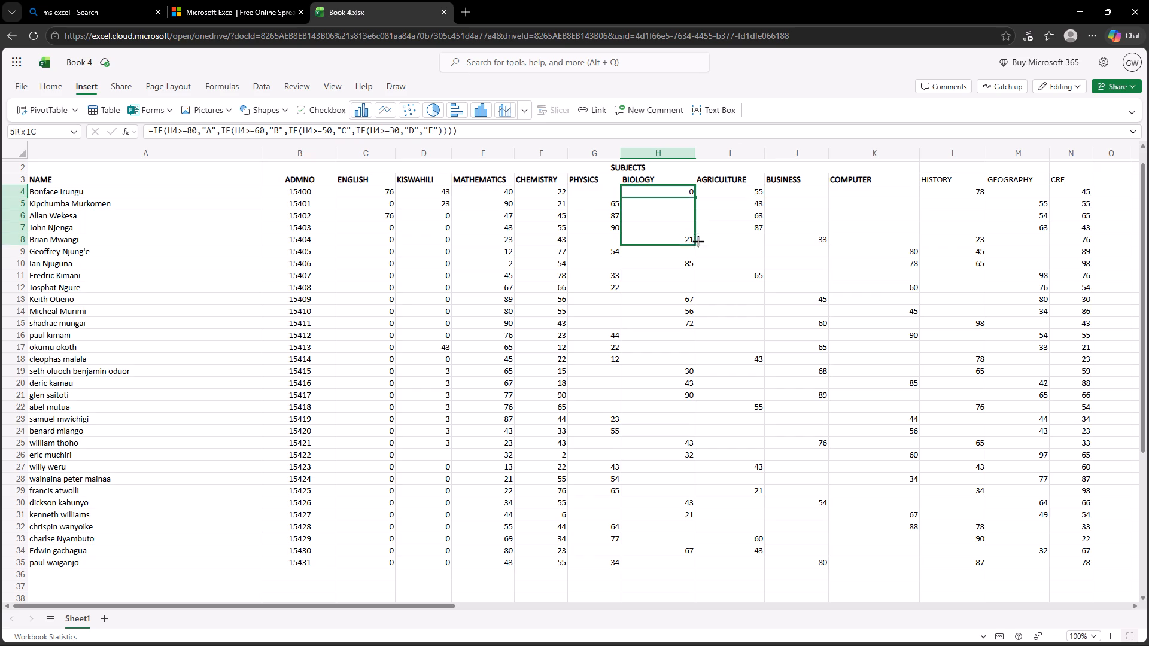
{"action": "left_click_drag", "start_coordinate": [698, 241], "coordinate": [720, 511]}
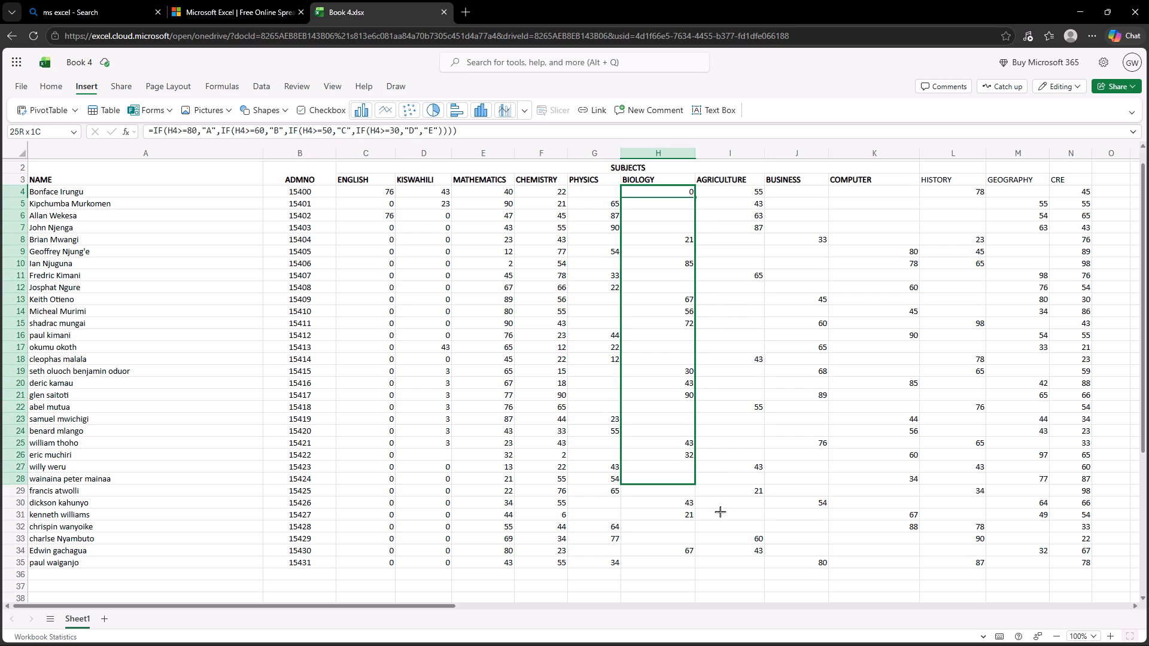
{"action": "left_click_drag", "start_coordinate": [720, 511], "coordinate": [724, 554]}
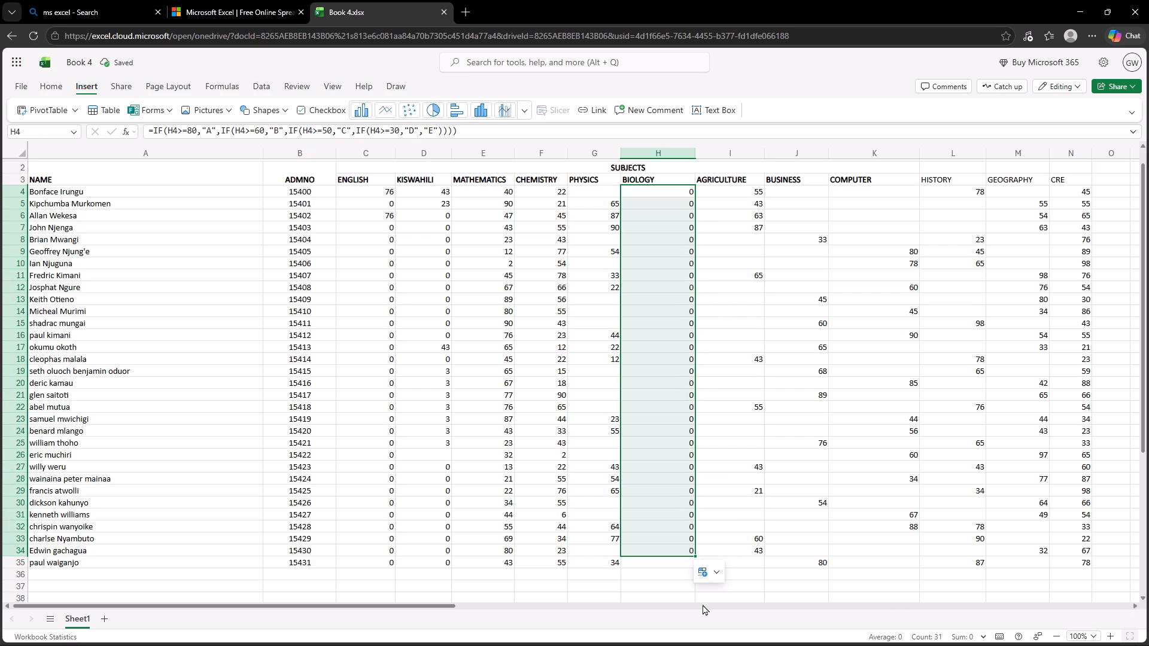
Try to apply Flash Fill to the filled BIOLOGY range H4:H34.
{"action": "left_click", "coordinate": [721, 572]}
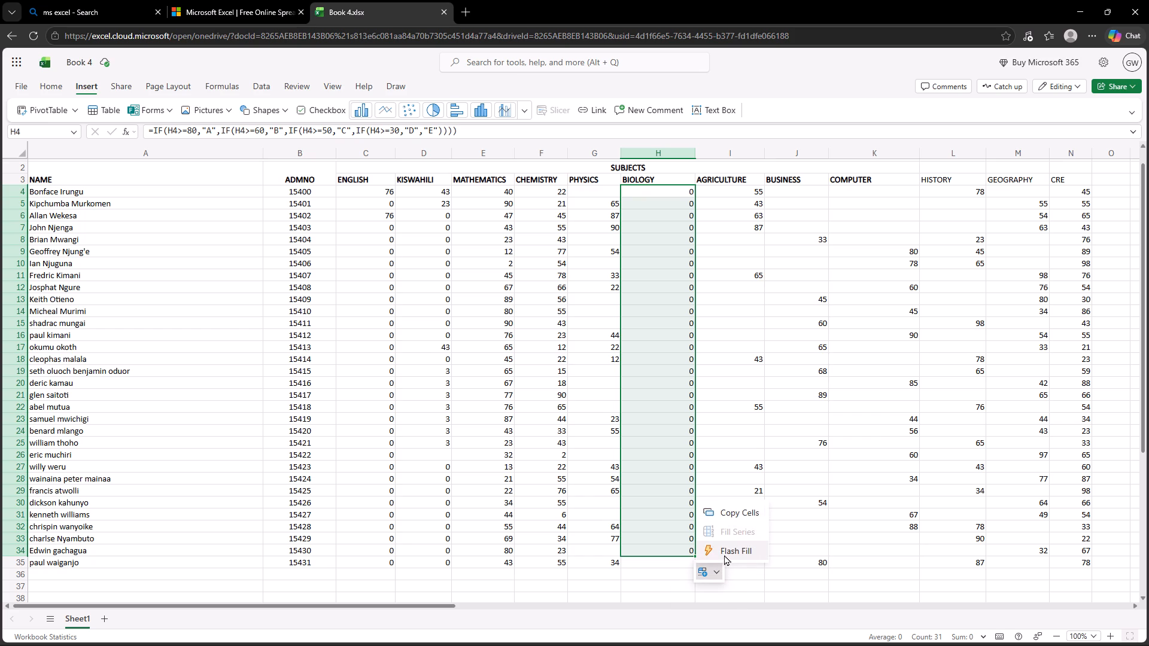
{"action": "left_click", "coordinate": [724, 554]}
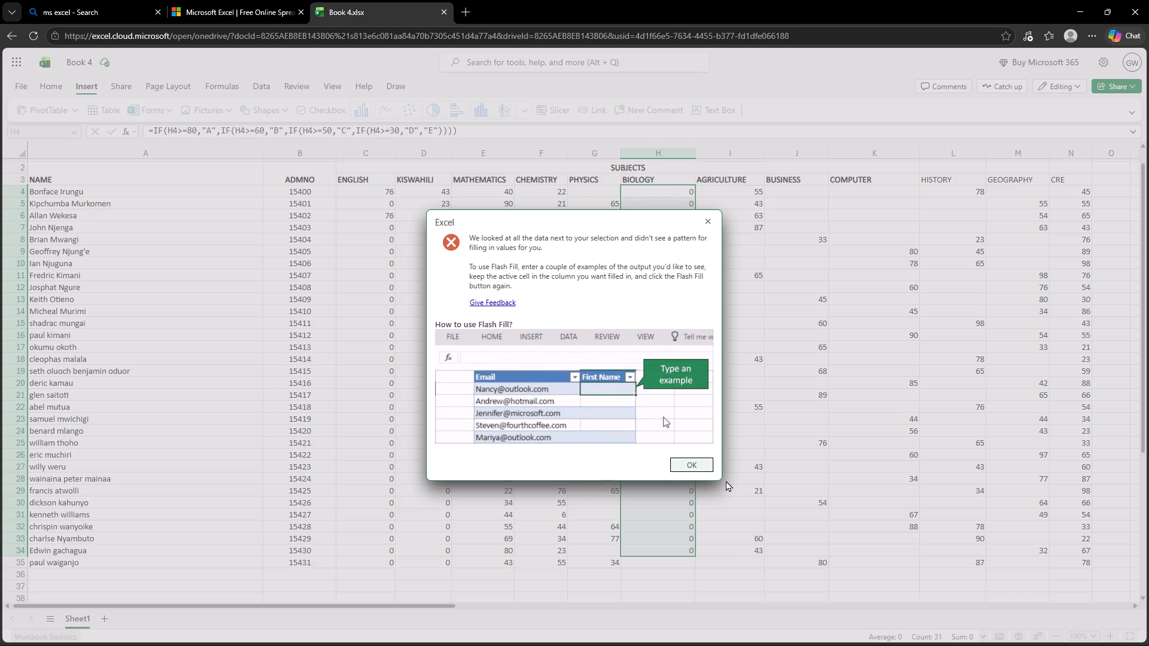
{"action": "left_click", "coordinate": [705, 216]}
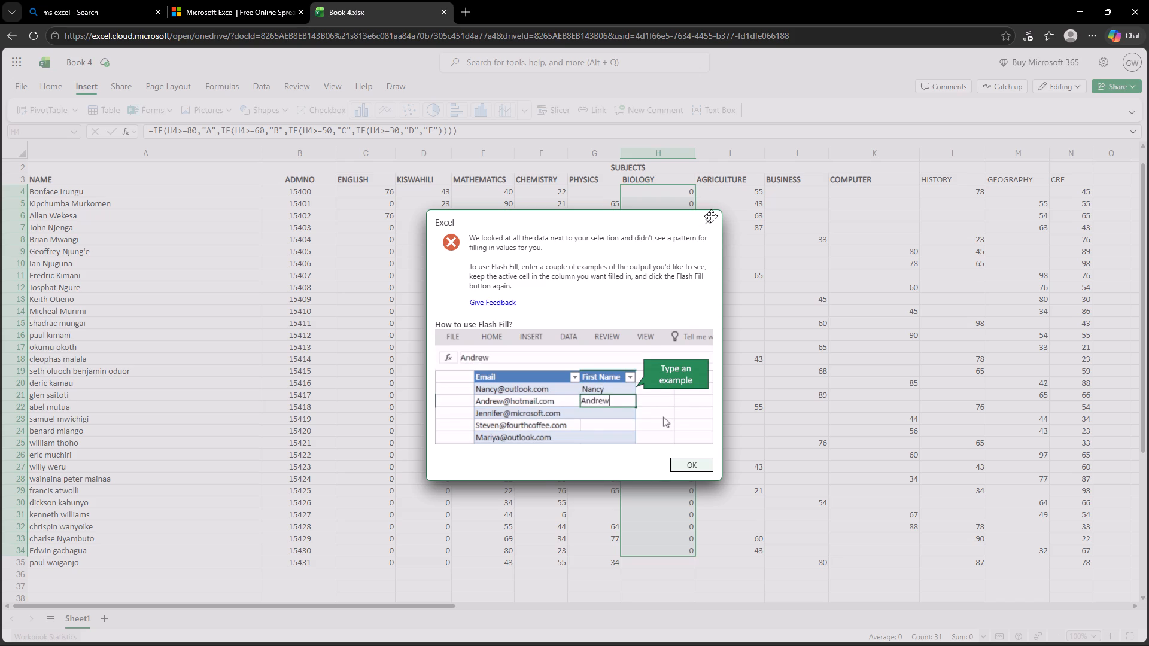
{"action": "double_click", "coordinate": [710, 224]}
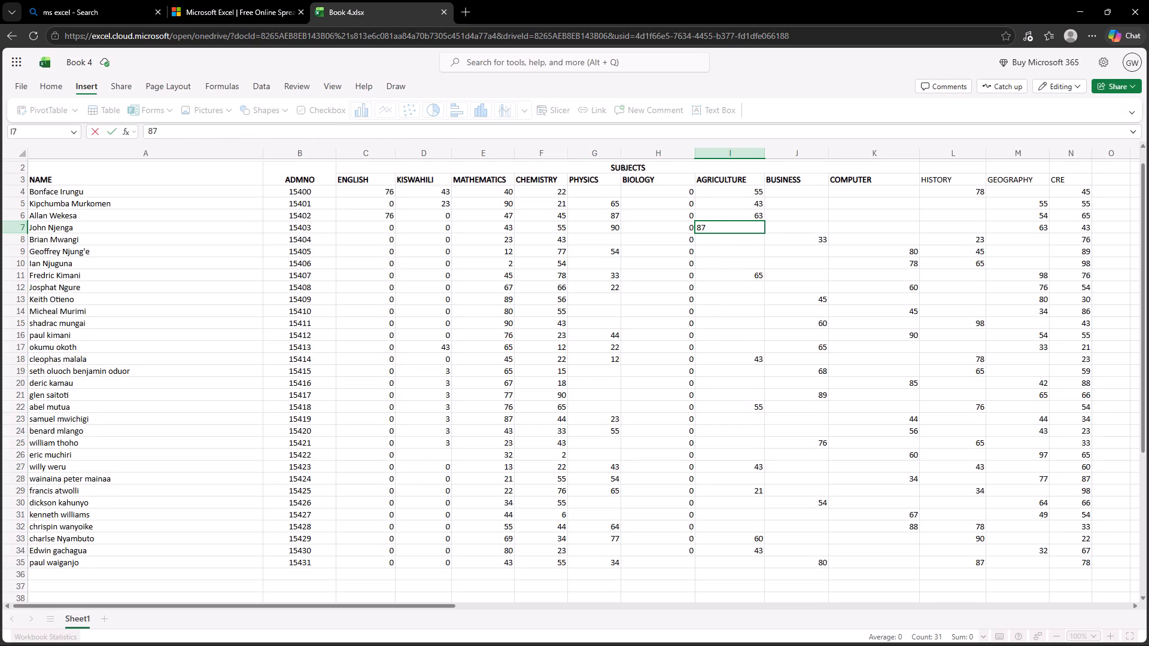
Check the filled grade formulas in BIOLOGY cells H6, H4 and H15.
{"action": "left_click", "coordinate": [668, 219]}
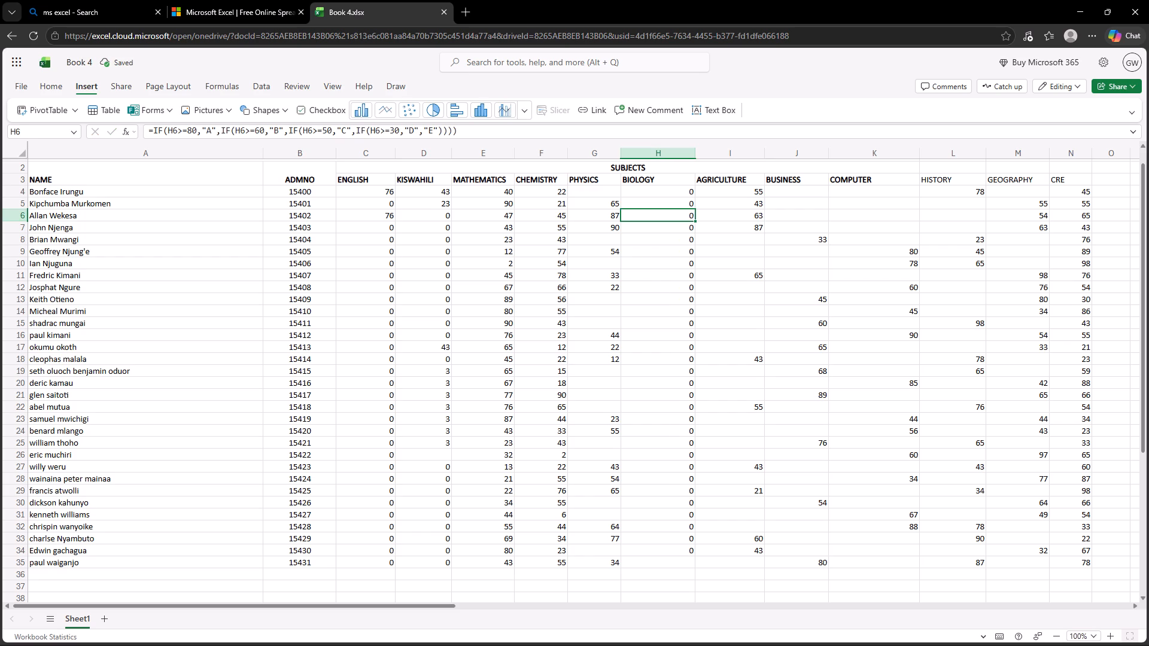
{"action": "left_click", "coordinate": [677, 191]}
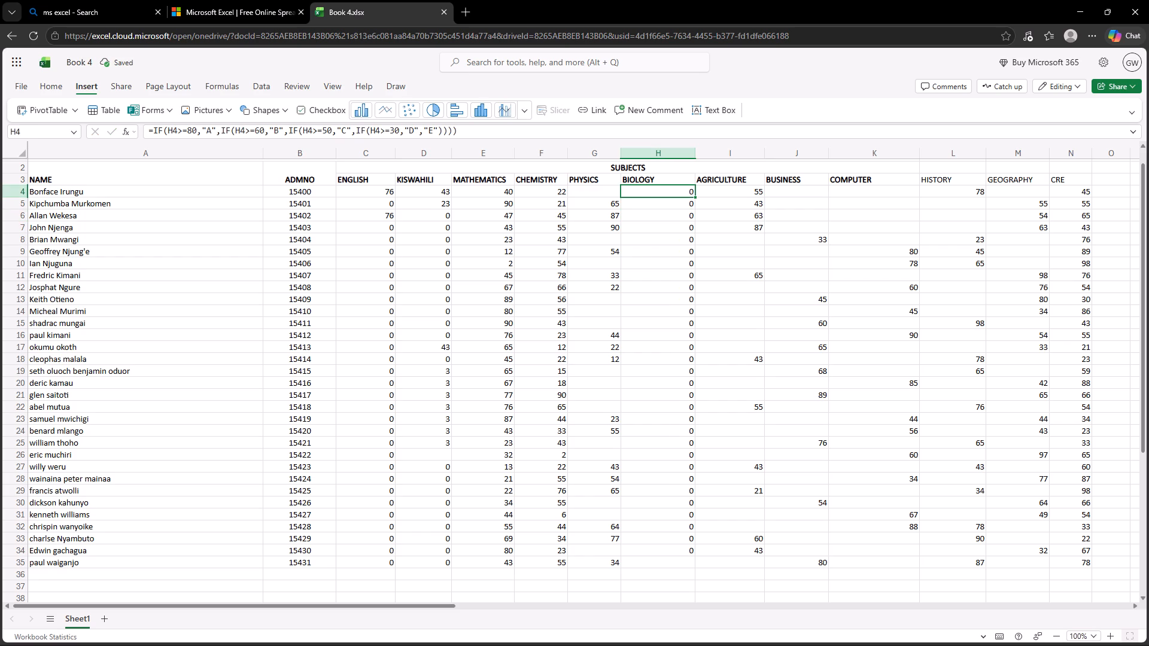
{"action": "left_click", "coordinate": [679, 317]}
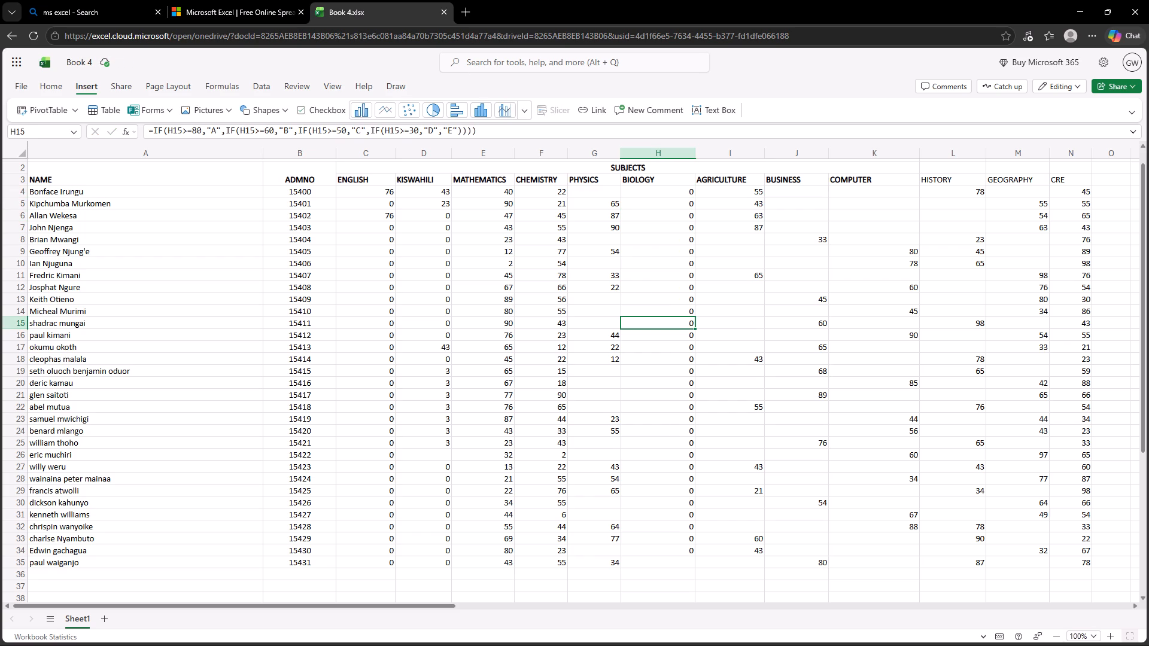
Replace the grade formula in BIOLOGY cell H29 with the mark 54.
{"action": "left_click", "coordinate": [689, 489]}
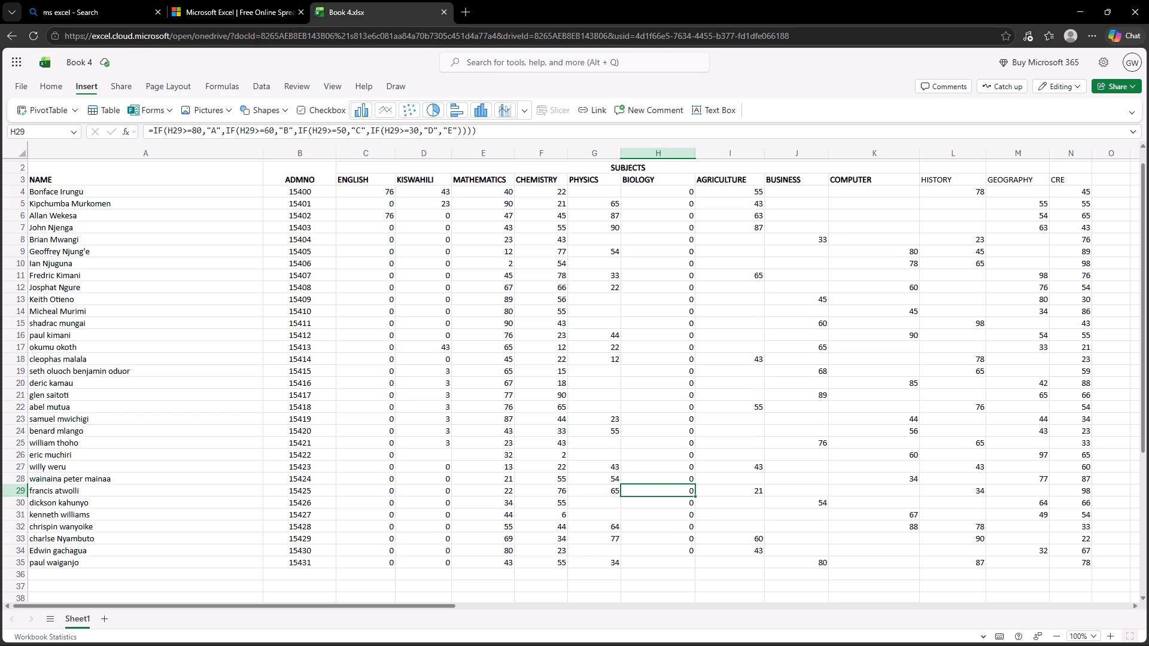
{"action": "key", "text": "5"}
{"action": "key", "text": "4"}
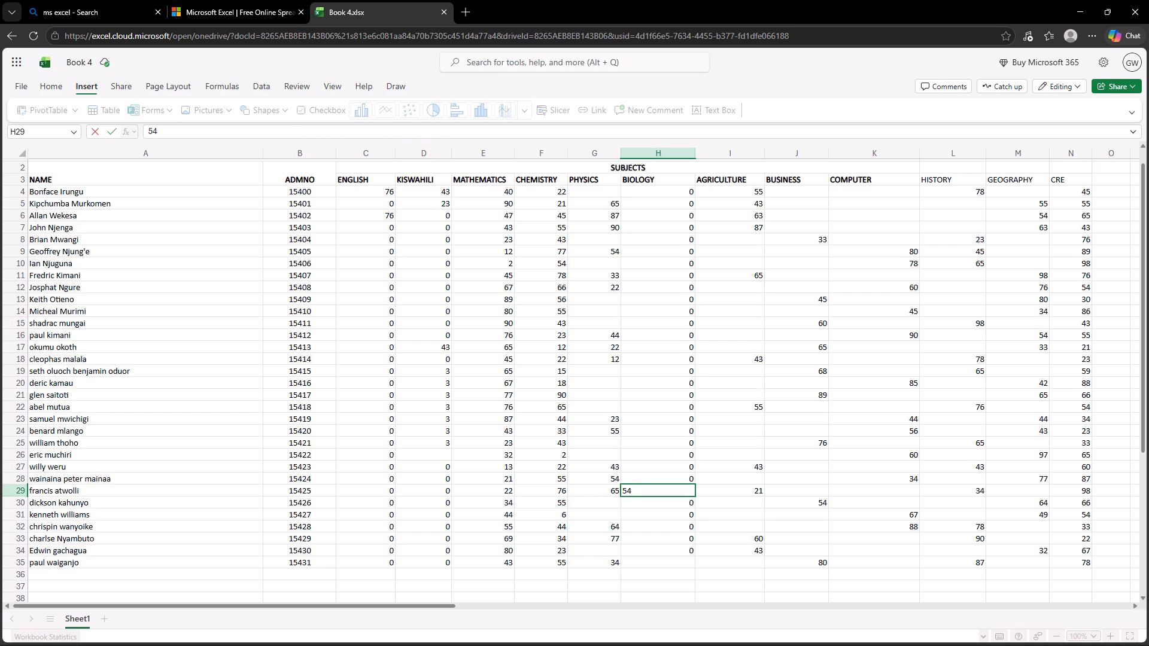
{"action": "left_click", "coordinate": [684, 472]}
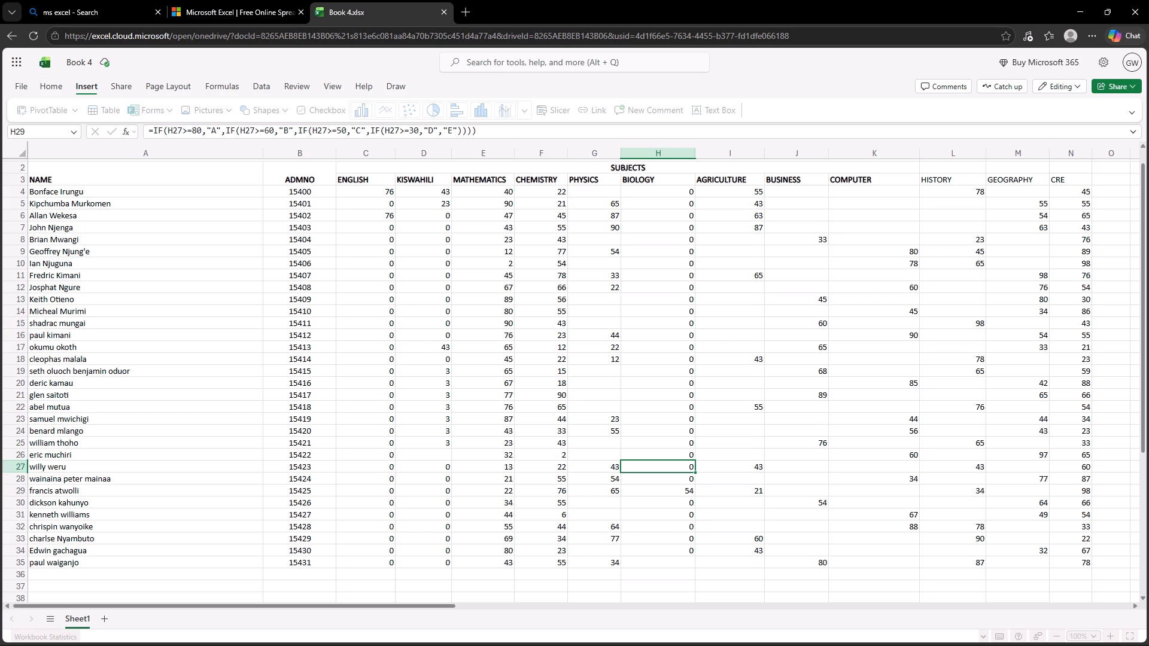
Inspect the grade formula in BIOLOGY cell H27, re-enter it as is, and move down the column to H35.
{"action": "left_click", "coordinate": [535, 128]}
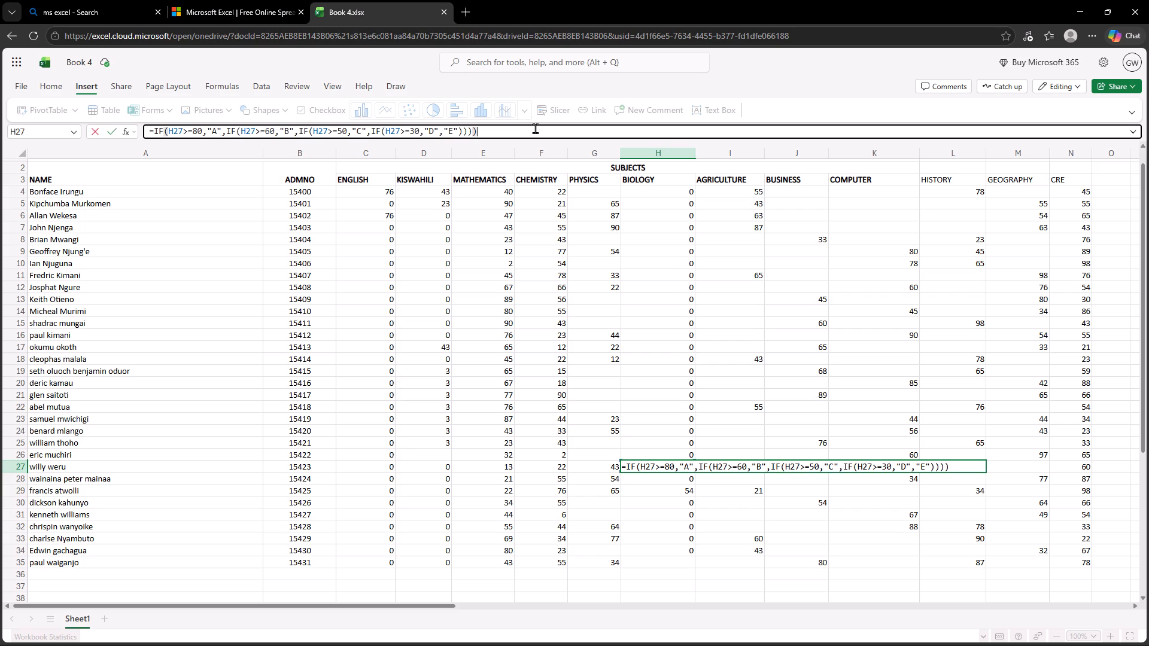
{"action": "key", "text": "Return"}
{"action": "key", "text": "Return"}
{"action": "key", "text": "Return"}
{"action": "key", "text": "Return"}
{"action": "key", "text": "Return"}
{"action": "key", "text": "Return"}
{"action": "key", "text": "Return"}
{"action": "key", "text": "Return"}
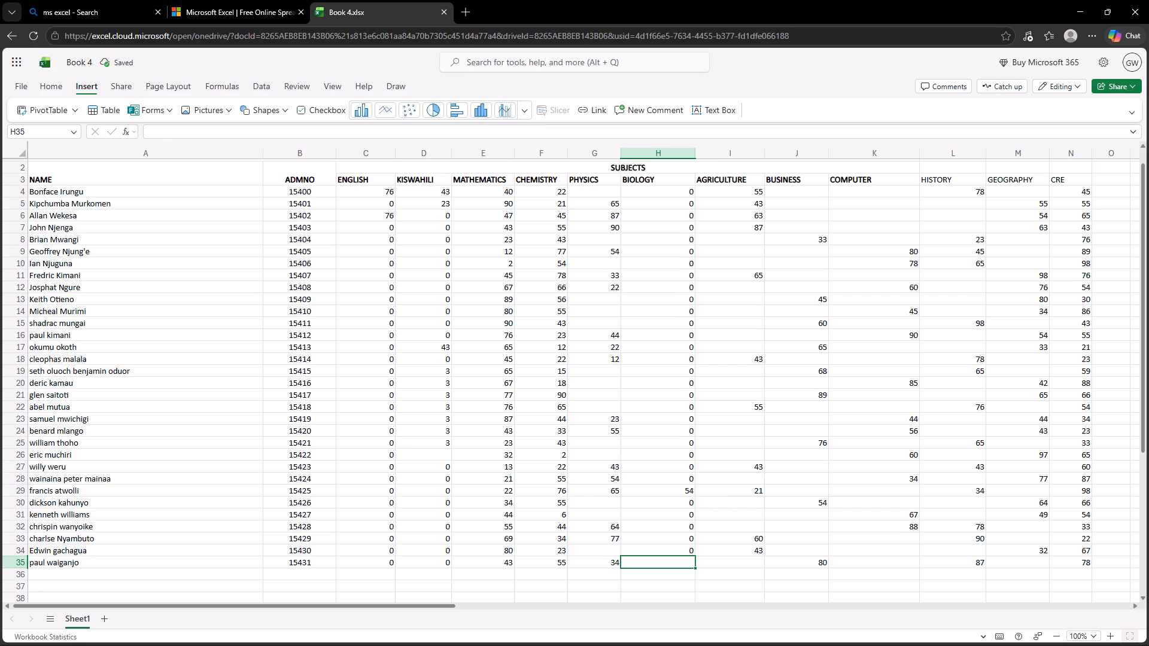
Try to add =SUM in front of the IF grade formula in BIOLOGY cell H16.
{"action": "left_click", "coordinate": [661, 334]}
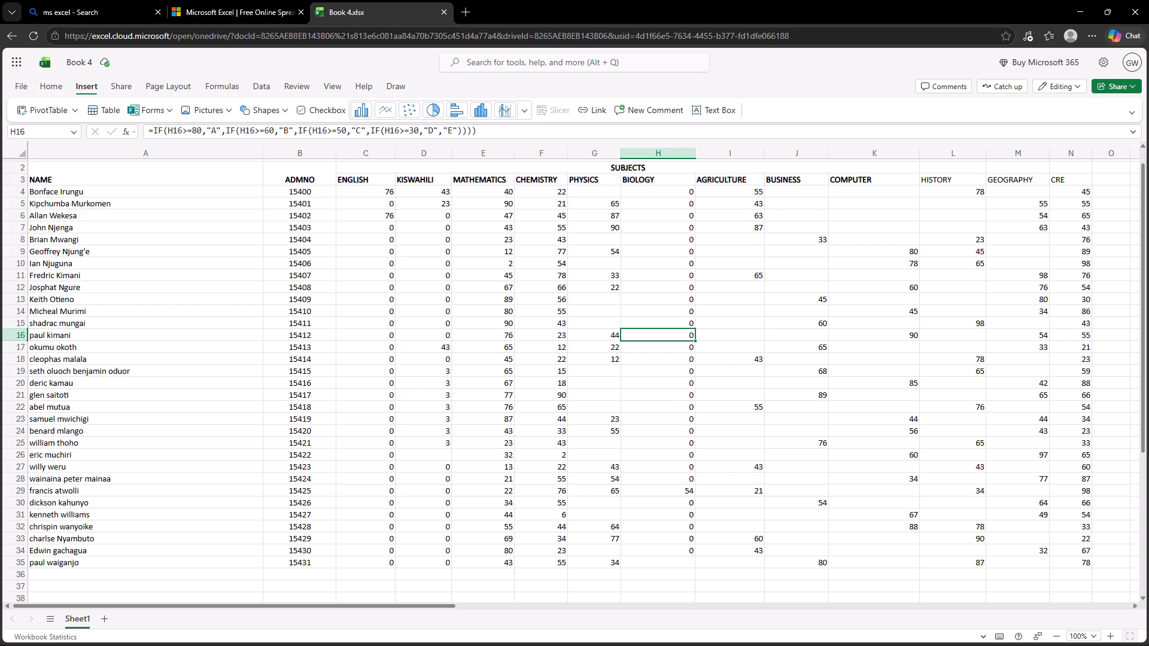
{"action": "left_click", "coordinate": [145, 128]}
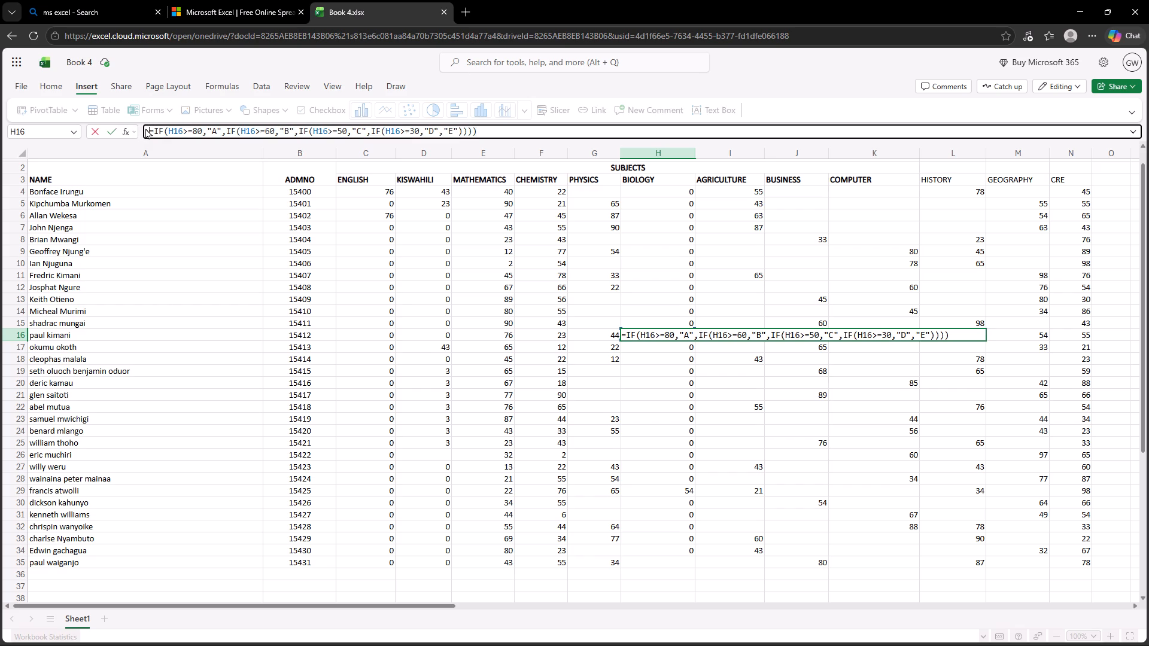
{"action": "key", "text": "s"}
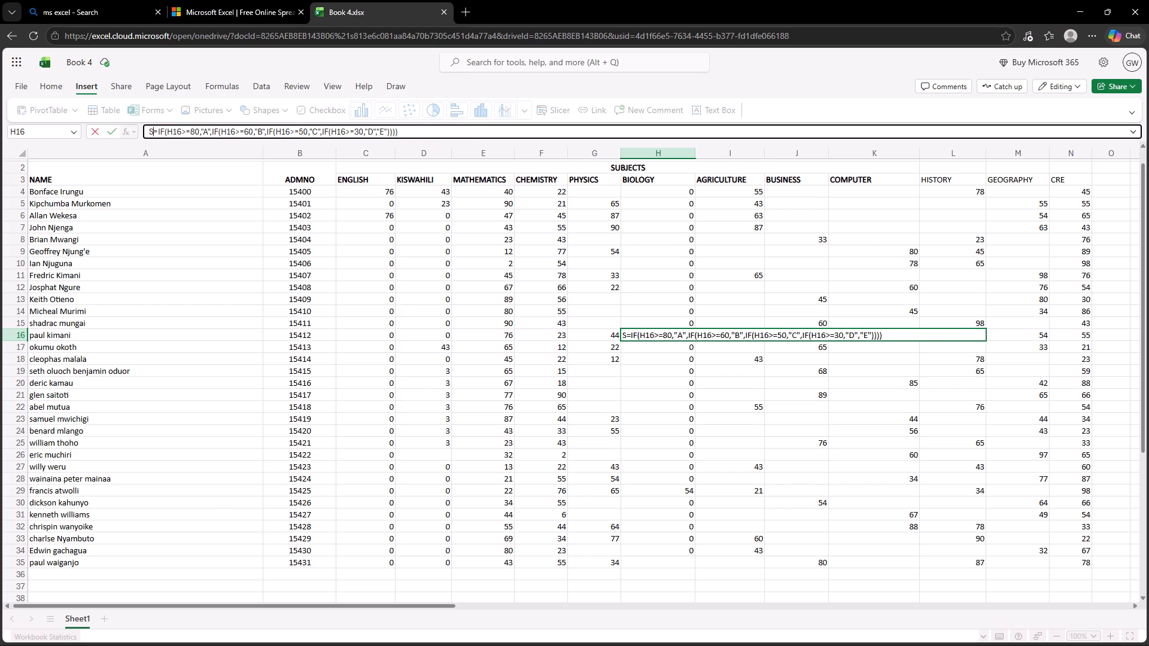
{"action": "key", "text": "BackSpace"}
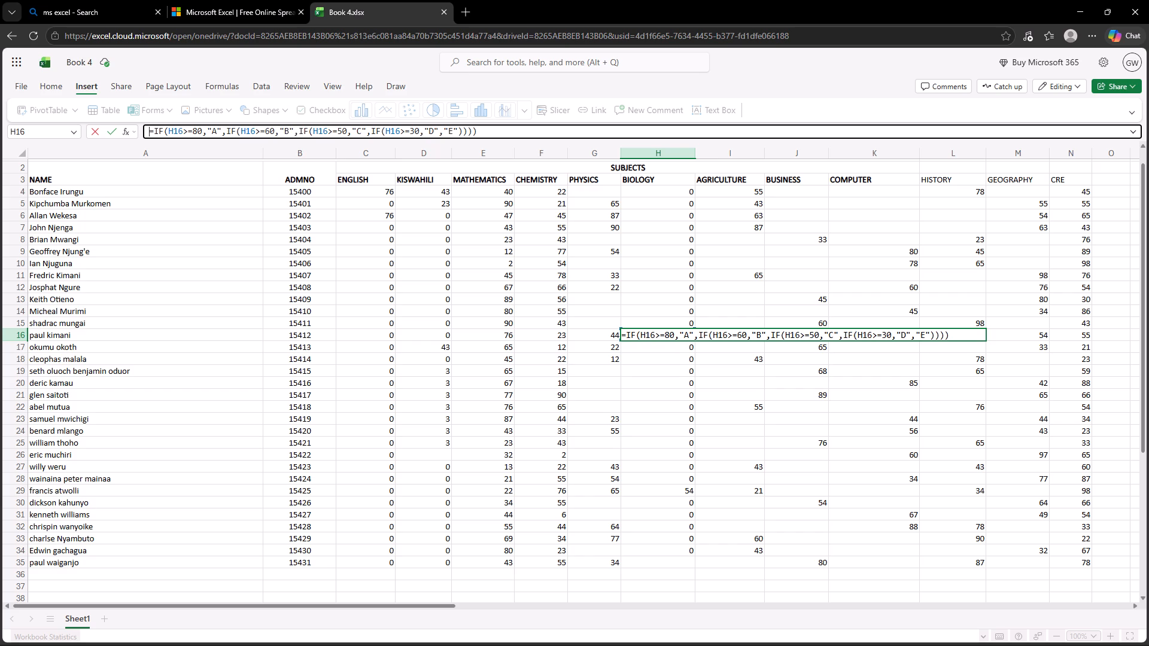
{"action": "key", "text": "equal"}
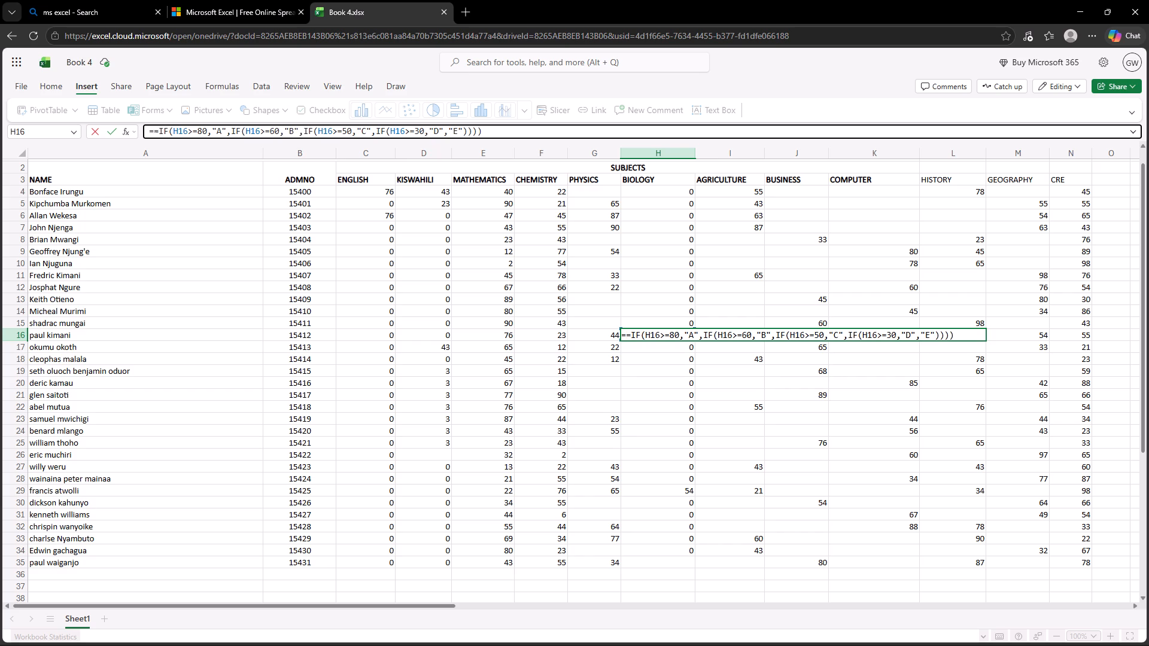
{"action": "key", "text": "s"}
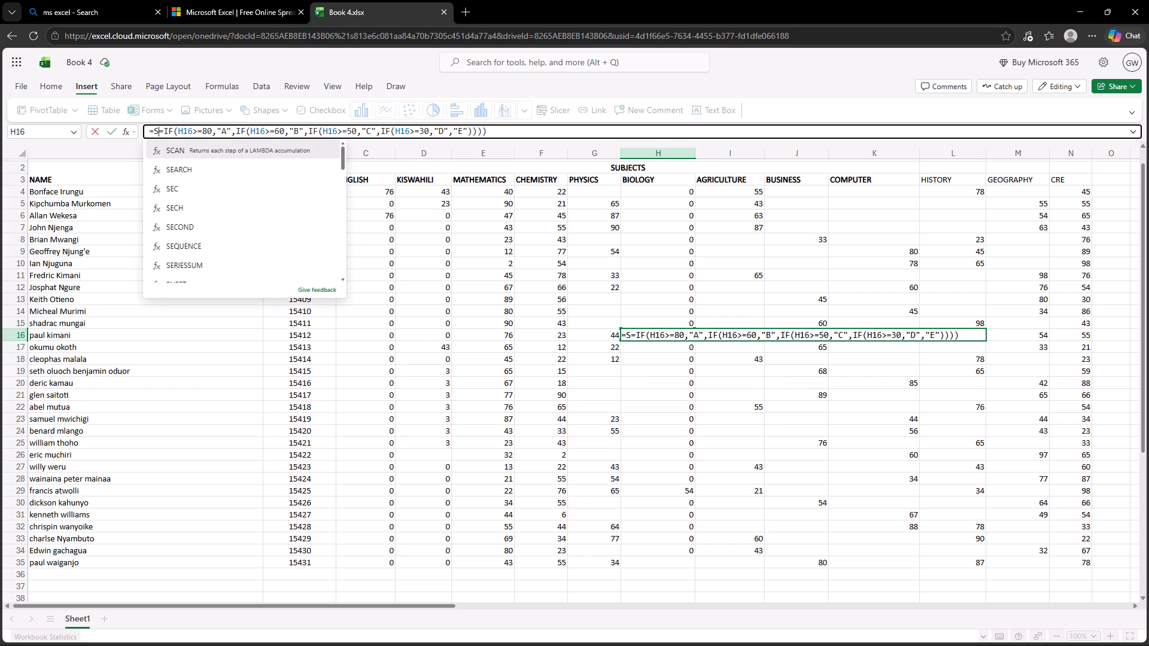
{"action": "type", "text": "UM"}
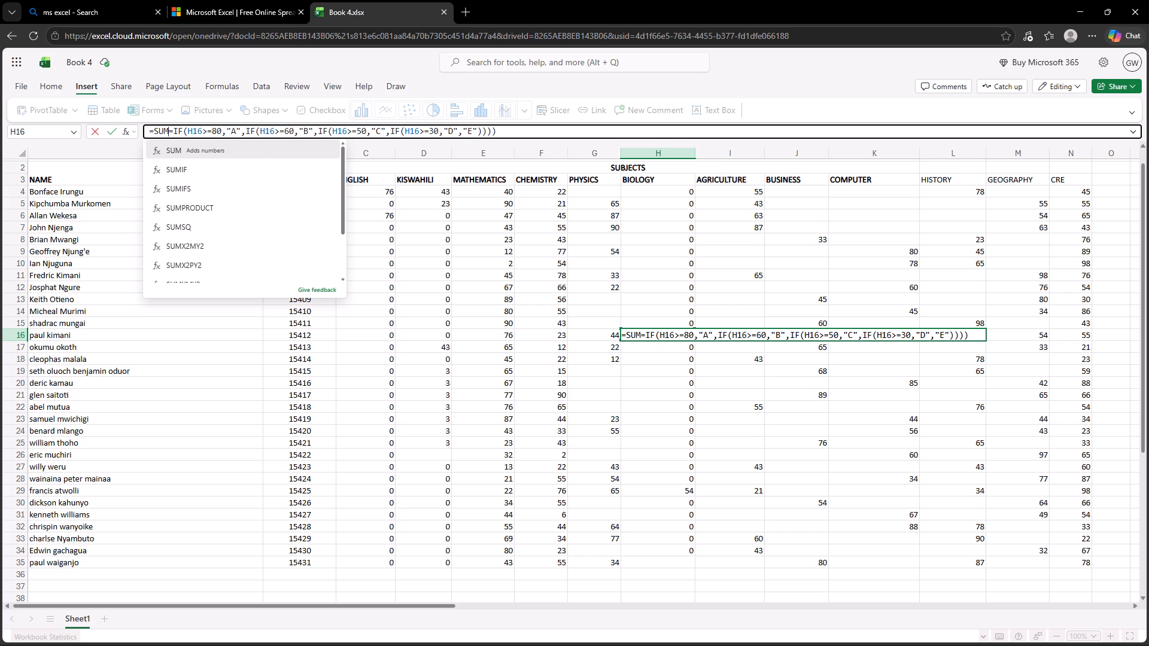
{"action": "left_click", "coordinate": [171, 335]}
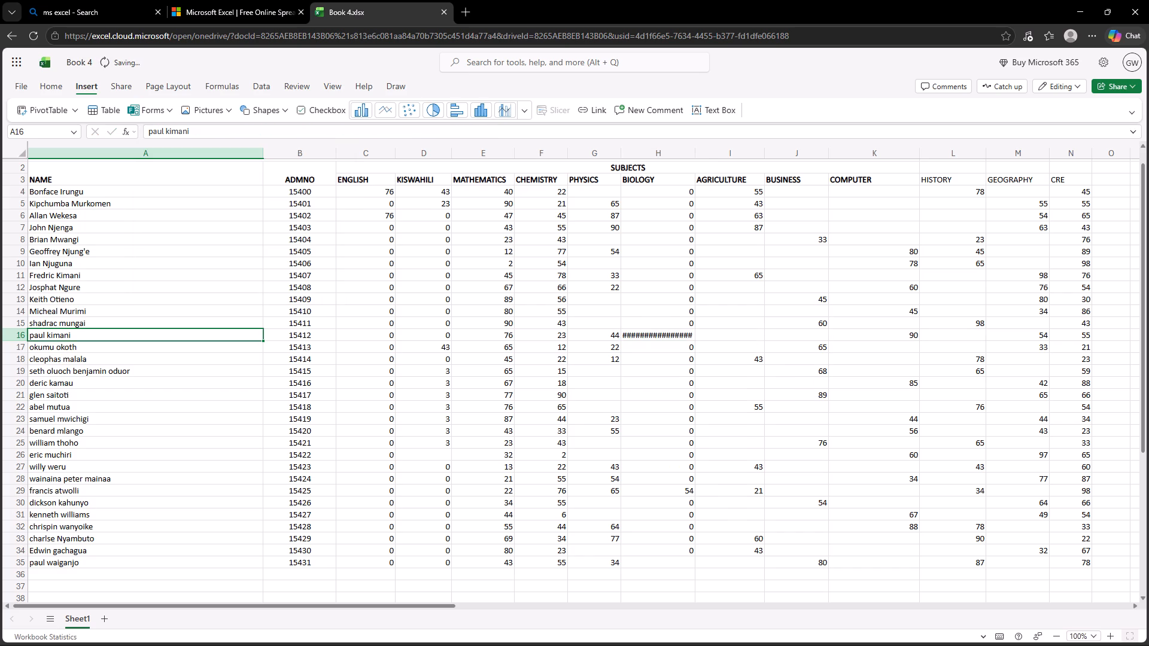
Check the grade formulas in BIOLOGY cells H4, H22, H23, H25 and H28.
{"action": "left_click", "coordinate": [672, 190]}
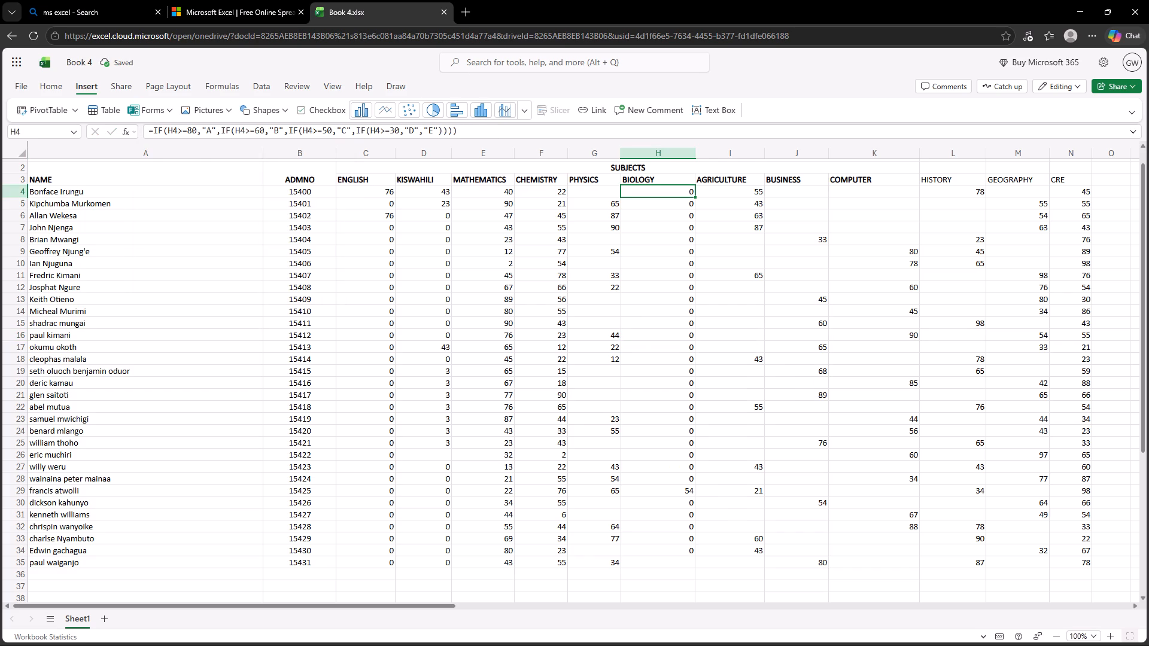
{"action": "left_click", "coordinate": [691, 408]}
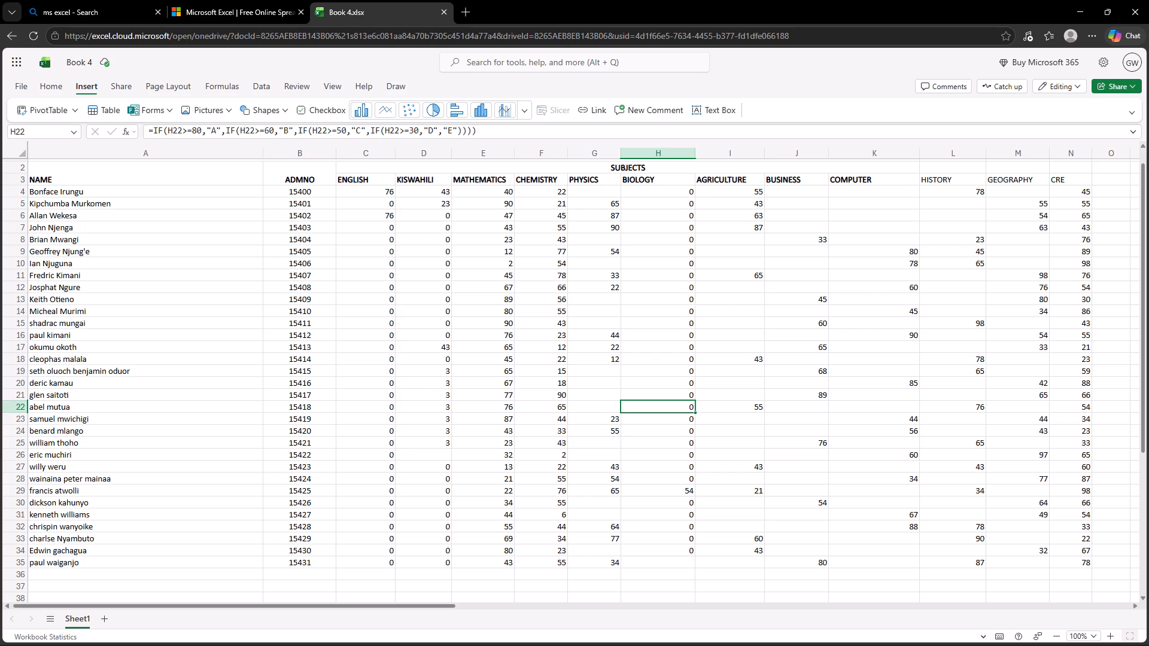
{"action": "left_click", "coordinate": [691, 421]}
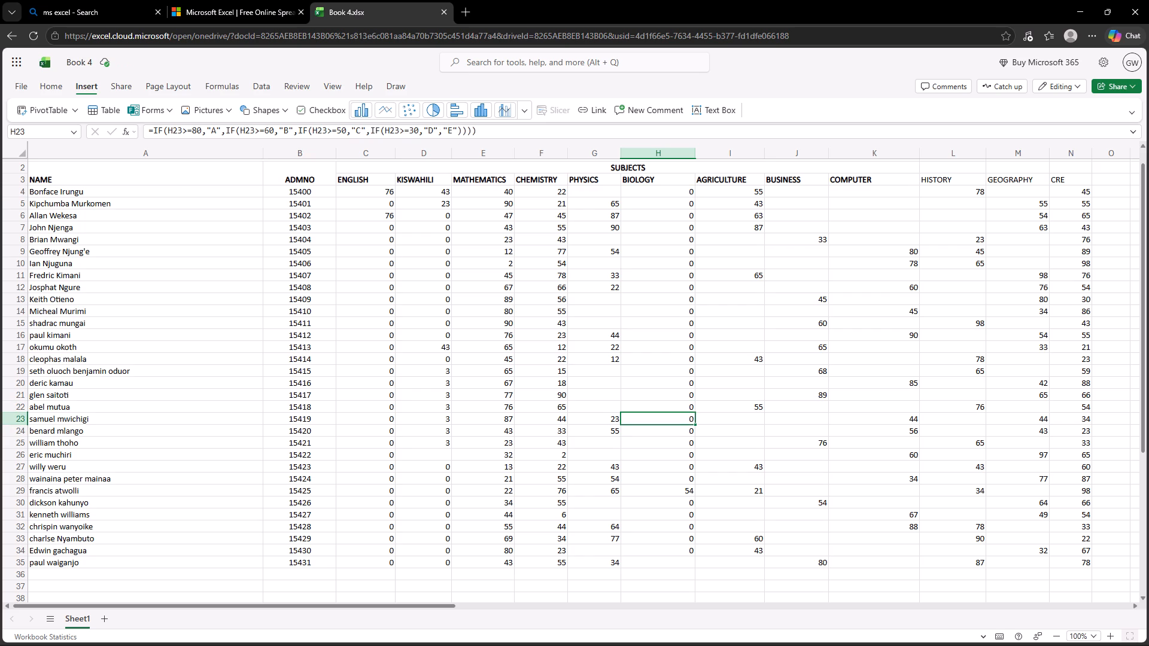
{"action": "left_click", "coordinate": [688, 437]}
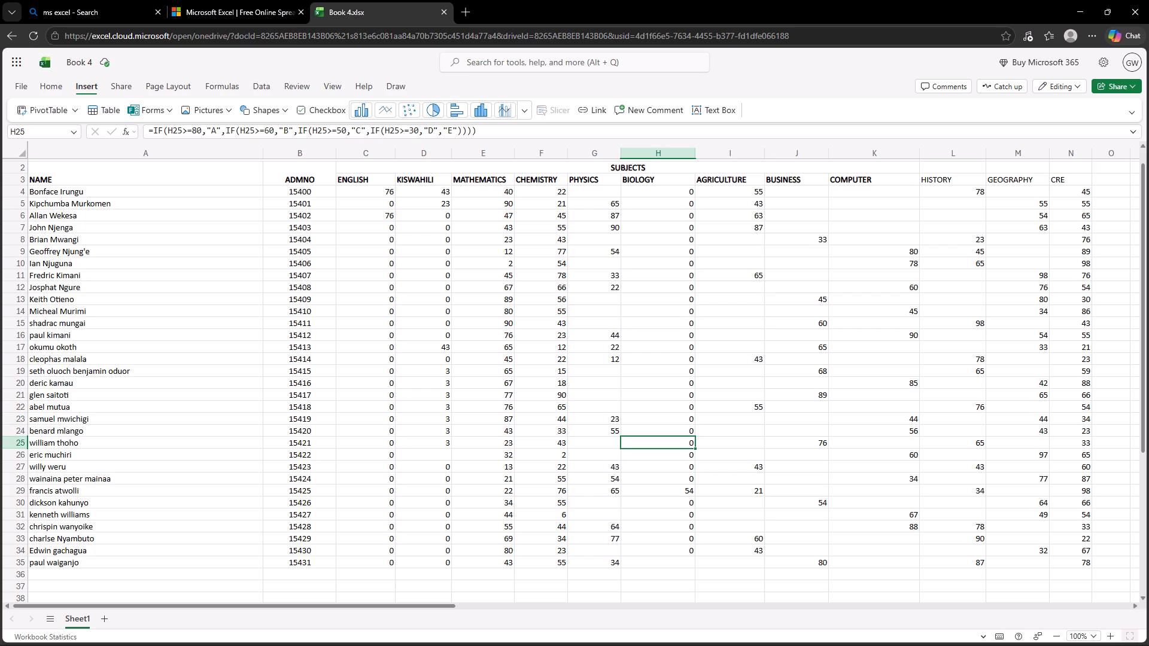
{"action": "left_click", "coordinate": [692, 483]}
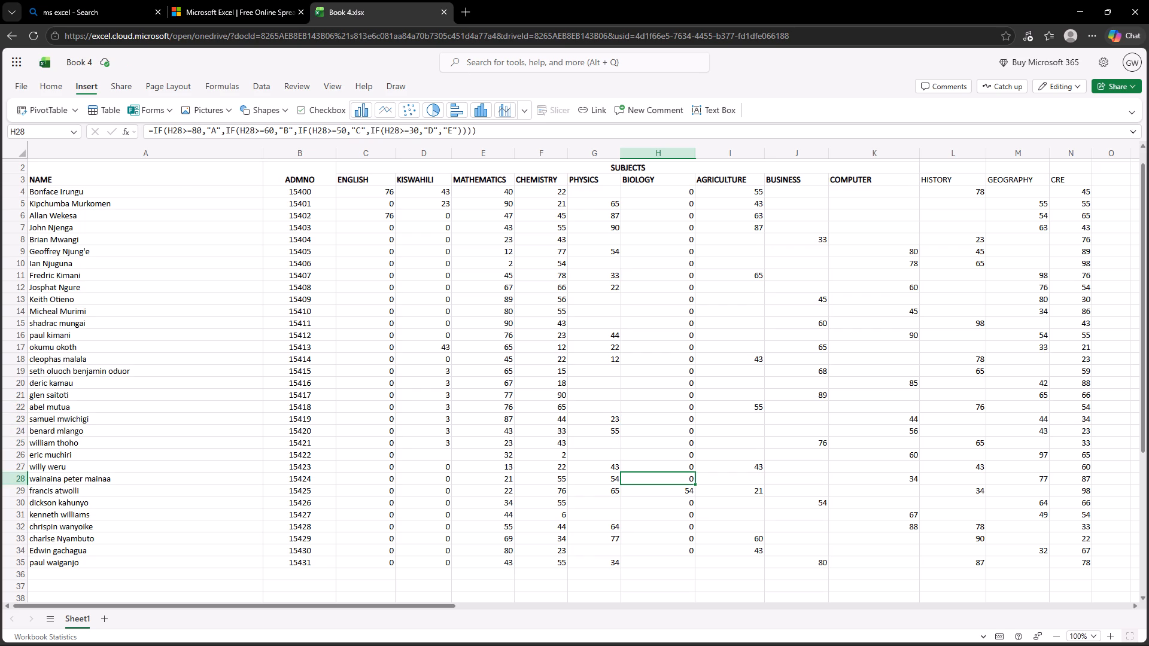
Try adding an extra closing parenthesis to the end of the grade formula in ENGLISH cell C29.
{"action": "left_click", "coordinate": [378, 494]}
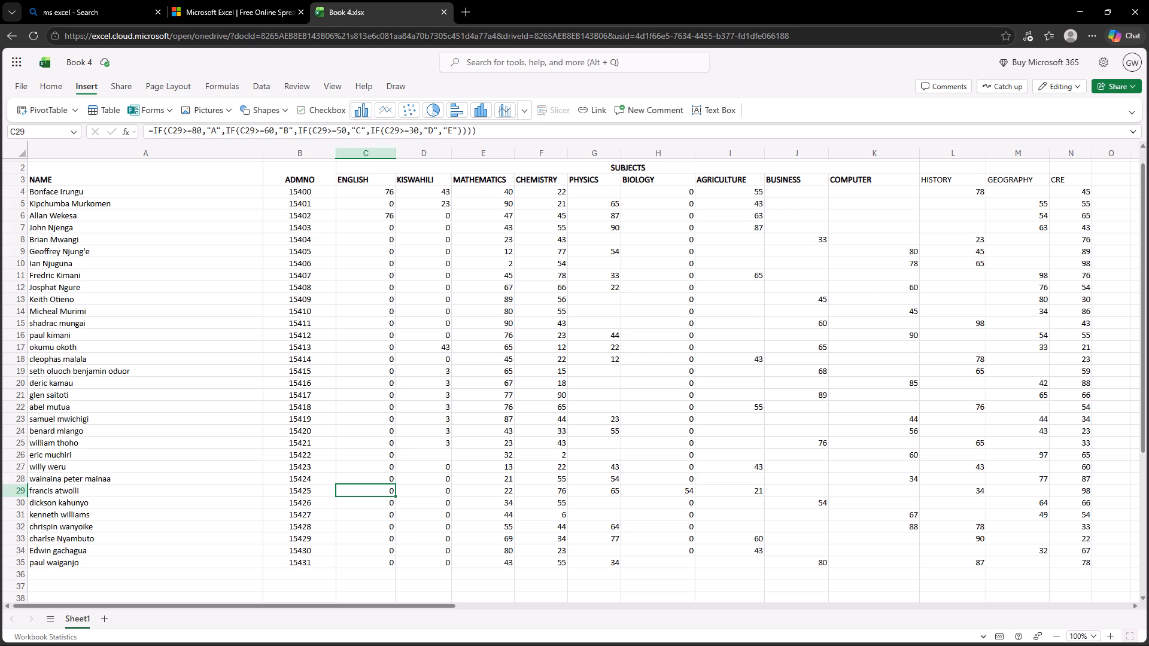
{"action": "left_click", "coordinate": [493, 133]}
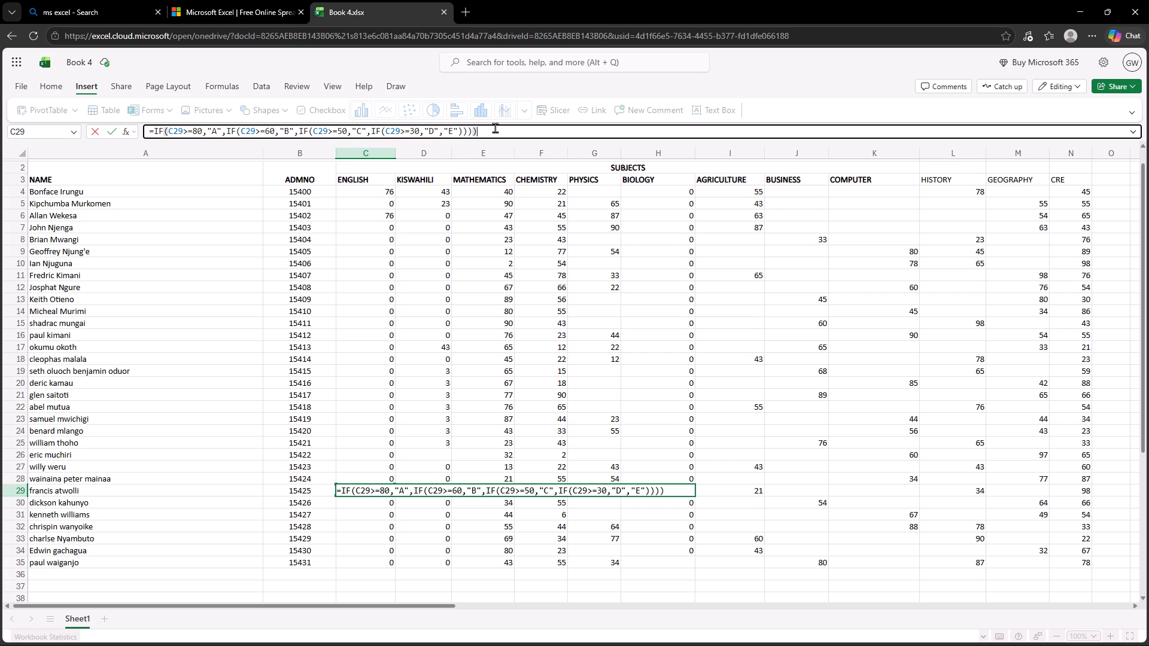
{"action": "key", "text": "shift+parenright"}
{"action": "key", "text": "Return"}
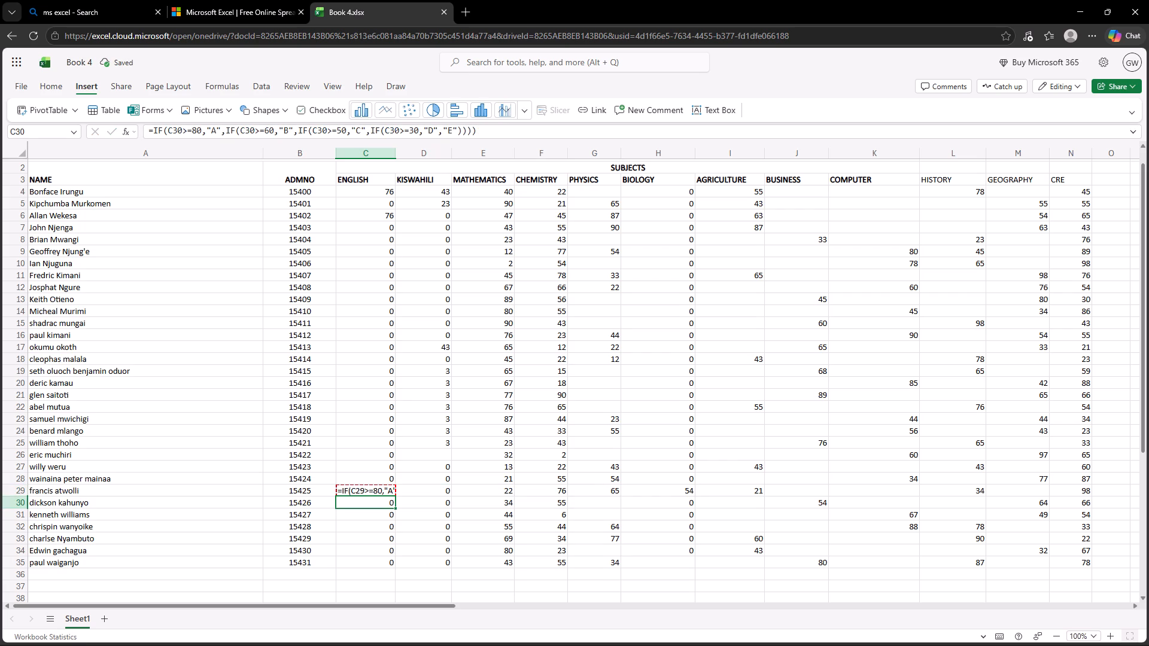
Replace the formula in ENGLISH cell C29 with the mark 87.
{"action": "left_click", "coordinate": [376, 492]}
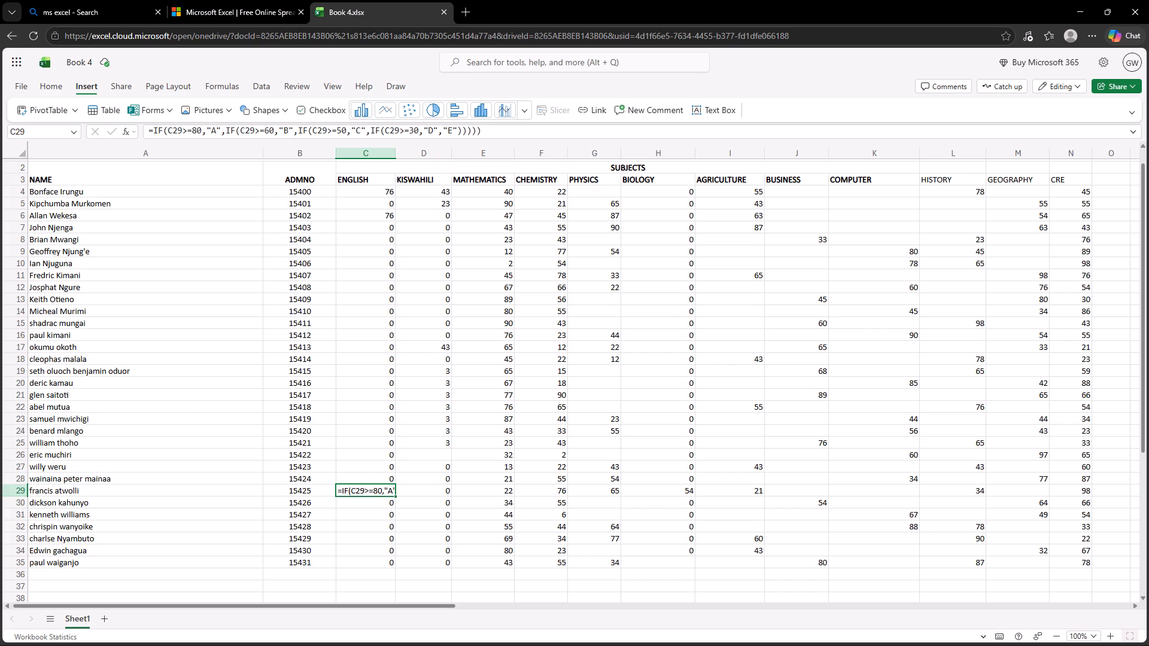
{"action": "type", "text": "87"}
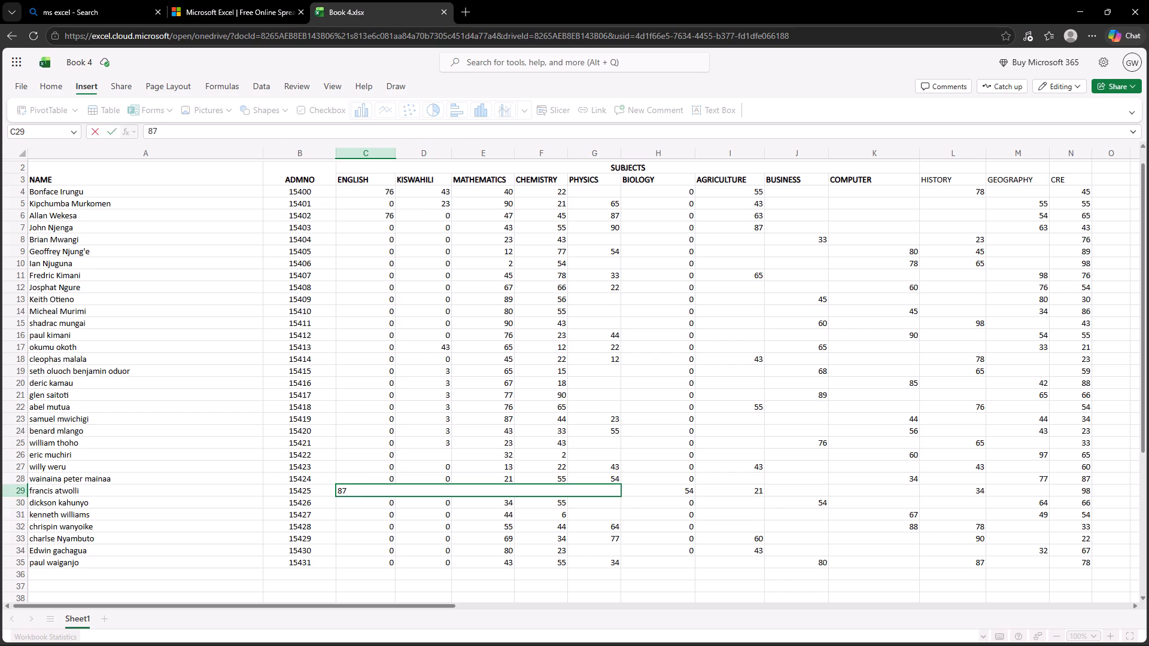
{"action": "key", "text": "Return"}
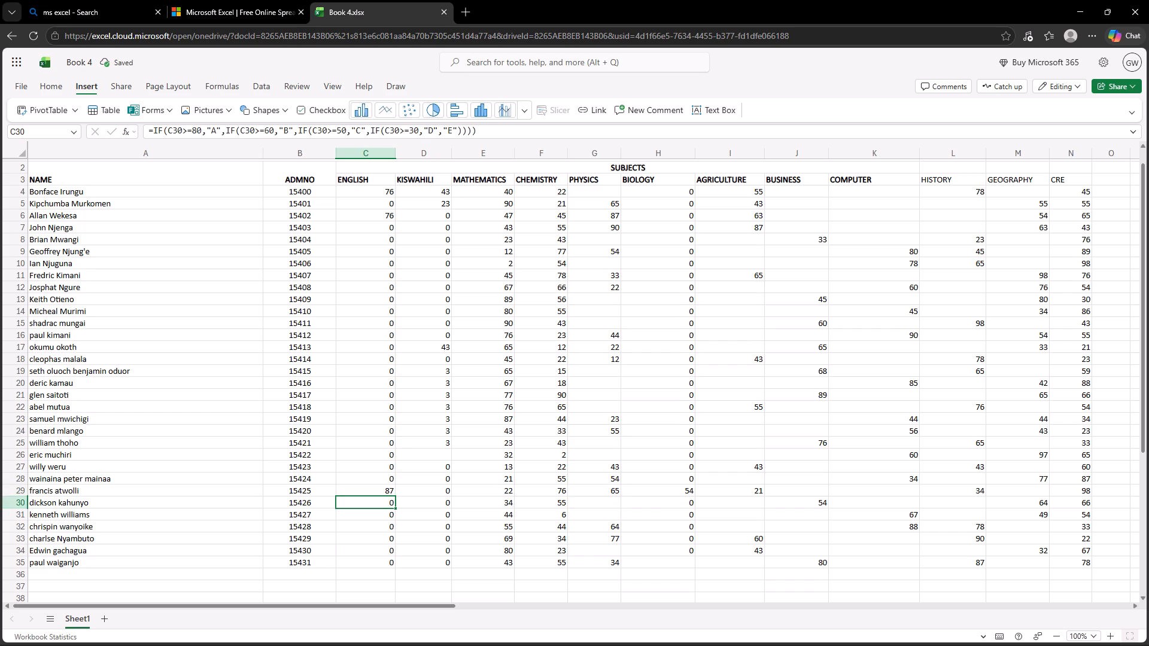
Replace the grade formula in ENGLISH cell C30 with the text MNKM.
{"action": "type", "text": "MNKM"}
{"action": "key", "text": "Return"}
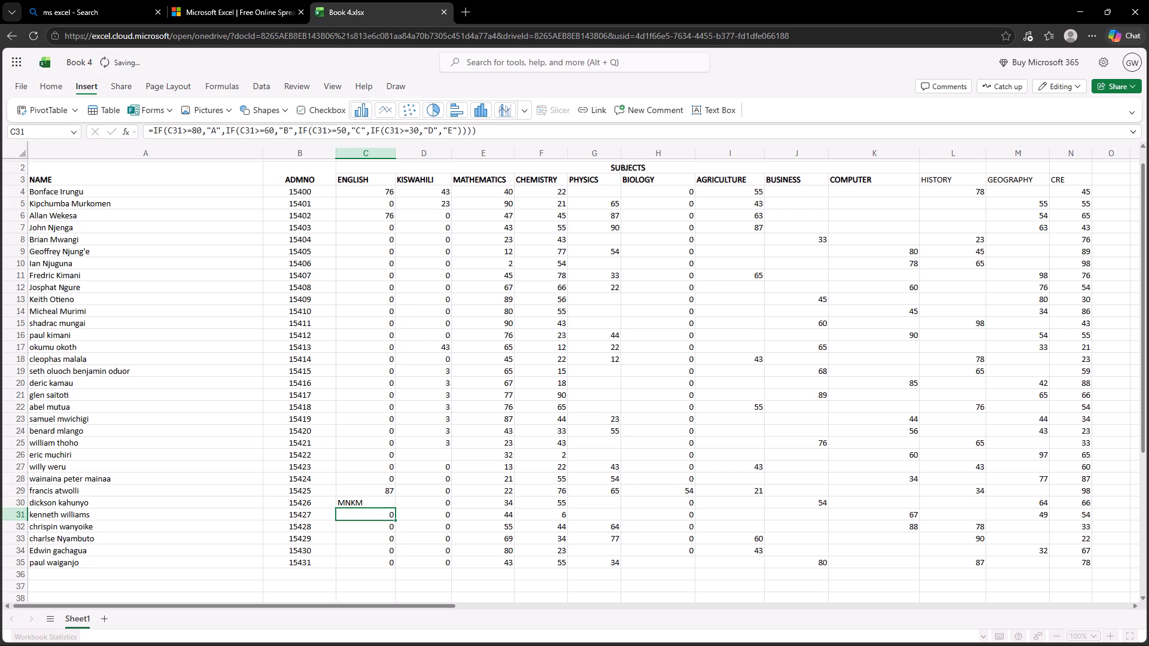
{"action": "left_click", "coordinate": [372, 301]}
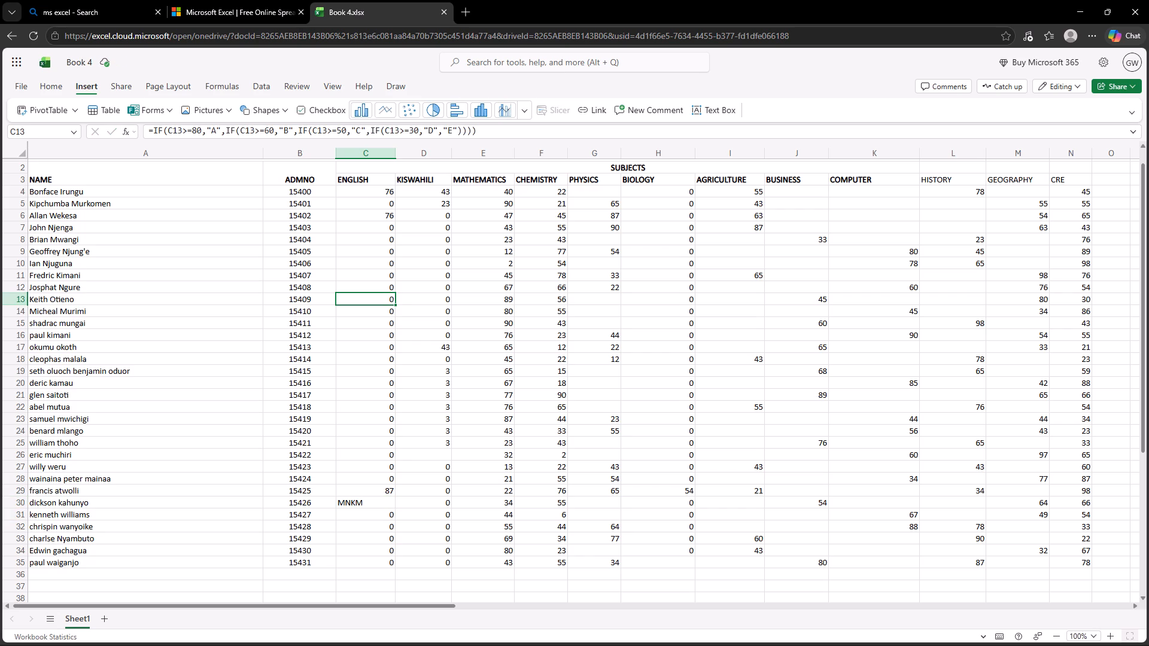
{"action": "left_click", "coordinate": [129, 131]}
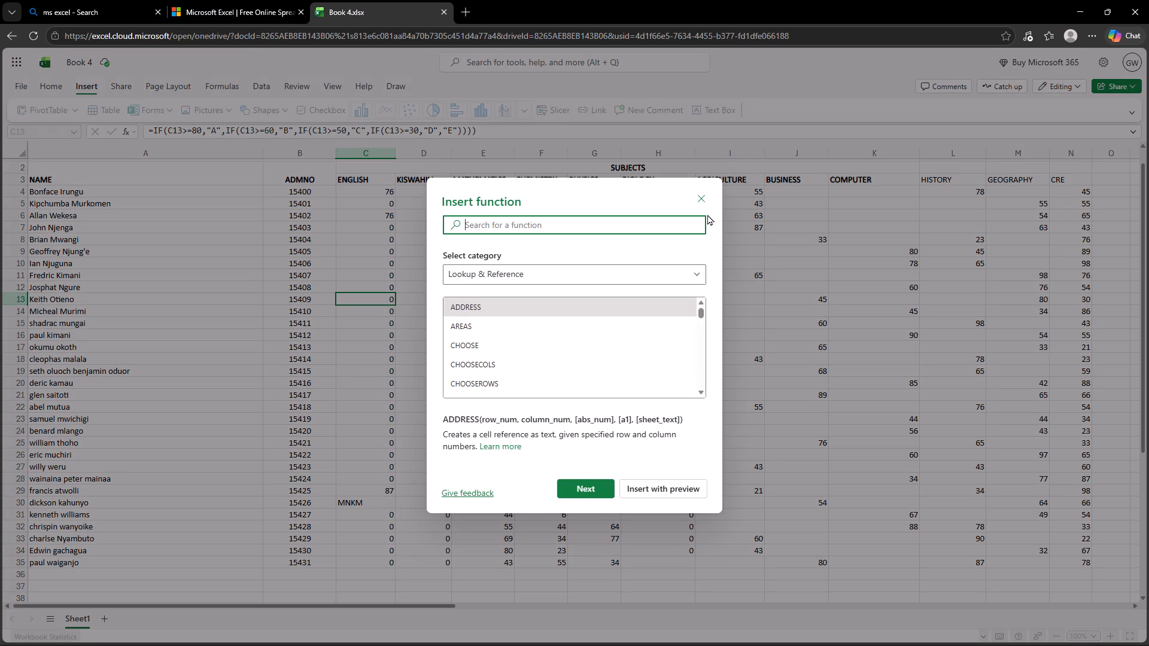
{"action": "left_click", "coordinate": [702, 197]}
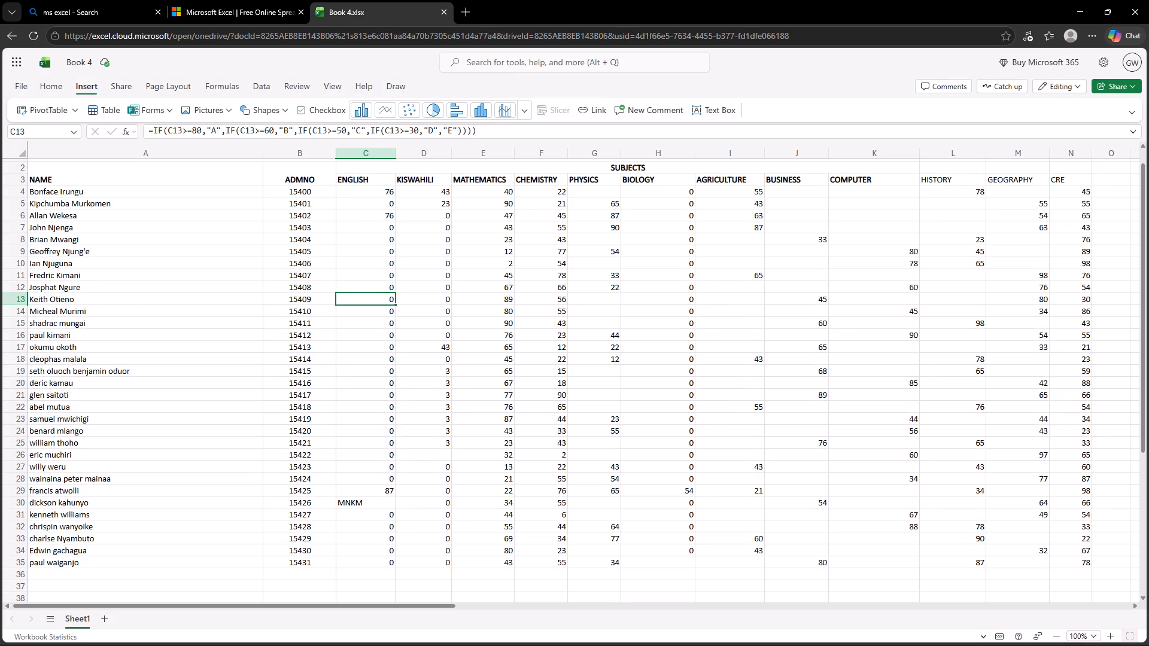
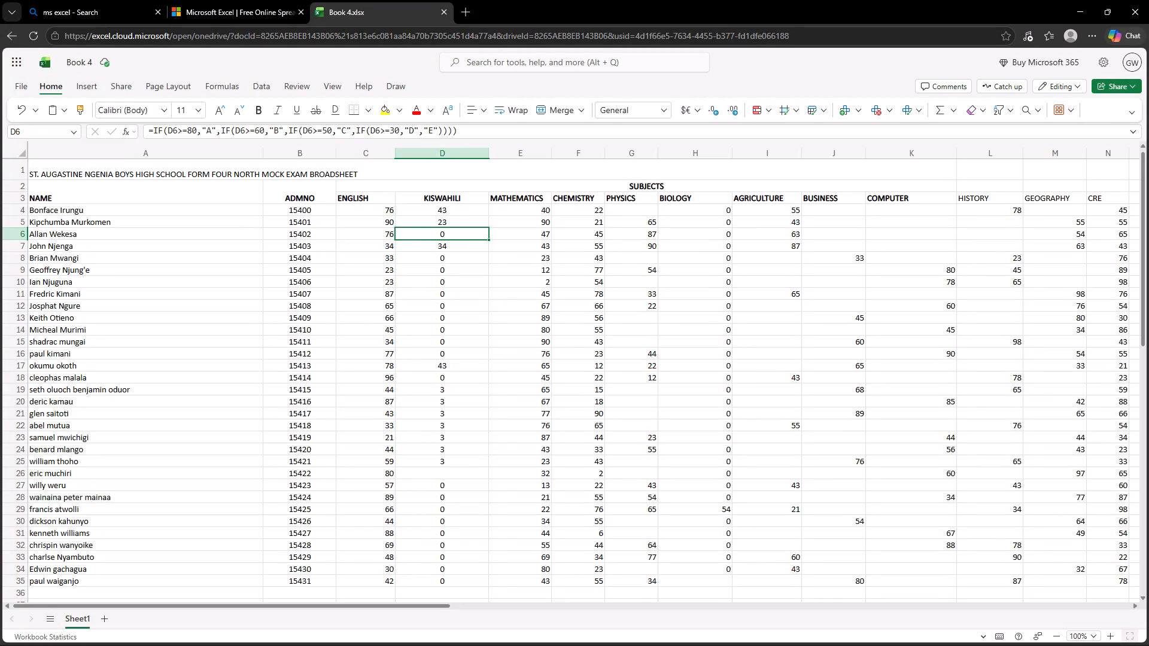
Replace the Kiswahili grade formulas with marks: 44 in D6, and 54, 97, 76 and 88 in D8 through D11.
{"action": "type", "text": "54"}
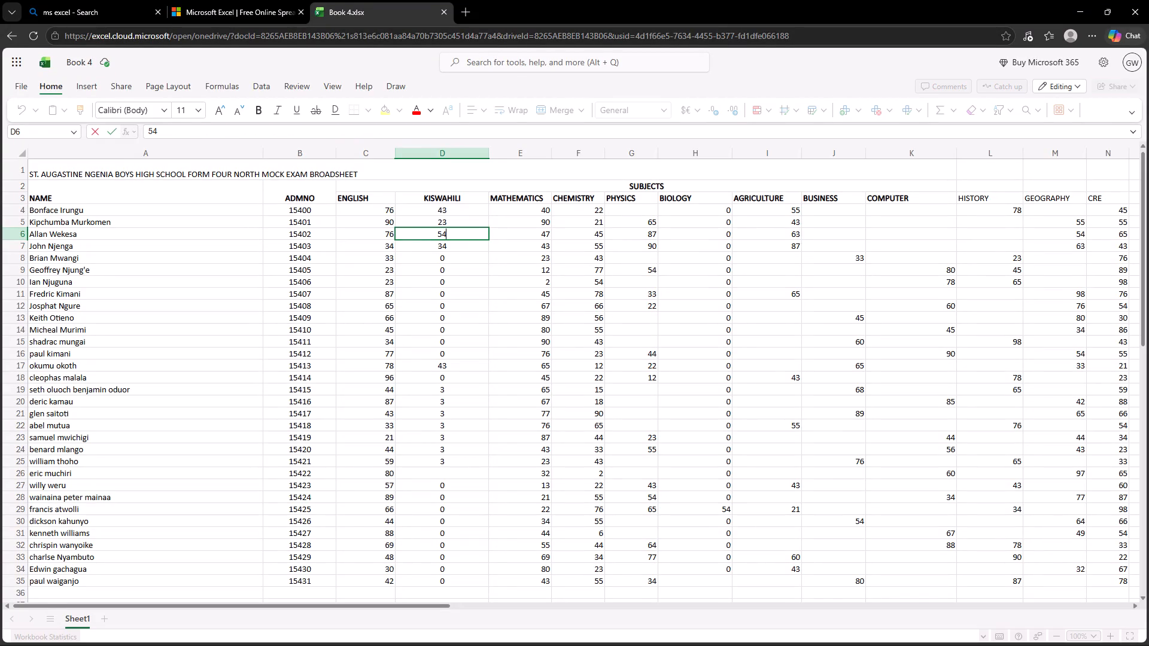
{"action": "left_click", "coordinate": [90, 135]}
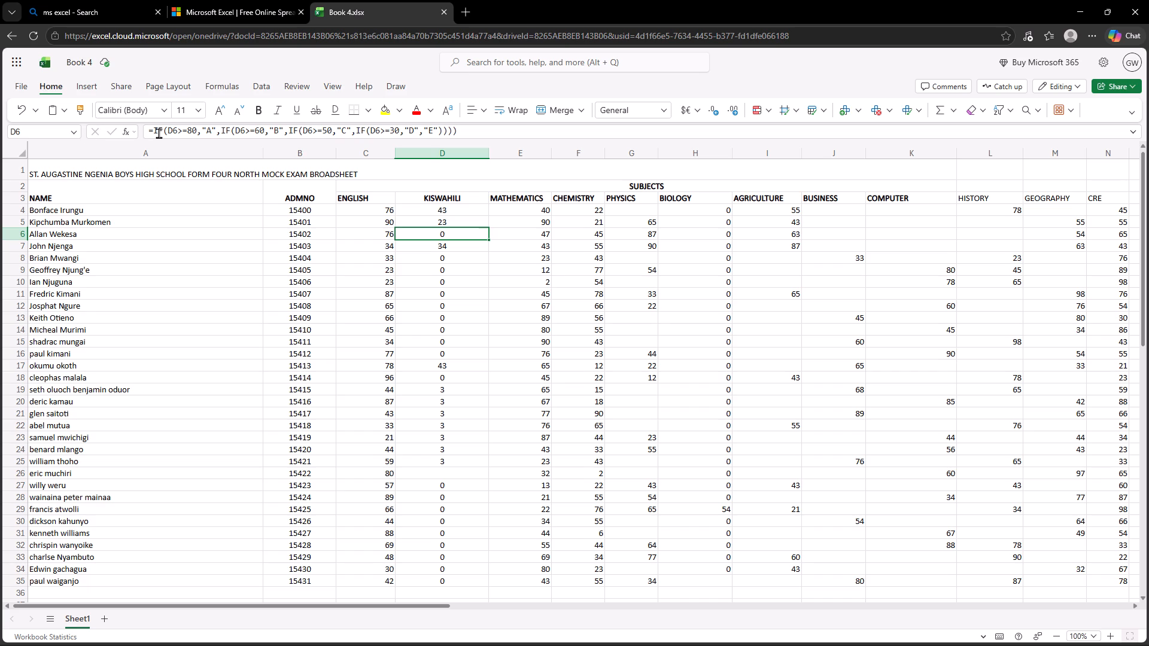
{"action": "left_click", "coordinate": [452, 234]}
{"action": "type", "text": "44"}
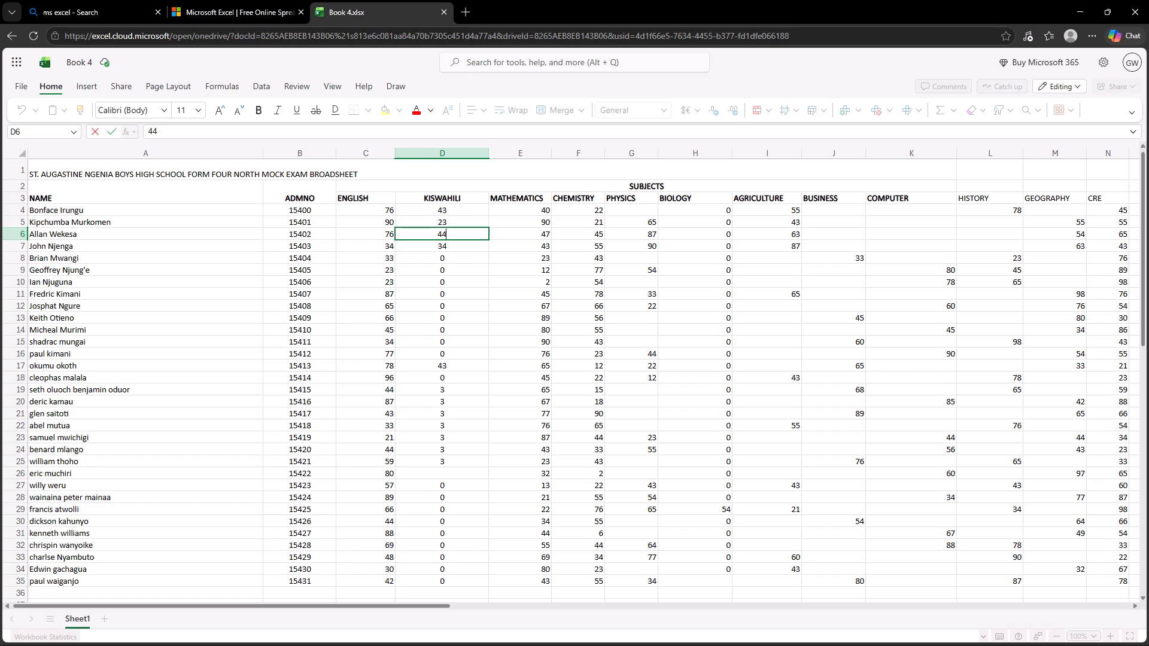
{"action": "left_click", "coordinate": [448, 258]}
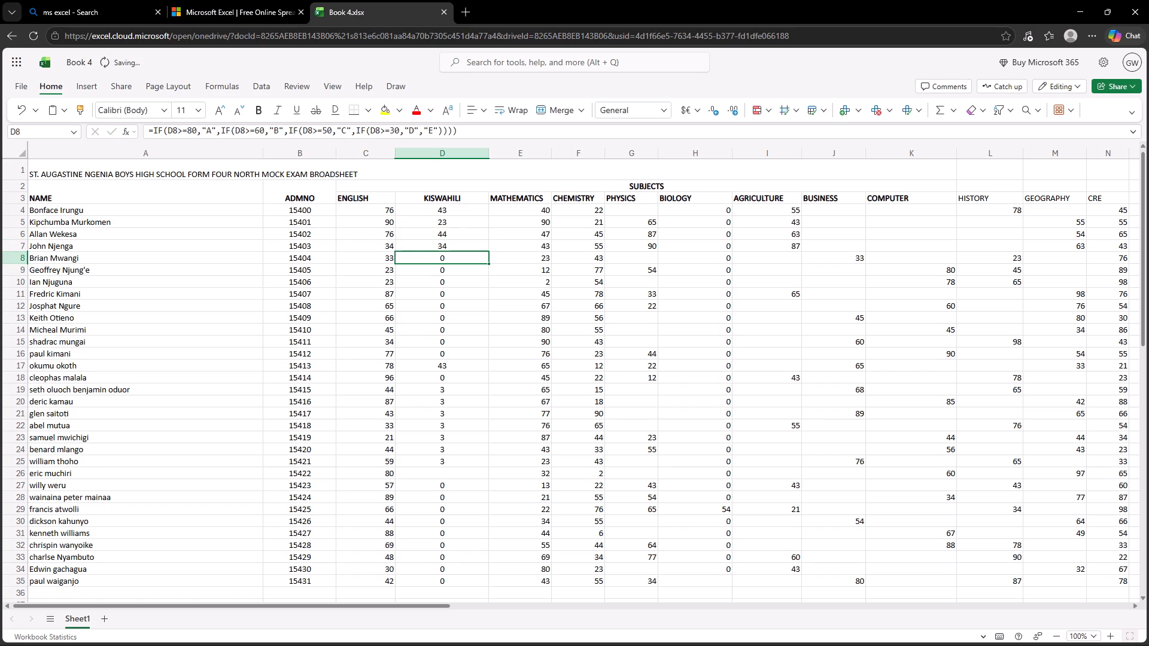
{"action": "type", "text": "54"}
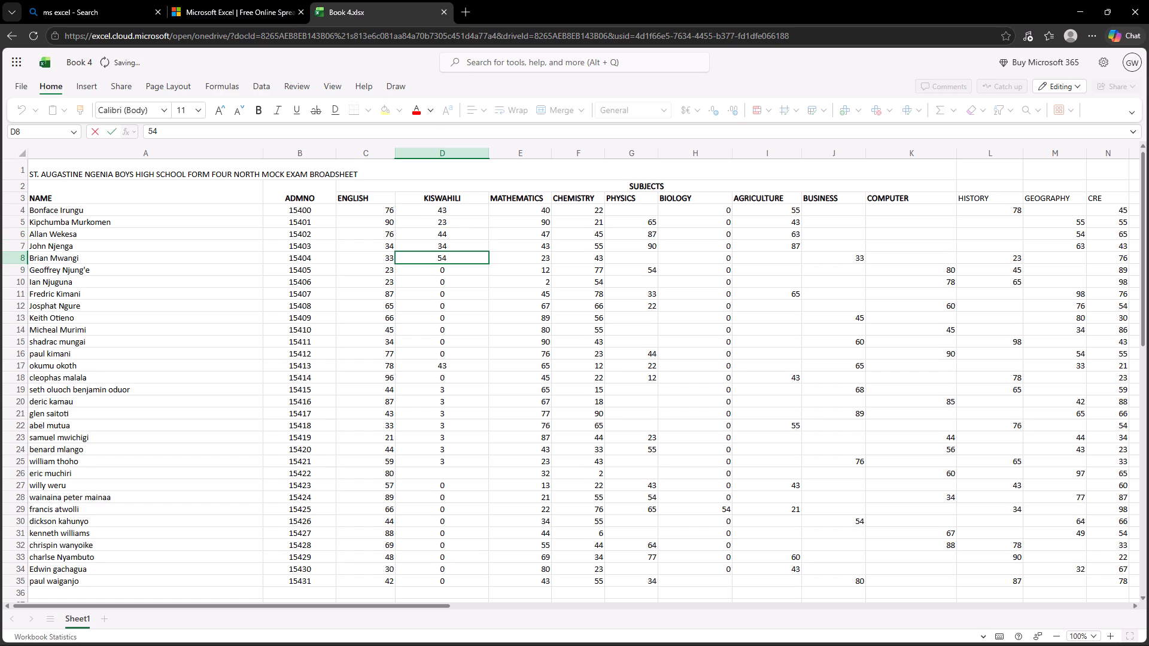
{"action": "key", "text": "Down"}
{"action": "key", "text": "9"}
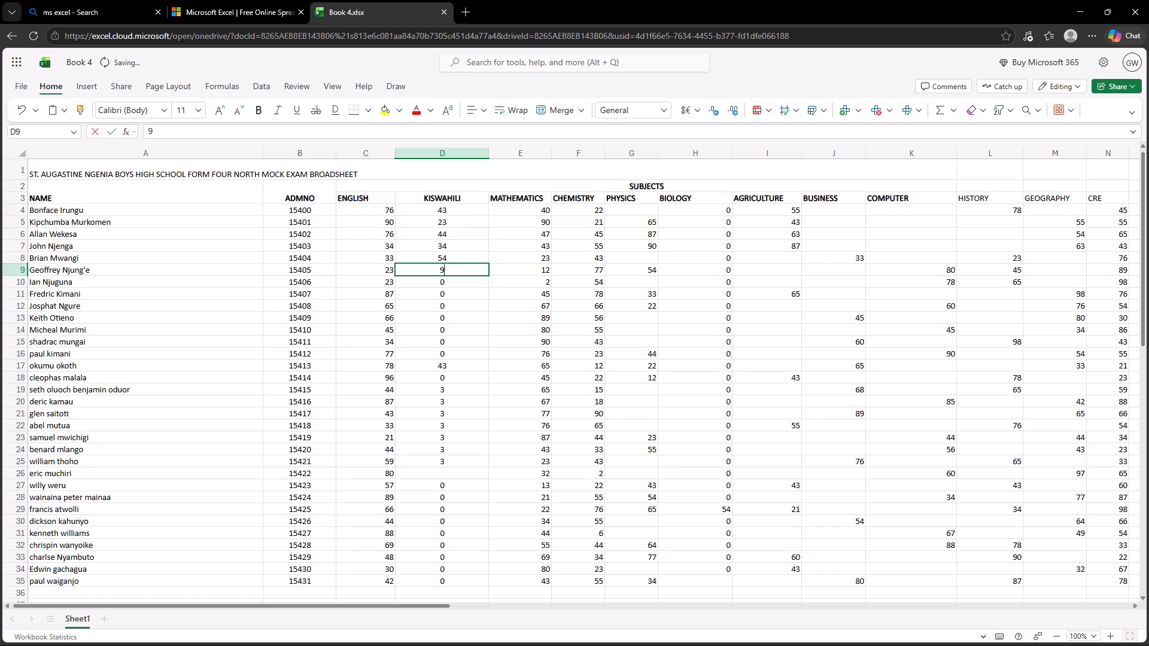
{"action": "key", "text": "7"}
{"action": "key", "text": "Down"}
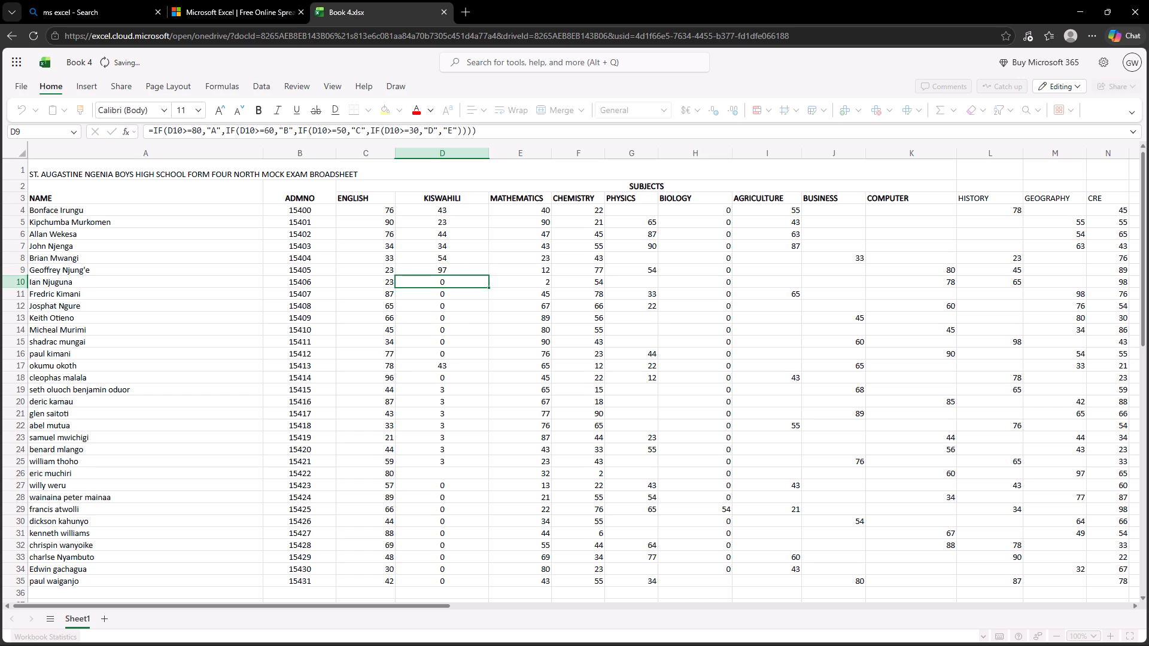
{"action": "type", "text": "76"}
{"action": "key", "text": "Down"}
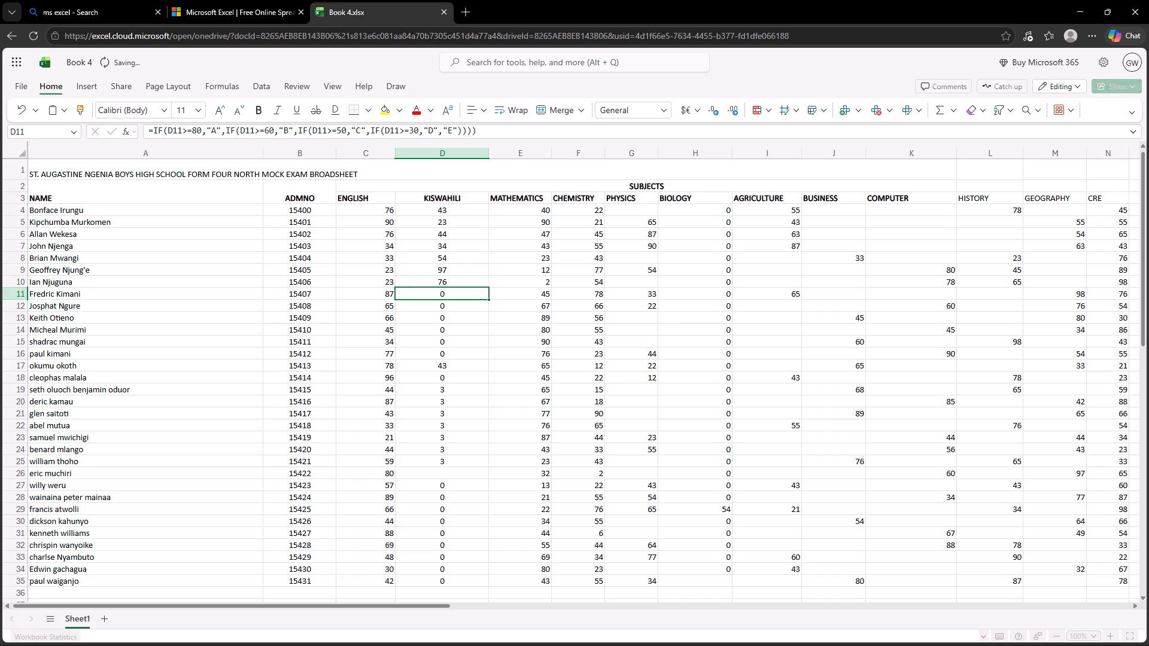
{"action": "type", "text": "88"}
{"action": "key", "text": "Down"}
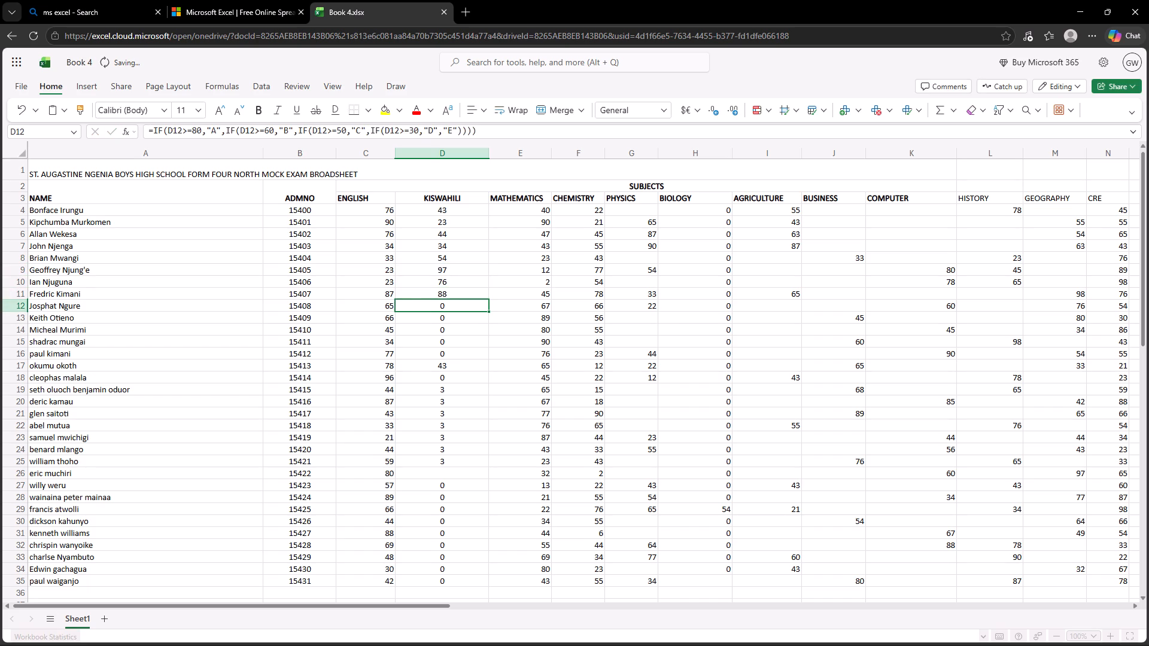
Enter the Kiswahili marks 7, 5, 64, 88, 92 and 23 in cells D12 through D17.
{"action": "key", "text": "0"}
{"action": "key", "text": "7"}
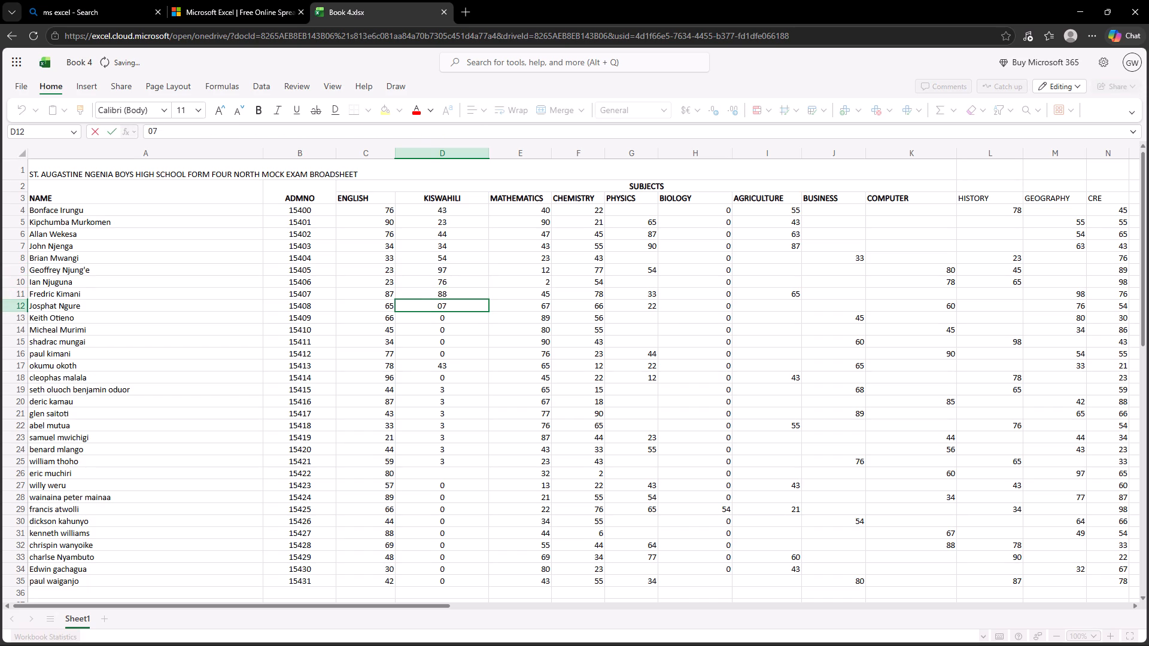
{"action": "key", "text": "Down"}
{"action": "key", "text": "5"}
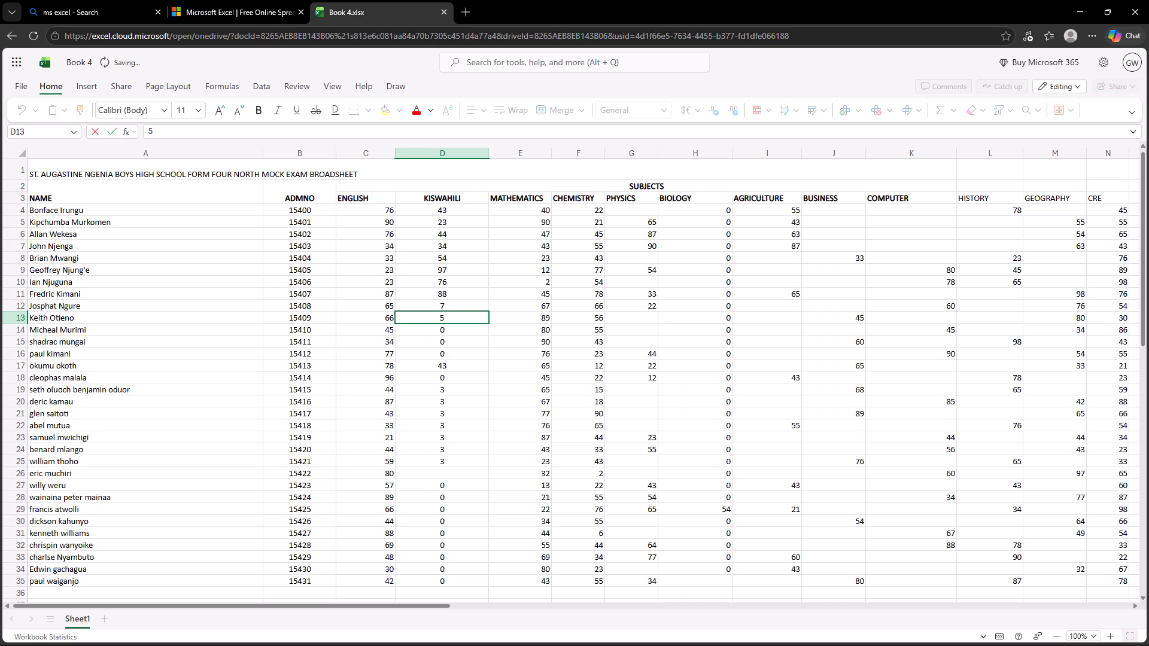
{"action": "key", "text": "Down"}
{"action": "key", "text": "6"}
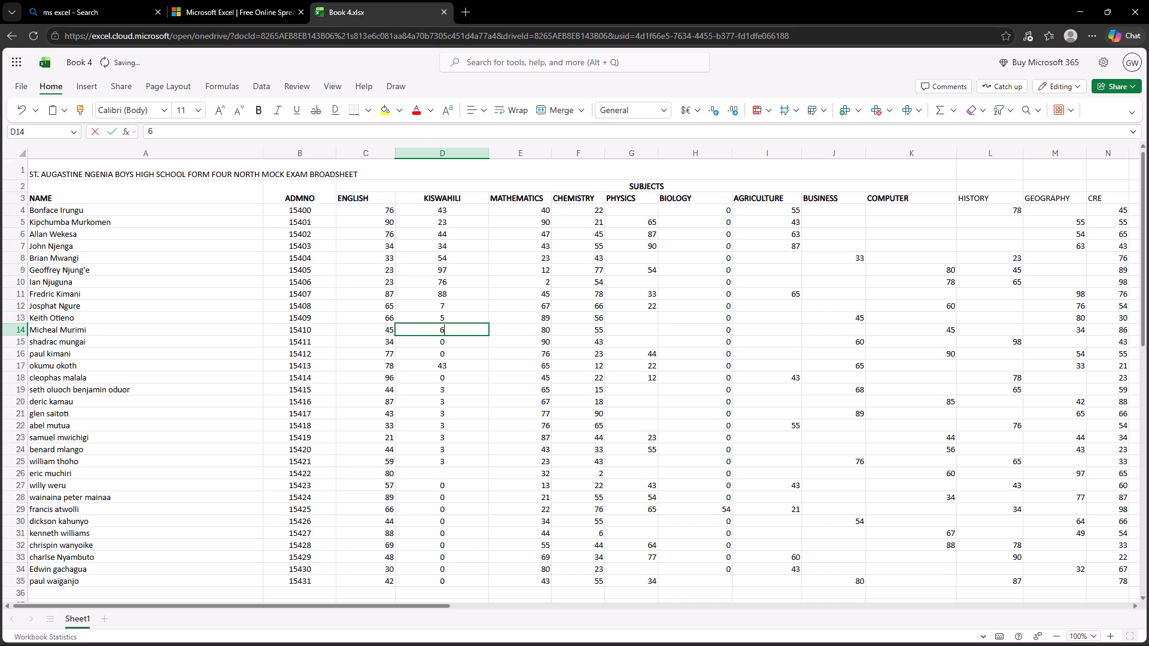
{"action": "key", "text": "4"}
{"action": "key", "text": "Down"}
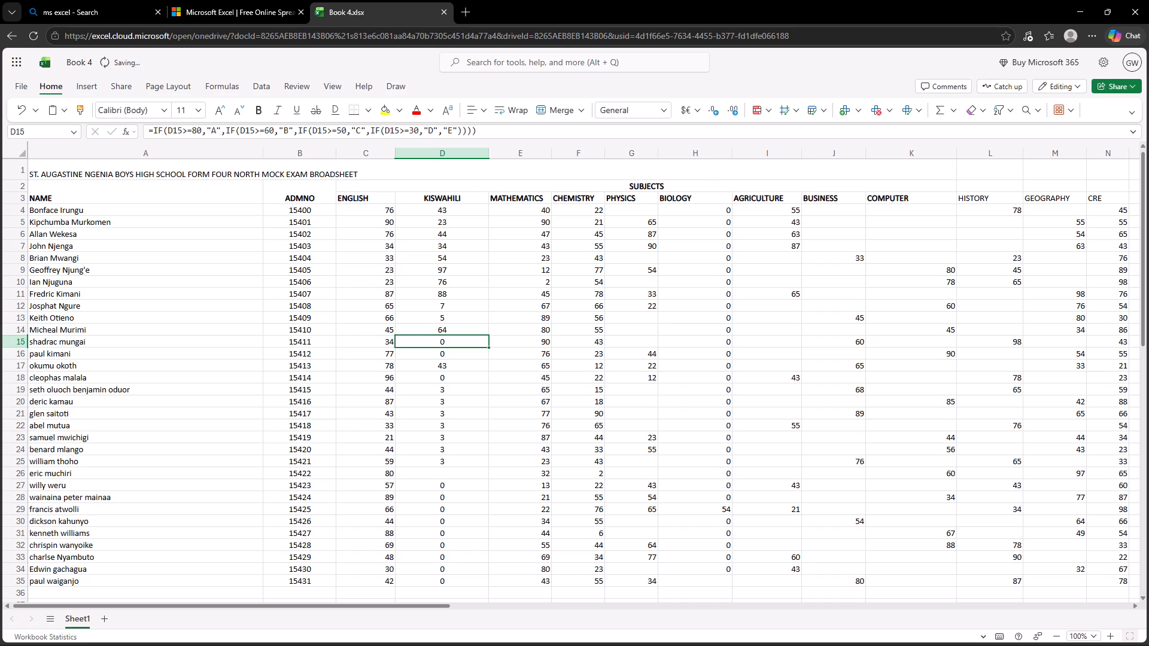
{"action": "type", "text": "88"}
{"action": "key", "text": "Down"}
{"action": "key", "text": "9"}
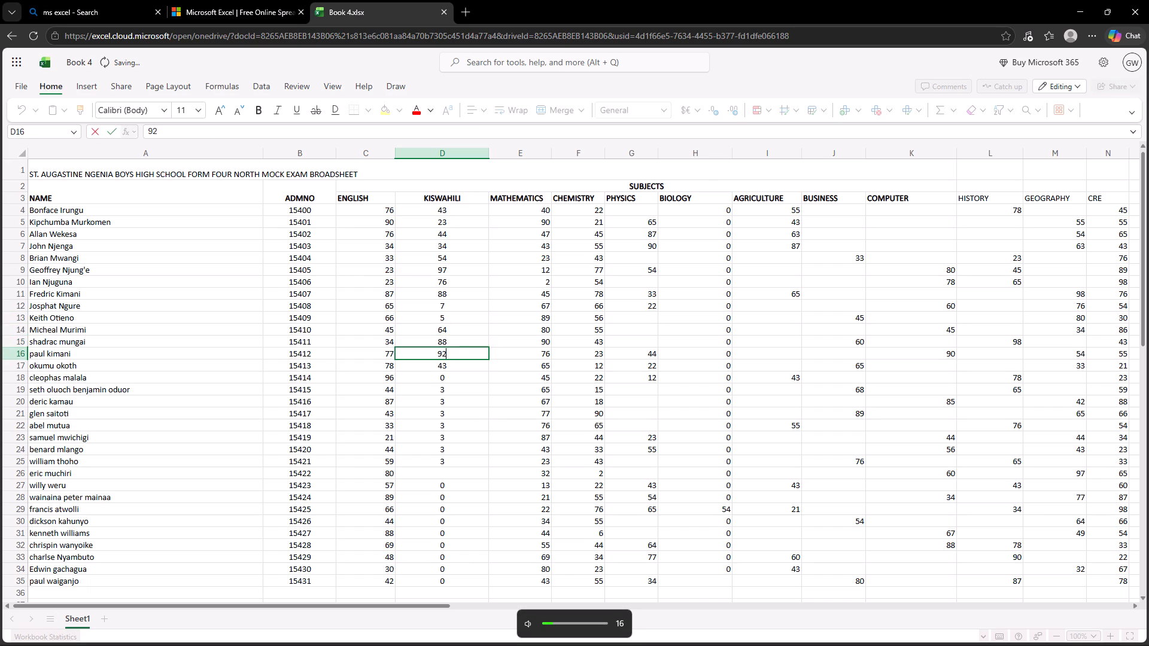
{"action": "key", "text": "Down"}
{"action": "type", "text": "23"}
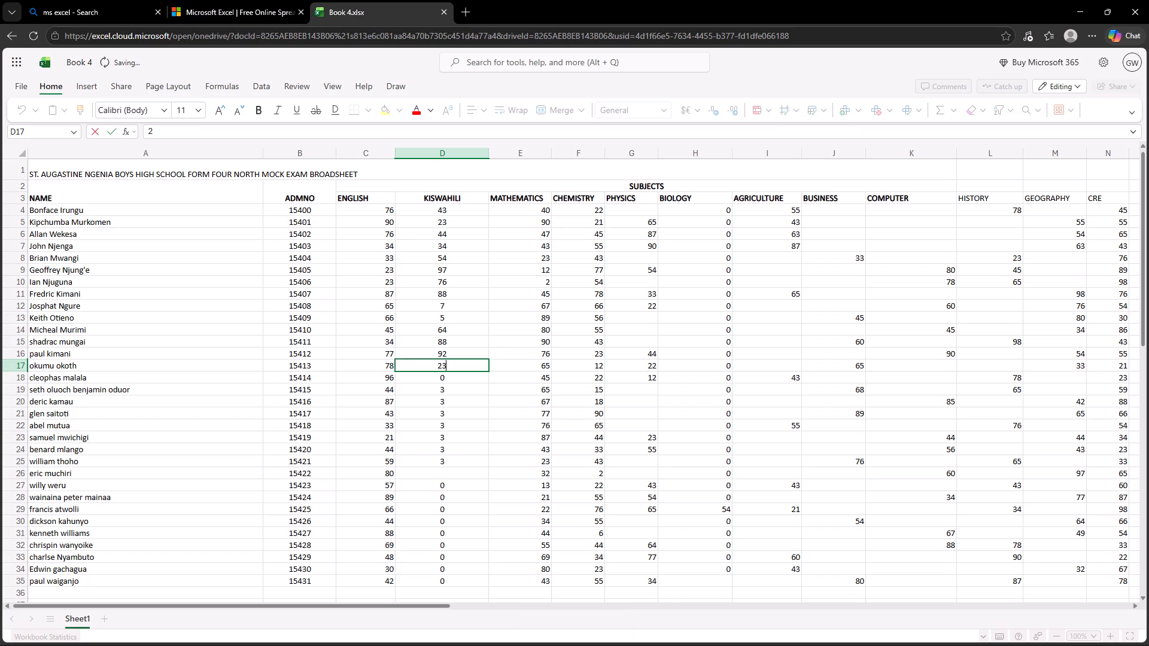
{"action": "key", "text": "Down"}
Enter the Kiswahili marks 54, 45, 68, 72 and 12 in cells D18 through D22.
{"action": "type", "text": "54"}
{"action": "key", "text": "Down"}
{"action": "type", "text": "45"}
{"action": "key", "text": "Down"}
{"action": "type", "text": "68"}
{"action": "key", "text": "Down"}
{"action": "key", "text": "7"}
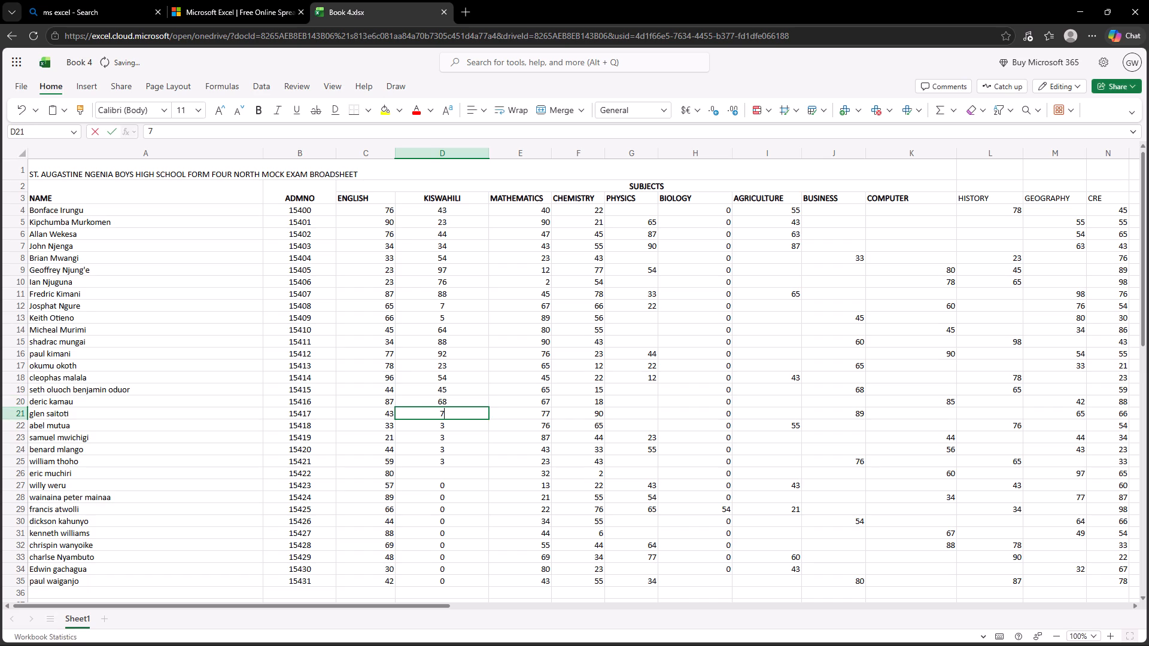
{"action": "key", "text": "2"}
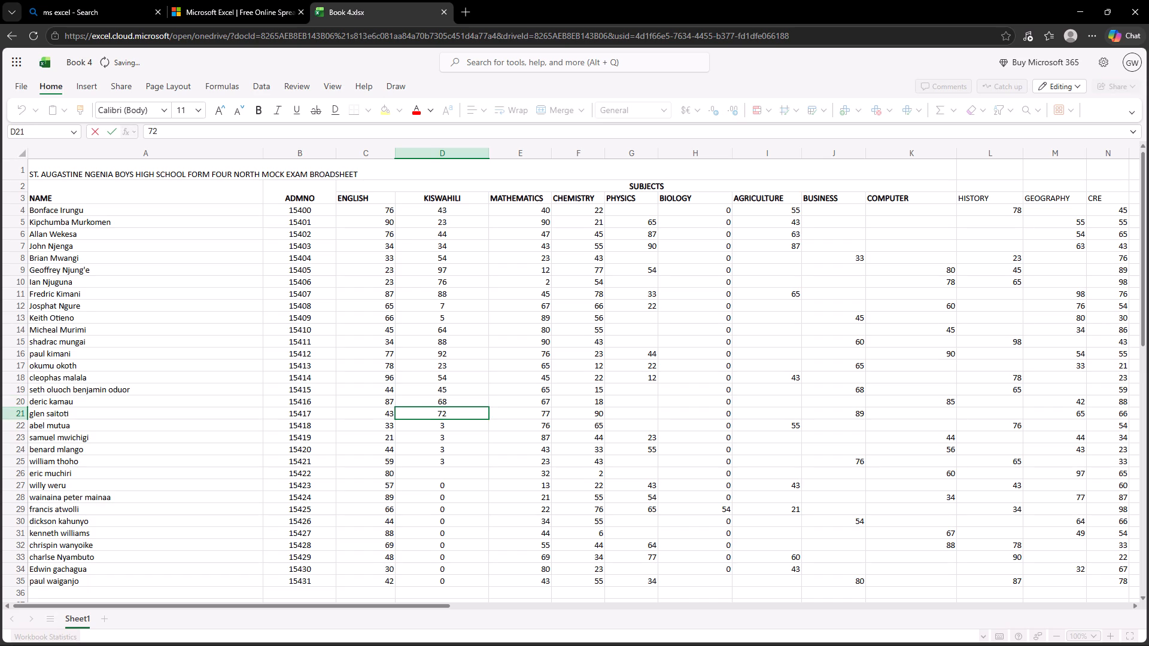
{"action": "key", "text": "Down"}
{"action": "type", "text": "12"}
{"action": "key", "text": "Down"}
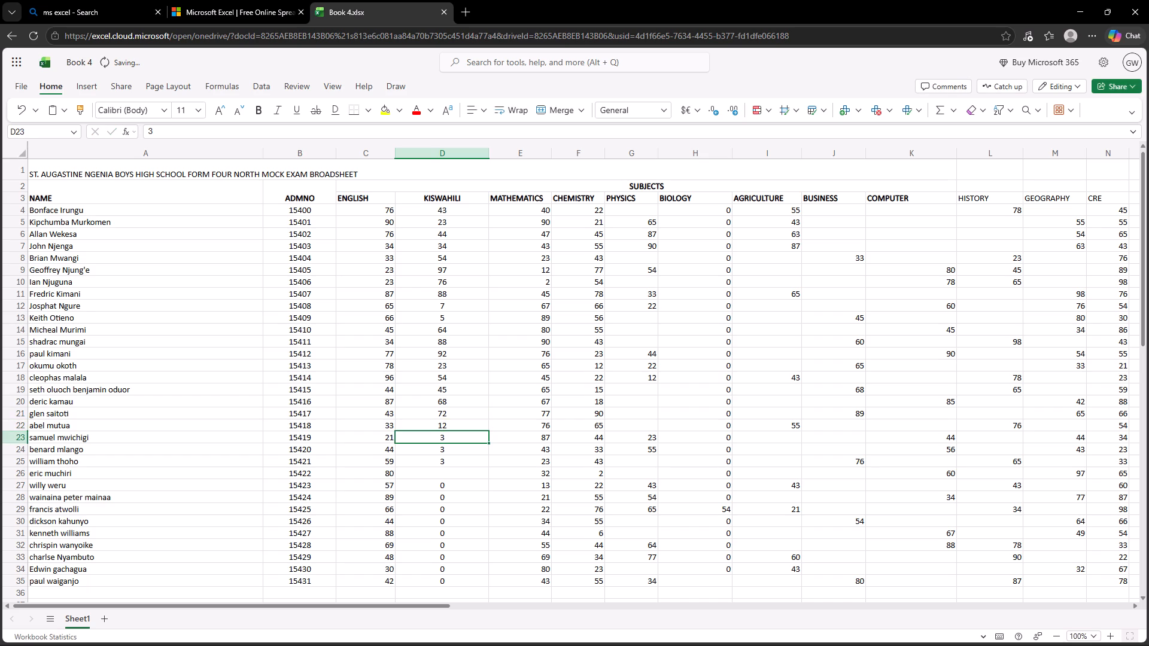
Enter the Kiswahili marks 23, 54, 94, 6 and 99 in cells D23 through D27.
{"action": "type", "text": "23"}
{"action": "key", "text": "Down"}
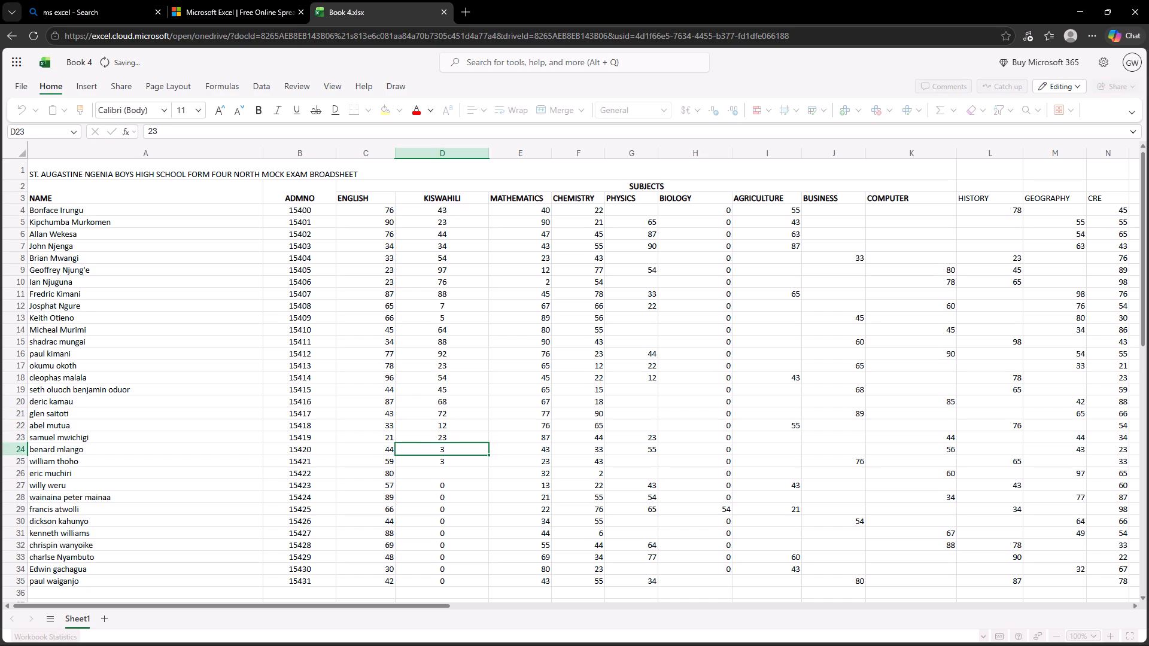
{"action": "type", "text": "54"}
{"action": "key", "text": "Down"}
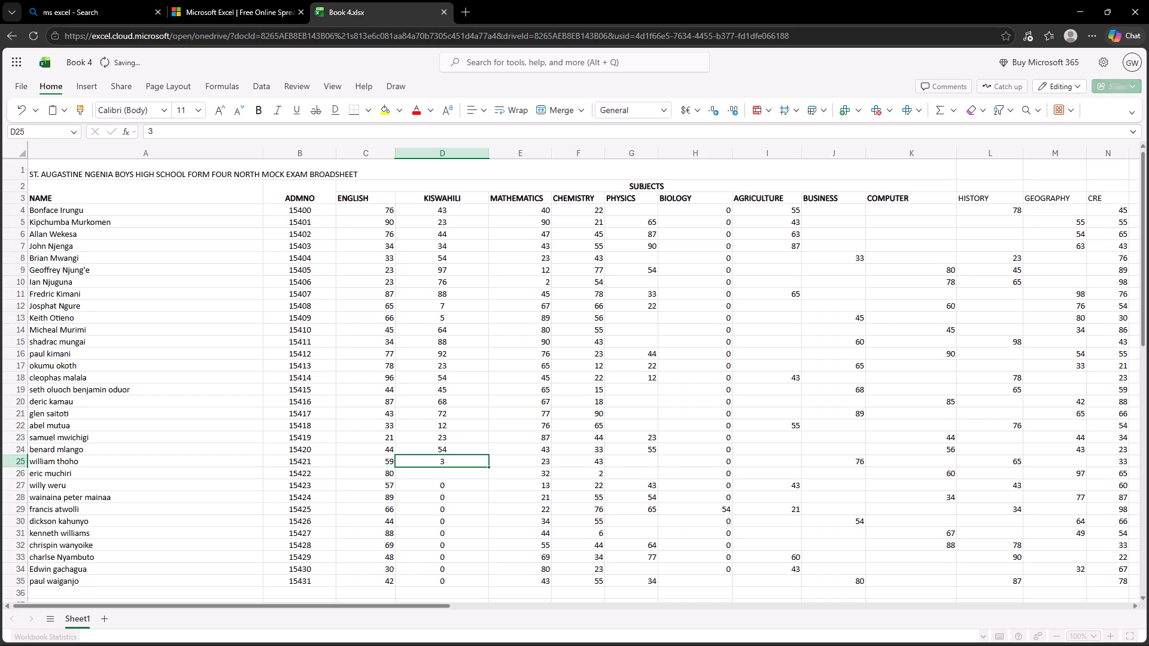
{"action": "key", "text": "9"}
{"action": "key", "text": "4"}
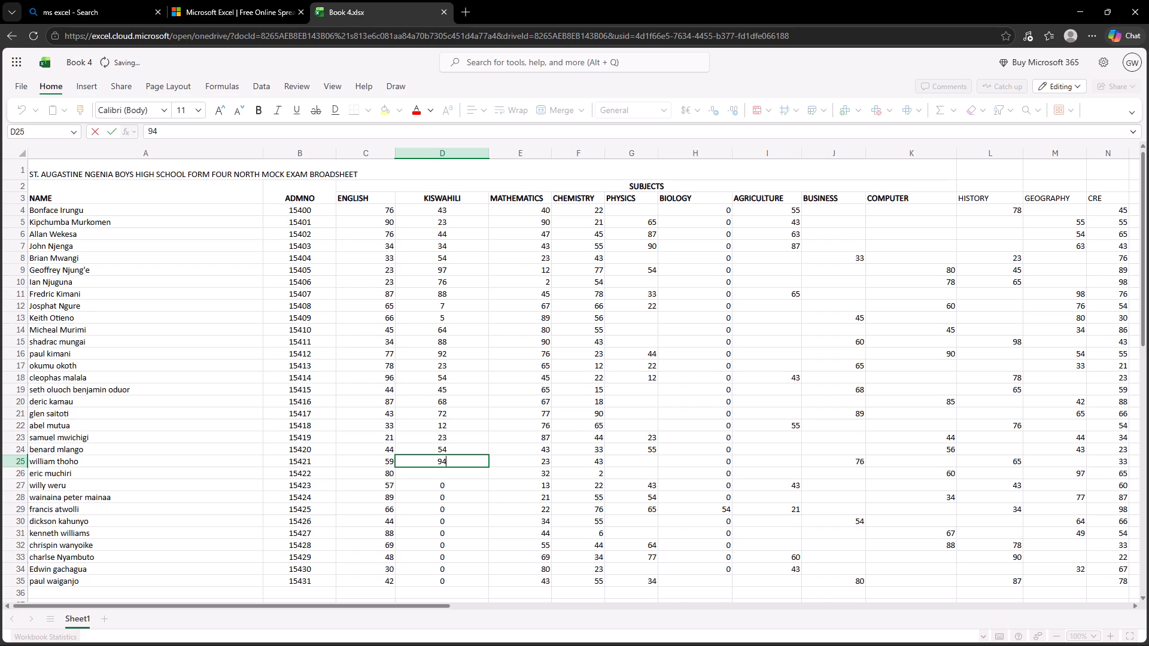
{"action": "key", "text": "Down"}
{"action": "type", "text": "66"}
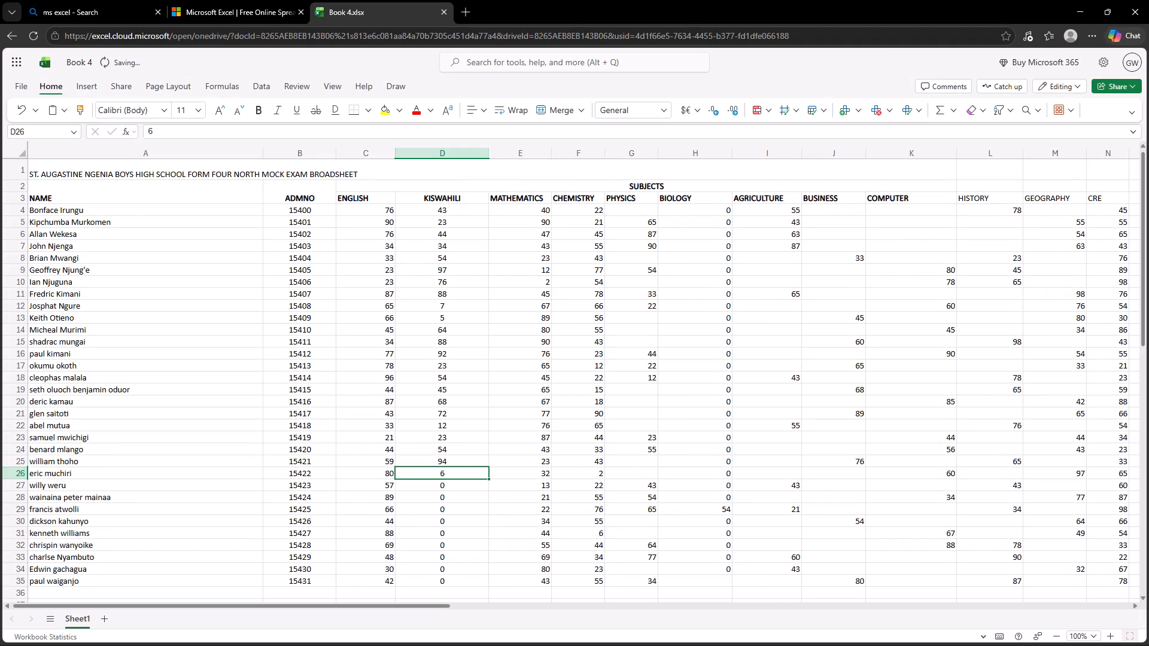
{"action": "key", "text": "Down"}
{"action": "type", "text": "99"}
{"action": "key", "text": "Down"}
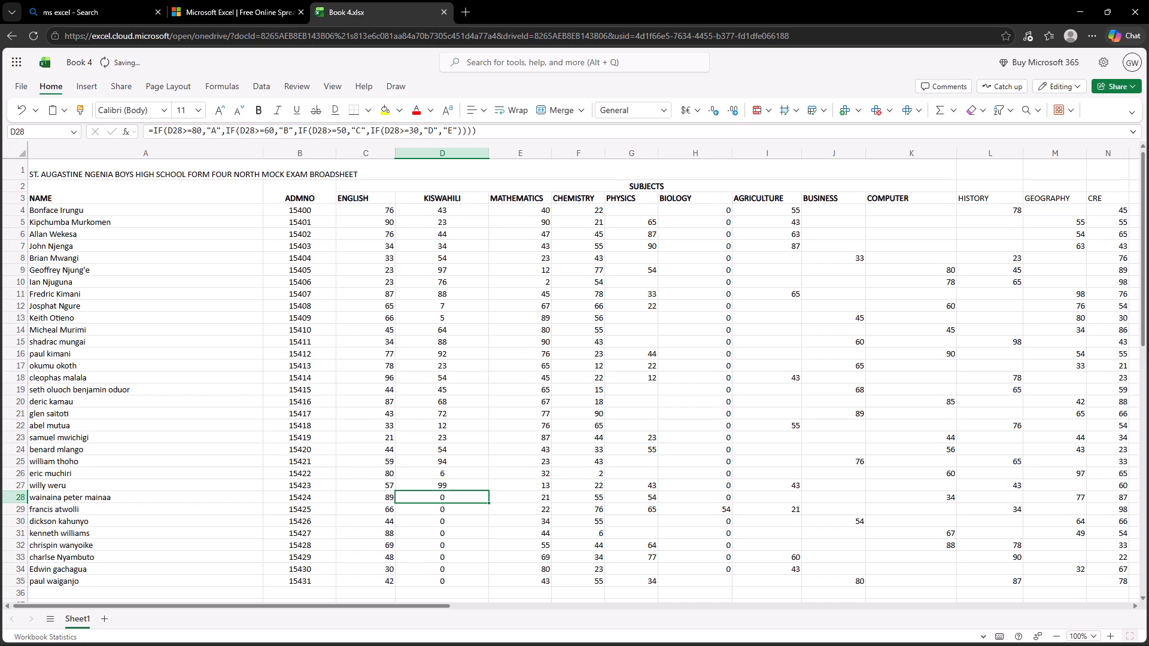
Enter the Kiswahili marks 65, 43, 44, 76 and 90 in cells D28 through D32.
{"action": "type", "text": "65"}
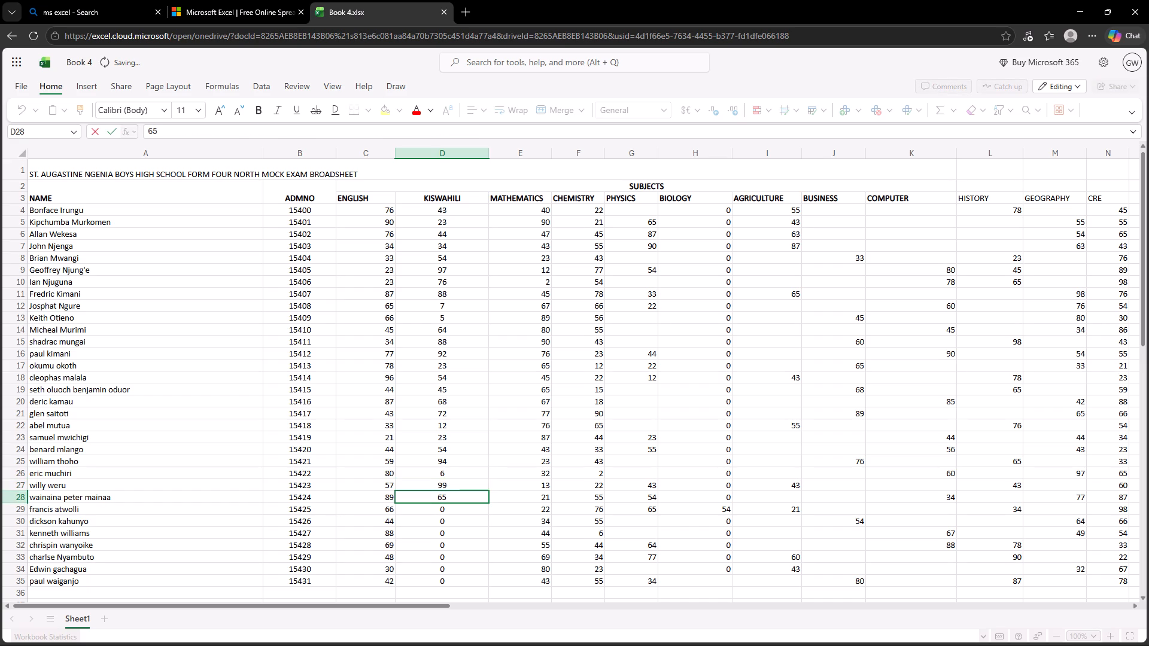
{"action": "key", "text": "Down"}
{"action": "type", "text": "43"}
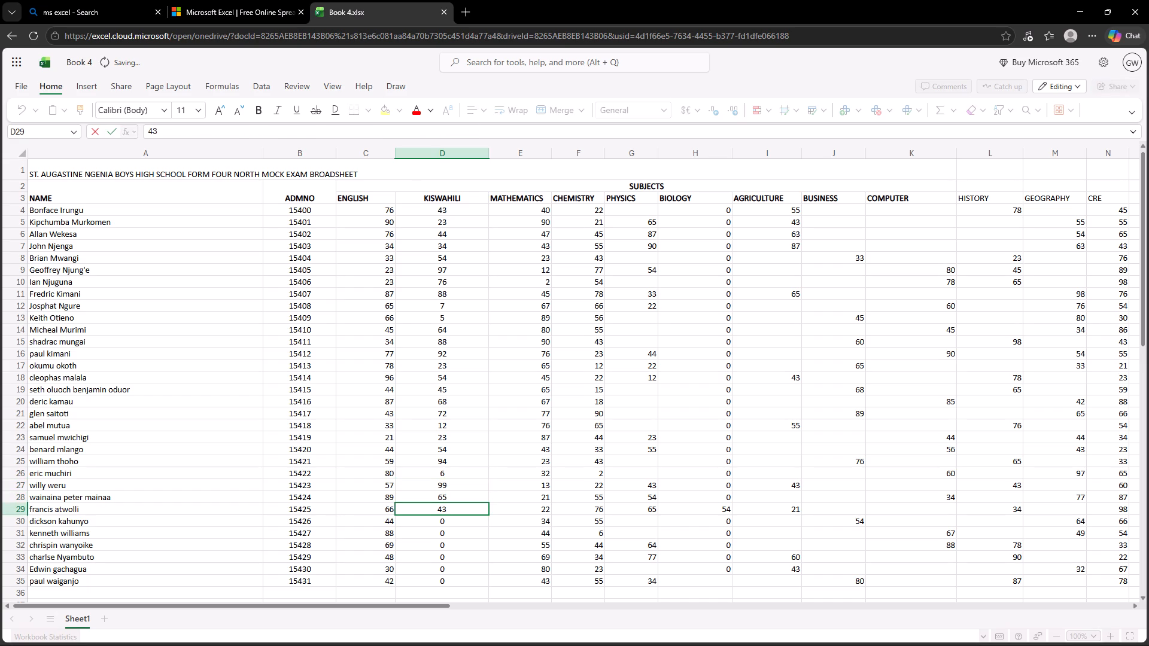
{"action": "key", "text": "Down"}
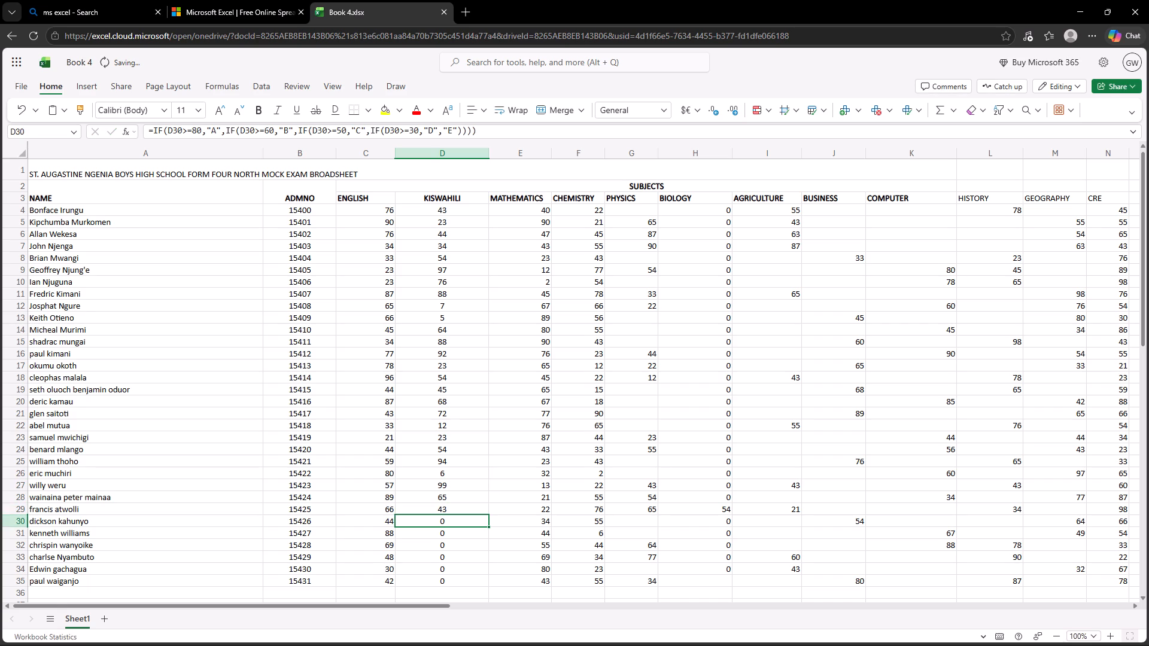
{"action": "type", "text": "44"}
{"action": "key", "text": "Down"}
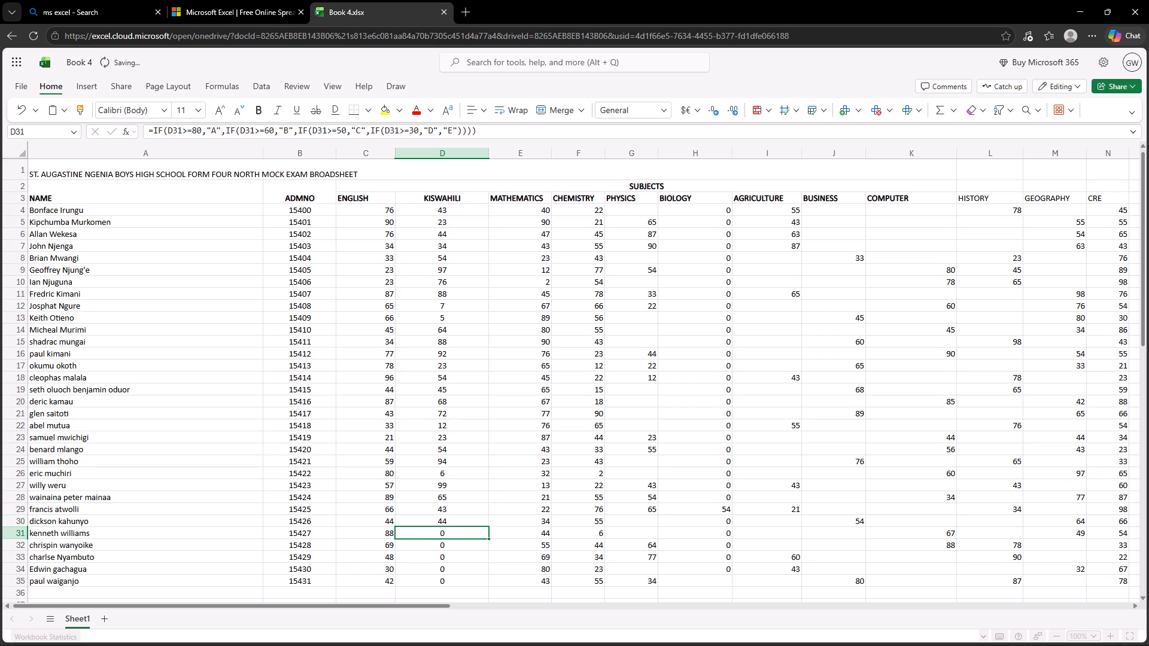
{"action": "type", "text": "76"}
{"action": "key", "text": "Down"}
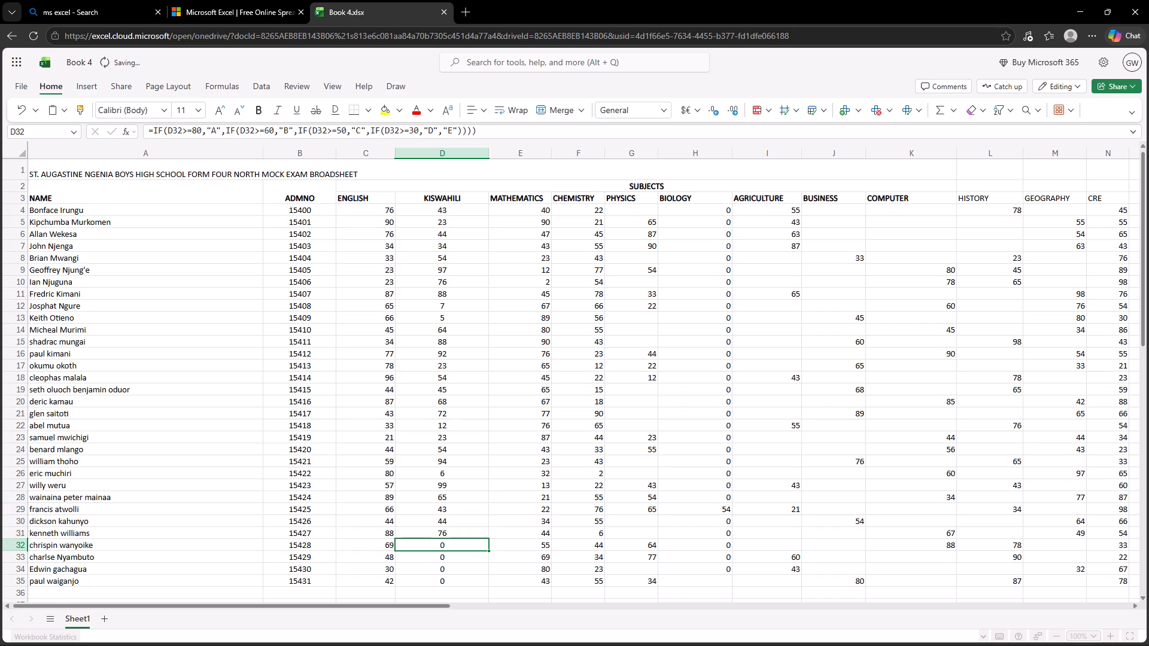
{"action": "key", "text": "9"}
{"action": "key", "text": "0"}
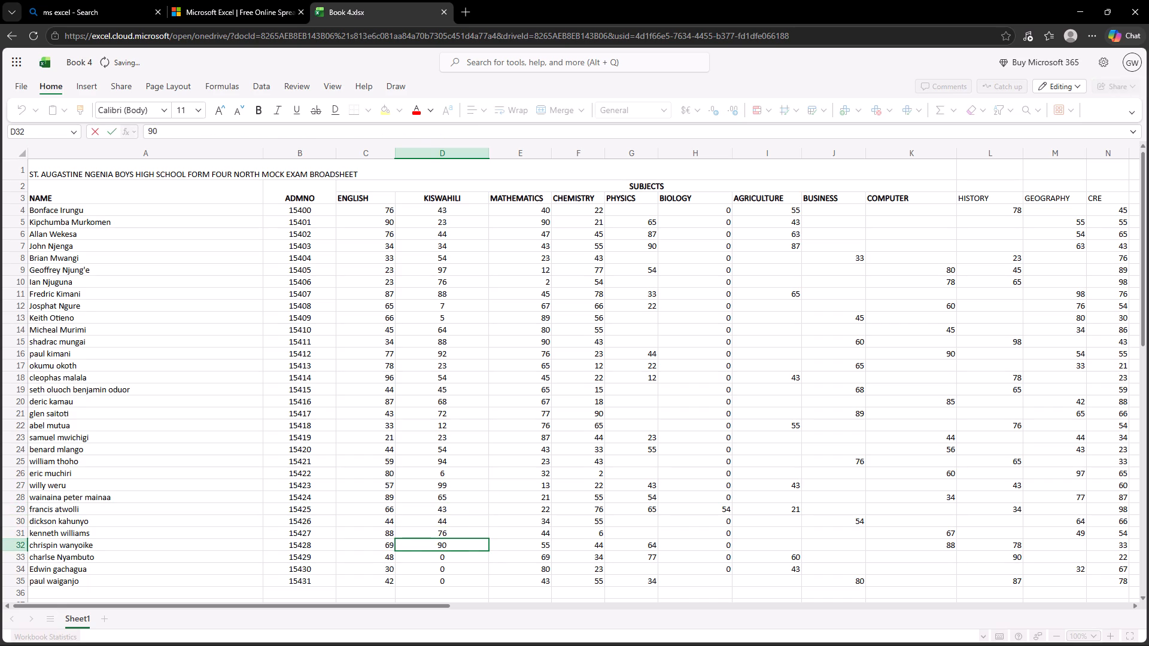
Enter the Kiswahili marks 75, 44 and 38 in cells D33 through D35.
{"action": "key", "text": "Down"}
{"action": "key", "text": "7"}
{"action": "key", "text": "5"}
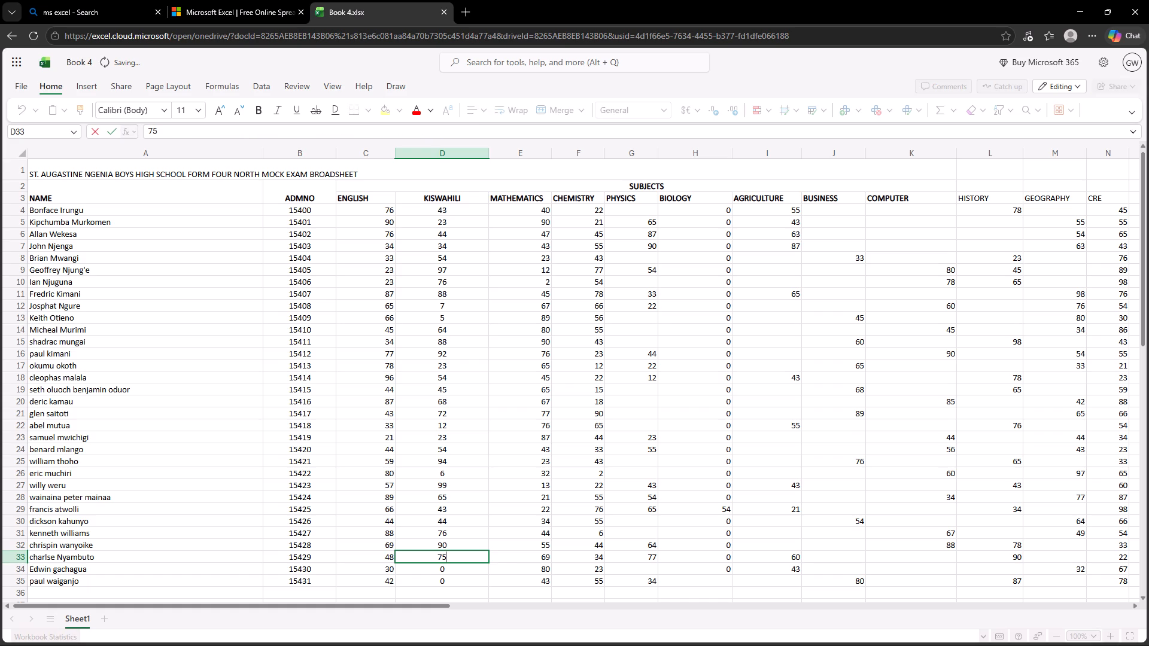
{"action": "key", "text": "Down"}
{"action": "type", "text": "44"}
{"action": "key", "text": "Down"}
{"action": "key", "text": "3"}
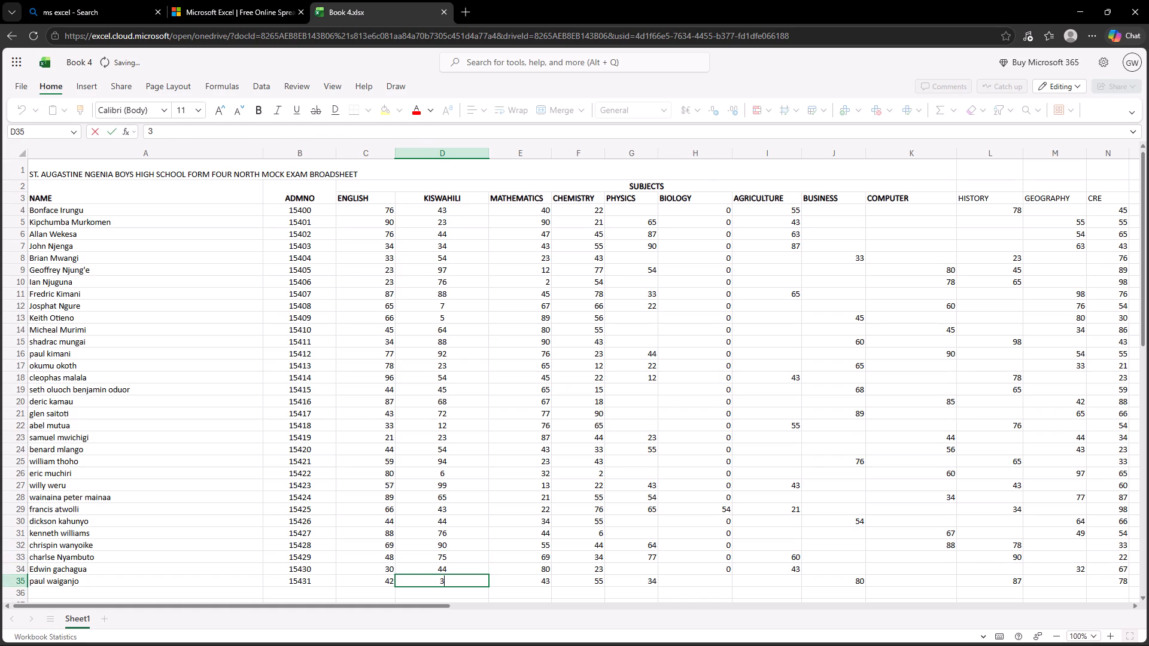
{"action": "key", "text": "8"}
{"action": "left_click", "coordinate": [721, 211]}
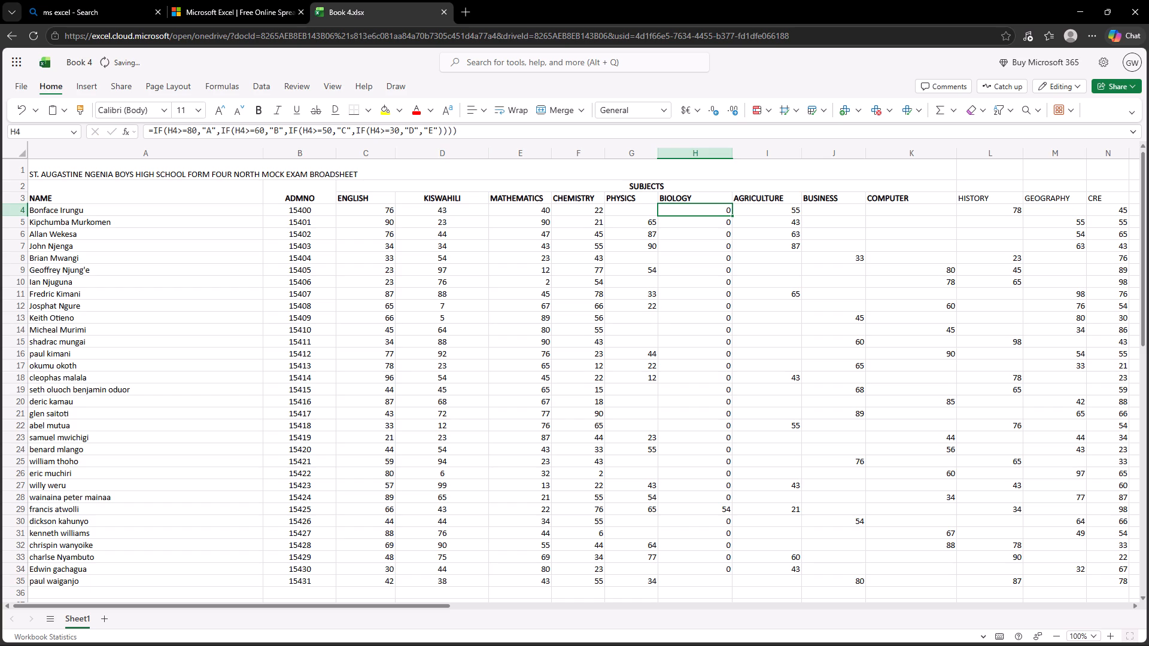
Enter the Biology marks 33, 56 and 67 in cells H4 through H6, replacing the grade formulas.
{"action": "type", "text": "33"}
{"action": "key", "text": "Down"}
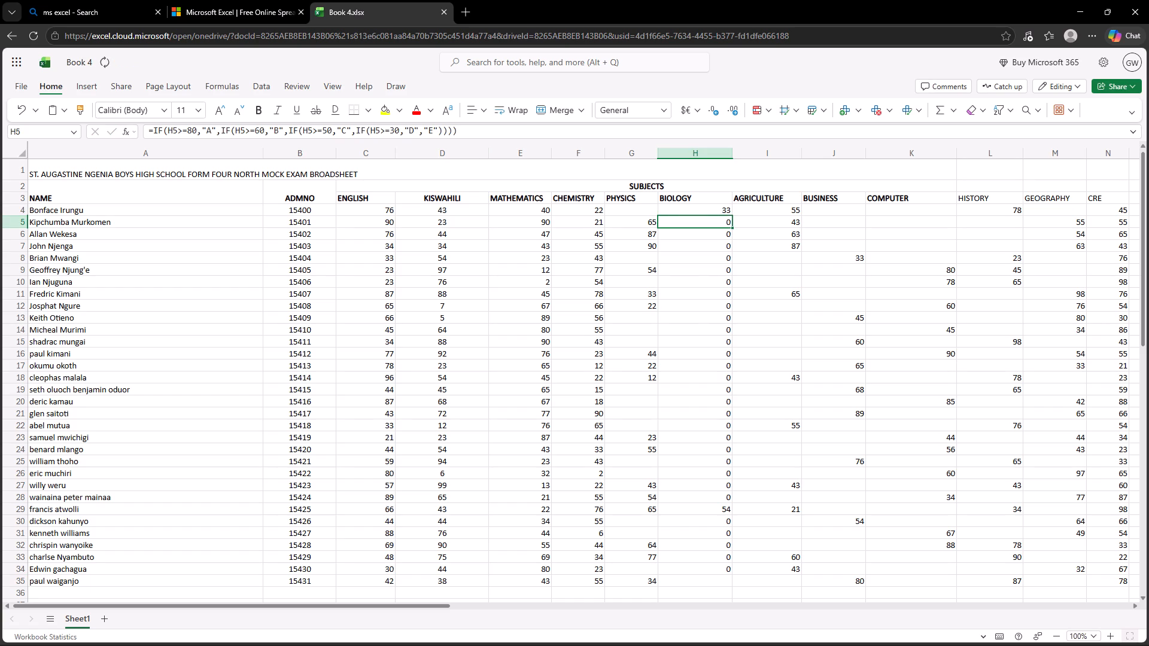
{"action": "type", "text": "56"}
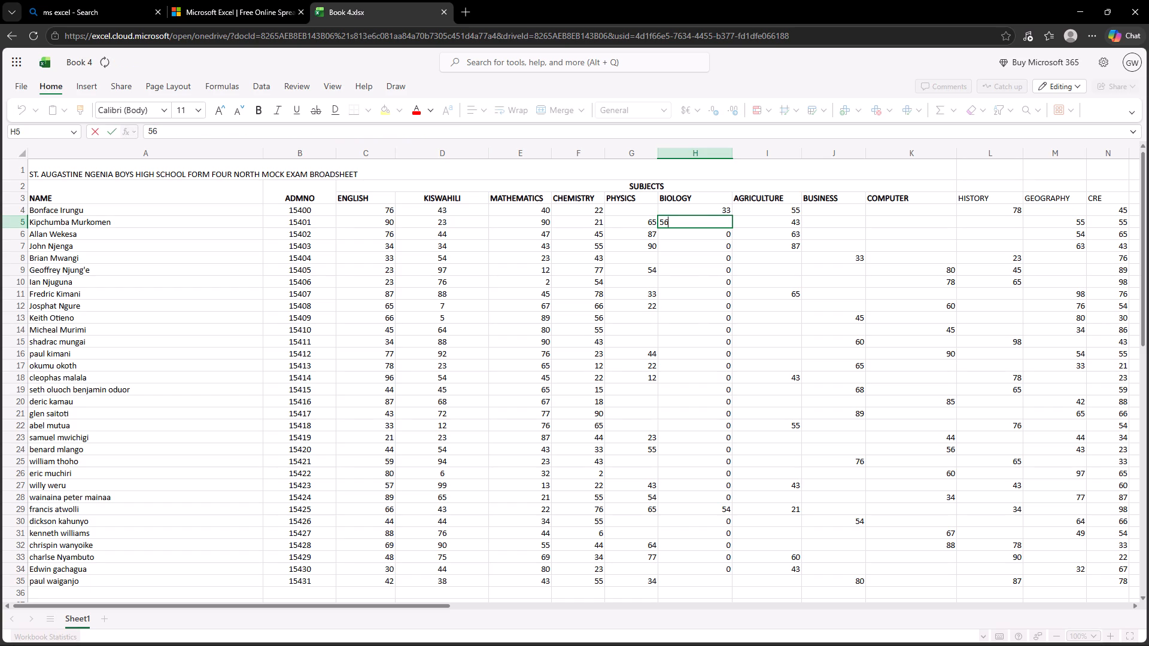
{"action": "key", "text": "Down"}
{"action": "key", "text": "6"}
{"action": "key", "text": "7"}
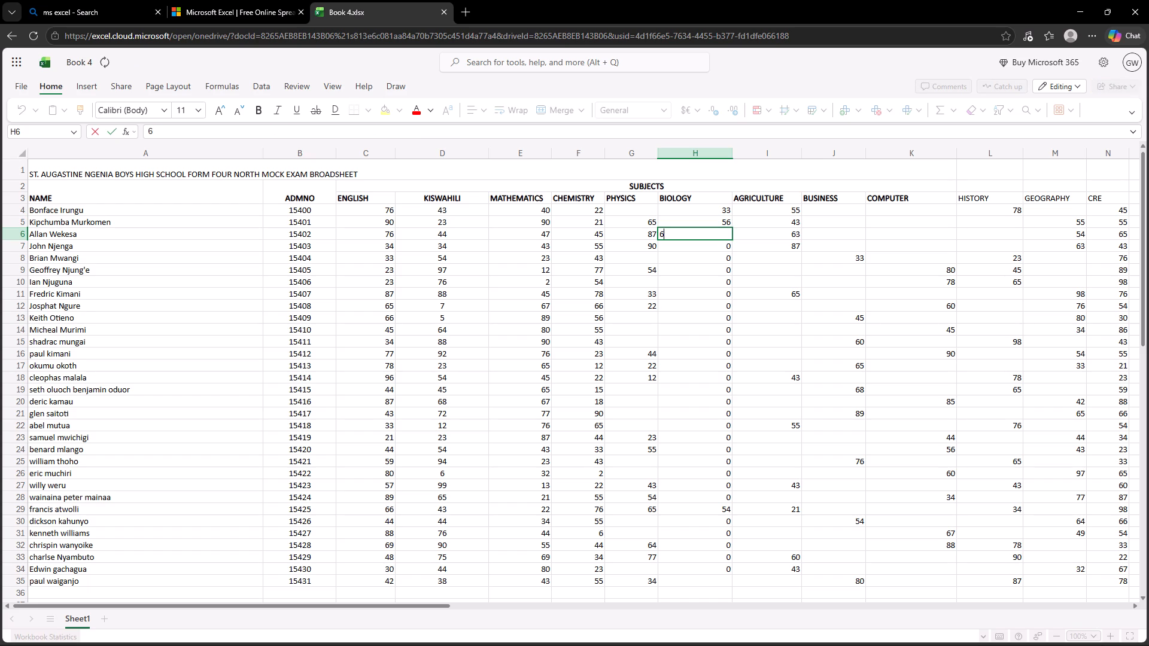
{"action": "key", "text": "Down"}
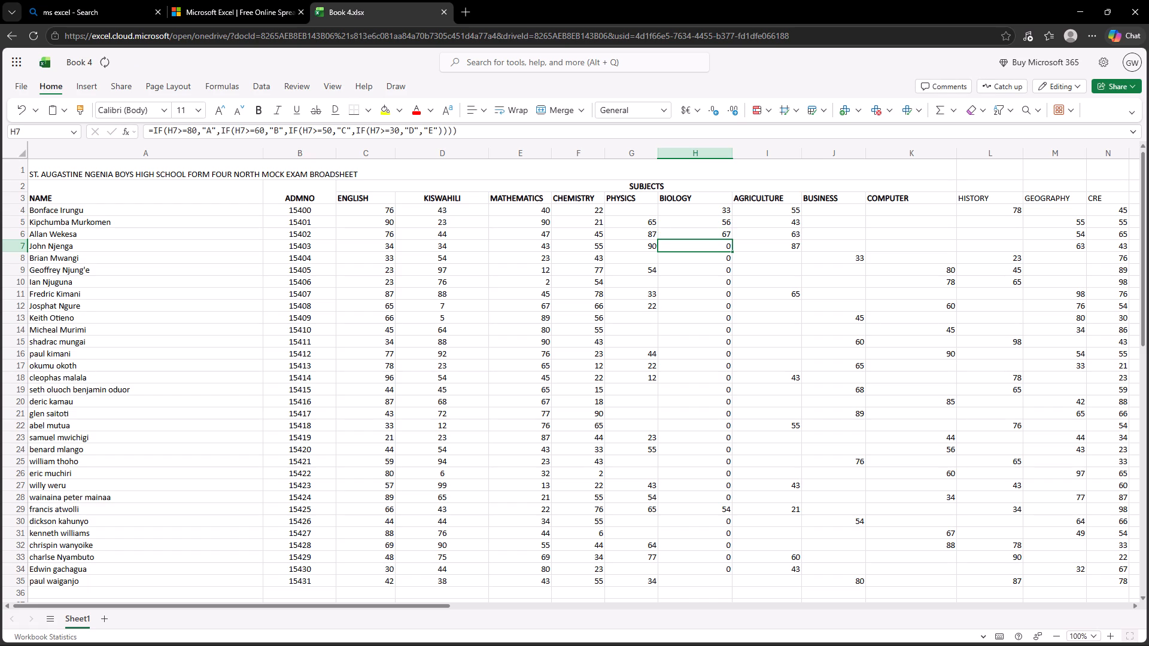
Clear the Biology entries in cells H7, H6 and H5, leaving those students without a Biology mark.
{"action": "key", "text": "BackSpace"}
{"action": "key", "text": "BackSpace"}
{"action": "key", "text": "BackSpace"}
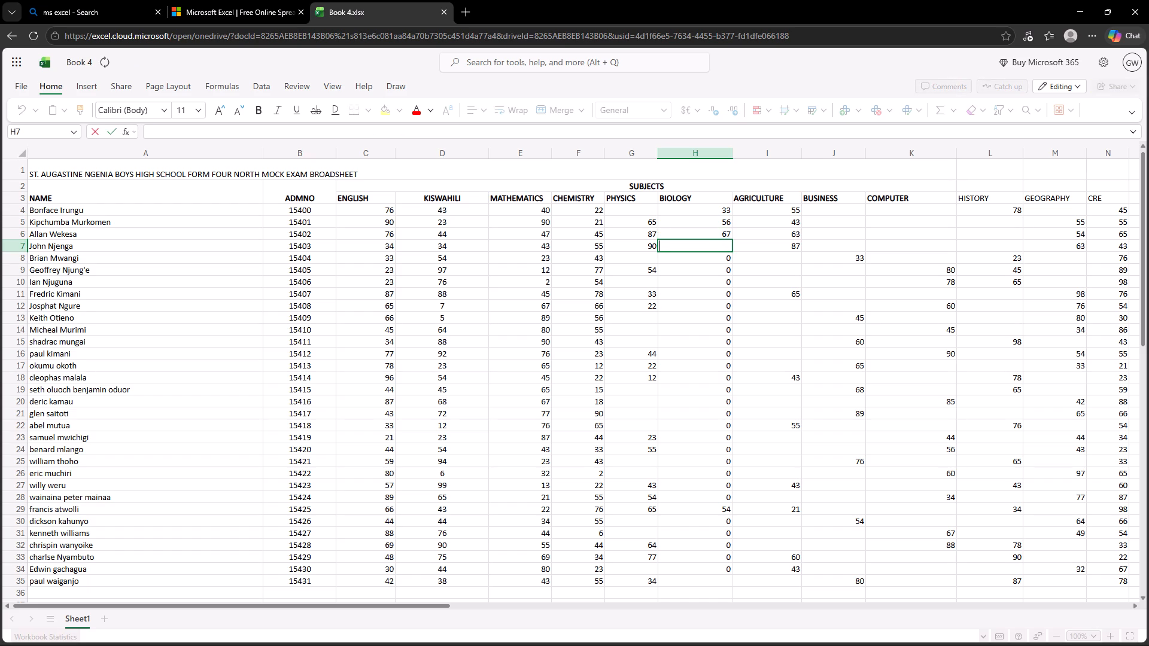
{"action": "key", "text": "Up"}
{"action": "key", "text": "BackSpace"}
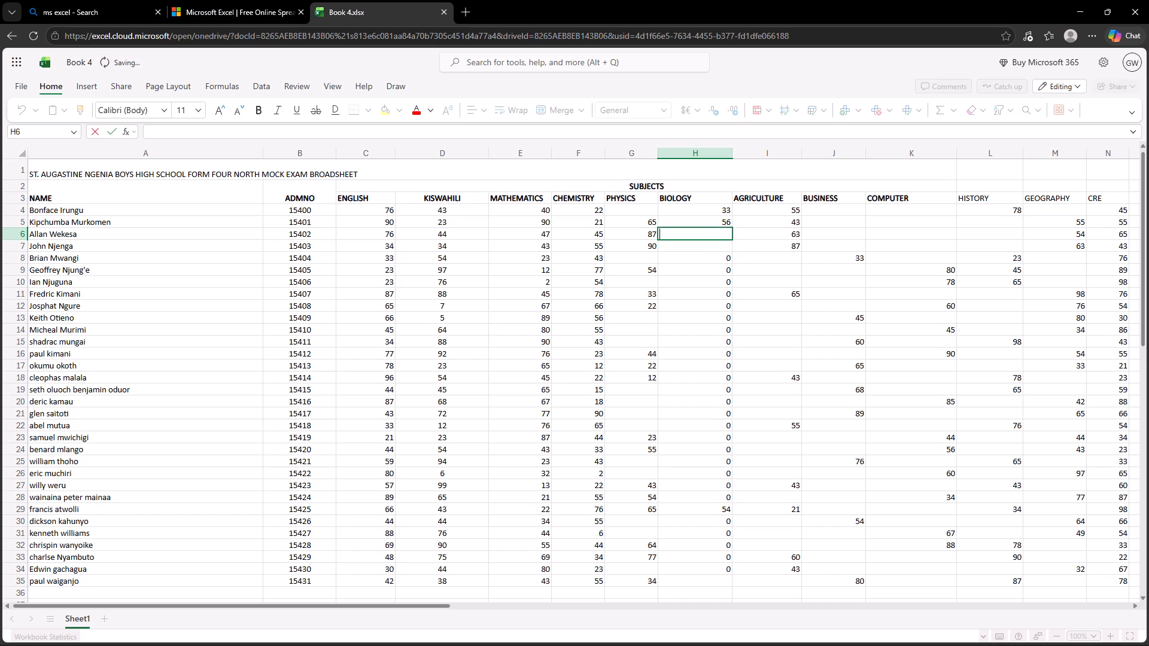
{"action": "key", "text": "Up"}
{"action": "key", "text": "BackSpace"}
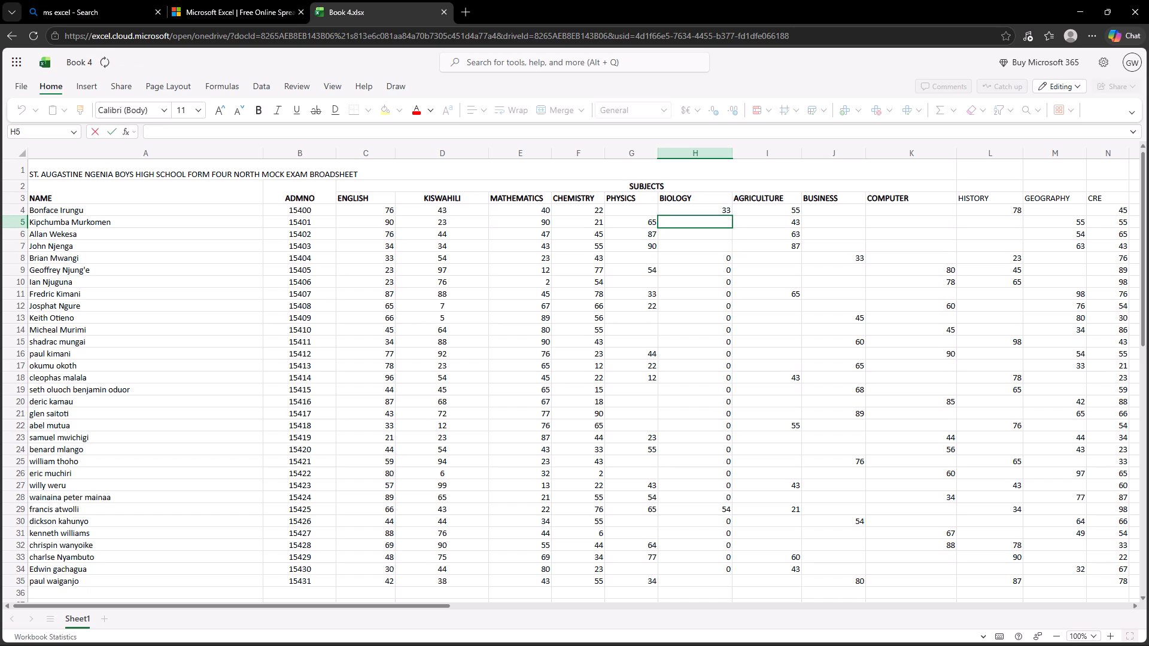
{"action": "key", "text": "Down"}
Enter the Biology marks 65 in cell H8 and 64 in cell H10, replacing the grade formulas.
{"action": "key", "text": "Down"}
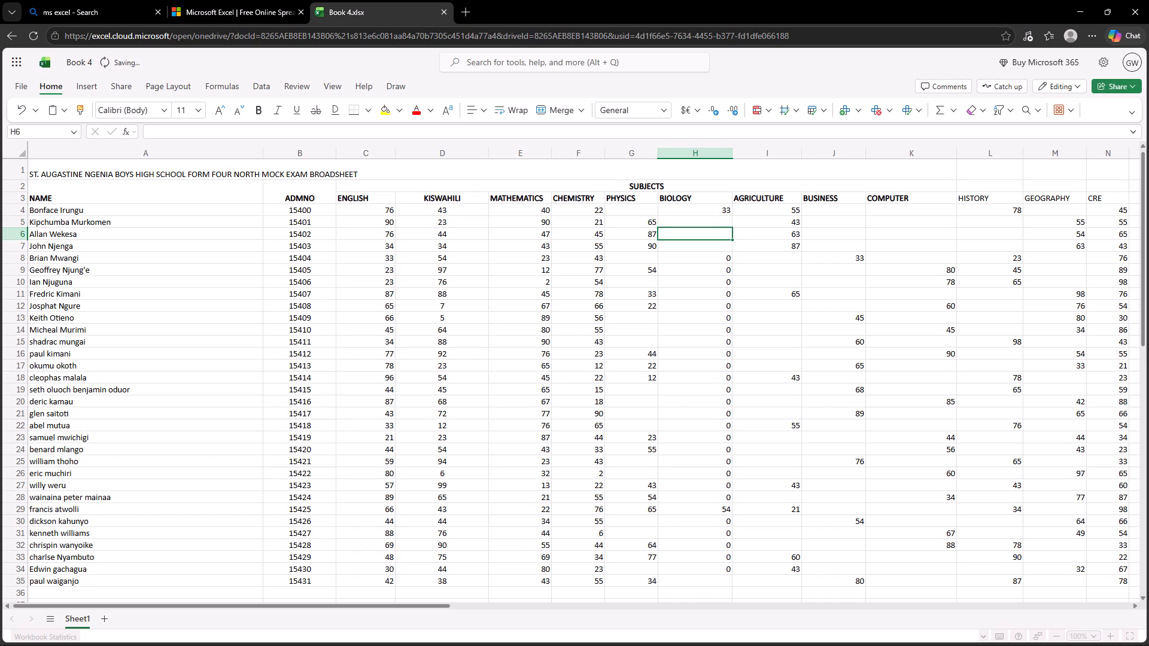
{"action": "key", "text": "Down"}
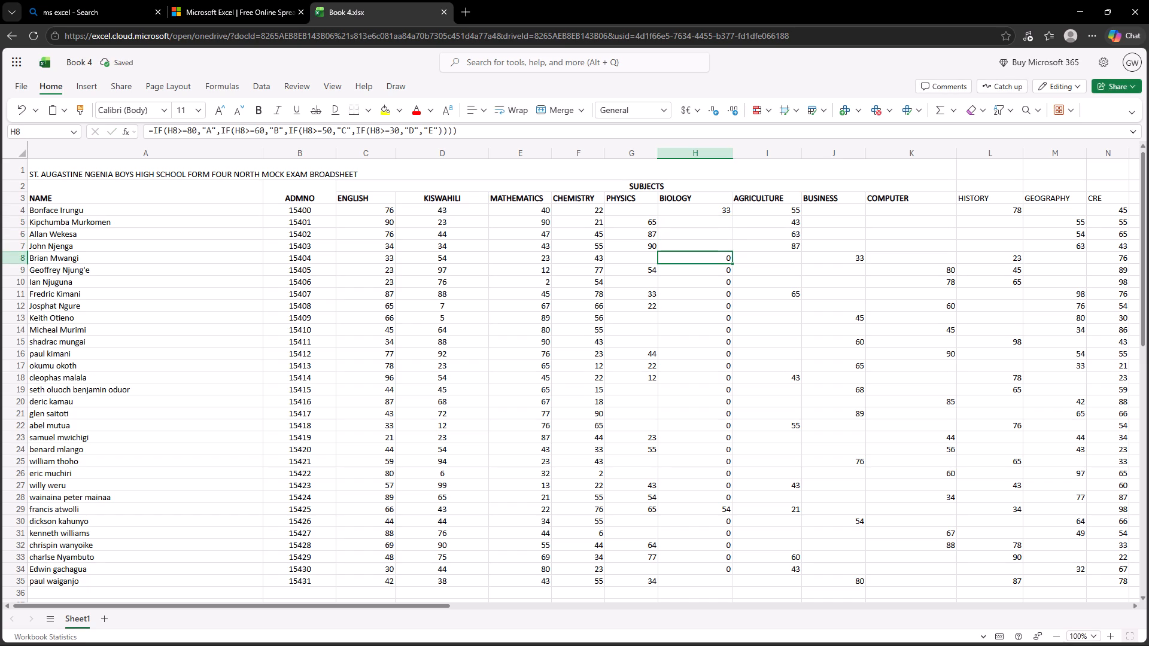
{"action": "type", "text": "65"}
{"action": "key", "text": "Down"}
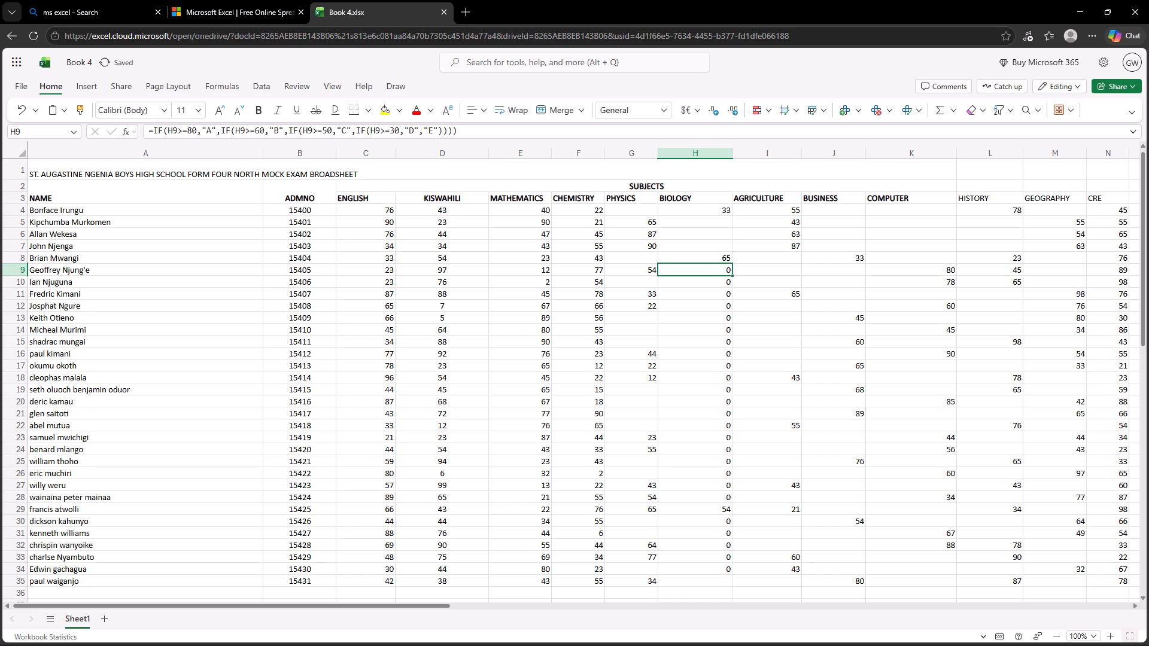
{"action": "key", "text": "Down"}
{"action": "type", "text": "64"}
{"action": "key", "text": "Down"}
Enter the Biology marks 53, 52 and 66 in cells H13 through H15, replacing the grade formulas.
{"action": "key", "text": "Down"}
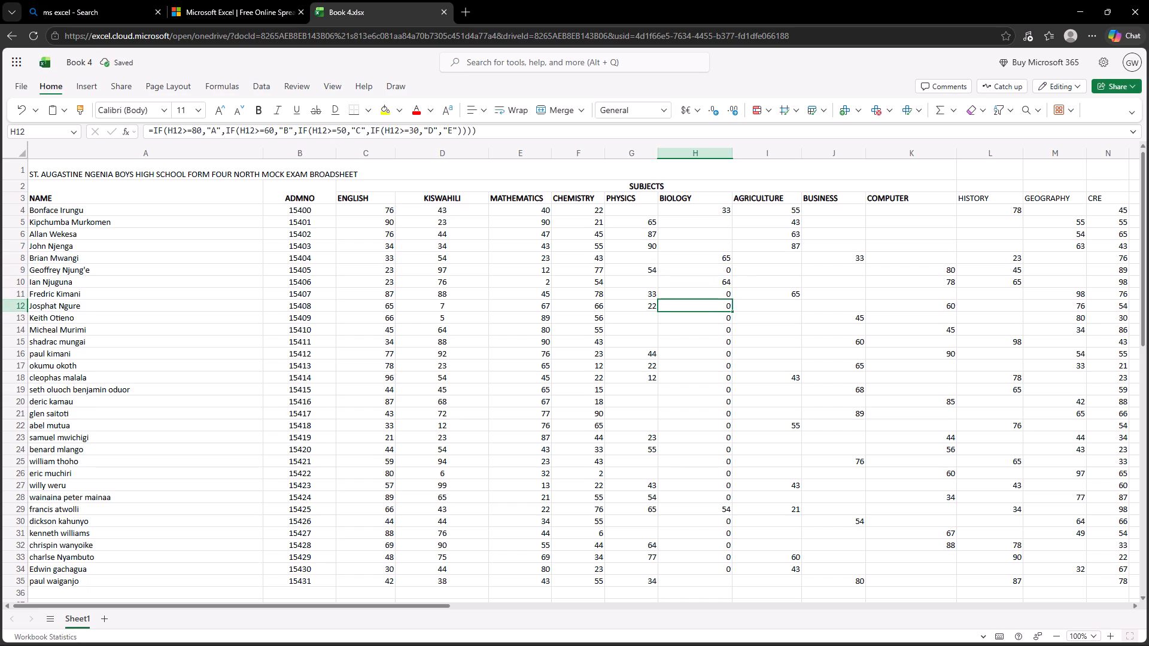
{"action": "key", "text": "Down"}
{"action": "type", "text": "53"}
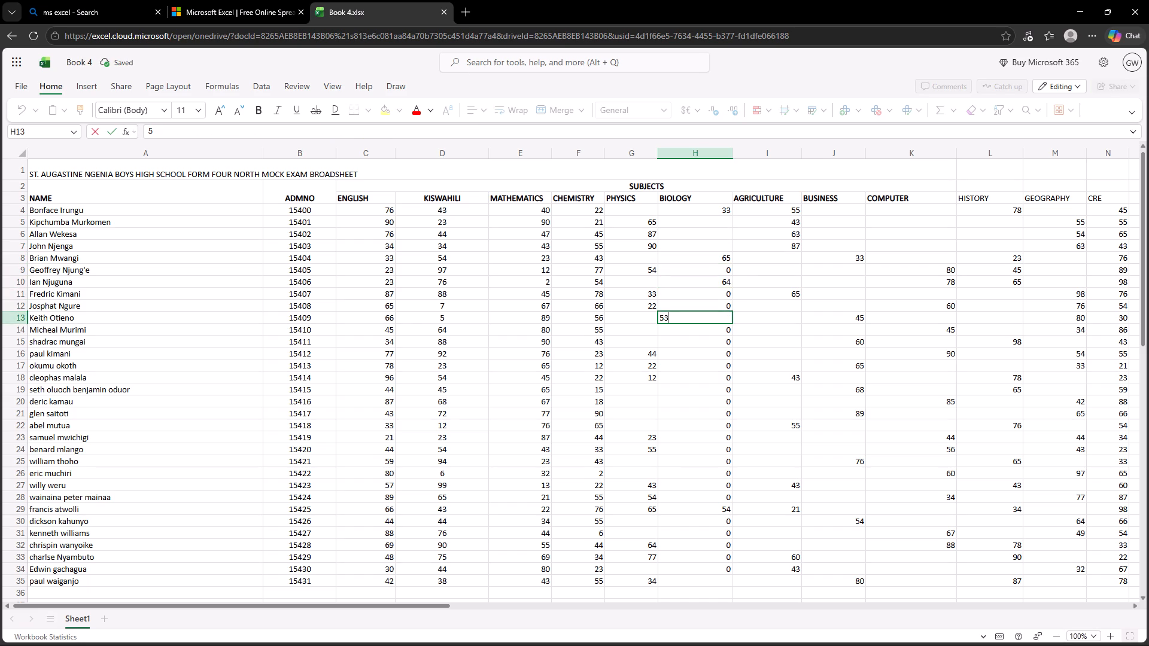
{"action": "key", "text": "Down"}
{"action": "key", "text": "5"}
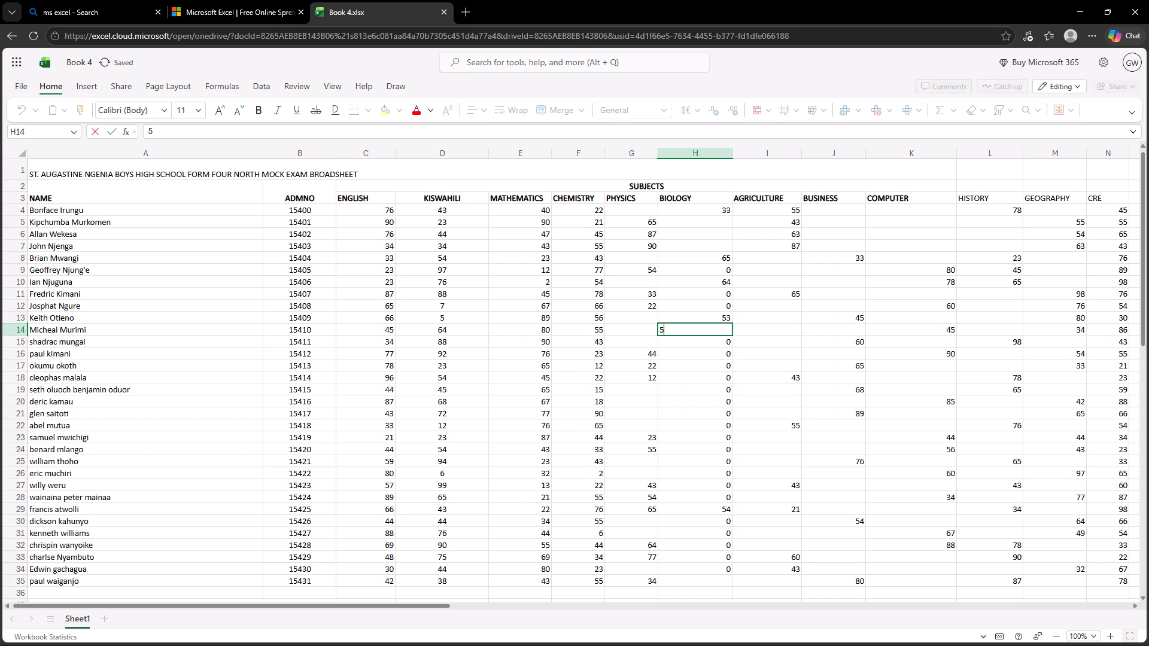
{"action": "key", "text": "2"}
{"action": "key", "text": "Down"}
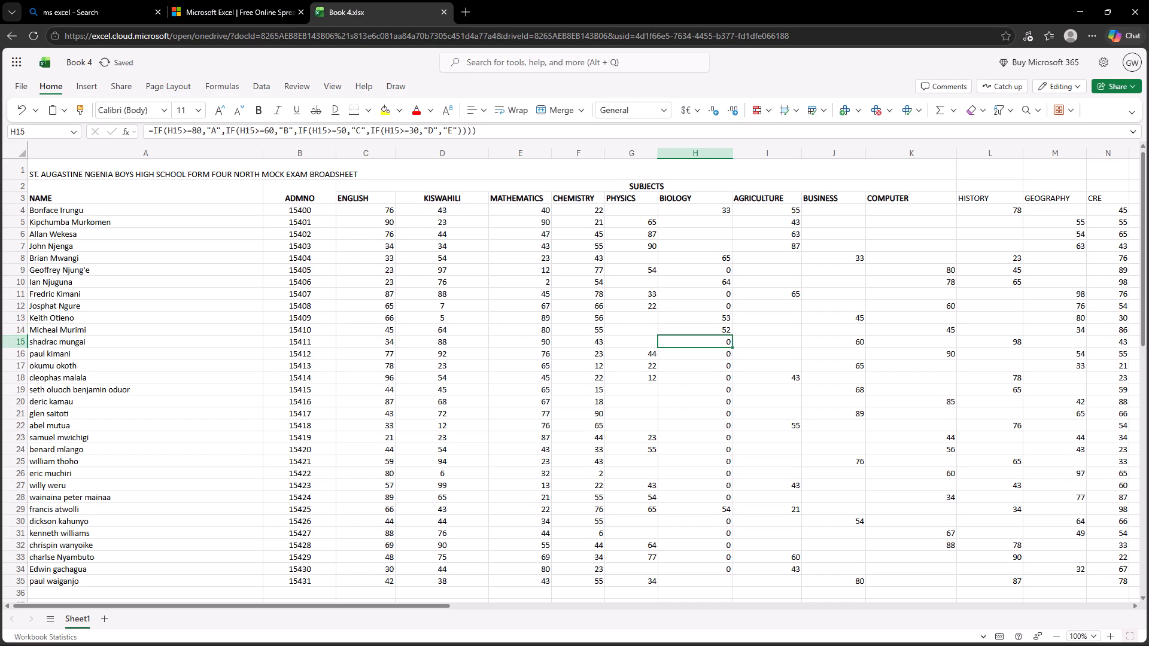
{"action": "type", "text": "66"}
{"action": "key", "text": "Down"}
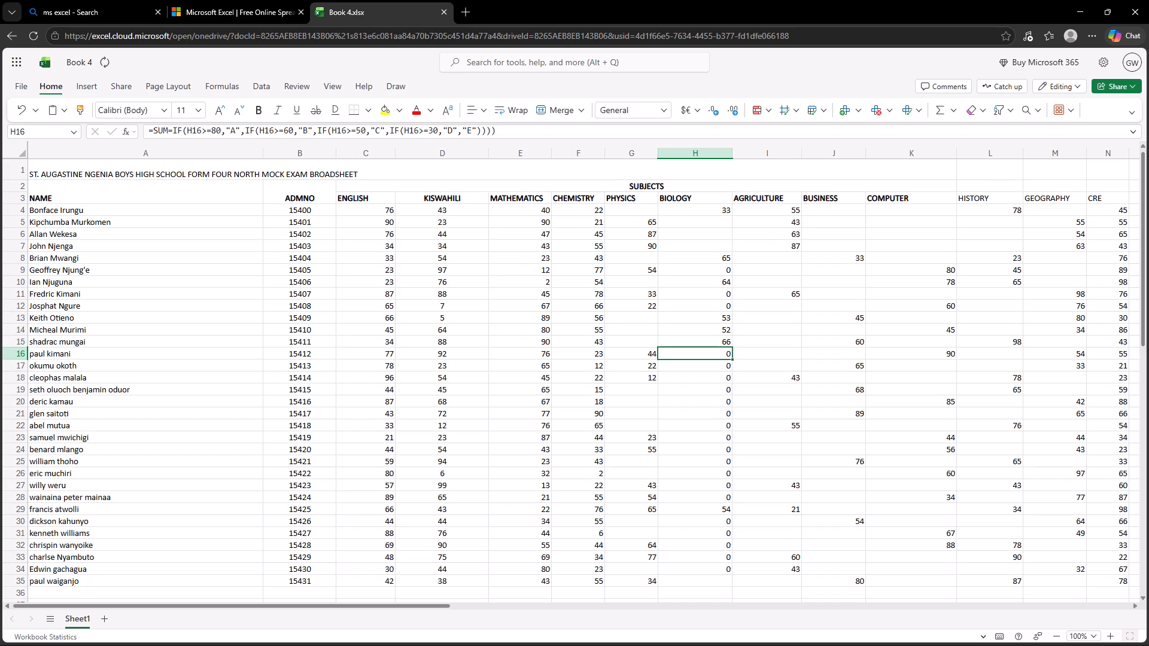
Enter the Biology marks 43, 23, 87 and 90 in cells H19 through H22, skipping H16 to H18.
{"action": "key", "text": "Down"}
{"action": "key", "text": "Down"}
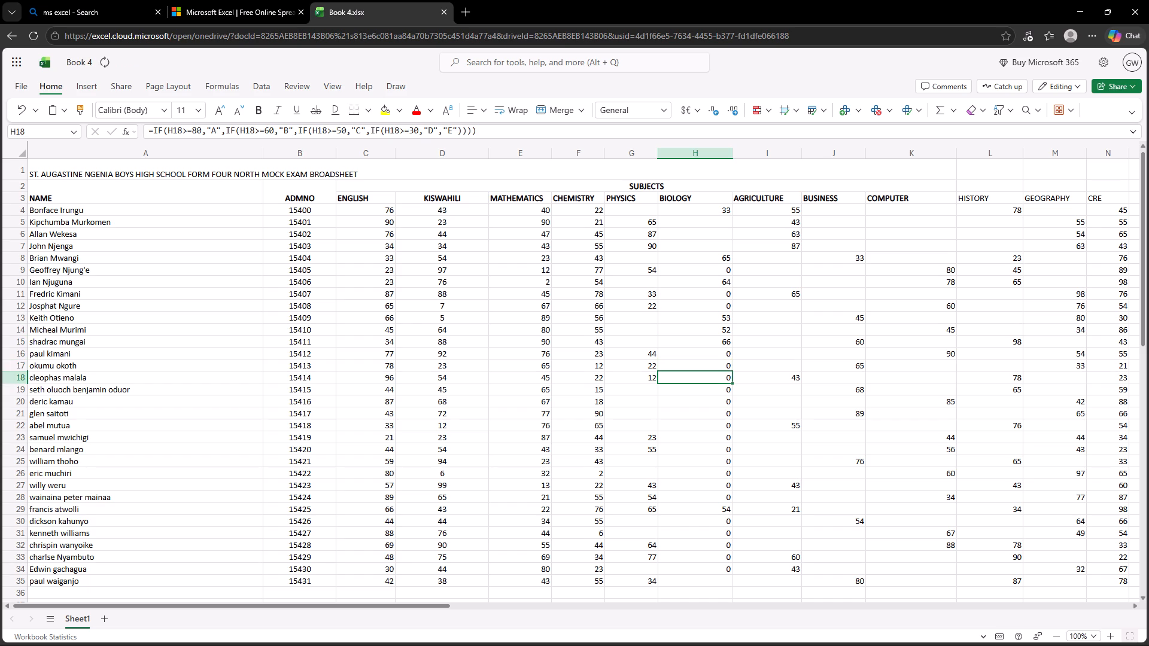
{"action": "key", "text": "Down"}
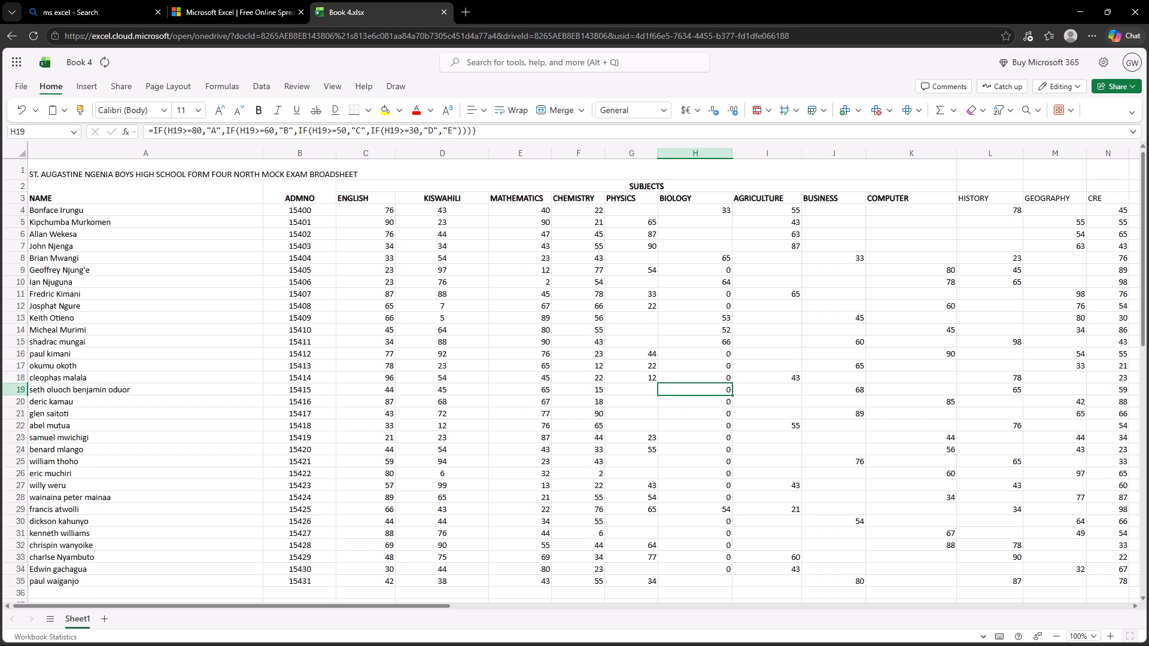
{"action": "type", "text": "43"}
{"action": "key", "text": "Down"}
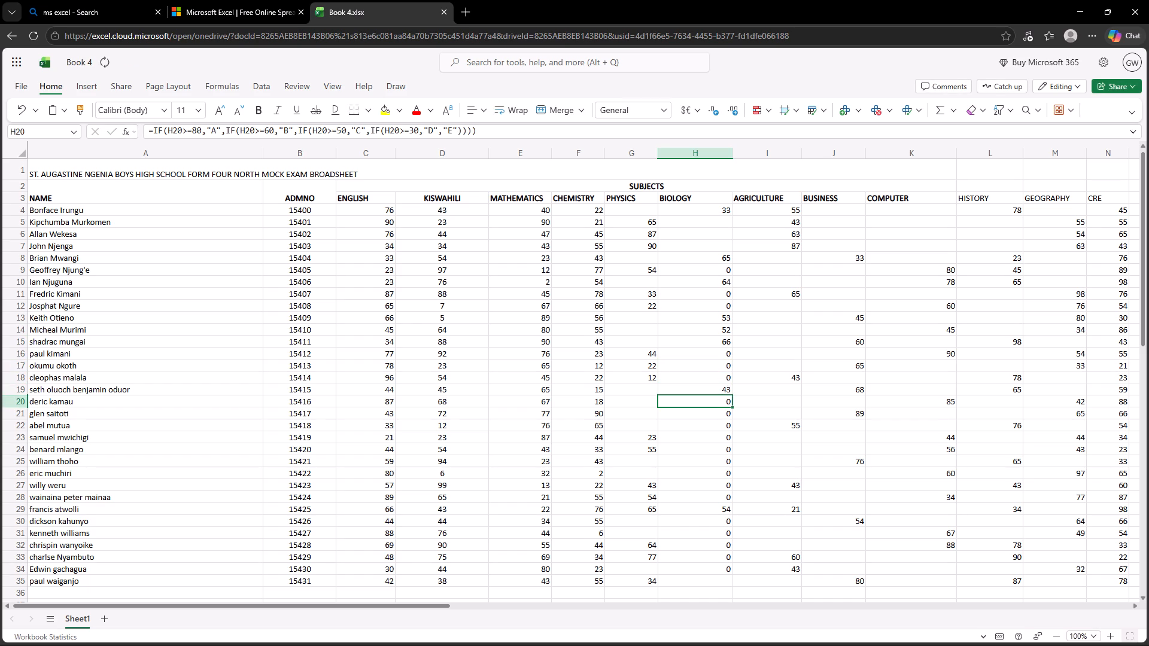
{"action": "type", "text": "23"}
{"action": "key", "text": "Down"}
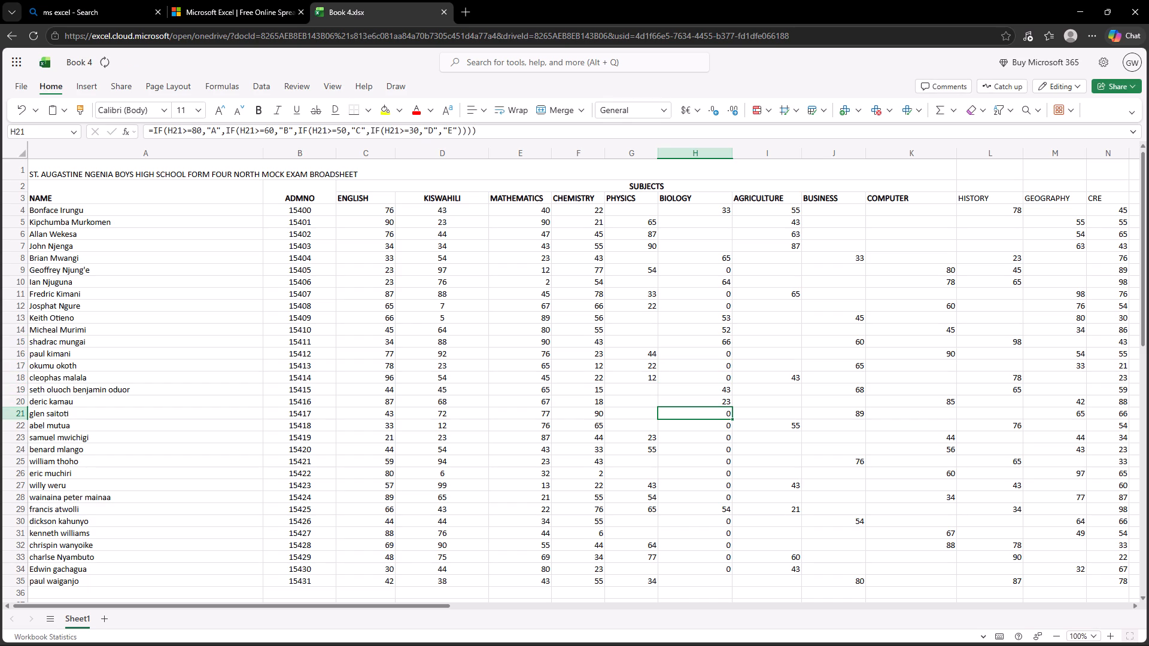
{"action": "type", "text": "87"}
{"action": "key", "text": "Down"}
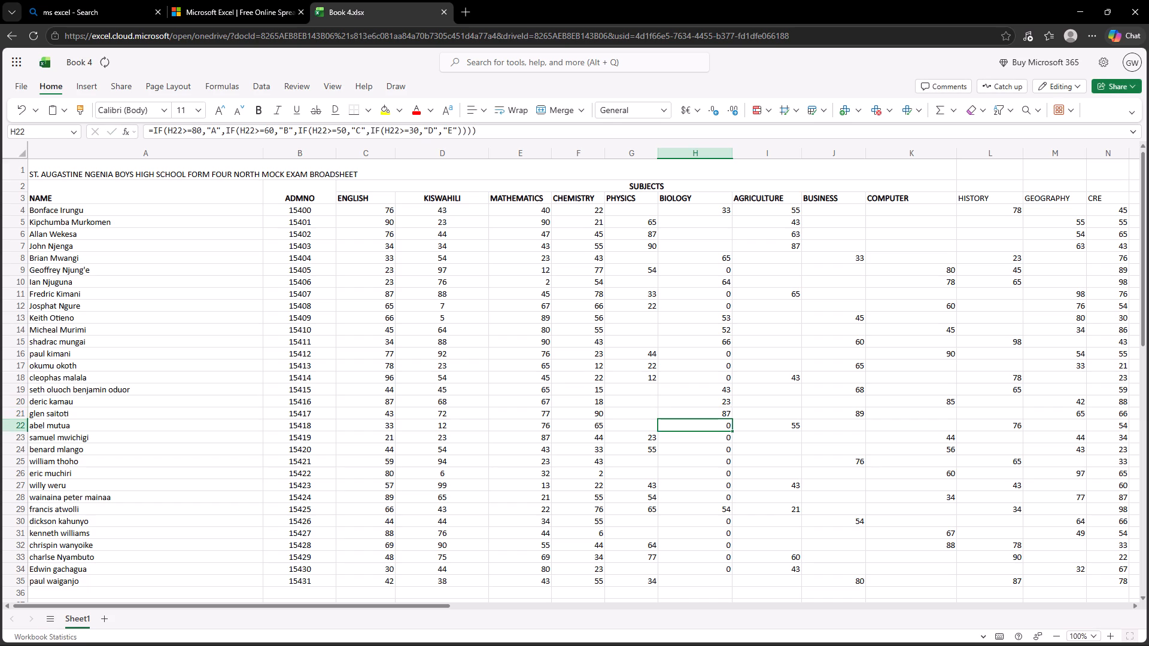
{"action": "type", "text": "90"}
{"action": "key", "text": "Down"}
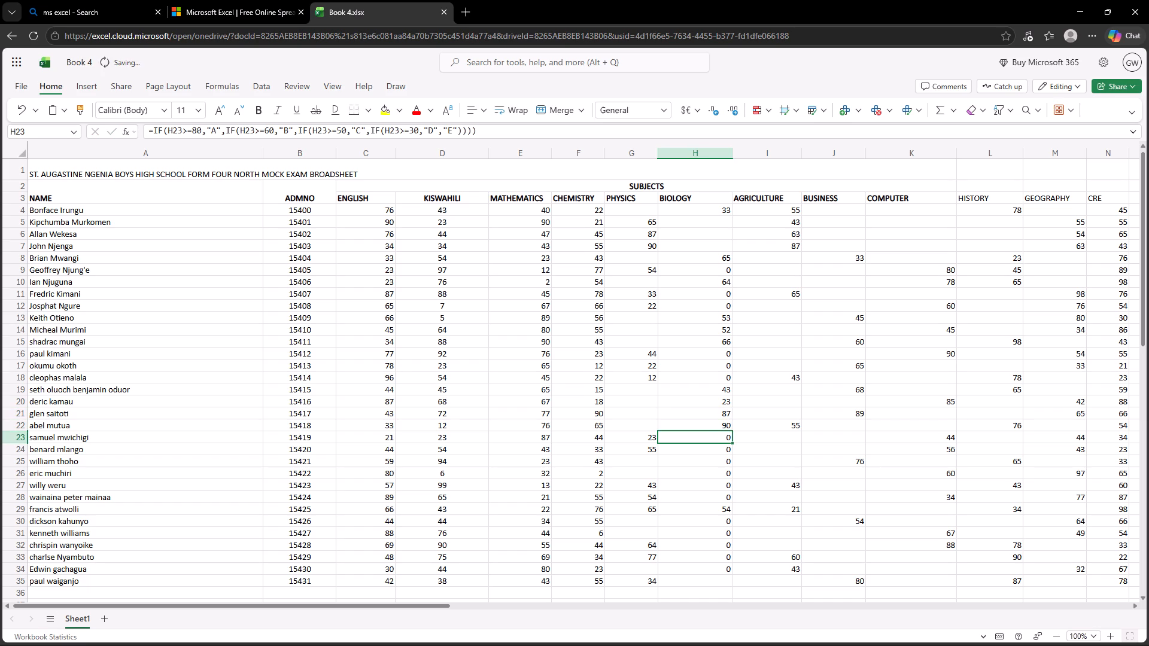
Enter the Biology marks 23 and 12 in cells H25 and H26, skipping H23 and H24.
{"action": "key", "text": "Down"}
{"action": "key", "text": "Down"}
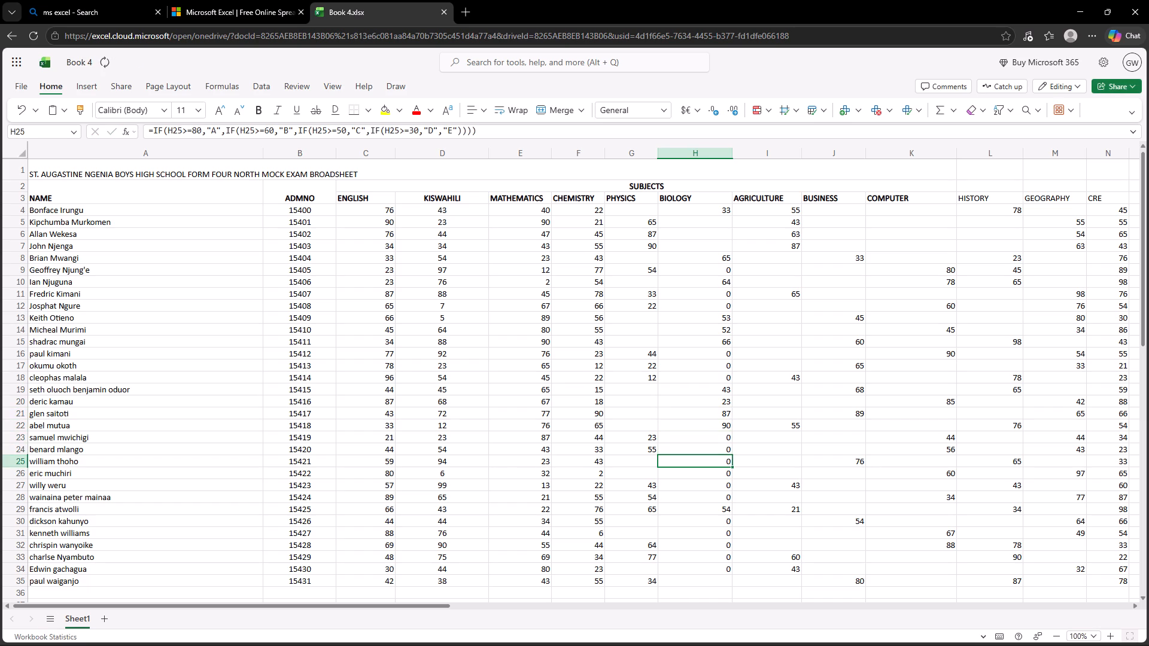
{"action": "type", "text": "23"}
{"action": "key", "text": "Down"}
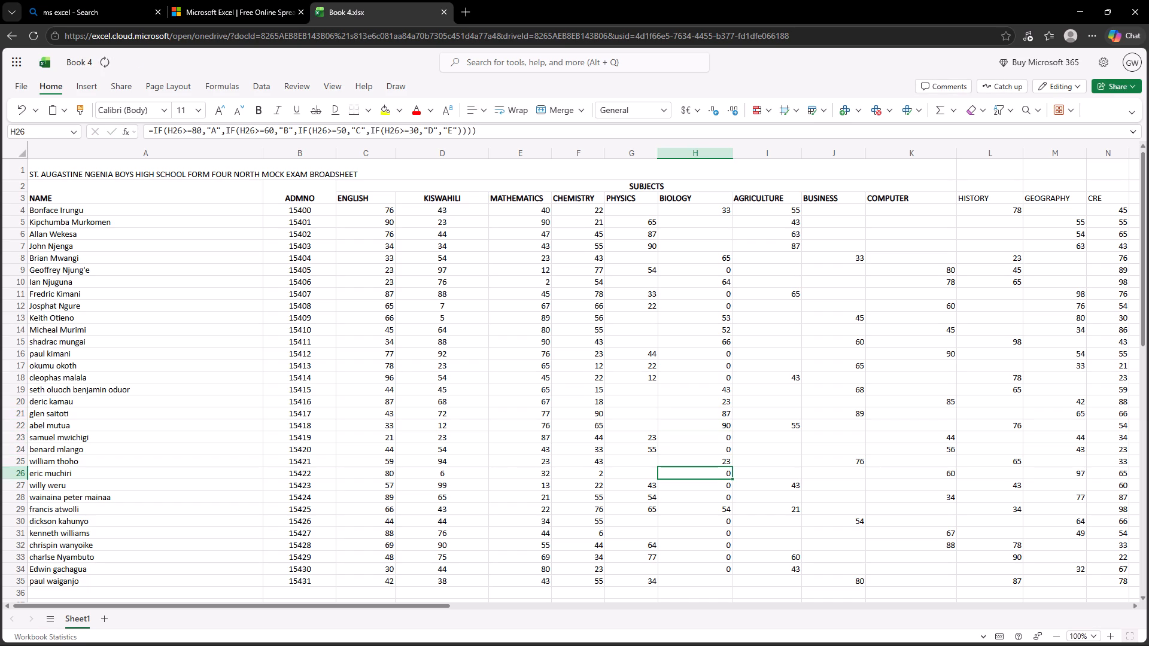
{"action": "type", "text": "12"}
{"action": "key", "text": "Down"}
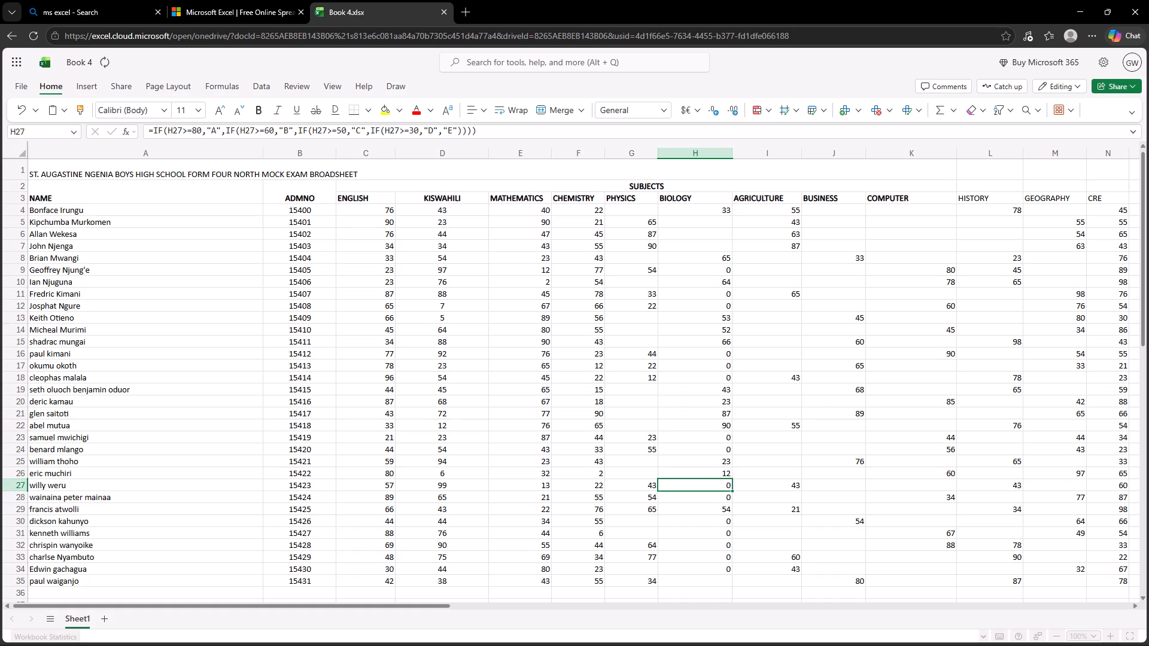
Clear the existing Biology mark in cell H29.
{"action": "key", "text": "Down"}
{"action": "key", "text": "Down"}
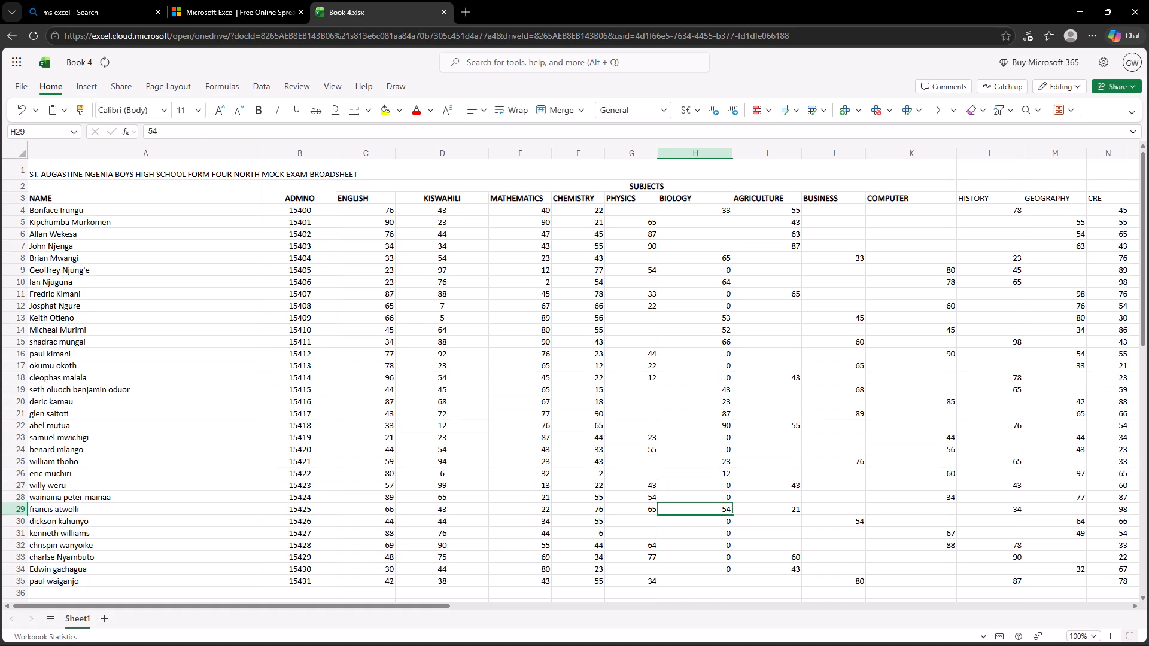
{"action": "key", "text": "Down"}
{"action": "key", "text": "Down"}
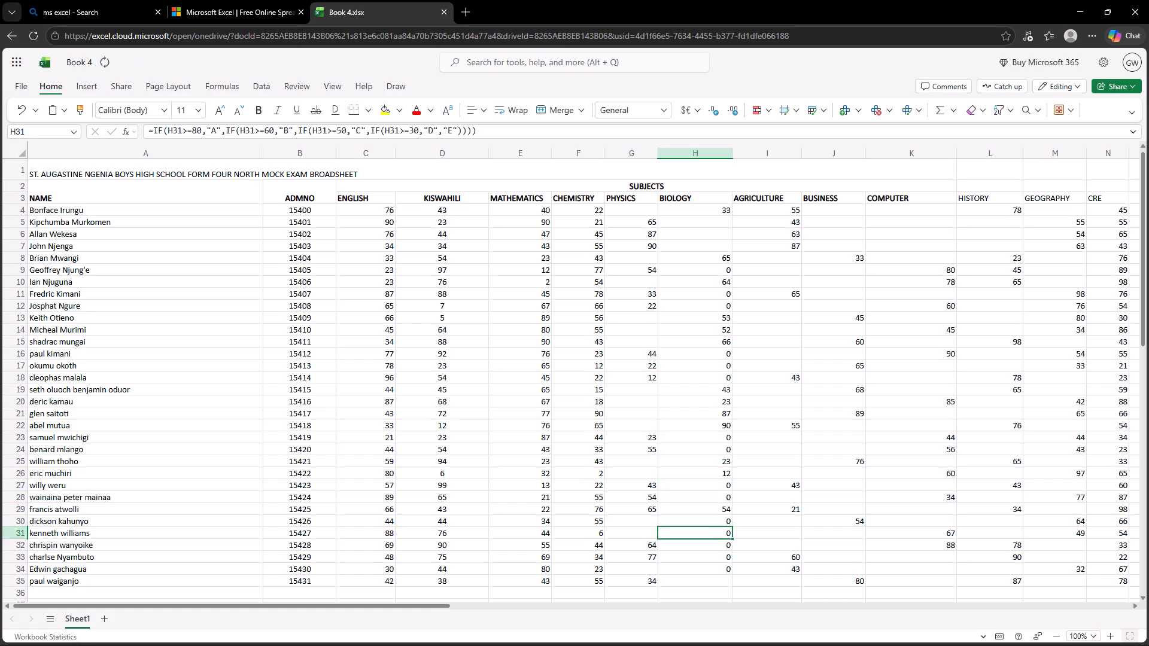
{"action": "key", "text": "Up"}
{"action": "key", "text": "Up"}
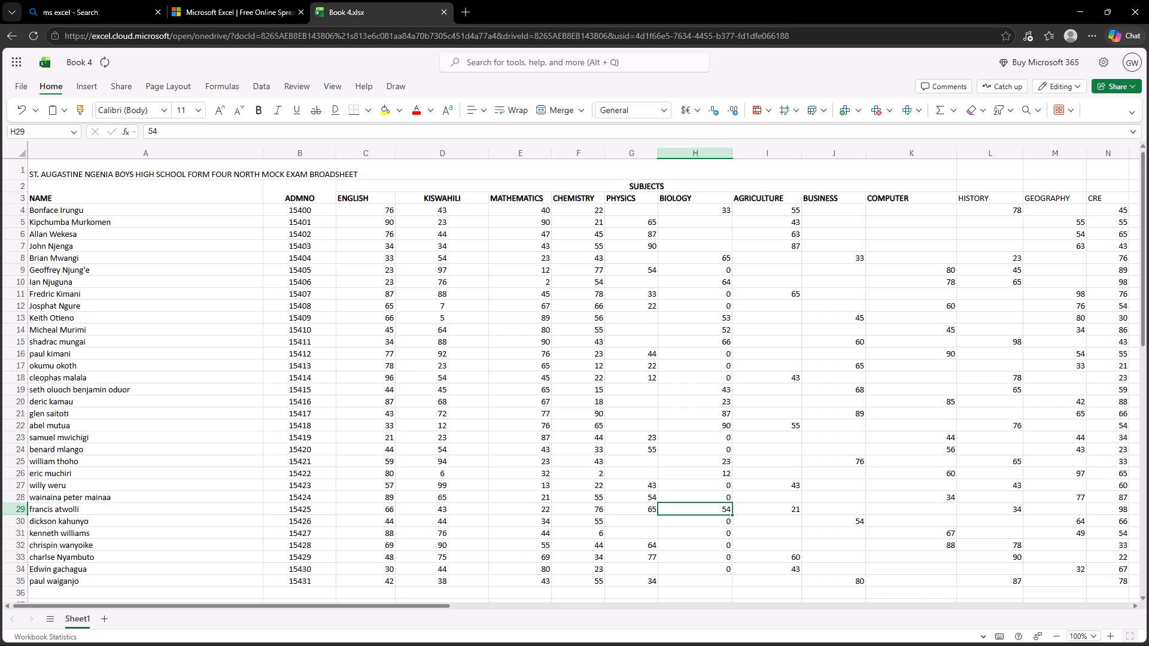
{"action": "key", "text": "BackSpace"}
{"action": "key", "text": "Down"}
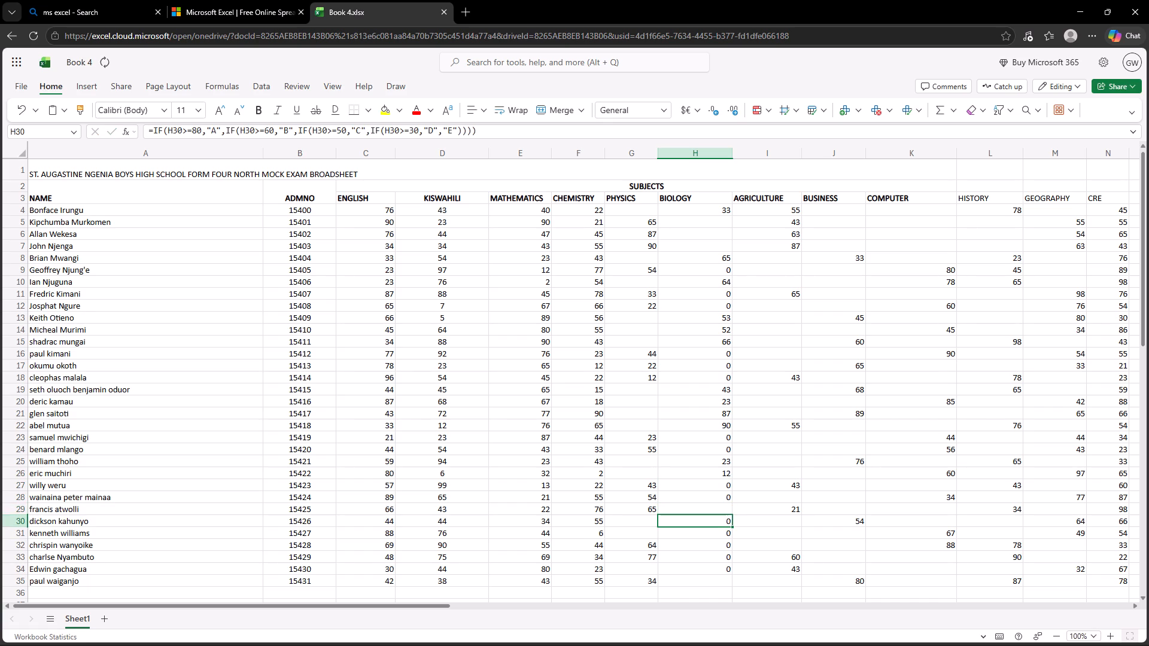
Enter the Biology marks 32 in H30, 23 in H31 and 60 in H34, replacing the grade formulas.
{"action": "type", "text": "32"}
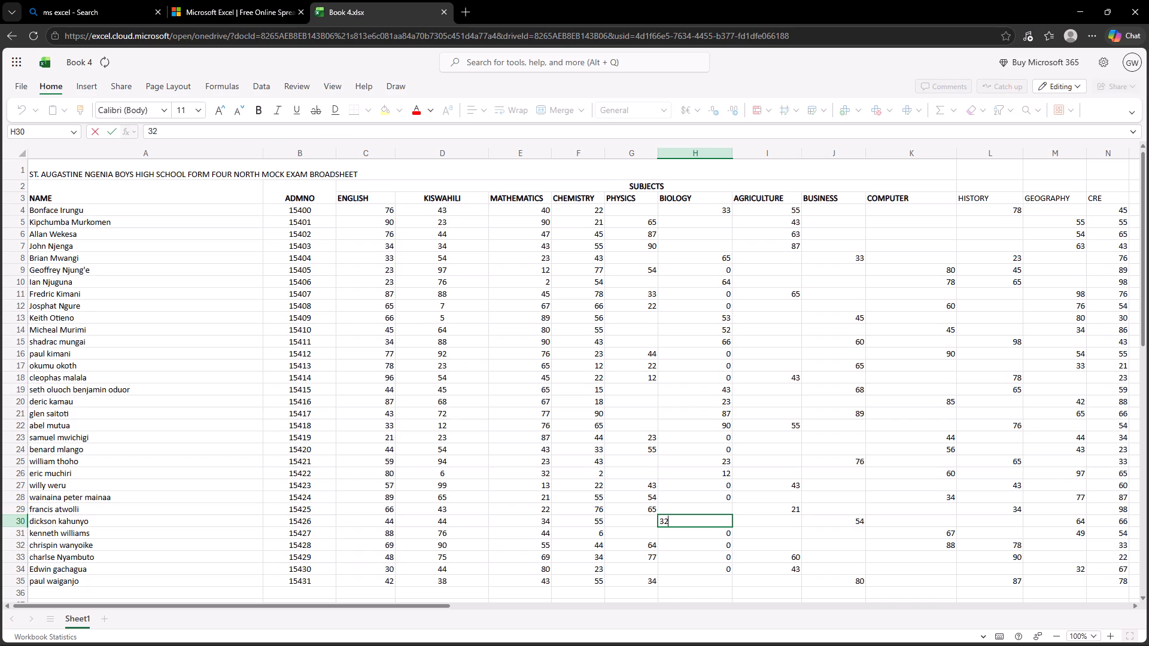
{"action": "key", "text": "Down"}
{"action": "key", "text": "2"}
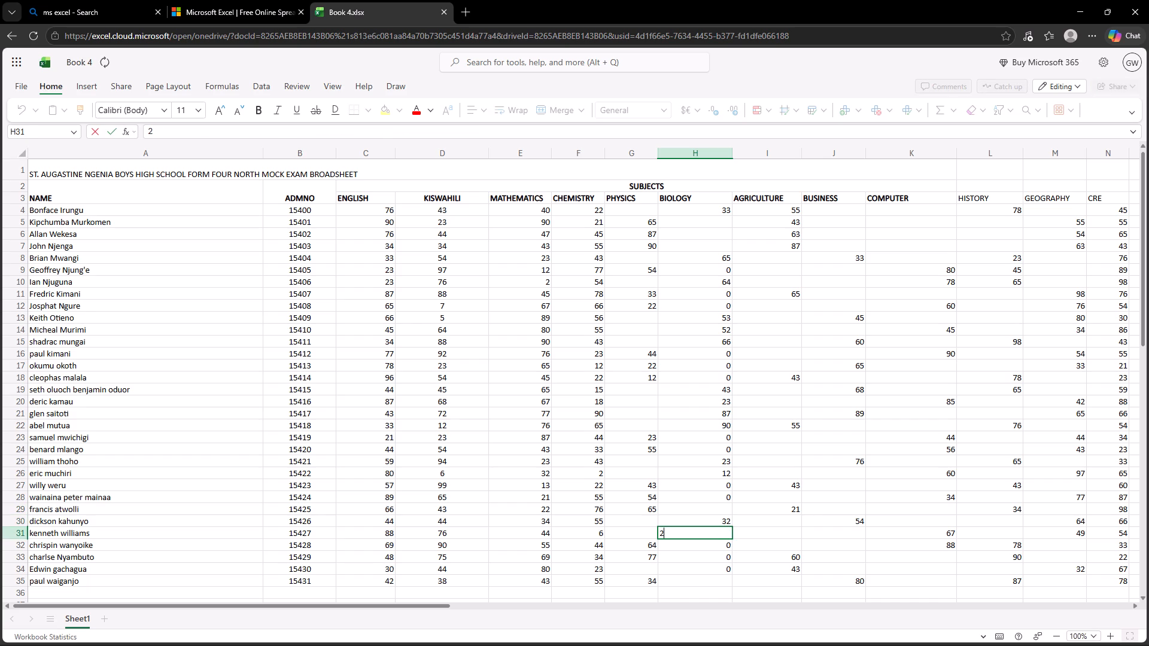
{"action": "key", "text": "3"}
{"action": "key", "text": "Down"}
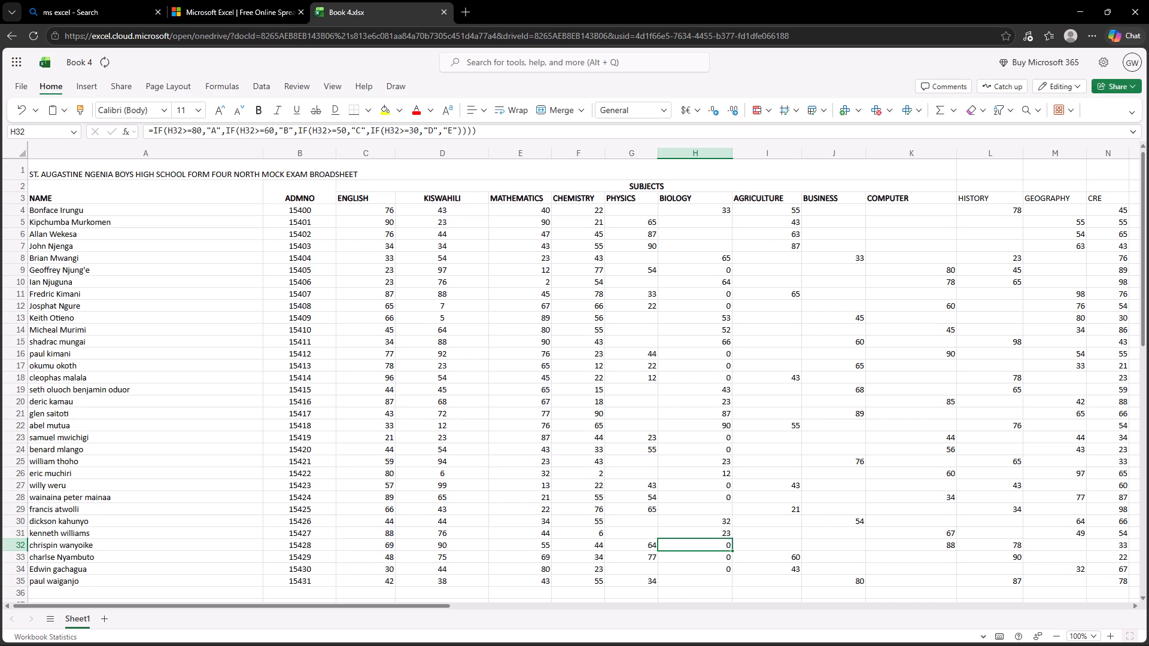
{"action": "key", "text": "Down"}
{"action": "key", "text": "Down"}
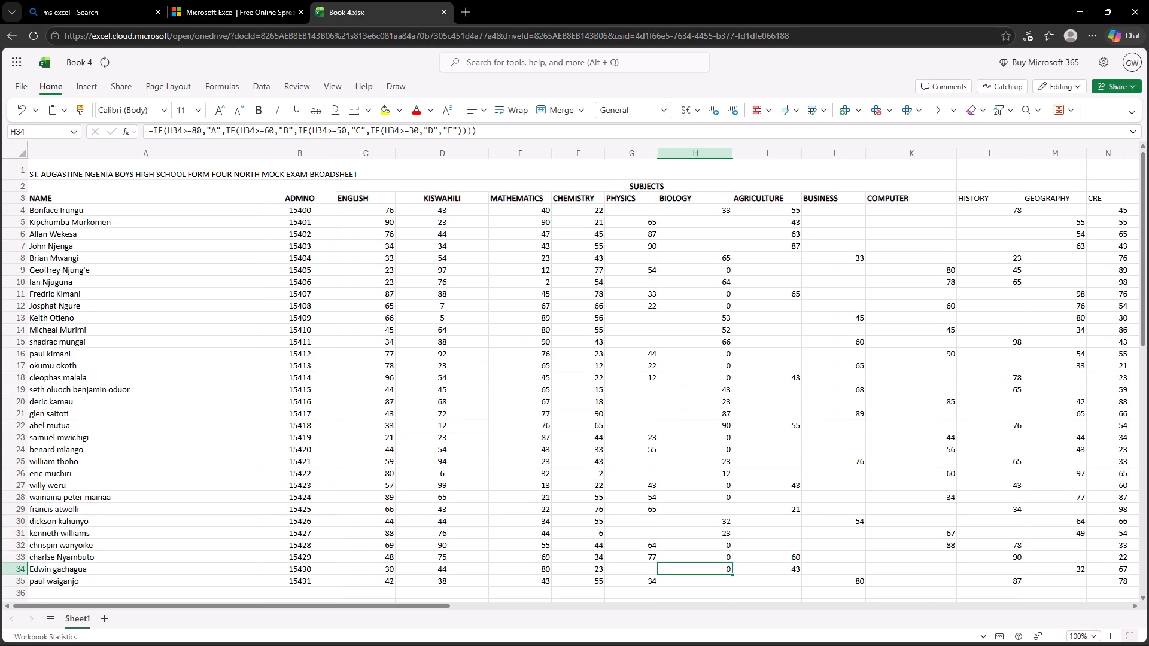
{"action": "key", "text": "6"}
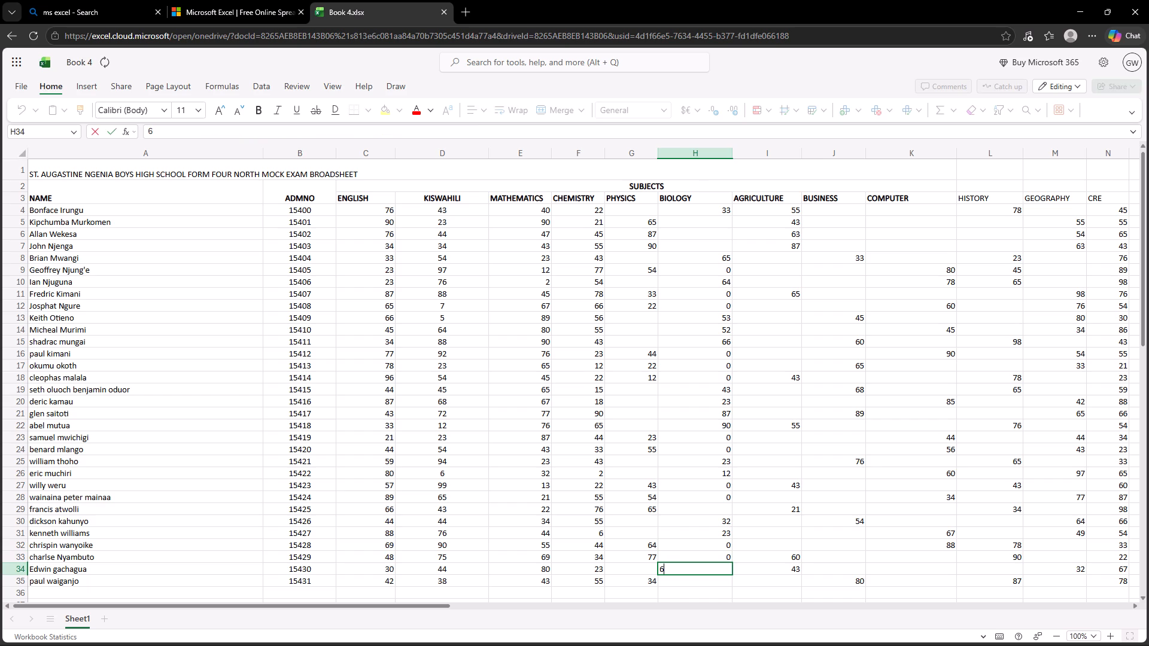
{"action": "key", "text": "0"}
{"action": "left_click", "coordinate": [926, 230]}
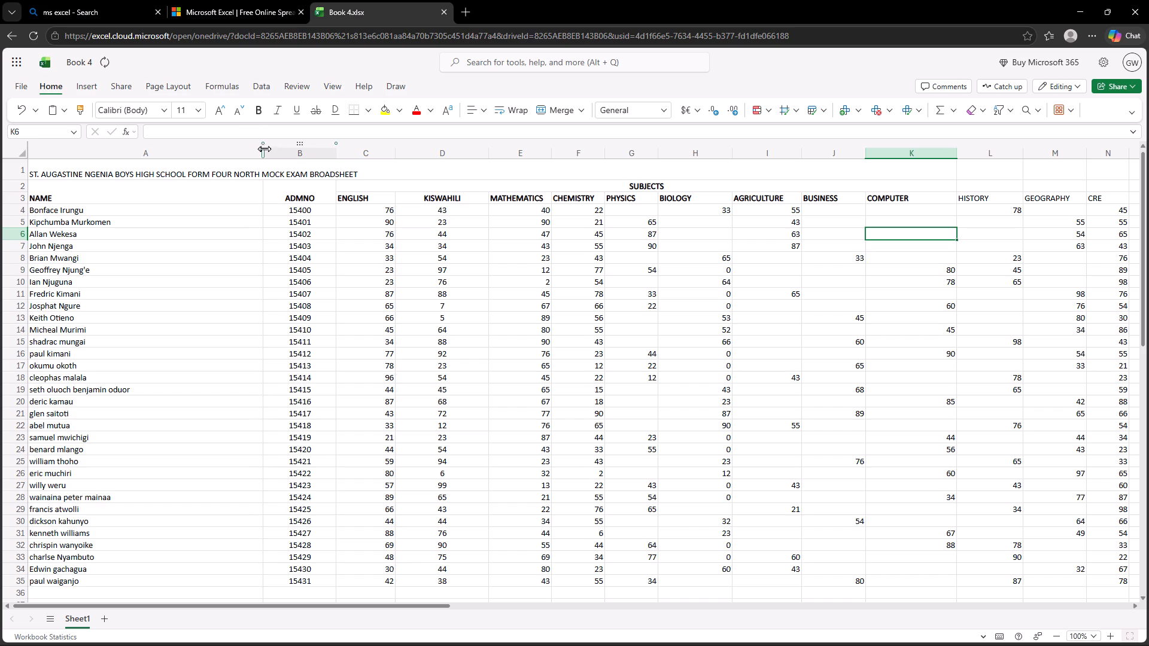
Narrow the NAME column (A) so it just fits the longest student name.
{"action": "left_click_drag", "start_coordinate": [264, 150], "coordinate": [217, 151]}
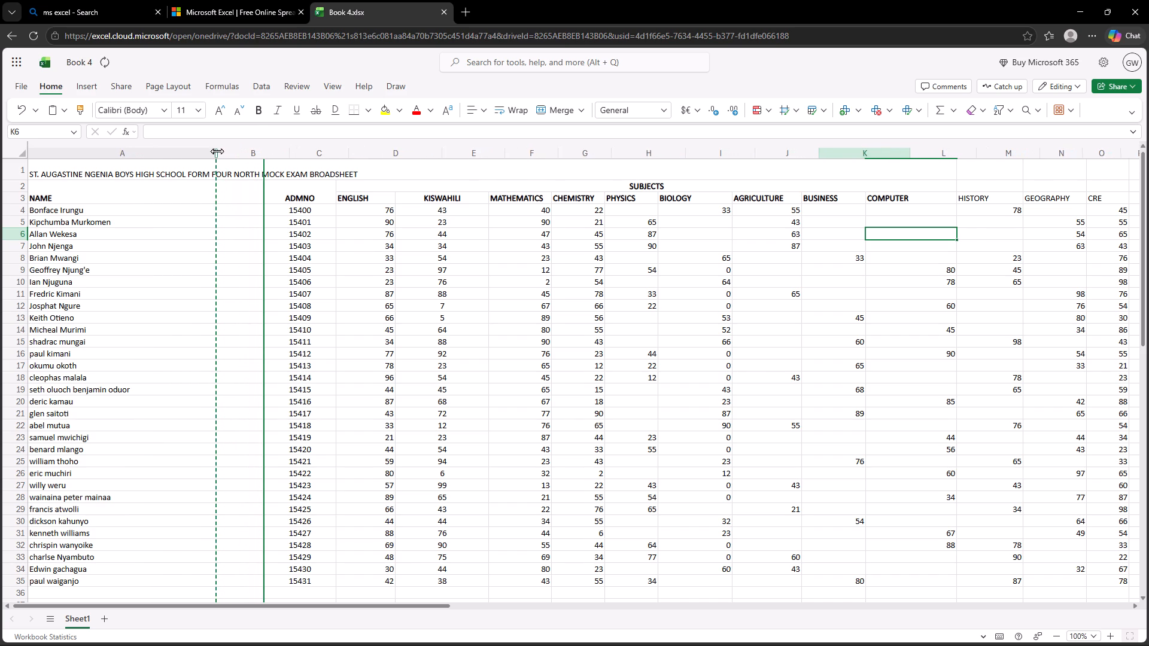
{"action": "left_click_drag", "start_coordinate": [217, 151], "coordinate": [217, 151]}
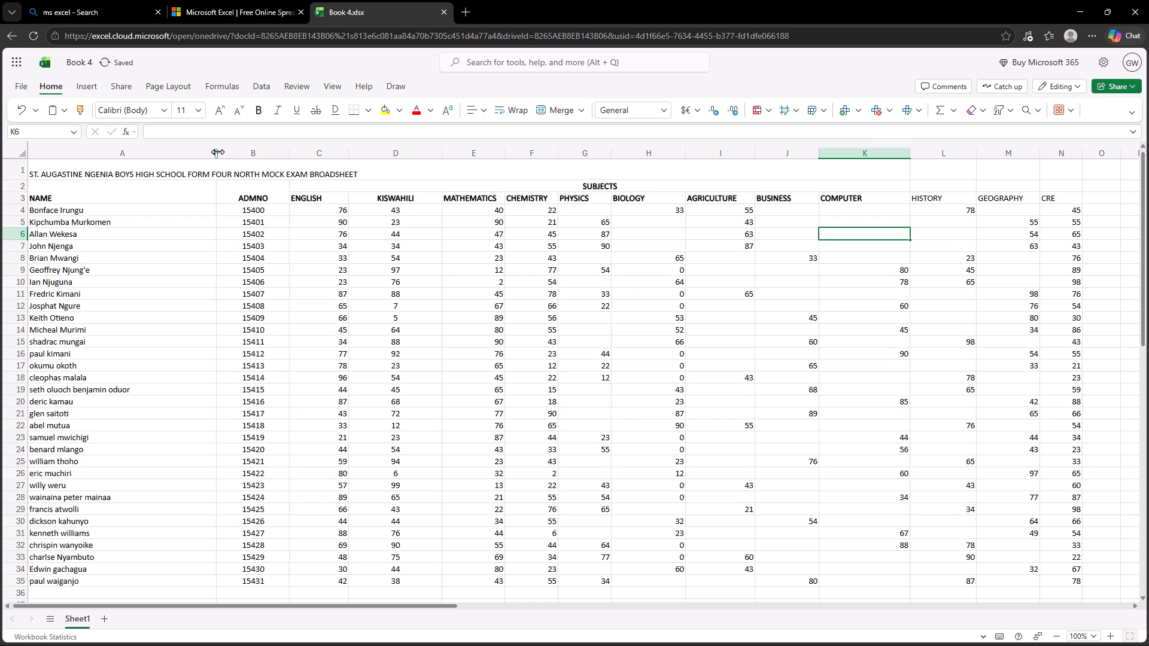
{"action": "left_click_drag", "start_coordinate": [217, 151], "coordinate": [190, 150]}
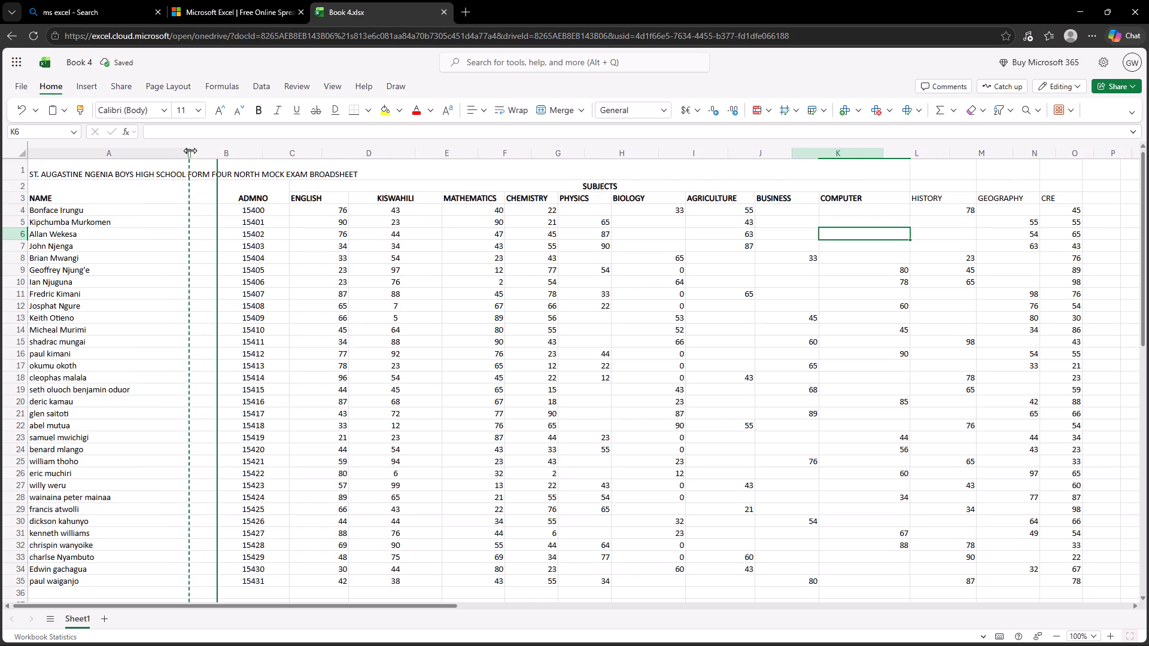
{"action": "left_click_drag", "start_coordinate": [190, 150], "coordinate": [144, 152]}
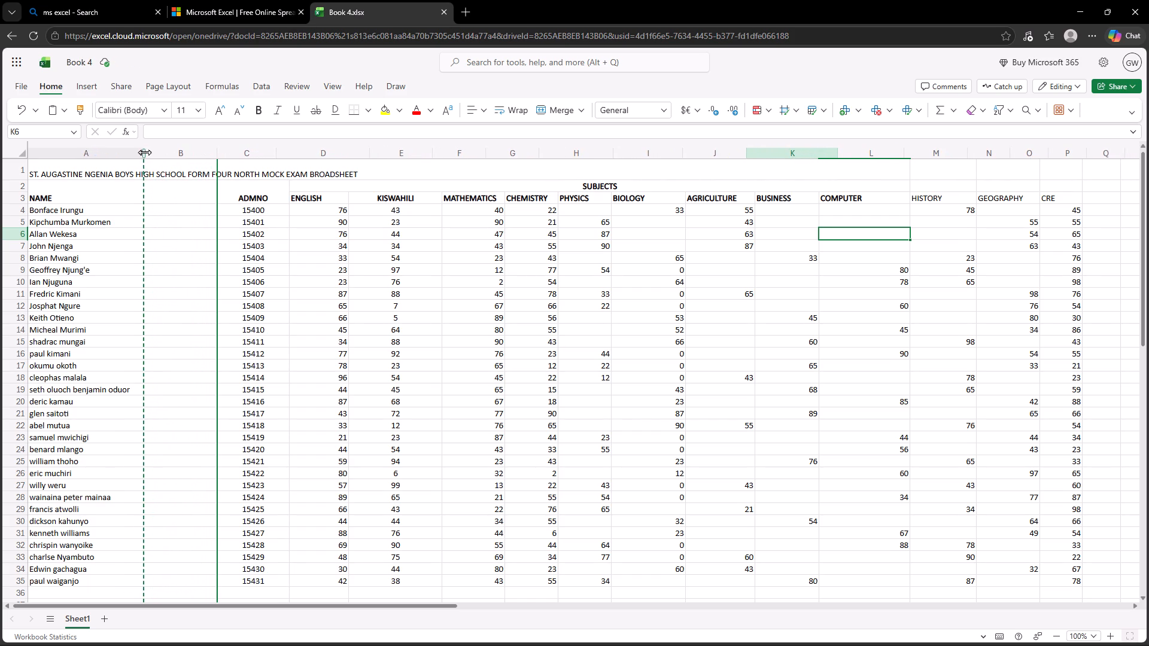
{"action": "left_click_drag", "start_coordinate": [144, 152], "coordinate": [141, 151]}
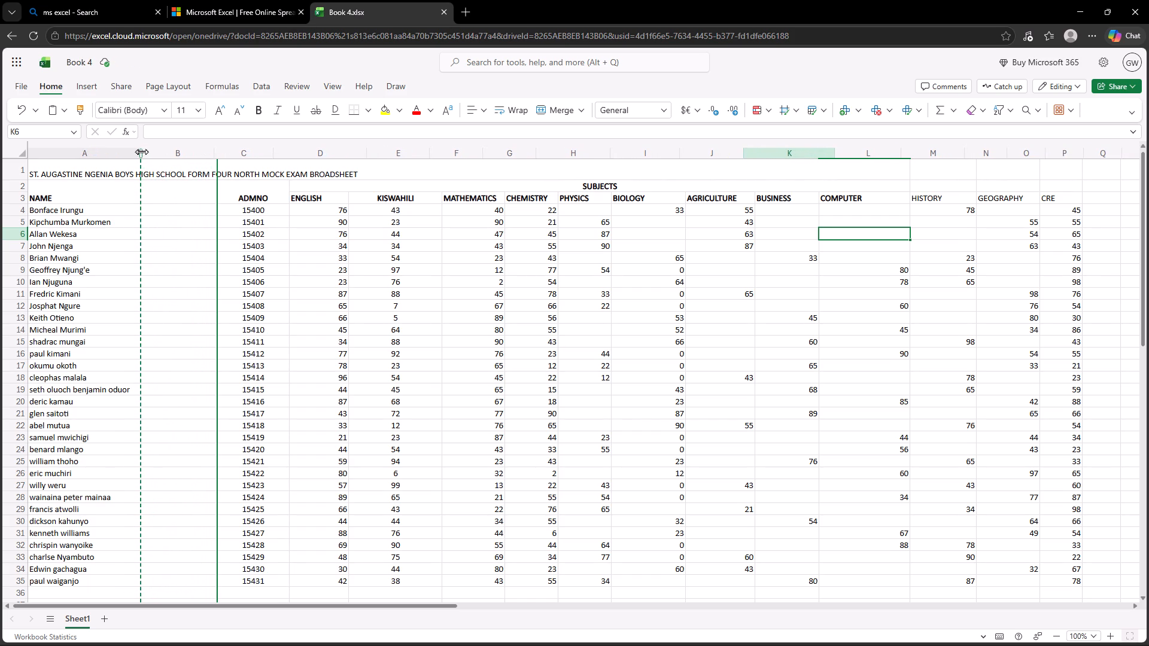
{"action": "left_click_drag", "start_coordinate": [141, 151], "coordinate": [141, 151]}
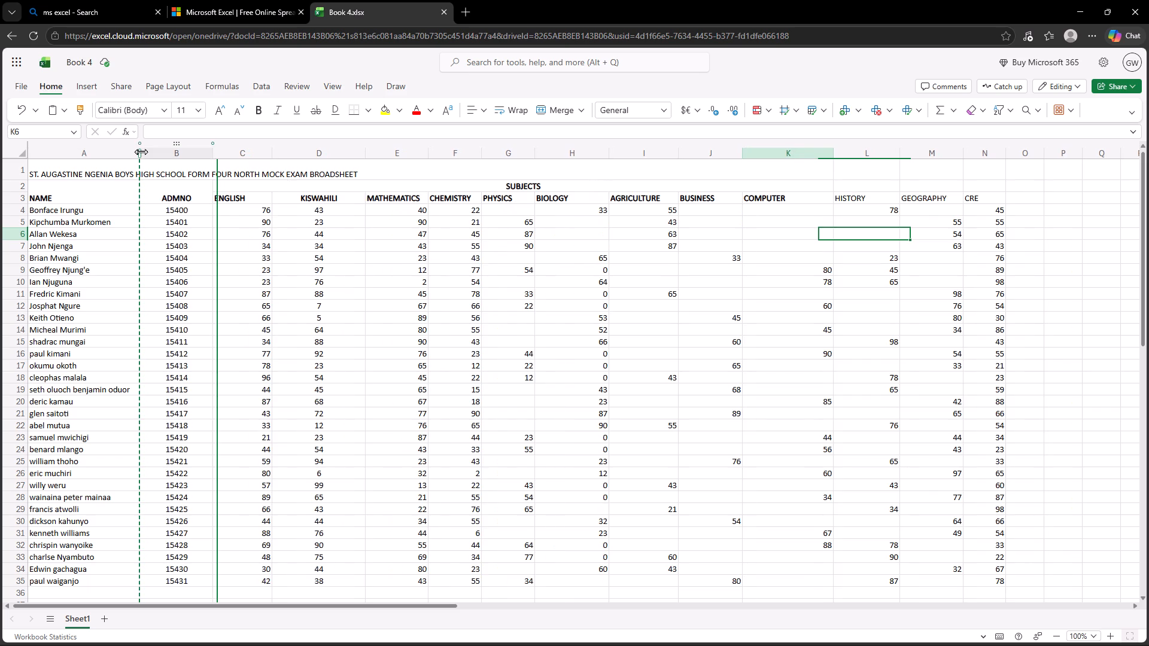
{"action": "left_click", "coordinate": [141, 151]}
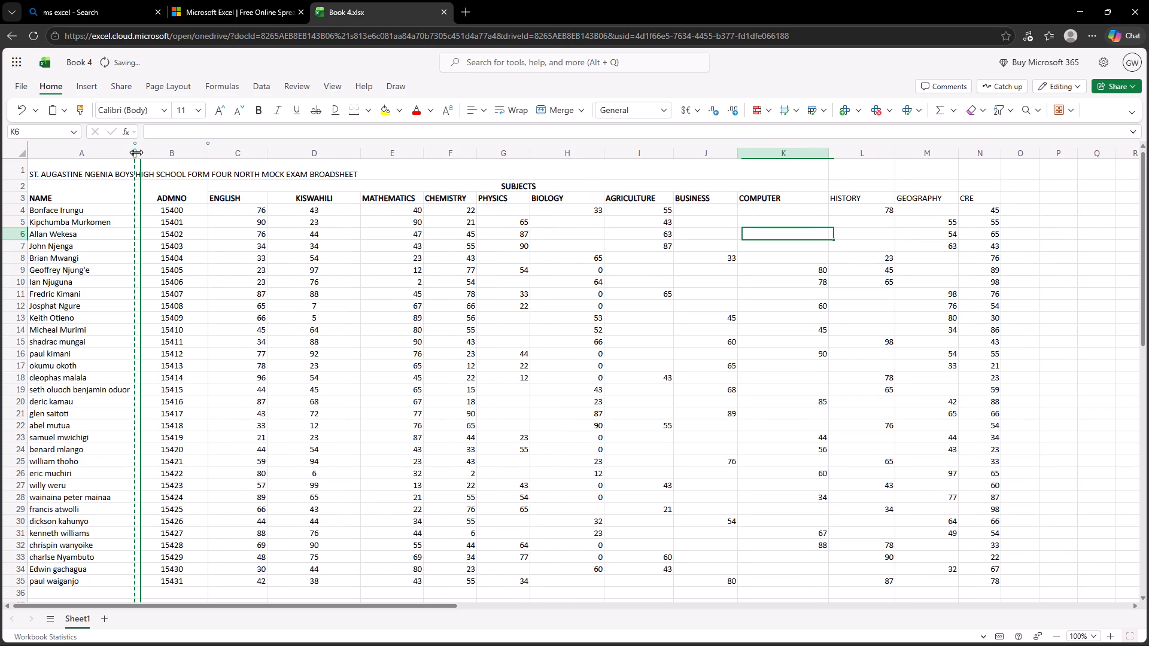
Make the broadsheet title in the merged row 1 cell bold.
{"action": "left_click", "coordinate": [211, 175]}
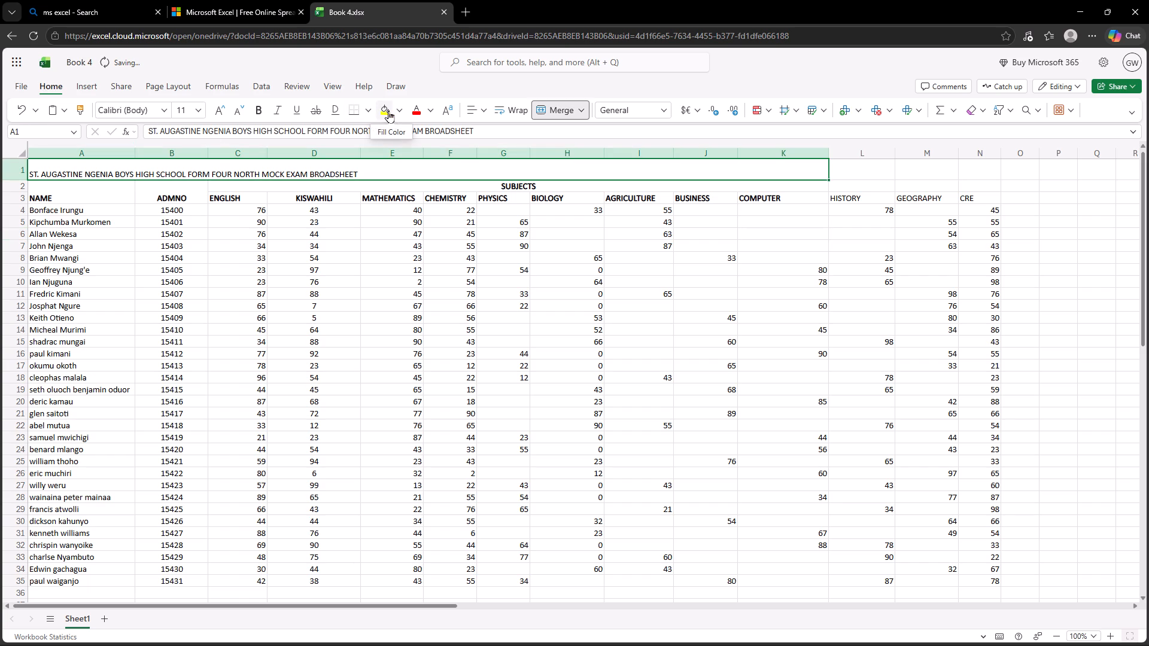
{"action": "left_click", "coordinate": [257, 112]}
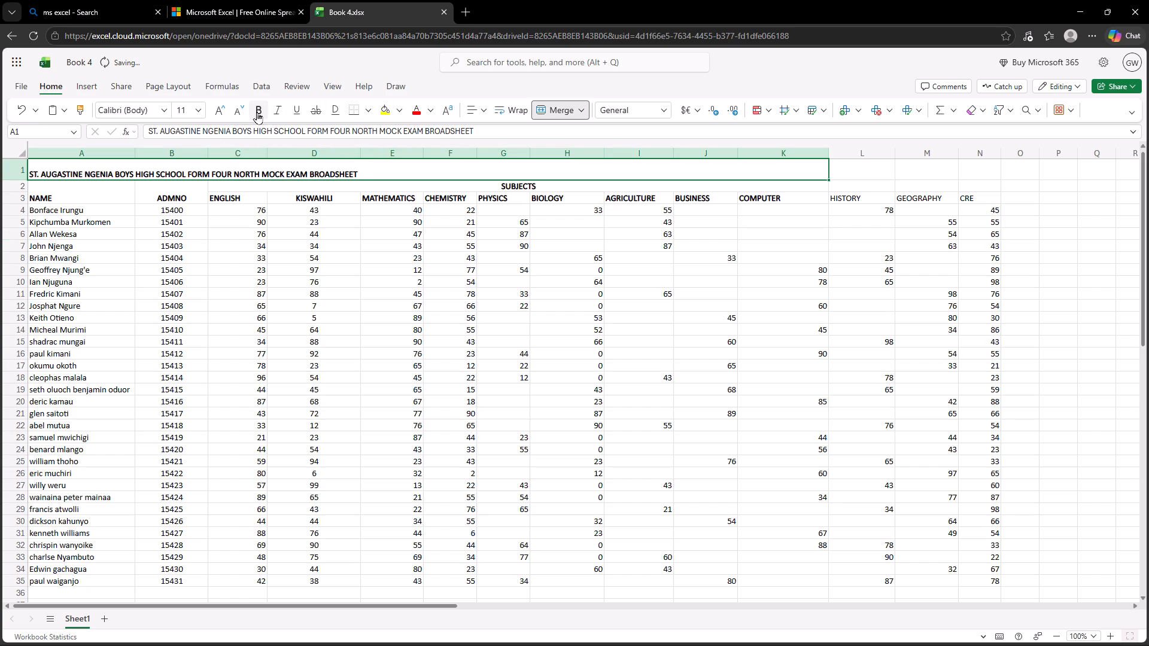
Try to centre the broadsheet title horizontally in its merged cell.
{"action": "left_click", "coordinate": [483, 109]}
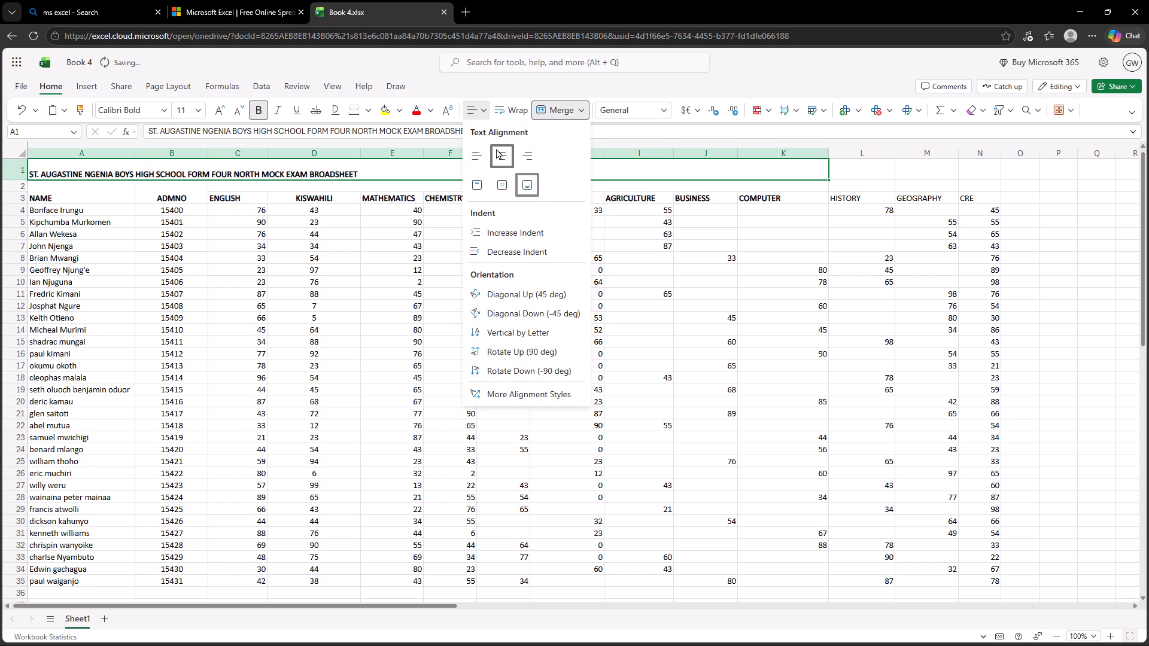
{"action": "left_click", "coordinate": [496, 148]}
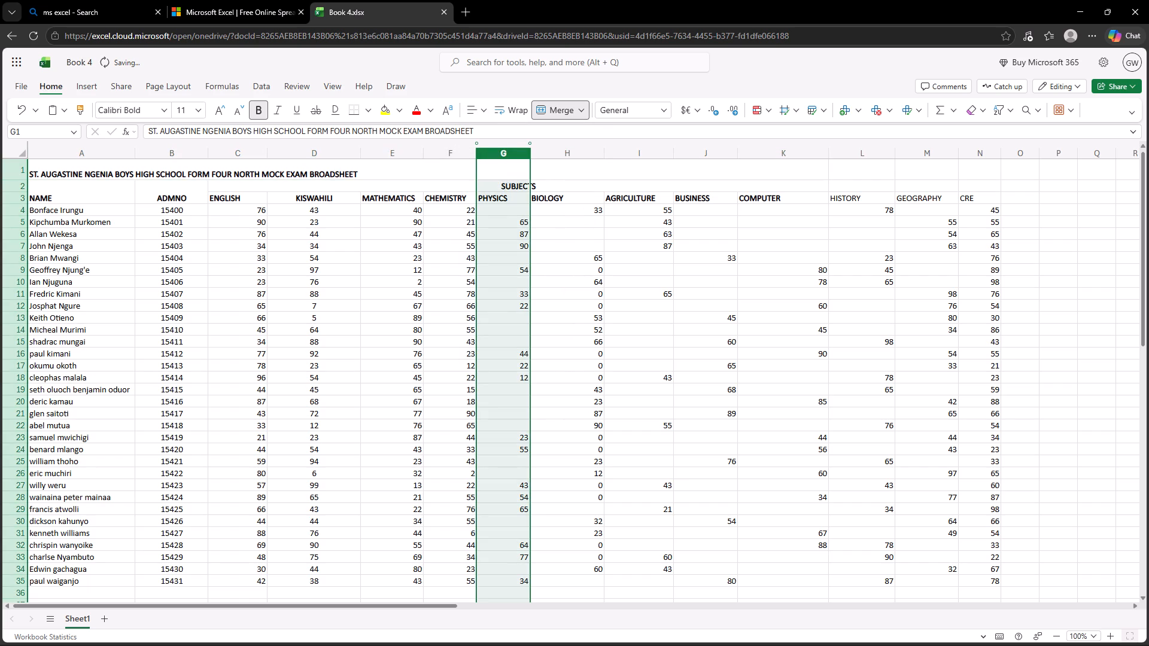
Open the broadsheet title in cell A1 for editing and select its entire text.
{"action": "left_click", "coordinate": [387, 172]}
{"action": "left_click_drag", "start_coordinate": [325, 175], "coordinate": [315, 175]}
{"action": "double_click", "coordinate": [371, 169]}
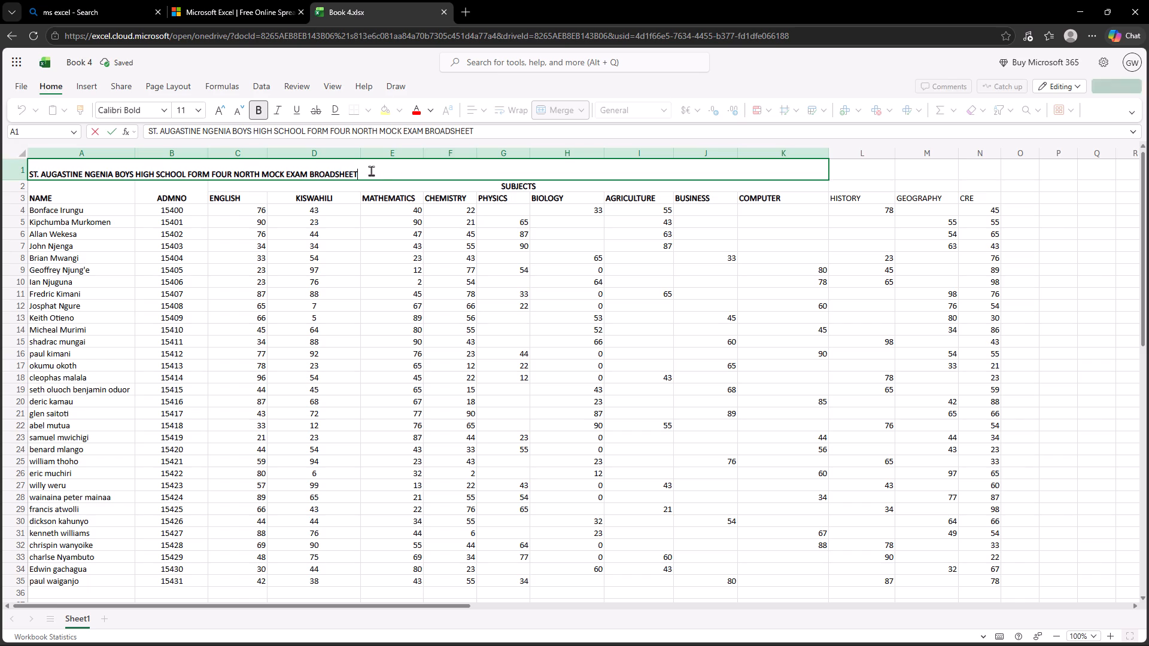
{"action": "left_click_drag", "start_coordinate": [372, 172], "coordinate": [221, 172]}
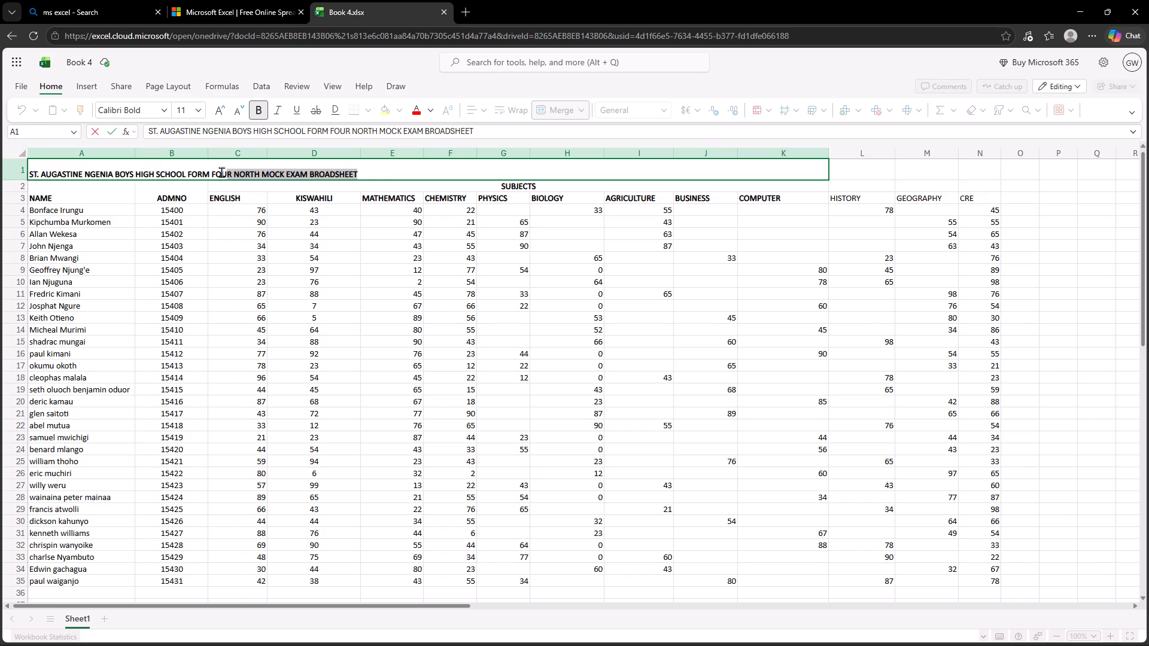
{"action": "left_click_drag", "start_coordinate": [221, 172], "coordinate": [65, 173]}
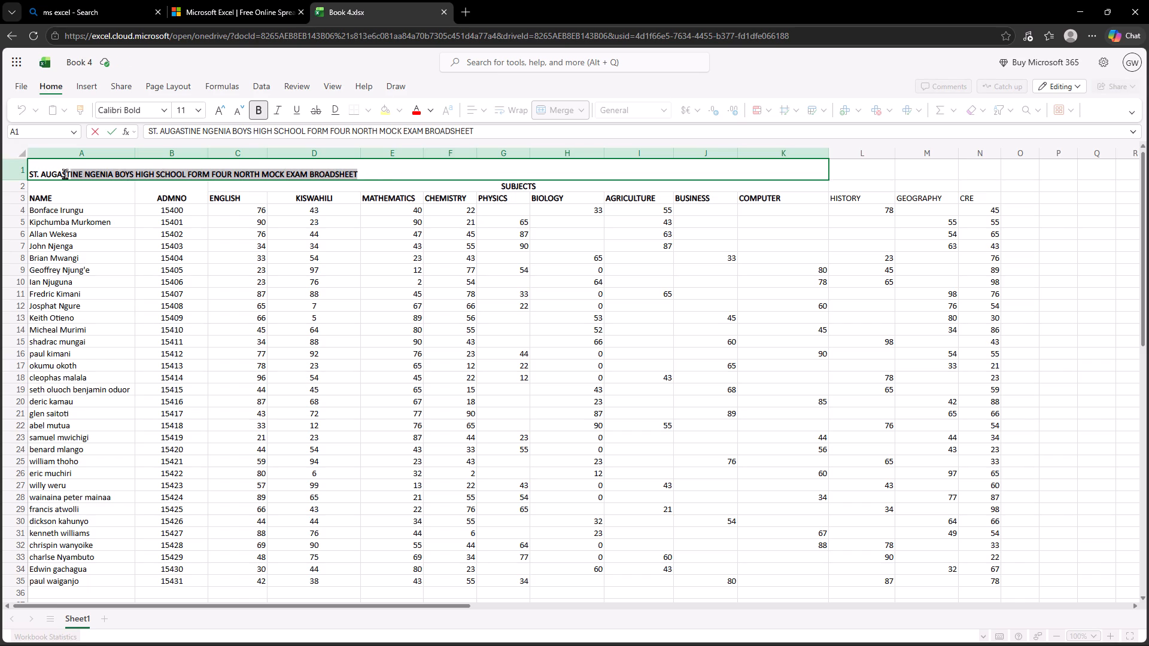
{"action": "left_click_drag", "start_coordinate": [65, 173], "coordinate": [26, 176]}
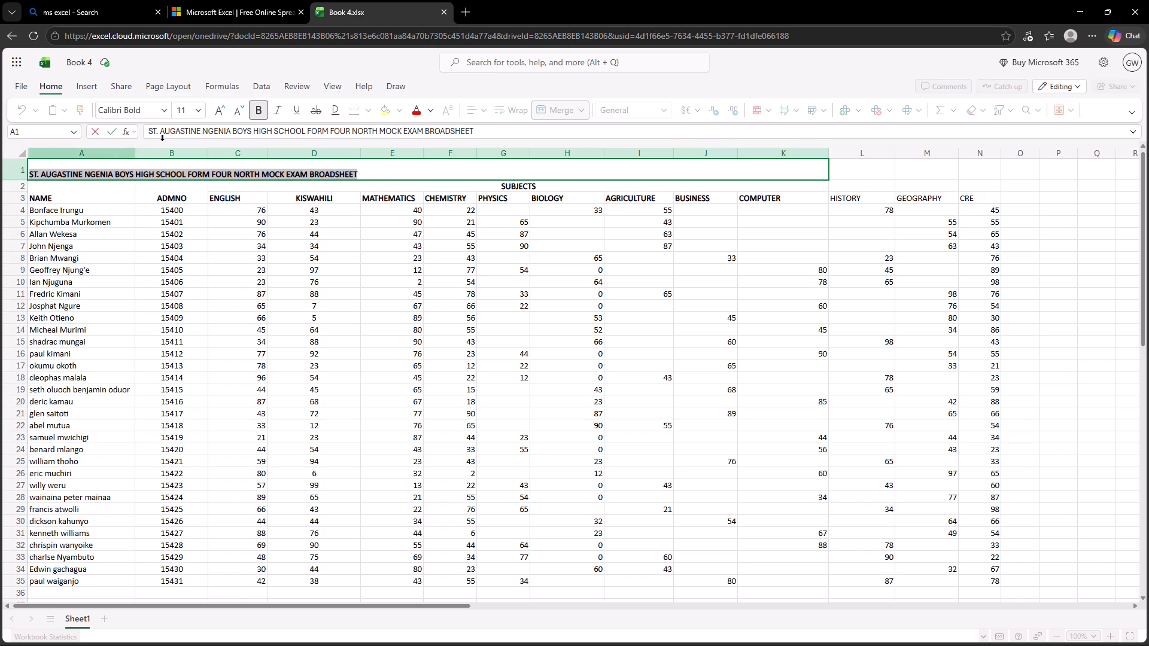